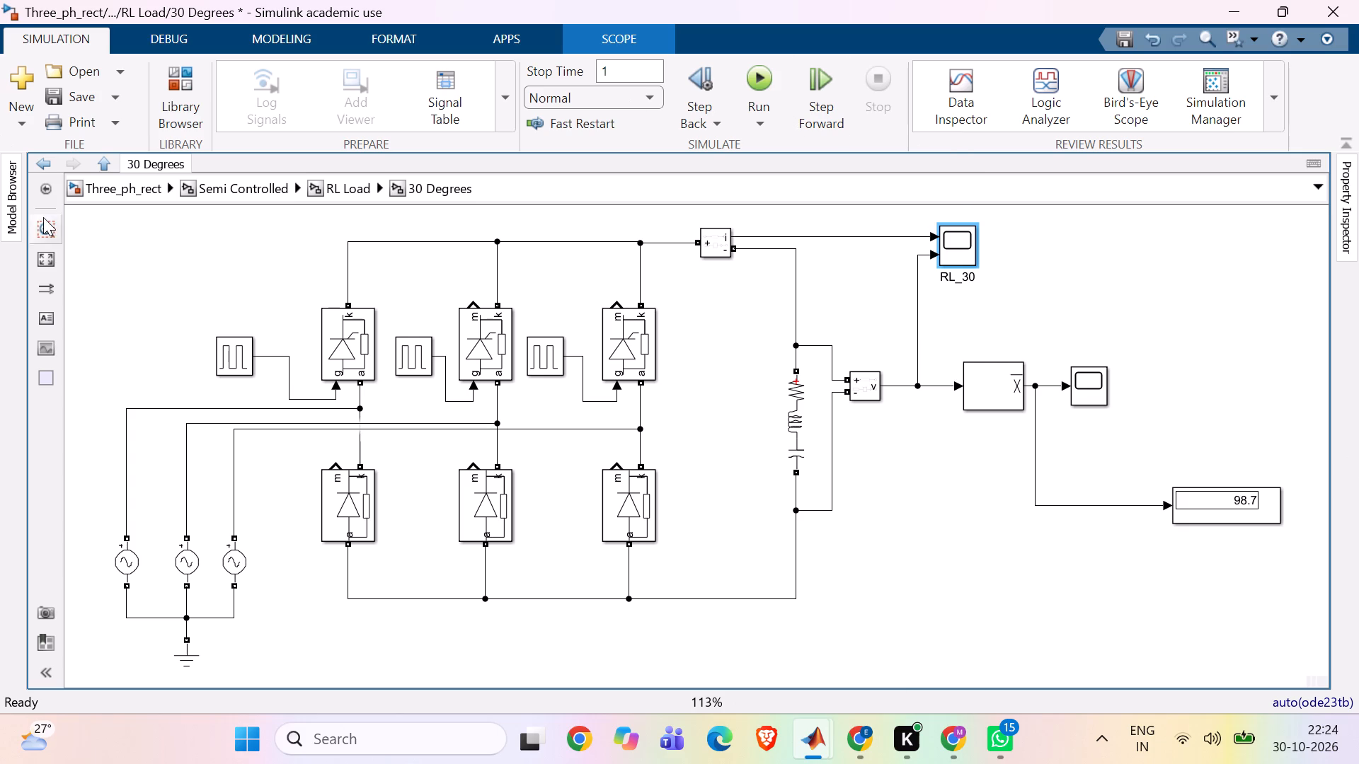
# Open the RL_90 scope inside the 90 Degree subsystem of the semi-controlled RL Load model.
pyautogui.click(98, 157)
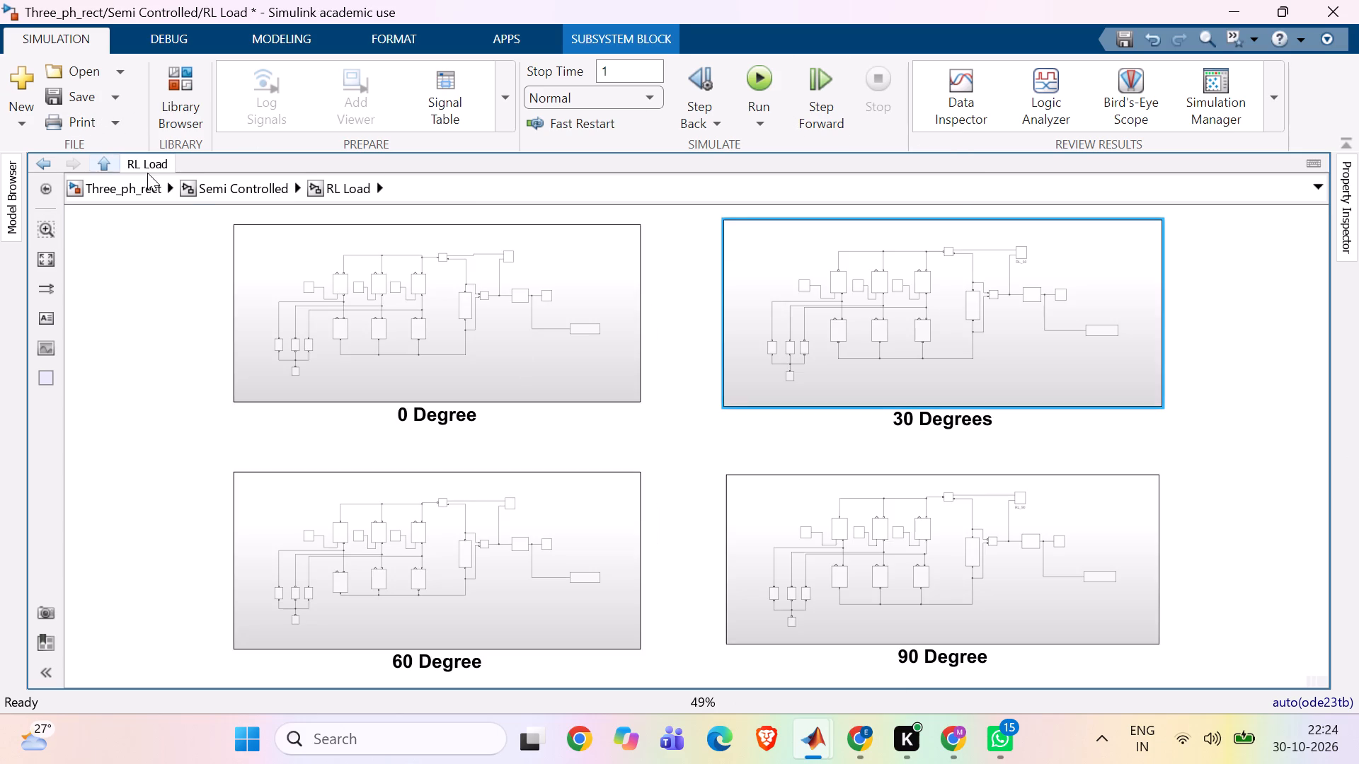
pyautogui.doubleClick(1002, 580)
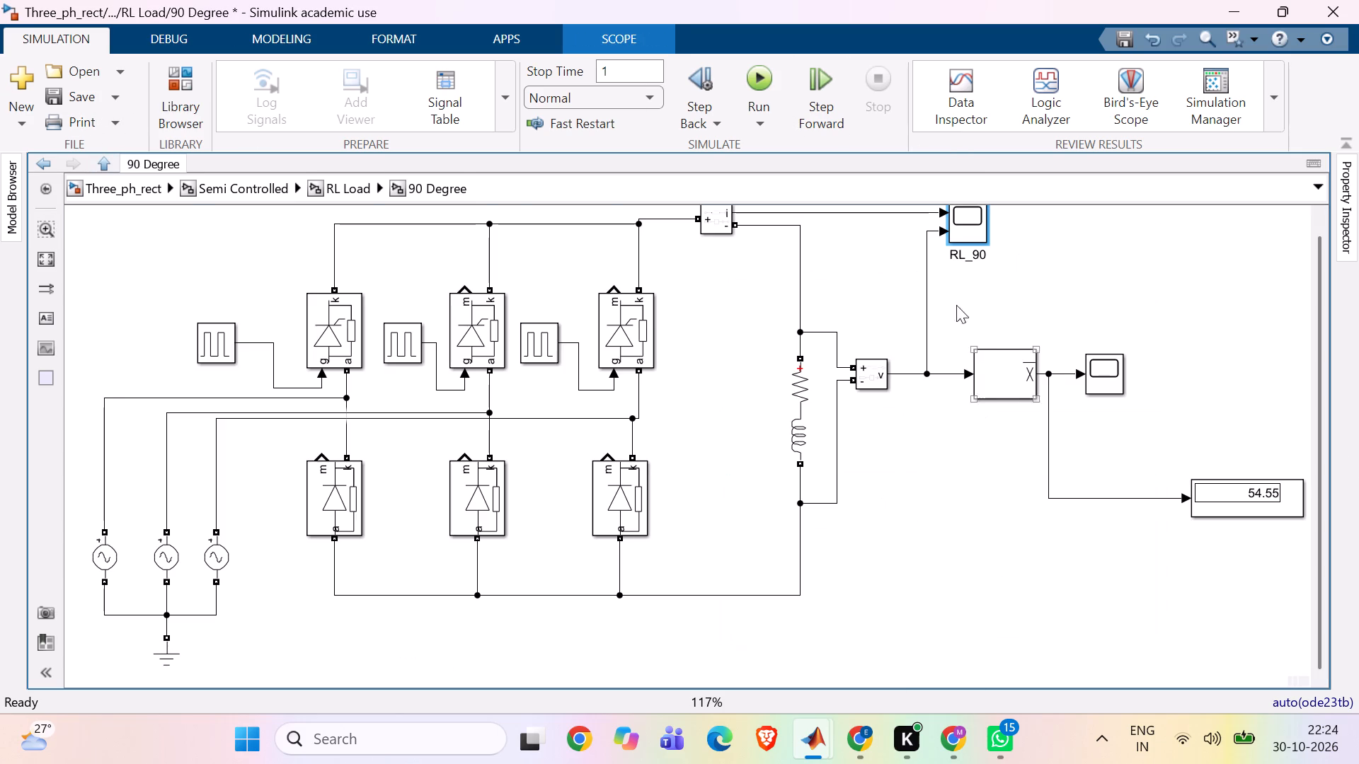
pyautogui.click(968, 238)
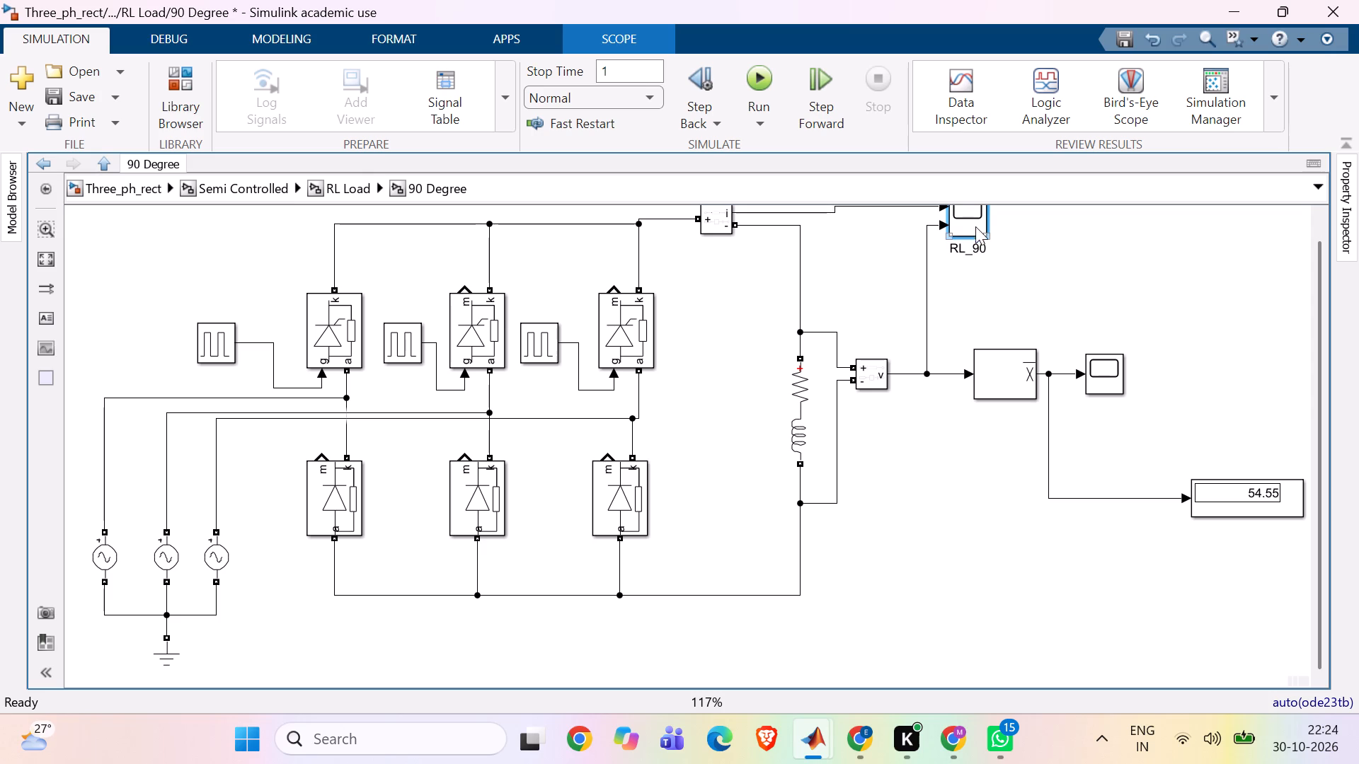
pyautogui.doubleClick(973, 212)
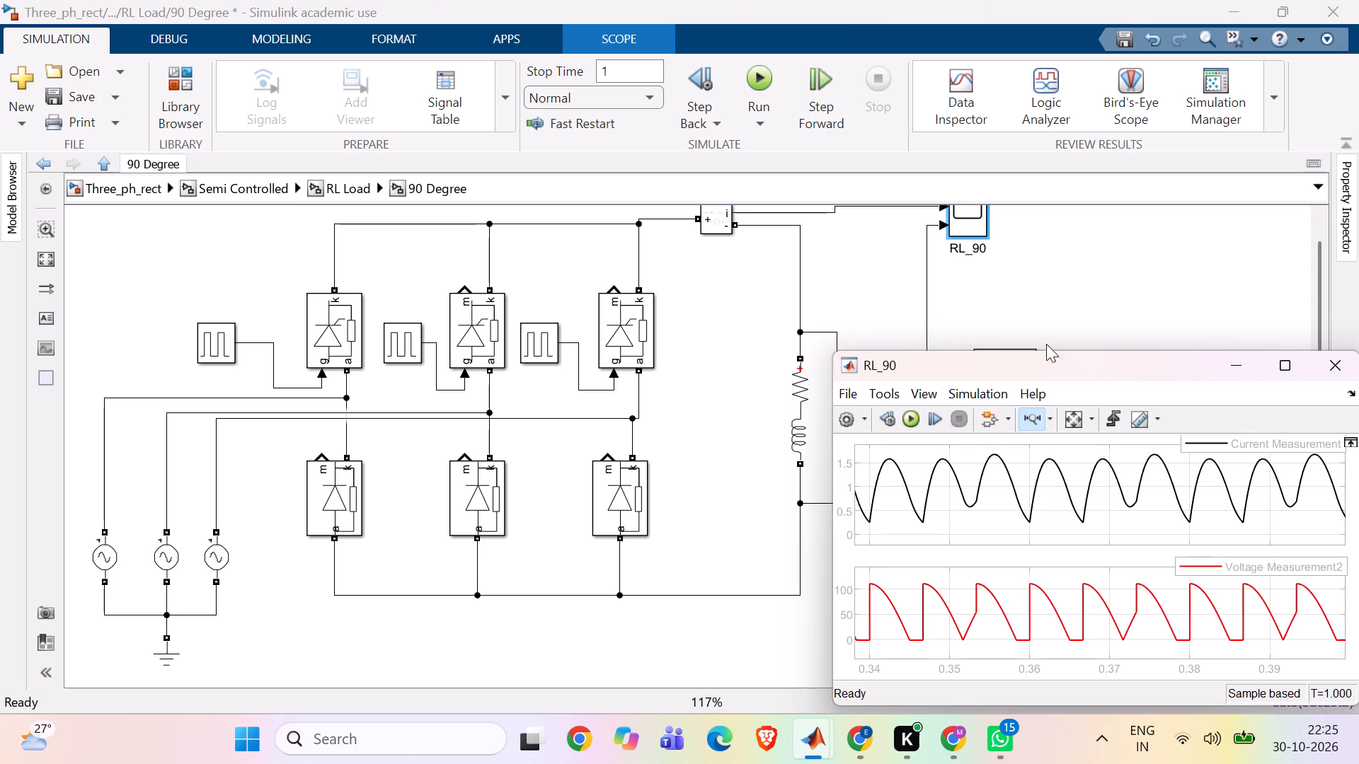
pyautogui.moveTo(1141, 366); pyautogui.dragTo(1011, 284)
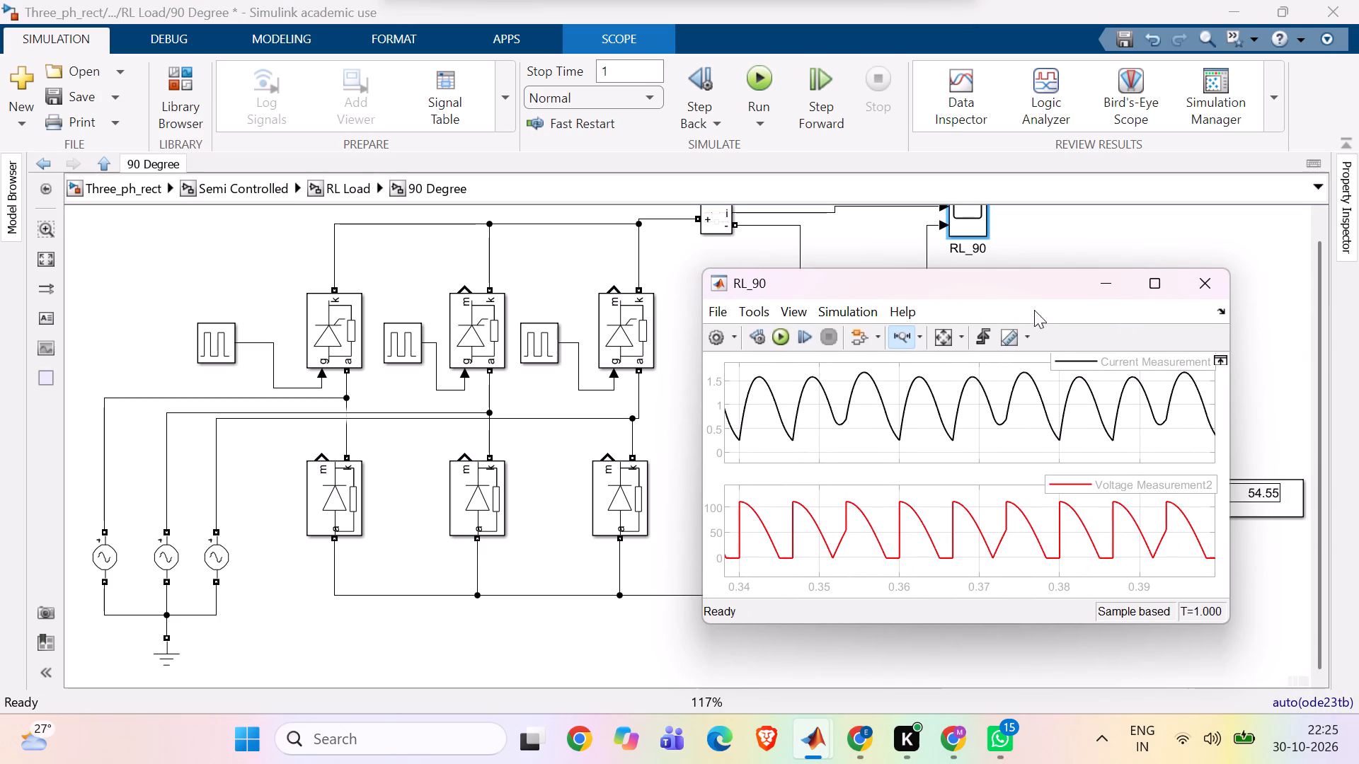
# Fit the RL_90 plots to the full simulation, then zoom the time axis to about 0.26 to 0.30 s to examine the current and voltage waveforms.
pyautogui.click(944, 340)
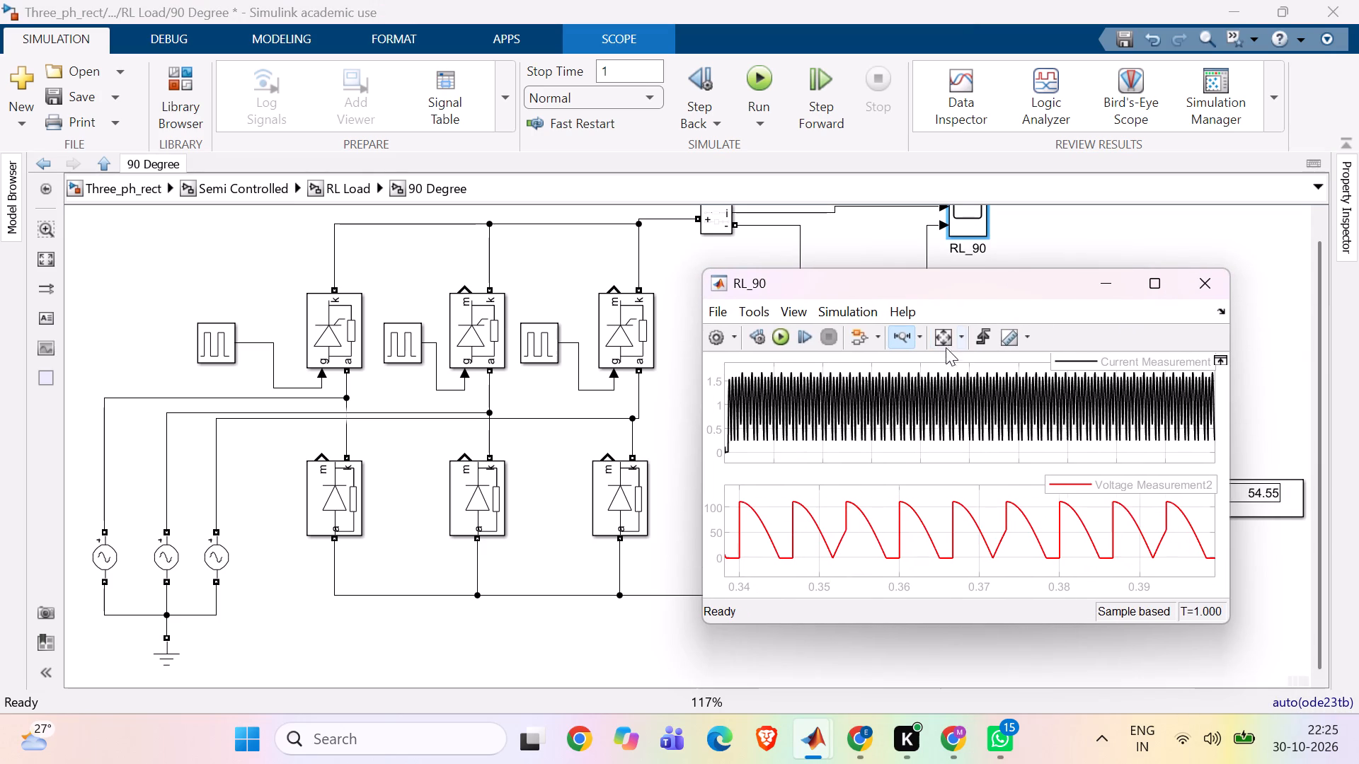
pyautogui.moveTo(846, 378); pyautogui.dragTo(875, 383)
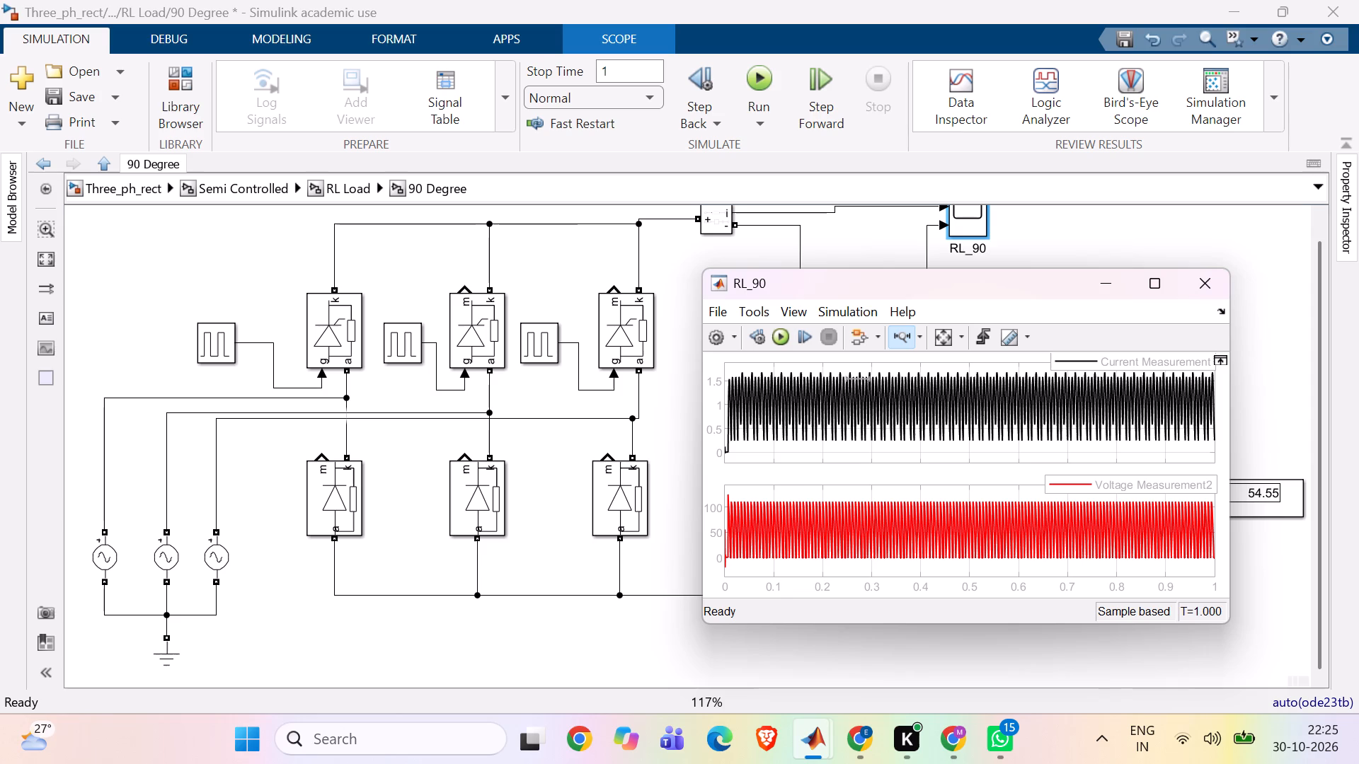
pyautogui.moveTo(875, 383); pyautogui.dragTo(884, 383)
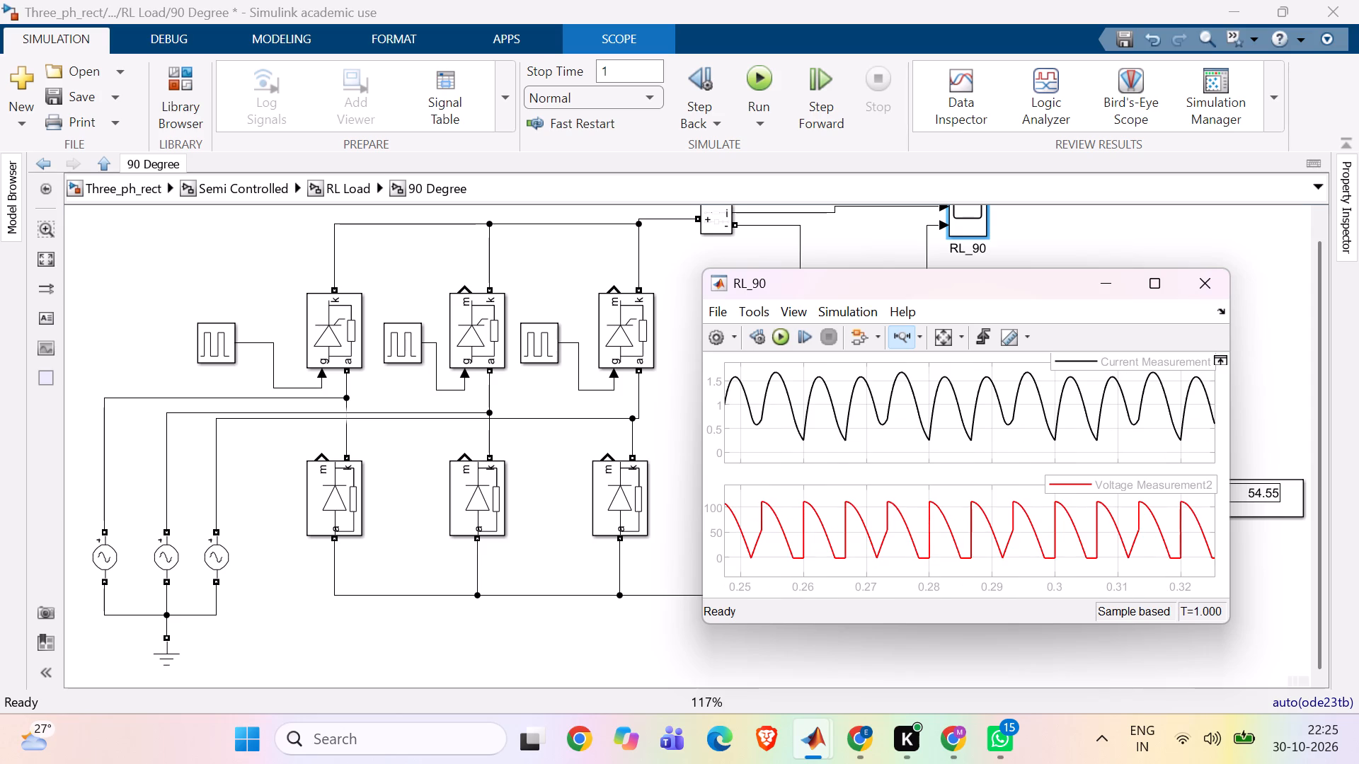
pyautogui.moveTo(802, 388); pyautogui.dragTo(1082, 394)
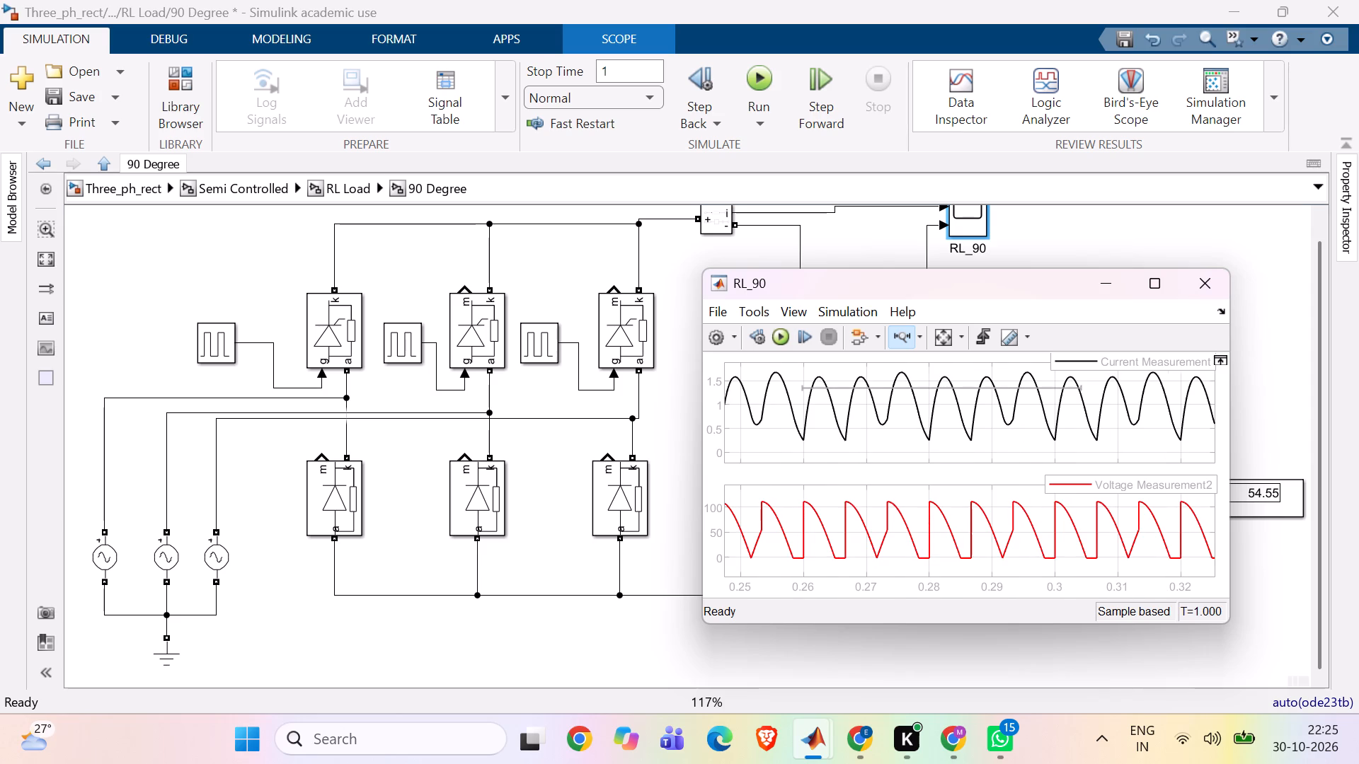
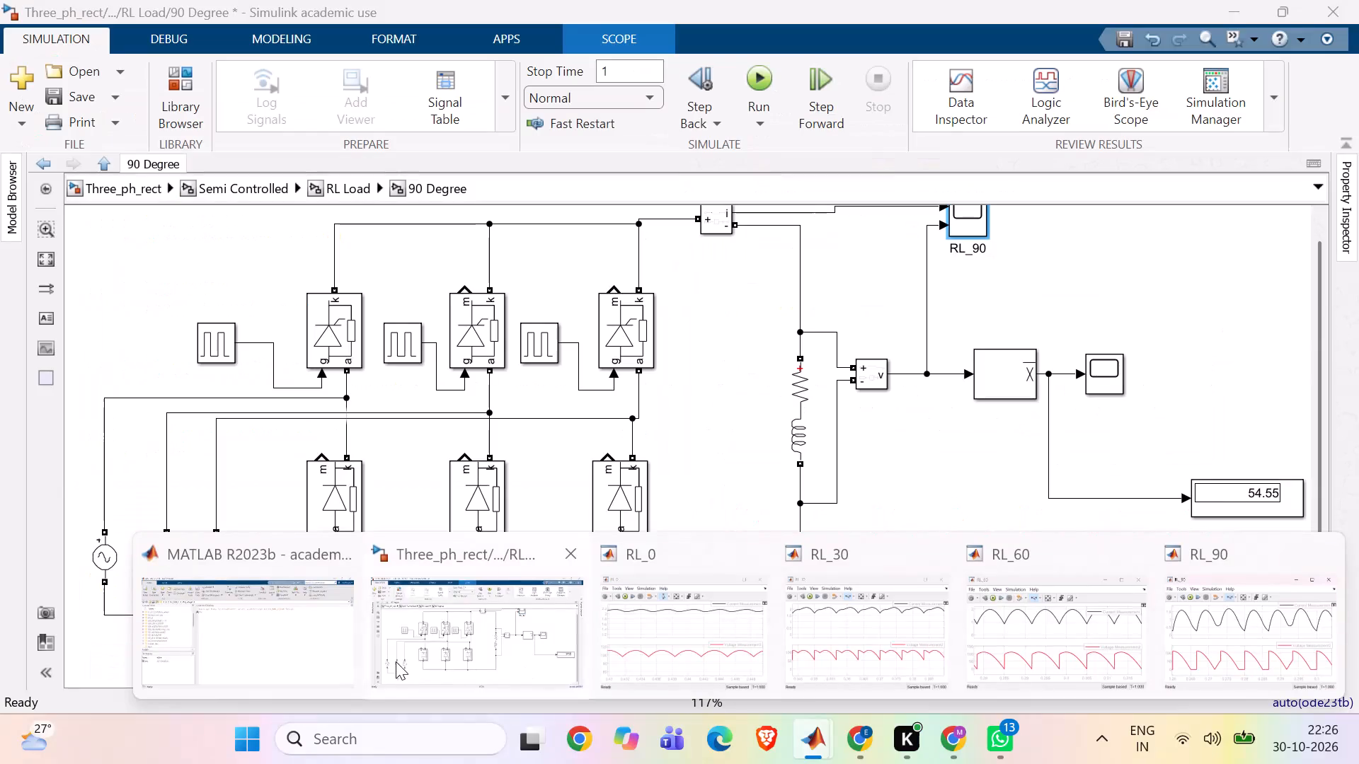
# Return to the 90 Degree model, bring up the RL_90 scope and move its window over the circuit, leaving the numeric display uncovered.
pyautogui.click(396, 660)
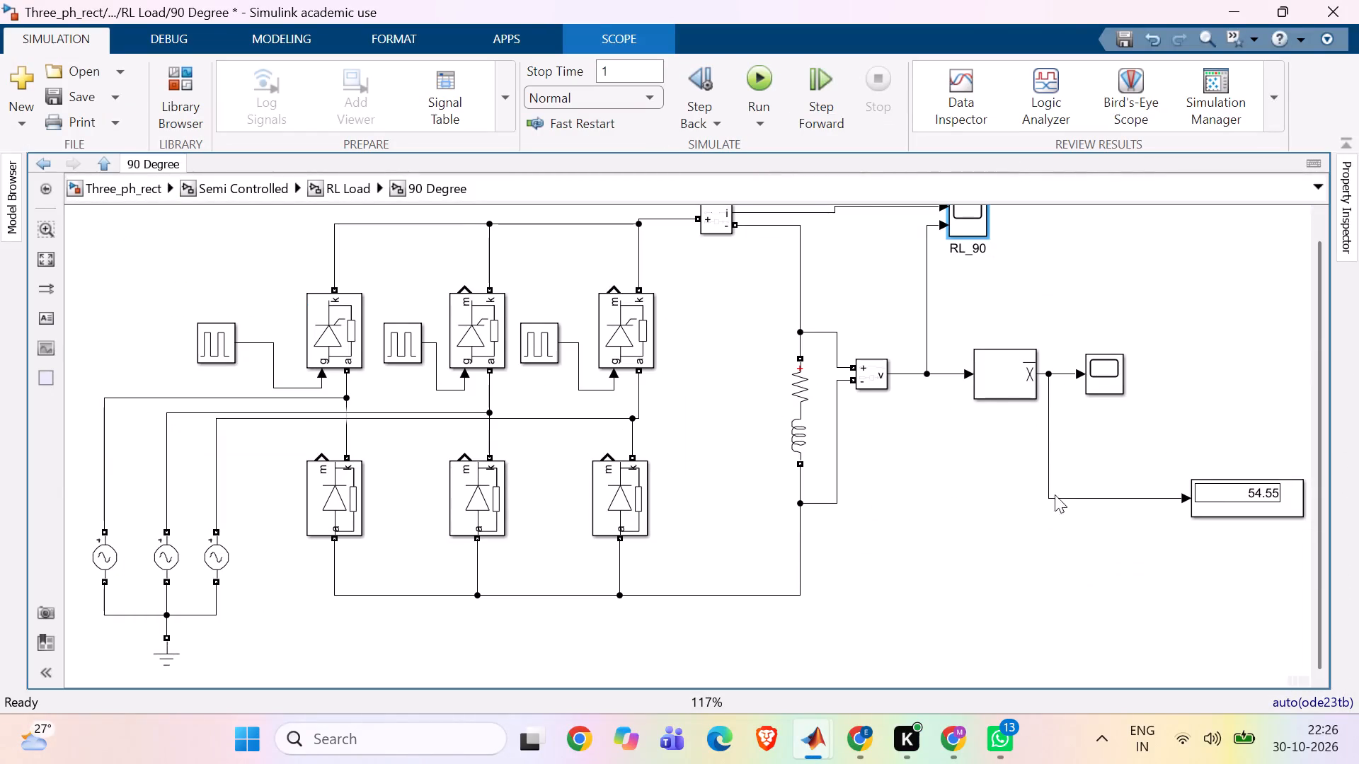
pyautogui.doubleClick(961, 225)
pyautogui.moveTo(1011, 296); pyautogui.dragTo(850, 176)
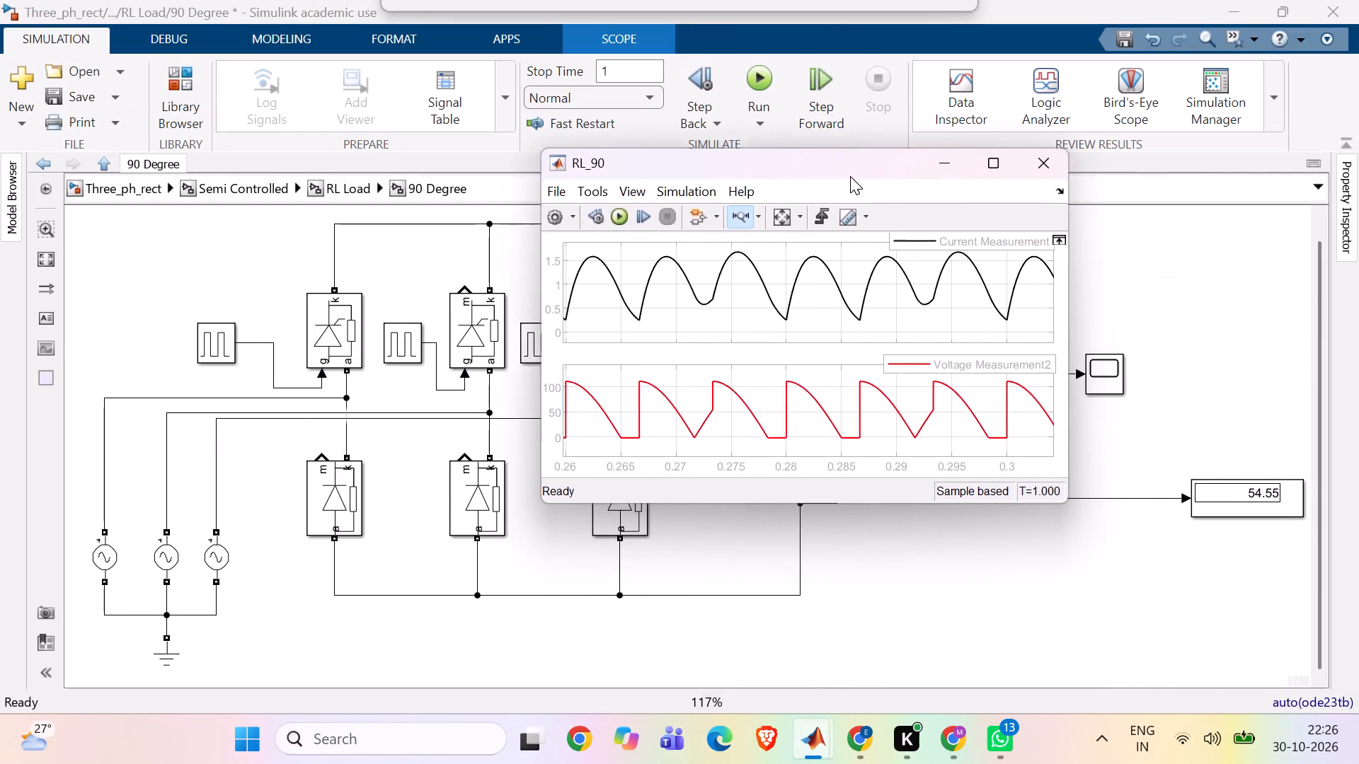
# View the RL_90 scope's current and voltage waveforms at full-screen size and close the scope.
pyautogui.moveTo(850, 176); pyautogui.dragTo(832, 163)
pyautogui.click(966, 141)
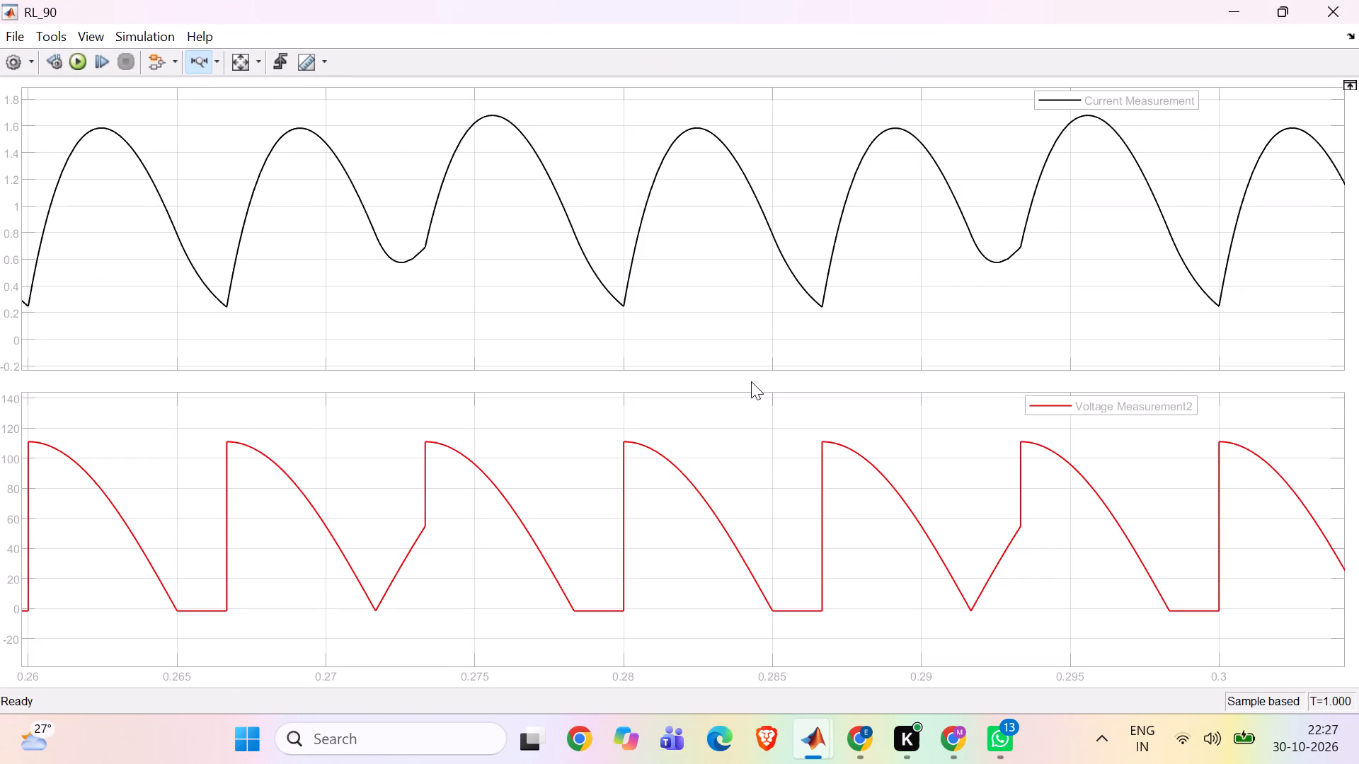
pyautogui.click(1329, 1)
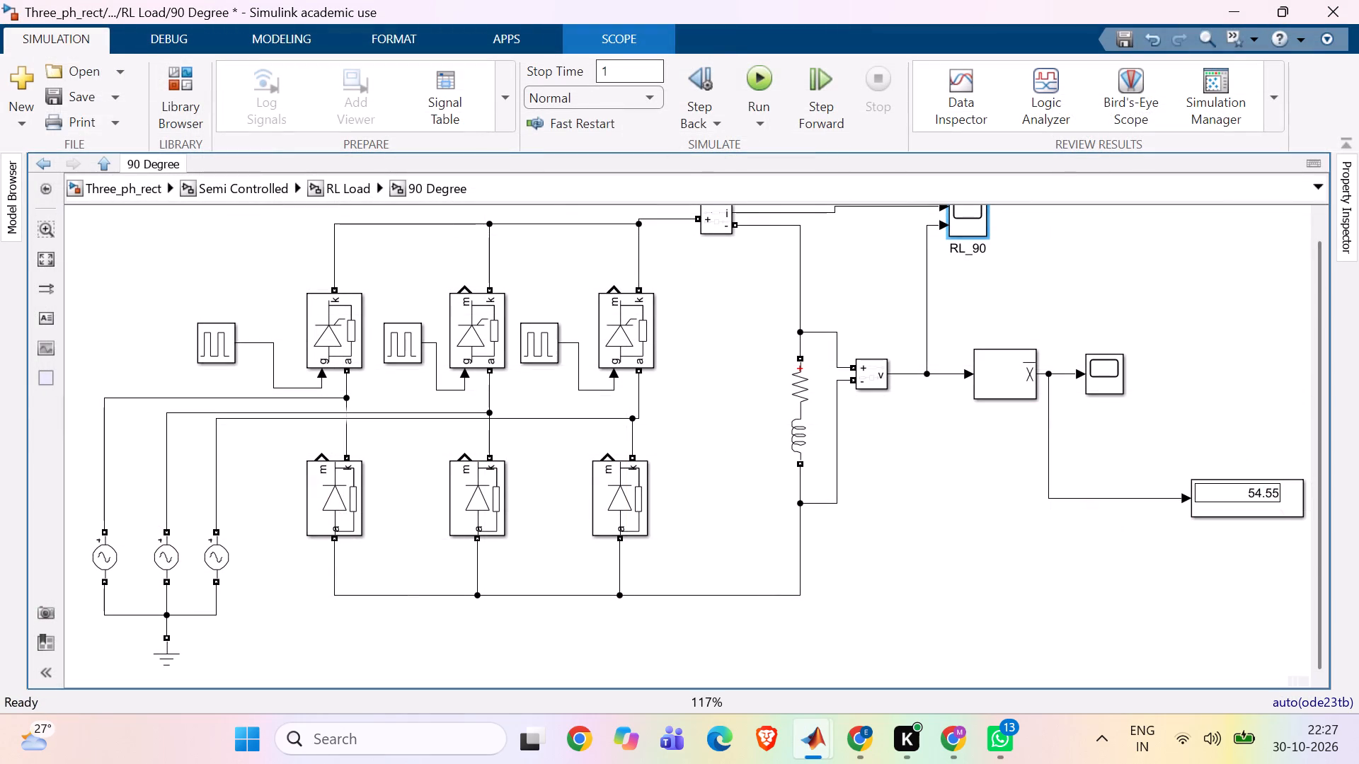
# Set the simulation stop time to 10 and run the 90 Degree semi-controlled RL load model.
pyautogui.click(614, 73)
pyautogui.click(614, 73)
pyautogui.press('0')
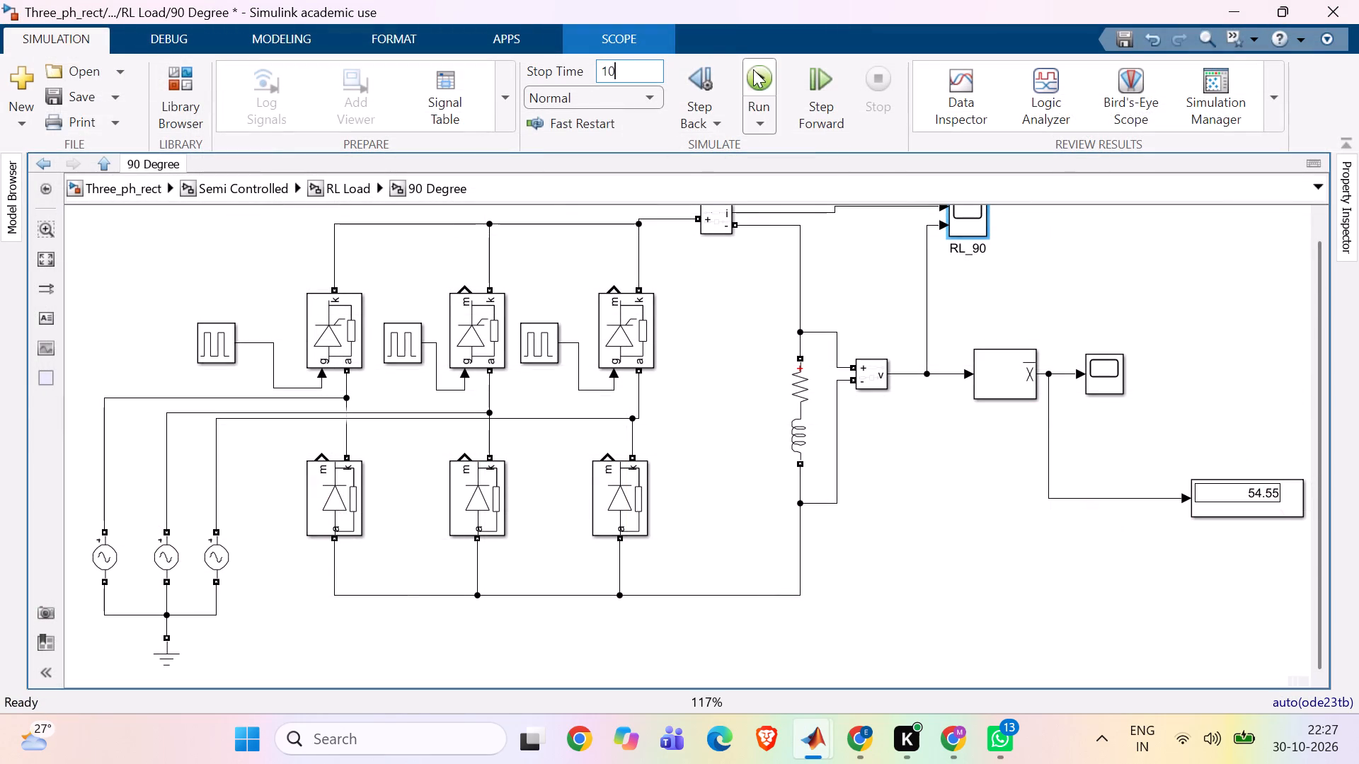
pyautogui.click(757, 71)
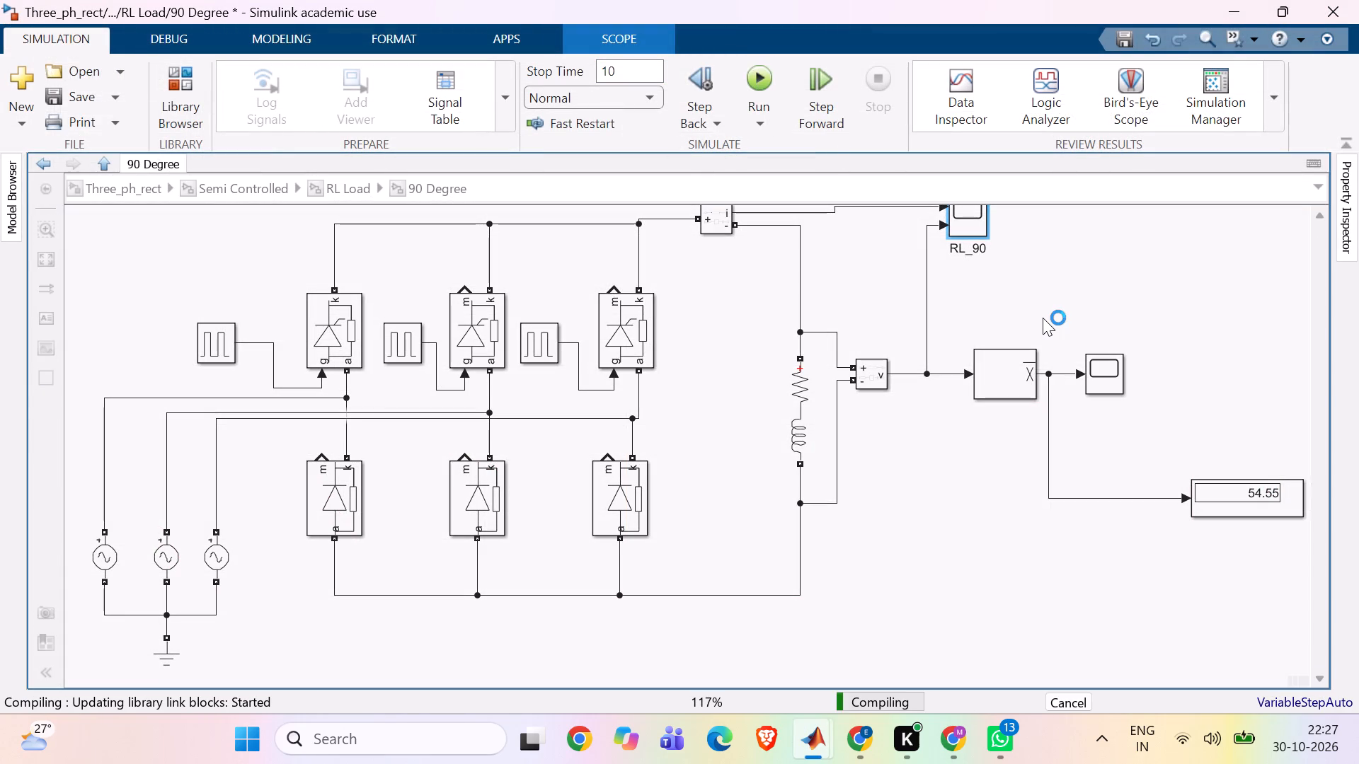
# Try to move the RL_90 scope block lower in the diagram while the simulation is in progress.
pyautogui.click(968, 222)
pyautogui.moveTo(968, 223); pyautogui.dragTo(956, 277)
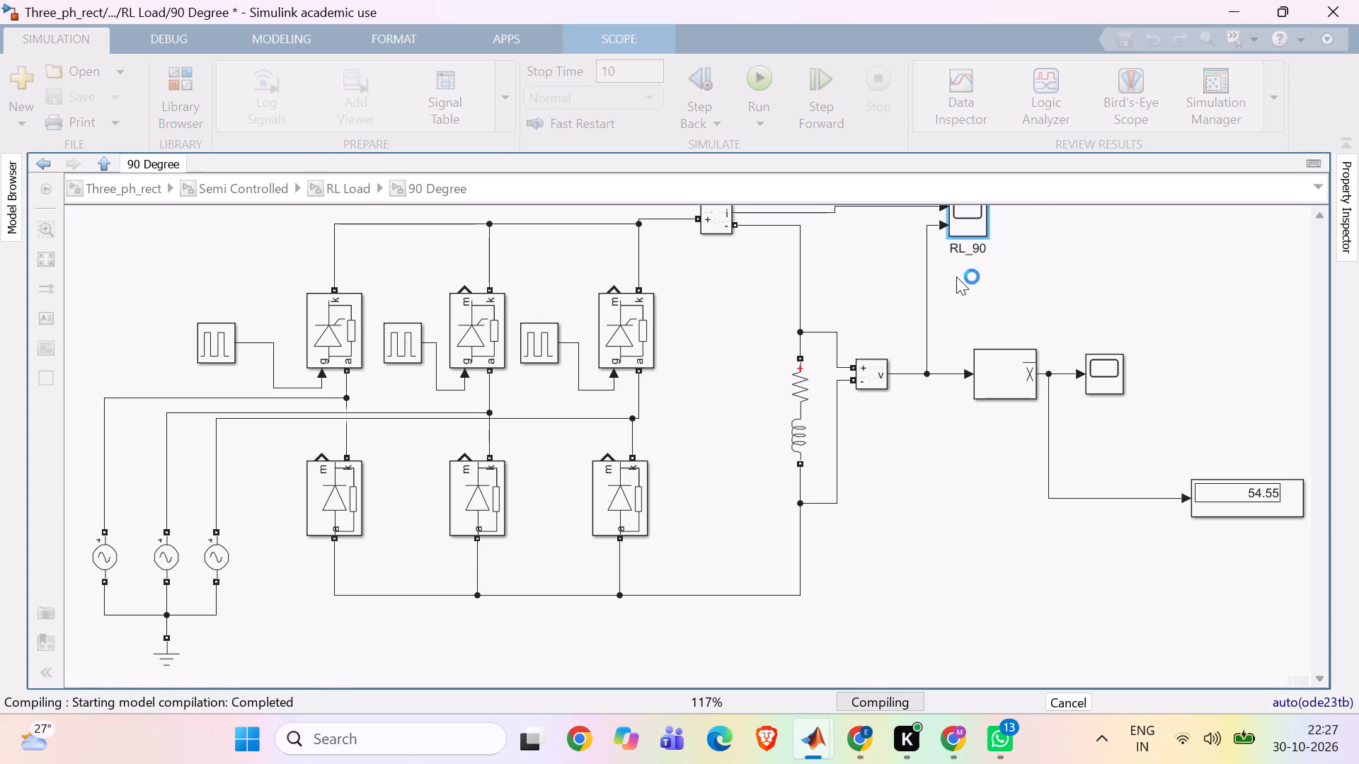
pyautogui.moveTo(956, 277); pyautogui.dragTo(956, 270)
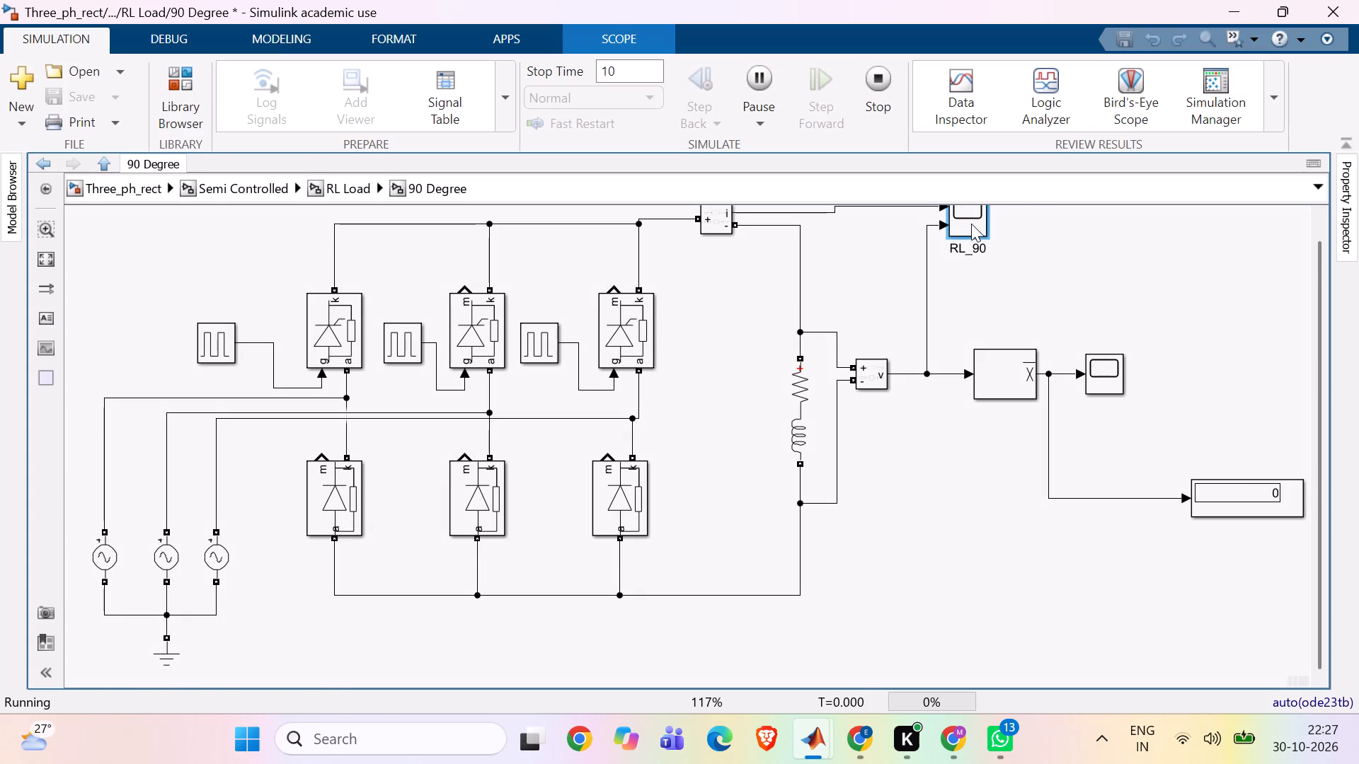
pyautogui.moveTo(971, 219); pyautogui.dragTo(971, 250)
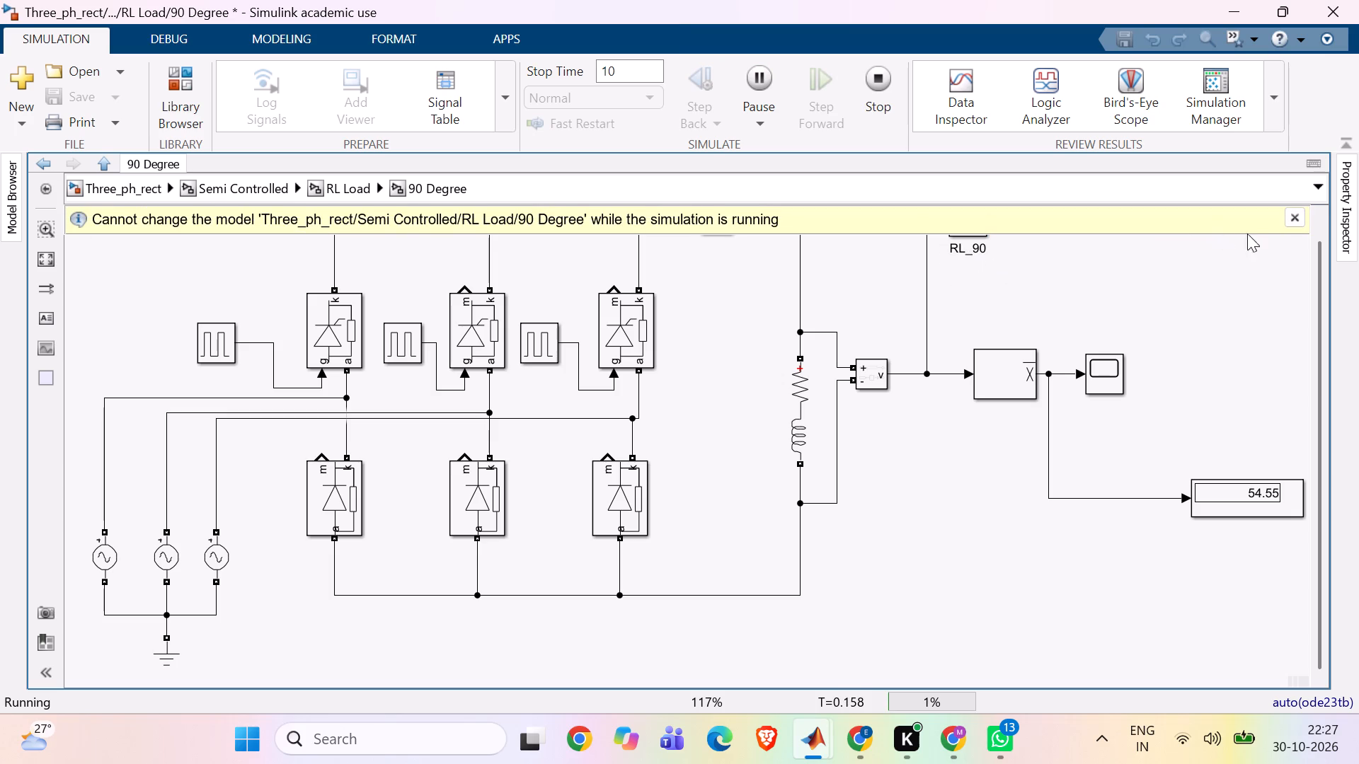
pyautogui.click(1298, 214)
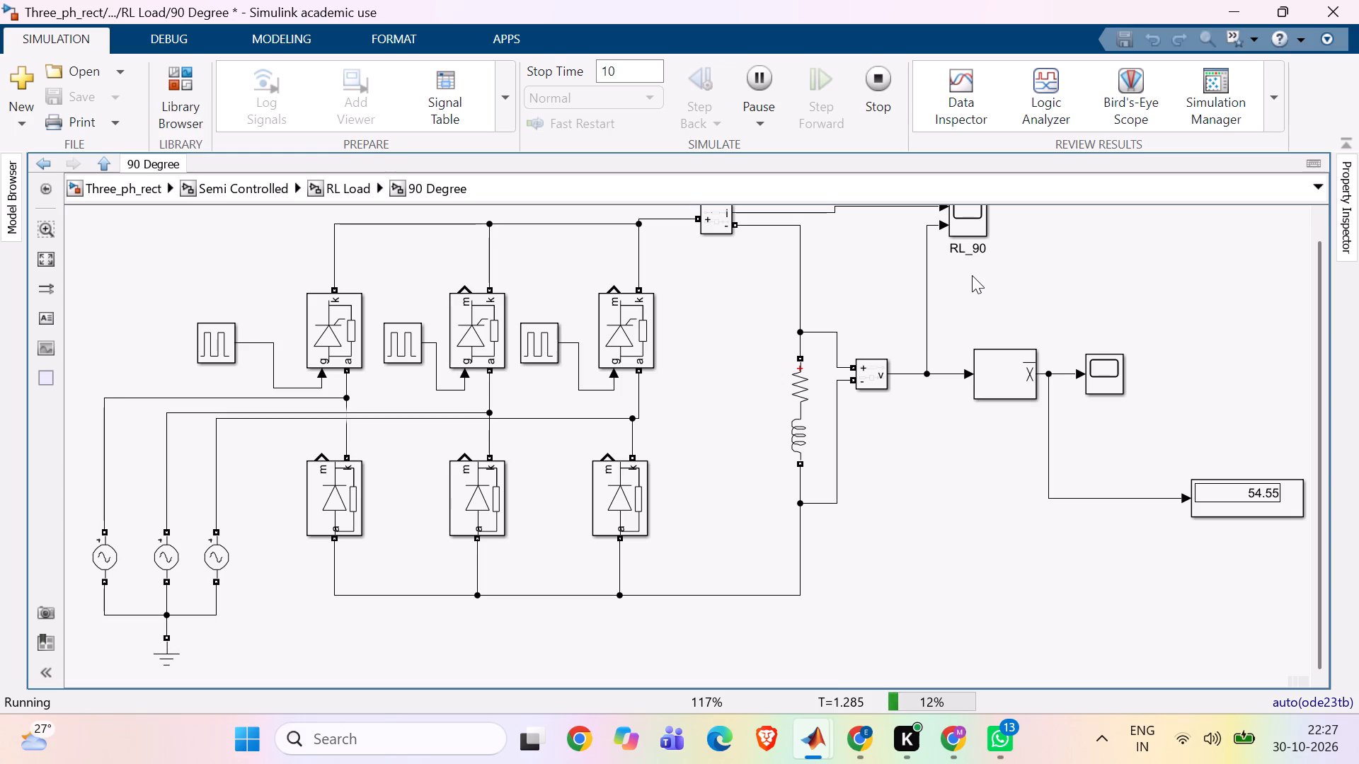
# Open the RL_90 scope and zoom both waveforms in time to about 0.03 to 0.155 s.
pyautogui.doubleClick(971, 216)
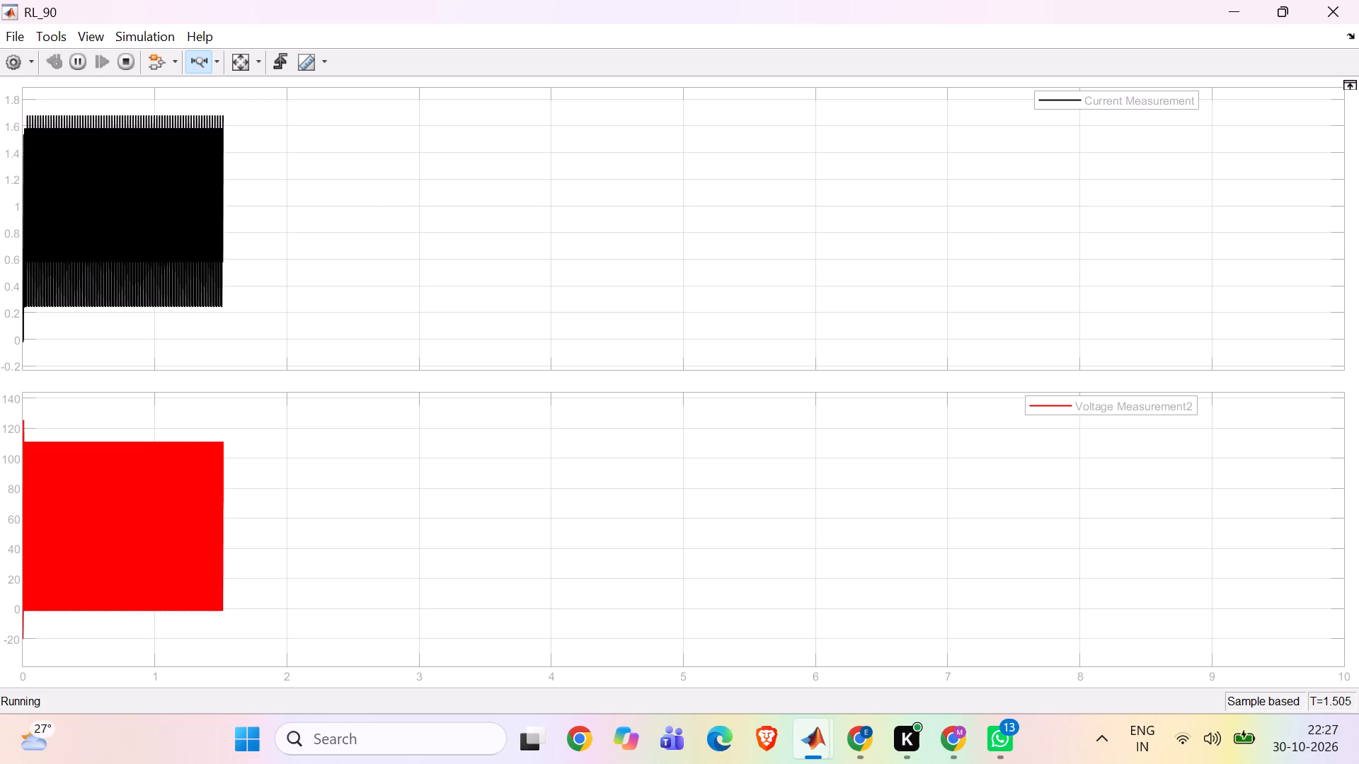
pyautogui.moveTo(110, 131); pyautogui.dragTo(25, 132)
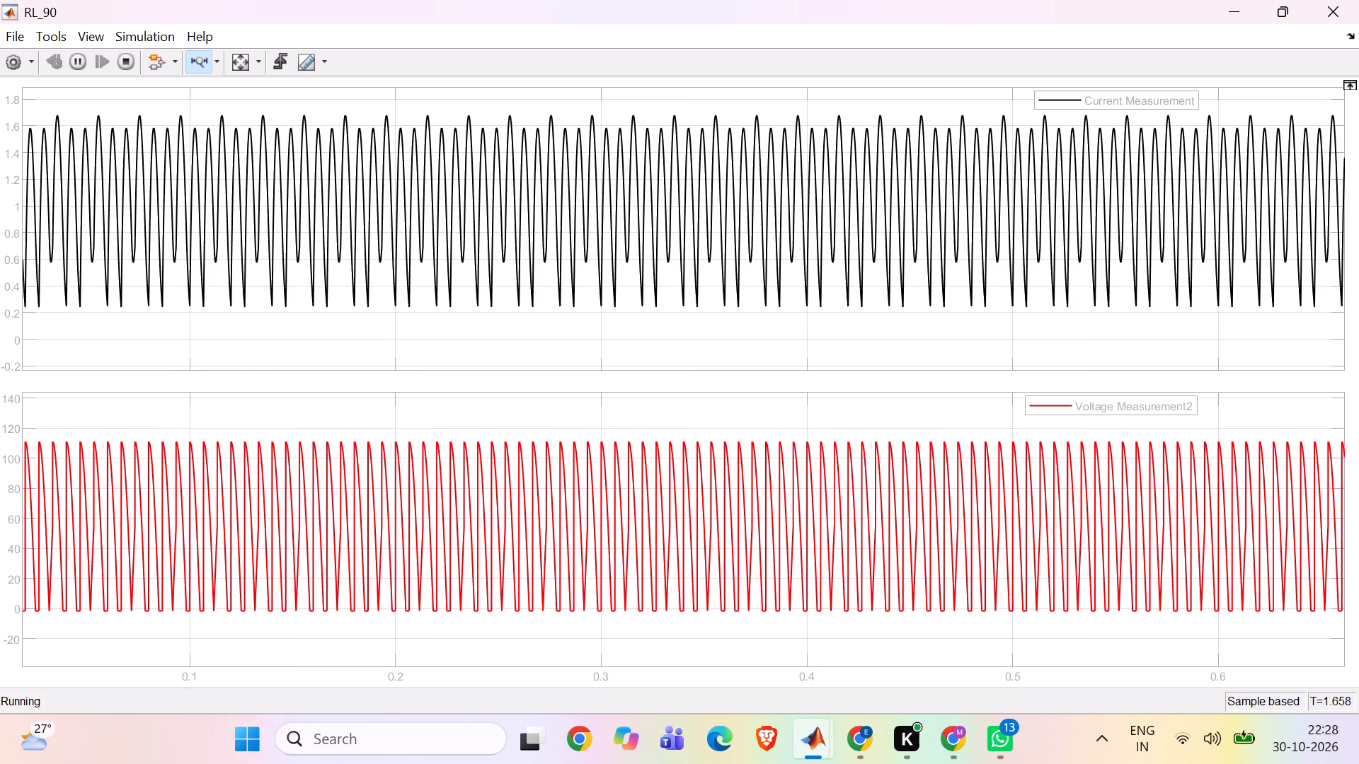
pyautogui.moveTo(49, 183); pyautogui.dragTo(304, 112)
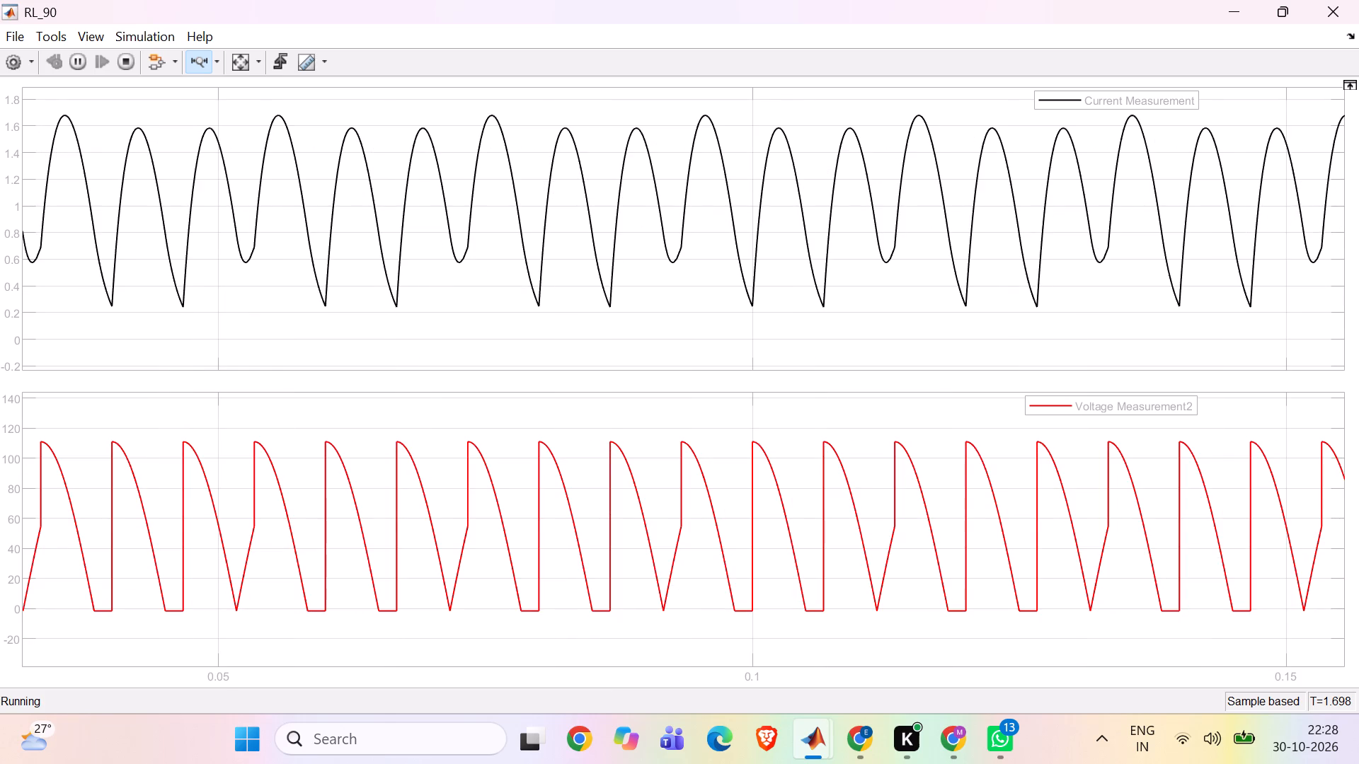
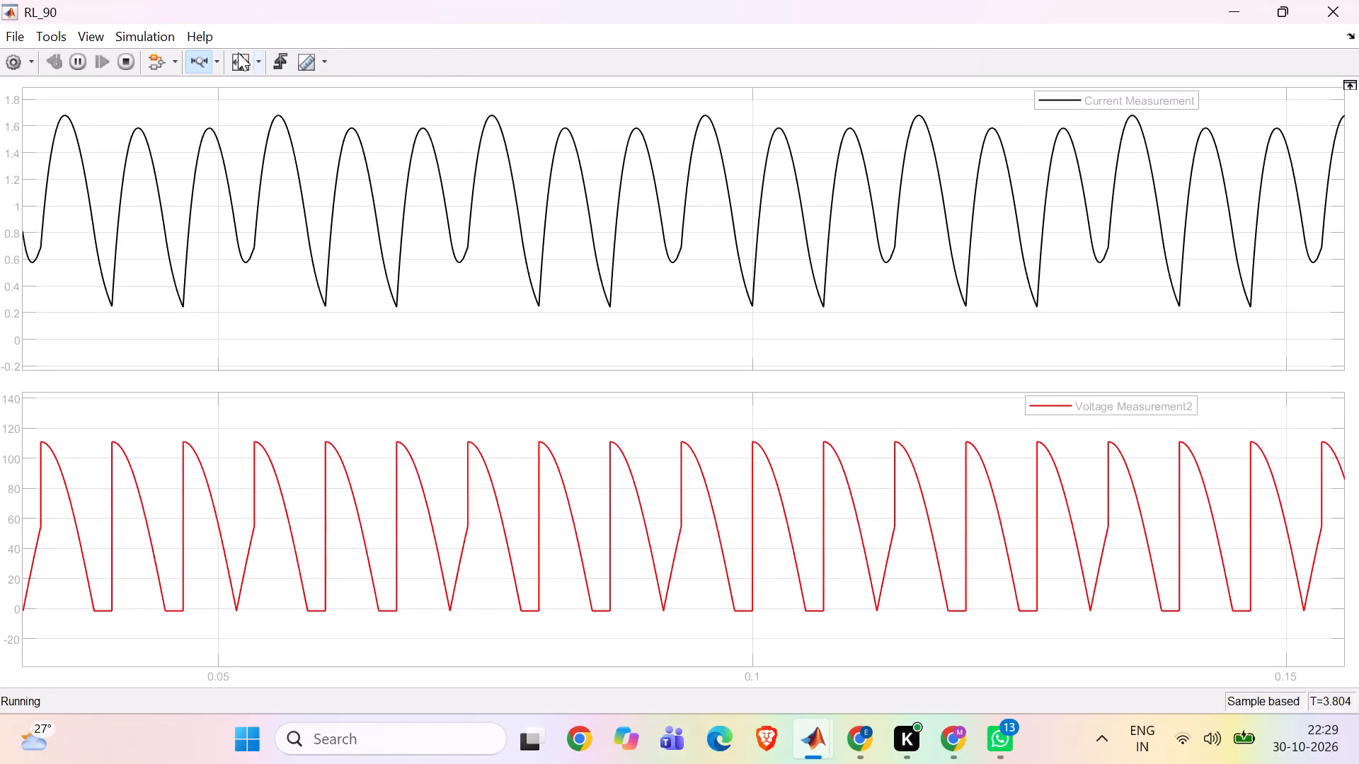
# Fit the RL_90 scope axes, zoom both waveforms in time to about 3.611 to 3.645 s, and close the scope.
pyautogui.rightClick(239, 59)
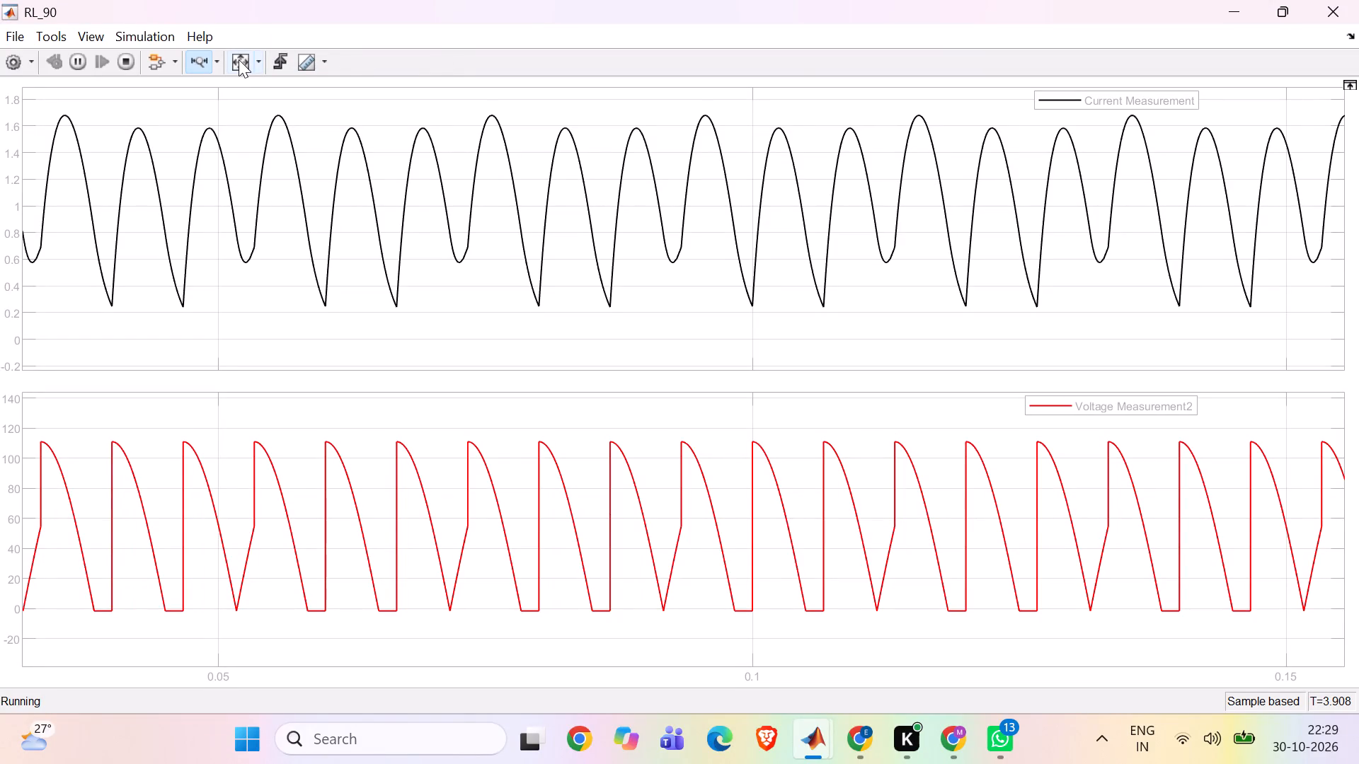
pyautogui.click(239, 55)
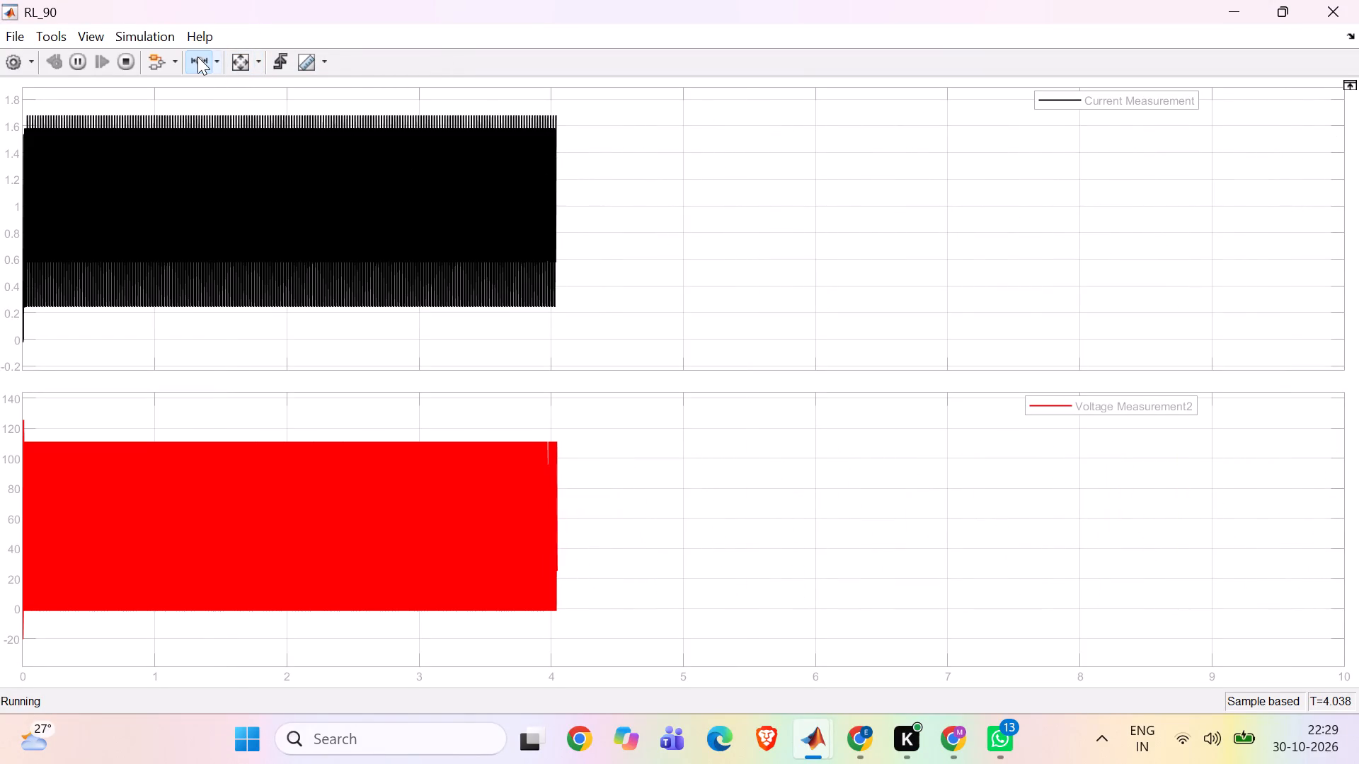
pyautogui.click(197, 57)
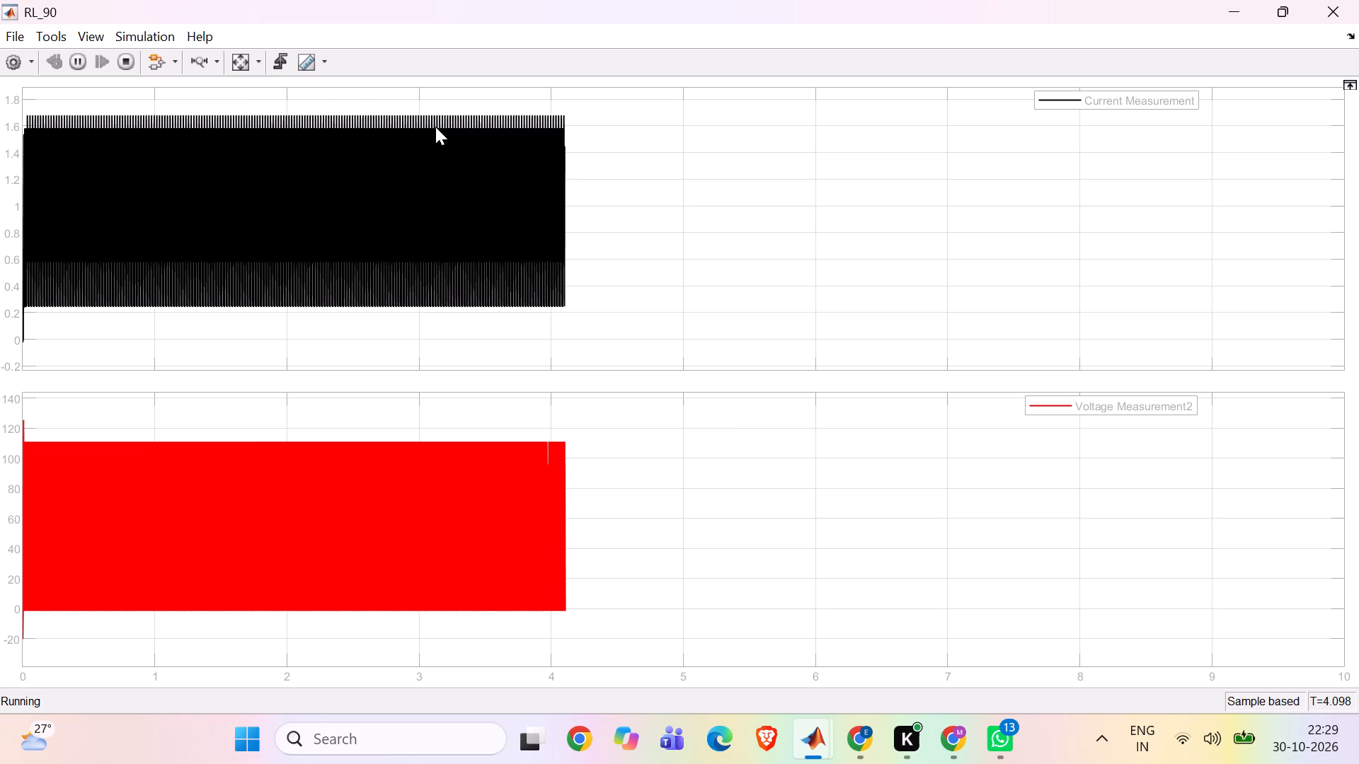
pyautogui.click(199, 65)
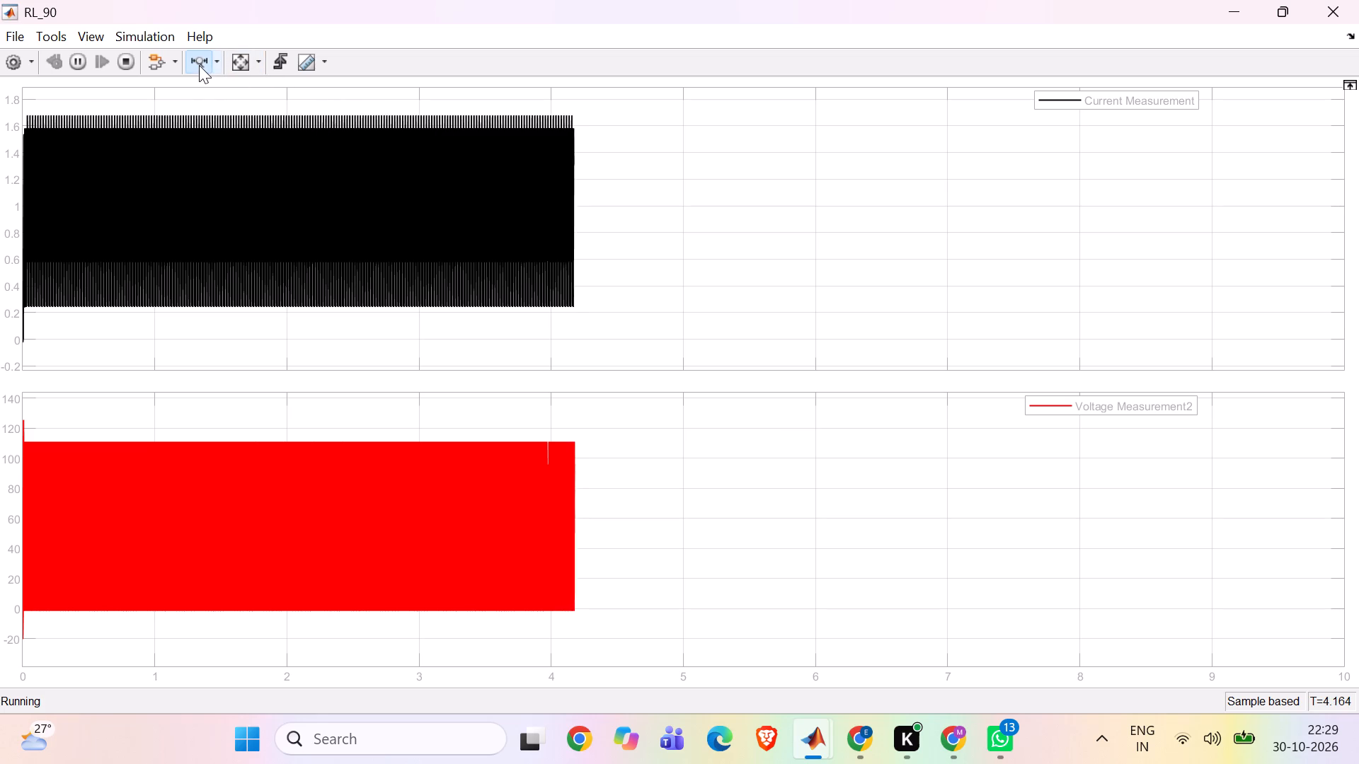
pyautogui.moveTo(481, 171); pyautogui.dragTo(541, 180)
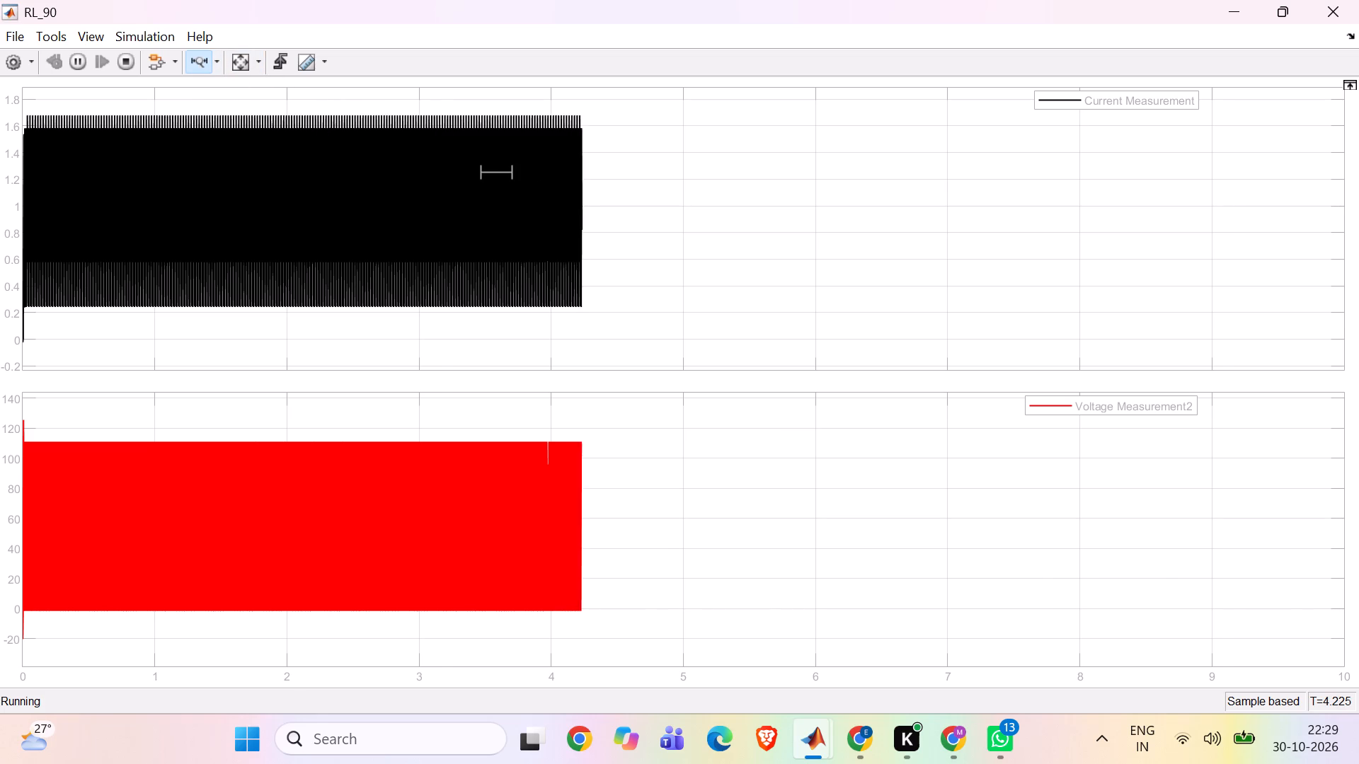
pyautogui.moveTo(541, 180); pyautogui.dragTo(537, 180)
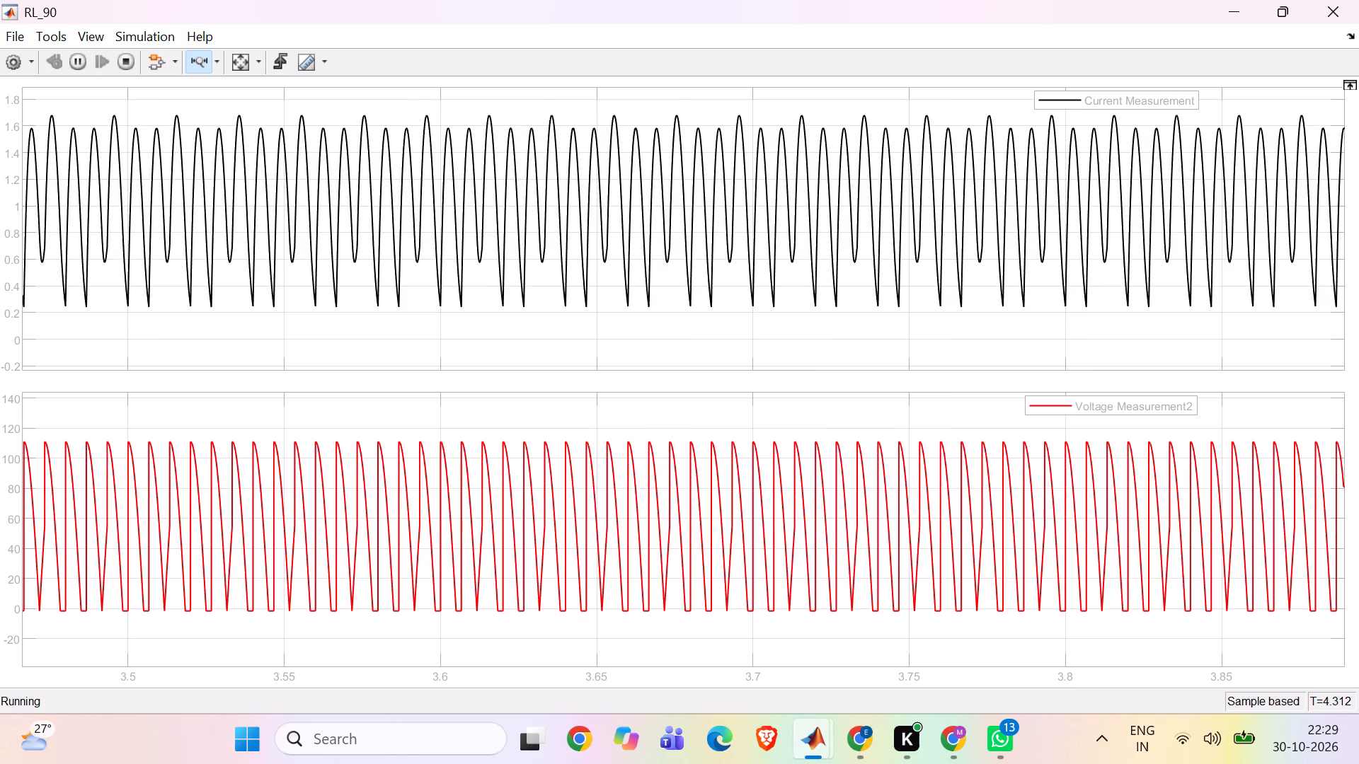
pyautogui.moveTo(476, 203); pyautogui.dragTo(554, 216)
pyautogui.moveTo(554, 216); pyautogui.dragTo(580, 217)
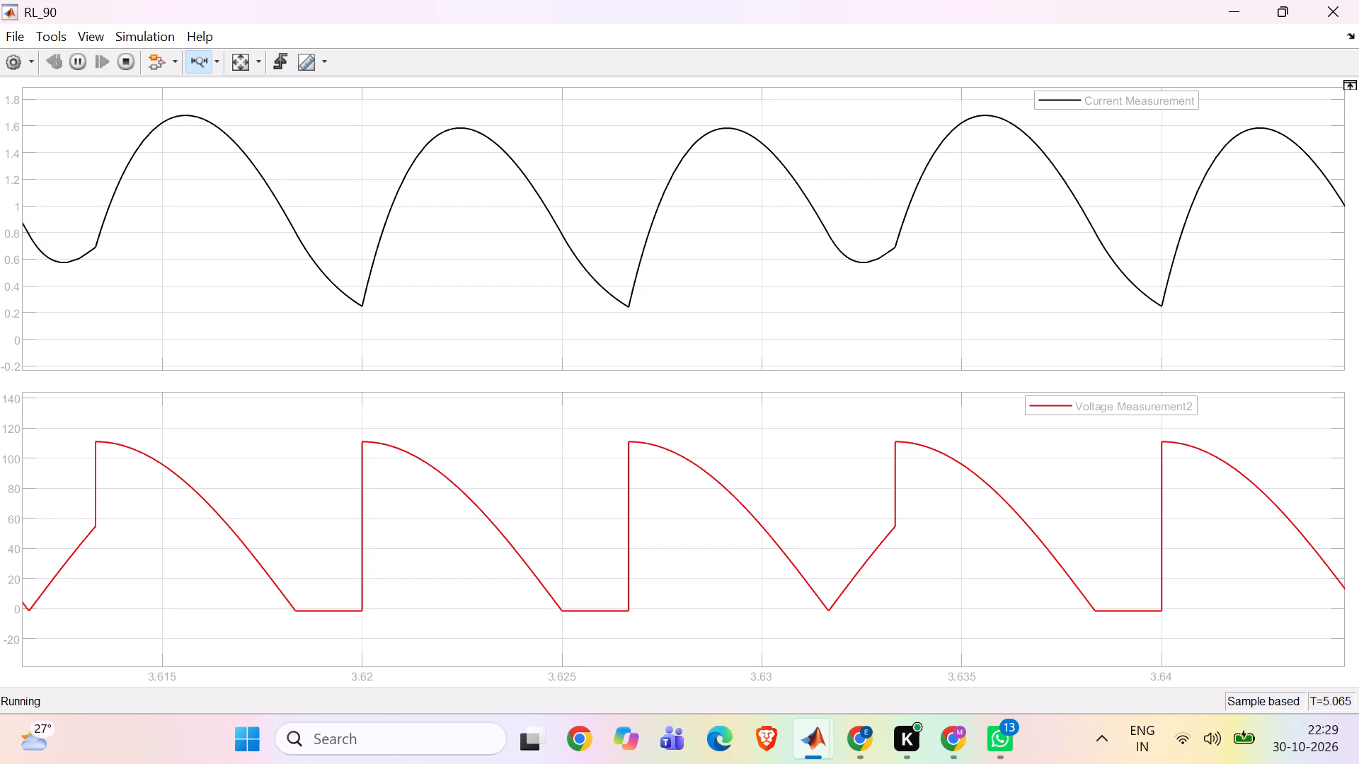
pyautogui.click(1343, 0)
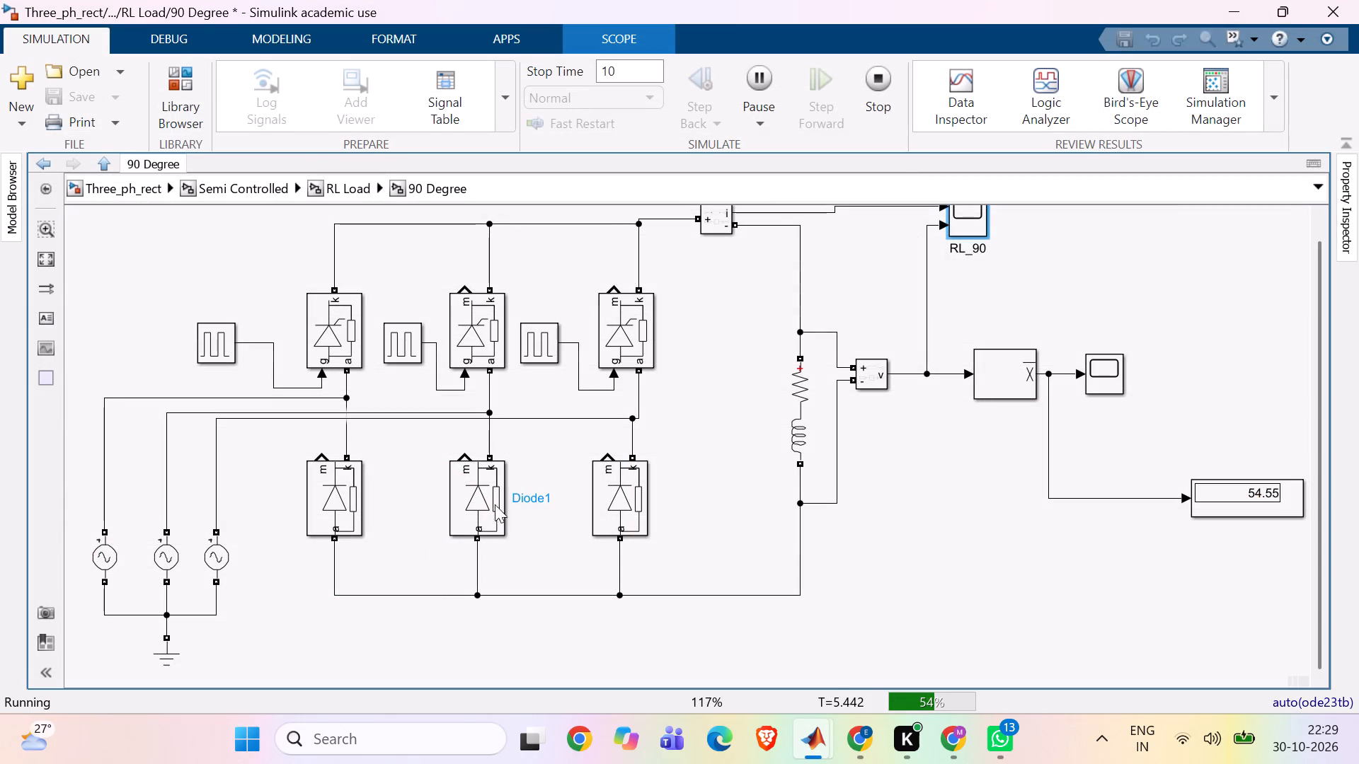
# Fit the whole circuit in view and check the RL load branch's parameters while the simulation runs.
pyautogui.keyDown('ctrl'); pyautogui.scroll(-2, 536, 436); pyautogui.keyUp('ctrl')
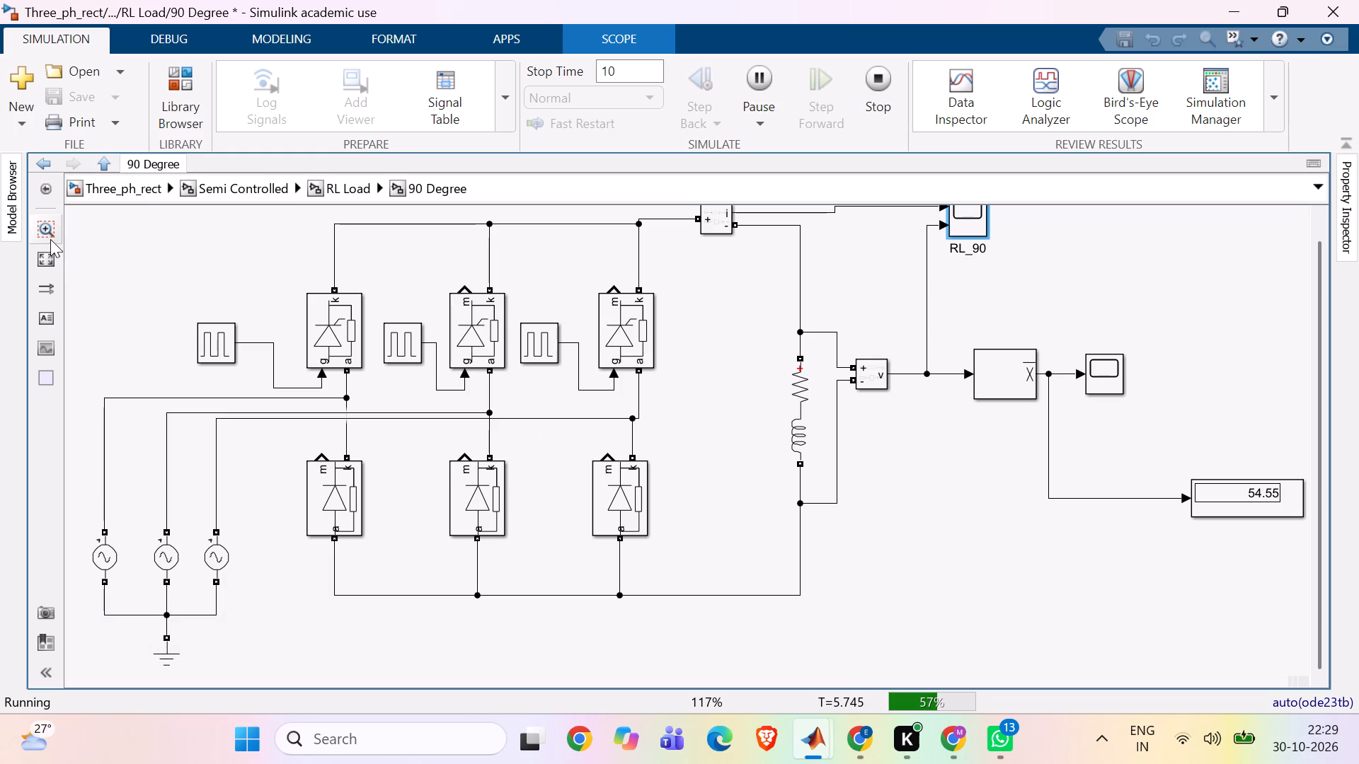
pyautogui.click(44, 263)
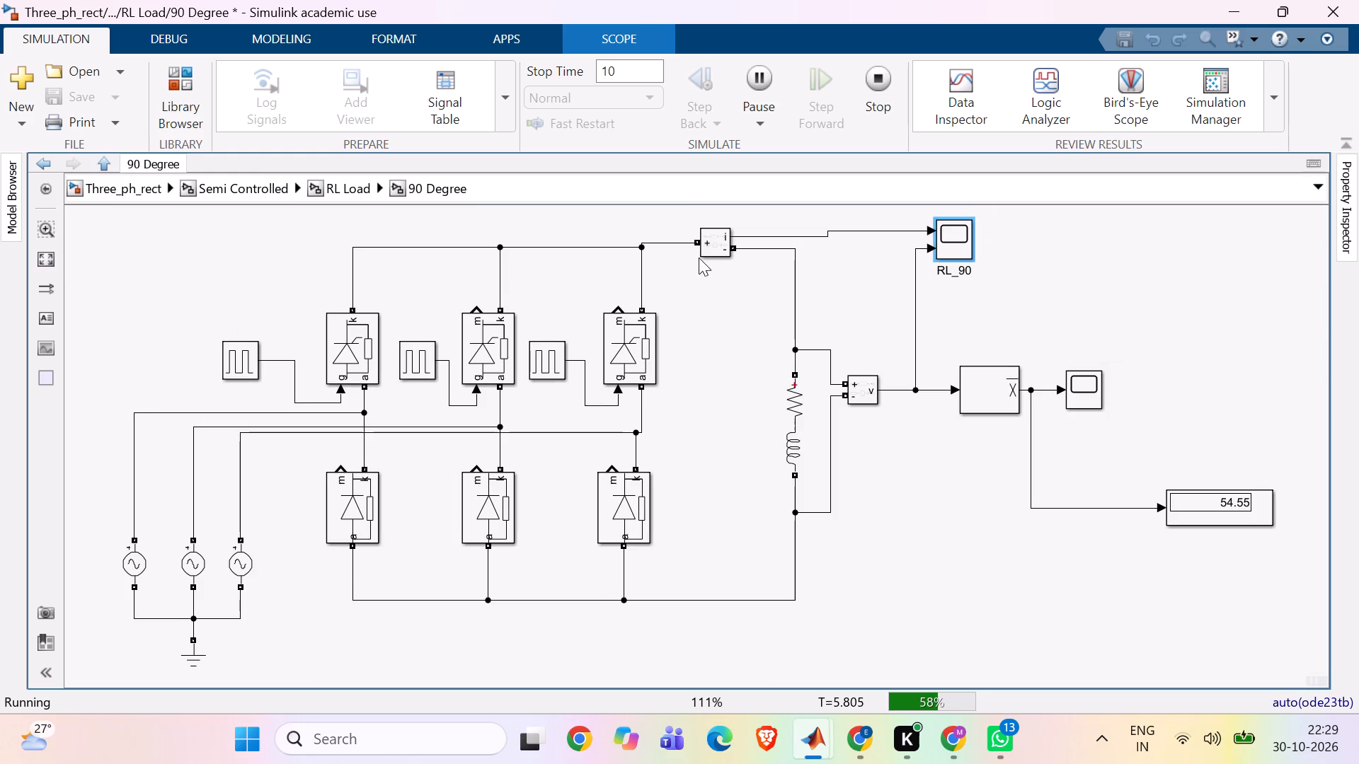
pyautogui.doubleClick(792, 403)
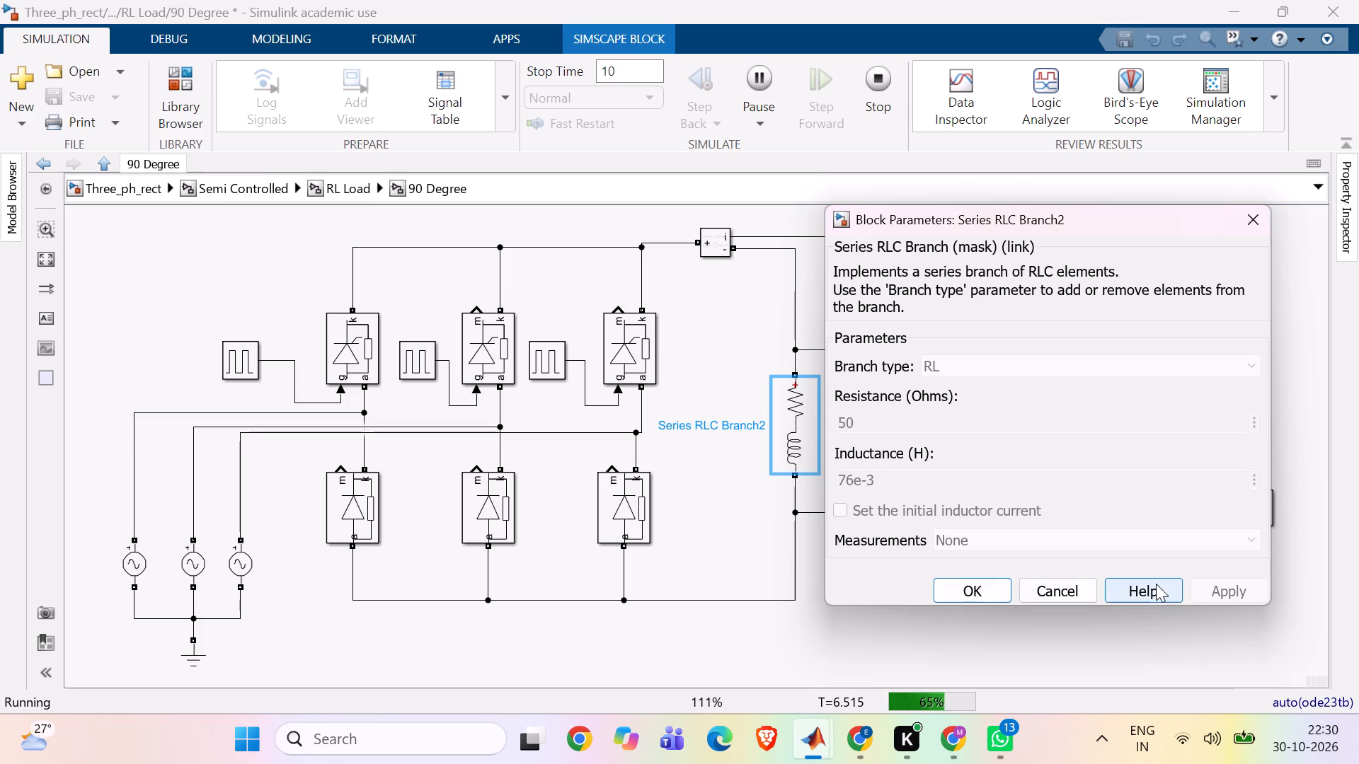
pyautogui.click(996, 595)
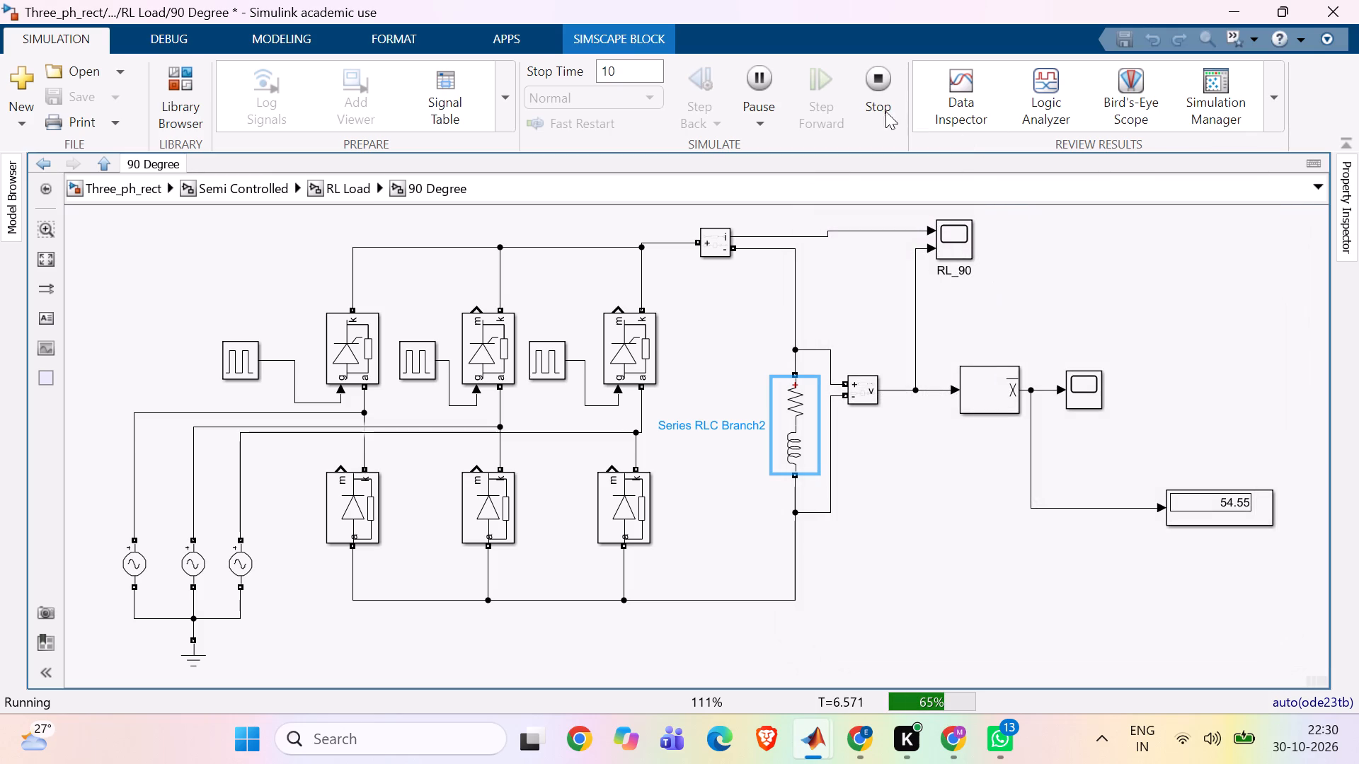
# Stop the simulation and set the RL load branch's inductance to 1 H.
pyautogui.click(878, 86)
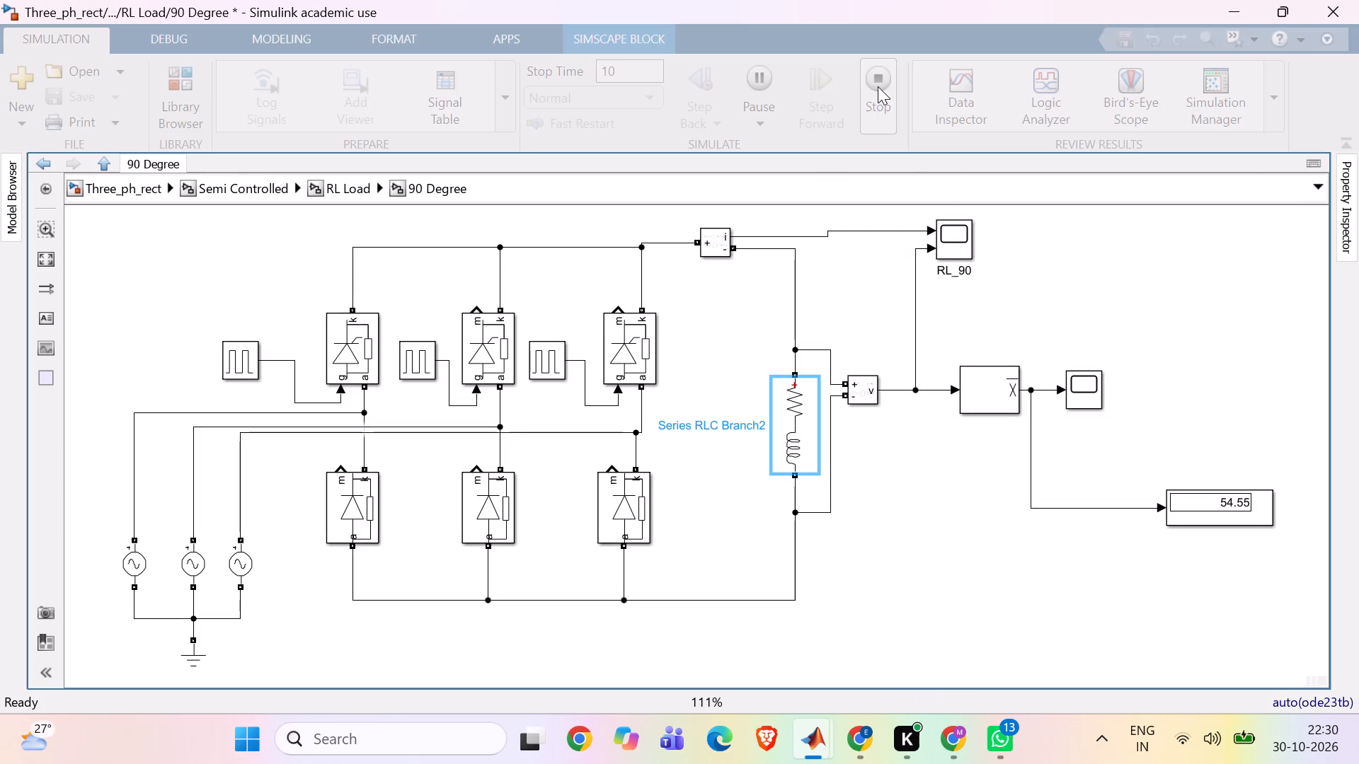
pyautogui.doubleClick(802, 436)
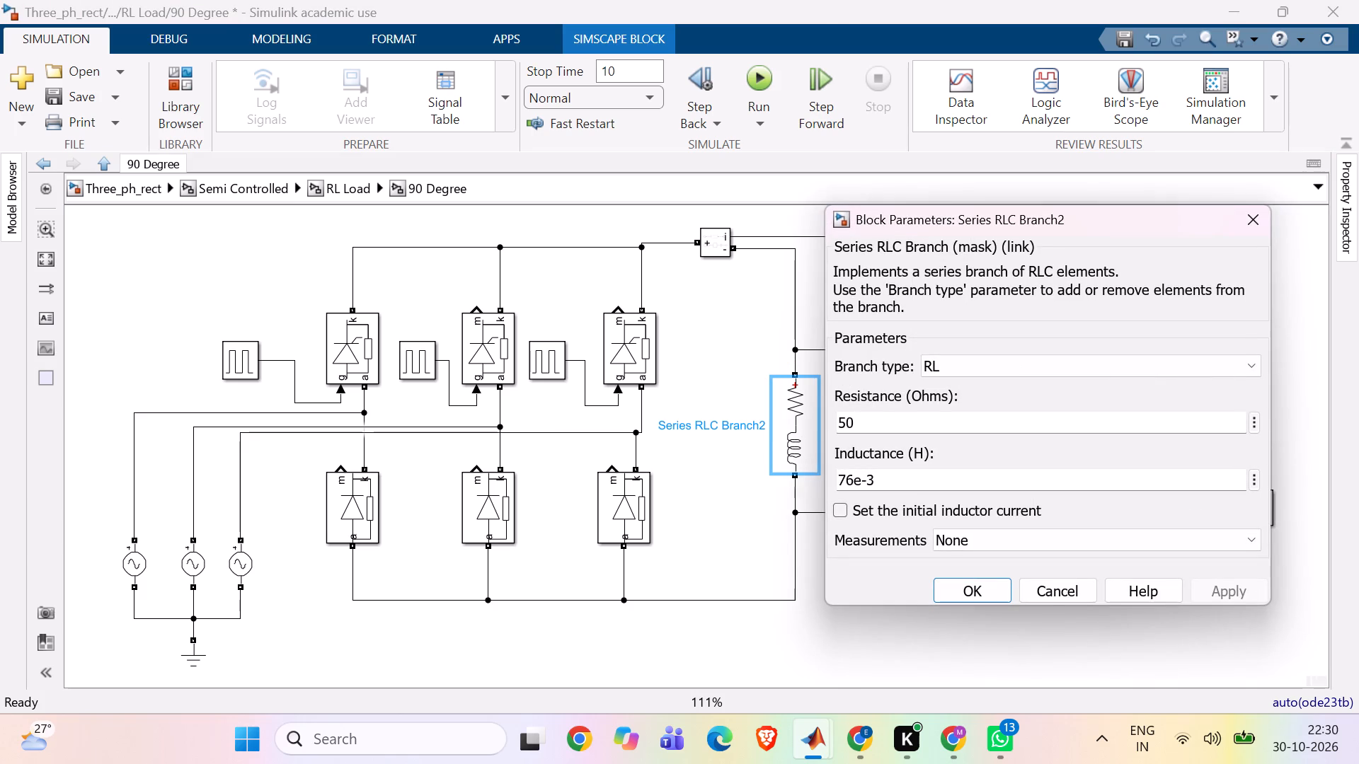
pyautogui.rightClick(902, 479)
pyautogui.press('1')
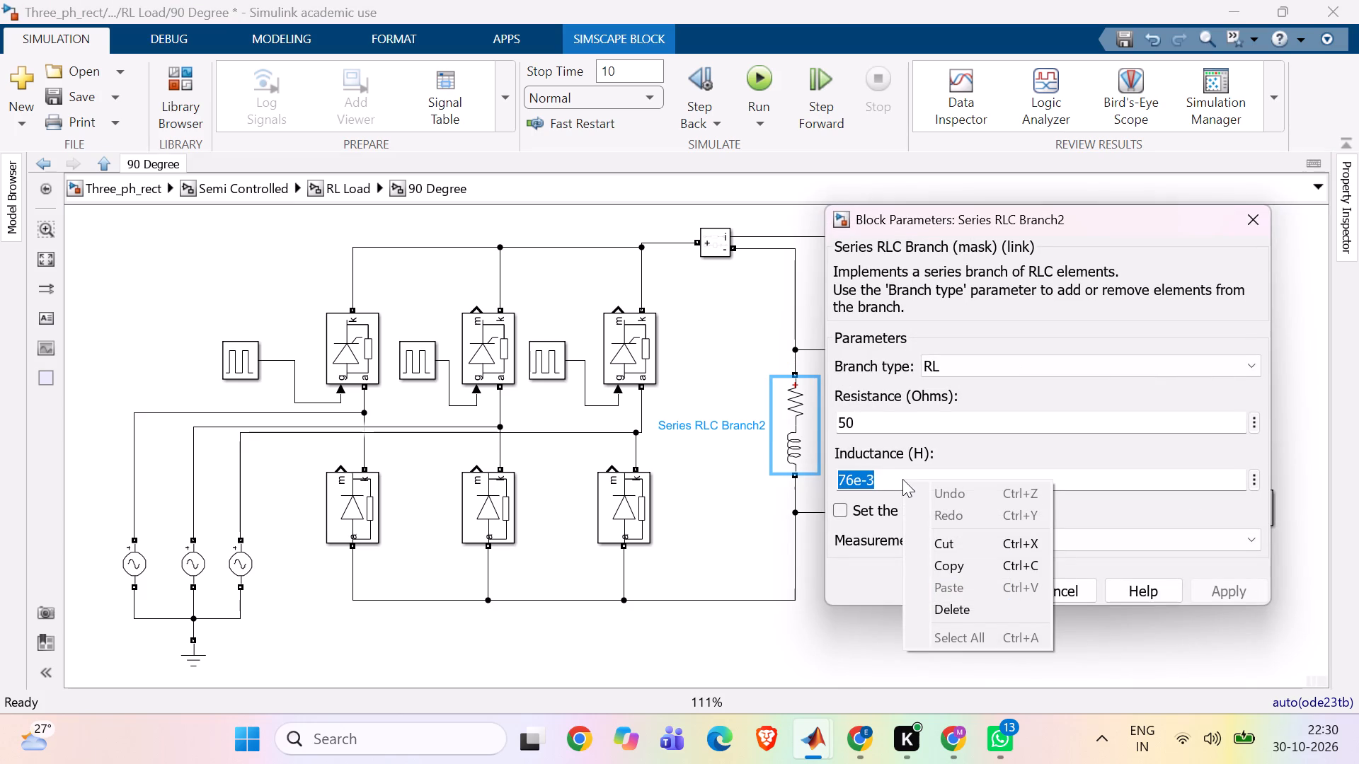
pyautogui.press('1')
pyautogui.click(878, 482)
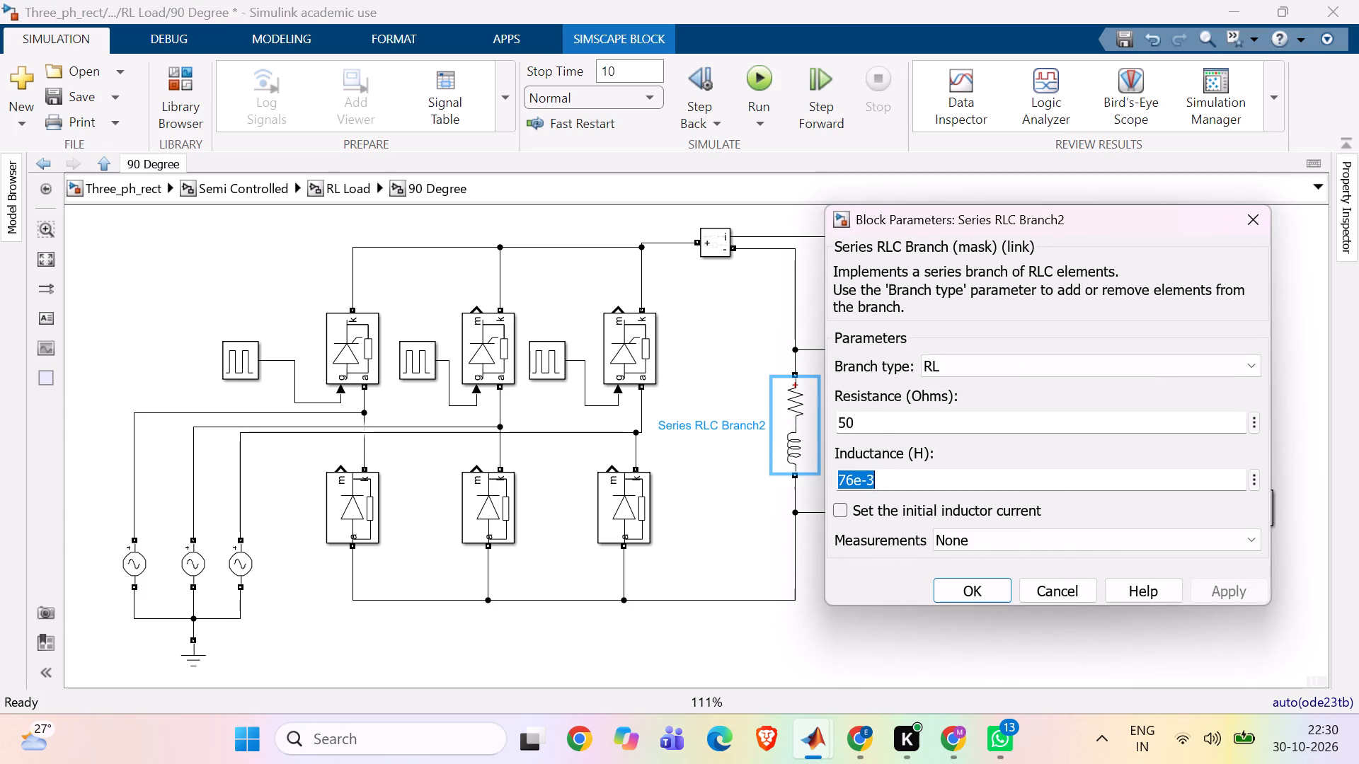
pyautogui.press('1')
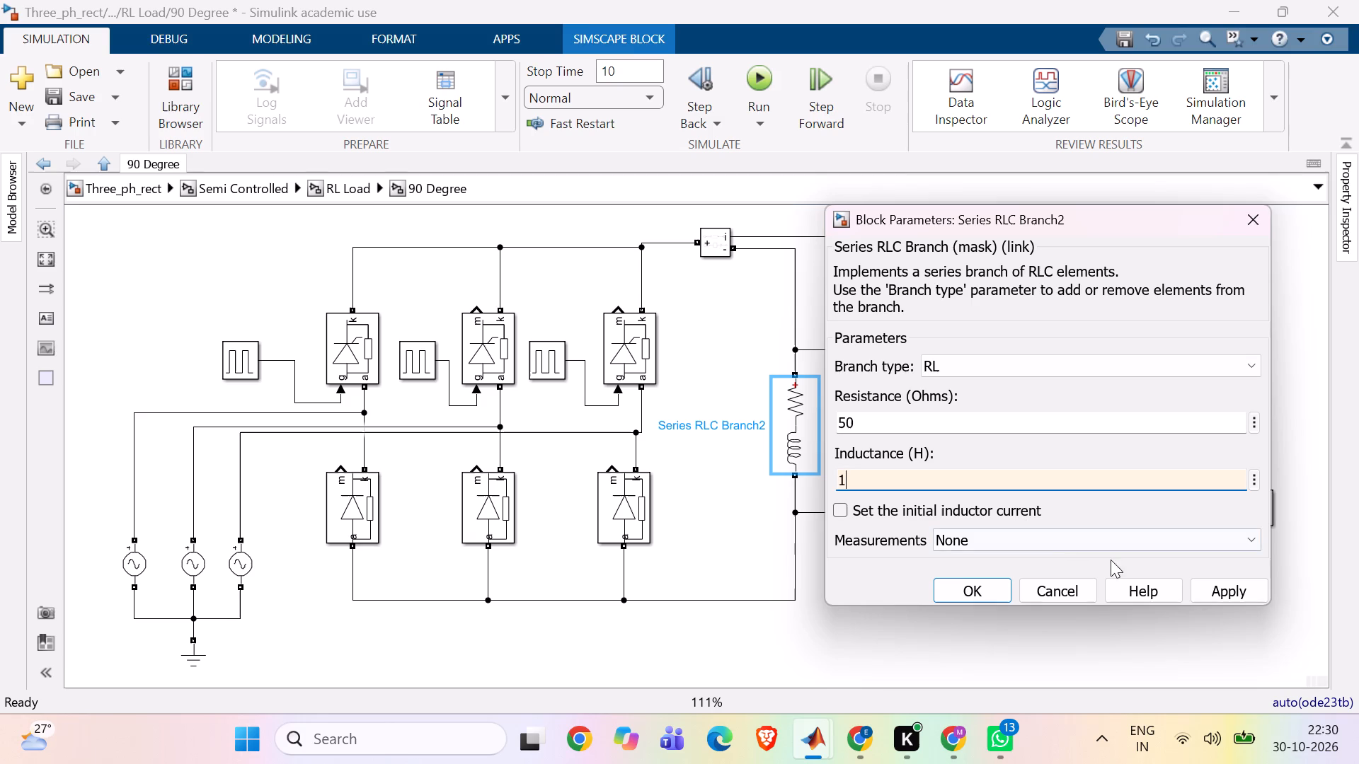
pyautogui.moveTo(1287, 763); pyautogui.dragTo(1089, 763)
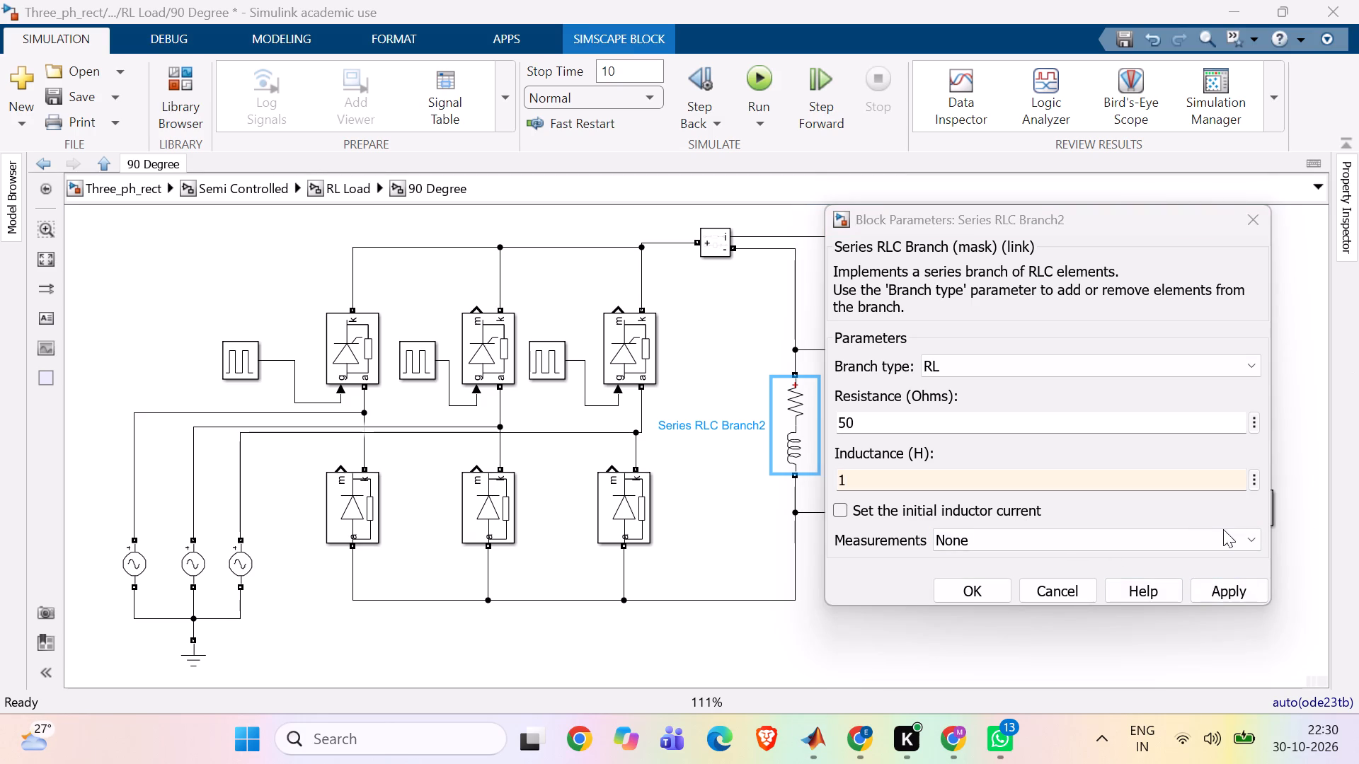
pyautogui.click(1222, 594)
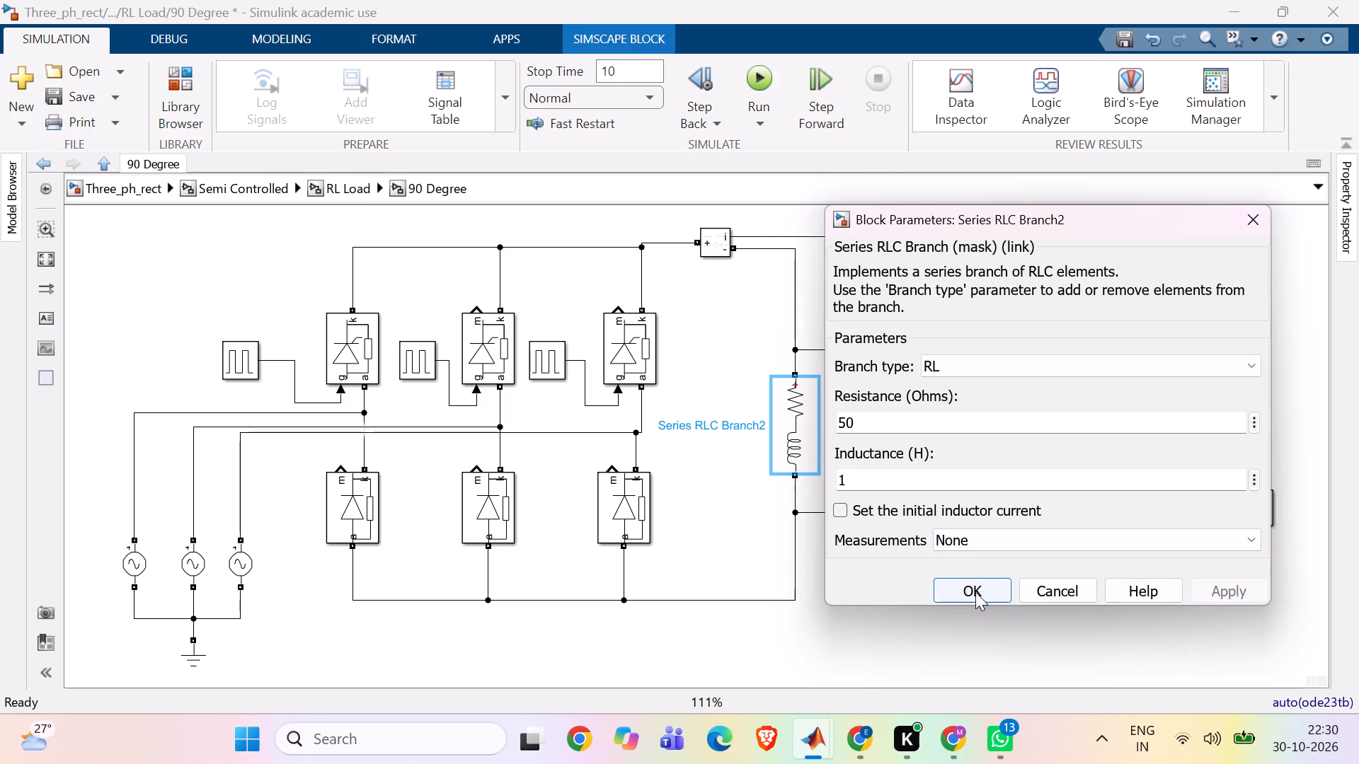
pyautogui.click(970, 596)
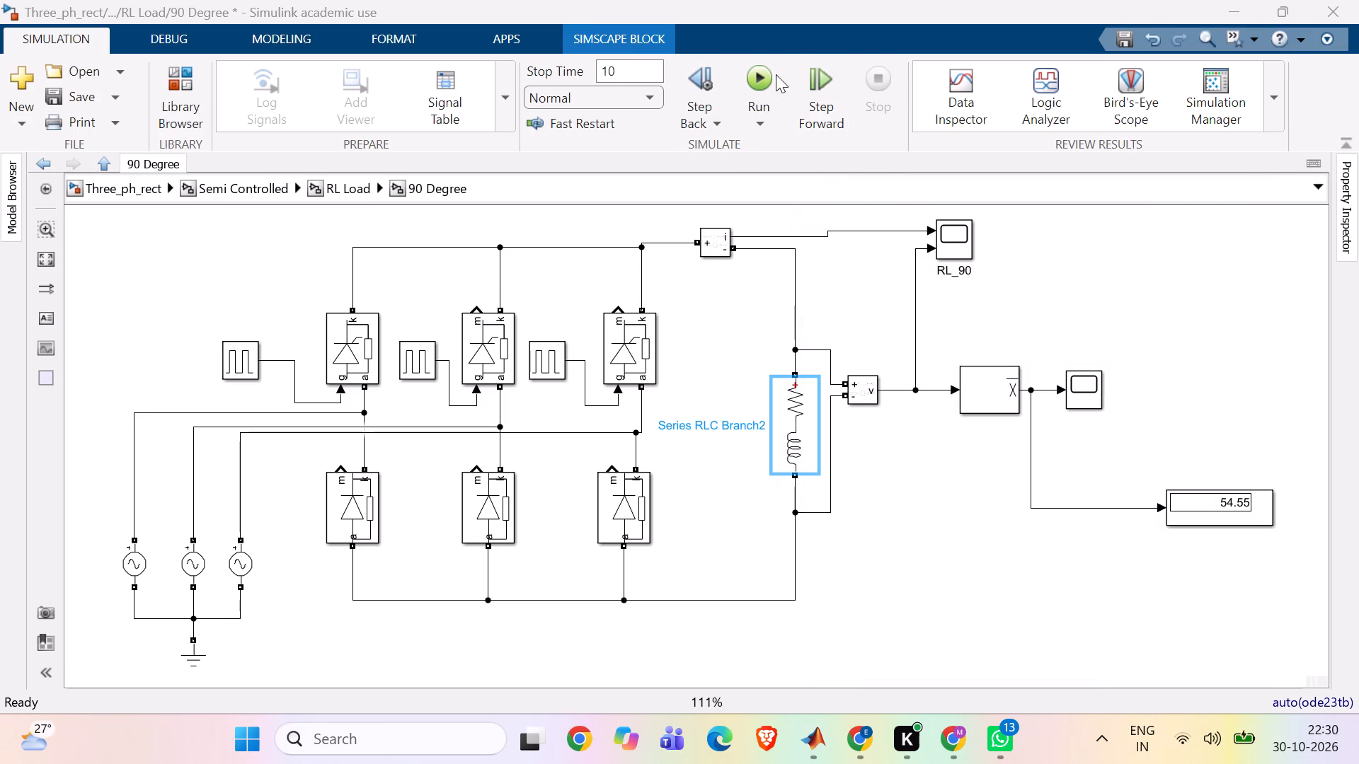
# Run the model, view the RL_90 scope waveforms zoomed to about 0.38 to 0.51 s, and close the scope.
pyautogui.click(764, 82)
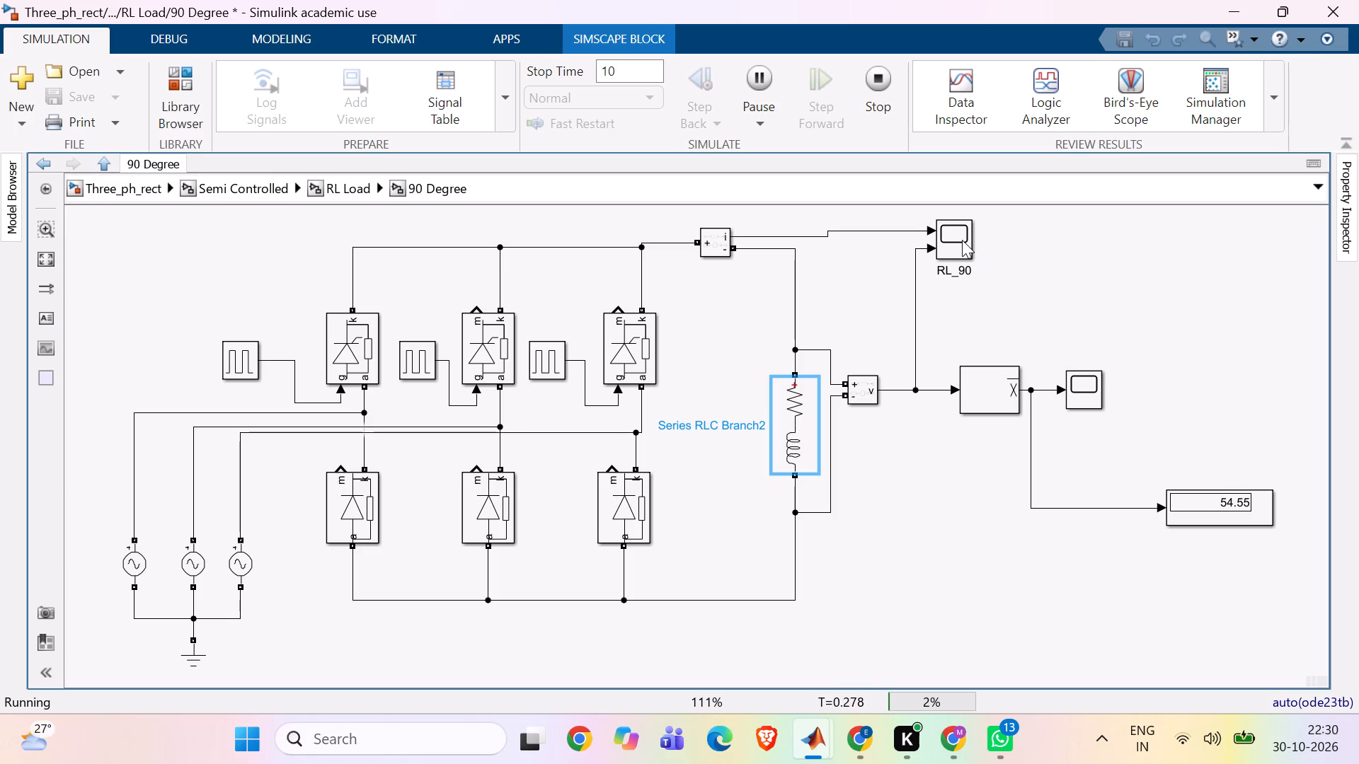
pyautogui.doubleClick(962, 240)
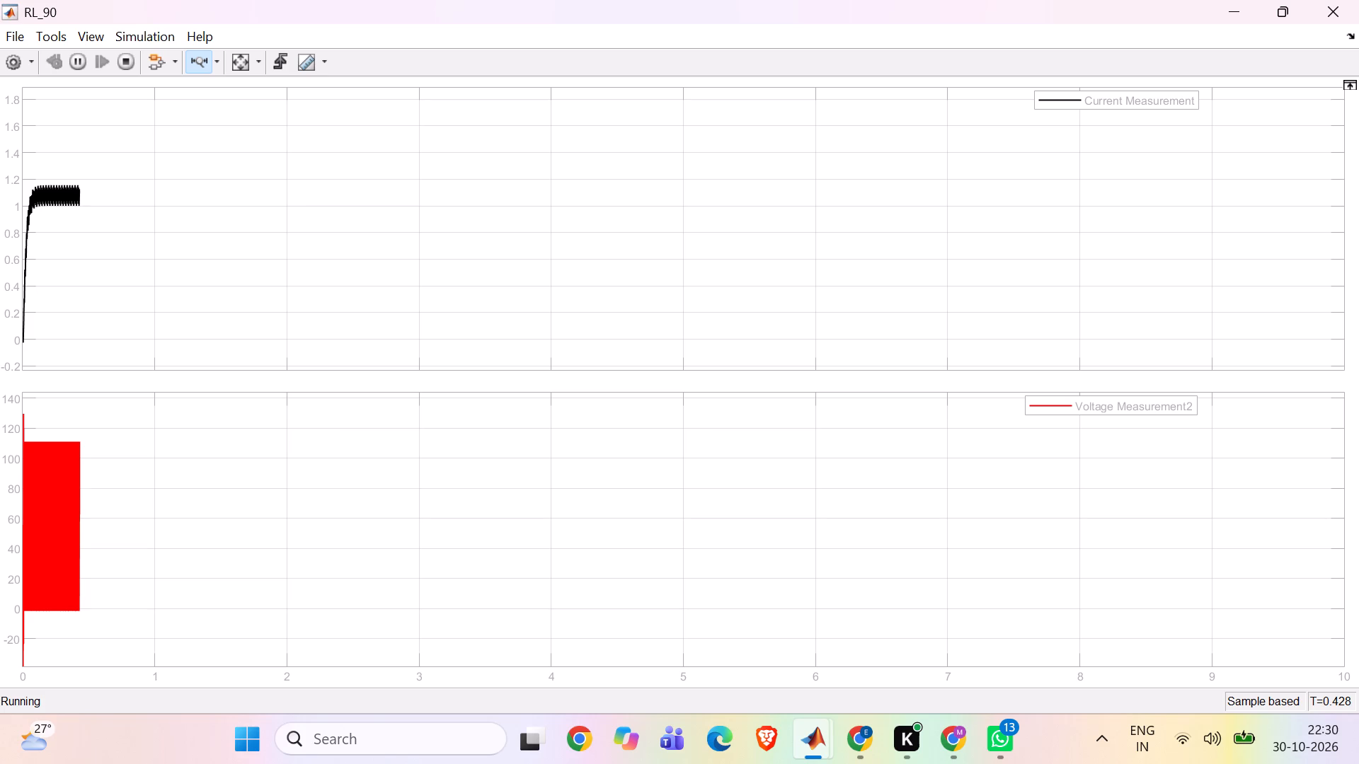
pyautogui.click(245, 59)
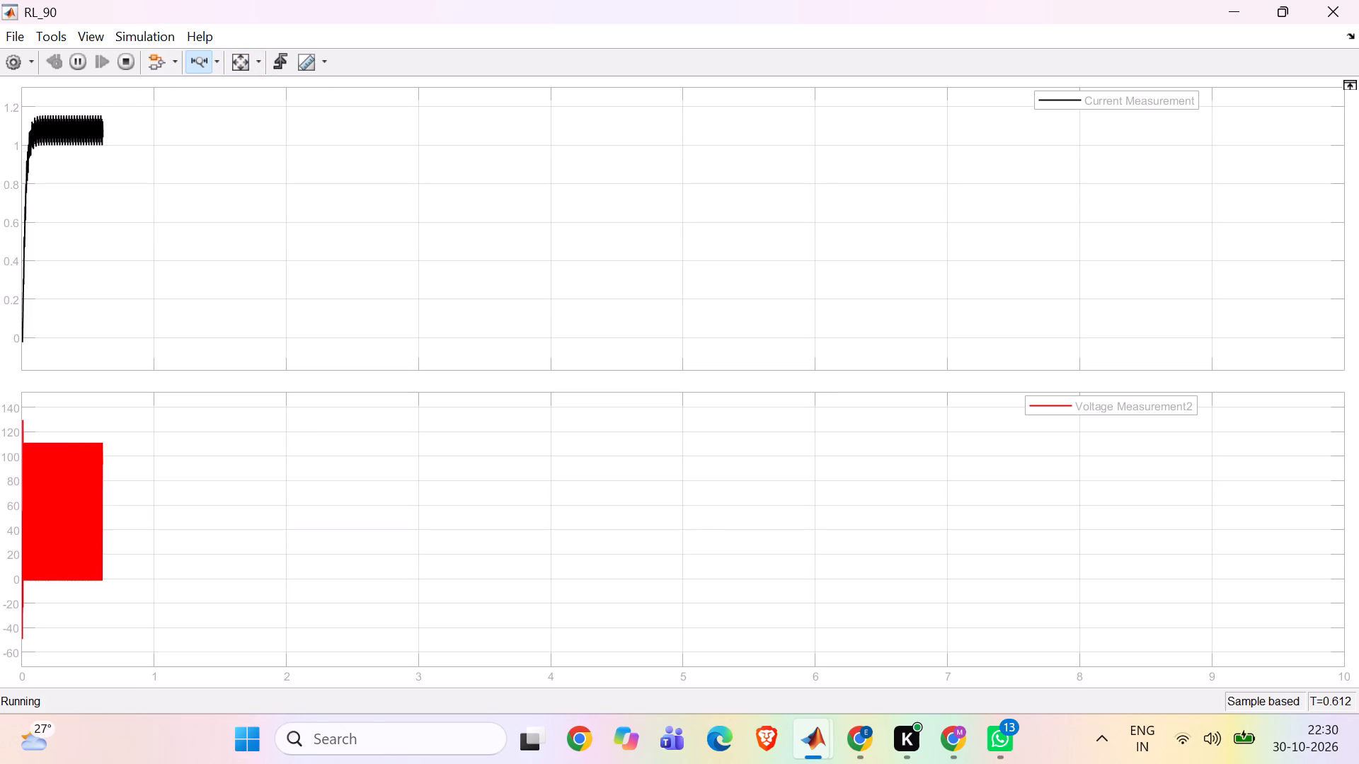
pyautogui.moveTo(71, 122); pyautogui.dragTo(89, 122)
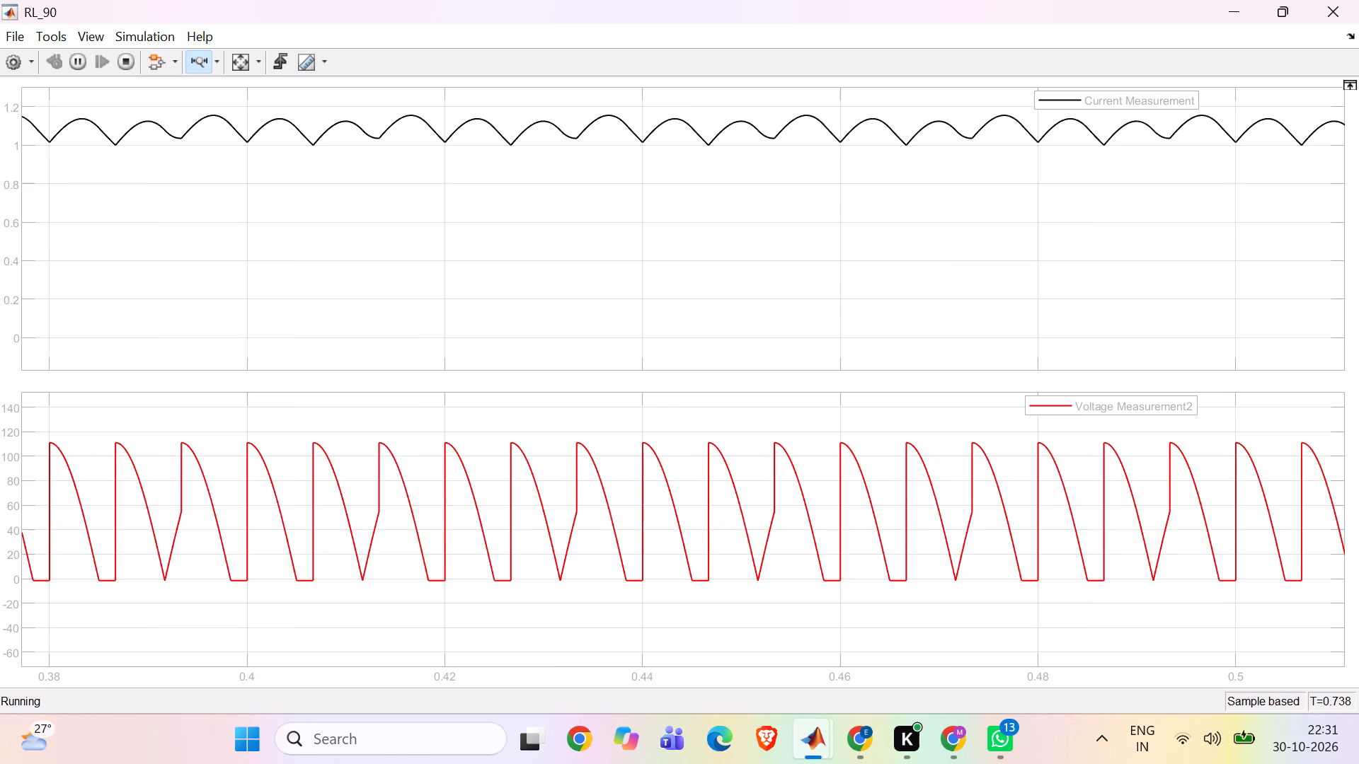
pyautogui.click(1355, 1)
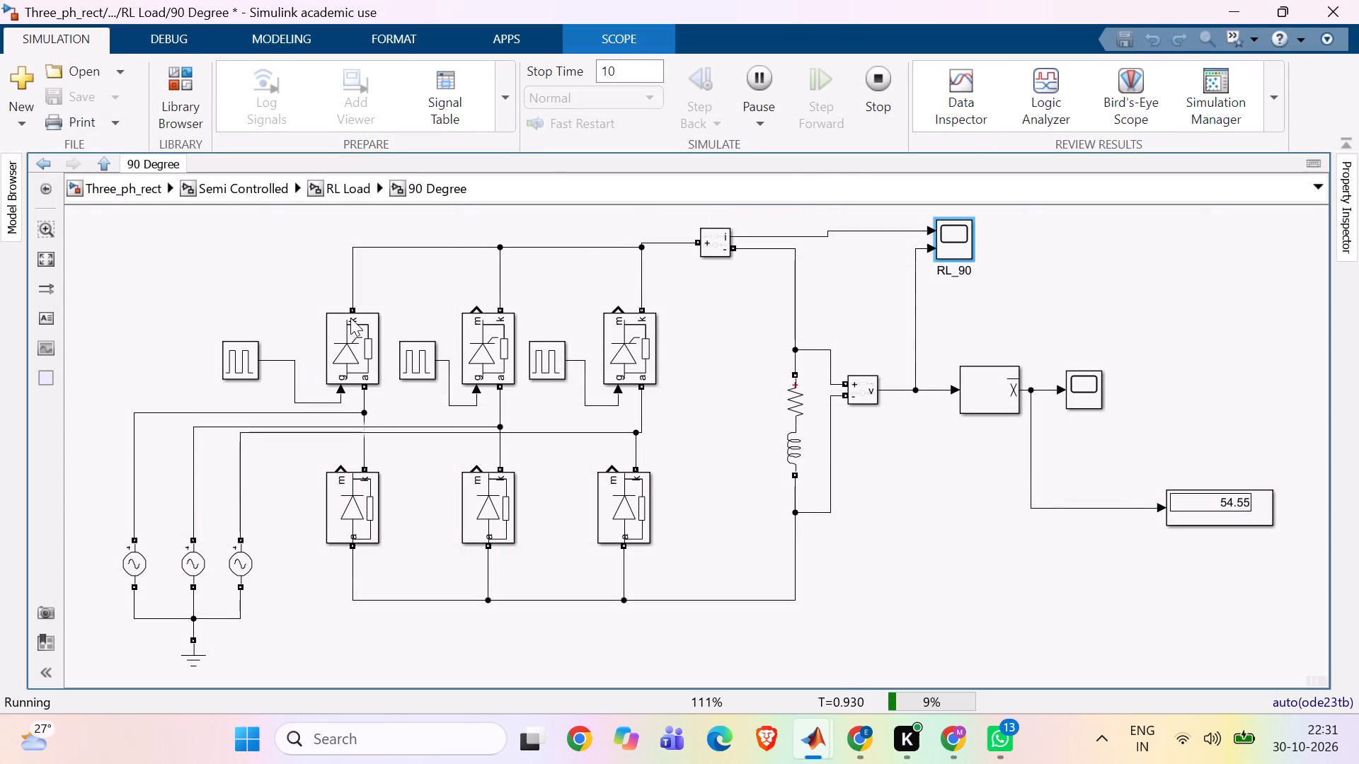
# Stop the simulation and set the RL load branch's inductance to 76e-3 H.
pyautogui.click(869, 74)
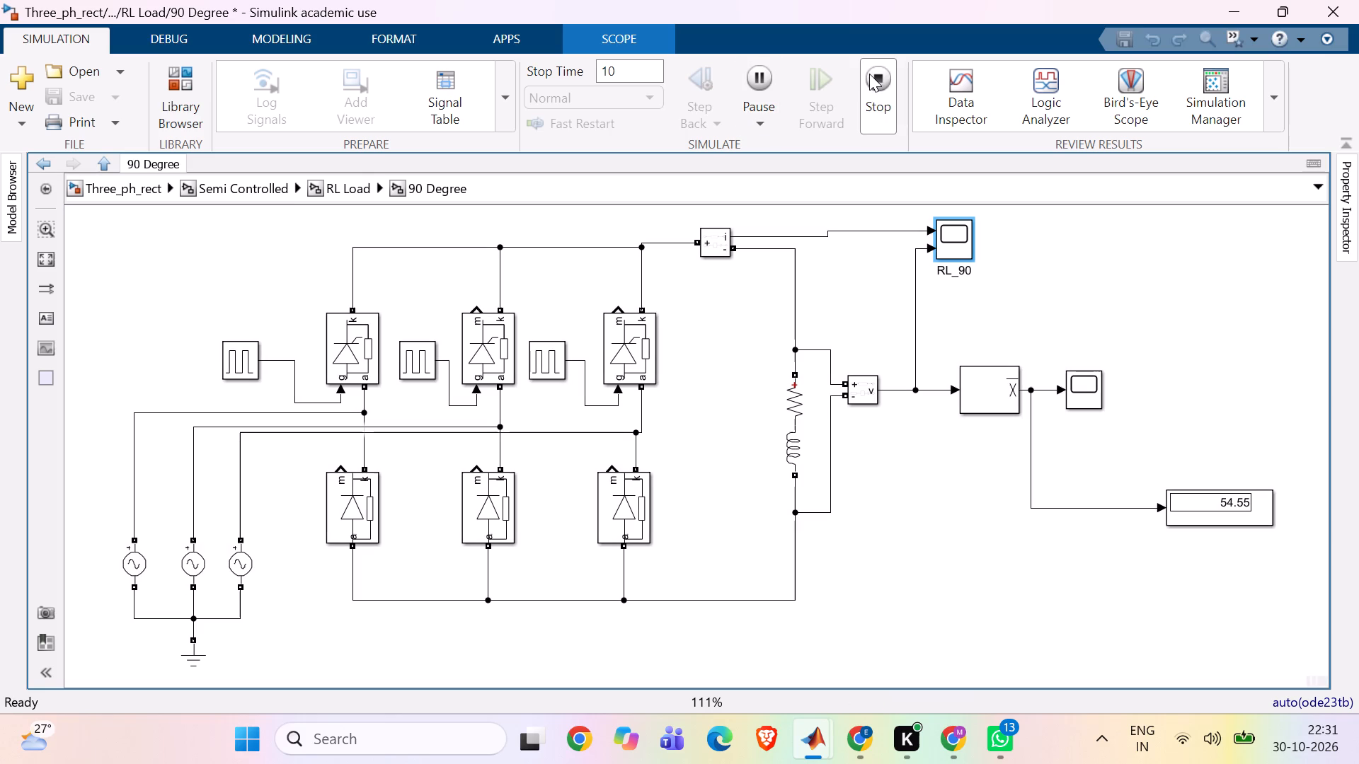
pyautogui.doubleClick(794, 437)
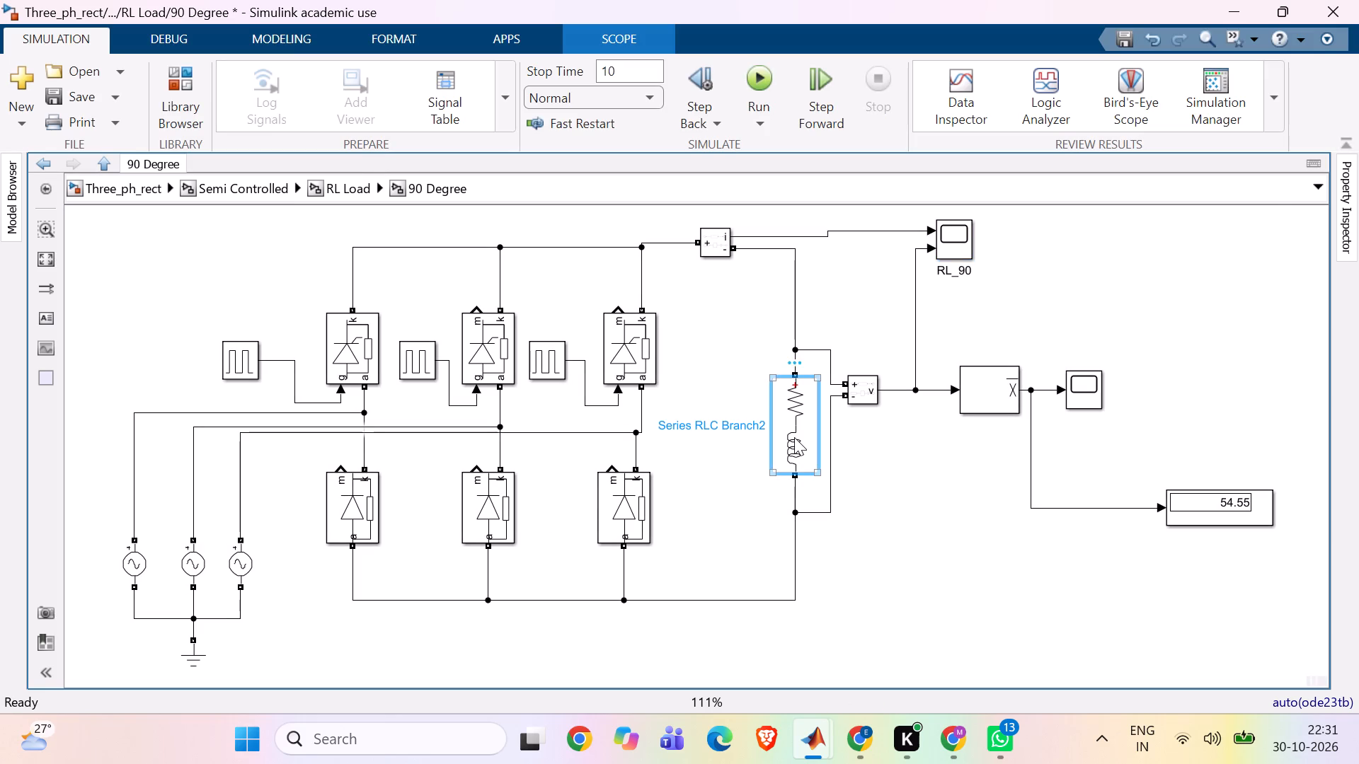
pyautogui.click(910, 484)
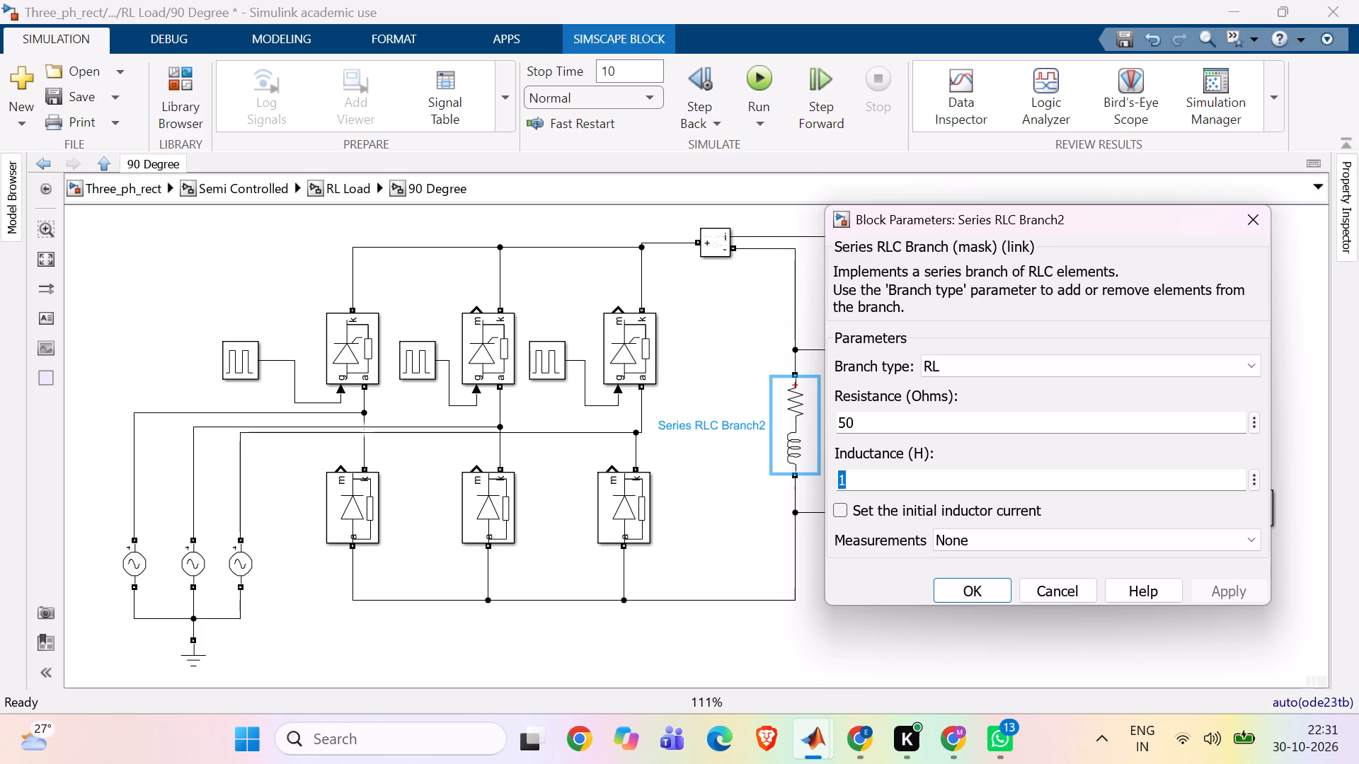
pyautogui.write('76')
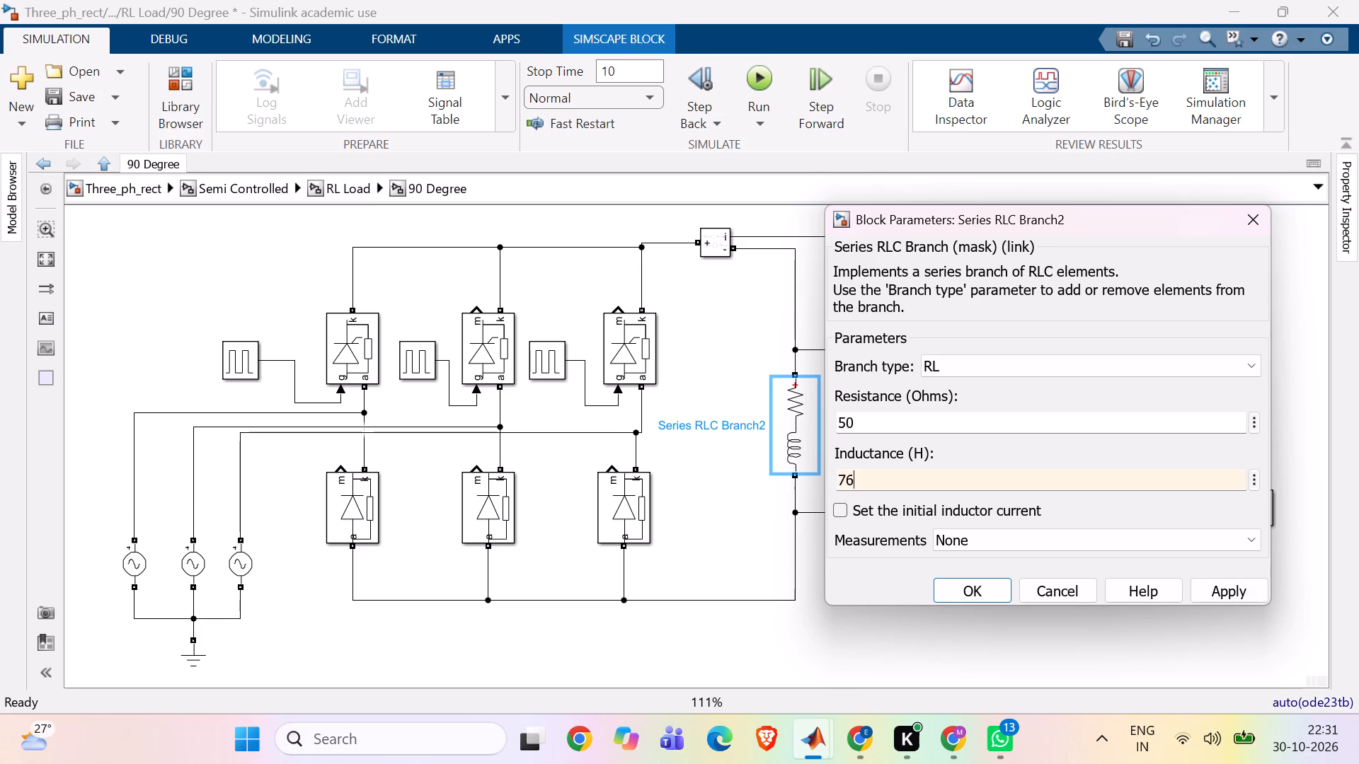
pyautogui.press('e')
pyautogui.press('-')
pyautogui.hscroll(-7, 910, 484)
pyautogui.hscroll(1, 910, 484)
pyautogui.hscroll(-9, 910, 484)
pyautogui.press('3')
pyautogui.hscroll(1, 910, 484)
pyautogui.press('Return')
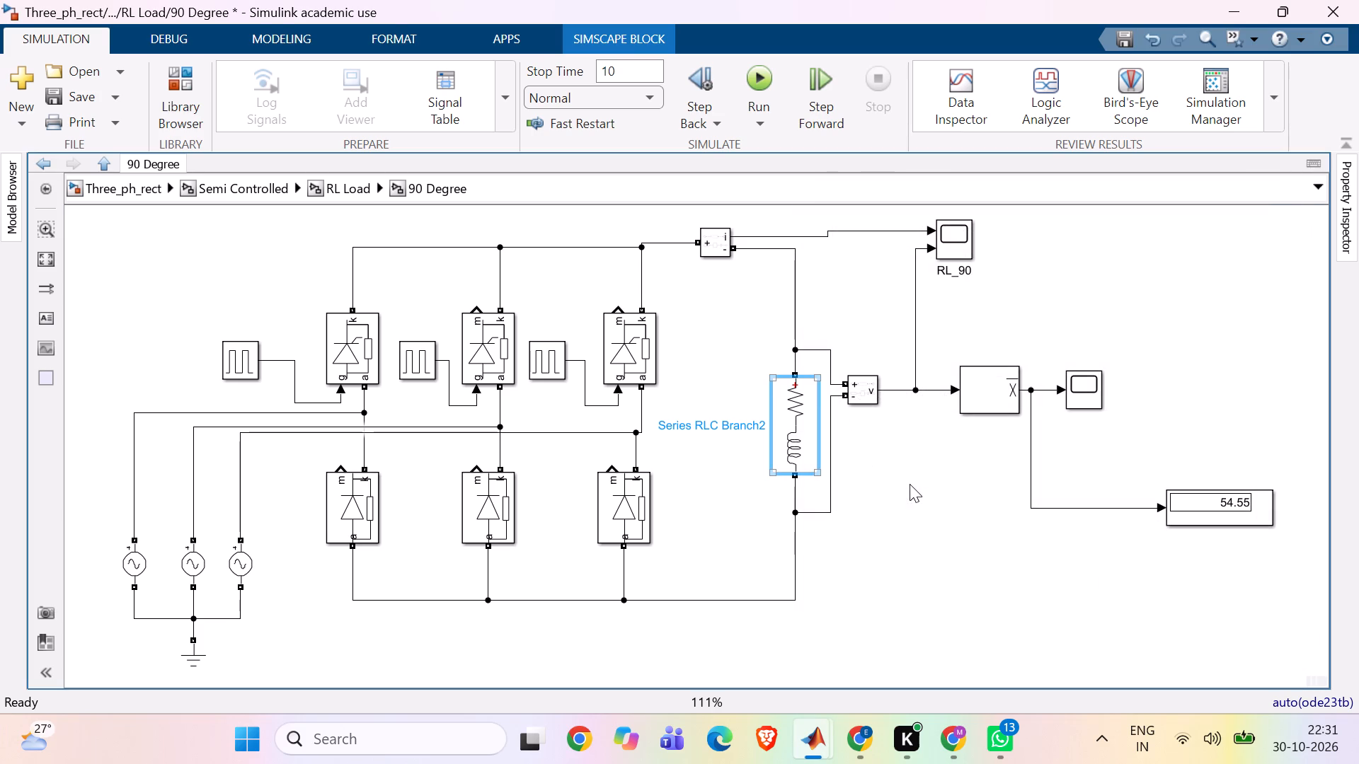
# Open the parameters of the Pulse Generator feeding the first thyristor and check its pulse width and phase delay.
pyautogui.doubleClick(243, 367)
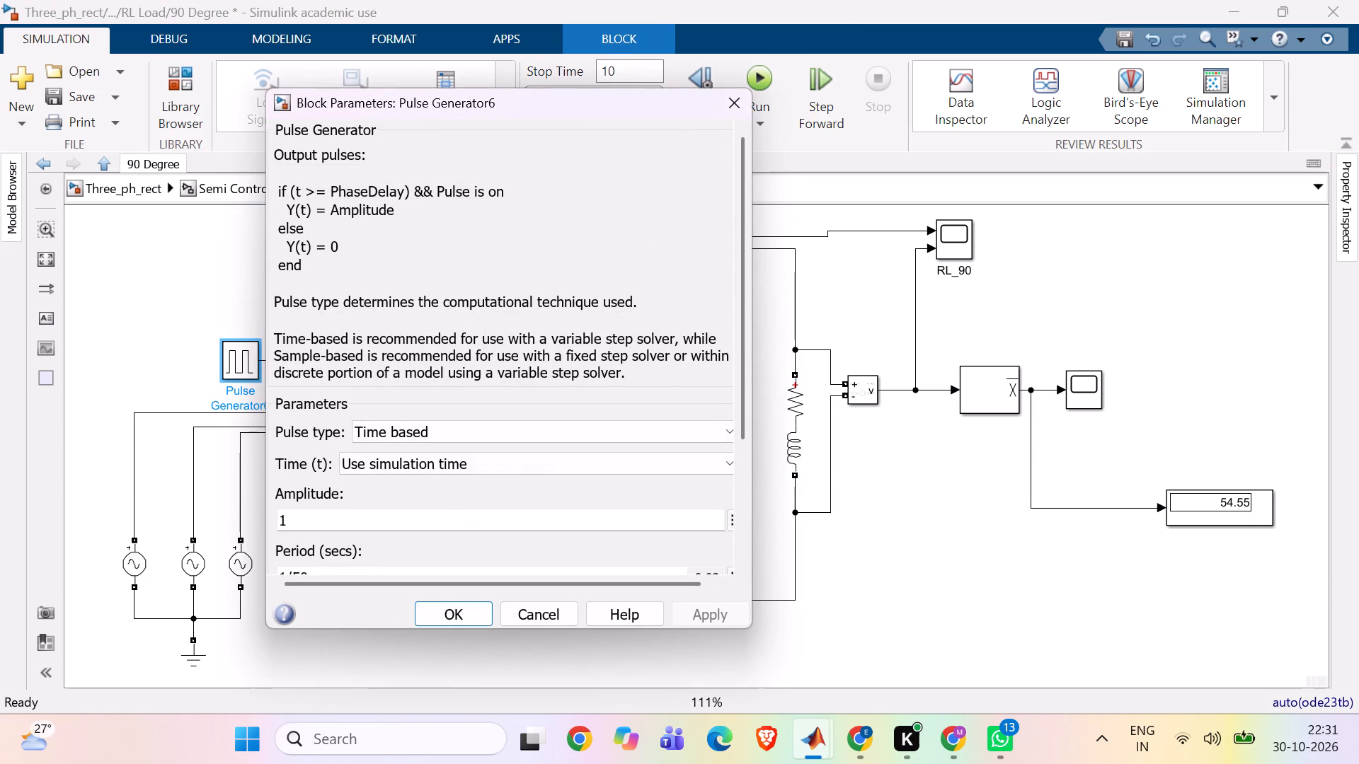
pyautogui.scroll(-2, 468, 512)
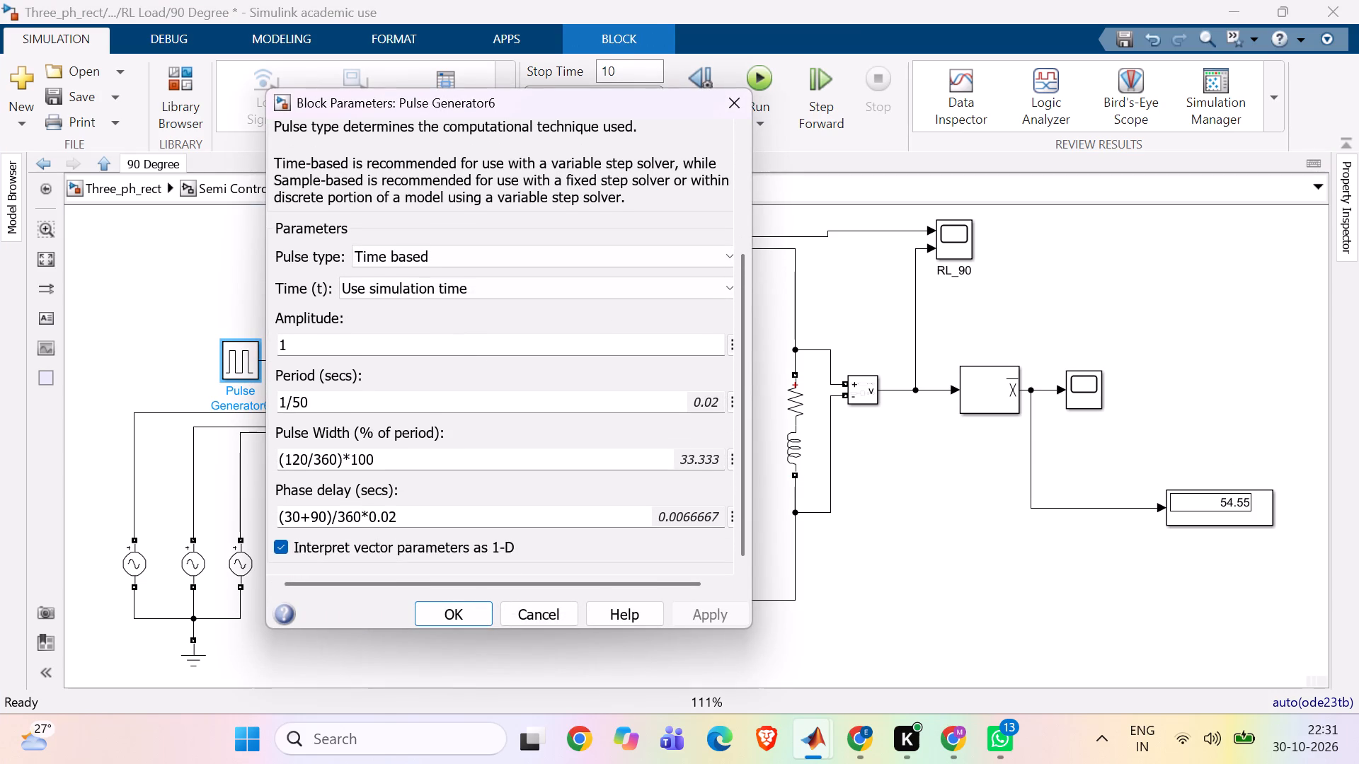
pyautogui.scroll(-1, 468, 512)
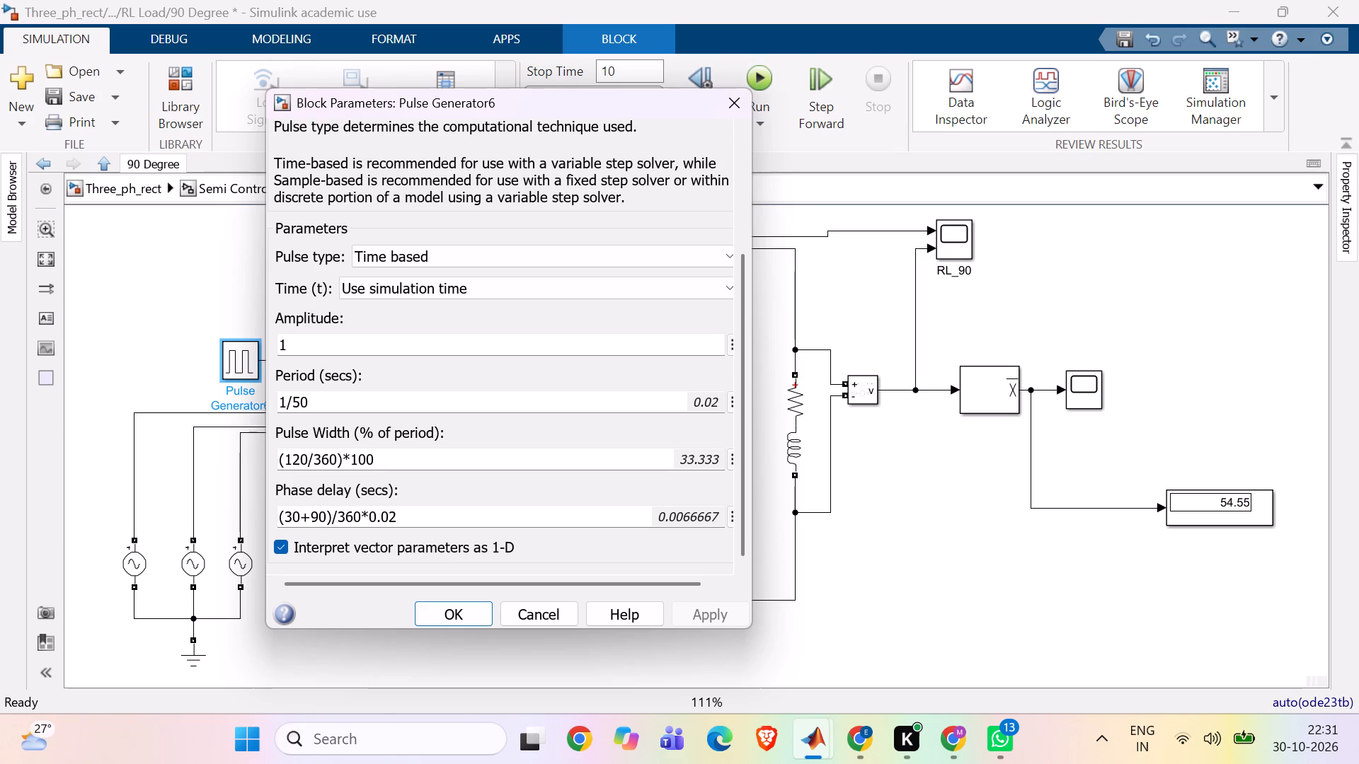
pyautogui.click(384, 469)
pyautogui.click(444, 488)
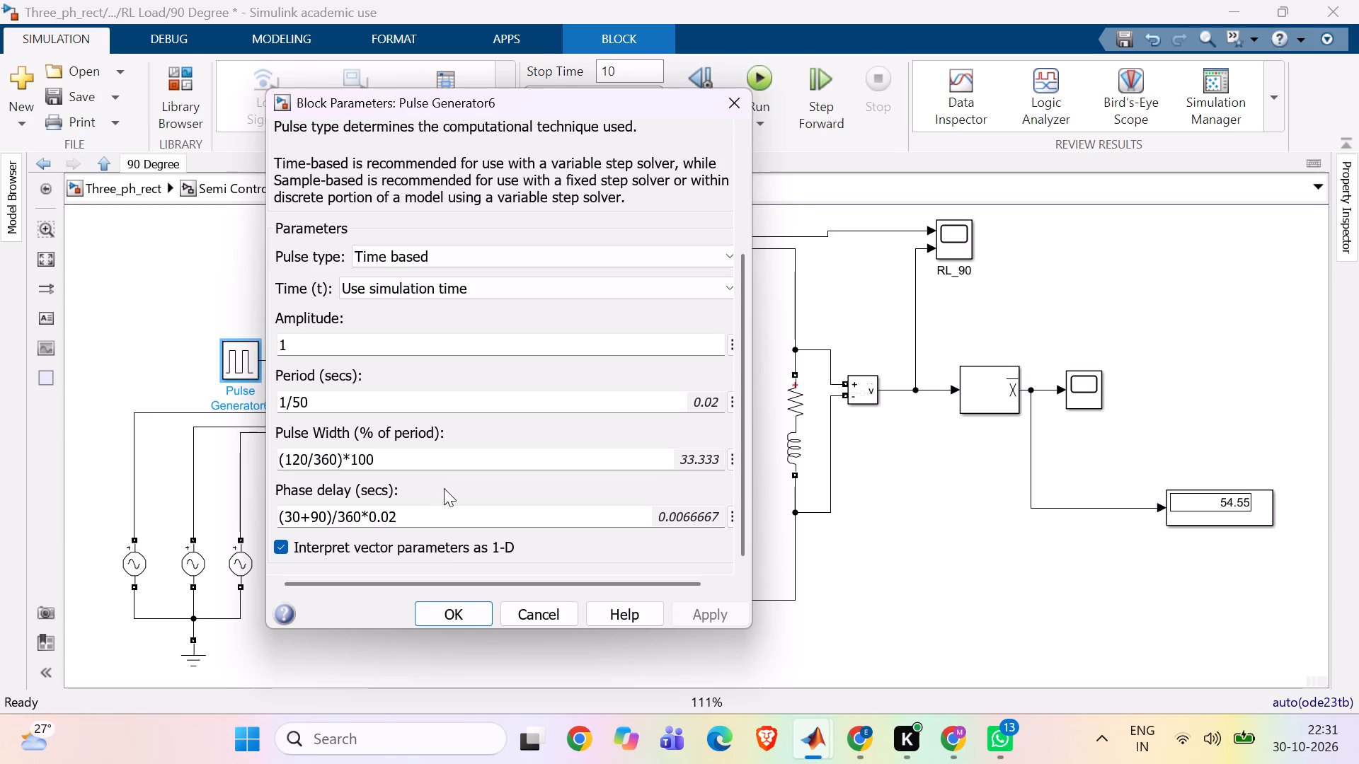
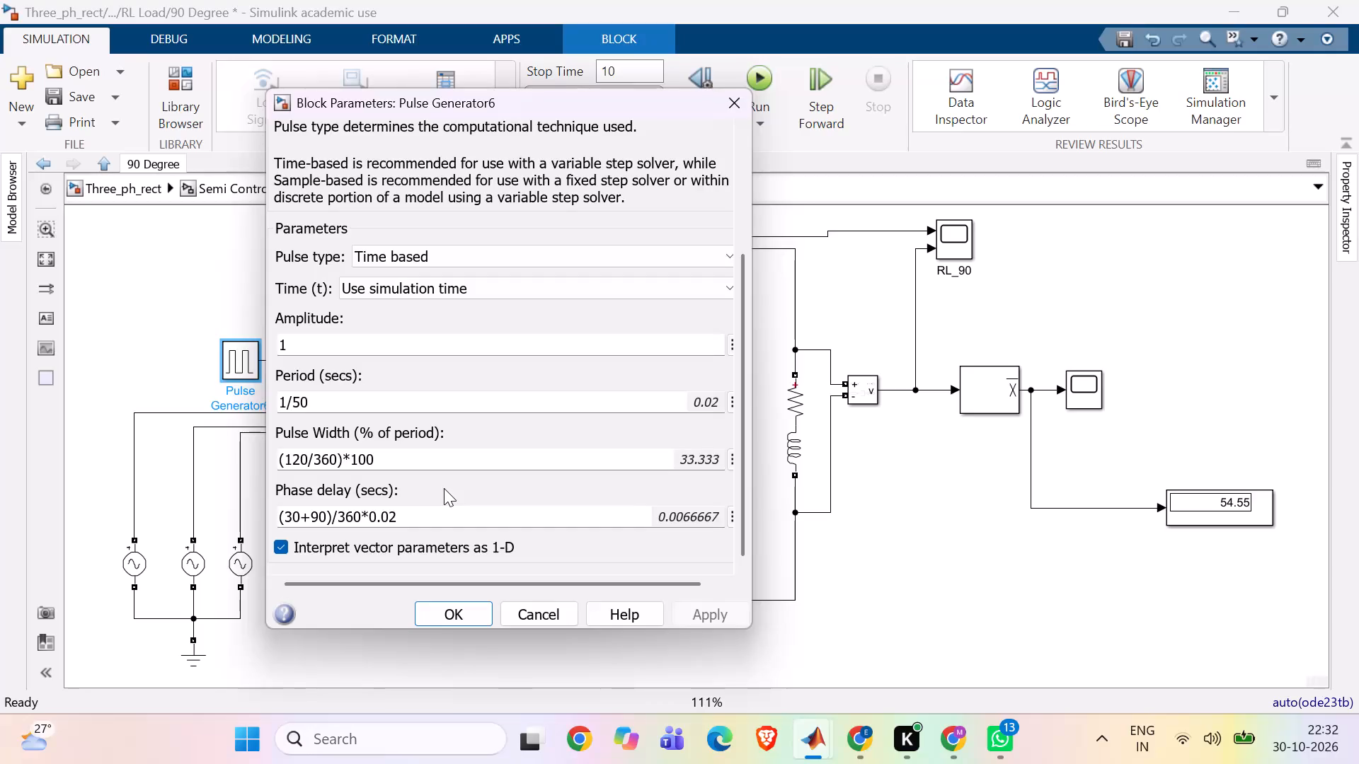
# Check the pulse width and phase delay of the Pulse Generators feeding the second and third thyristors, then recheck the first thyristor's generator.
pyautogui.click(466, 618)
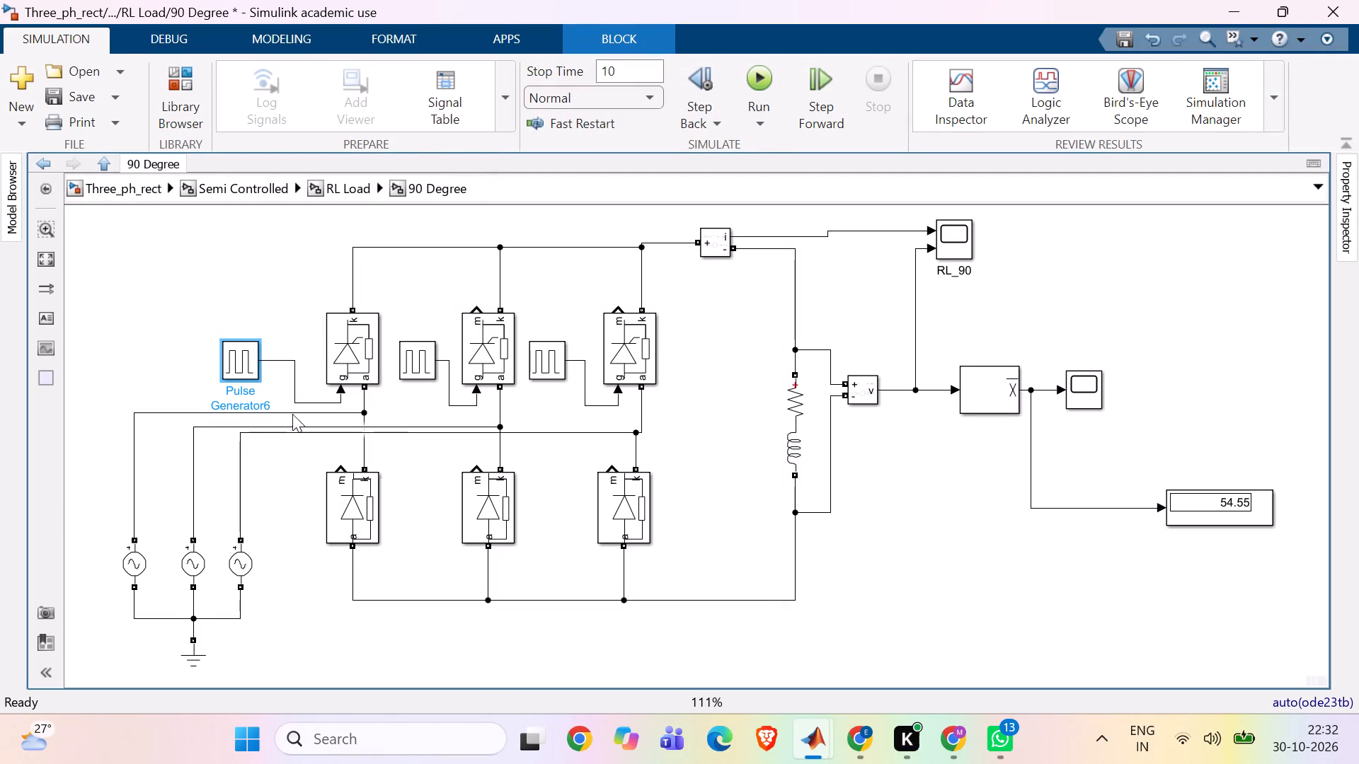
pyautogui.doubleClick(416, 369)
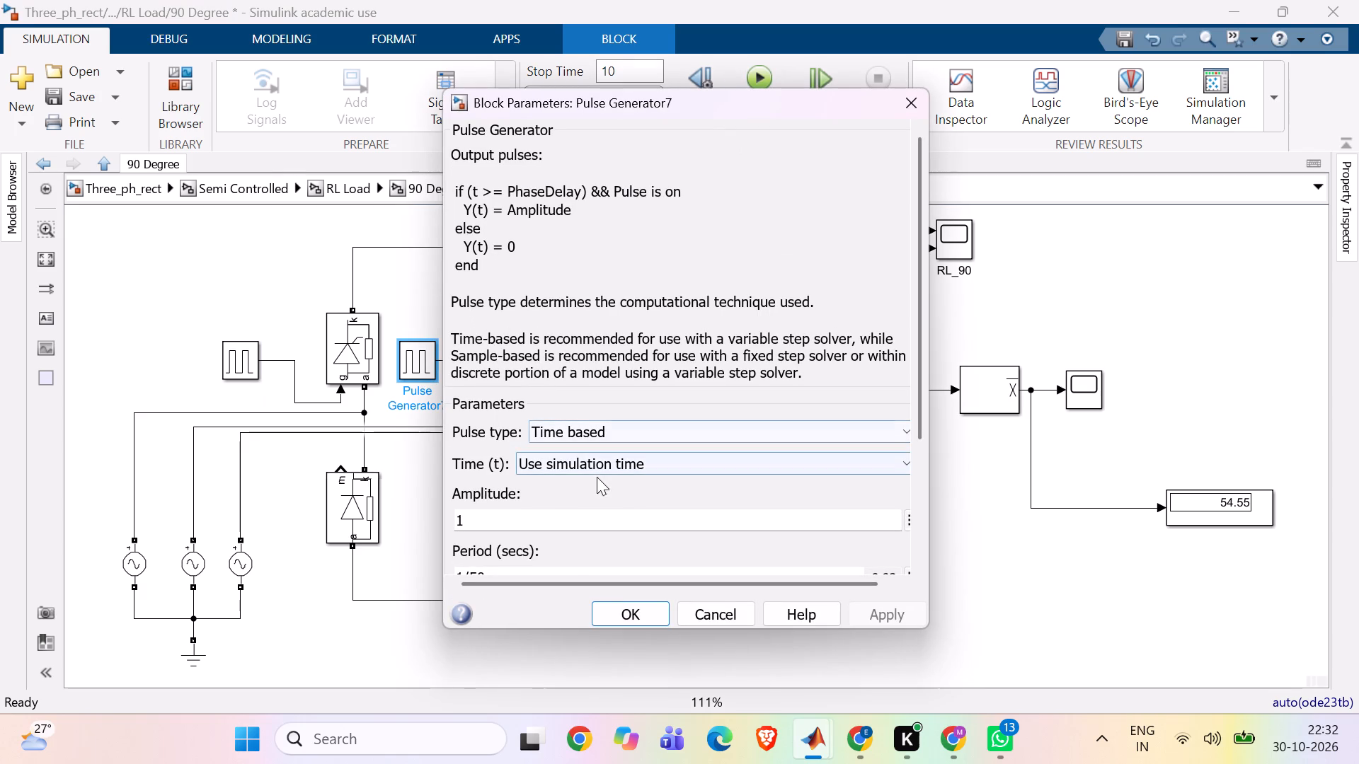
pyautogui.scroll(-1, 602, 513)
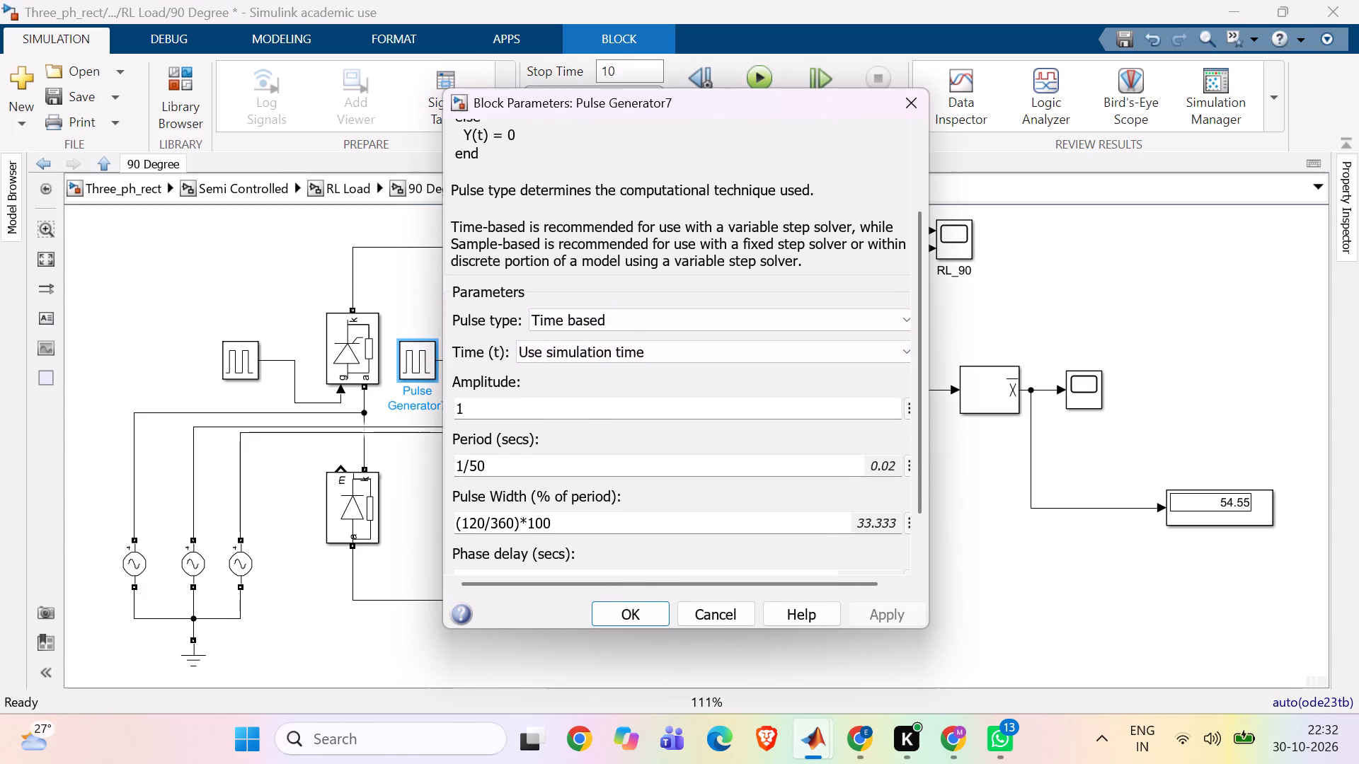
pyautogui.scroll(-2, 602, 513)
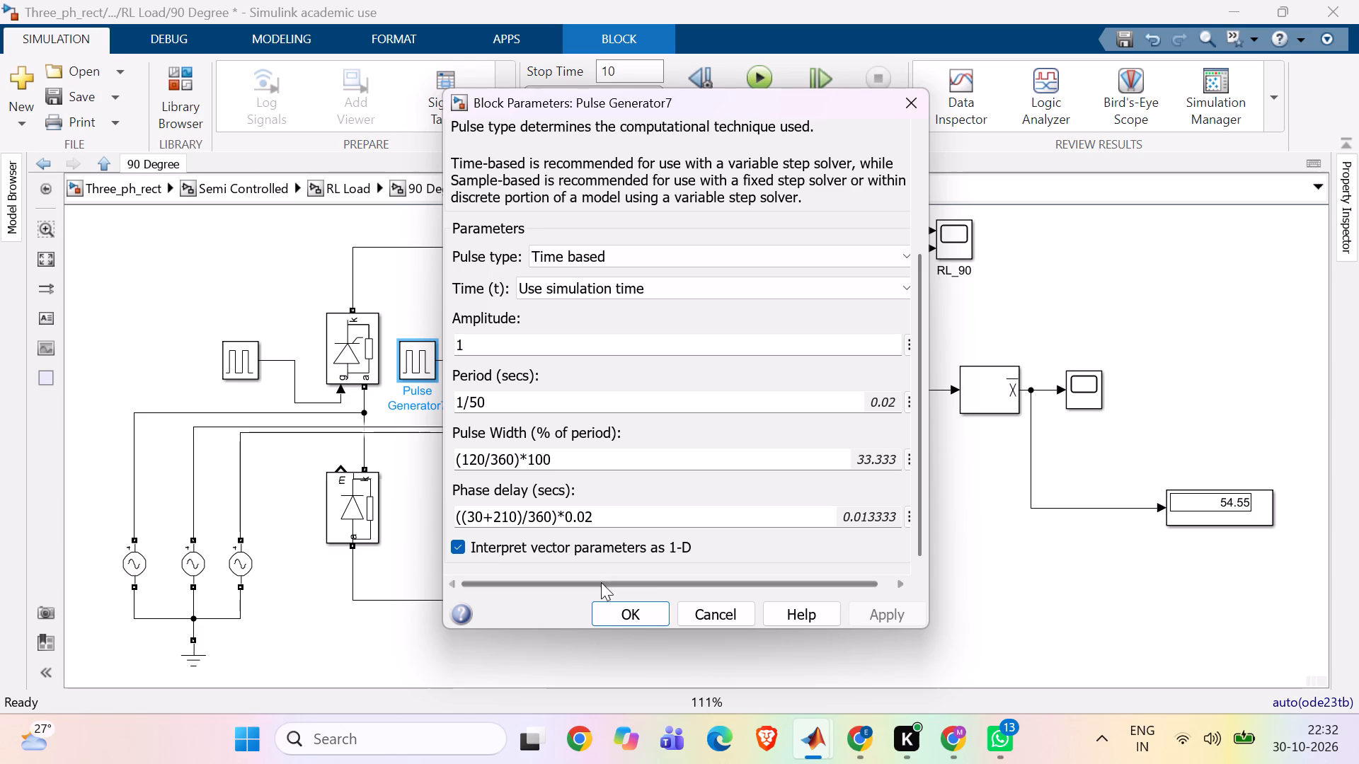
pyautogui.click(620, 619)
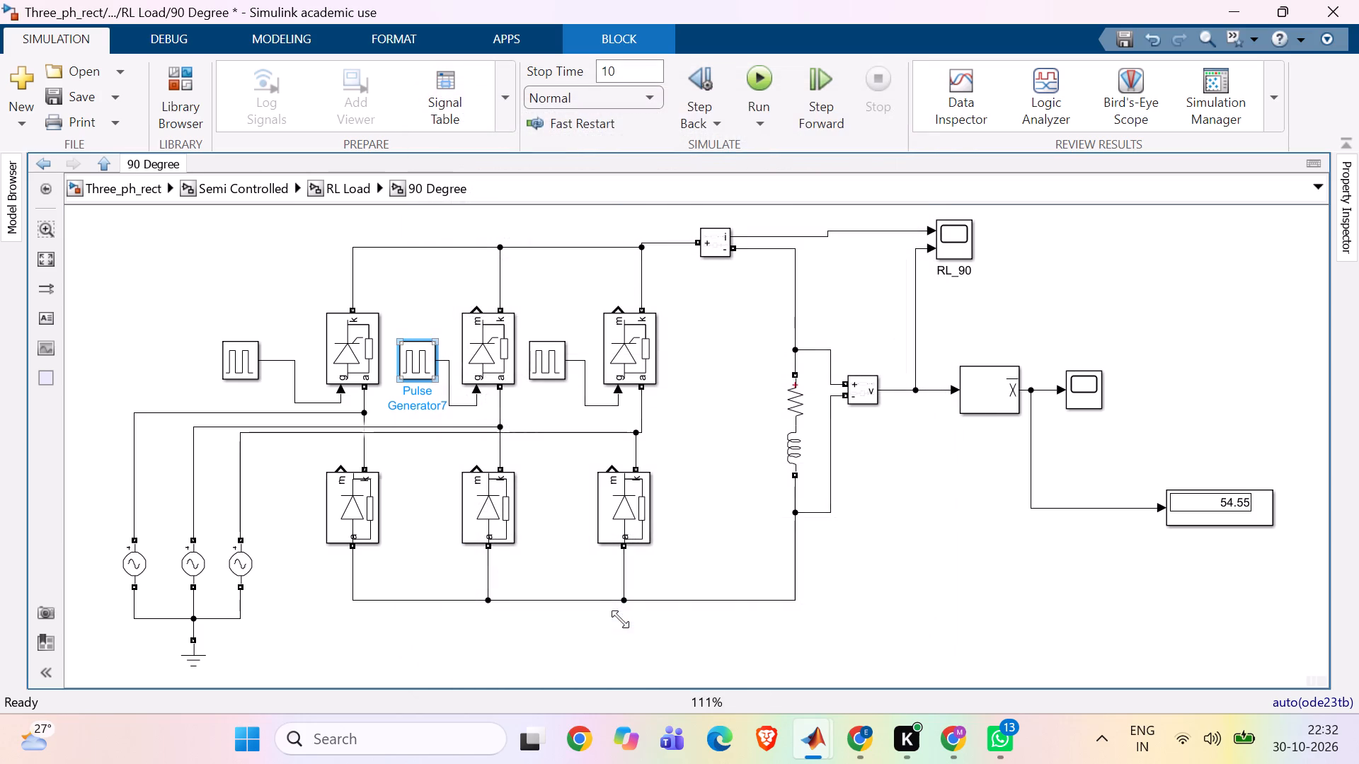
pyautogui.doubleClick(552, 356)
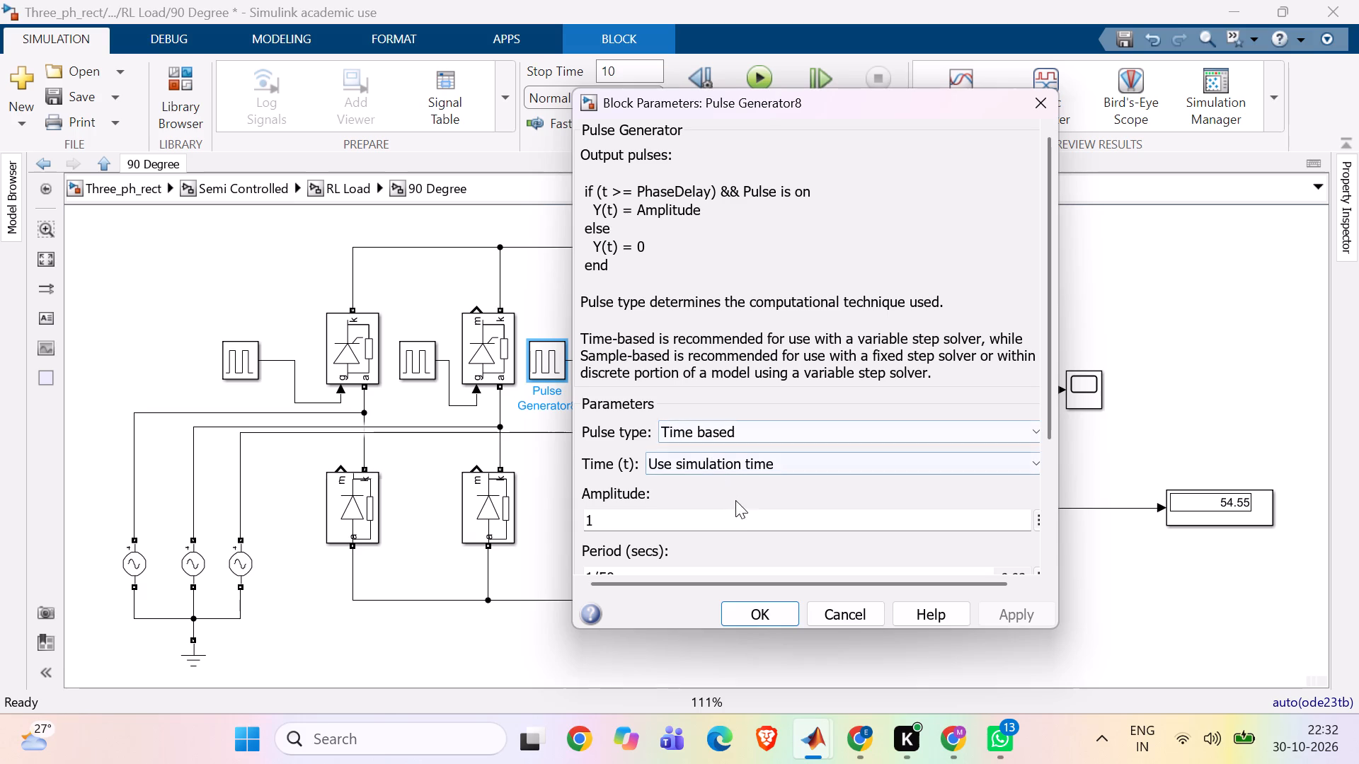
pyautogui.scroll(-2, 740, 523)
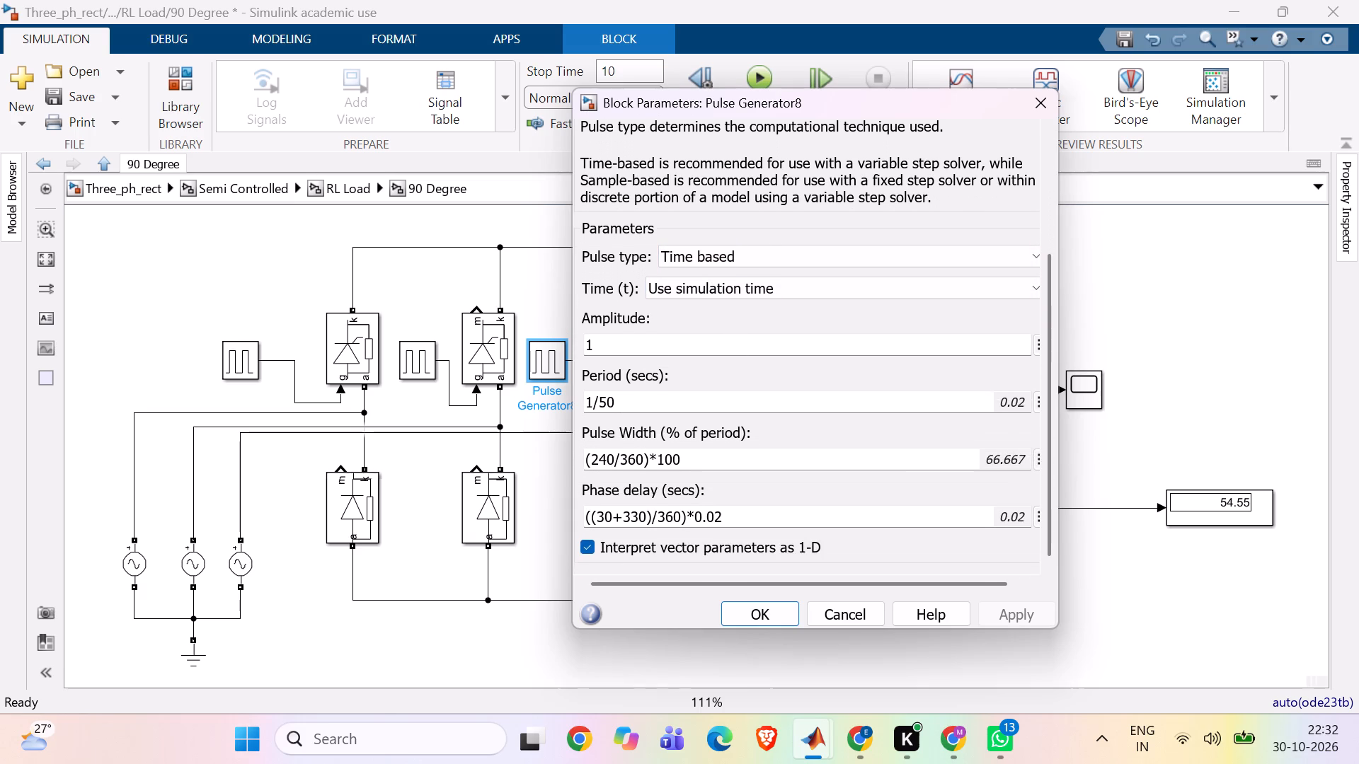
pyautogui.scroll(-1, 740, 523)
pyautogui.click(755, 618)
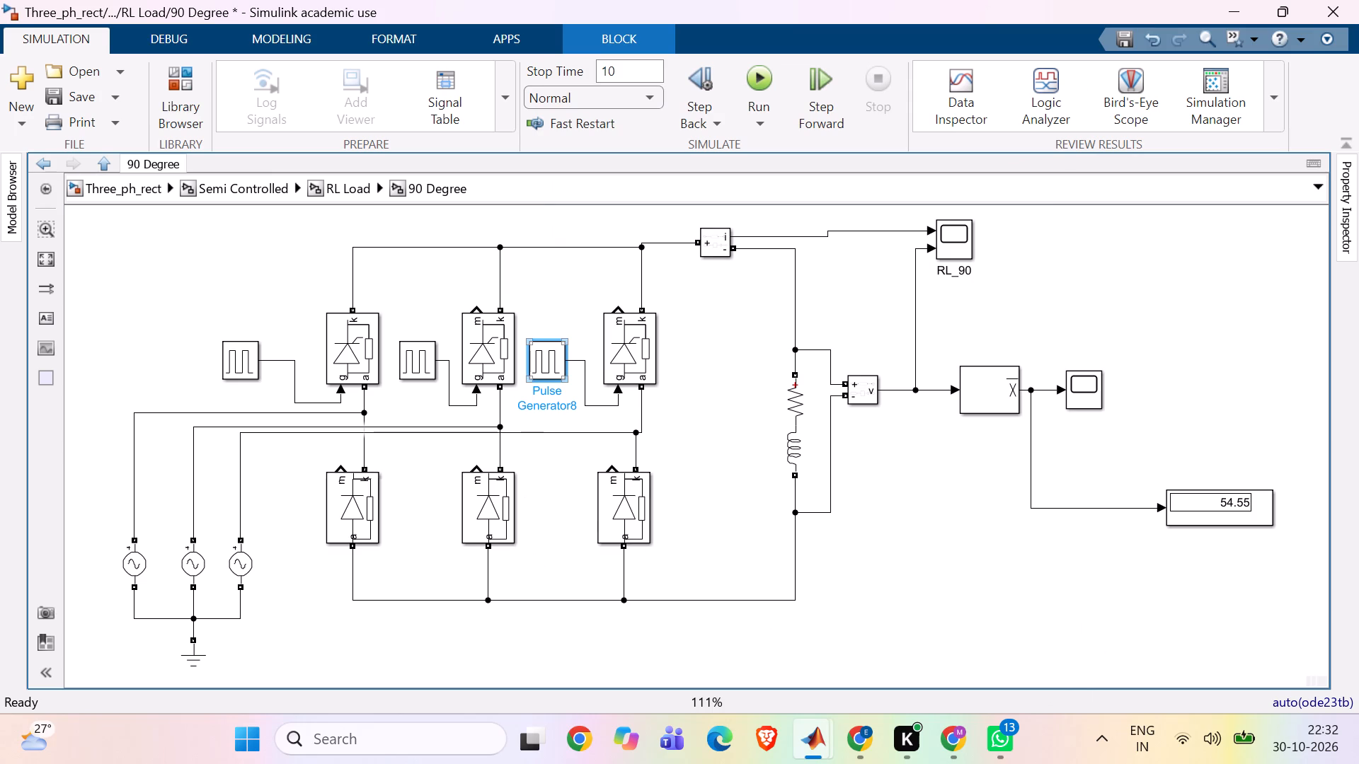
pyautogui.doubleClick(239, 356)
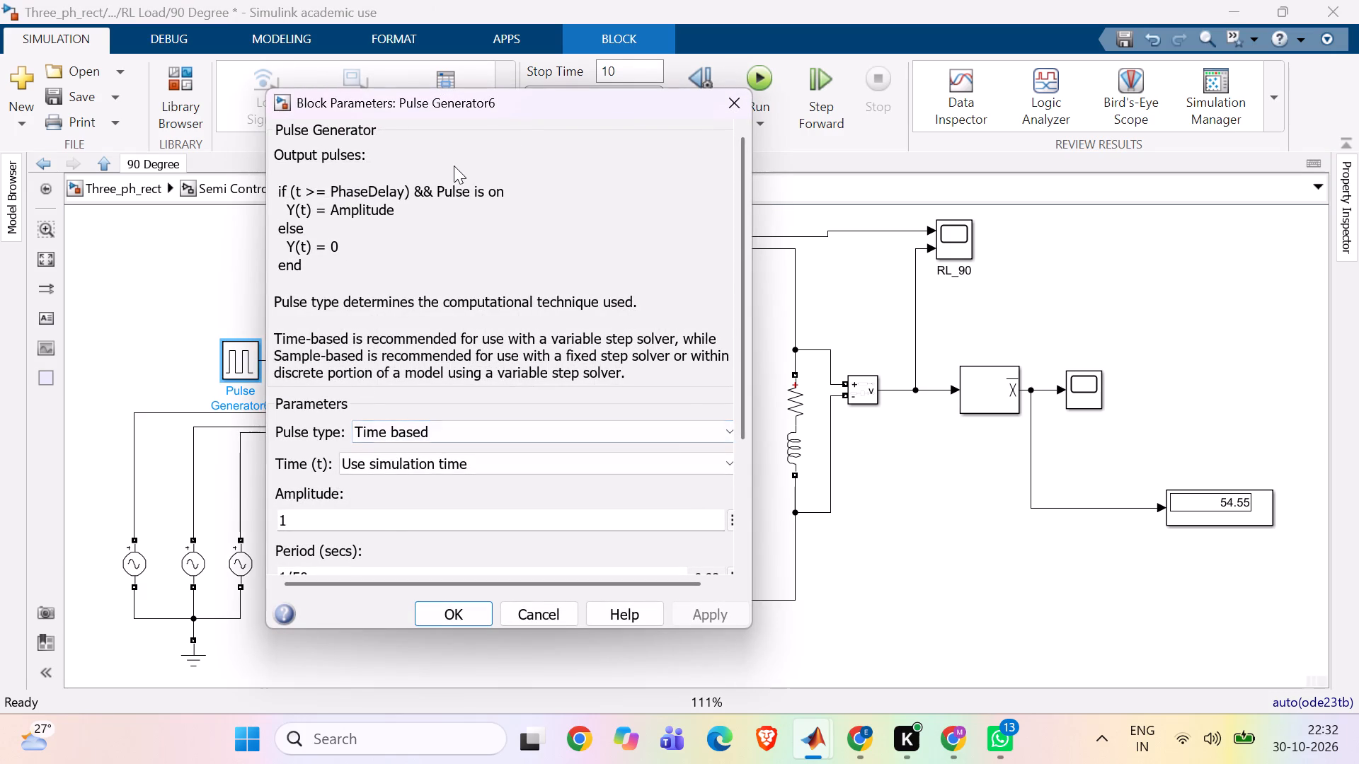
pyautogui.scroll(-3, 454, 166)
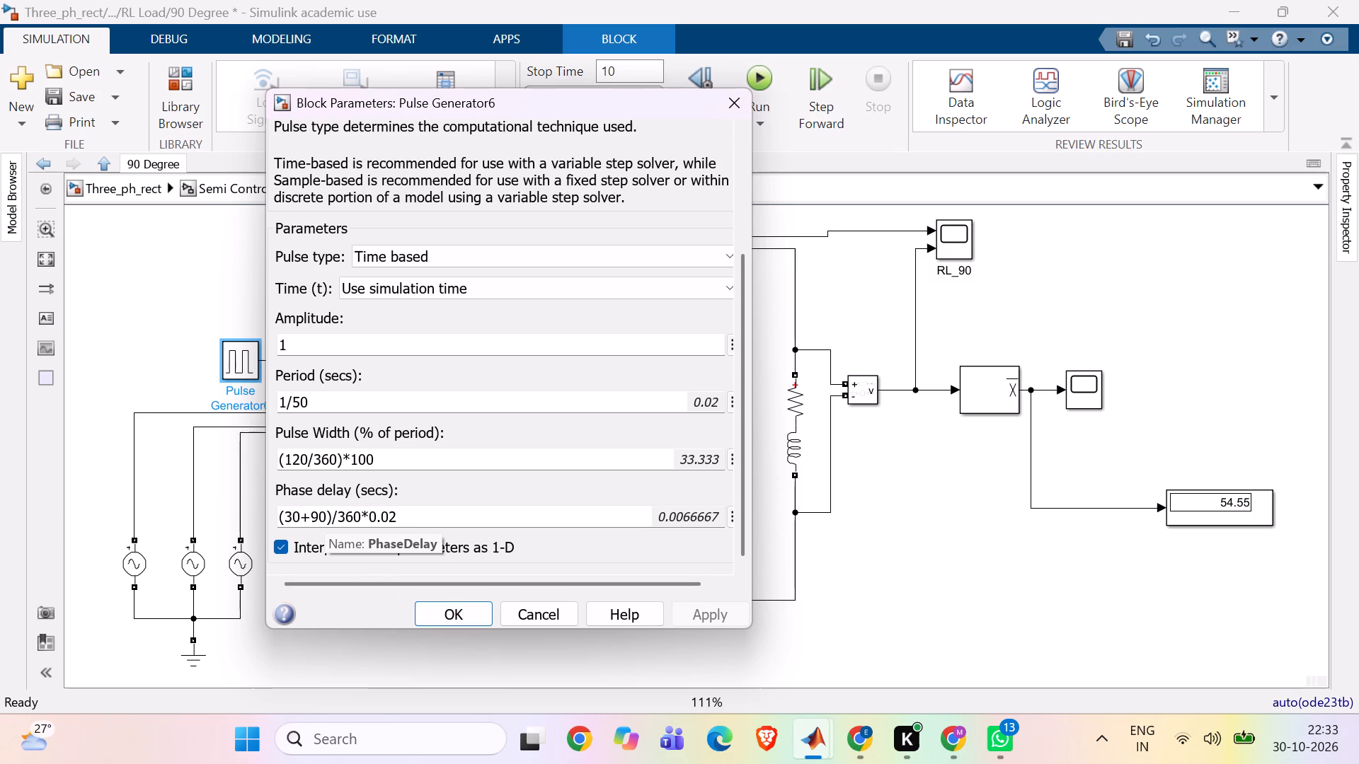
pyautogui.click(464, 603)
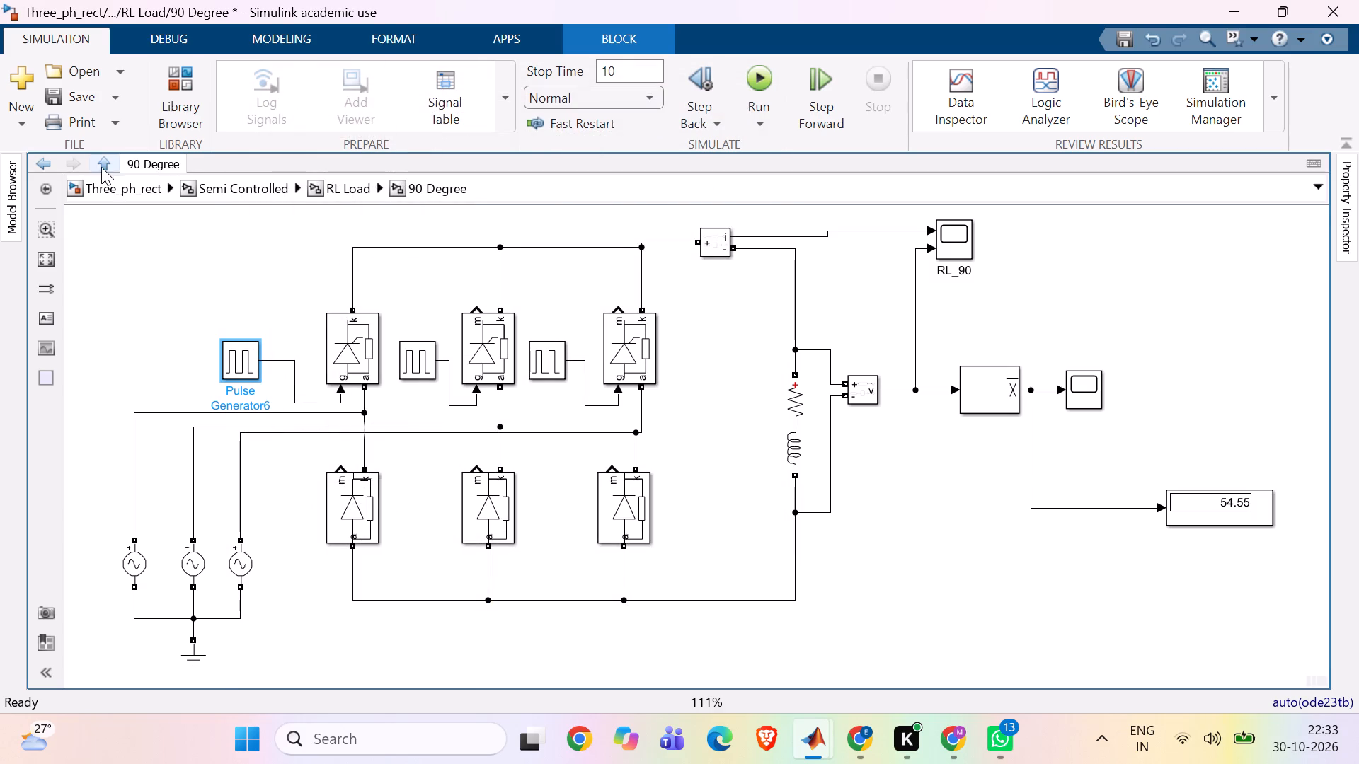
# Go to the 0 Degree subsystem, inspect the first thyristor's Pulse Generator parameters, and close them without applying changes.
pyautogui.click(101, 166)
pyautogui.doubleClick(396, 361)
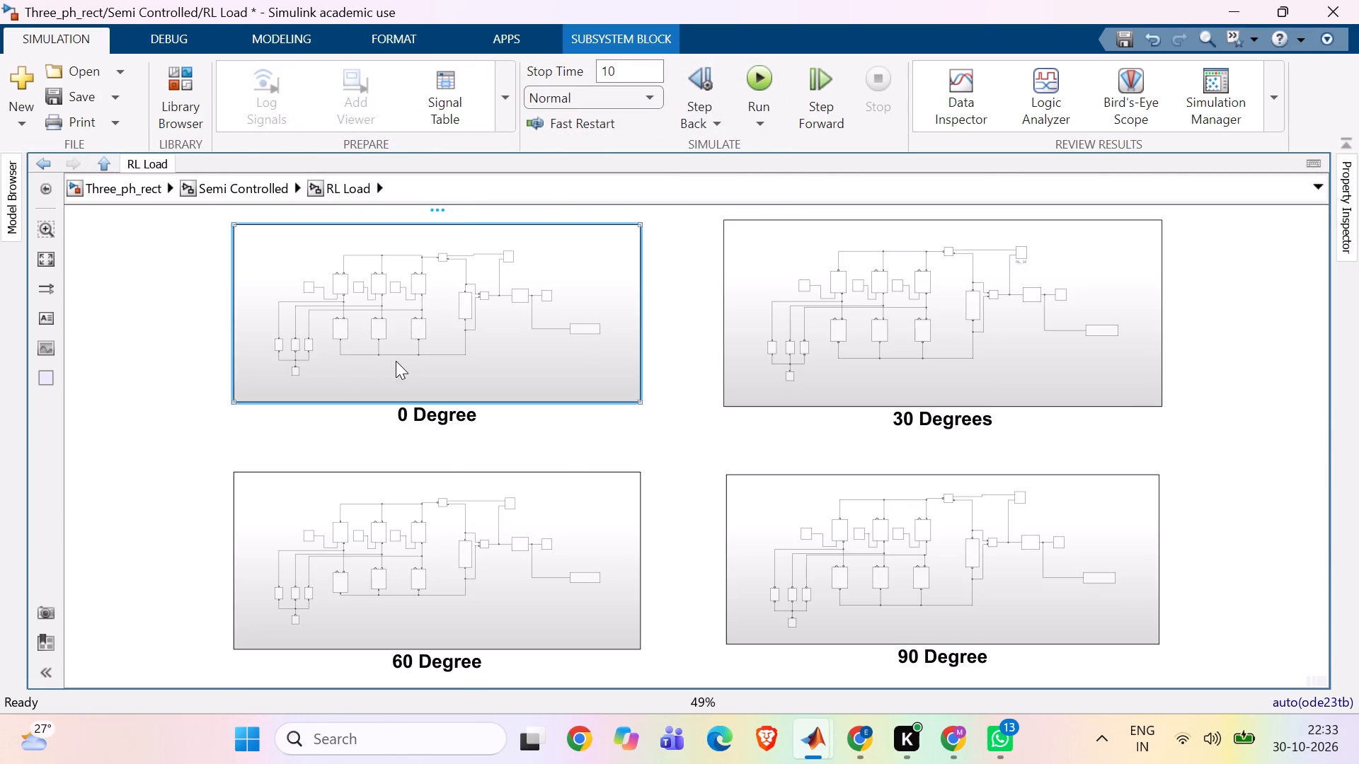
pyautogui.doubleClick(179, 402)
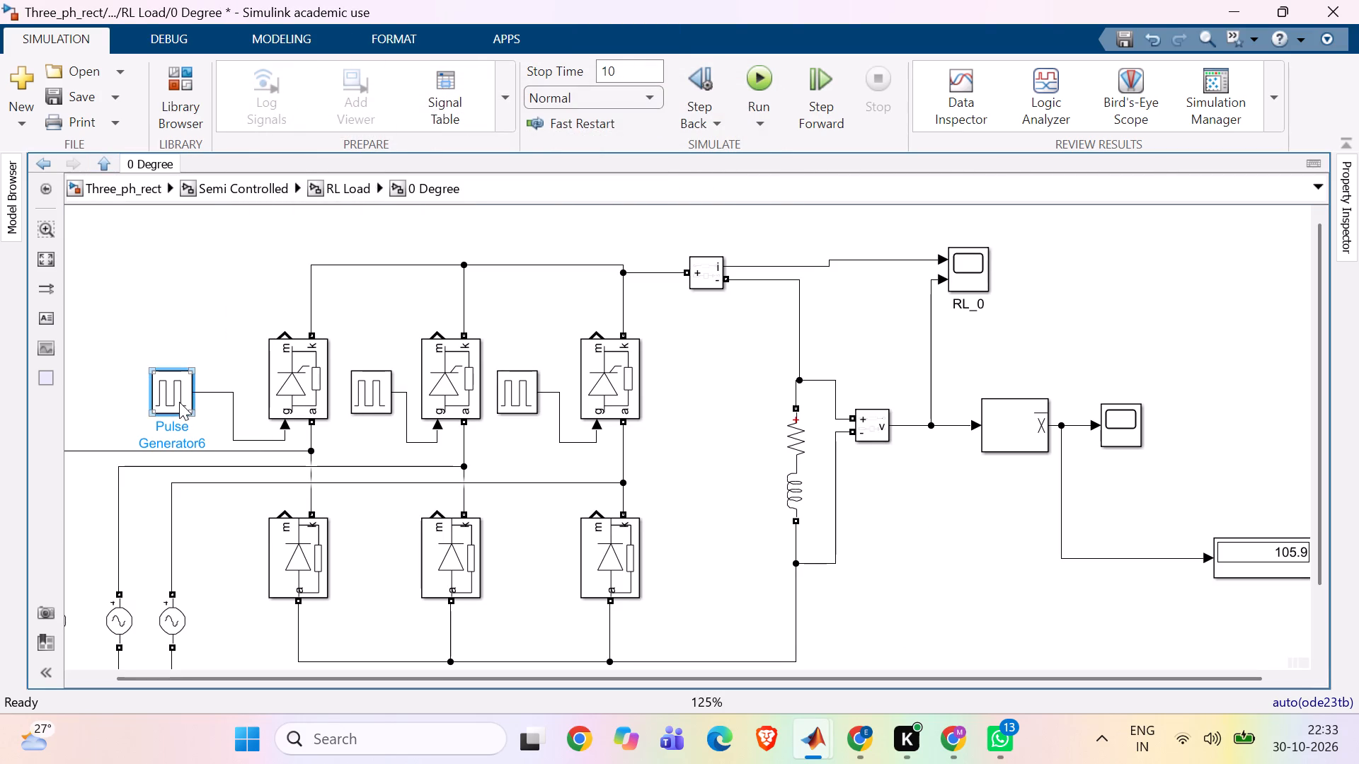
pyautogui.scroll(-2, 362, 318)
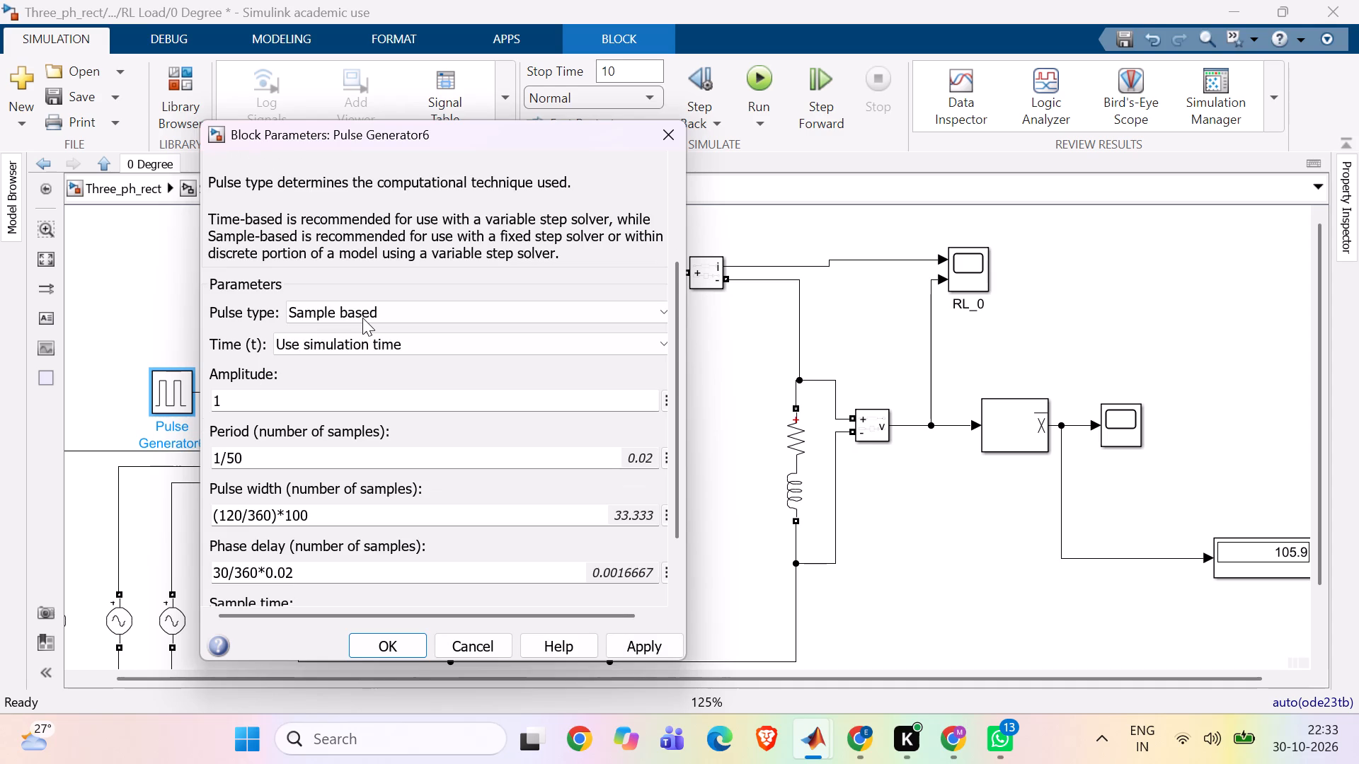
pyautogui.scroll(-2, 362, 318)
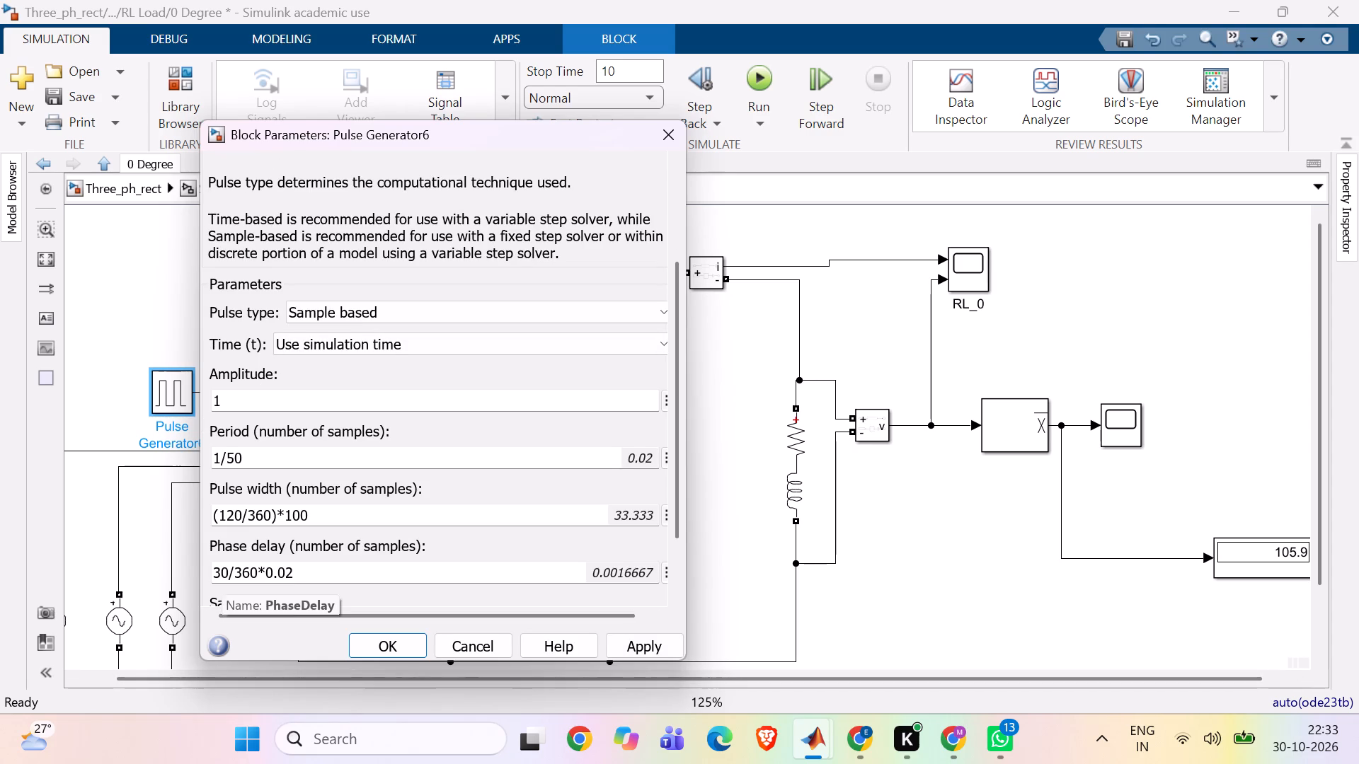
pyautogui.click(380, 637)
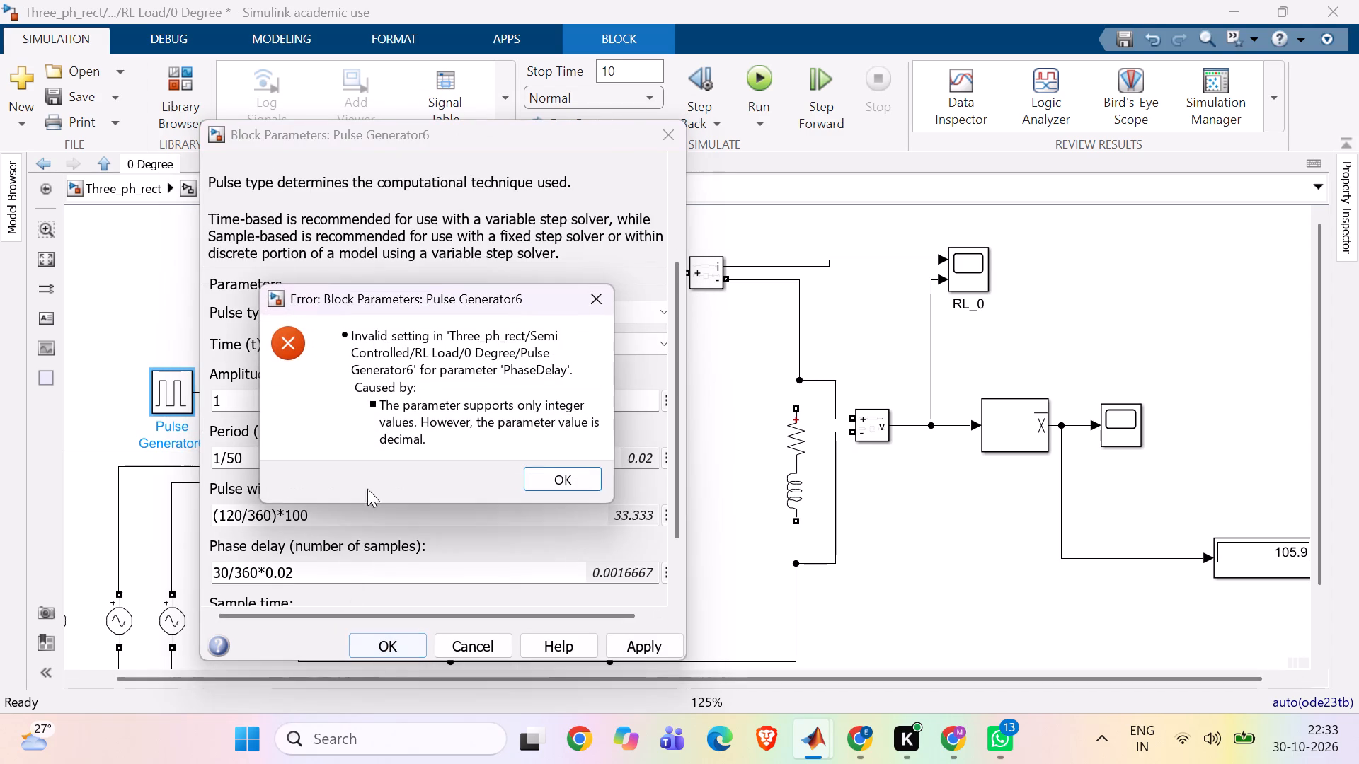
pyautogui.click(594, 286)
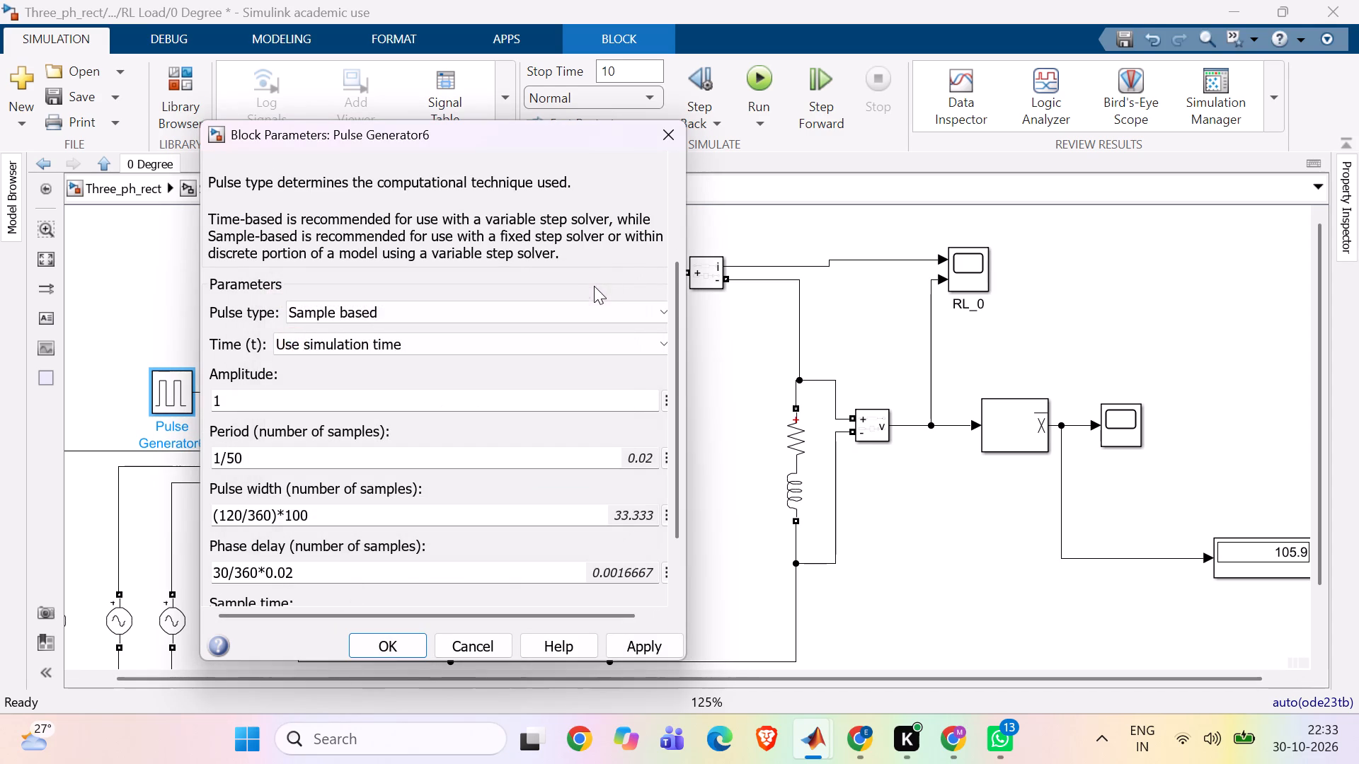
pyautogui.click(669, 120)
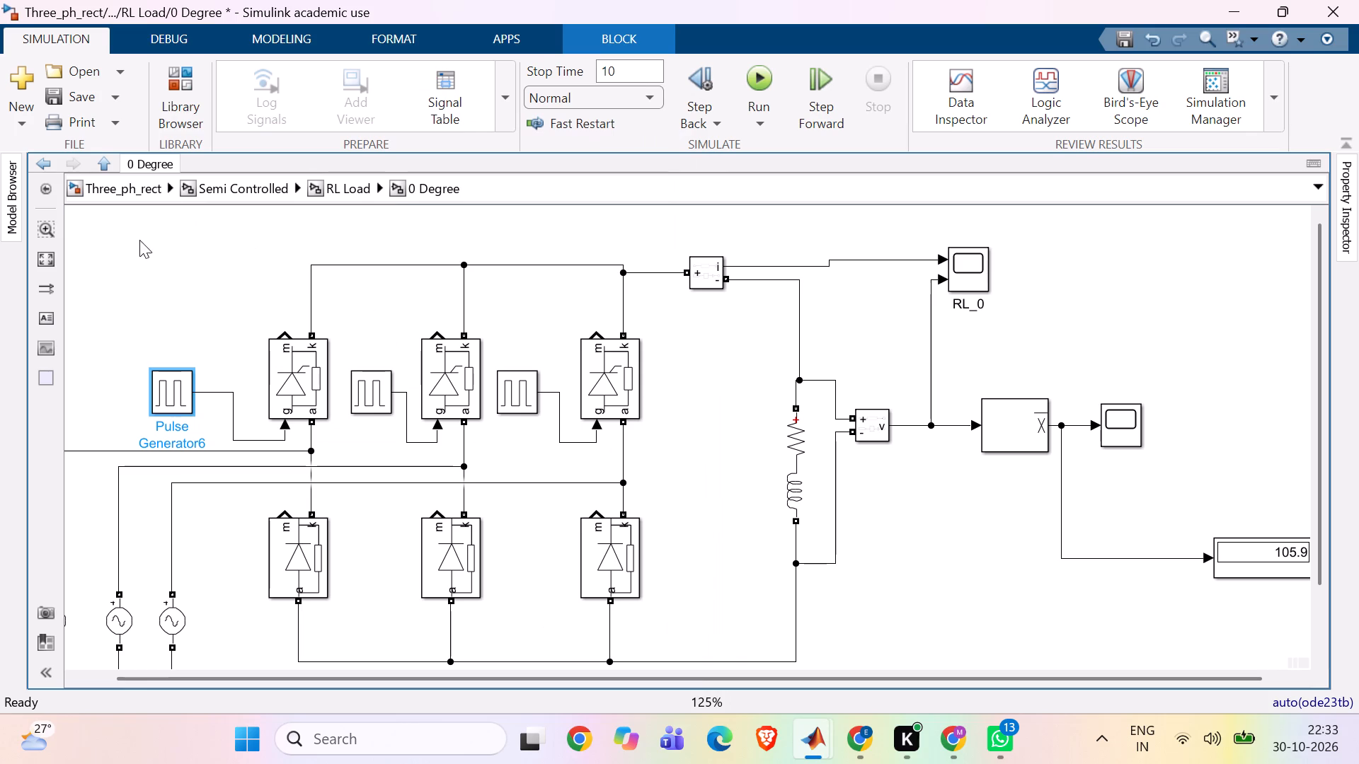
# Go to the 30 Degrees subsystem, inspect the first thyristor's Pulse Generator parameters, and close them without applying changes.
pyautogui.click(101, 160)
pyautogui.doubleClick(902, 288)
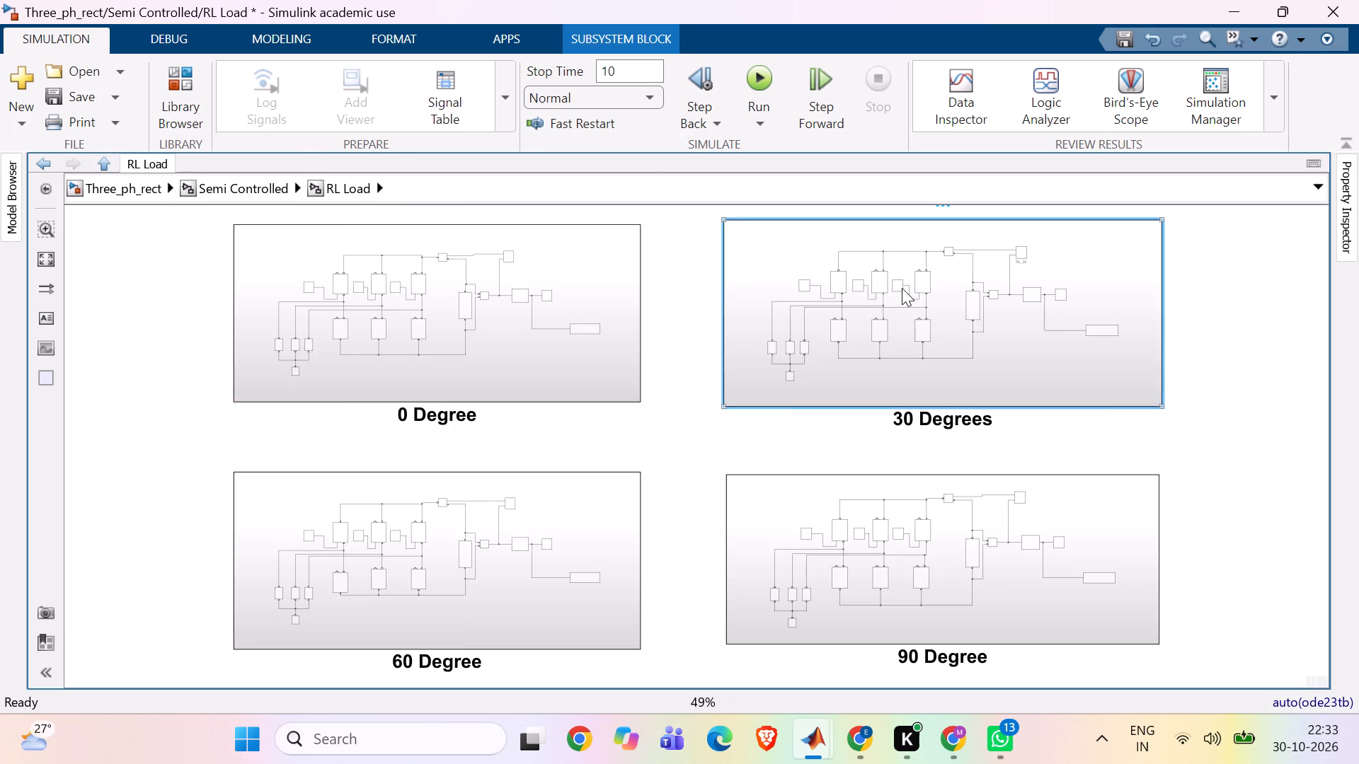
pyautogui.click(223, 370)
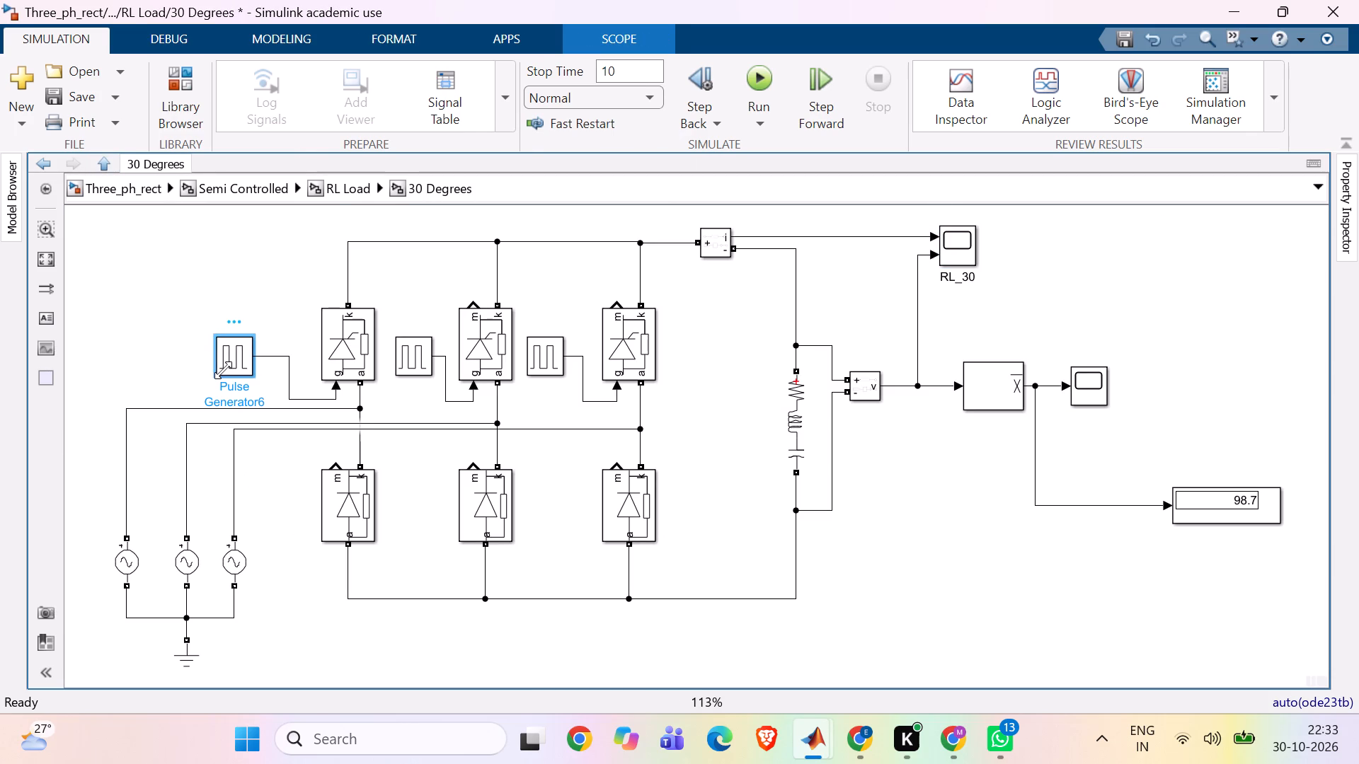
pyautogui.doubleClick(229, 353)
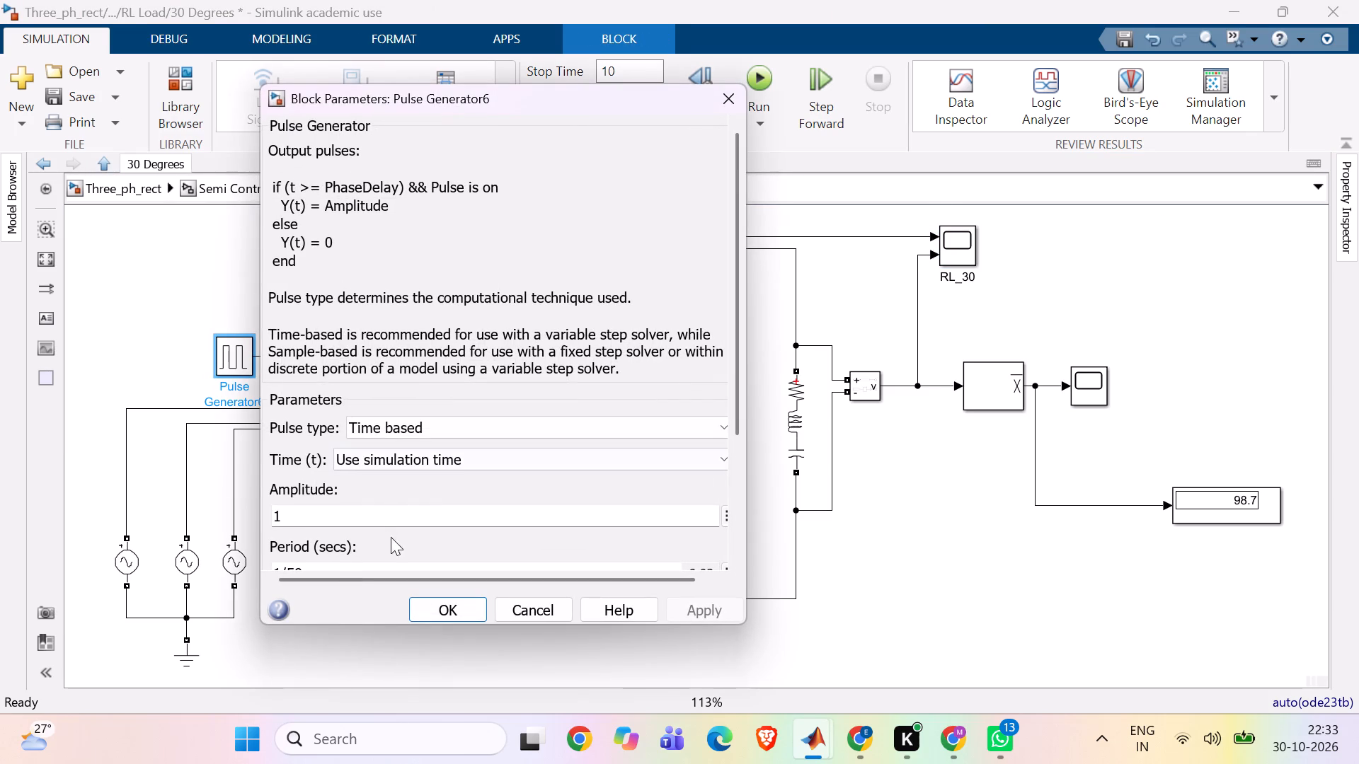
pyautogui.scroll(-6, 459, 284)
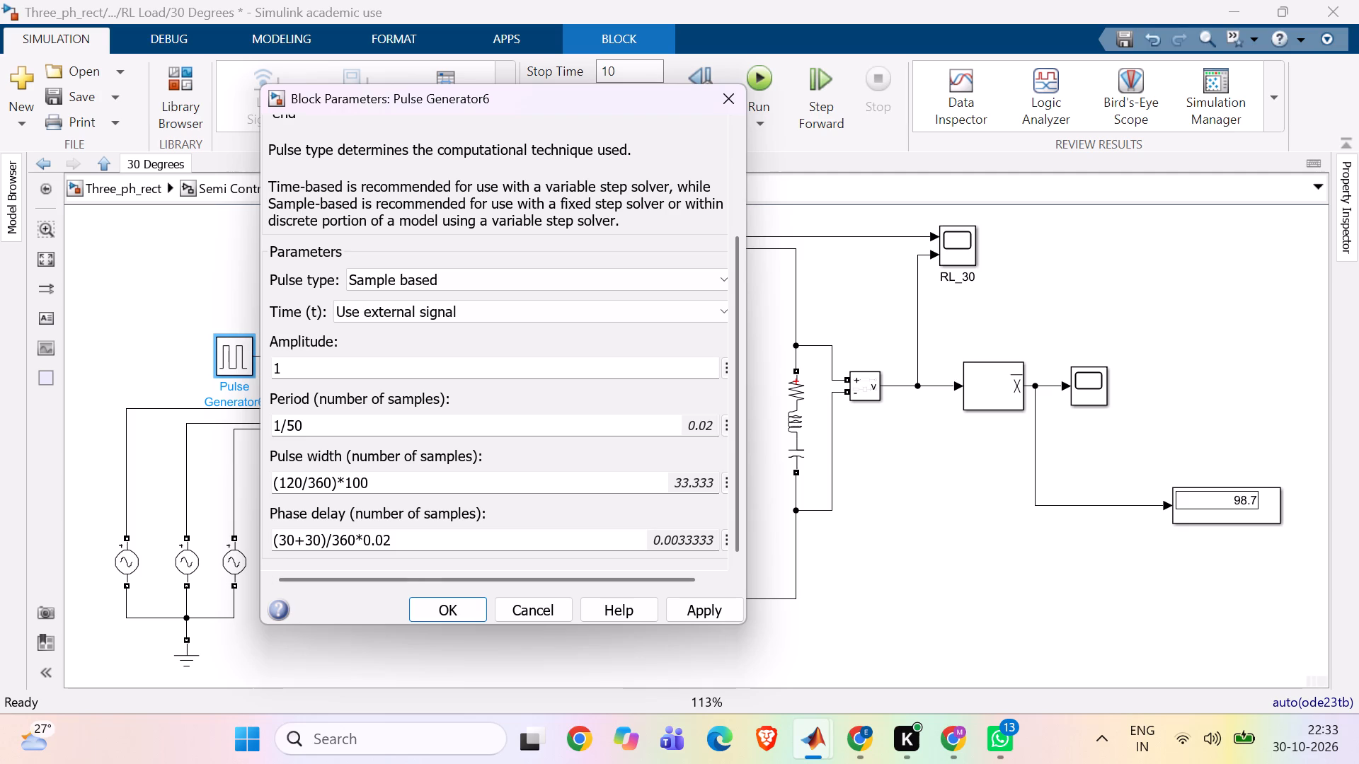
pyautogui.click(456, 613)
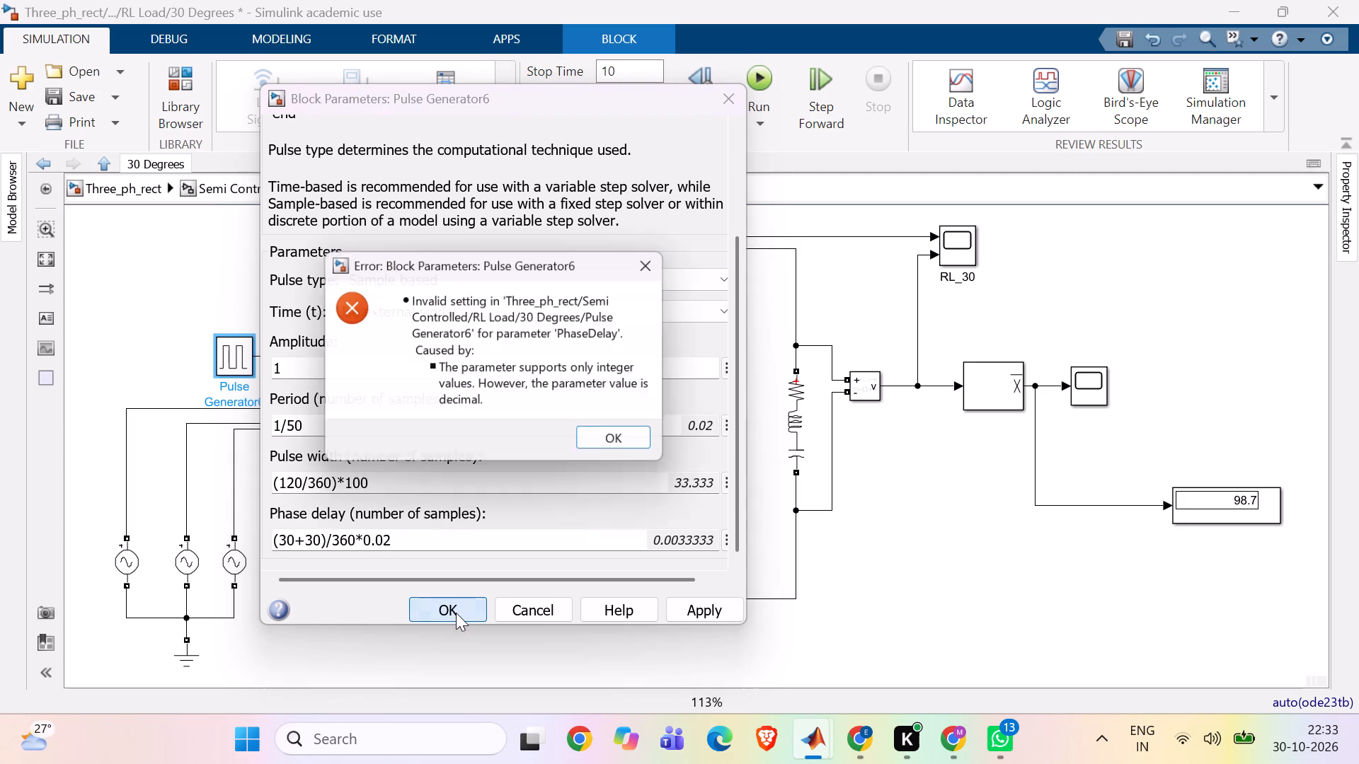
pyautogui.click(660, 261)
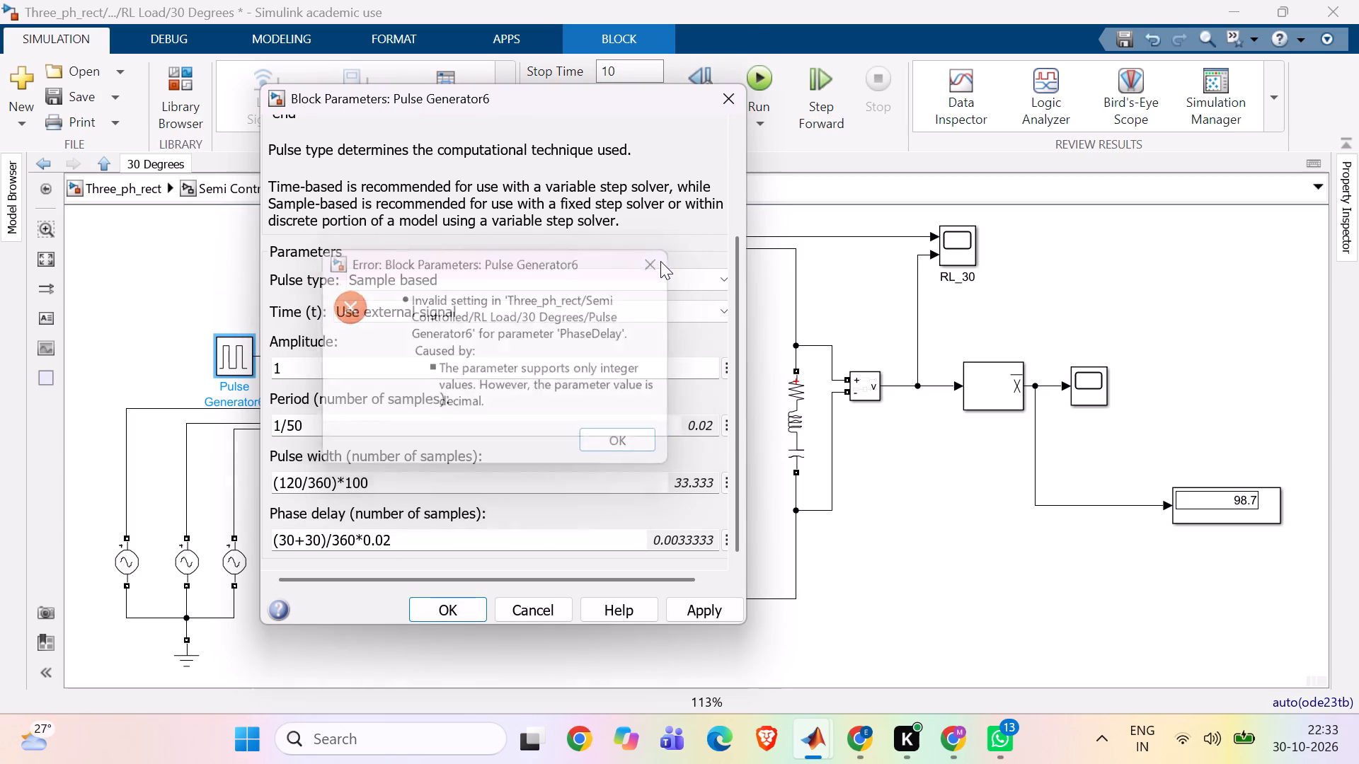
pyautogui.doubleClick(723, 91)
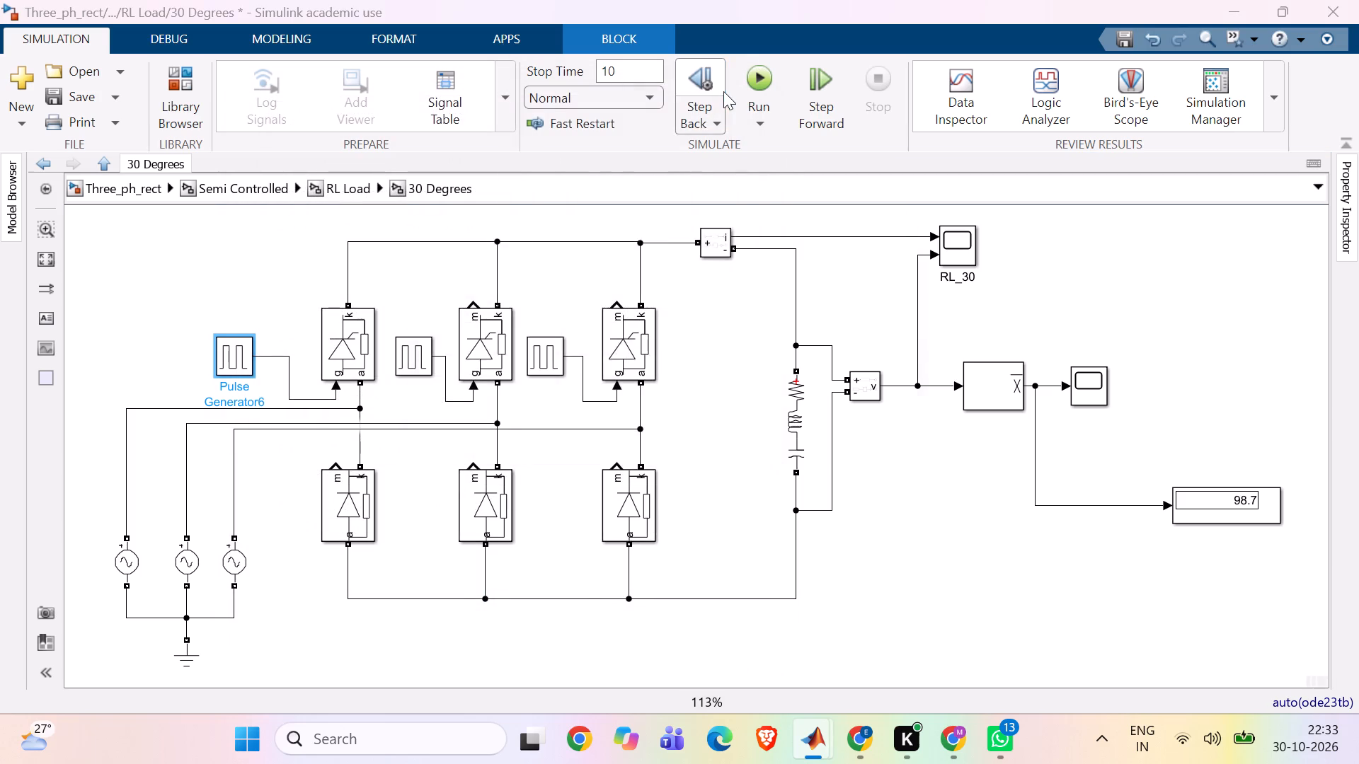
pyautogui.click(891, 238)
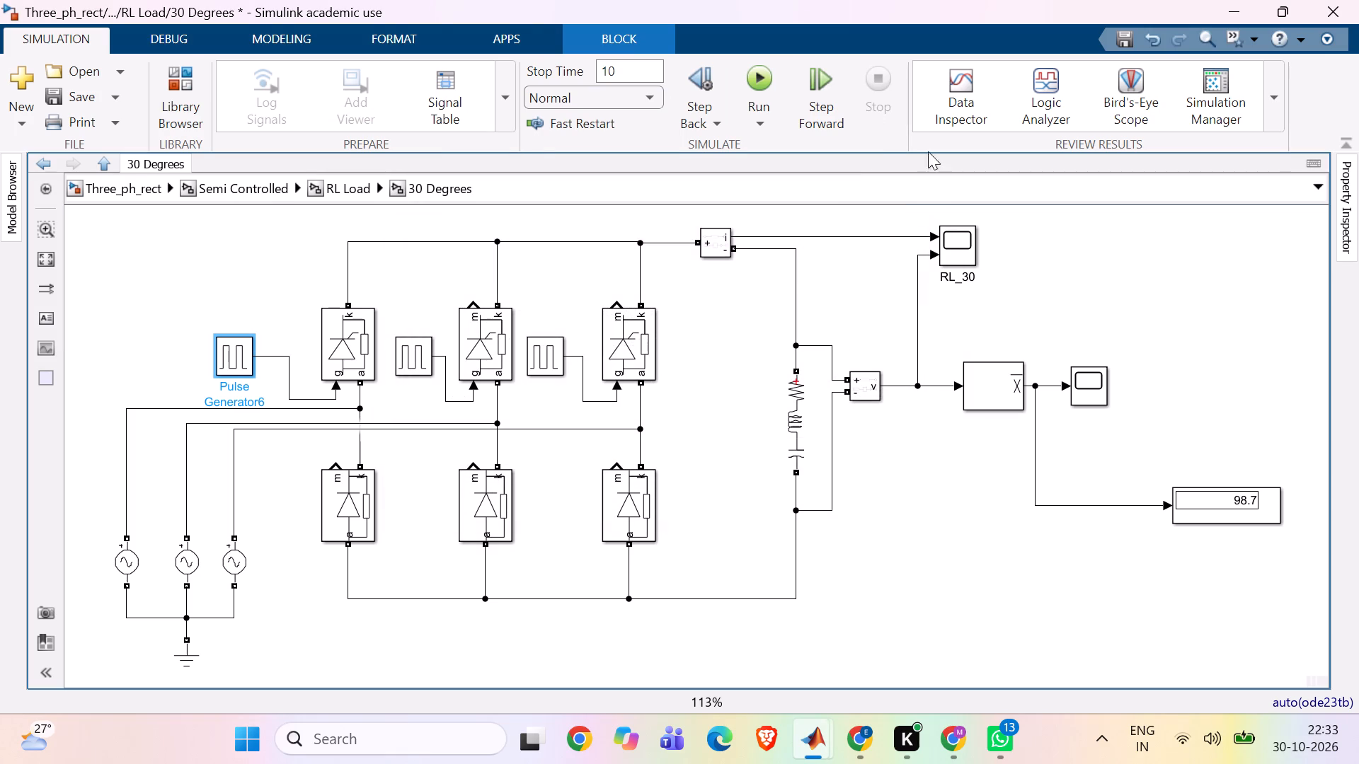
# Open the RL_30 scope, run the model, and view the current and voltage waveforms zoomed to about 0.114 to 0.148 s.
pyautogui.doubleClick(960, 249)
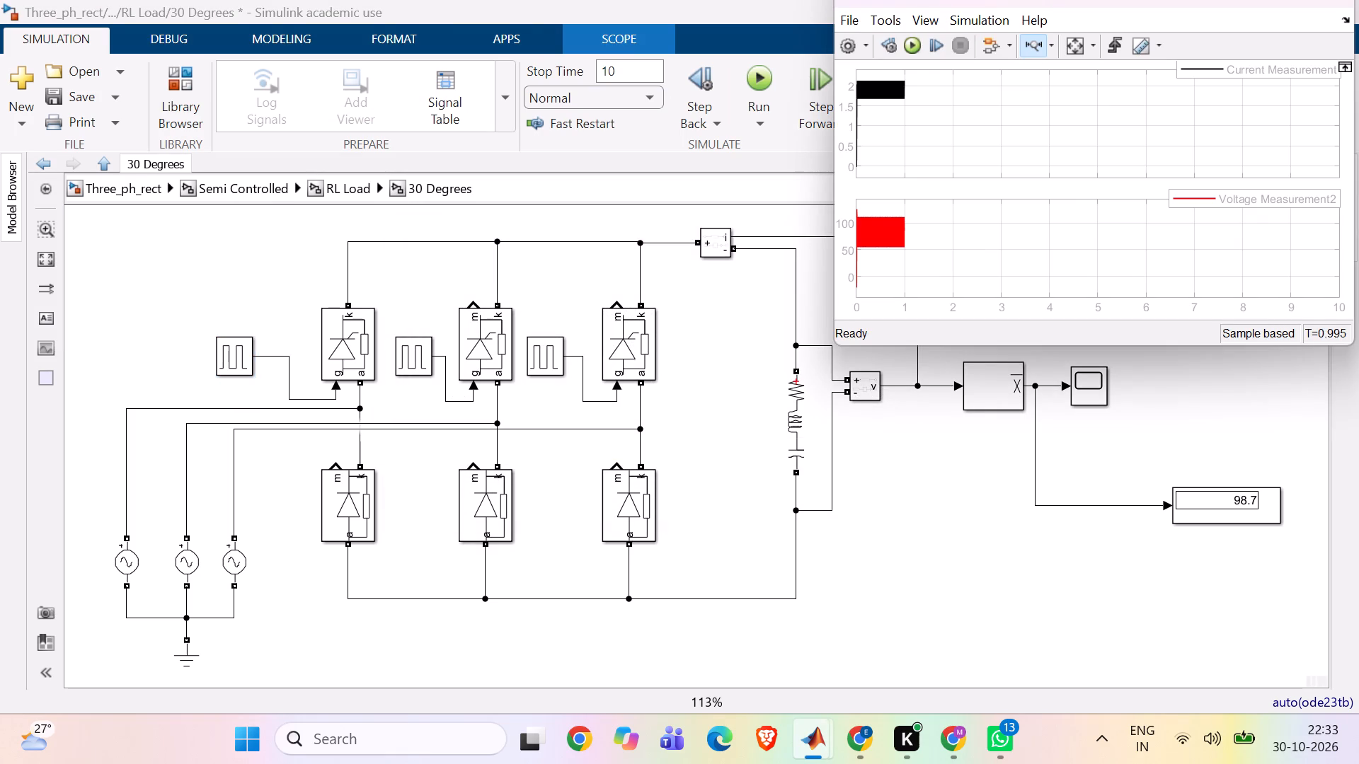
pyautogui.click(916, 40)
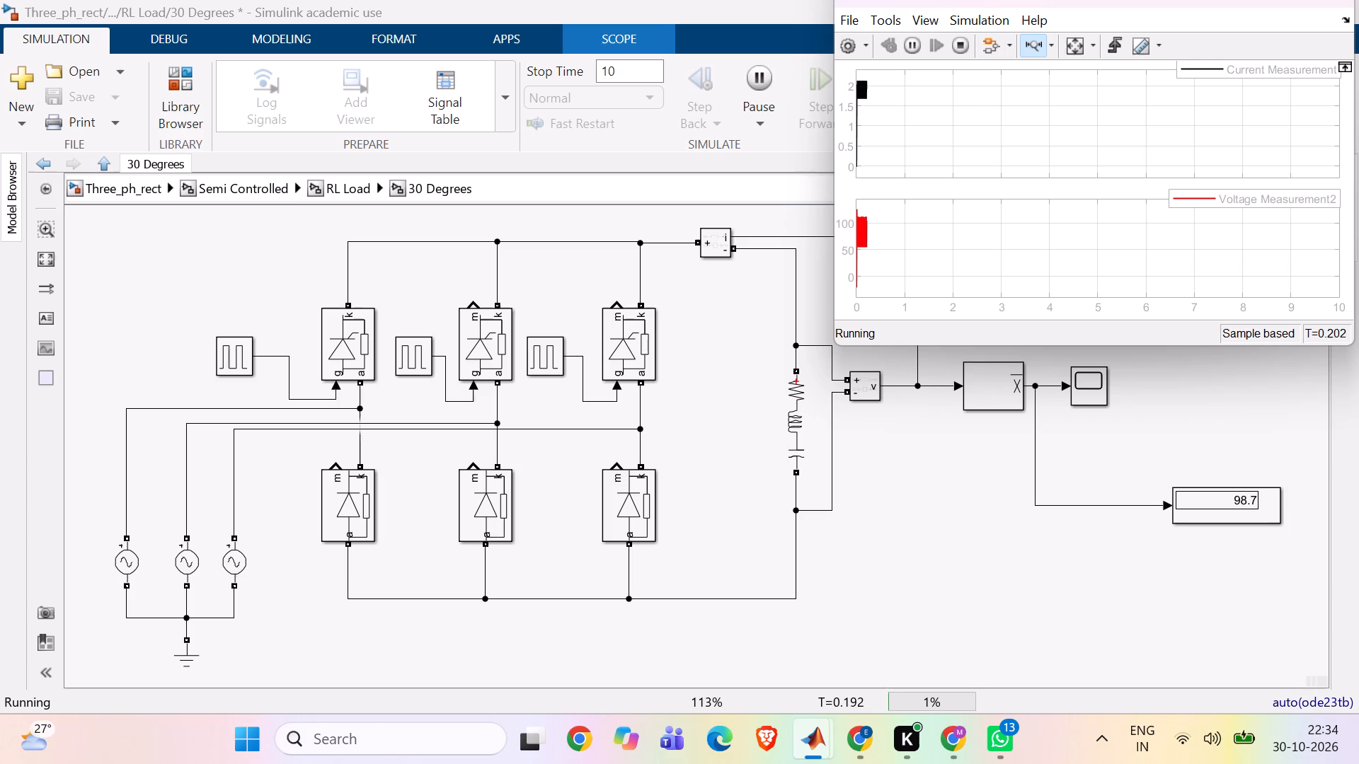
pyautogui.moveTo(868, 236); pyautogui.dragTo(852, 236)
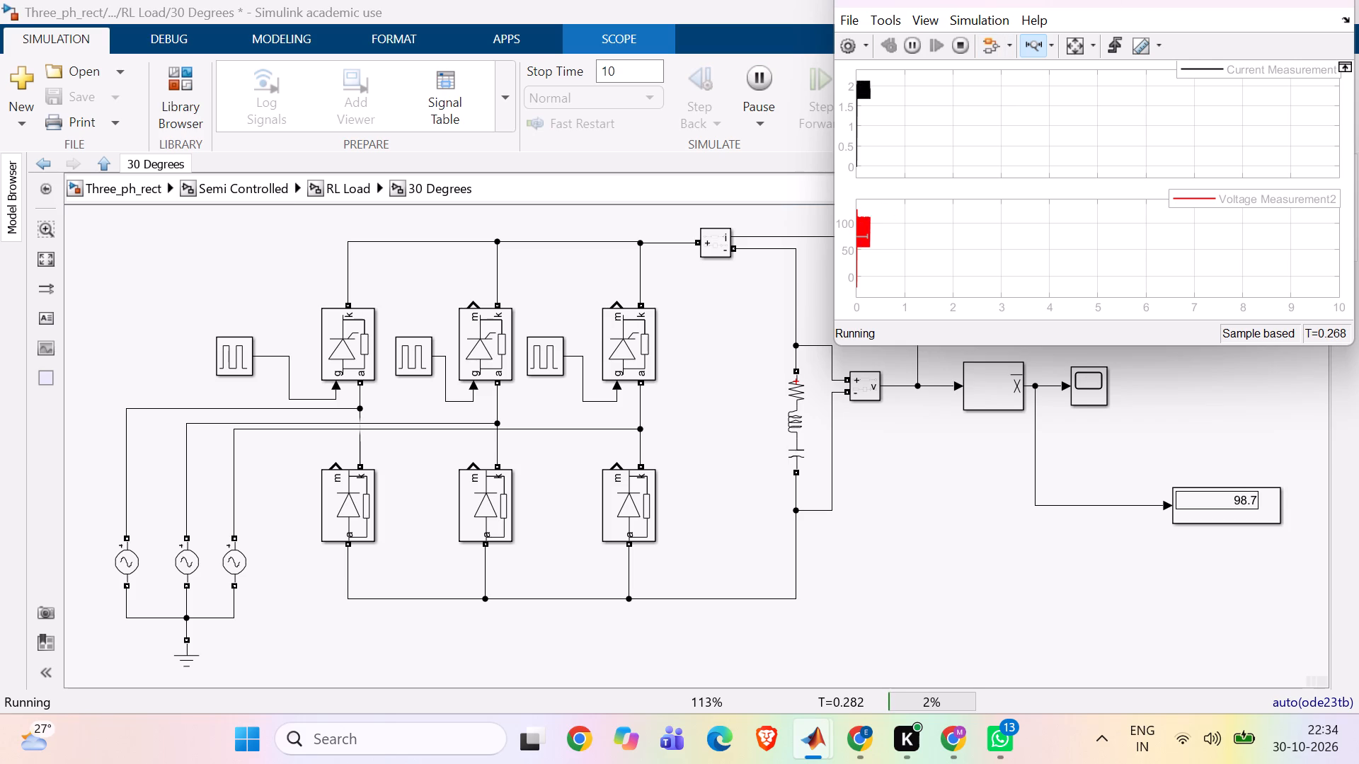
pyautogui.moveTo(852, 236); pyautogui.dragTo(861, 235)
pyautogui.moveTo(861, 235); pyautogui.dragTo(884, 225)
pyautogui.moveTo(884, 225); pyautogui.dragTo(936, 218)
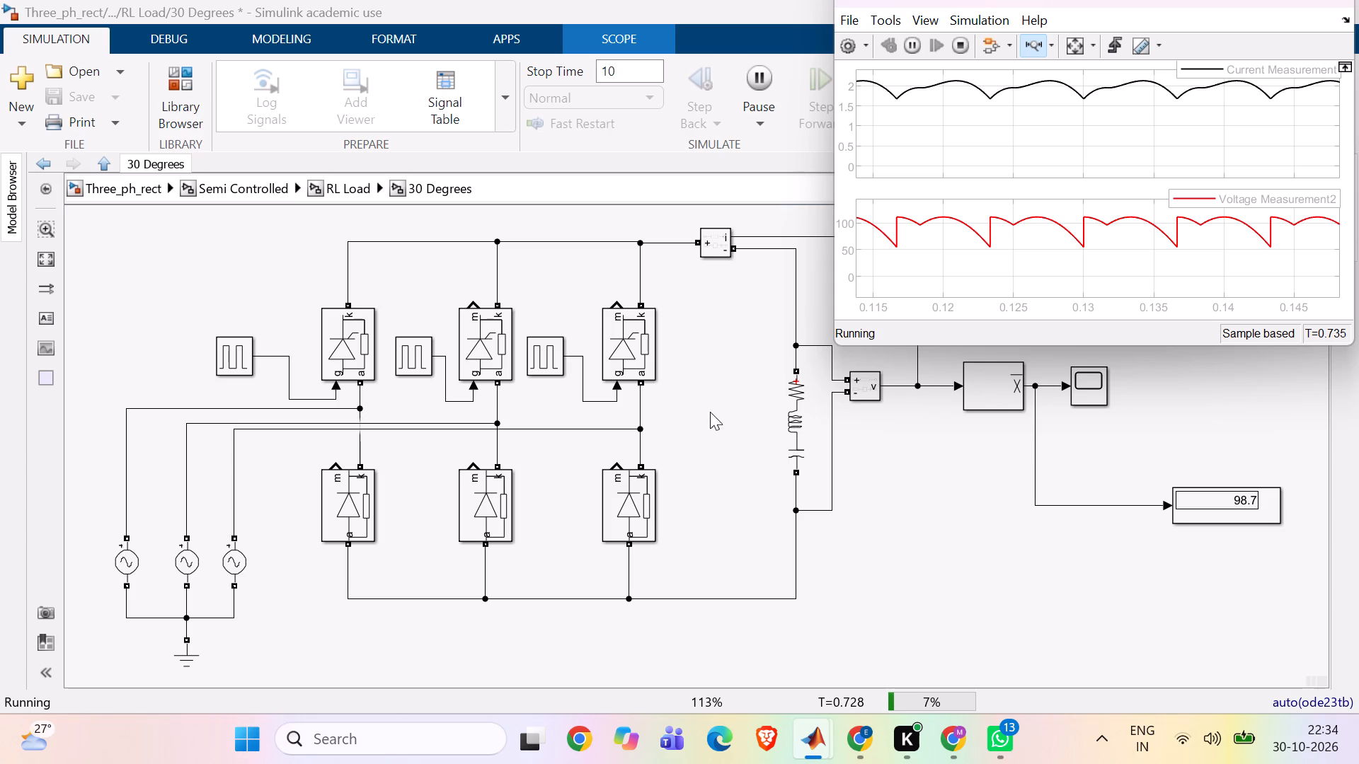
# Pause the simulation, inspect the parameters of the 30 Degrees circuit's Series RLC load branch, and stop the simulation.
pyautogui.click(760, 73)
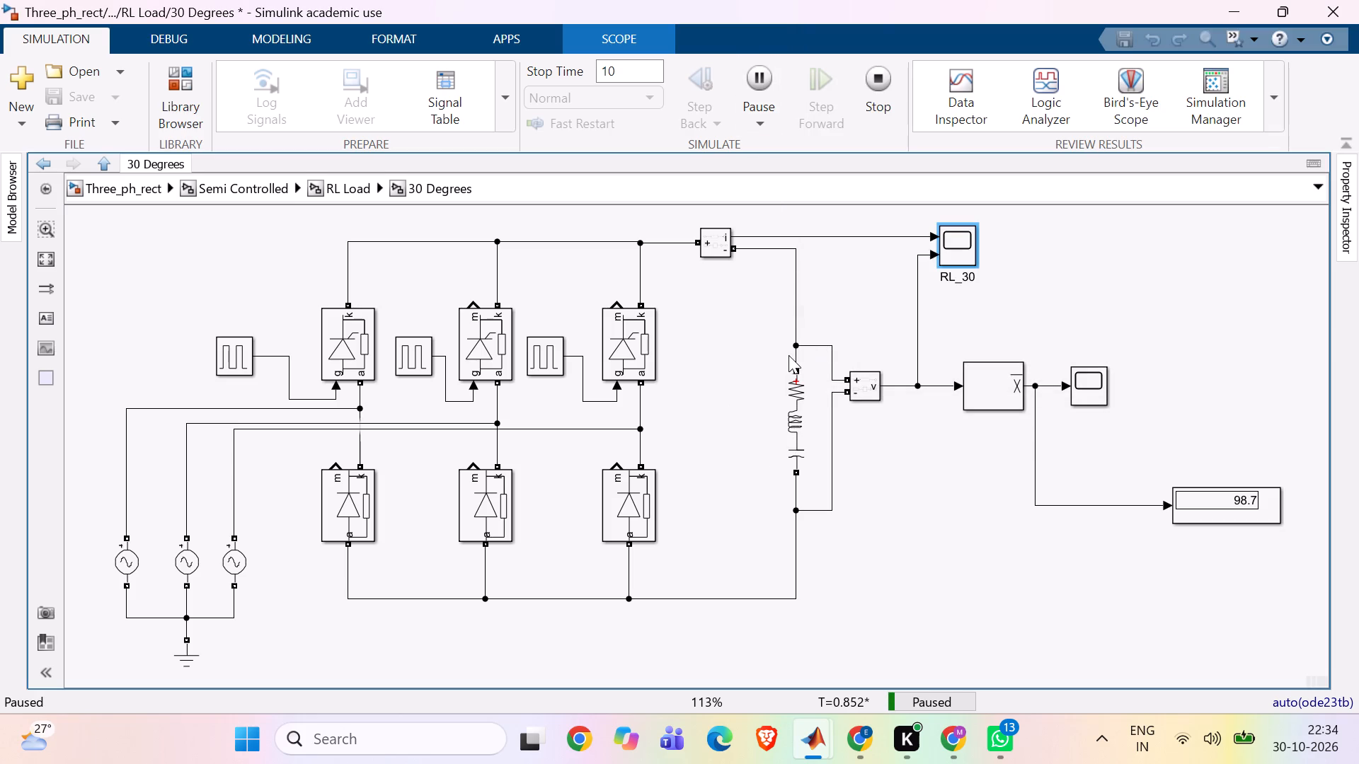
pyautogui.doubleClick(792, 400)
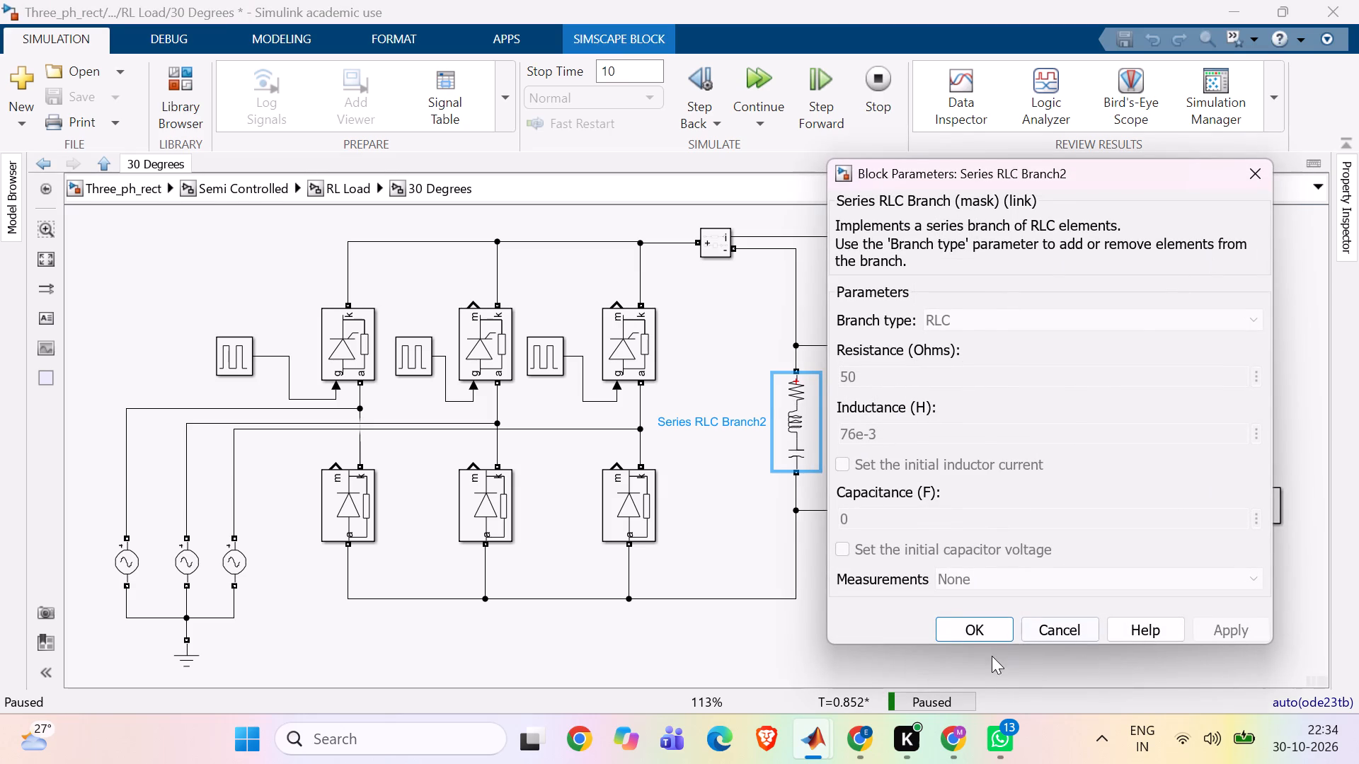
pyautogui.click(1261, 178)
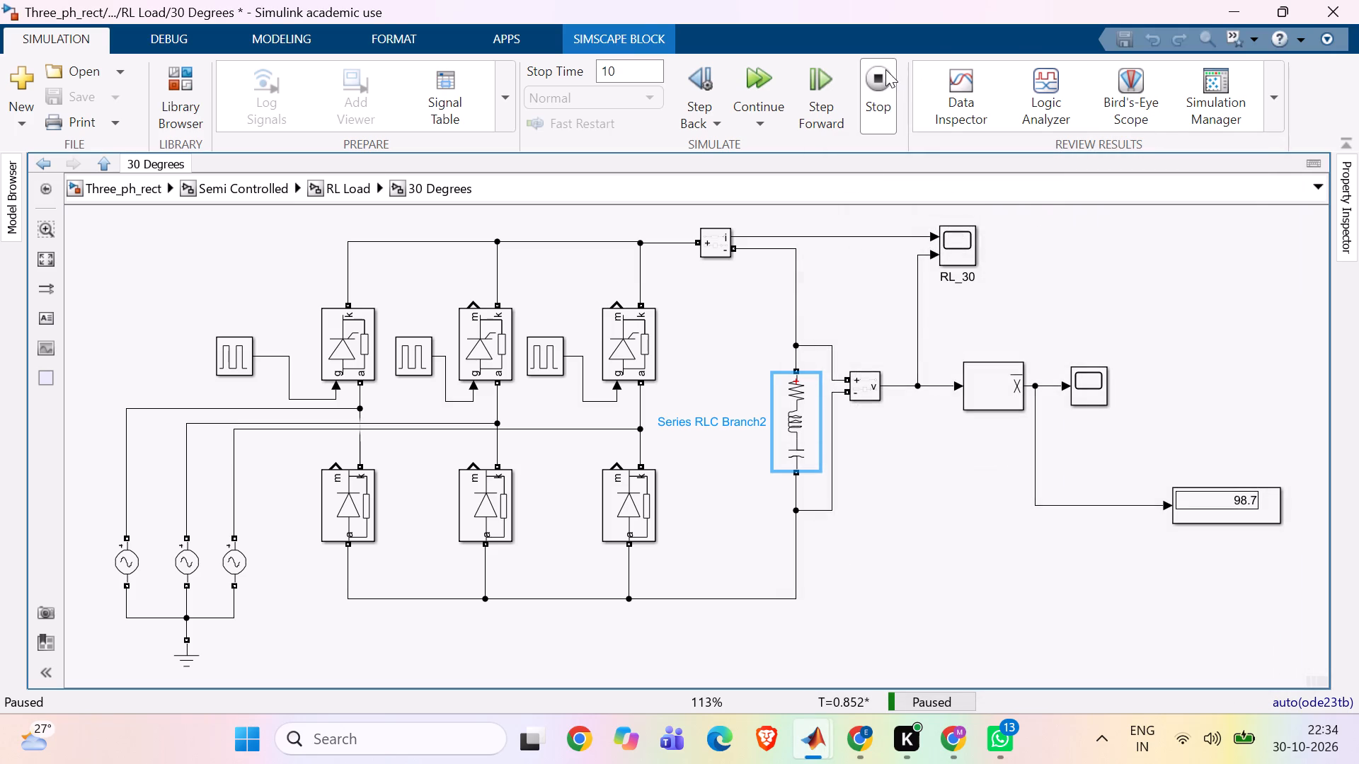
pyautogui.click(885, 69)
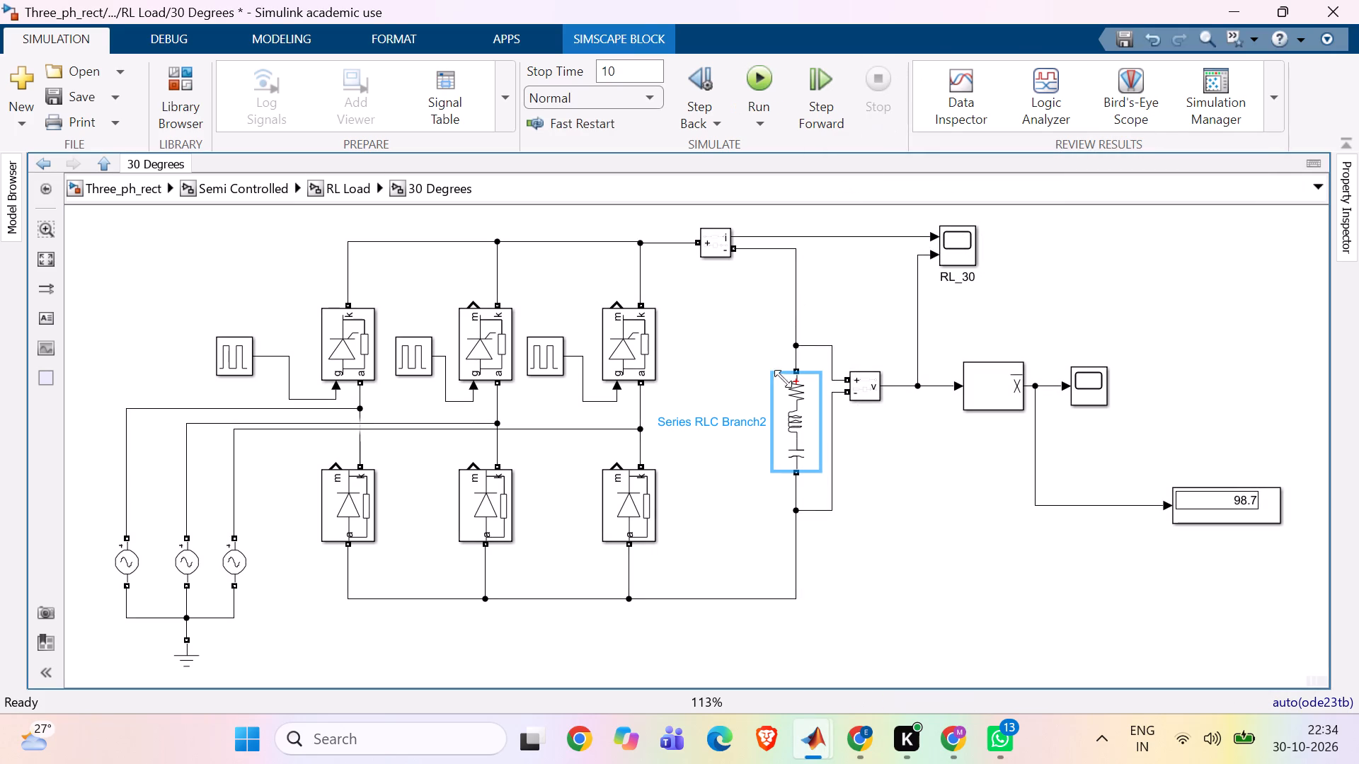
# Change the branch type of the 30 Degrees circuit's Series RLC load branch to RL and apply it.
pyautogui.doubleClick(783, 418)
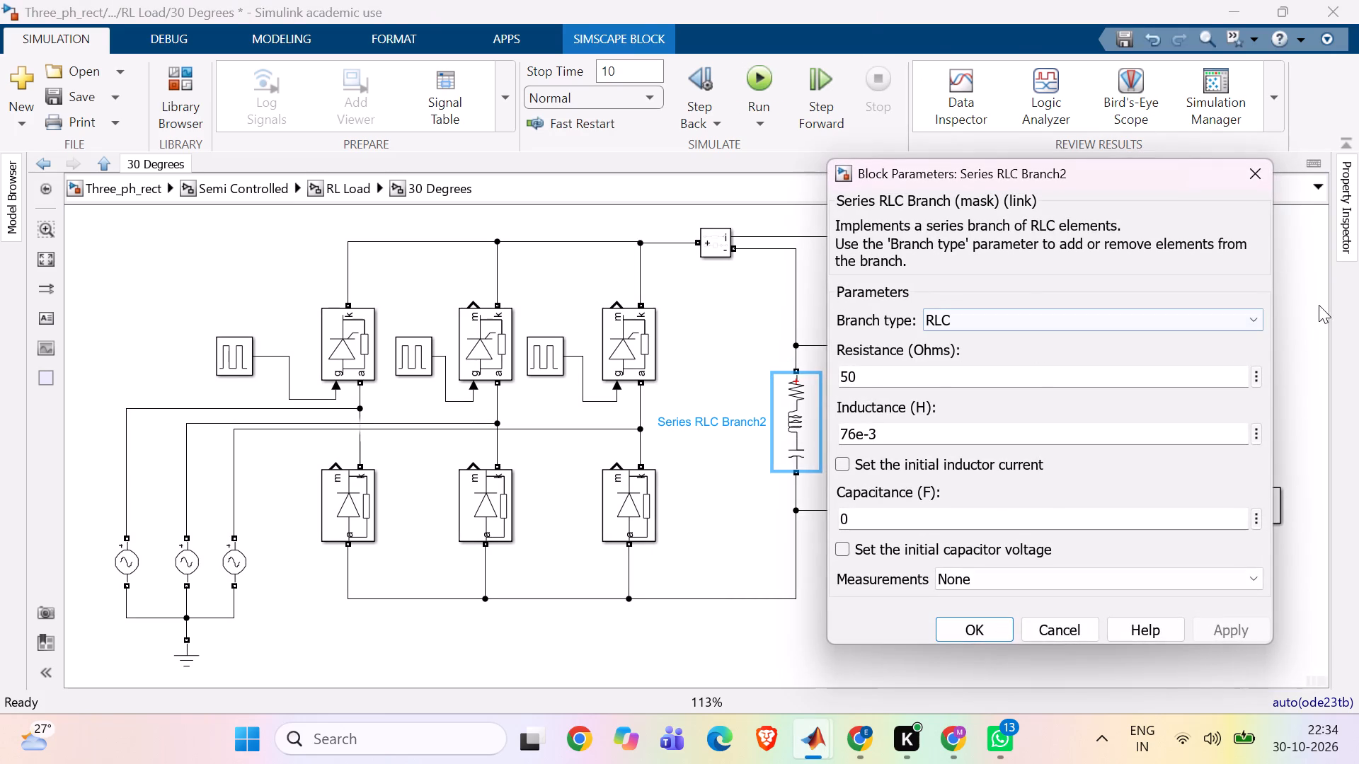
pyautogui.click(1251, 315)
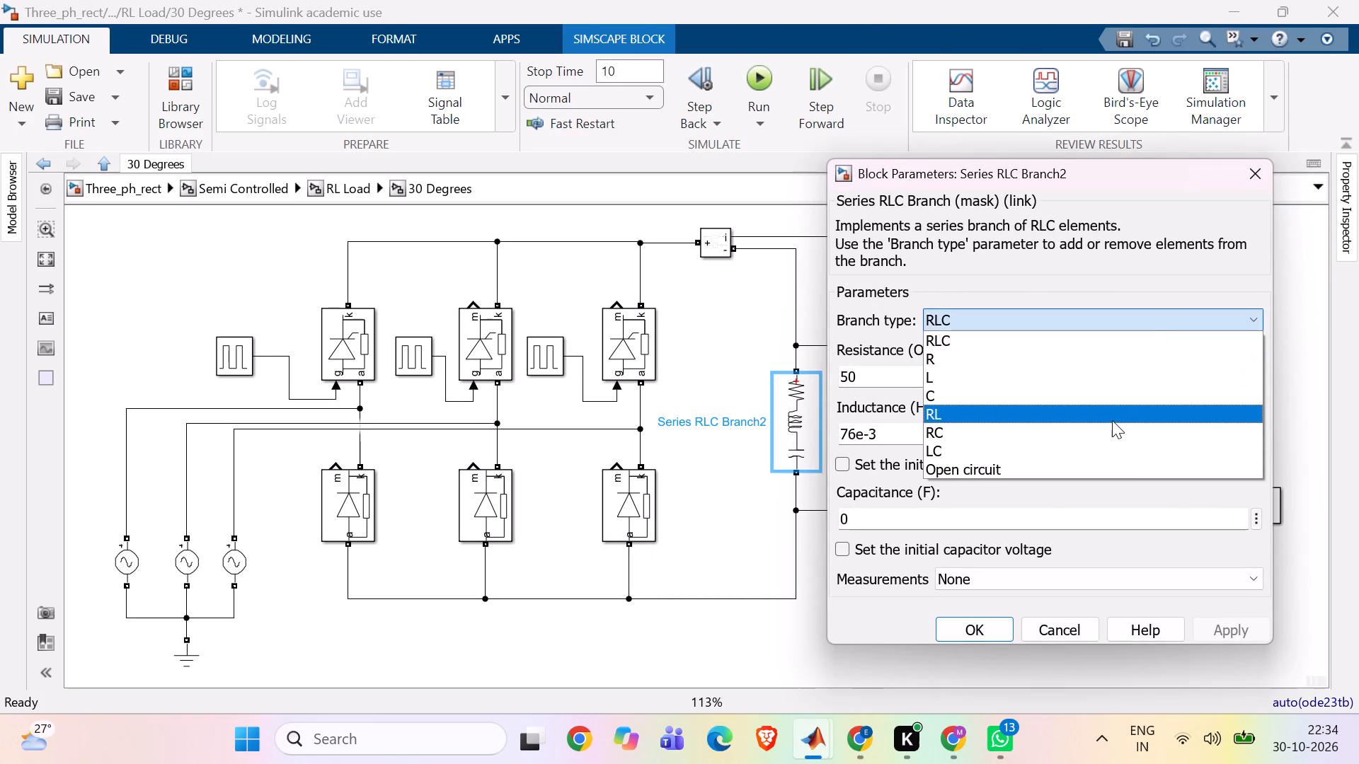
pyautogui.click(1112, 420)
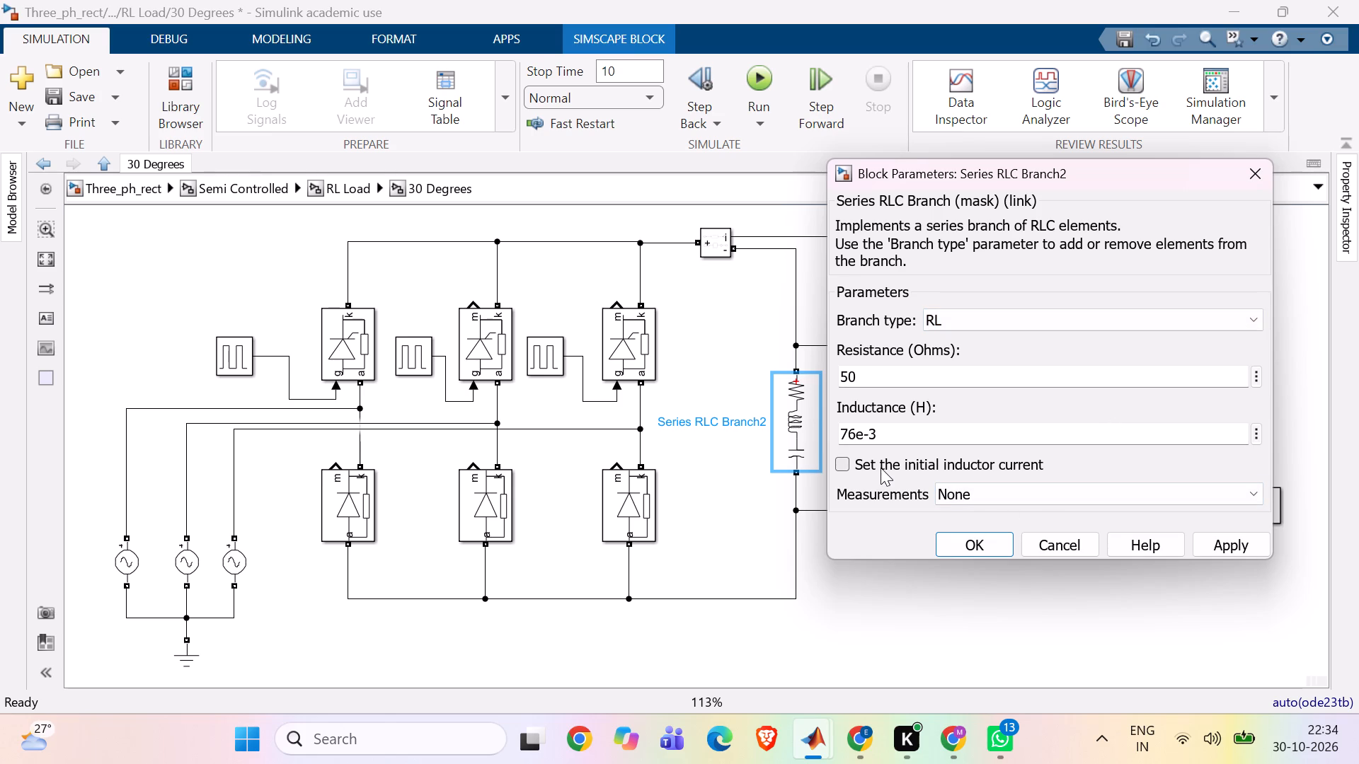
pyautogui.click(977, 541)
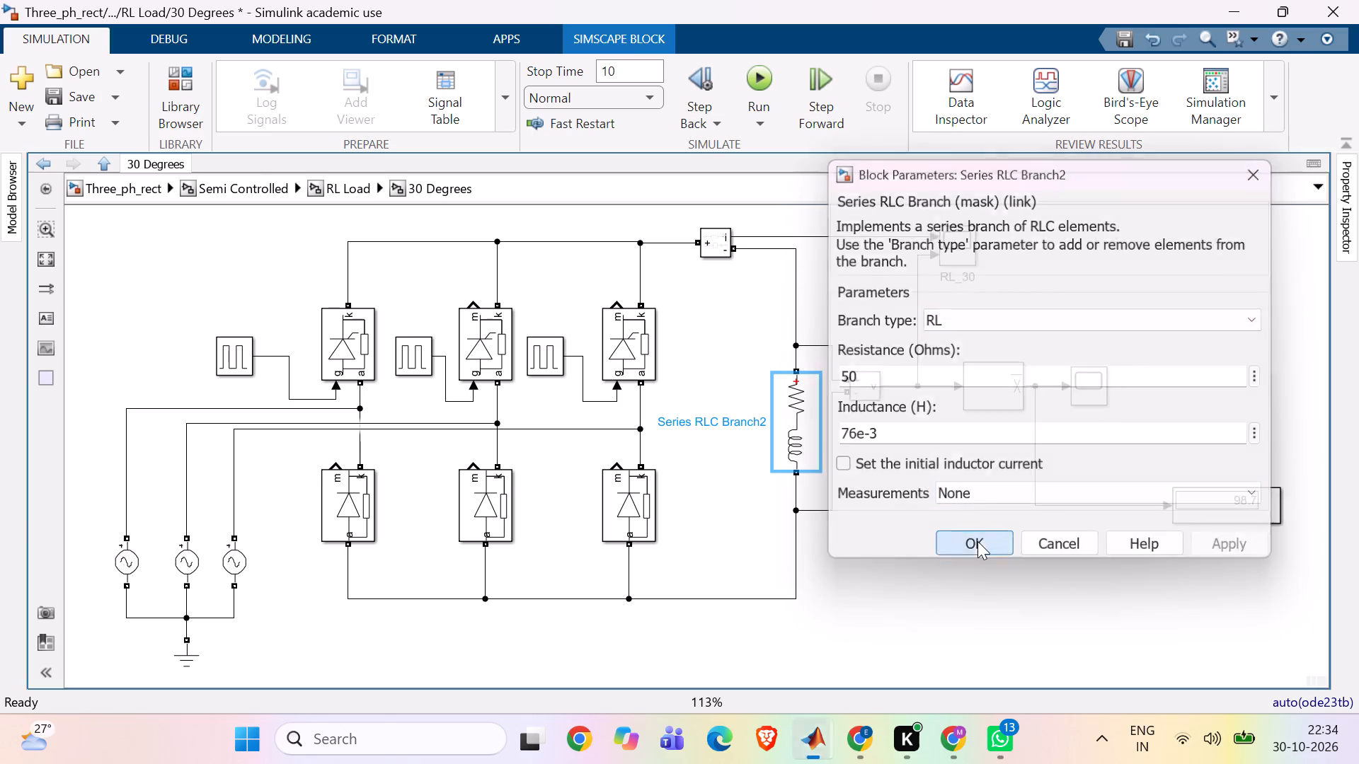
pyautogui.click(868, 303)
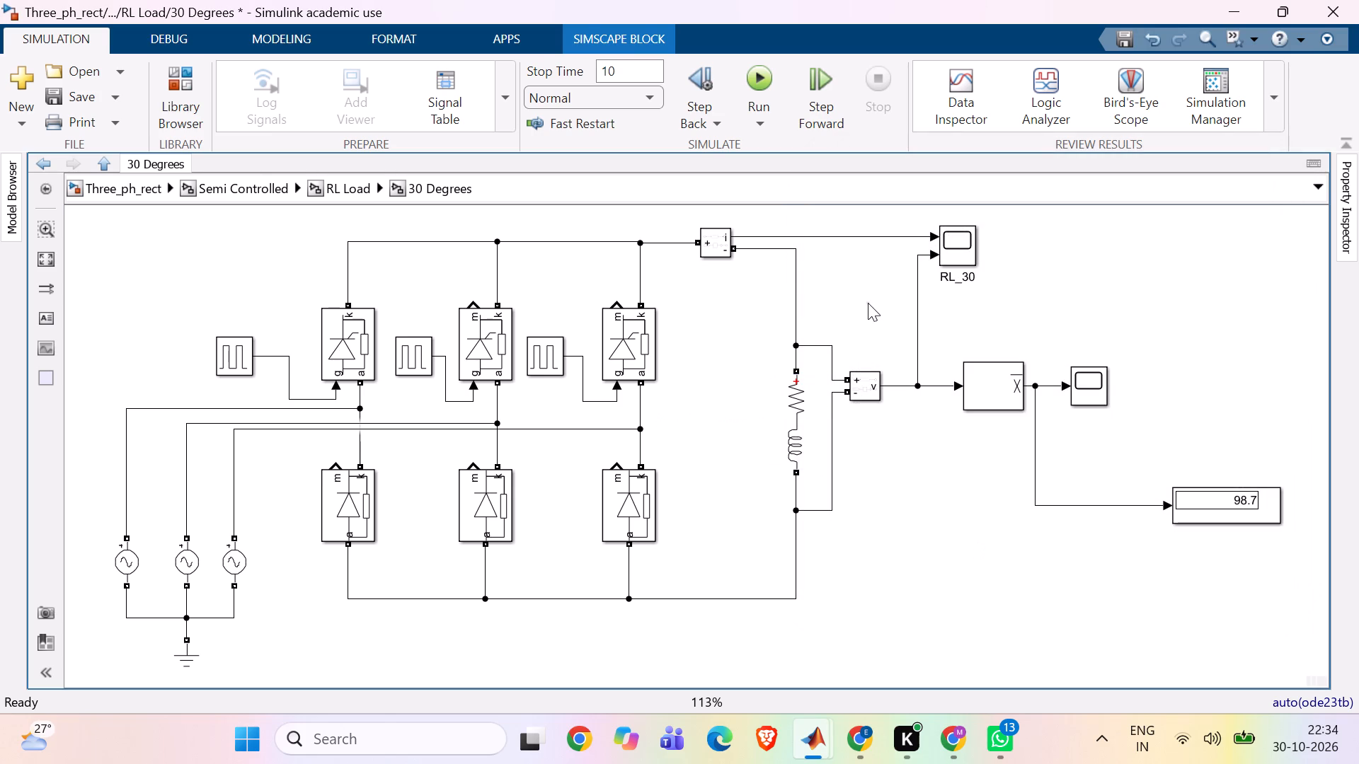
# Run the model, open the RL_30 scope, and view the current and voltage waveforms zoomed to about 0.042 to 0.073 s.
pyautogui.click(755, 86)
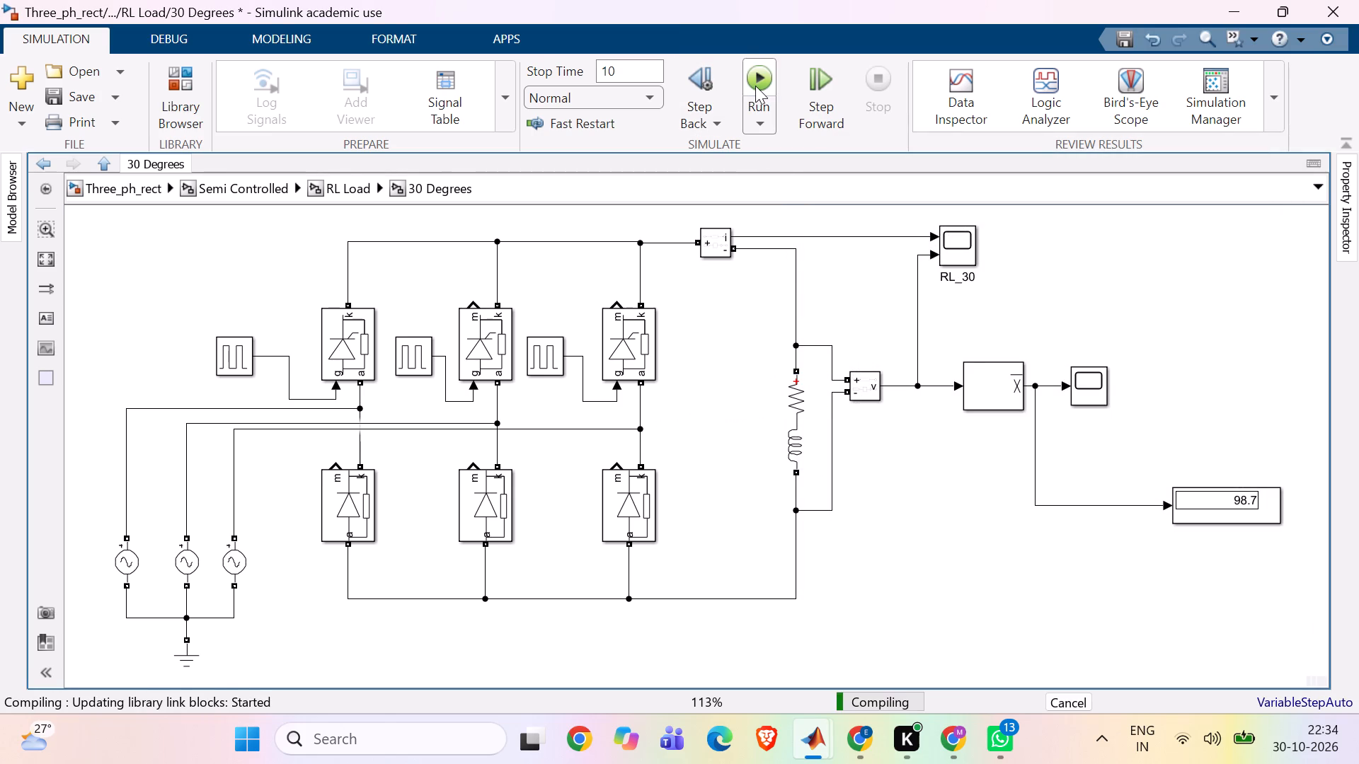
pyautogui.doubleClick(957, 244)
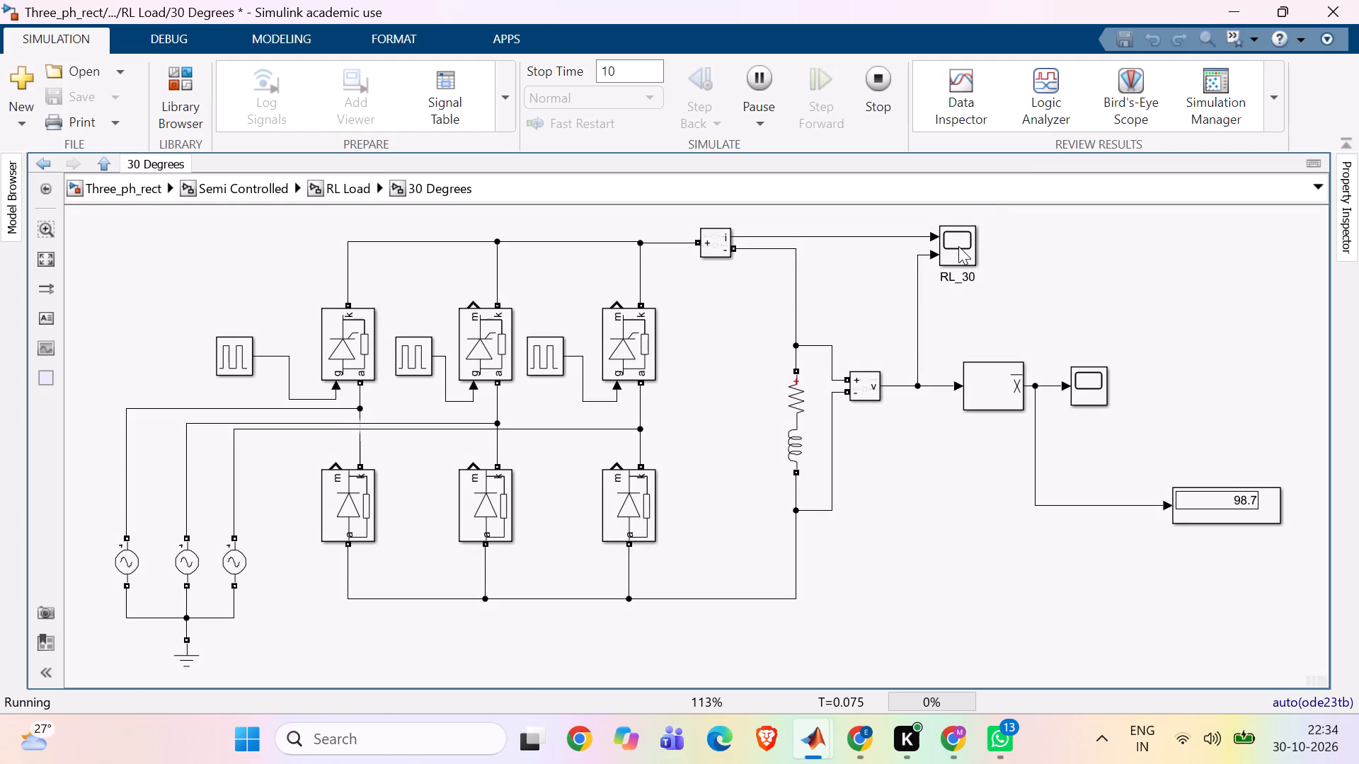
pyautogui.doubleClick(958, 246)
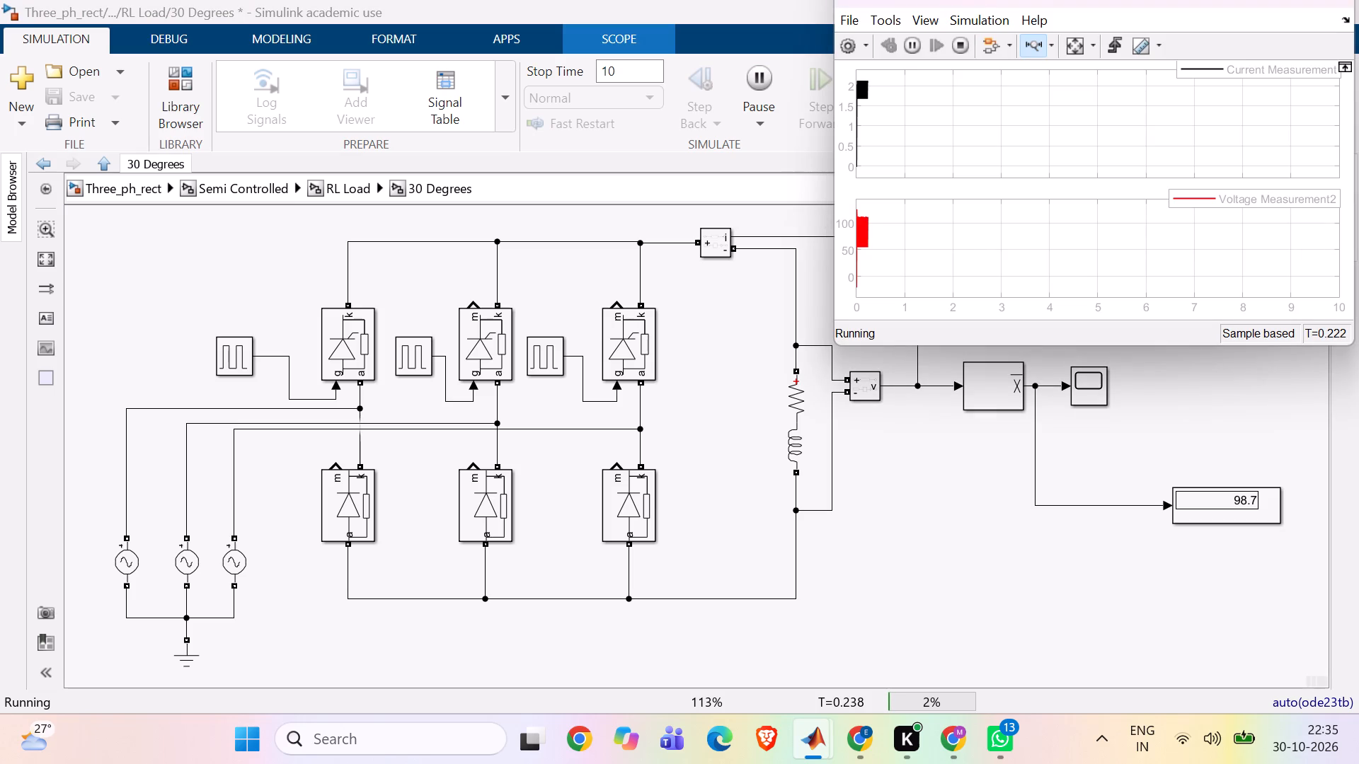
pyautogui.moveTo(887, 226); pyautogui.dragTo(856, 232)
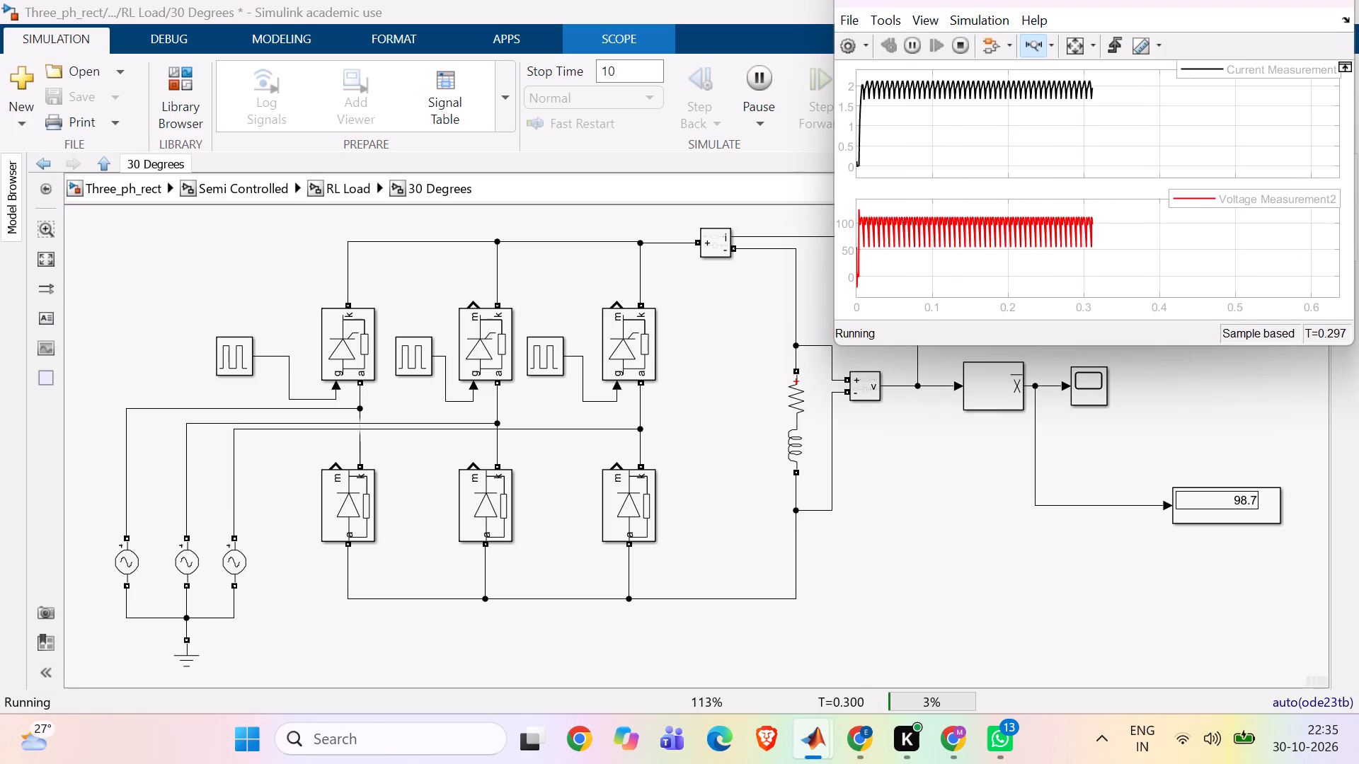
pyautogui.moveTo(856, 232); pyautogui.dragTo(924, 224)
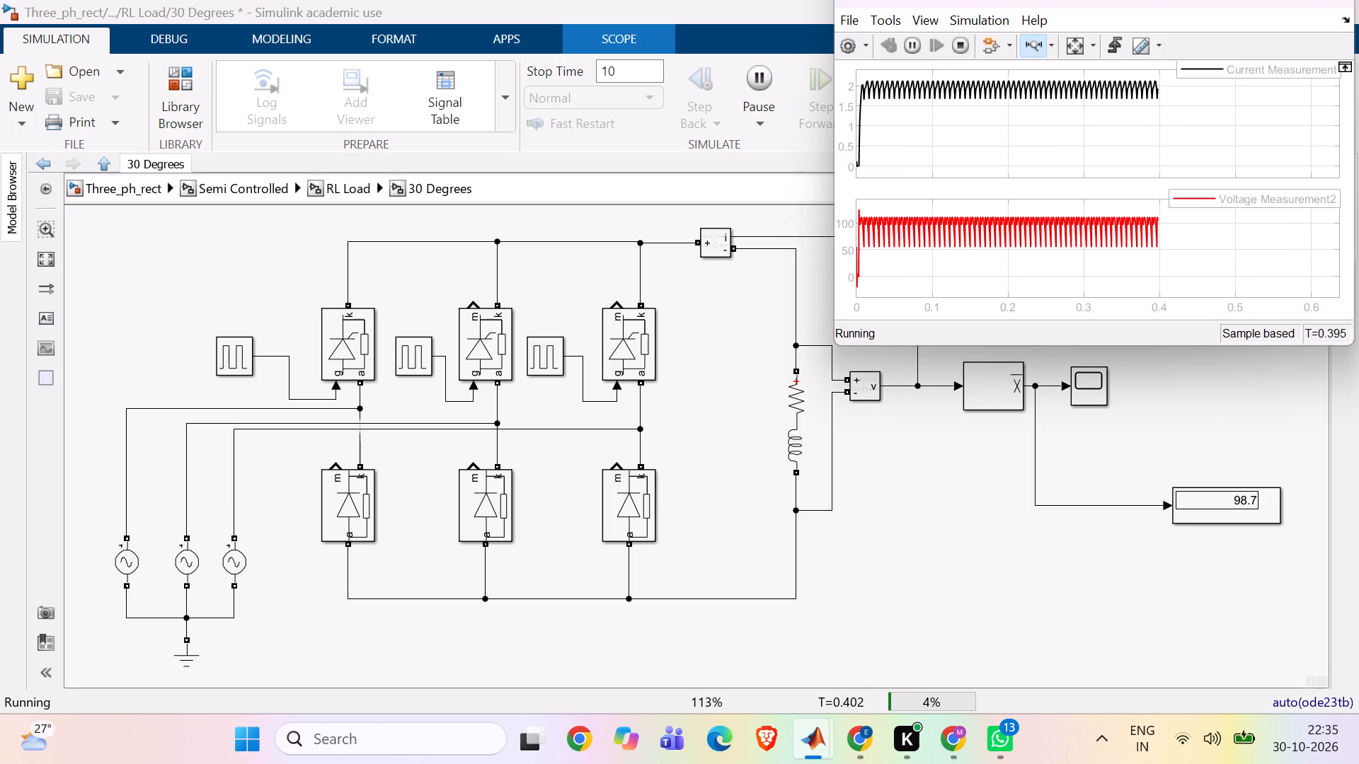
pyautogui.moveTo(878, 238); pyautogui.dragTo(977, 234)
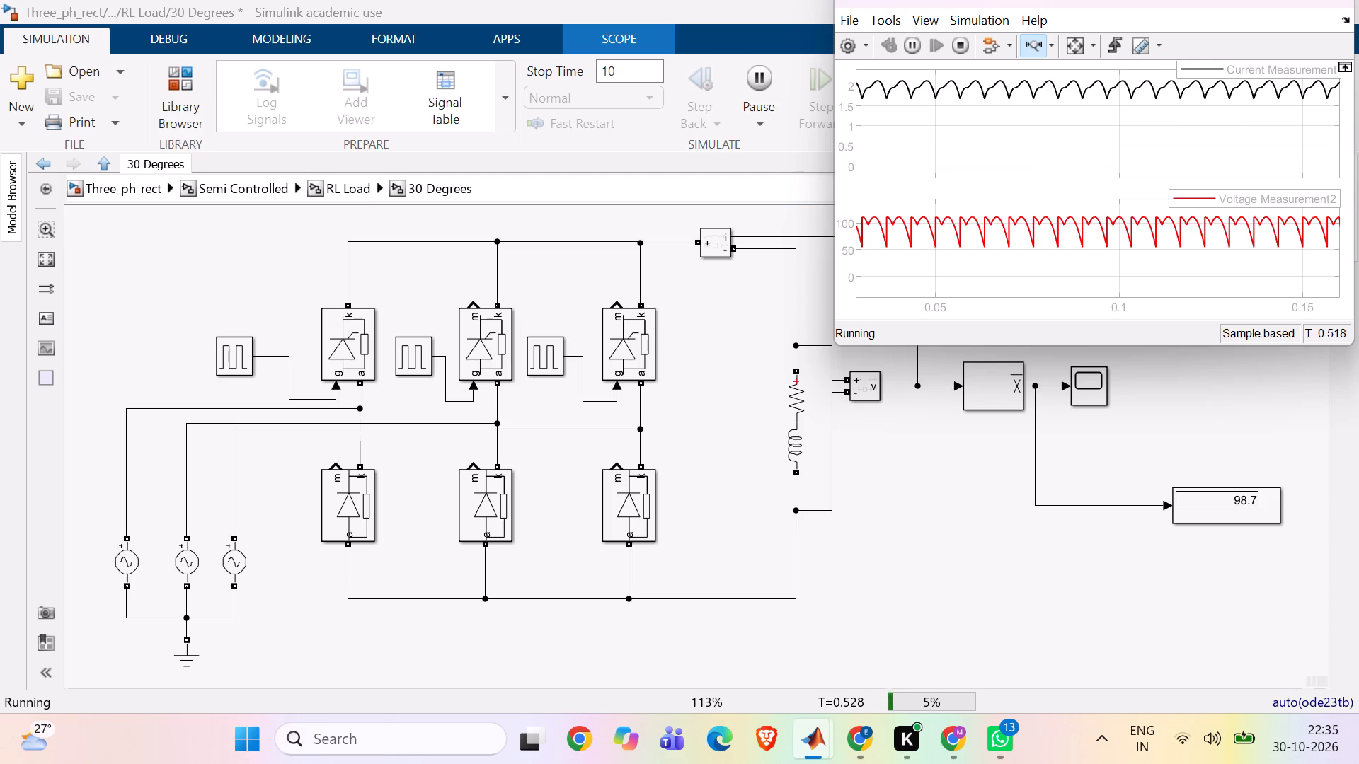
pyautogui.moveTo(907, 232); pyautogui.dragTo(1020, 233)
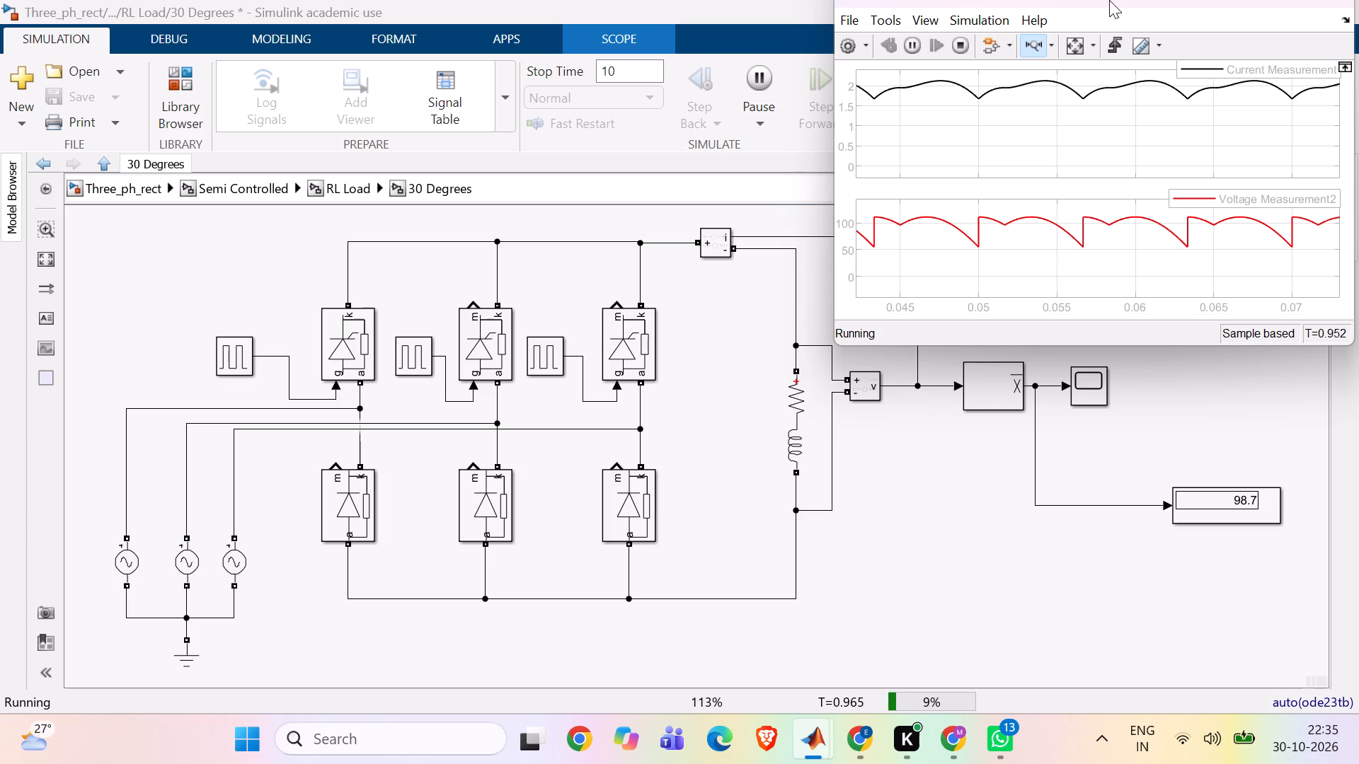
# Reset the RL_30 scope to the full time span and zoom the waveforms to about 0.463 to 0.516 s.
pyautogui.click(1072, 48)
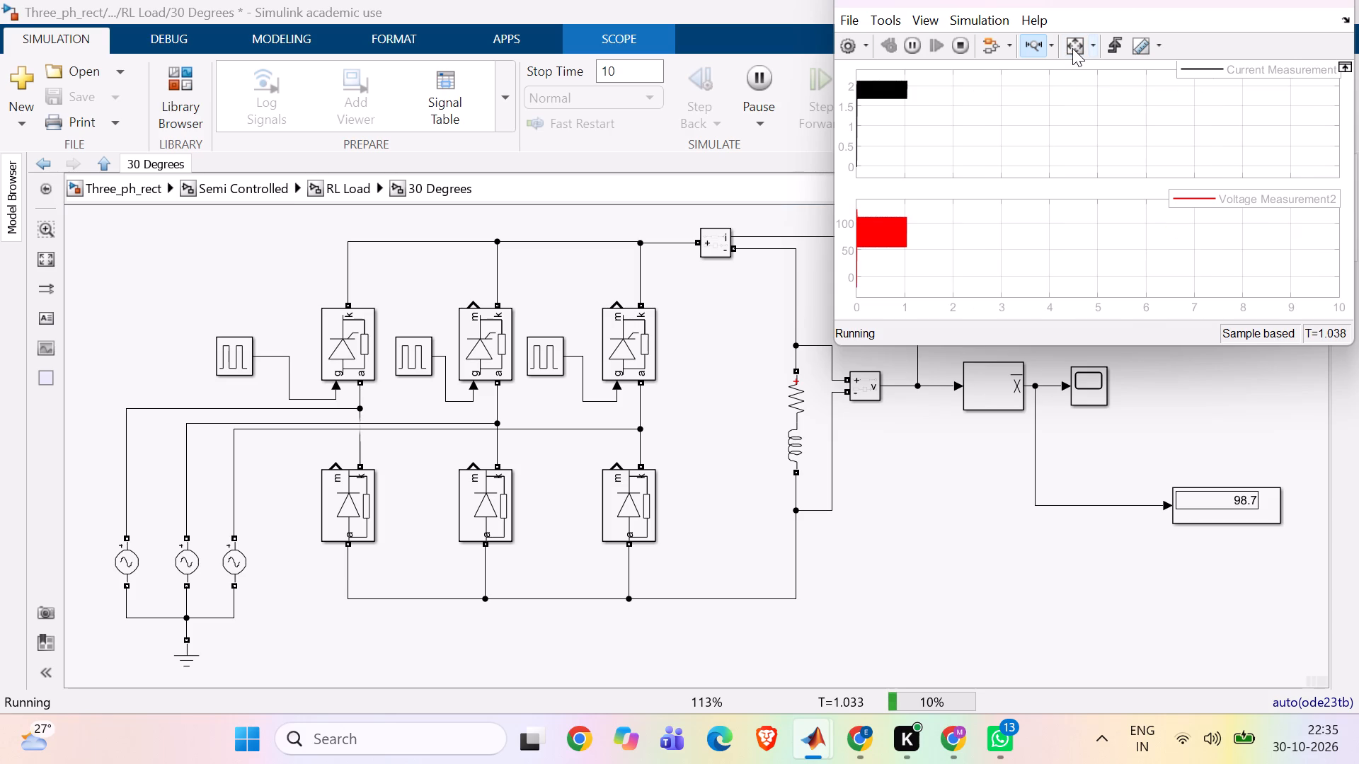
pyautogui.moveTo(876, 229); pyautogui.dragTo(900, 228)
pyautogui.moveTo(900, 228); pyautogui.dragTo(927, 228)
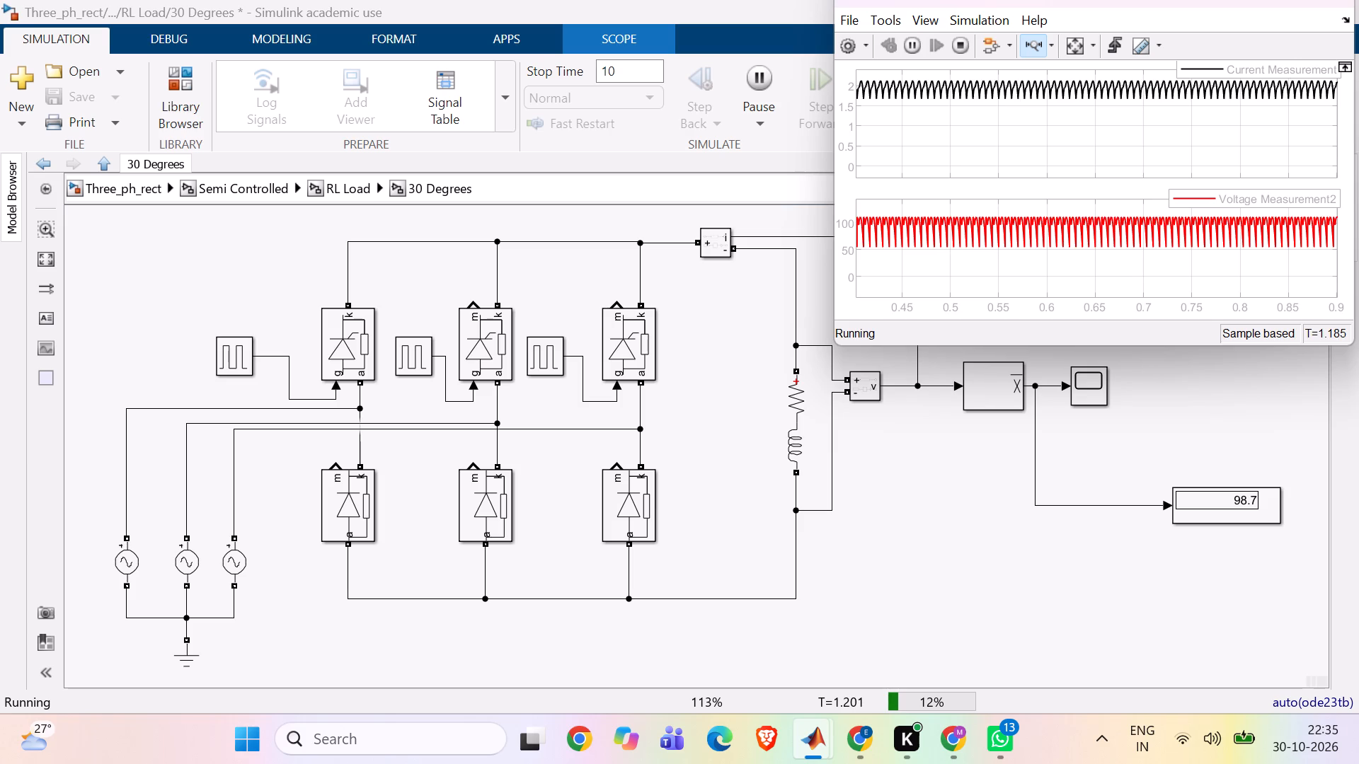
pyautogui.moveTo(927, 228); pyautogui.dragTo(1013, 231)
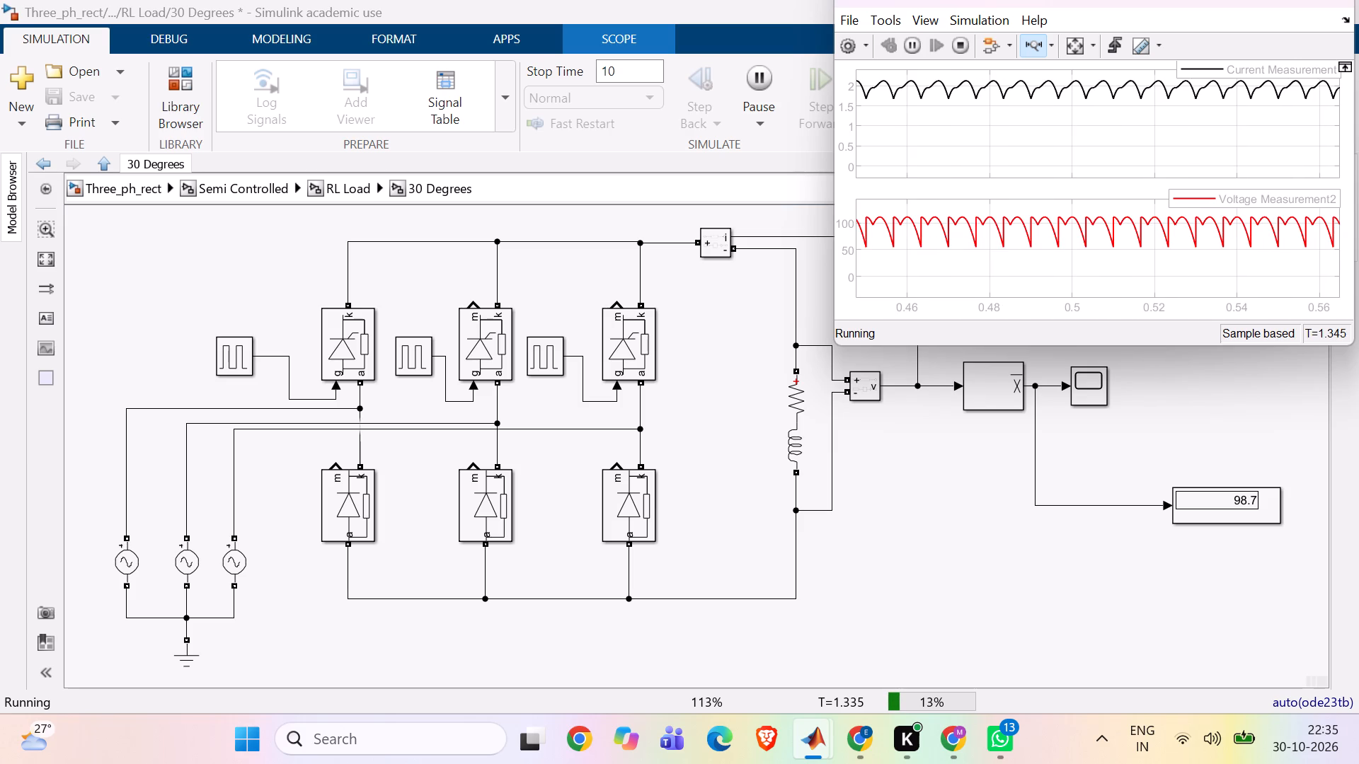
pyautogui.moveTo(917, 229); pyautogui.dragTo(1146, 243)
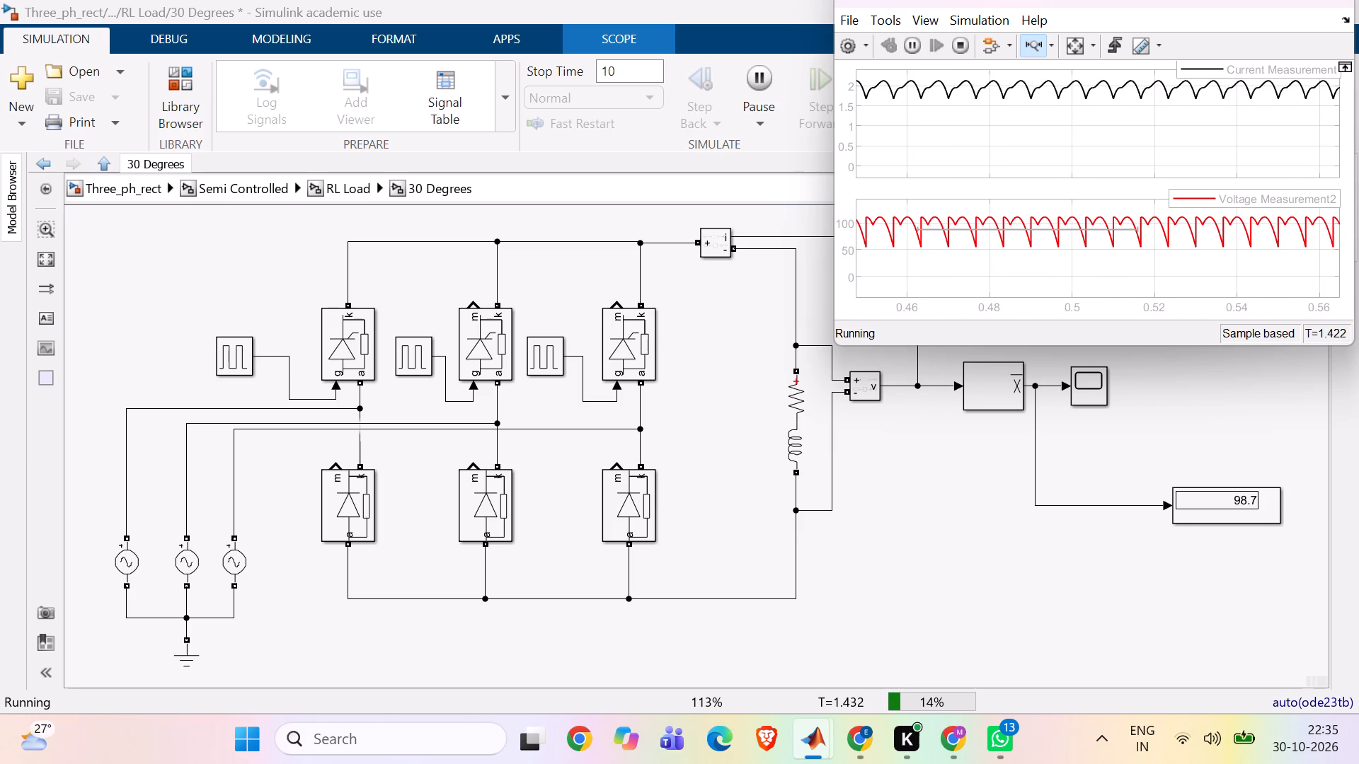
pyautogui.moveTo(1146, 243); pyautogui.dragTo(1141, 233)
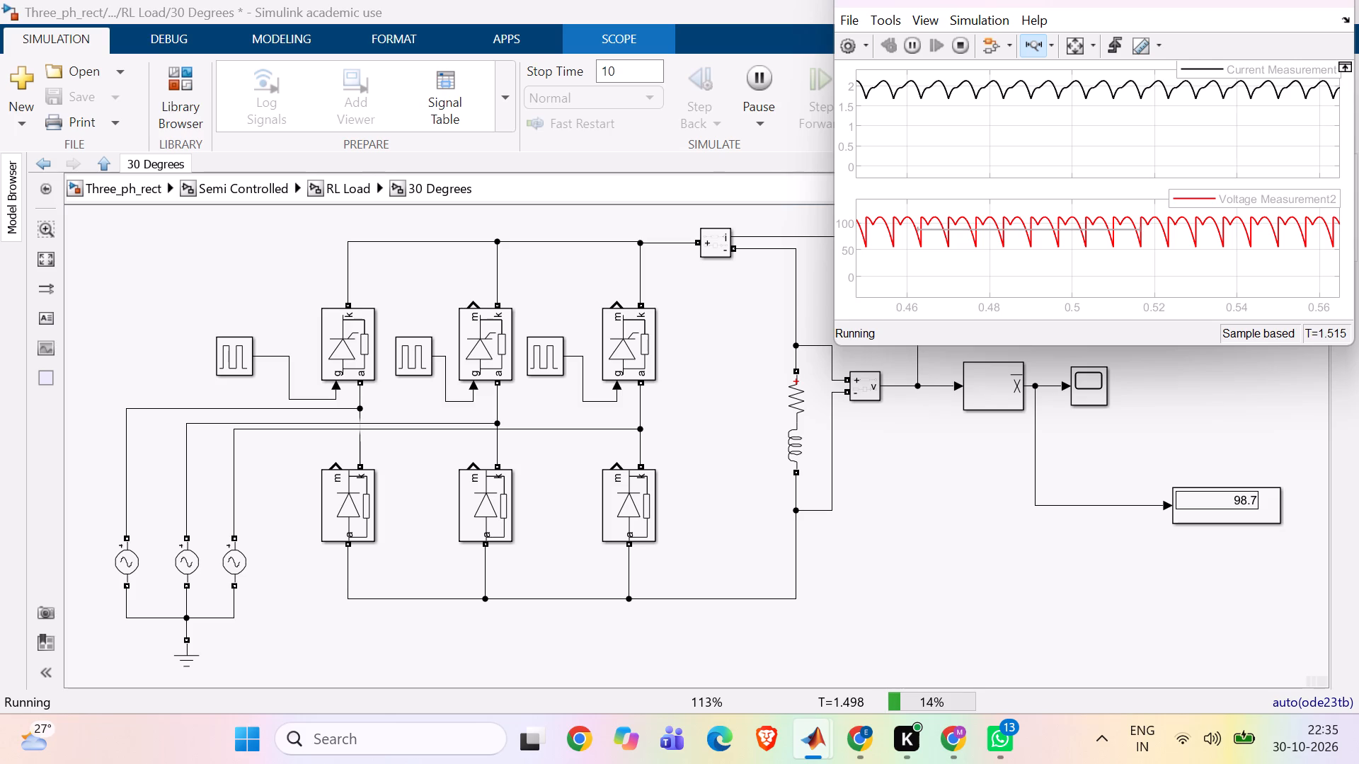
pyautogui.moveTo(1141, 233); pyautogui.dragTo(1138, 233)
pyautogui.moveTo(1138, 233); pyautogui.dragTo(1138, 234)
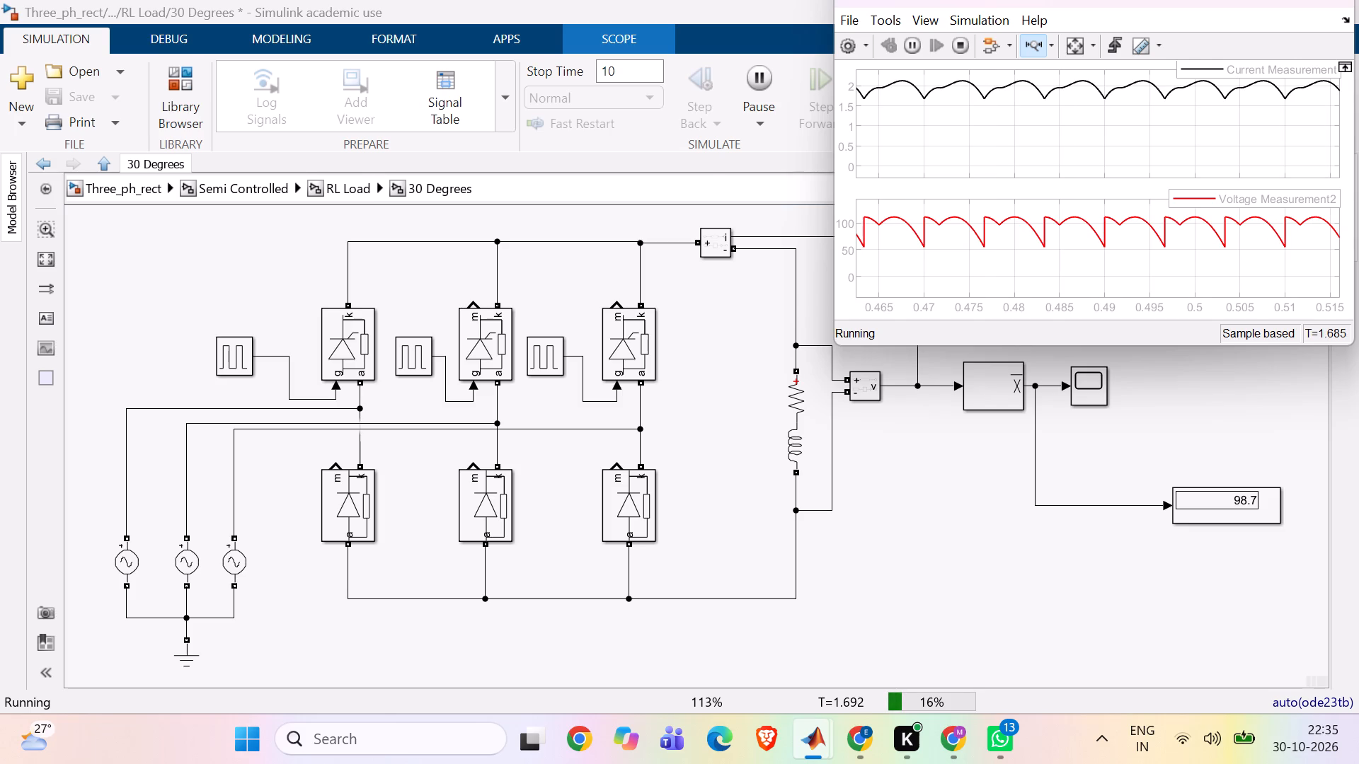
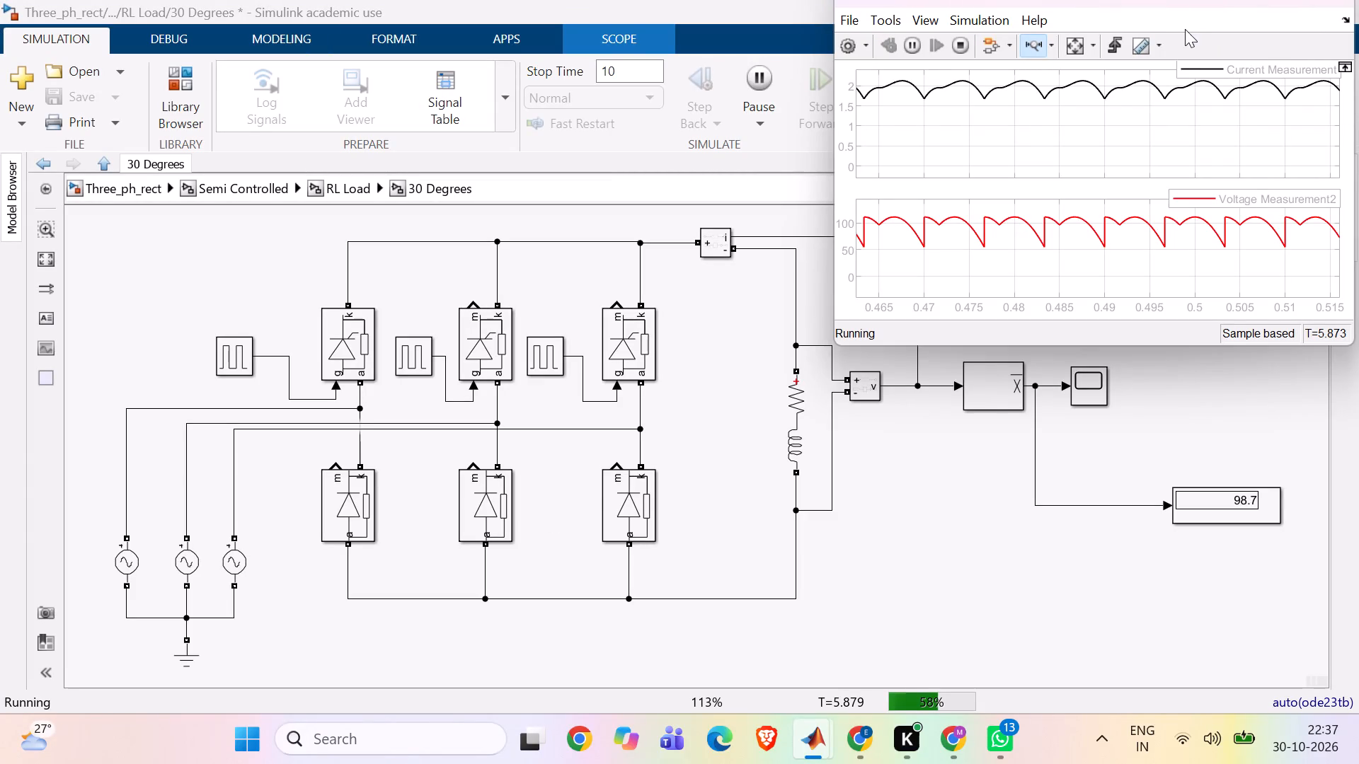
# Open the RL_90 scope in the RL Load 90 Degree subsystem and view the waveforms zoomed to about 1.994 to 2.051 s.
pyautogui.click(1206, 0)
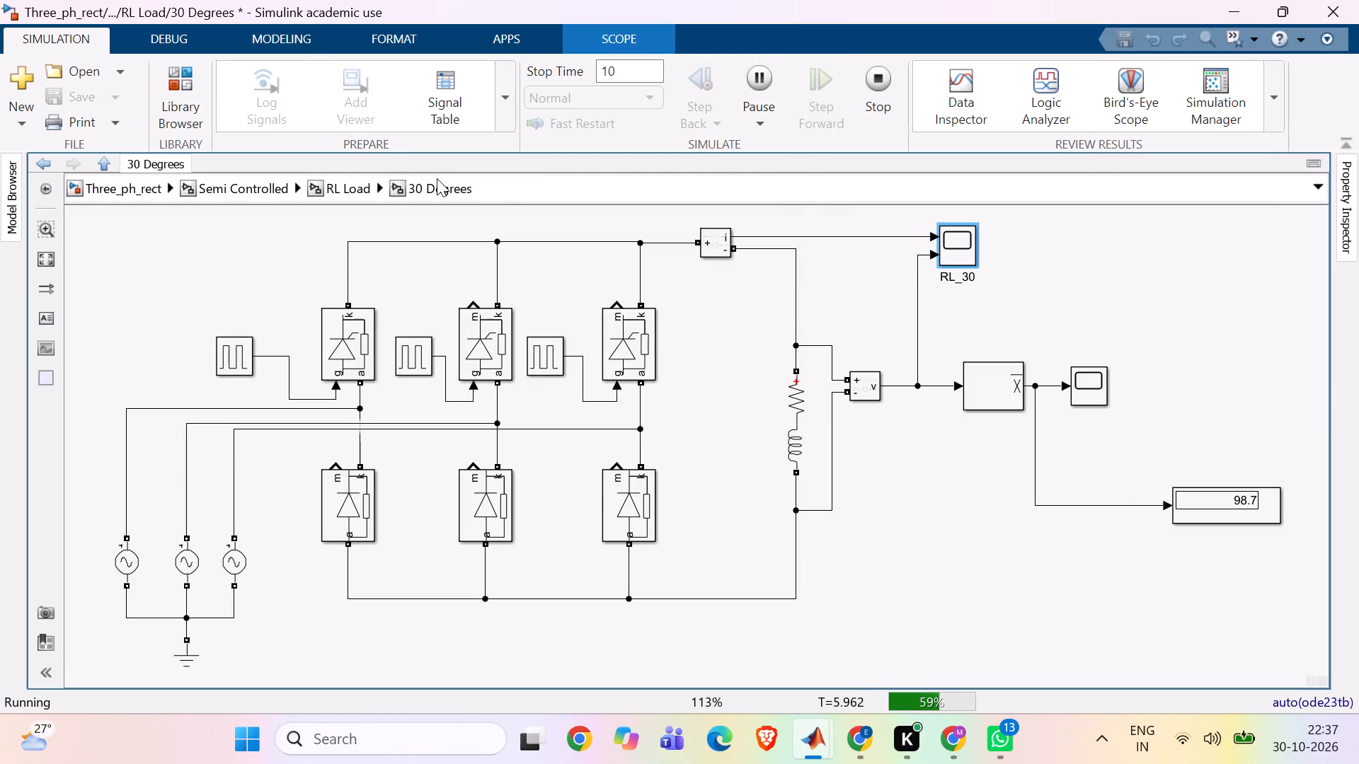
pyautogui.click(108, 157)
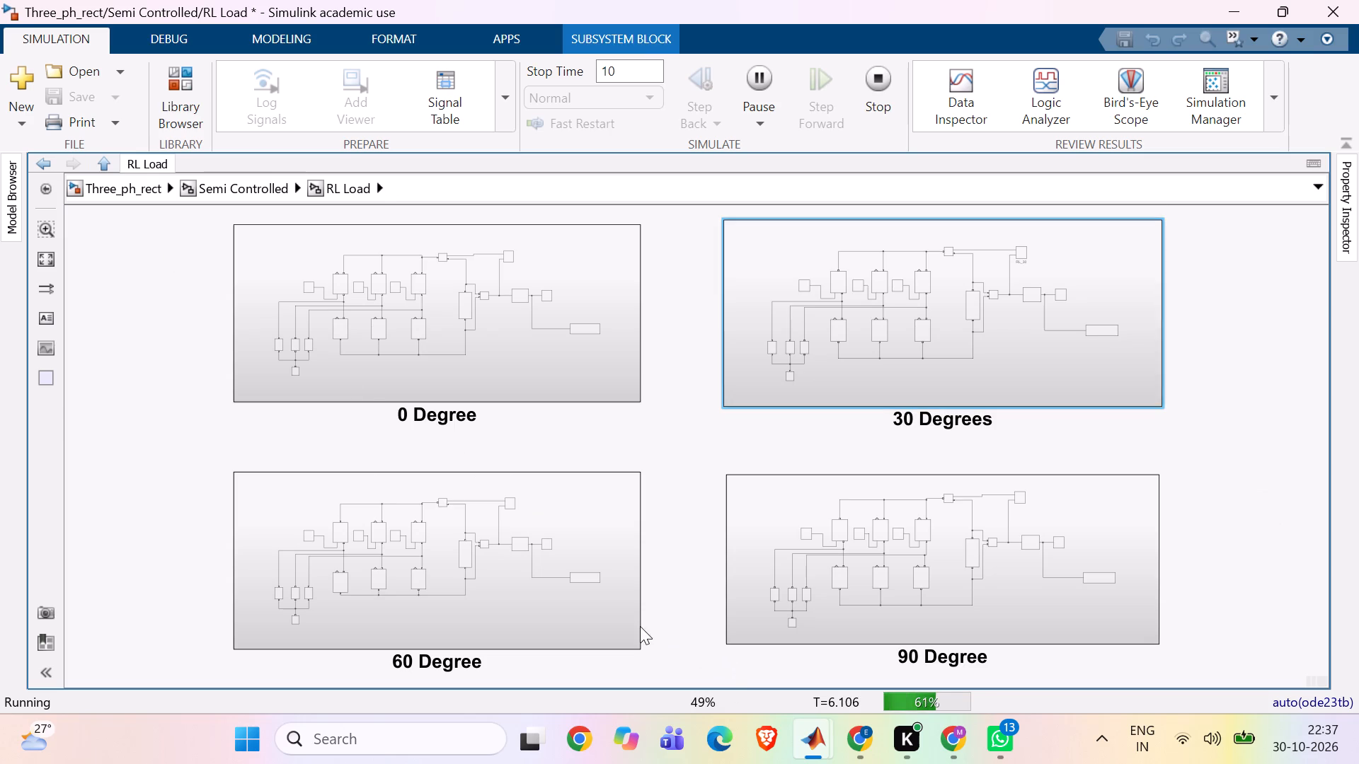
pyautogui.doubleClick(981, 587)
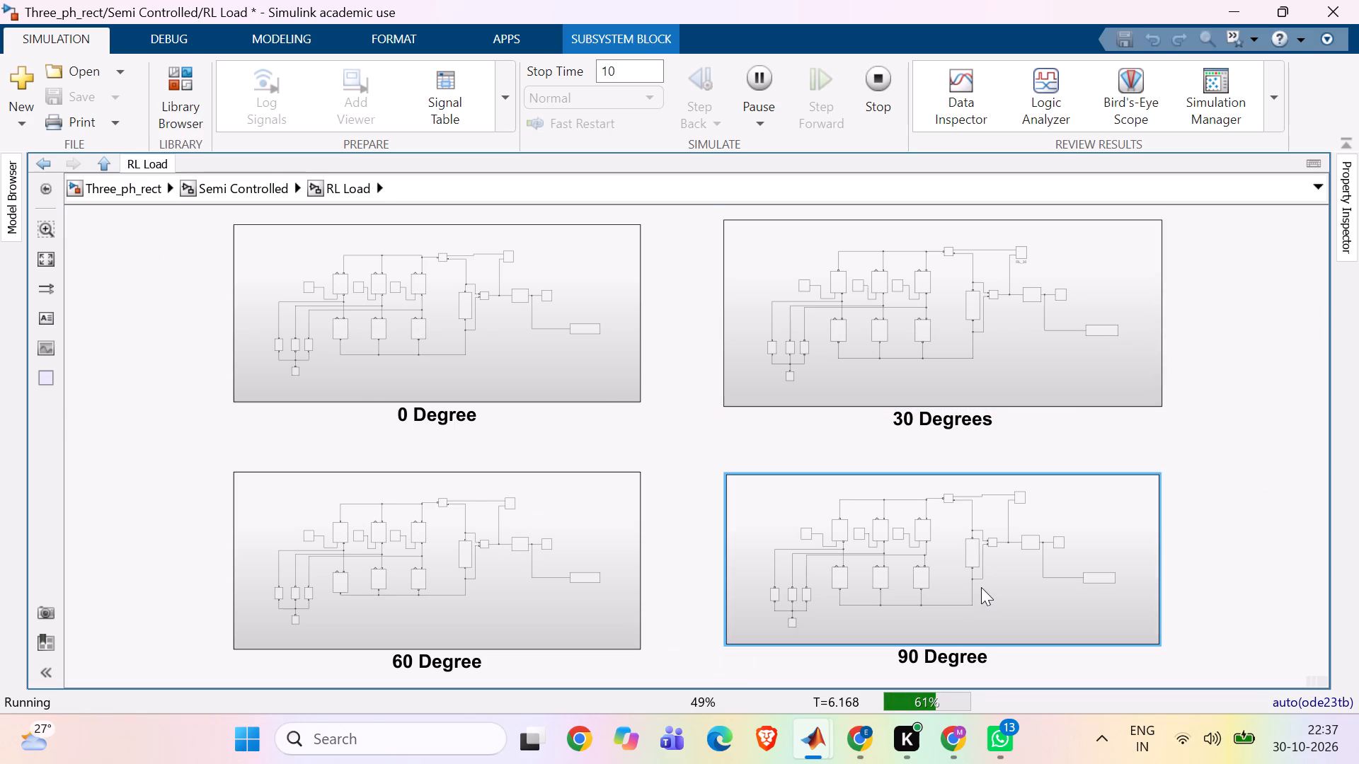
pyautogui.doubleClick(934, 234)
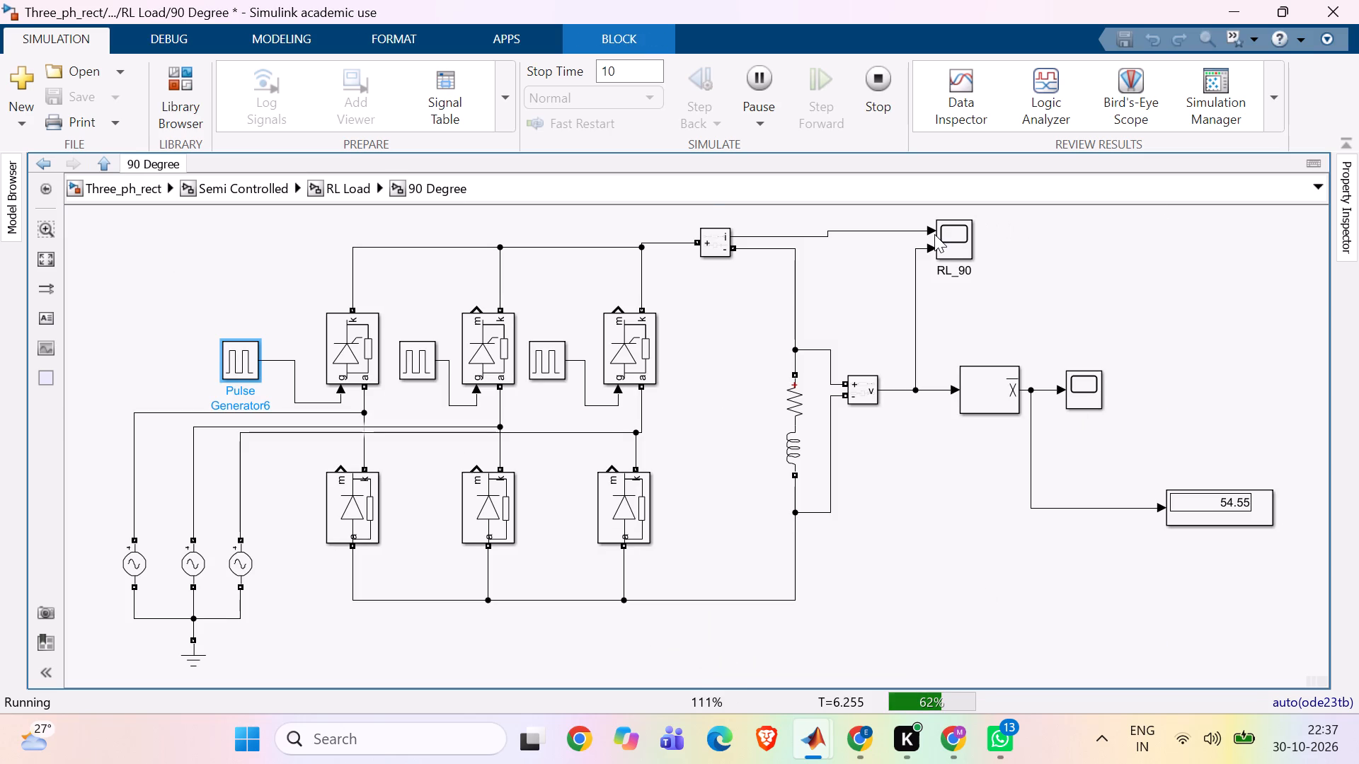
pyautogui.doubleClick(946, 244)
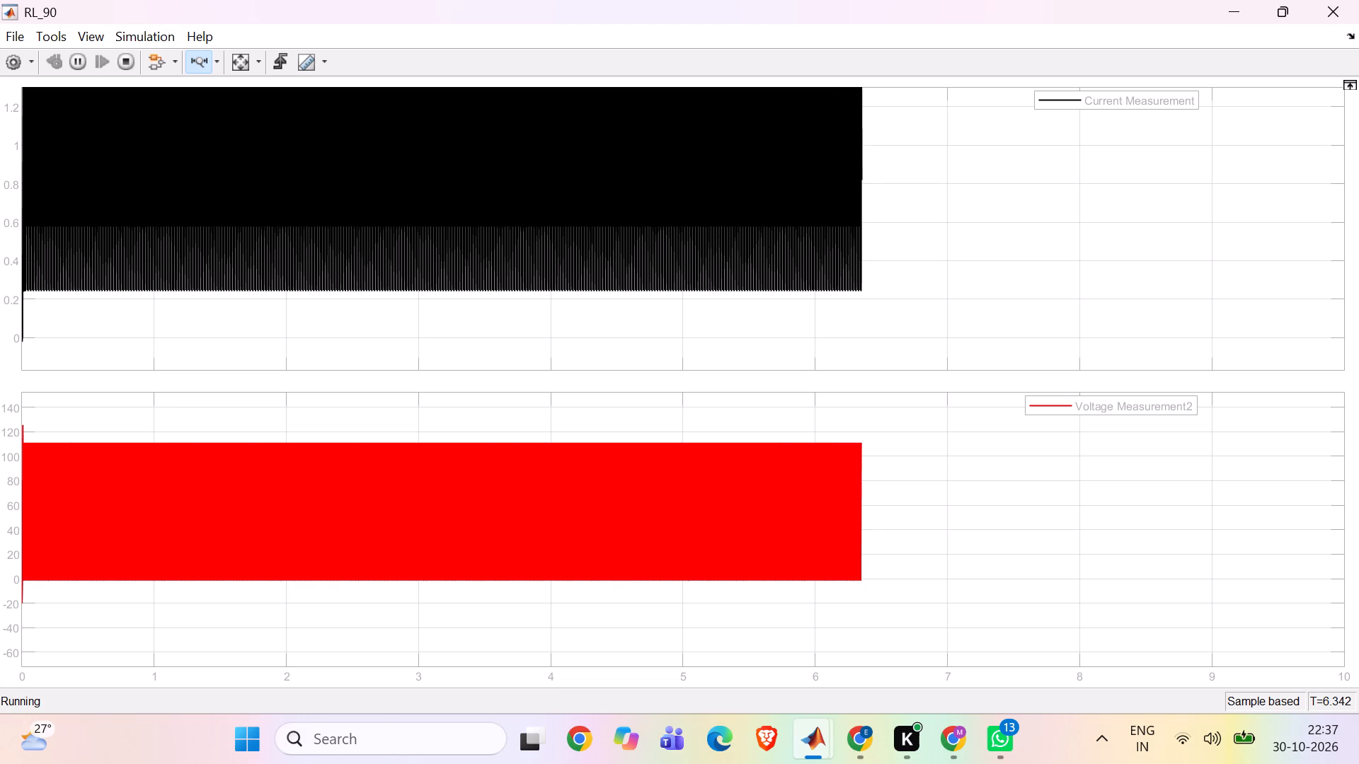
pyautogui.moveTo(256, 129); pyautogui.dragTo(374, 178)
pyautogui.moveTo(350, 202); pyautogui.dragTo(435, 229)
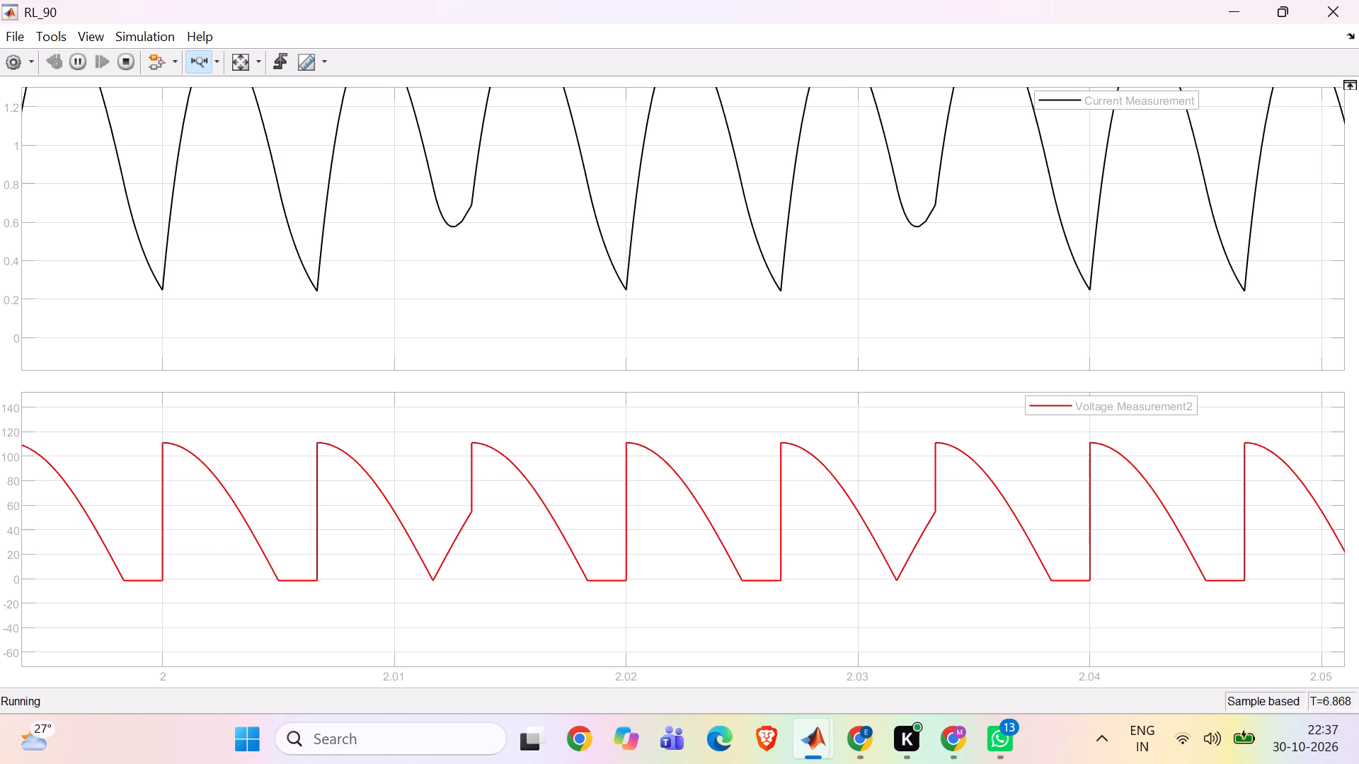
pyautogui.click(1358, 0)
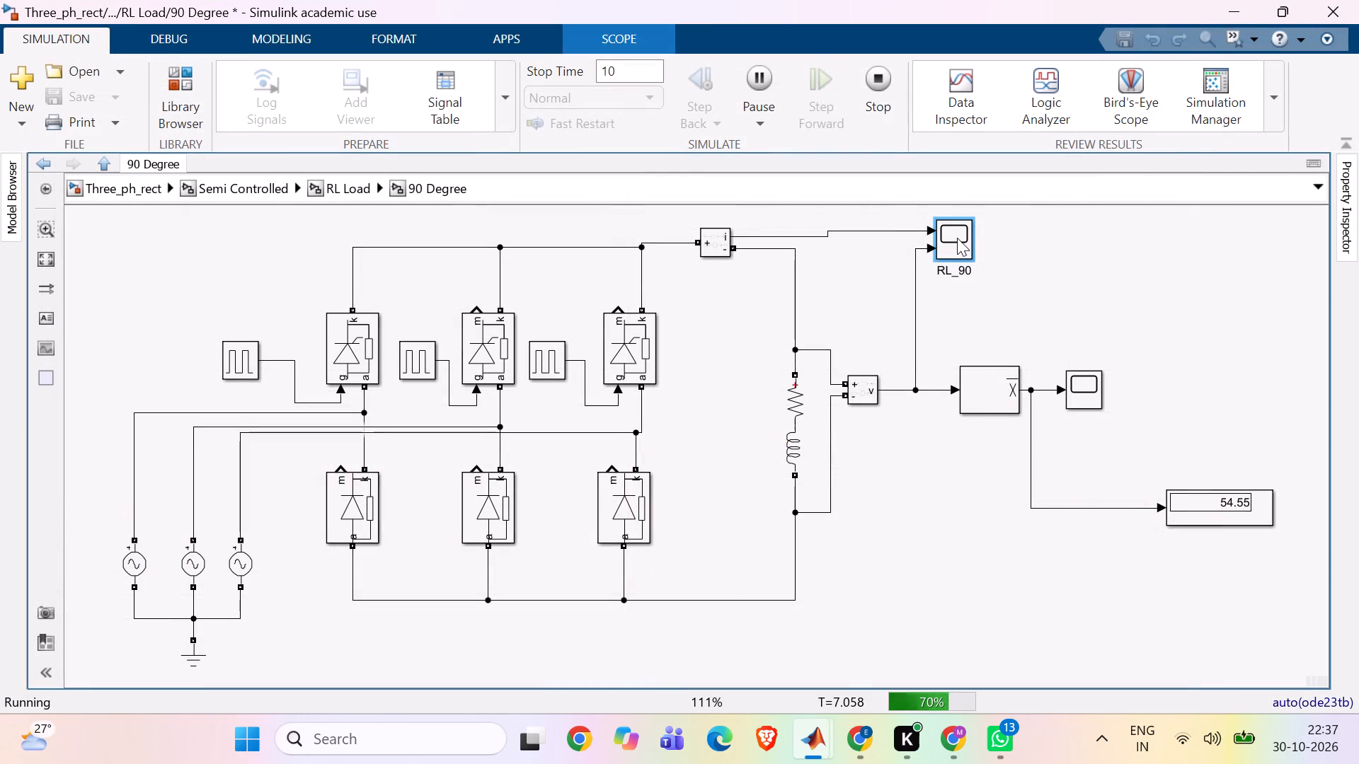
# Reopen the RL_90 scope, fit the waveforms to the full range, and zoom to about 6.994 to 7.053 s.
pyautogui.doubleClick(957, 238)
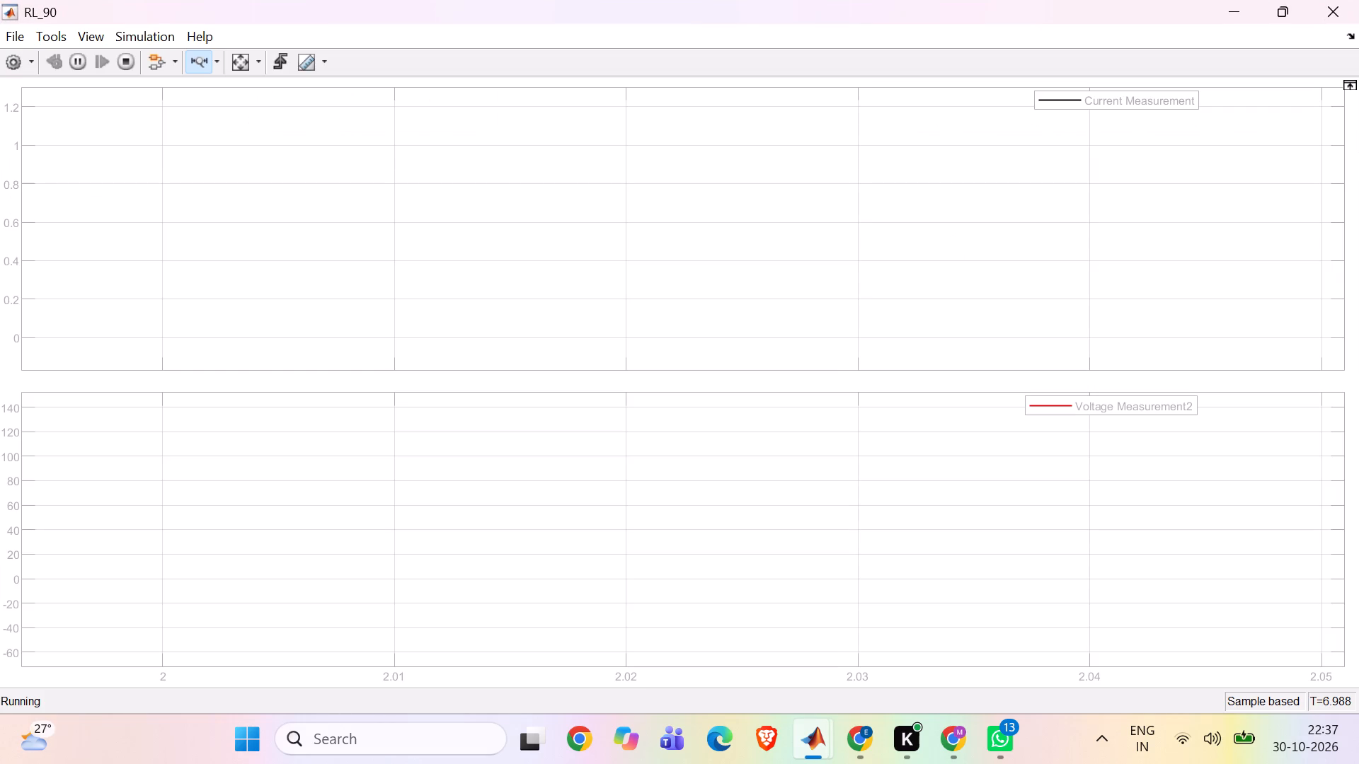
pyautogui.click(239, 62)
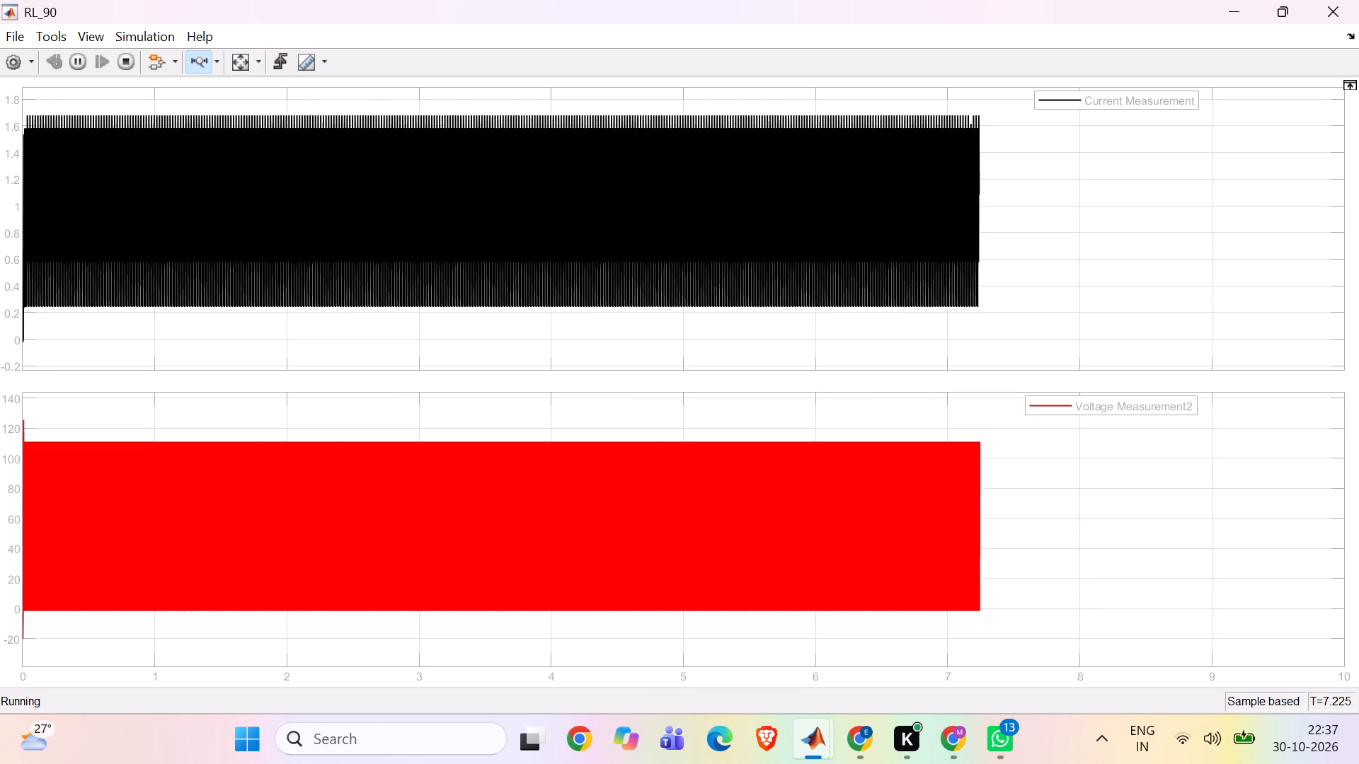
pyautogui.moveTo(967, 504); pyautogui.dragTo(906, 498)
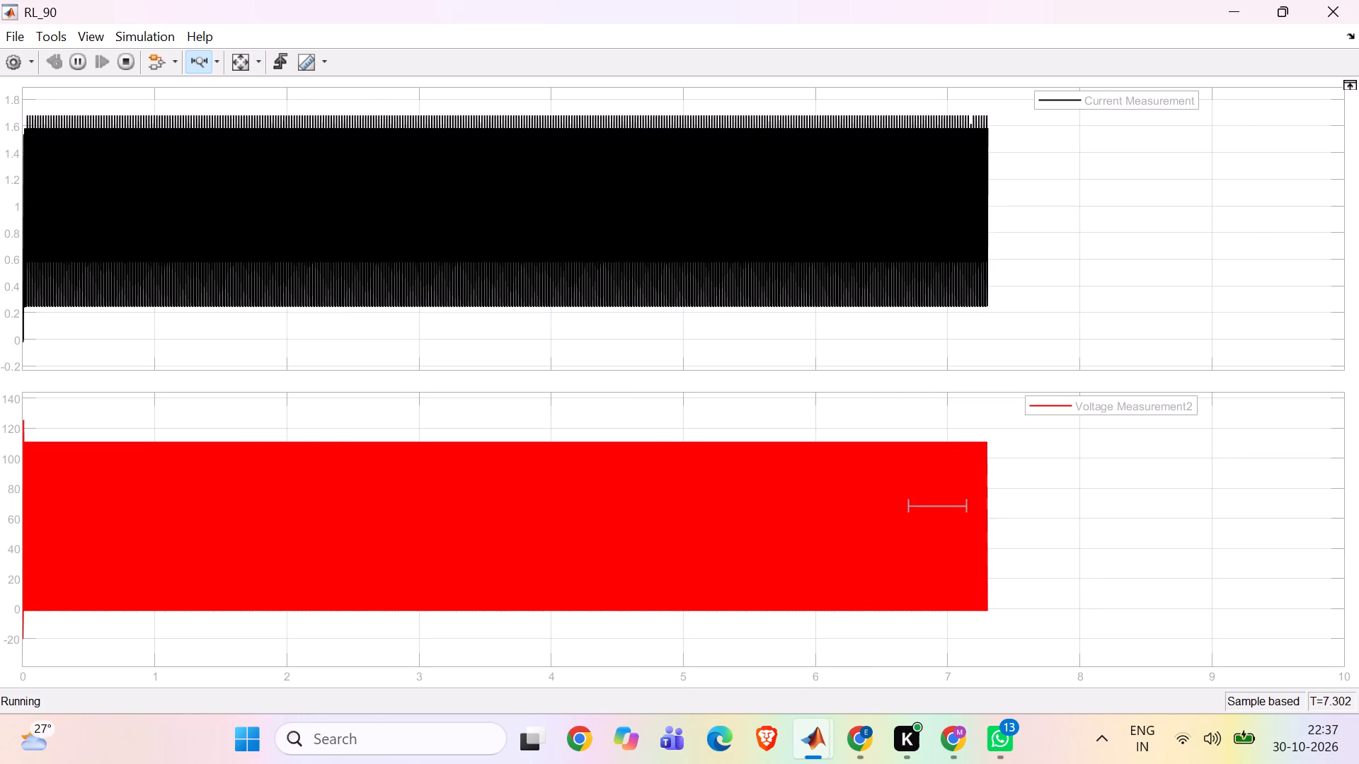
pyautogui.moveTo(906, 498); pyautogui.dragTo(906, 499)
pyautogui.moveTo(1083, 523); pyautogui.dragTo(912, 541)
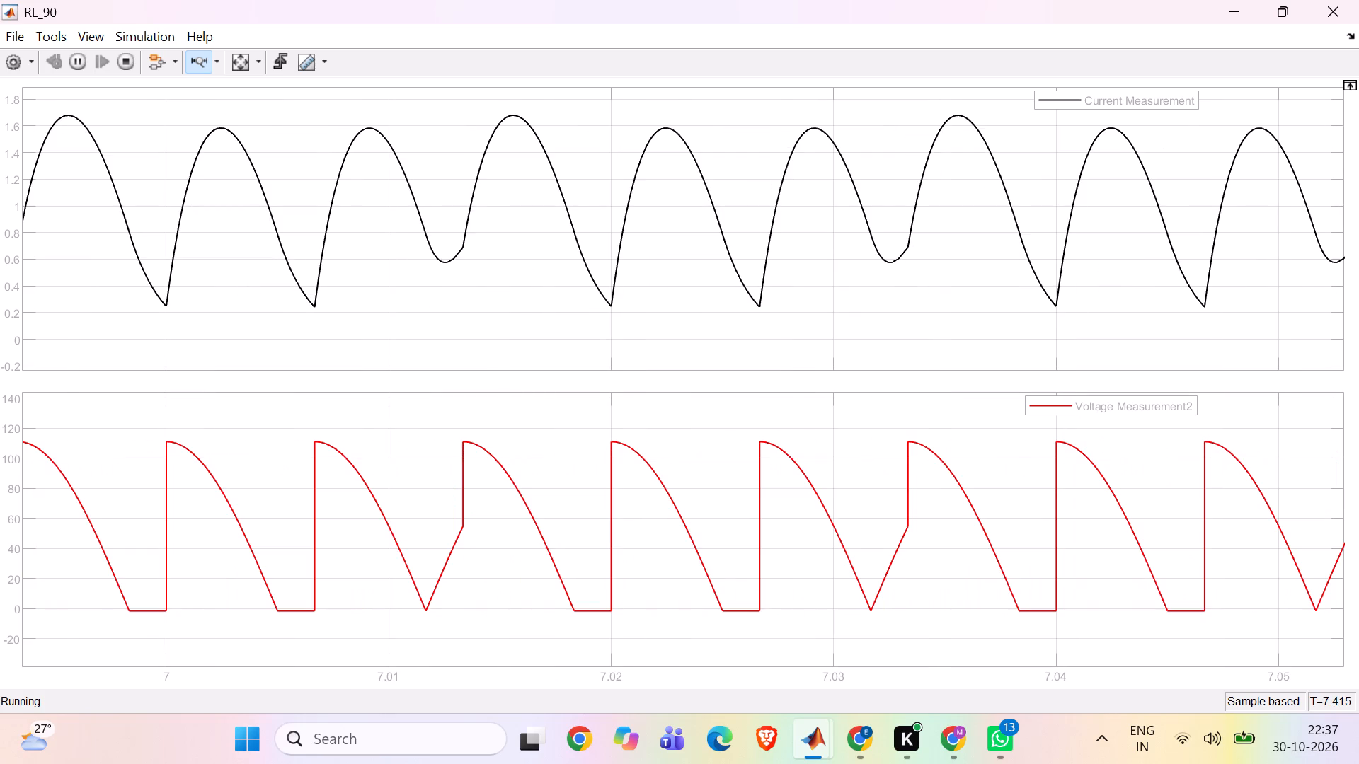
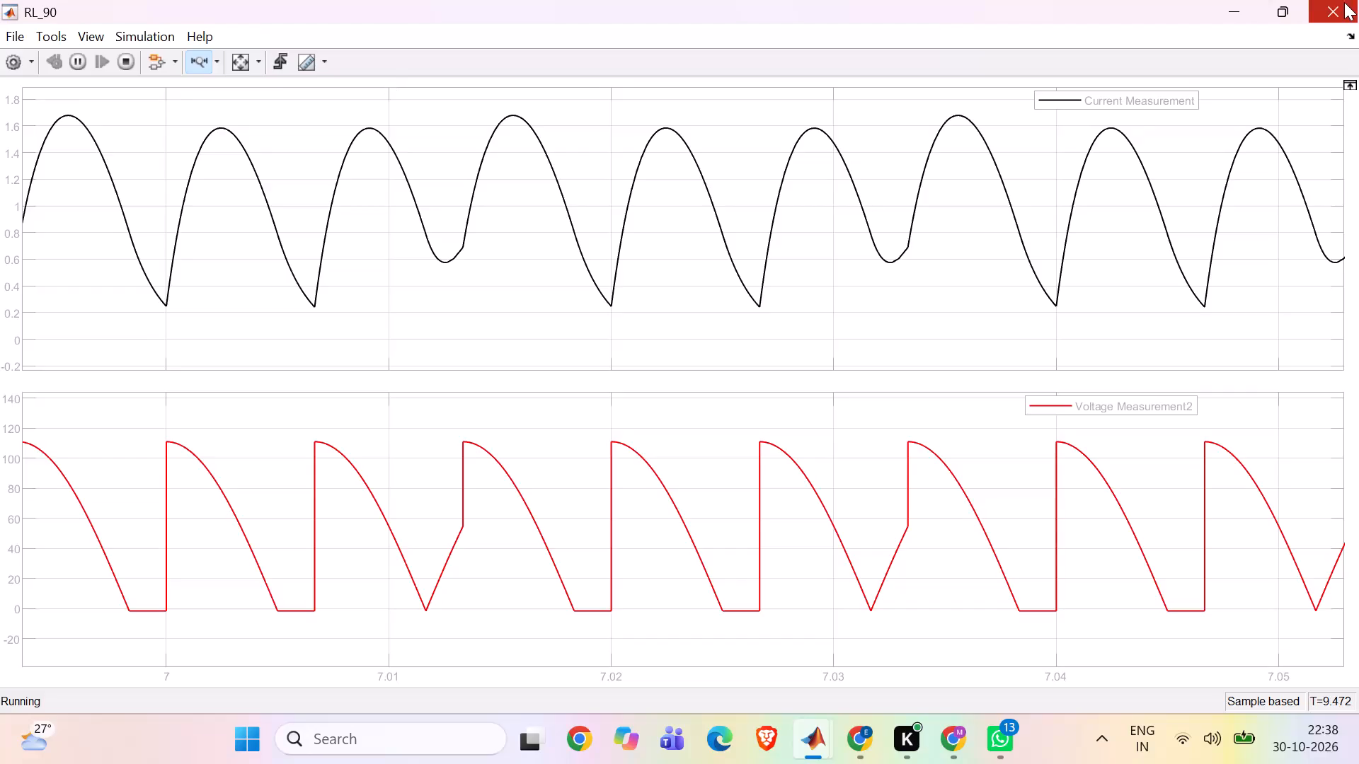
# Close the RL_90 scope and stop the running simulation.
pyautogui.click(1344, 2)
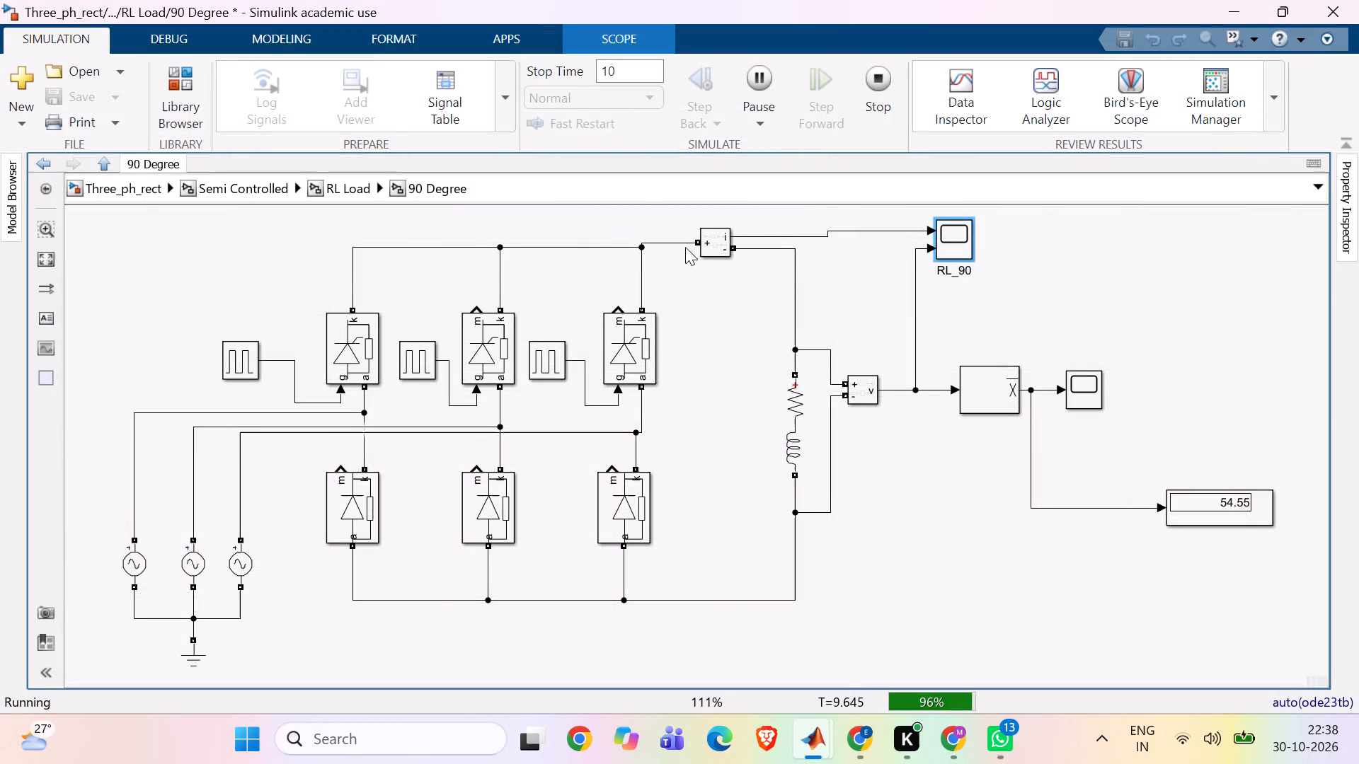
pyautogui.click(883, 81)
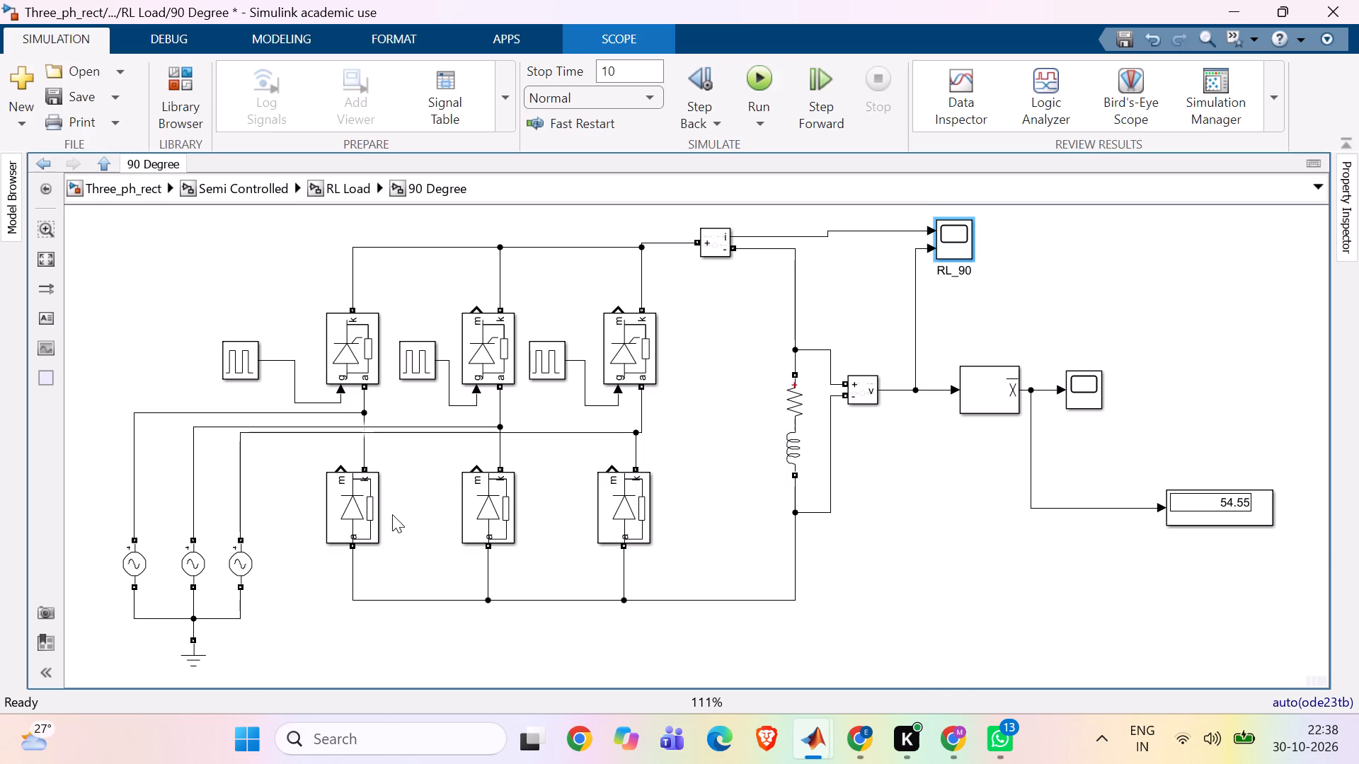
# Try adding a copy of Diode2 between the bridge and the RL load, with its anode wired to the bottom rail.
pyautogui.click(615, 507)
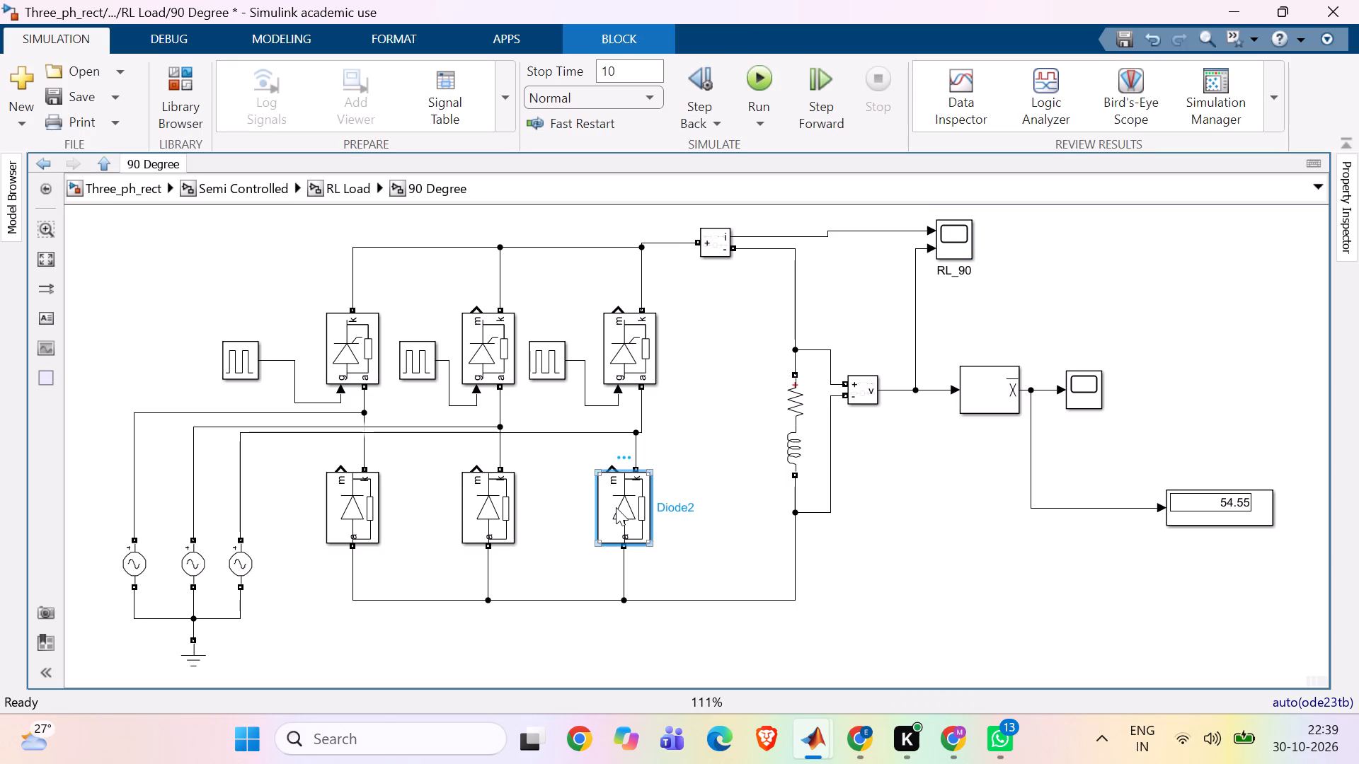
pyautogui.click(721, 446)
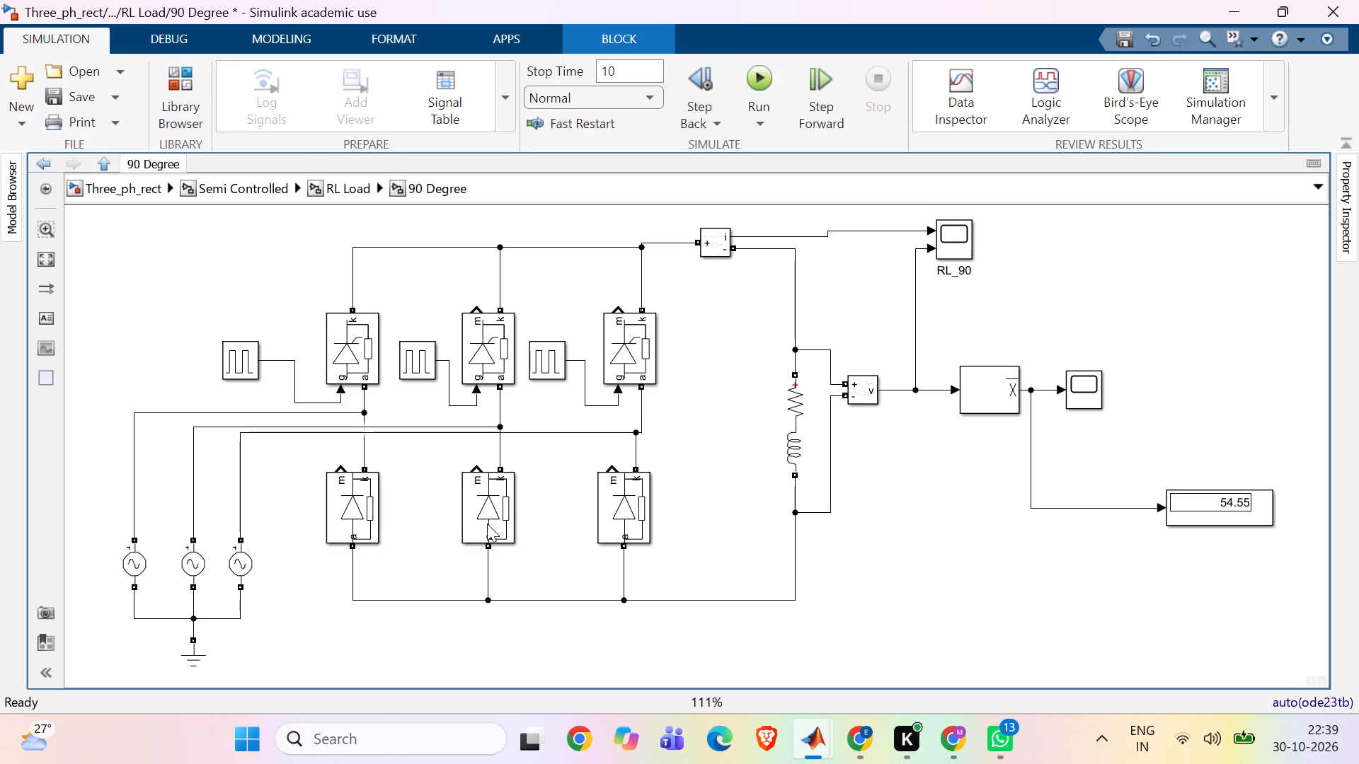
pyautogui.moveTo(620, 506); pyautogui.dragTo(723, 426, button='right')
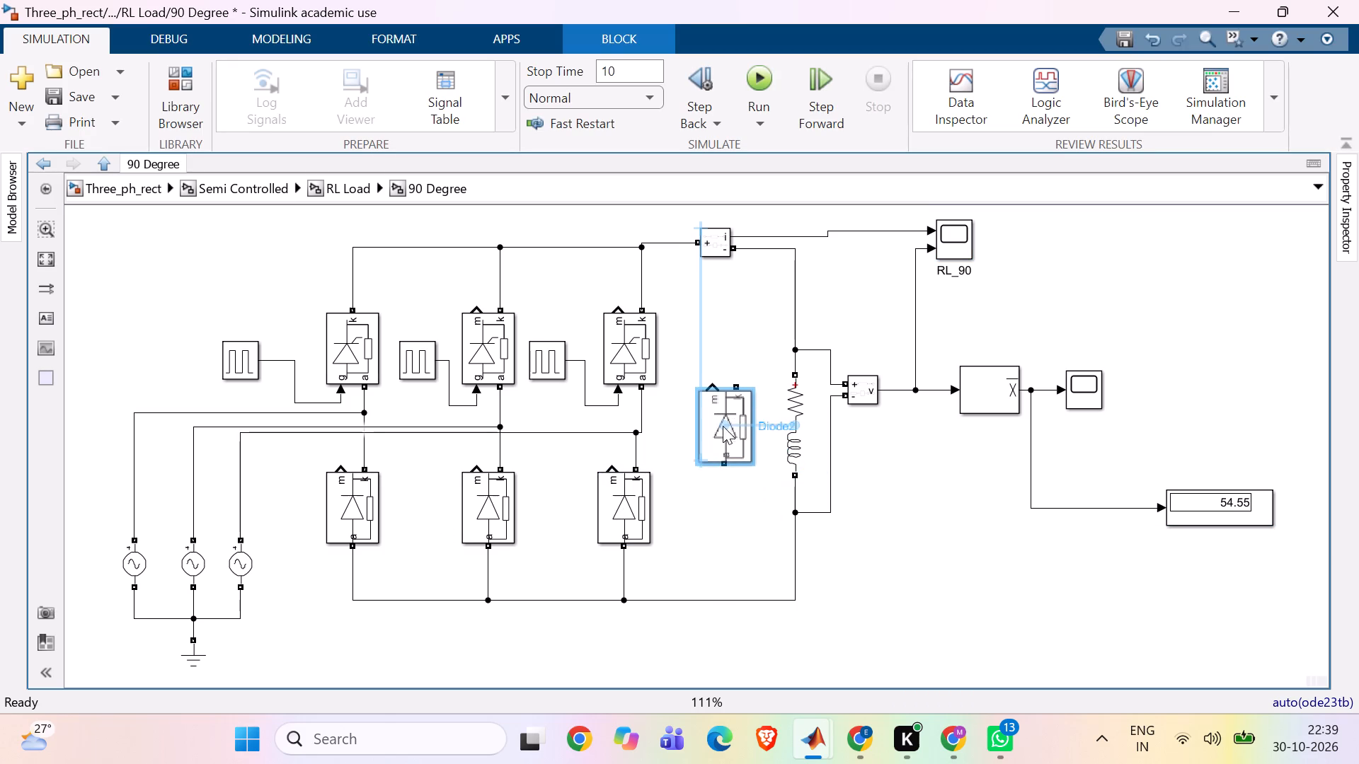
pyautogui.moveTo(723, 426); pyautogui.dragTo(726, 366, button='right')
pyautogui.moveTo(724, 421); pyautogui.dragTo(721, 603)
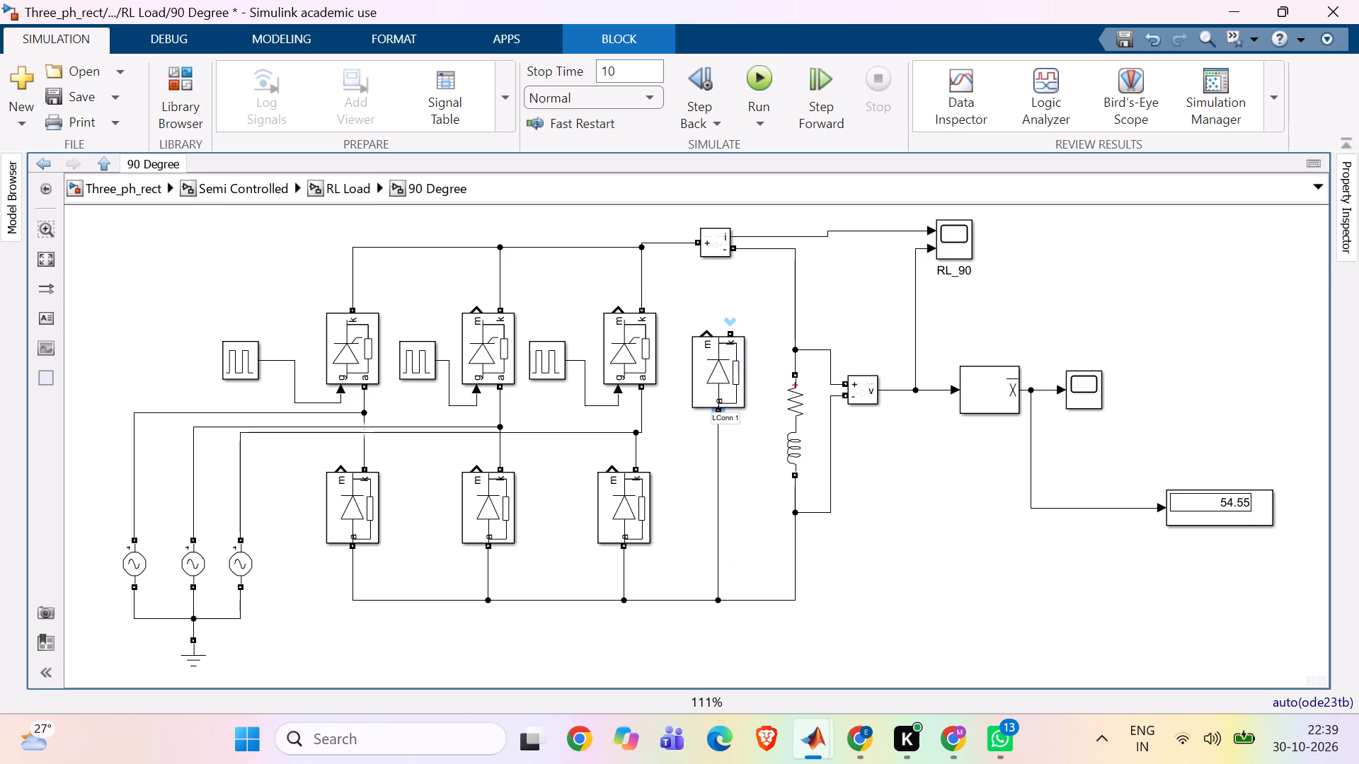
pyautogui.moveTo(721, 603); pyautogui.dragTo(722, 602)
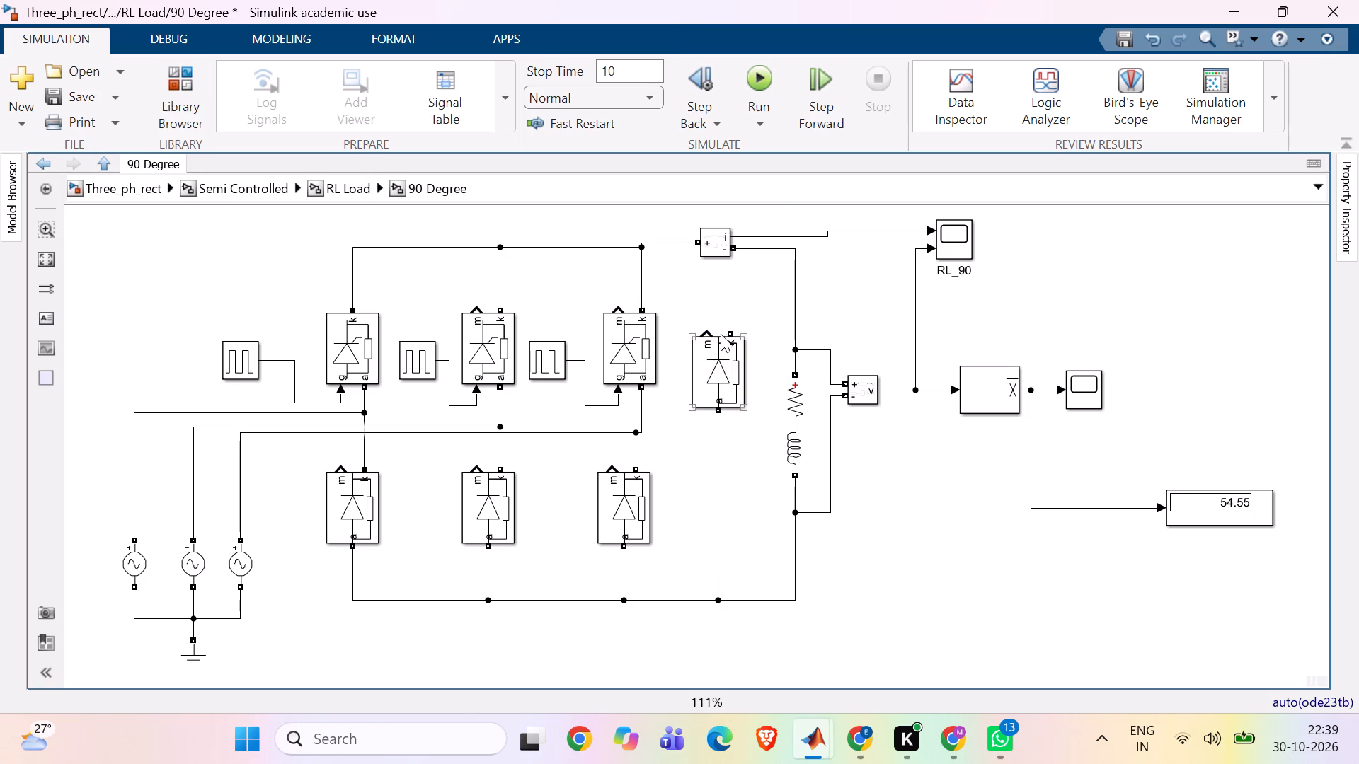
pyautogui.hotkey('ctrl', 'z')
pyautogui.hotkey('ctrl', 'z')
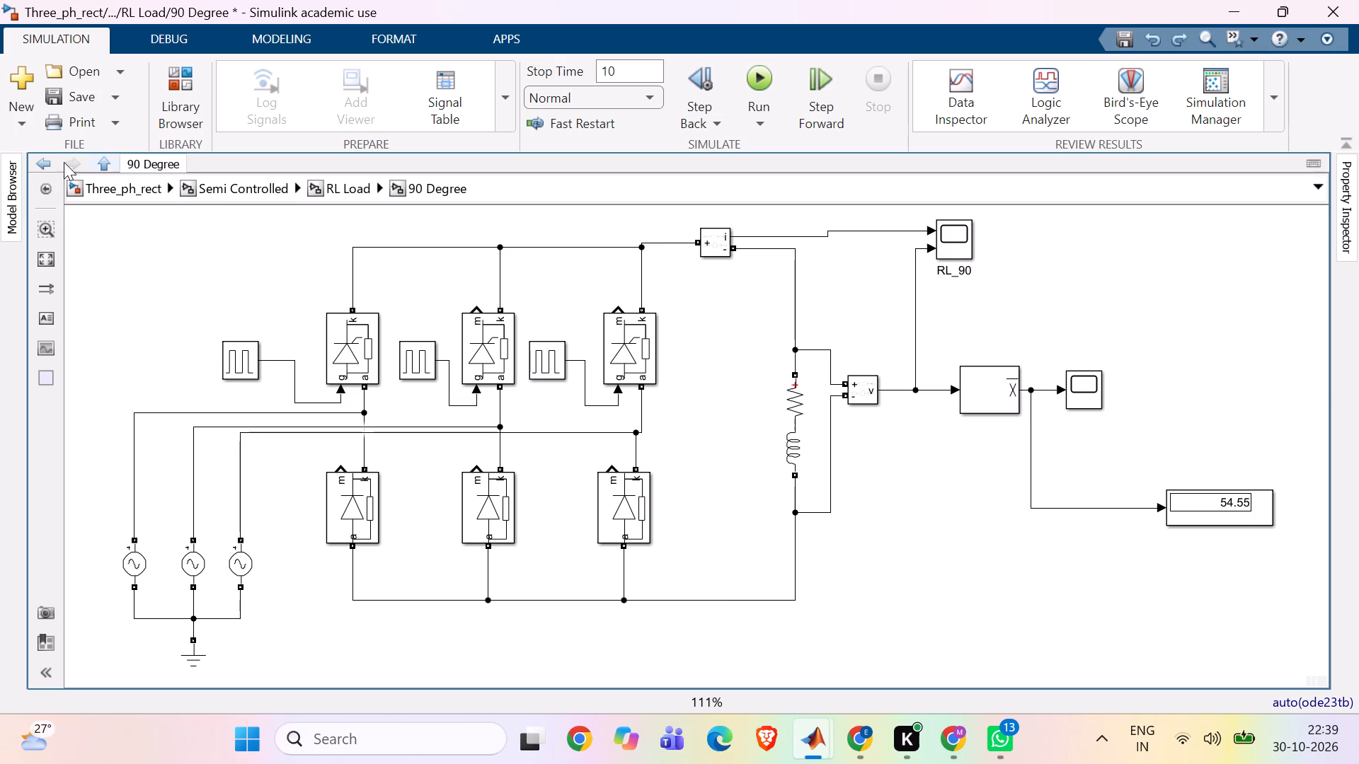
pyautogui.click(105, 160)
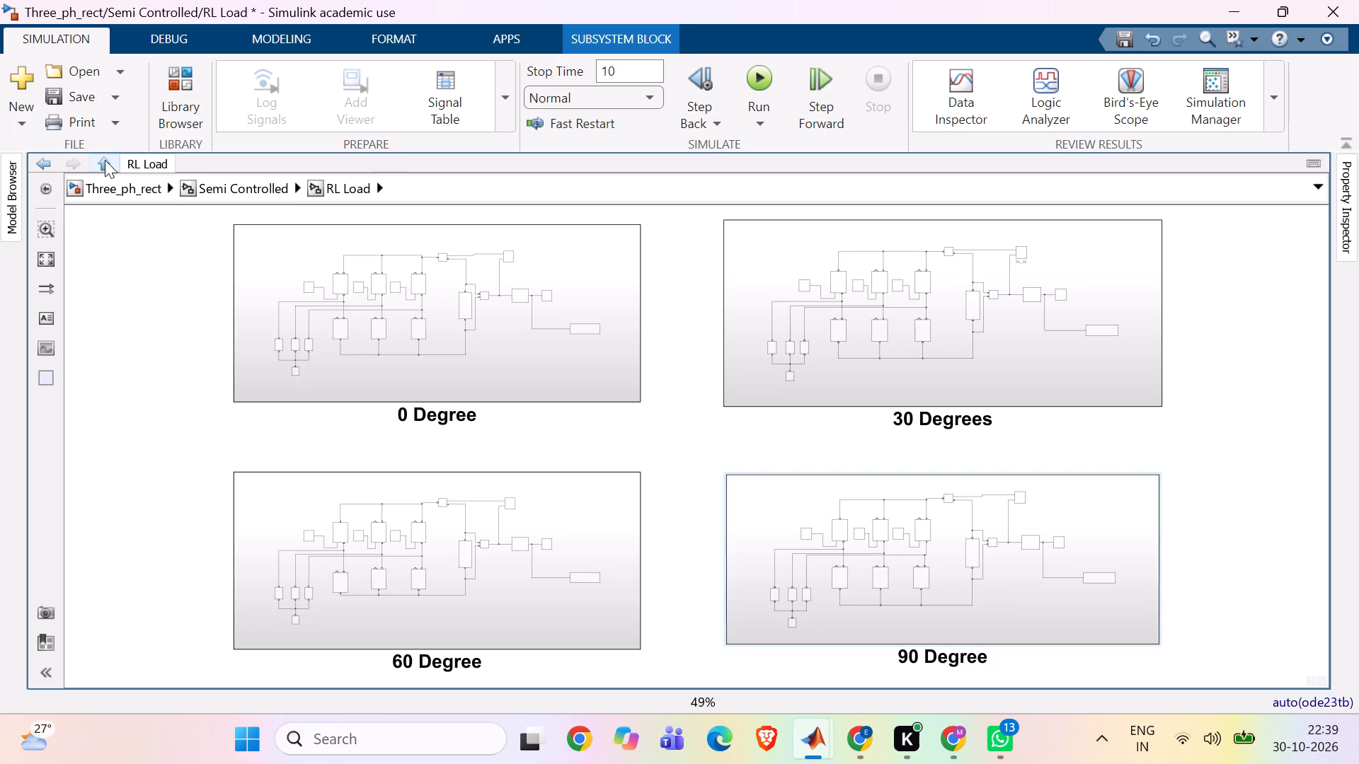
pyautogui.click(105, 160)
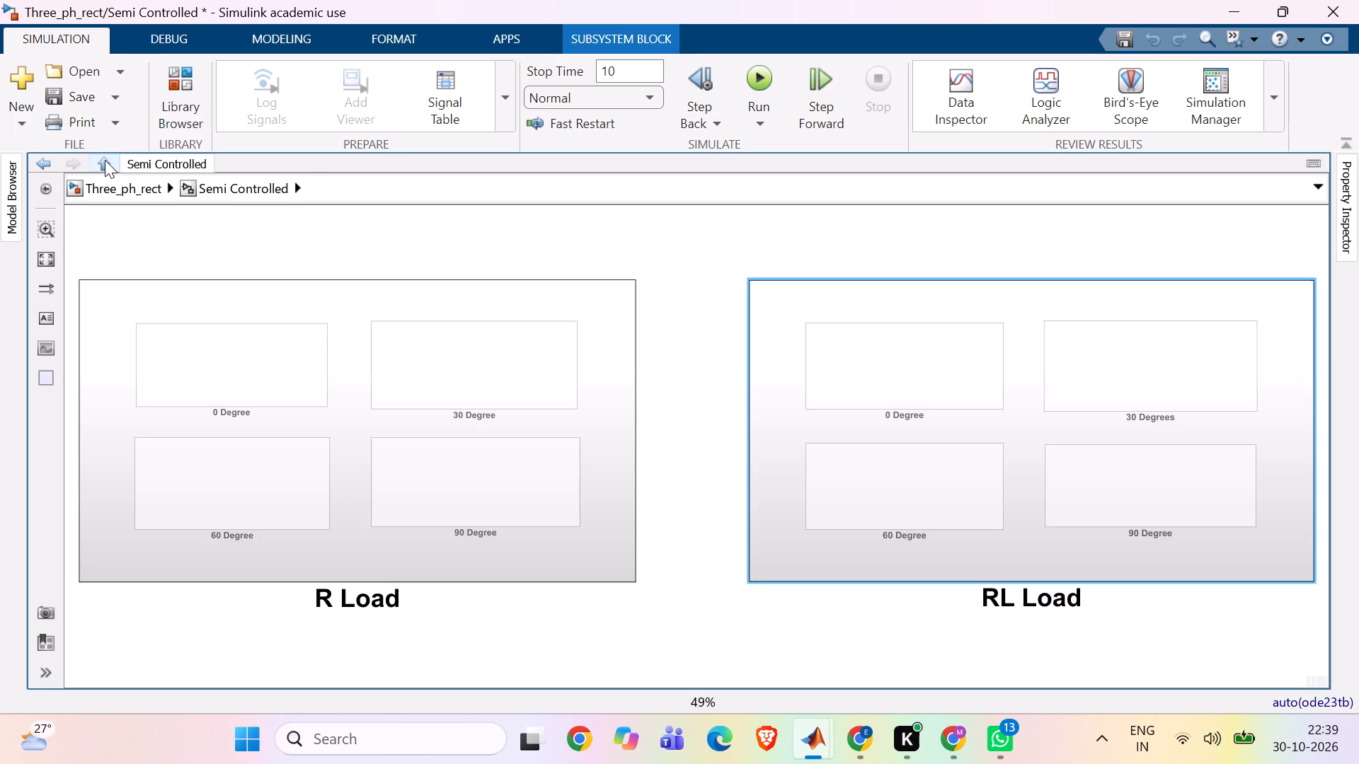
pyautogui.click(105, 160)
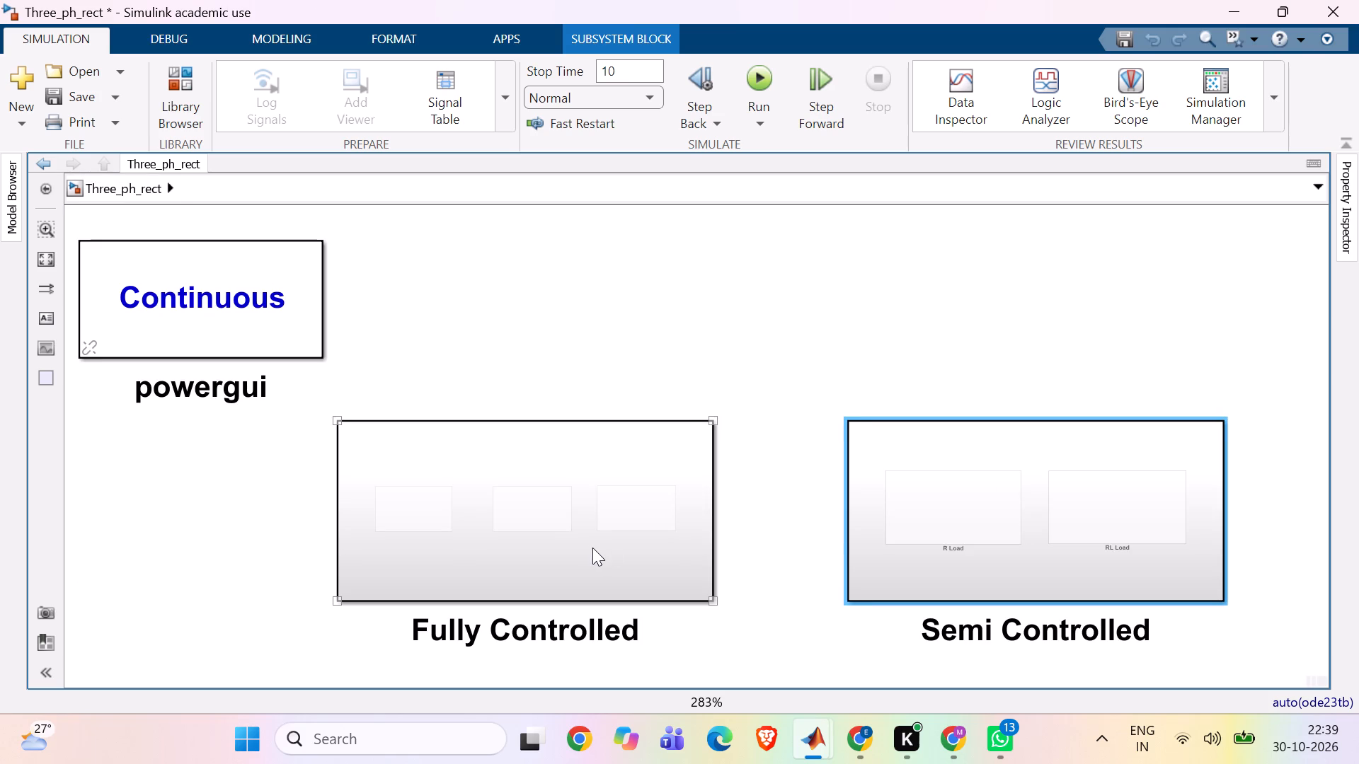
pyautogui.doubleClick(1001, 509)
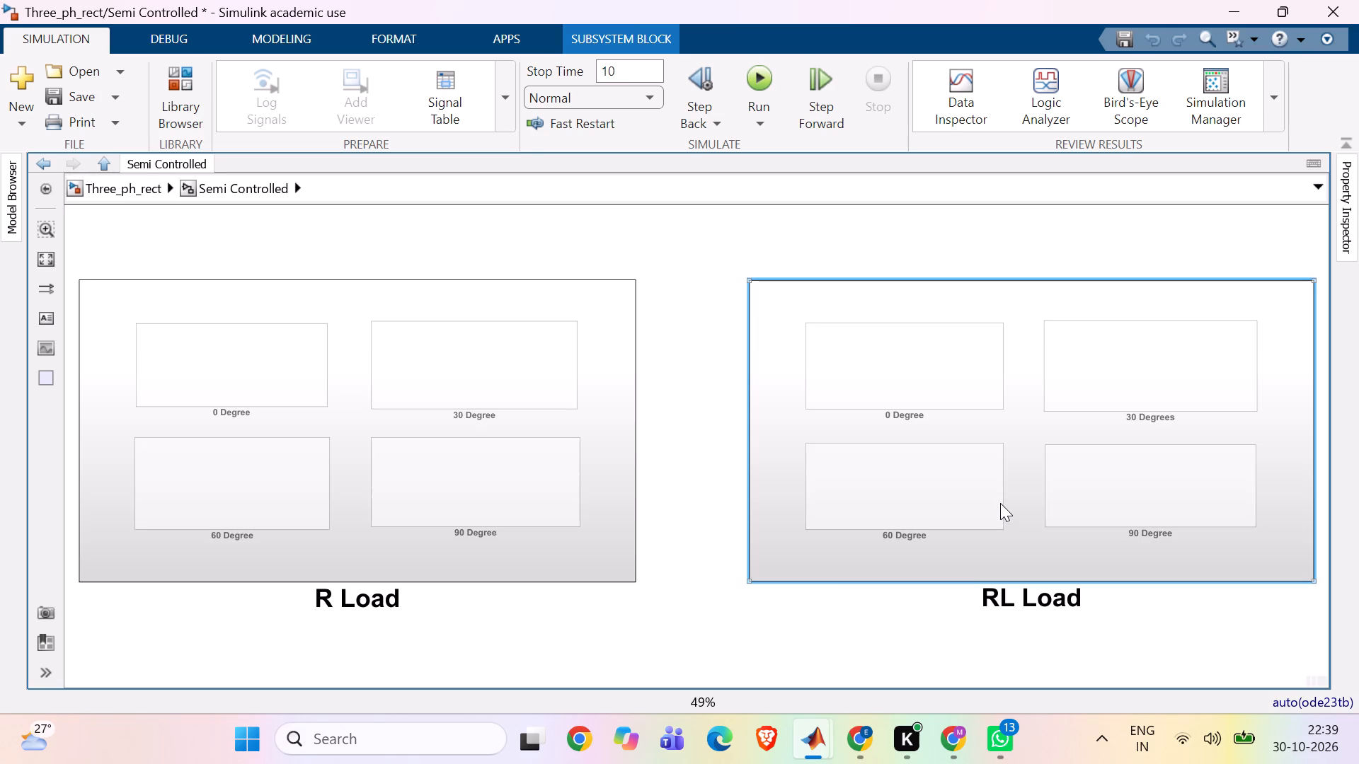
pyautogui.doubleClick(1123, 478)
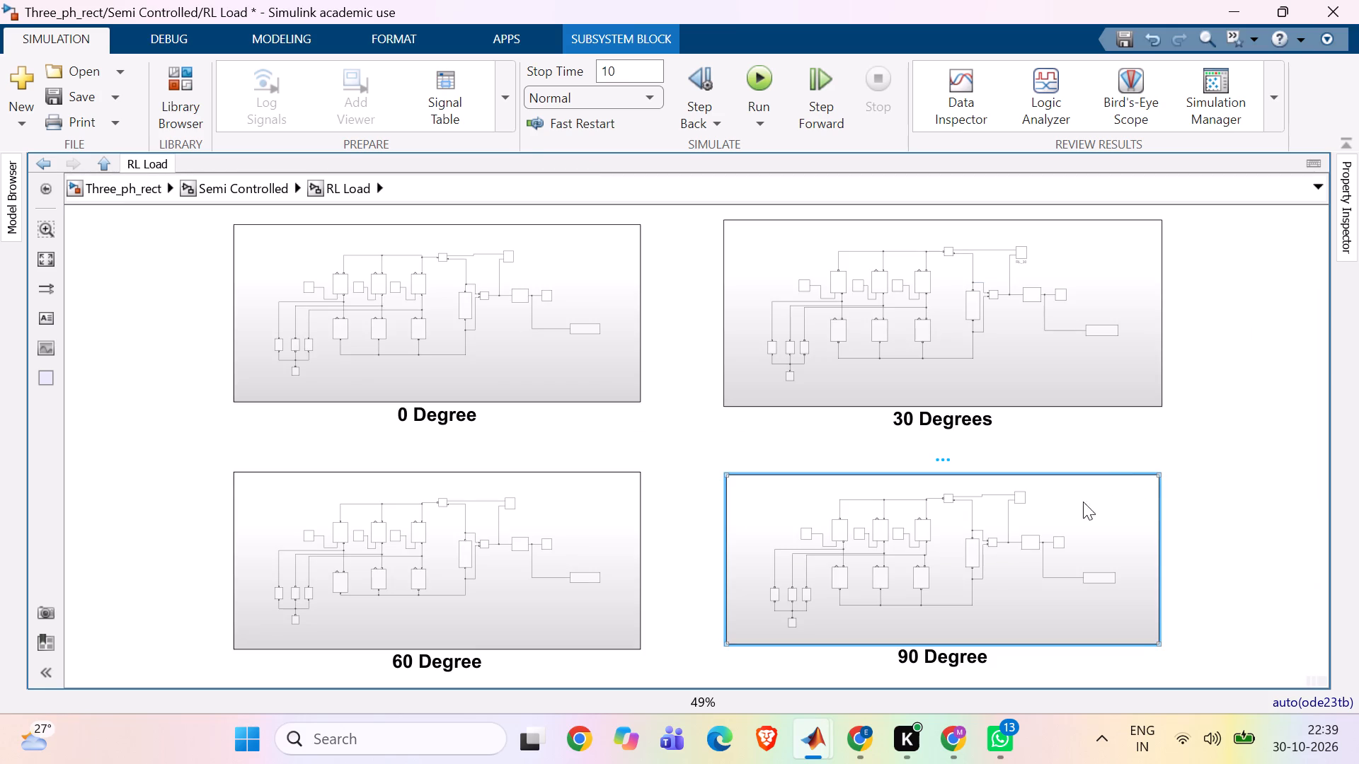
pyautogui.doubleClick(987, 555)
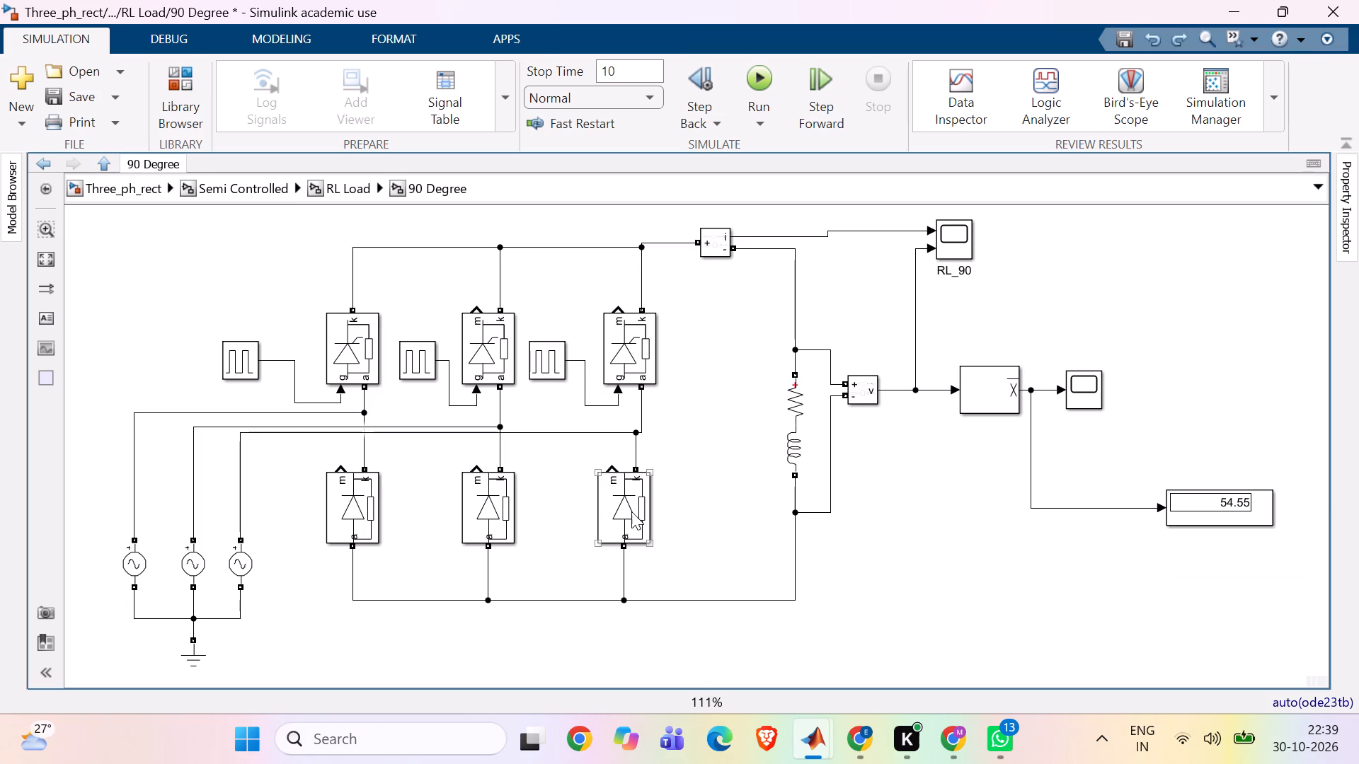
# Add a copy of Diode2 before the RL load, wiring its anode to the bottom rail and its cathode to the Current Measurement input line.
pyautogui.moveTo(631, 513); pyautogui.dragTo(738, 419, button='right')
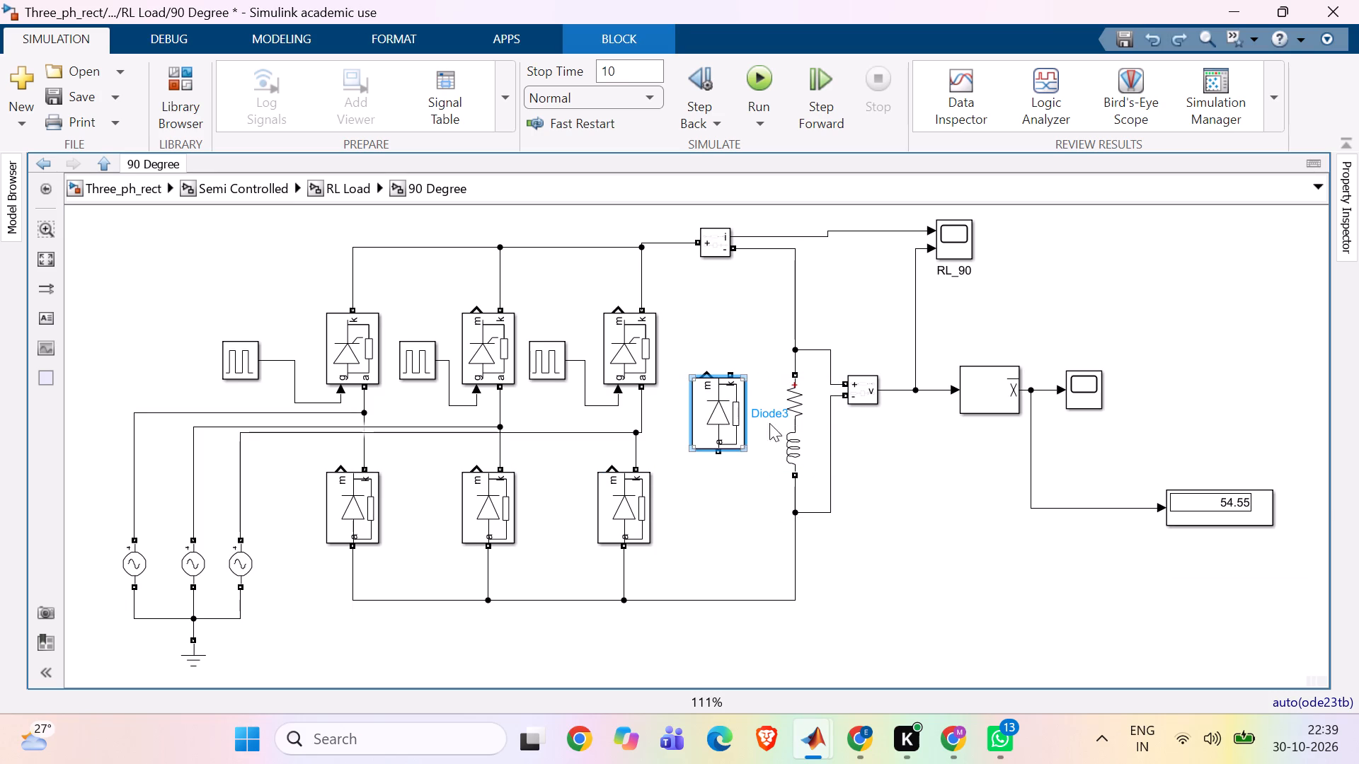
pyautogui.moveTo(722, 453); pyautogui.dragTo(716, 566)
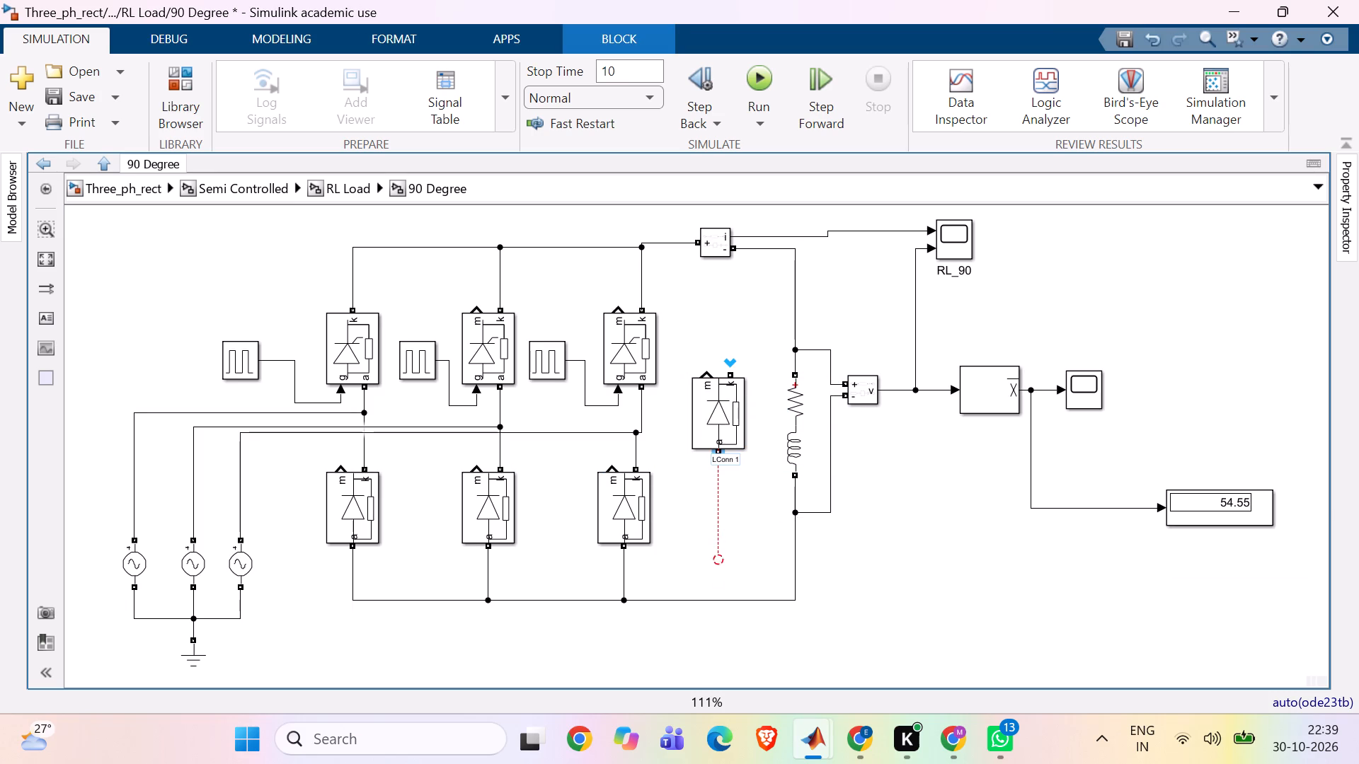
pyautogui.moveTo(716, 566); pyautogui.dragTo(711, 599)
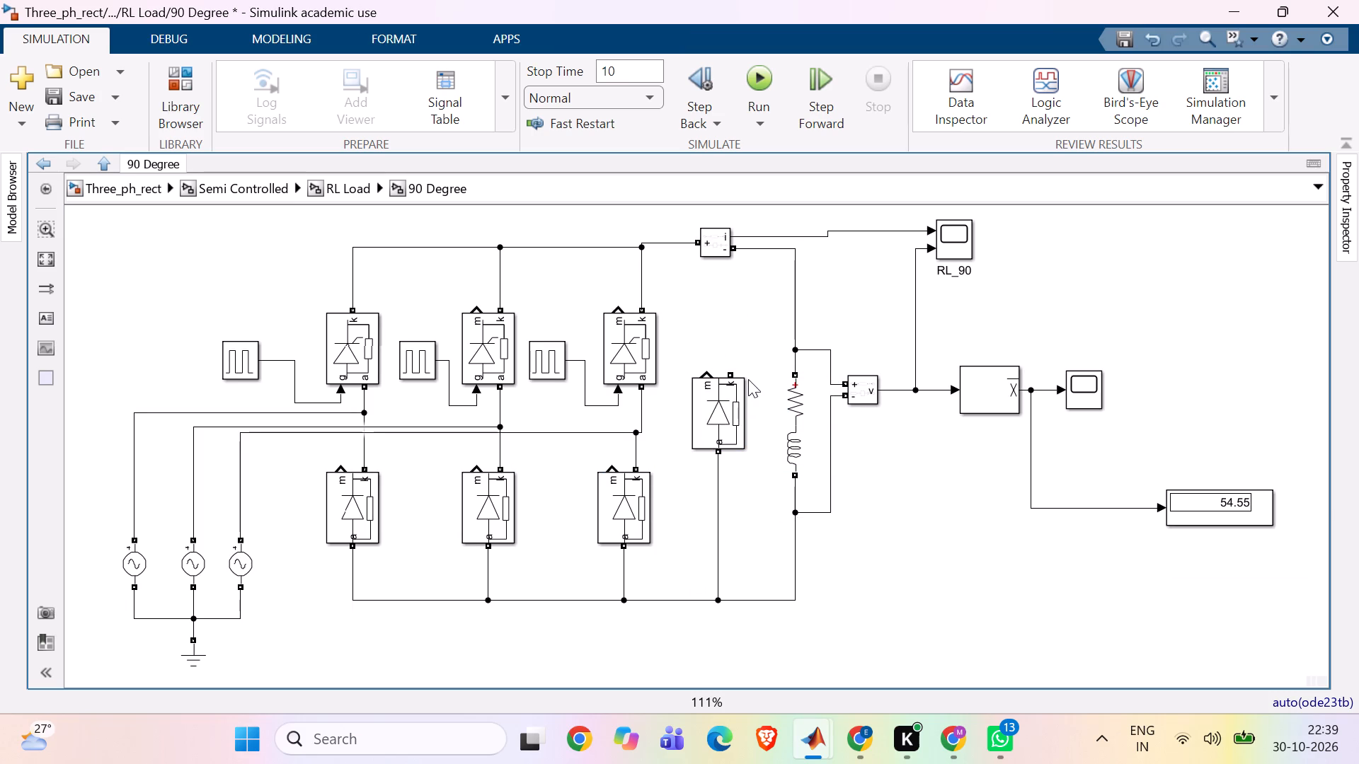
pyautogui.moveTo(733, 359); pyautogui.dragTo(670, 246)
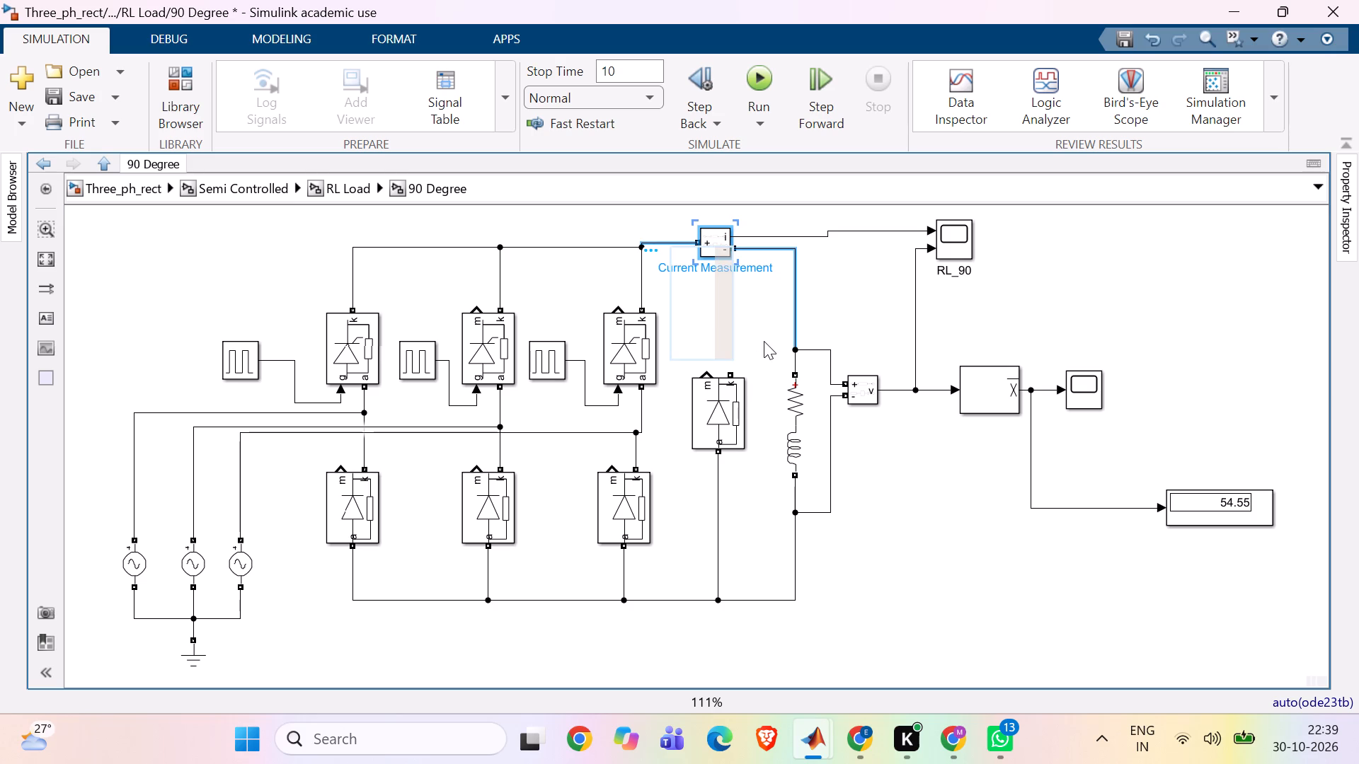
pyautogui.click(765, 341)
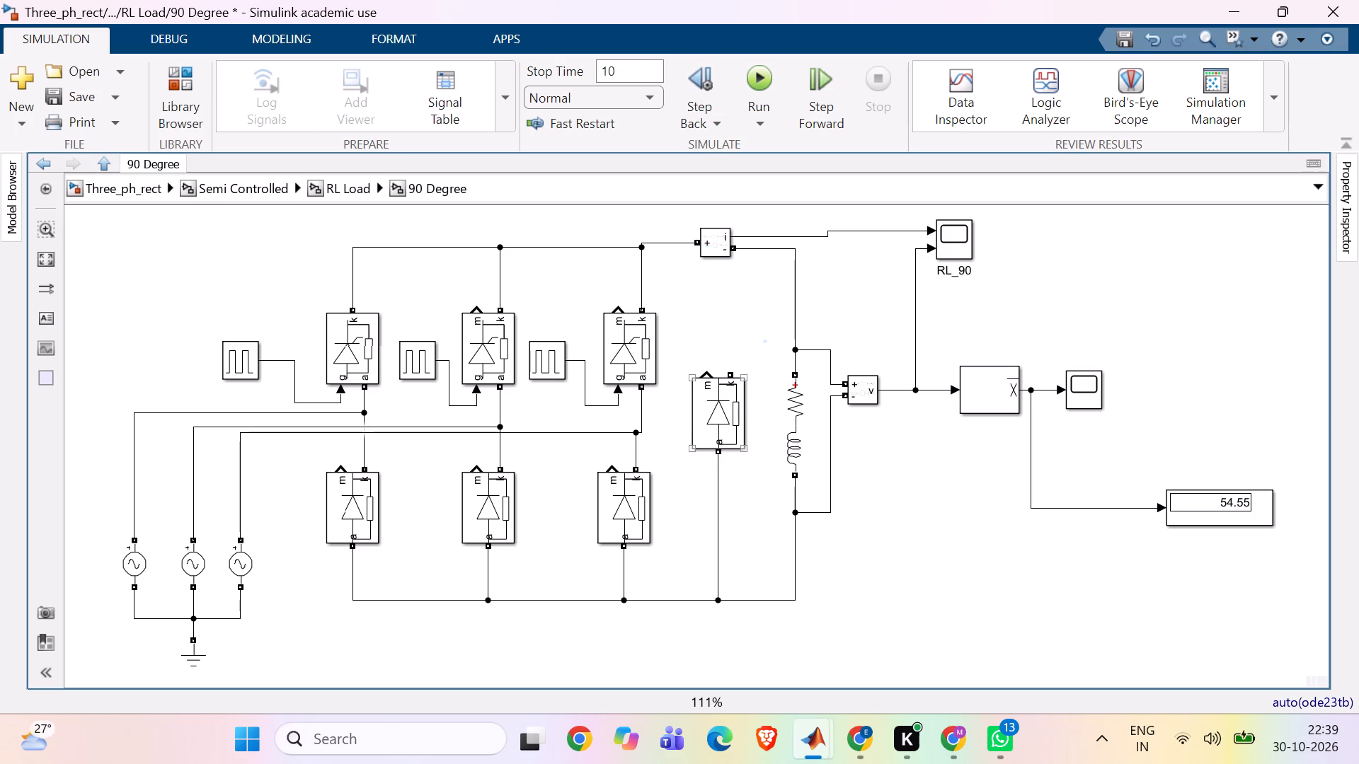
pyautogui.moveTo(732, 371); pyautogui.dragTo(680, 253)
pyautogui.moveTo(680, 253); pyautogui.dragTo(687, 241)
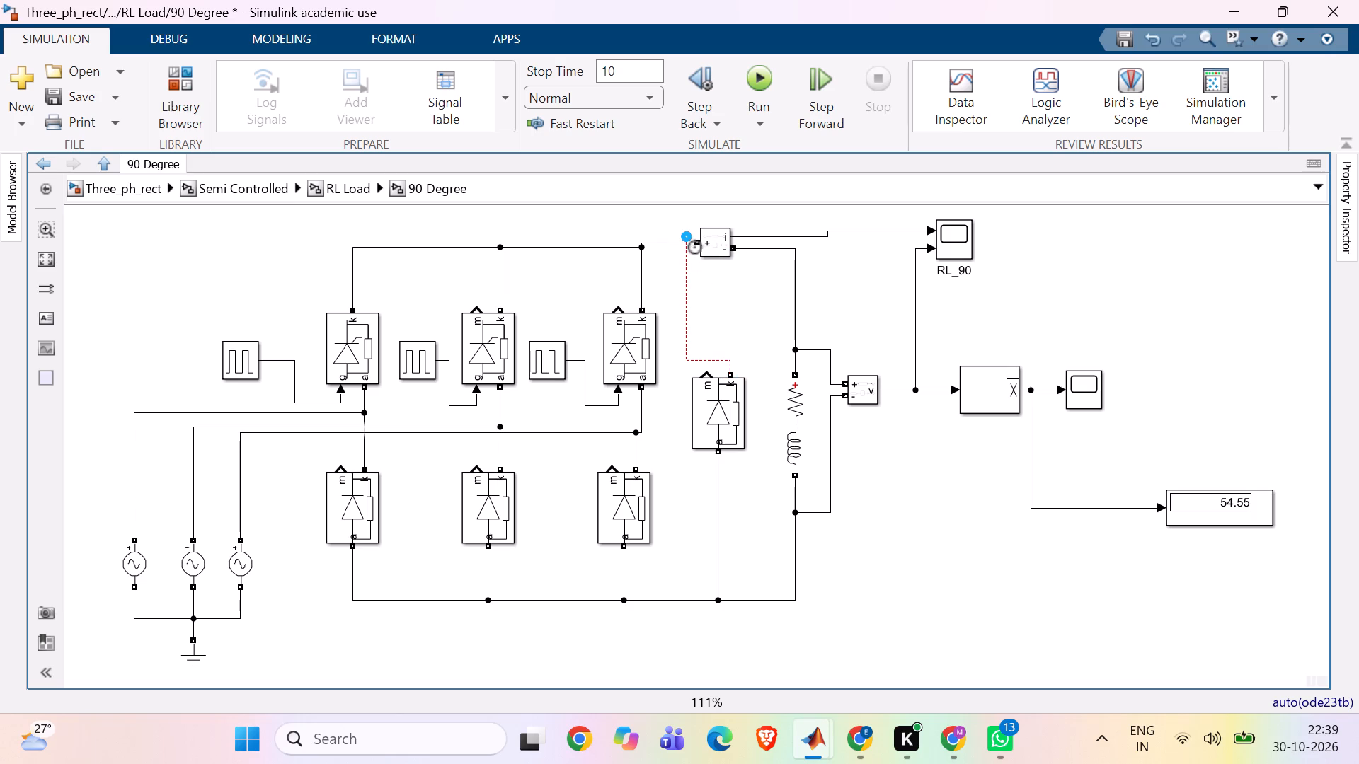
pyautogui.moveTo(684, 235); pyautogui.dragTo(688, 247)
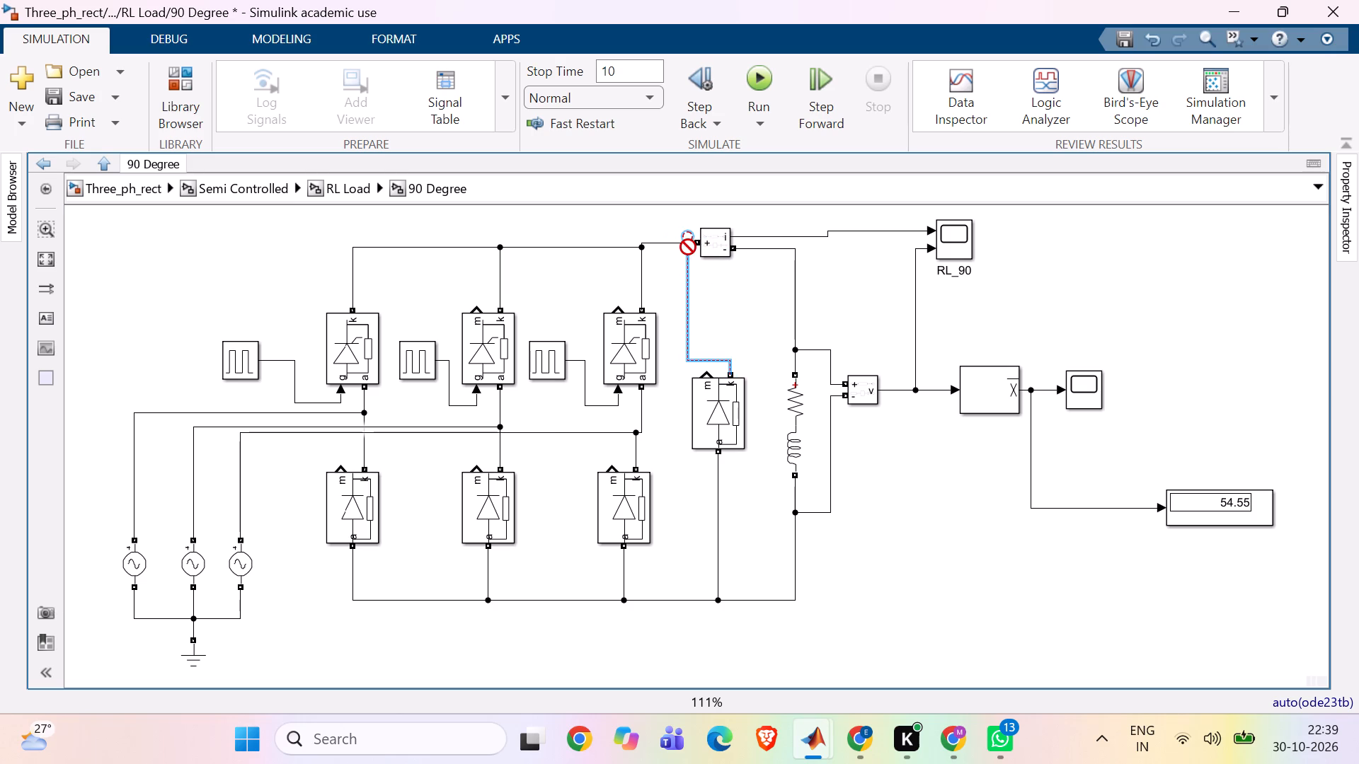
pyautogui.moveTo(688, 247); pyautogui.dragTo(682, 243)
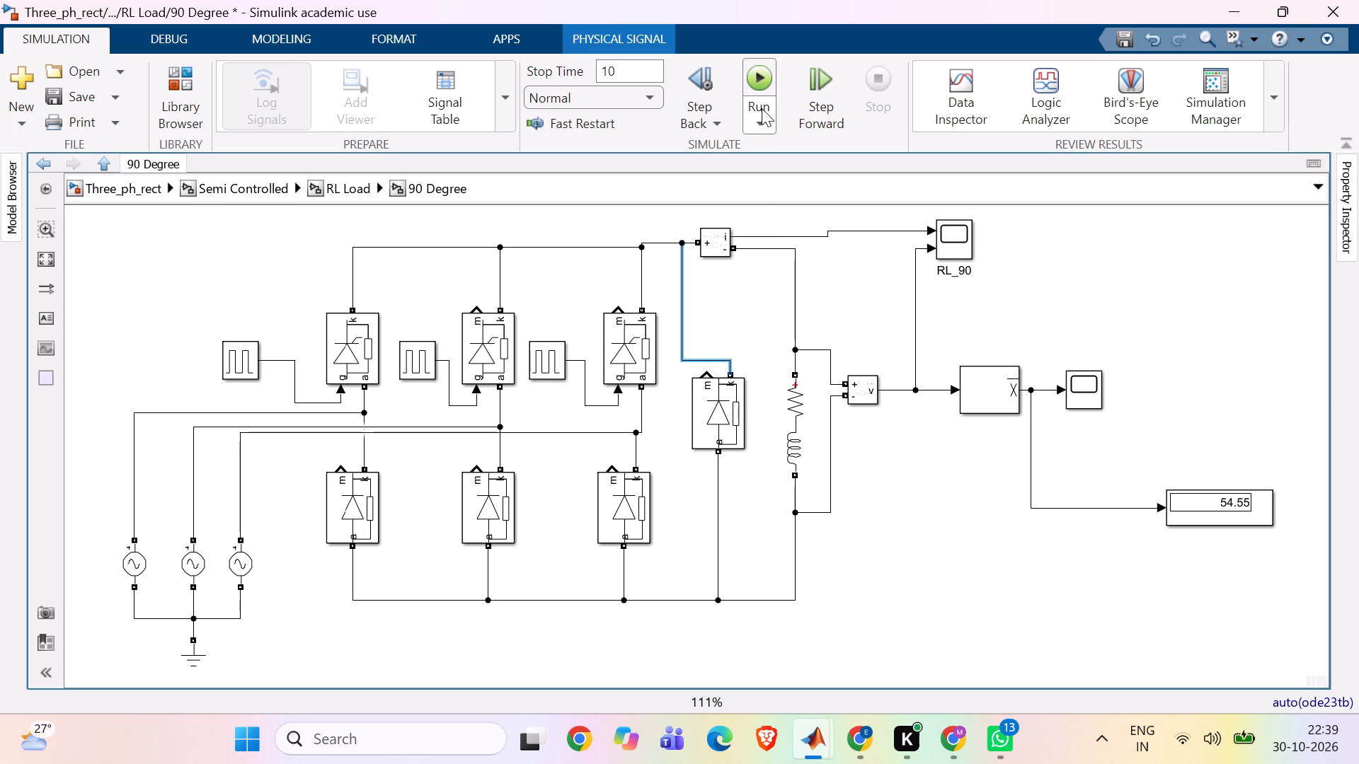
# Run the simulation and view the RL_90 scope waveforms zoomed to about 0.471 to 0.531 s.
pyautogui.click(763, 77)
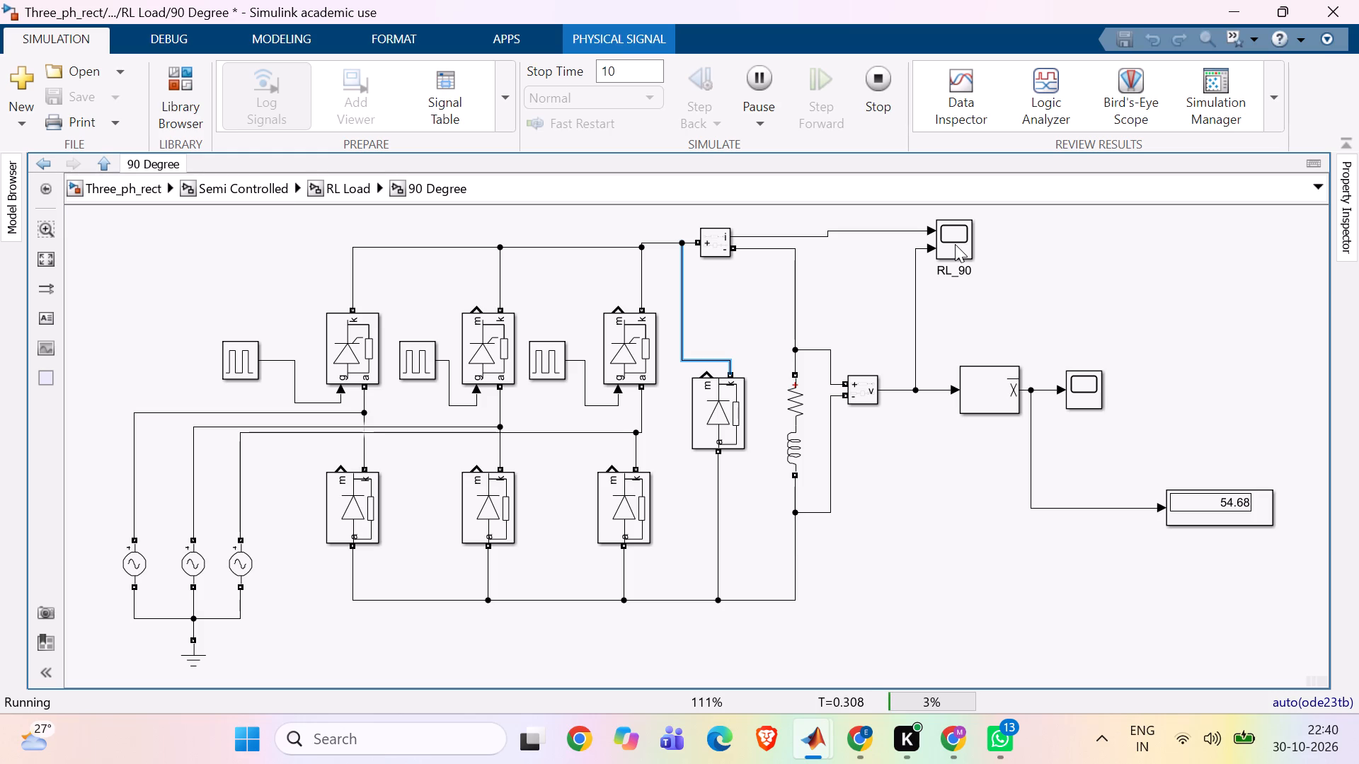
pyautogui.doubleClick(955, 244)
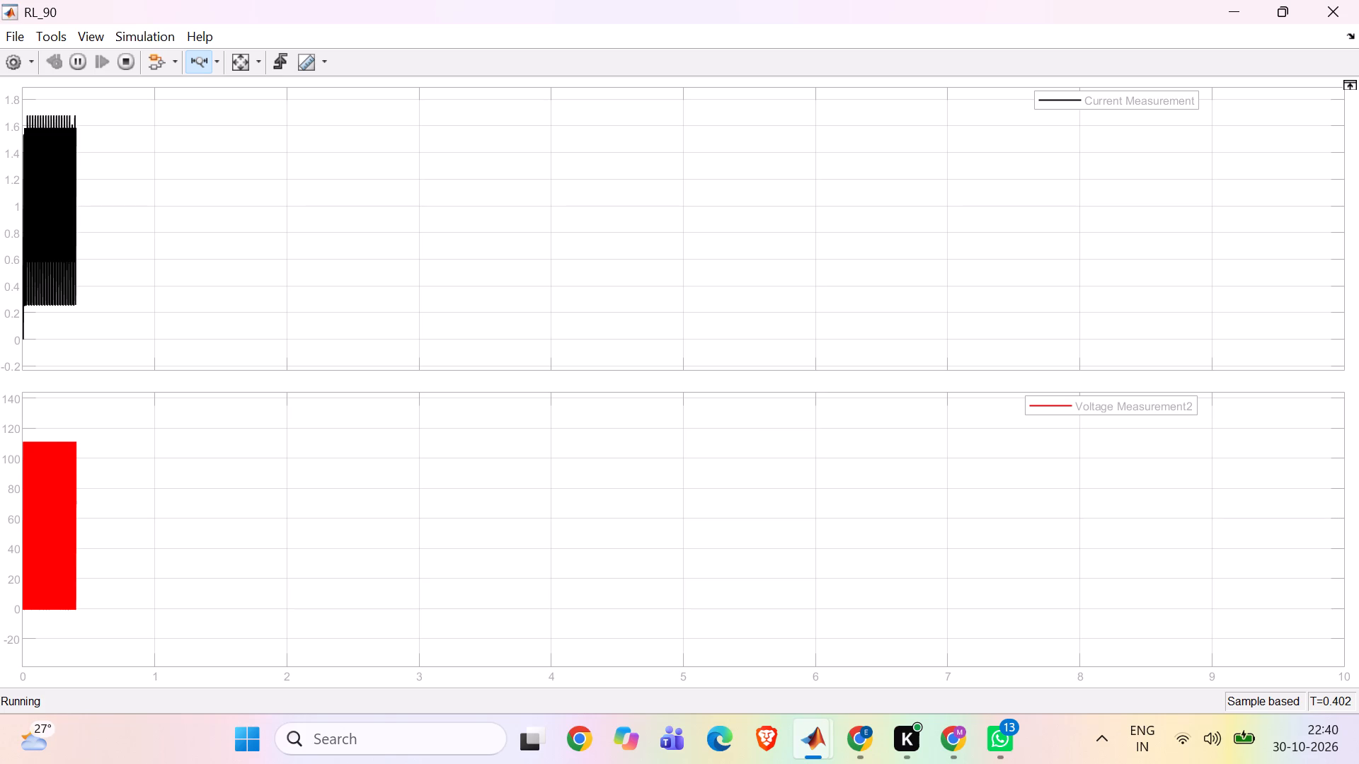
pyautogui.moveTo(79, 521); pyautogui.dragTo(88, 509)
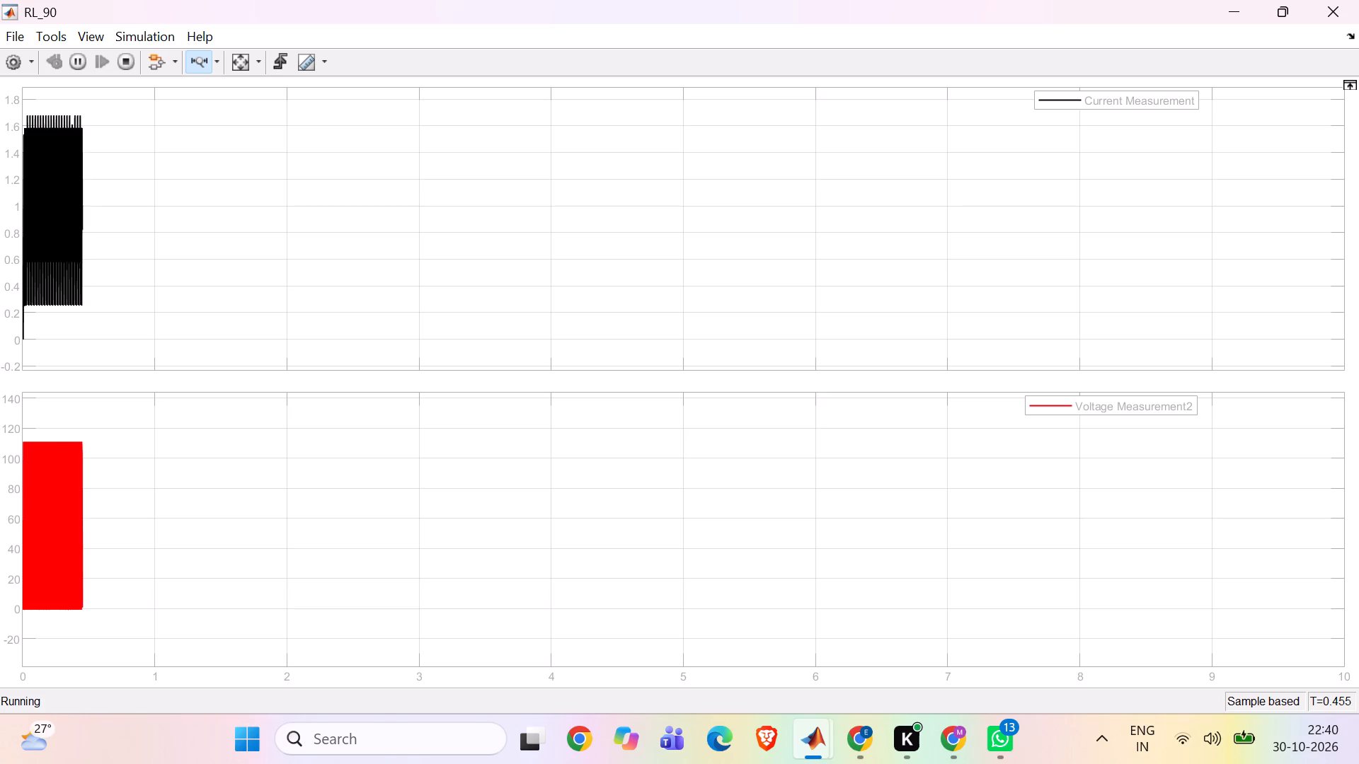
pyautogui.moveTo(88, 509); pyautogui.dragTo(137, 533)
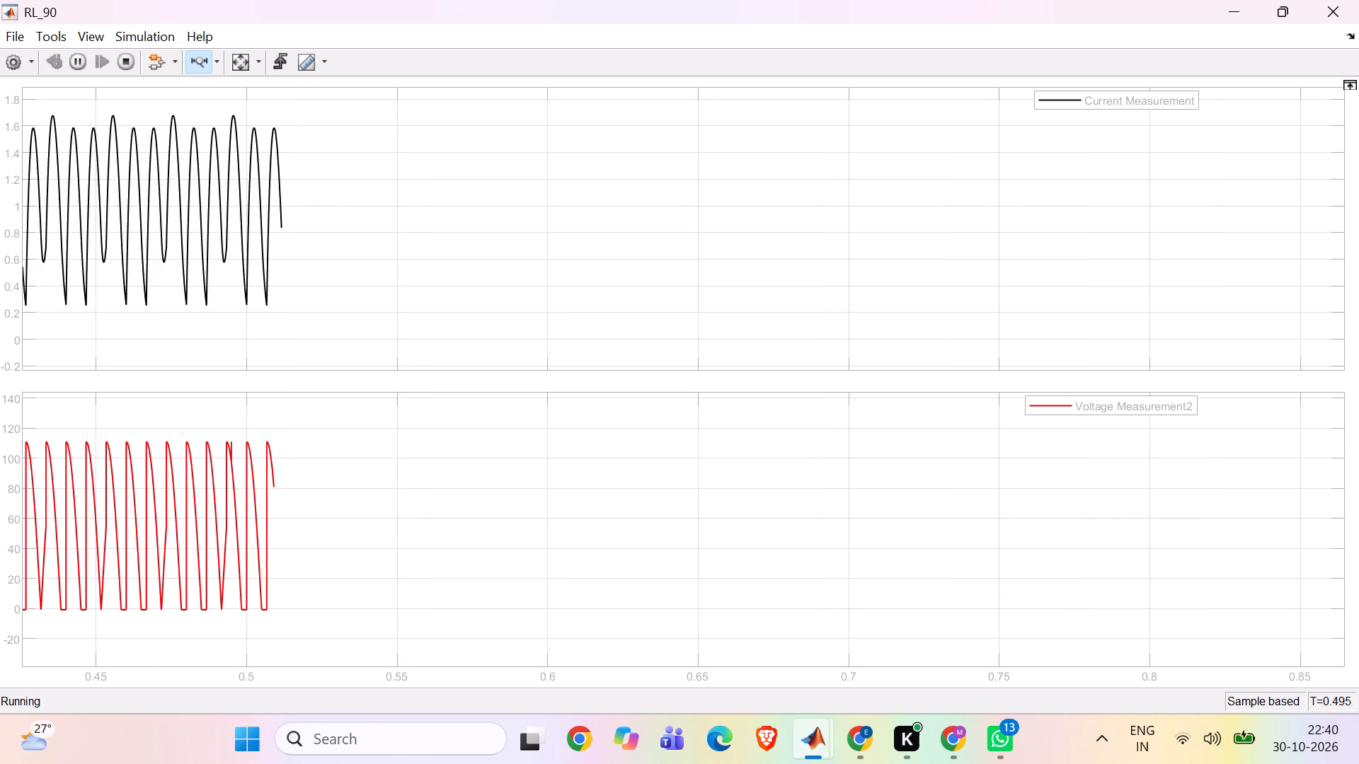
pyautogui.moveTo(161, 528); pyautogui.dragTo(339, 533)
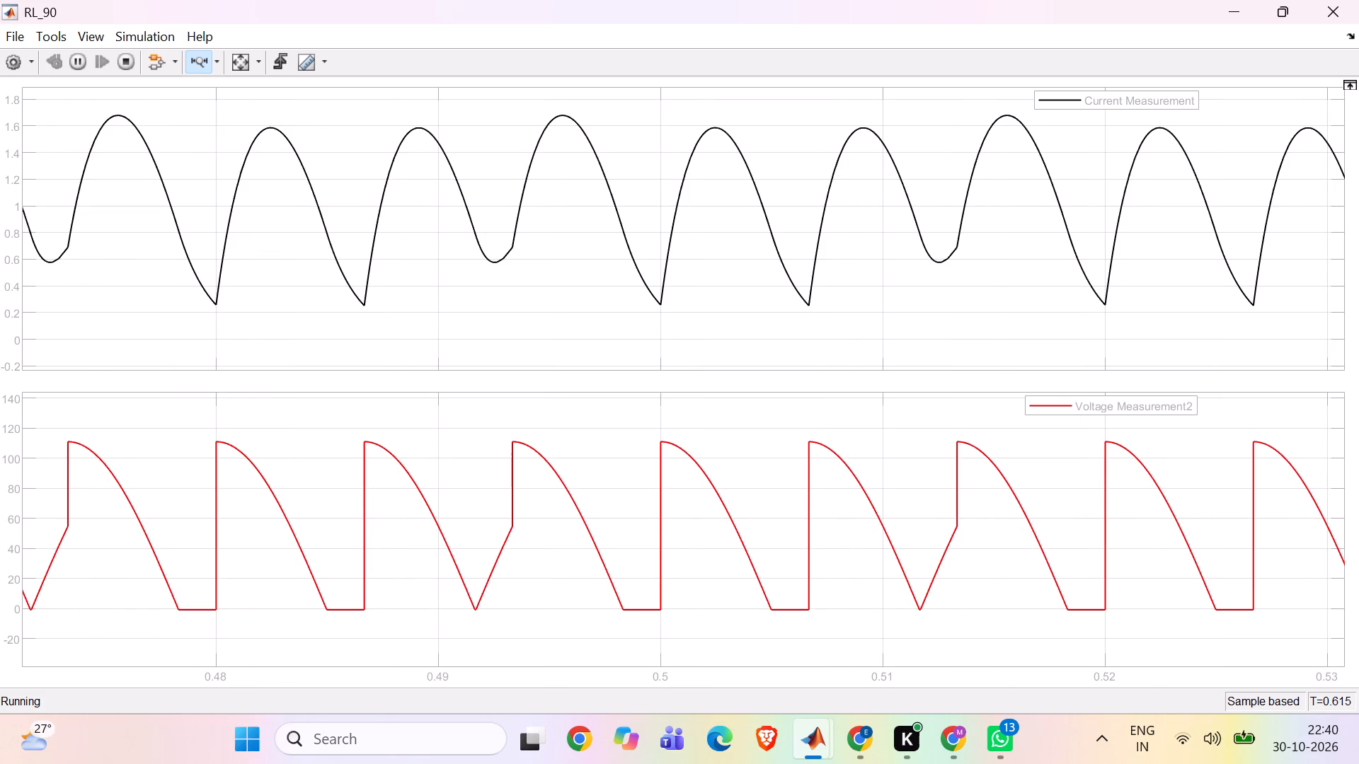
pyautogui.click(1343, 11)
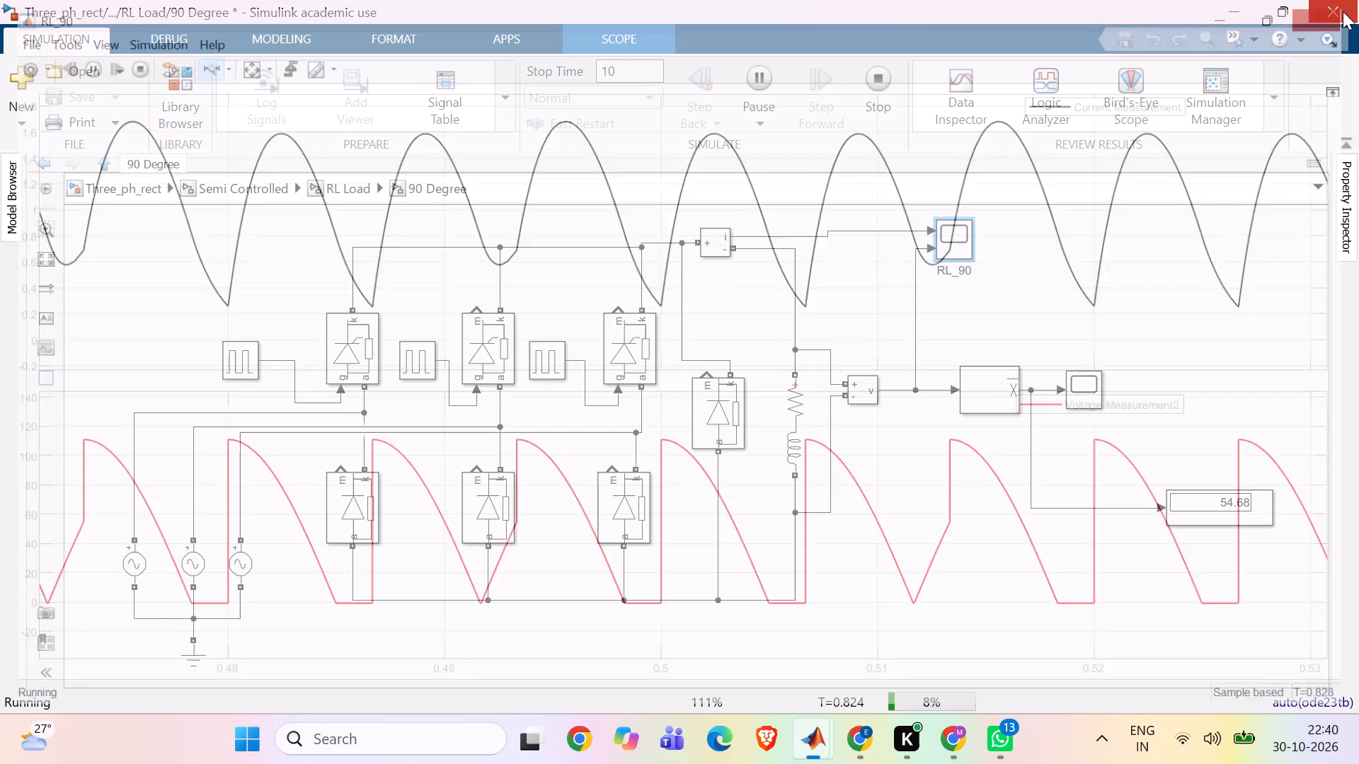
# Stop the simulation and shift the added diode with its cathode wire slightly down and toward the bridge.
pyautogui.moveTo(672, 275); pyautogui.dragTo(739, 401)
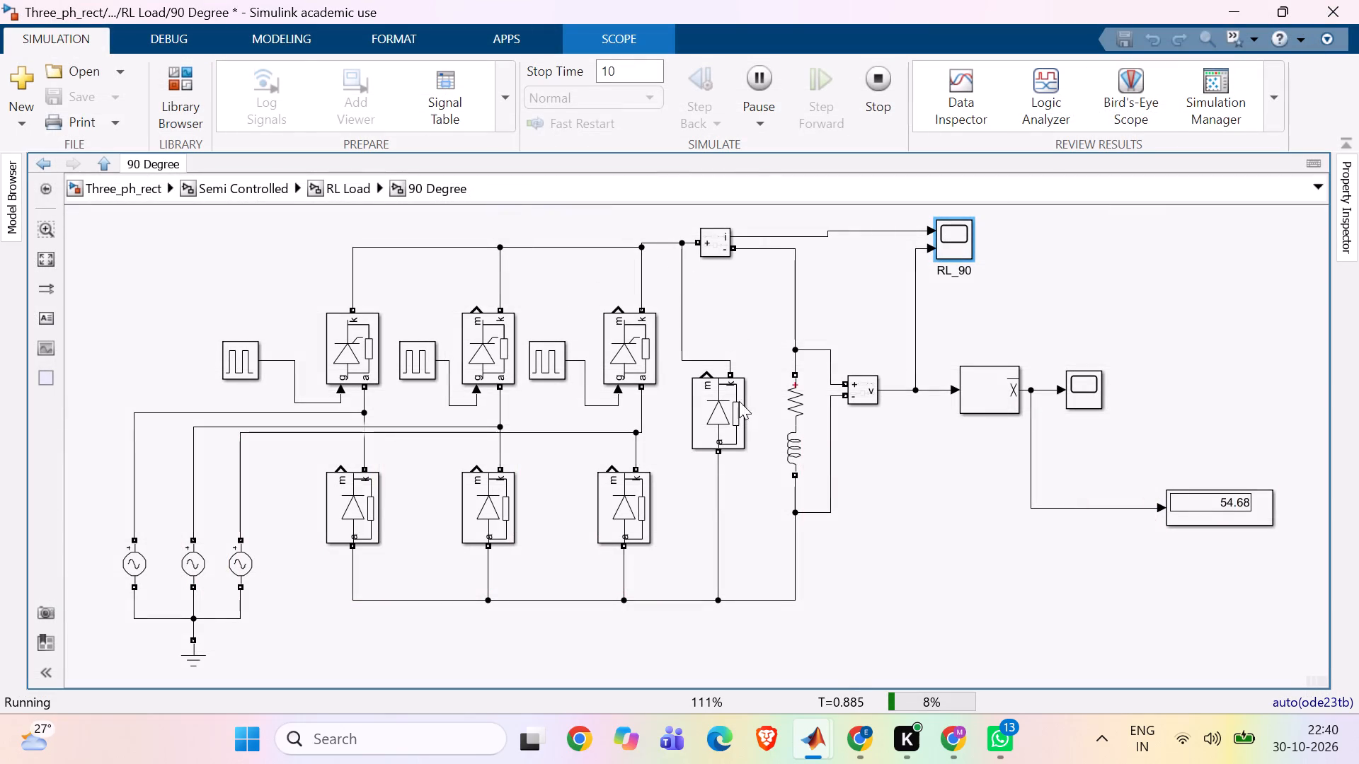
pyautogui.moveTo(739, 401); pyautogui.dragTo(727, 442)
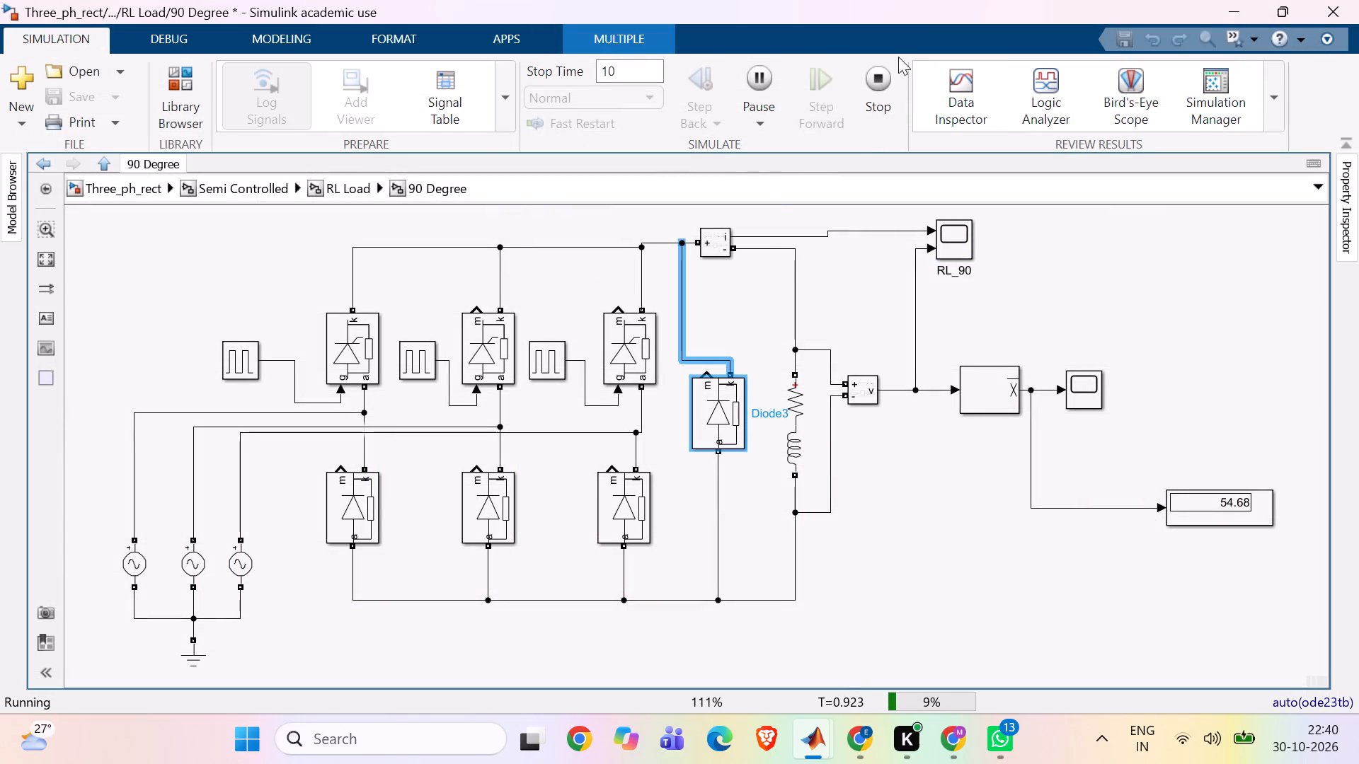
pyautogui.click(883, 91)
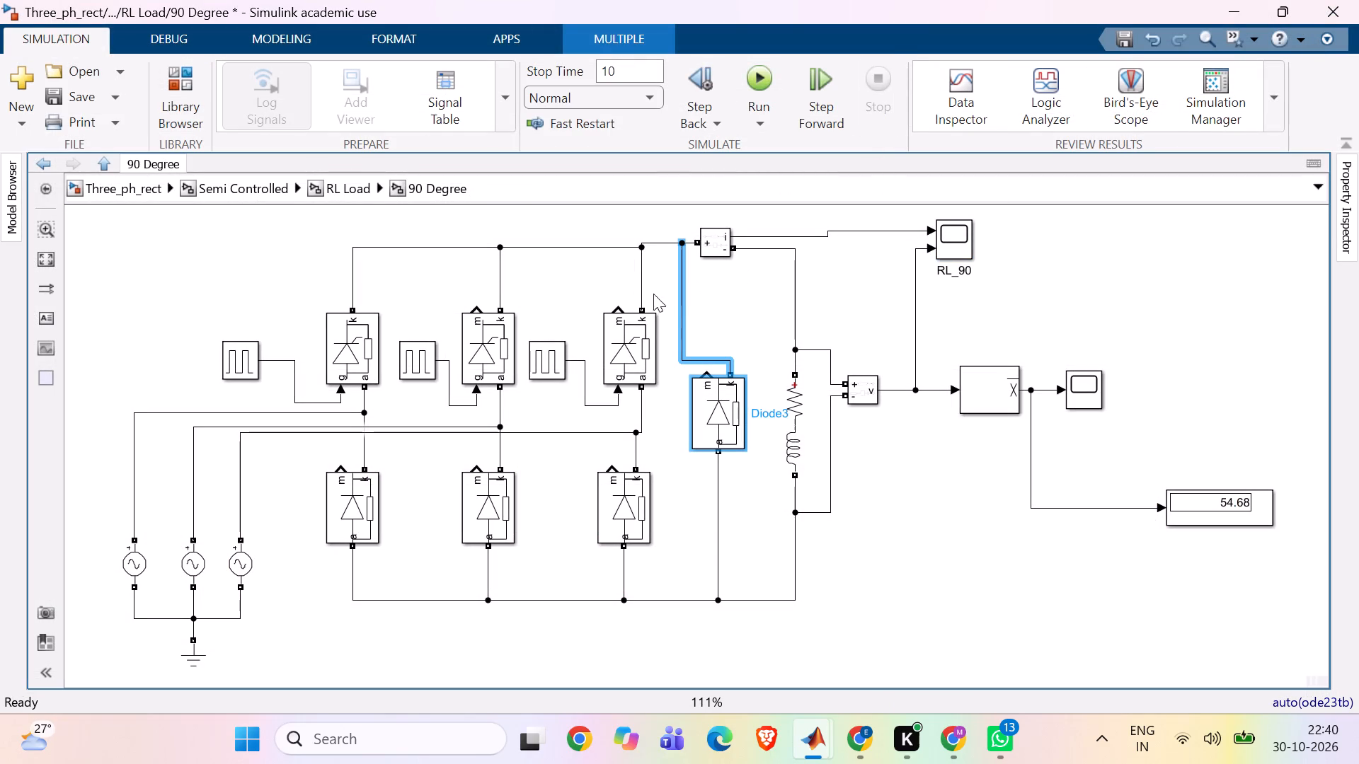
pyautogui.moveTo(673, 291); pyautogui.dragTo(663, 350)
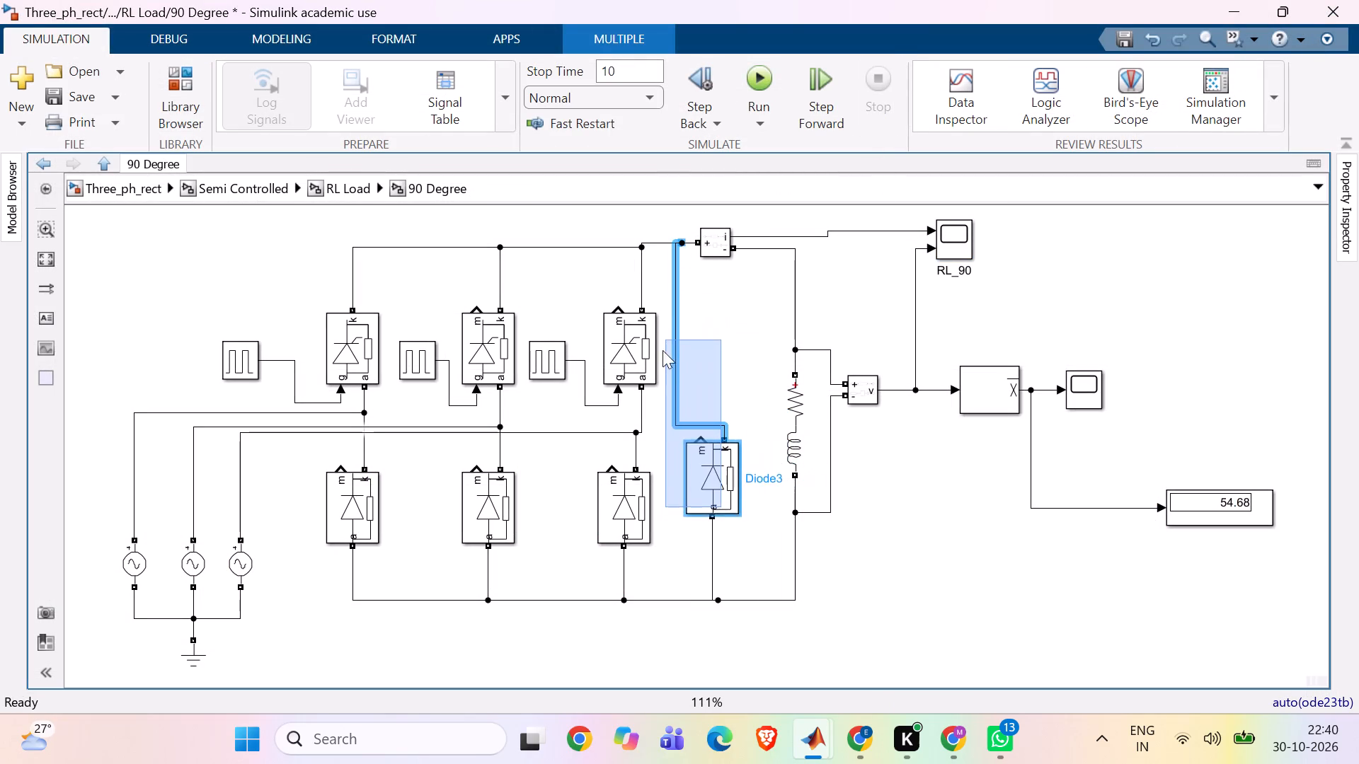
pyautogui.moveTo(663, 350); pyautogui.dragTo(657, 326)
pyautogui.click(752, 530)
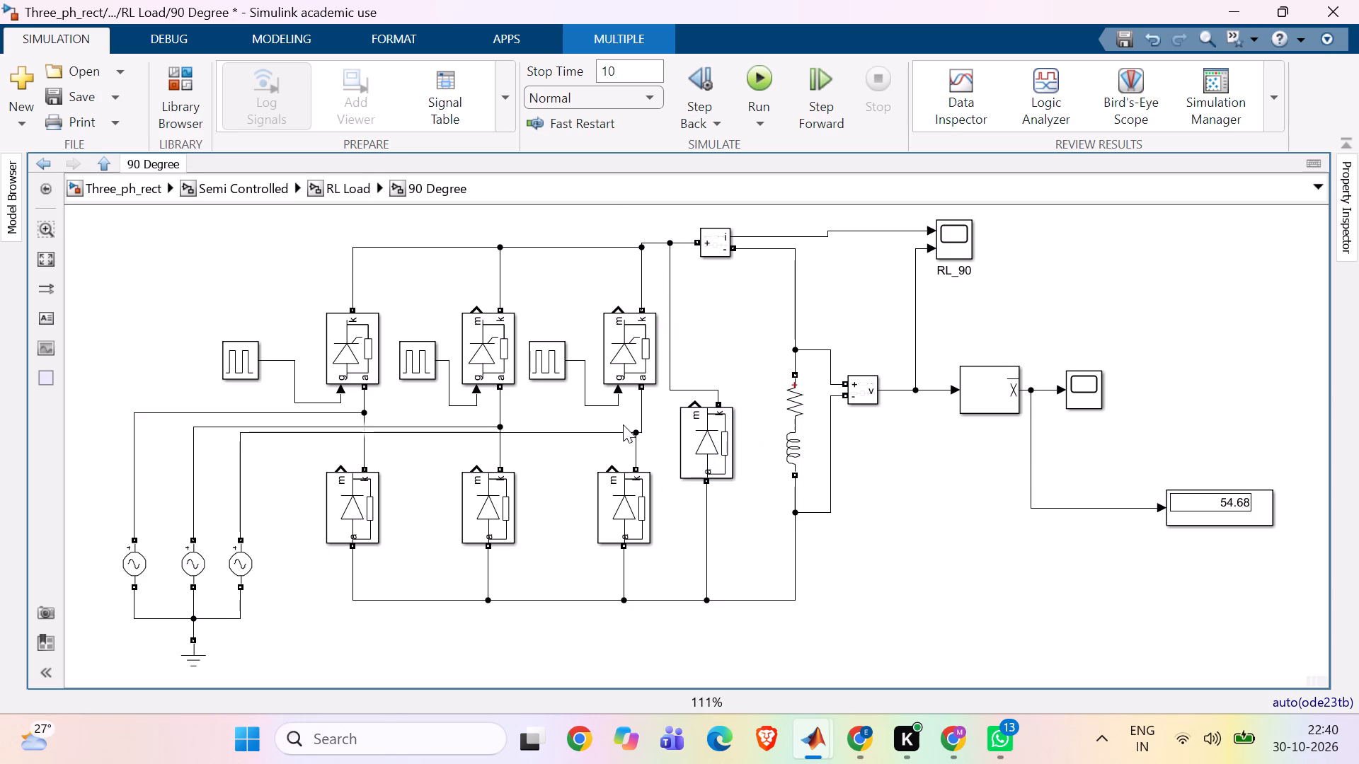
# Delete the added freewheeling diode between the bridge and the RL load, together with its connecting wires.
pyautogui.moveTo(667, 332); pyautogui.dragTo(685, 398)
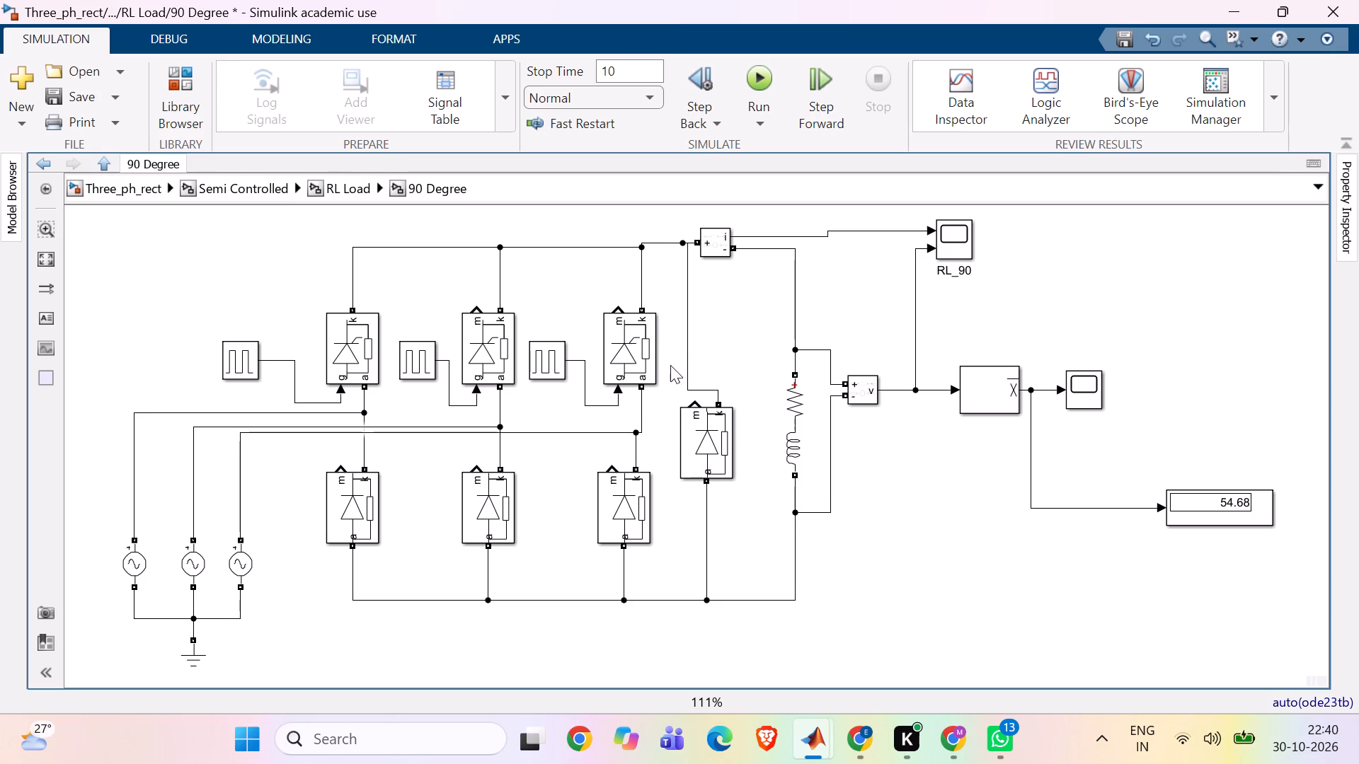
pyautogui.moveTo(666, 340); pyautogui.dragTo(718, 544)
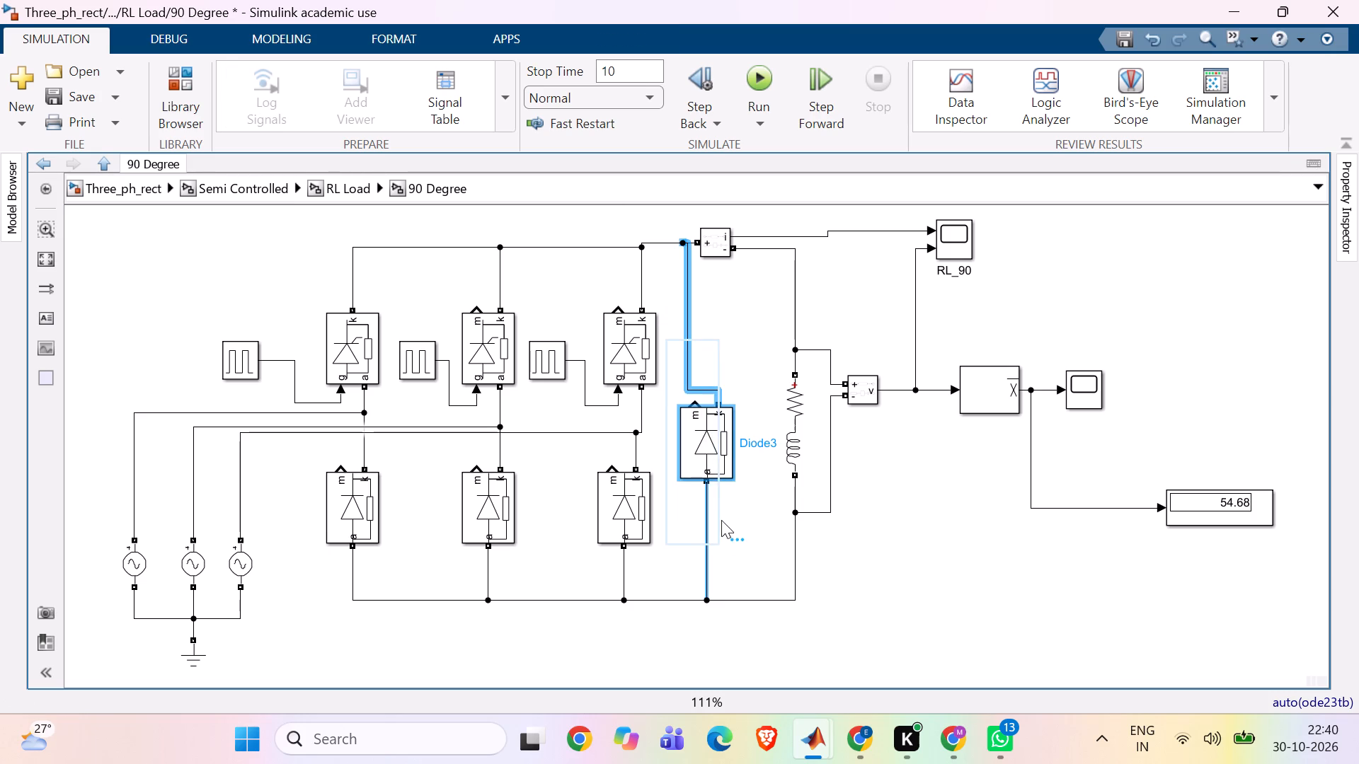
pyautogui.press('Delete')
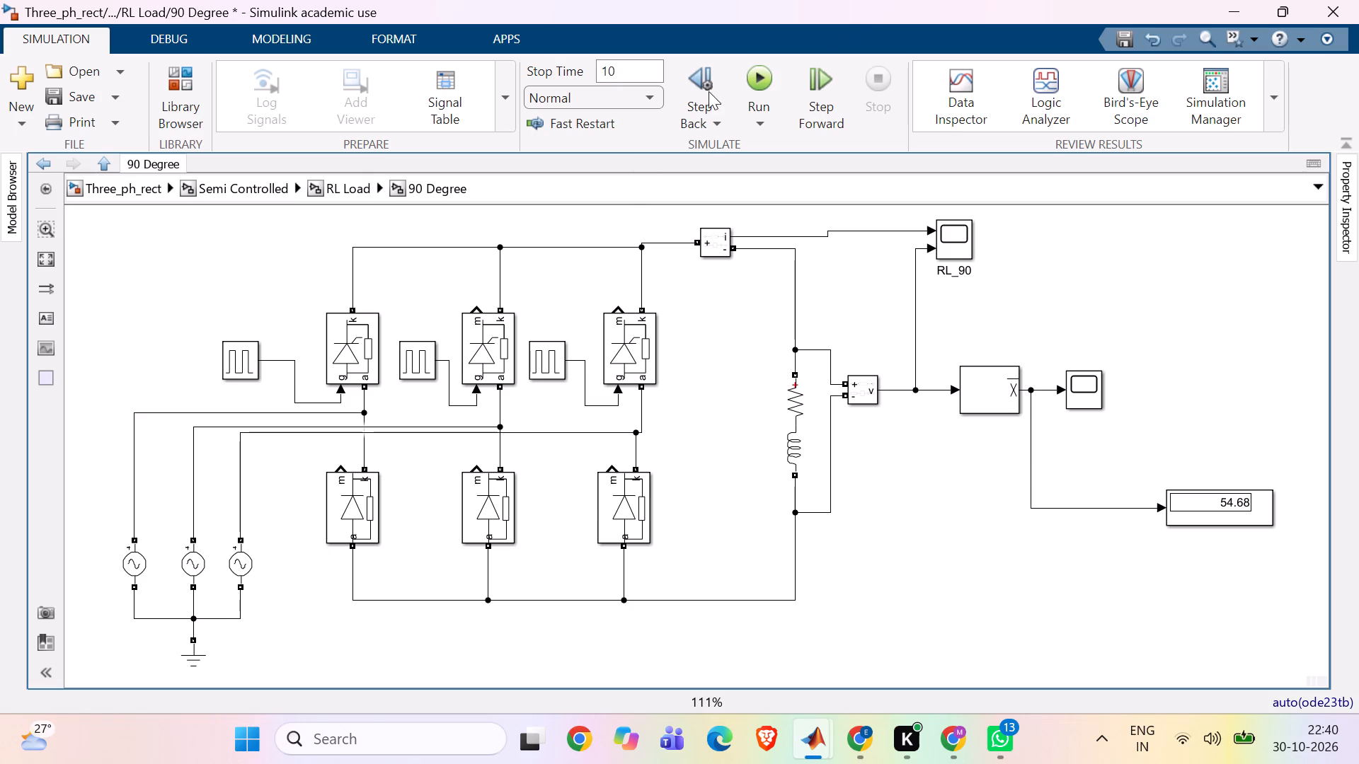
# Examine the period, pulse width and phase delay of Pulse Generator7, which gates the middle thyristor.
pyautogui.doubleClick(403, 369)
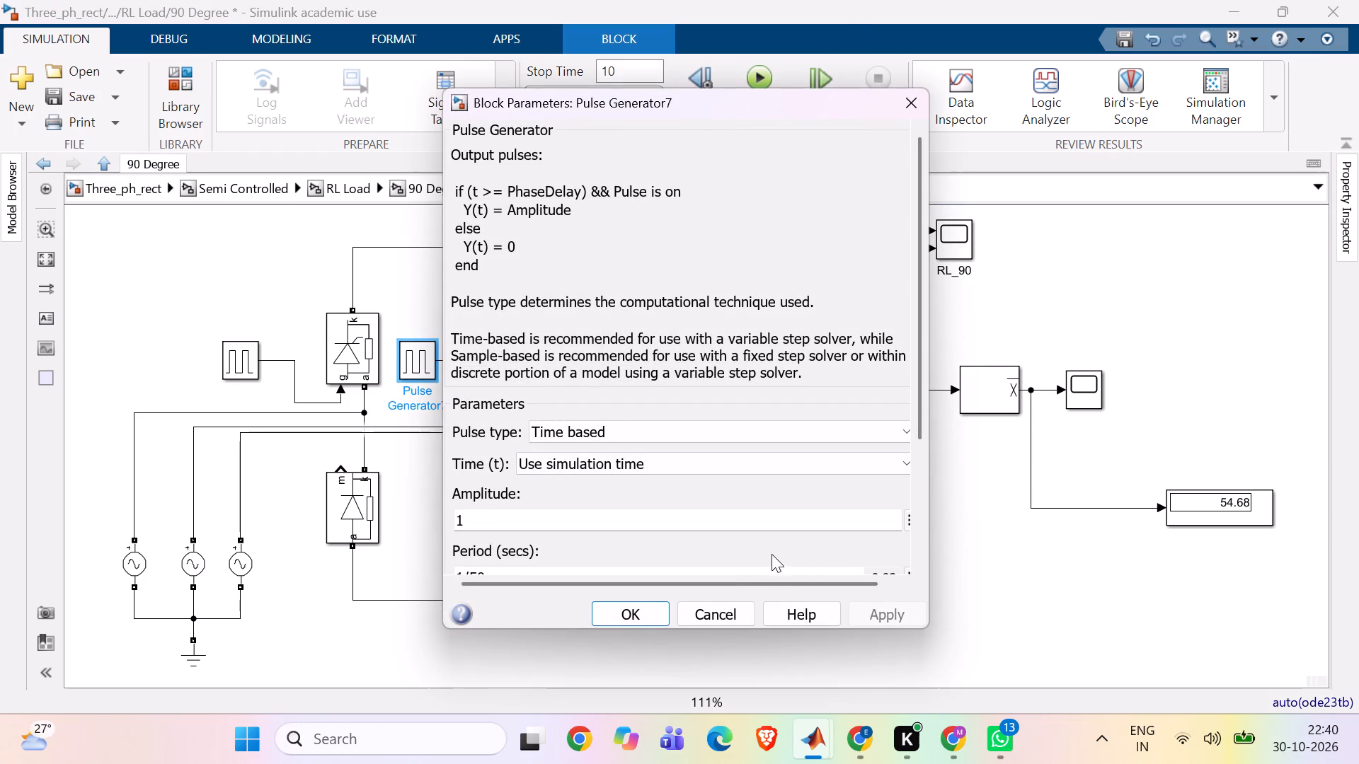
pyautogui.scroll(-2, 852, 546)
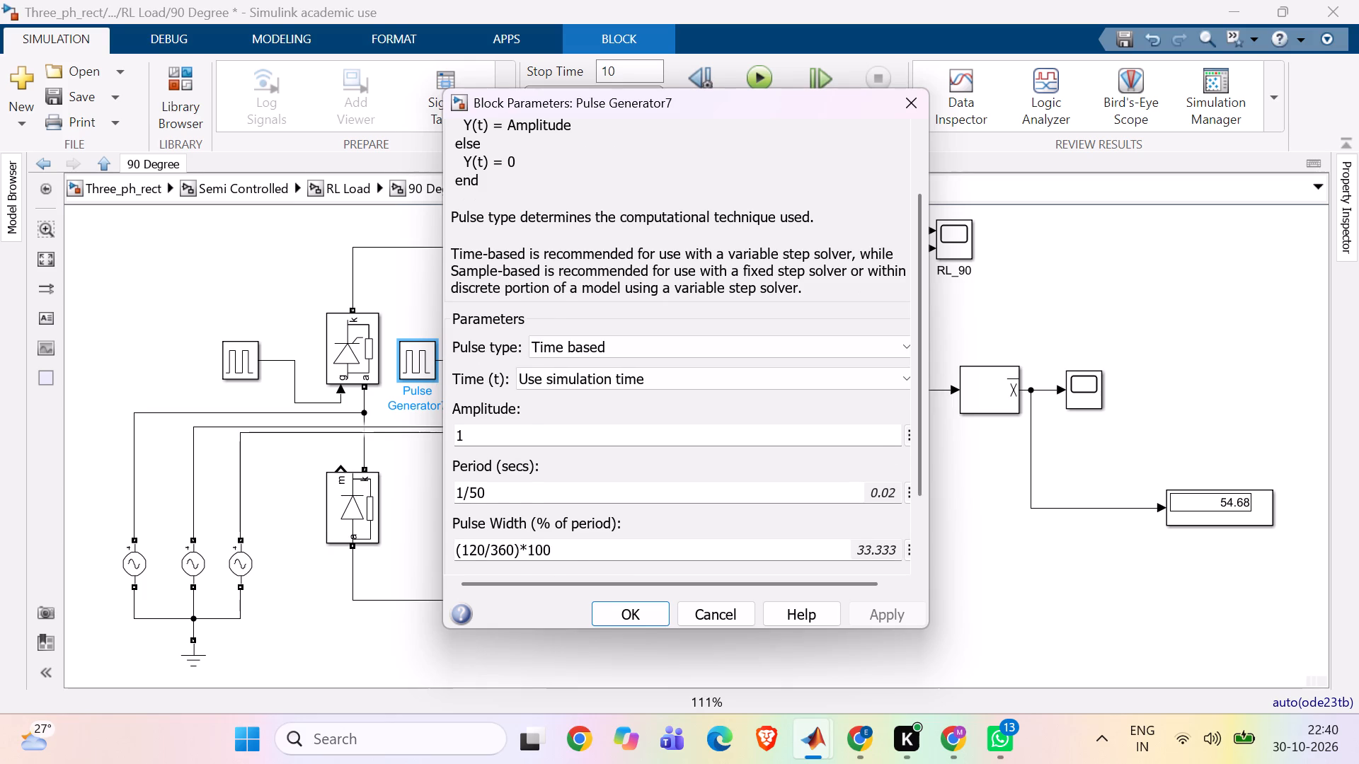
pyautogui.scroll(-3, 851, 539)
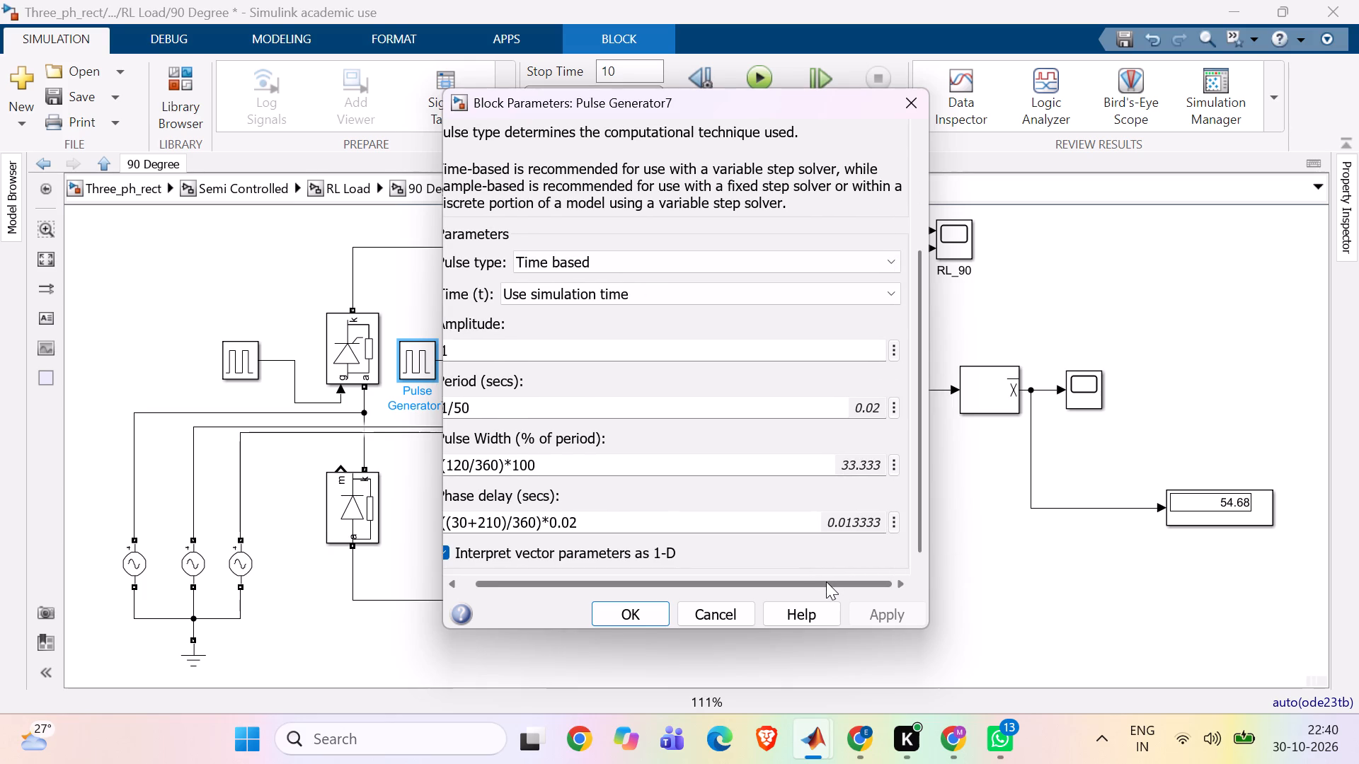
pyautogui.moveTo(826, 581); pyautogui.dragTo(731, 570)
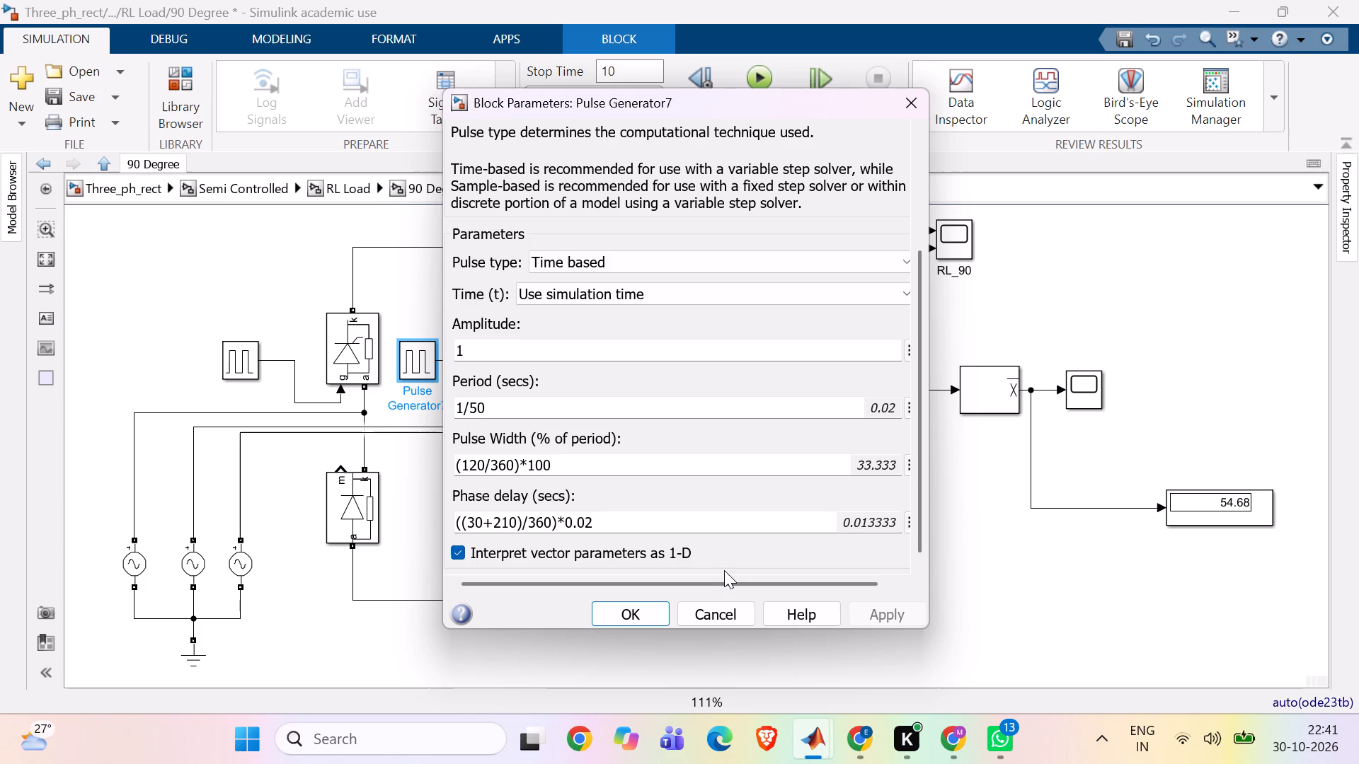
pyautogui.click(636, 610)
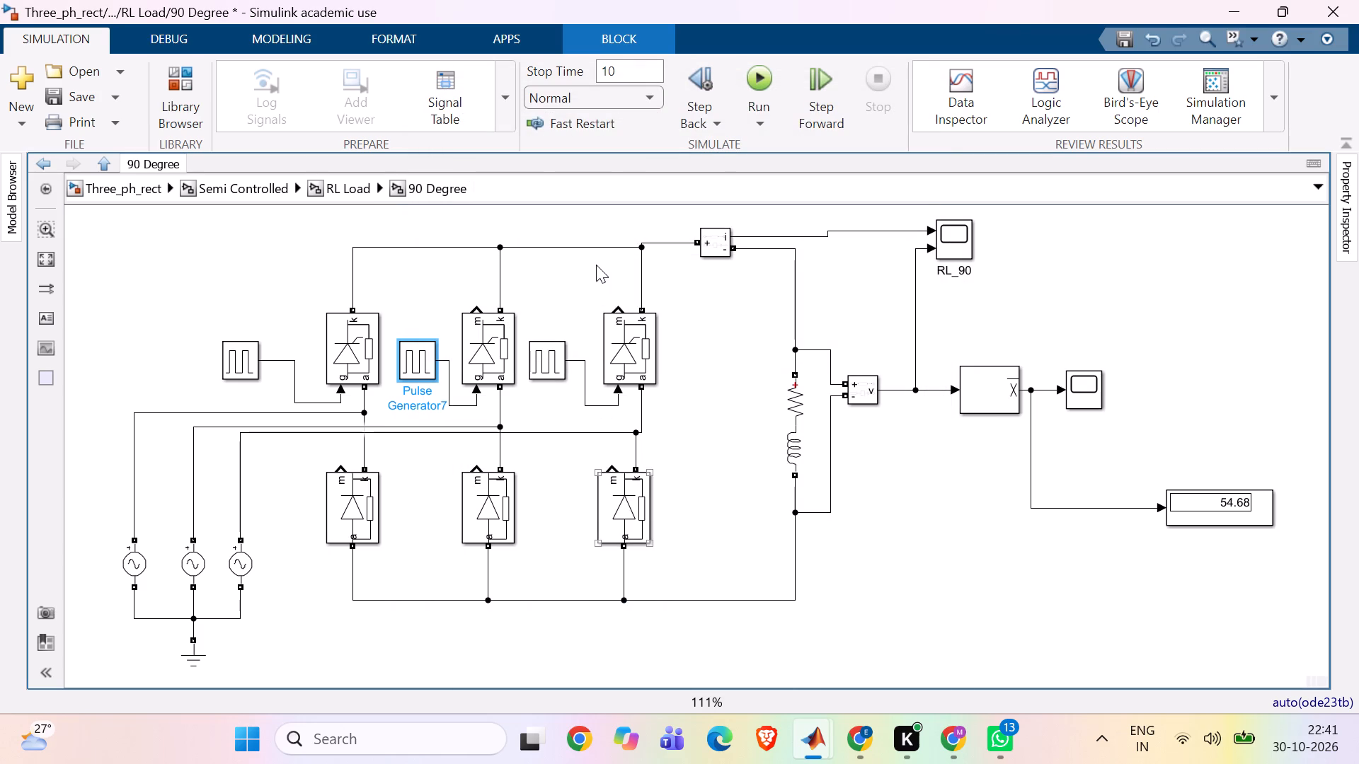
# Set the pulse width of Pulse Generator8, which gates the third thyristor, to (120/360)*100 percent of the period.
pyautogui.click(541, 368)
pyautogui.click(543, 362)
pyautogui.doubleClick(545, 359)
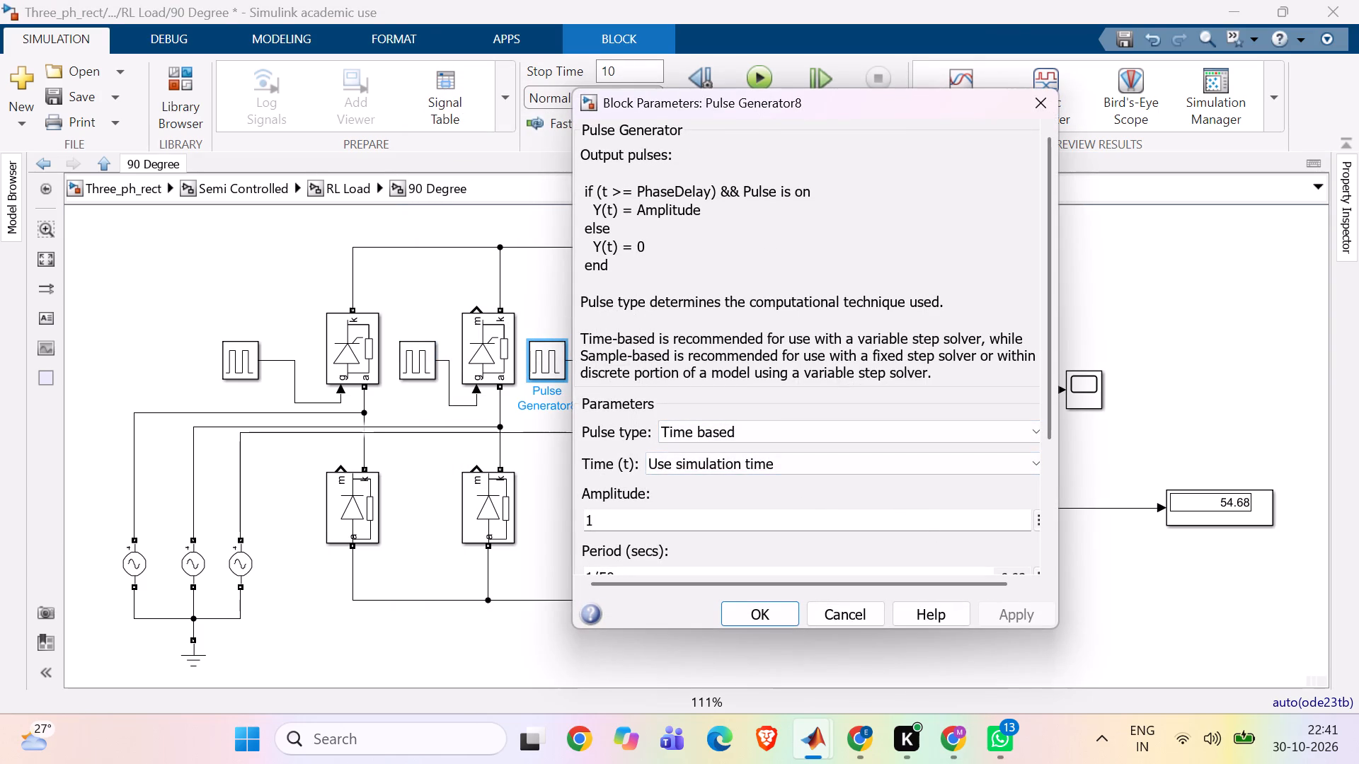
pyautogui.scroll(-3, 927, 548)
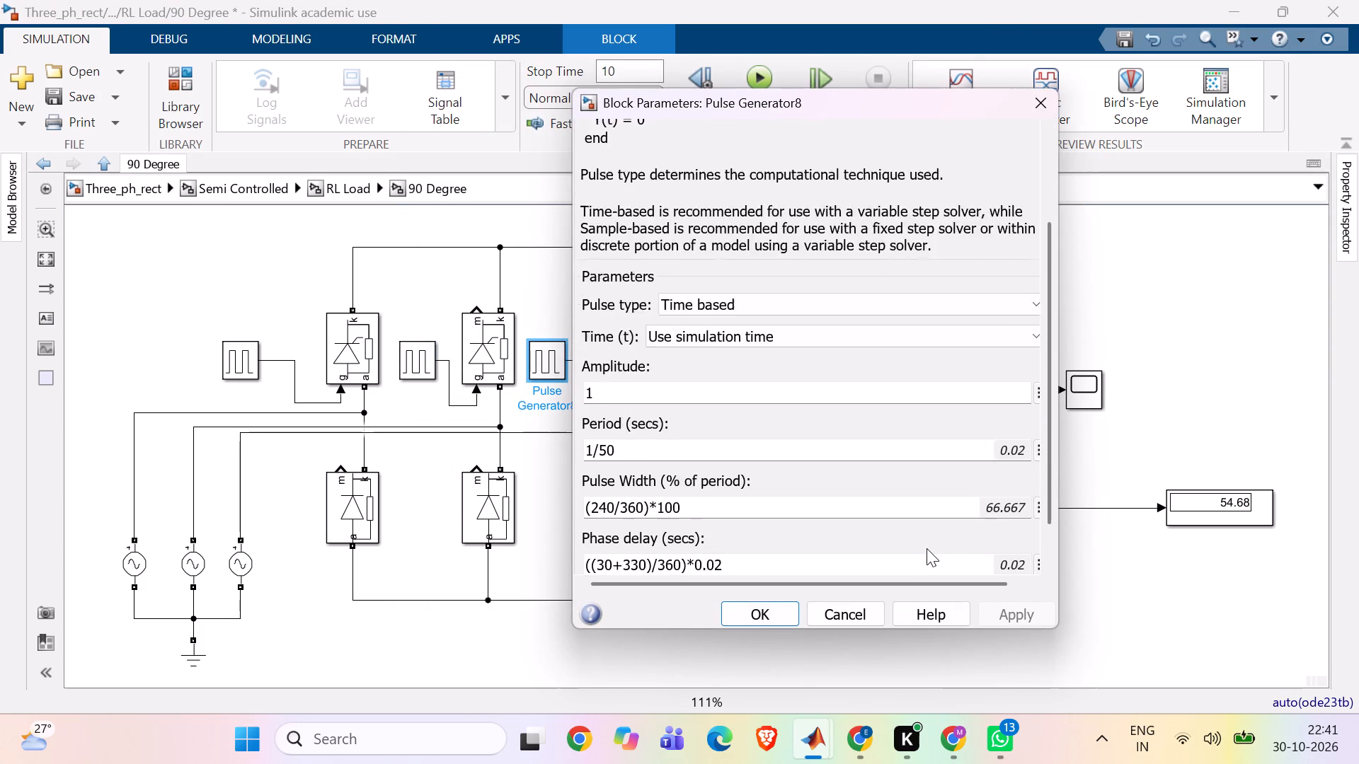
pyautogui.scroll(-2, 927, 548)
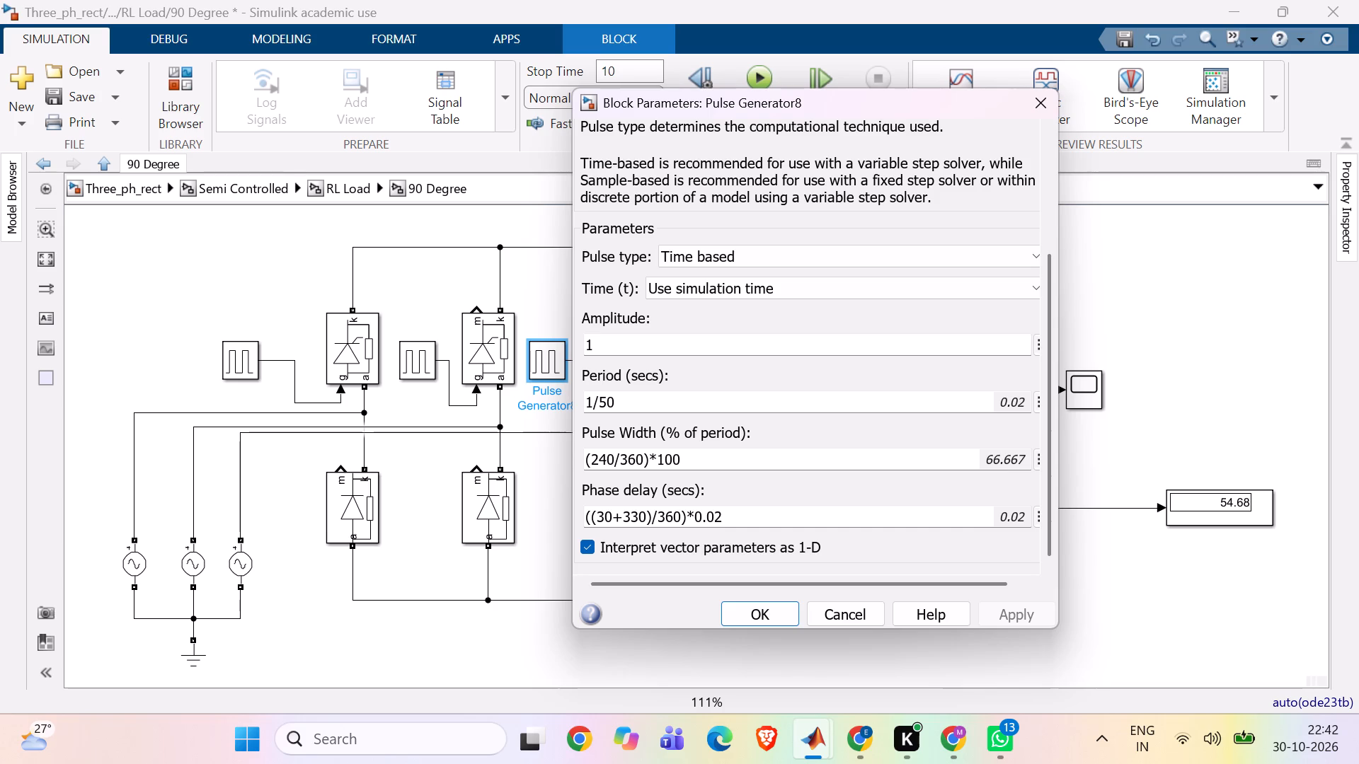
pyautogui.click(613, 460)
pyautogui.click(613, 460)
pyautogui.press('BackSpace')
pyautogui.press('BackSpace')
pyautogui.press('BackSpace')
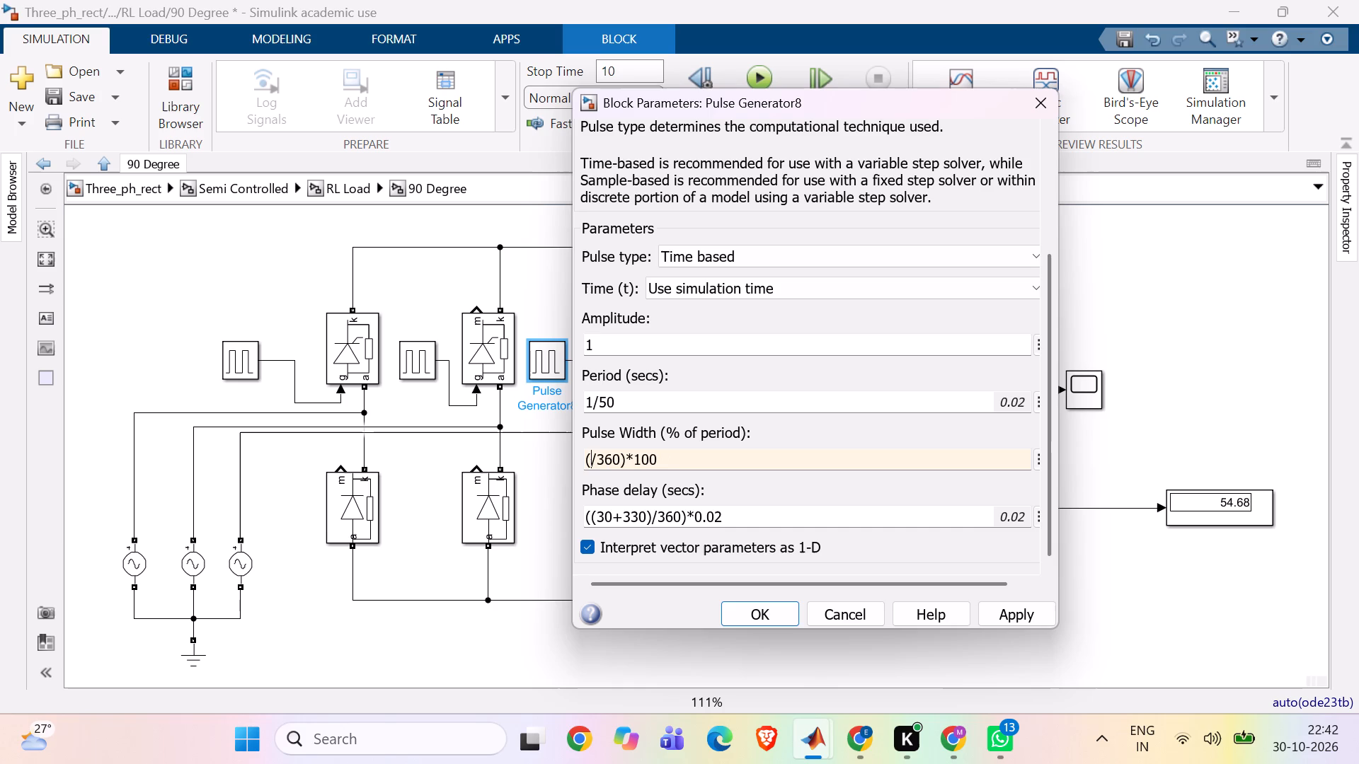
pyautogui.press('1')
pyautogui.press('2')
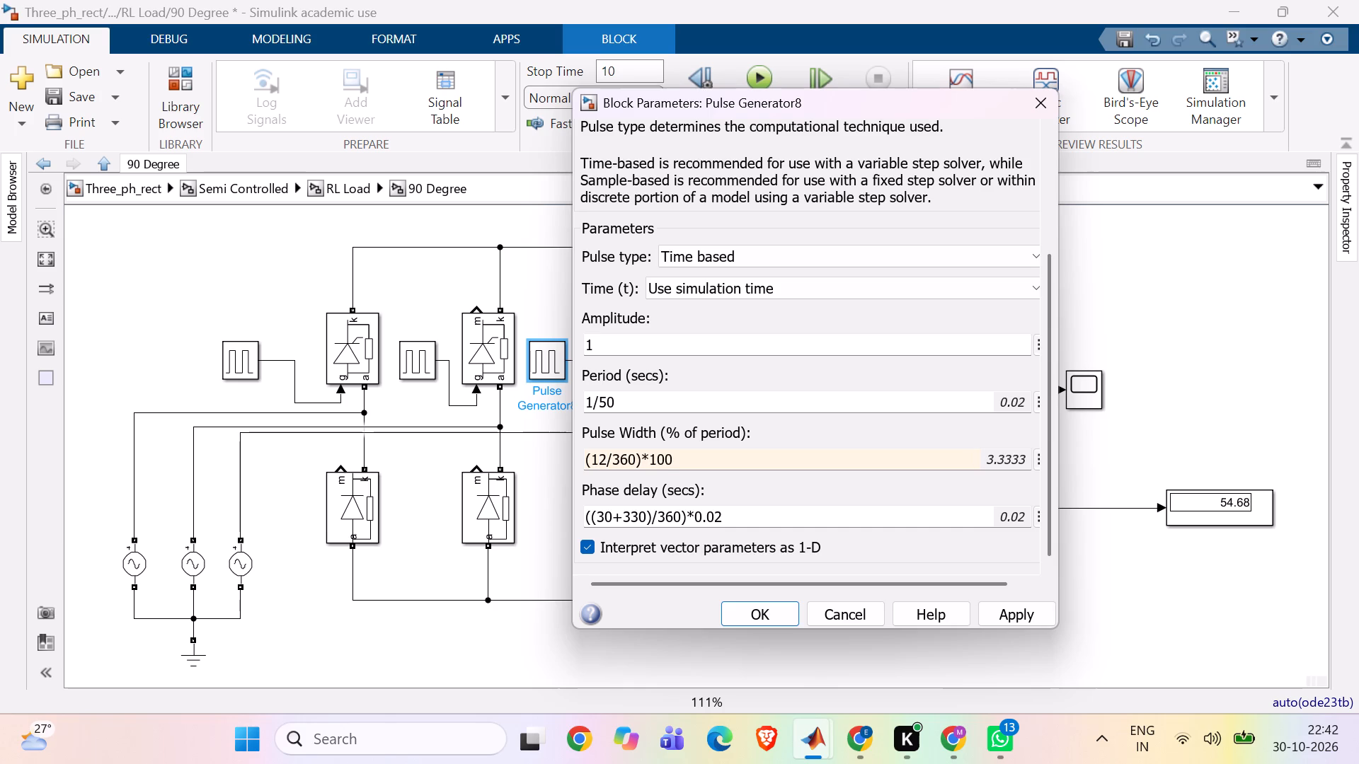
pyautogui.press('0')
pyautogui.press('Return')
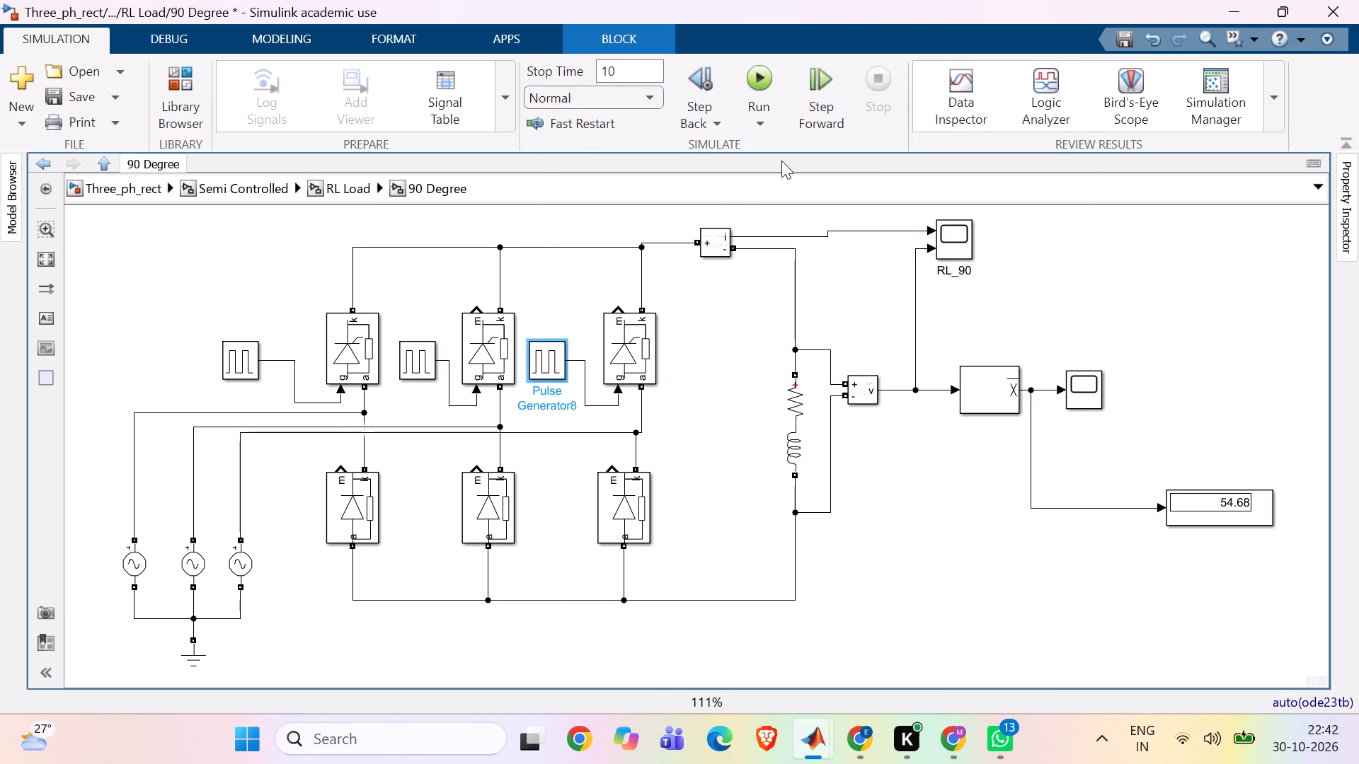
# Run the simulation and view the RL_90 scope's current and voltage waveforms zoomed to about 0.363 to 0.472 s.
pyautogui.click(771, 81)
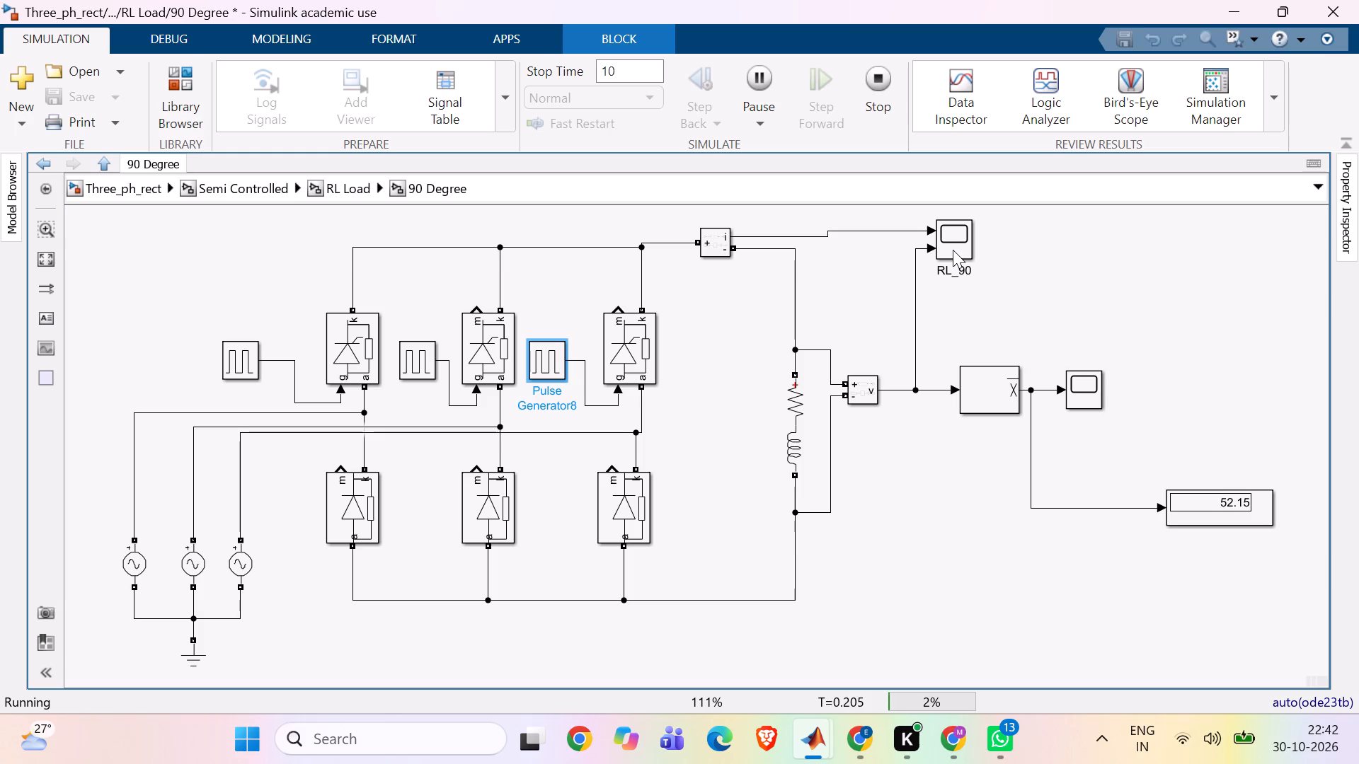
pyautogui.doubleClick(953, 250)
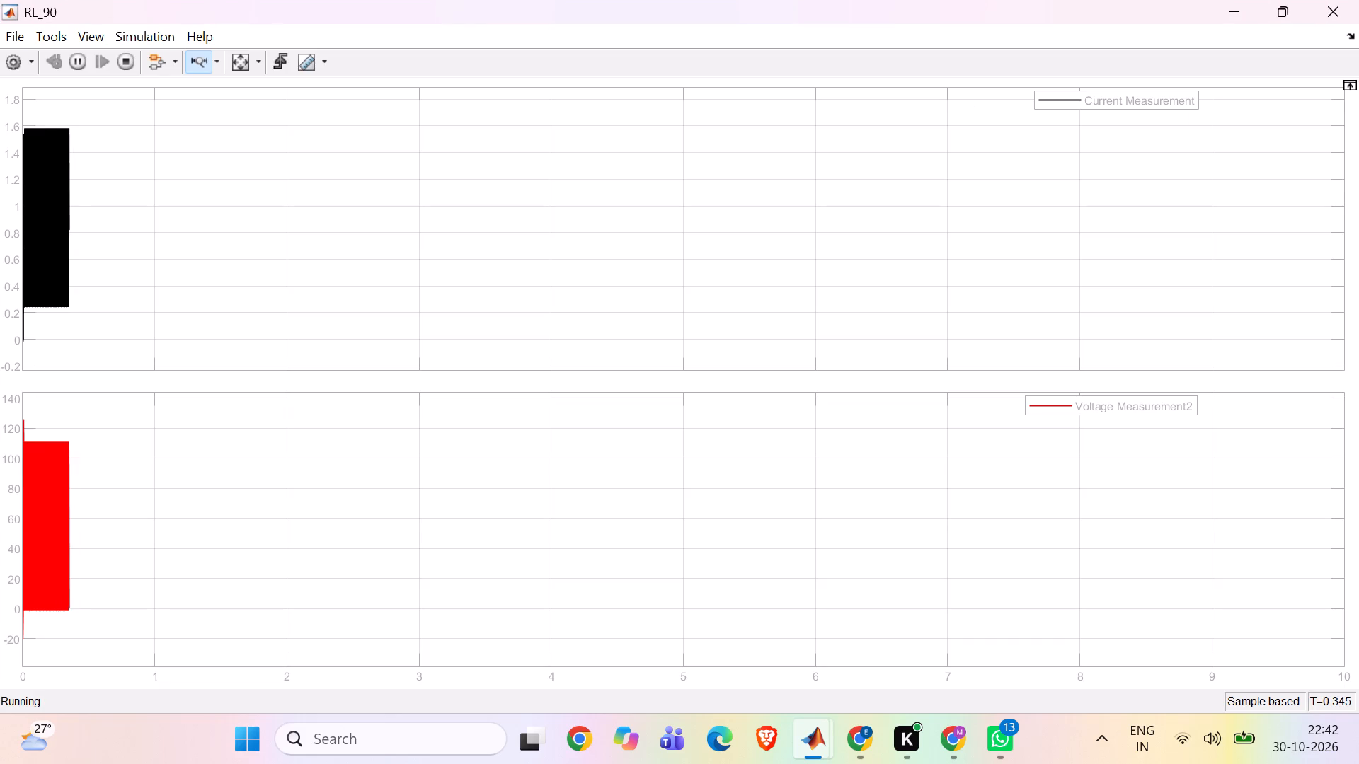
pyautogui.moveTo(114, 497); pyautogui.dragTo(77, 499)
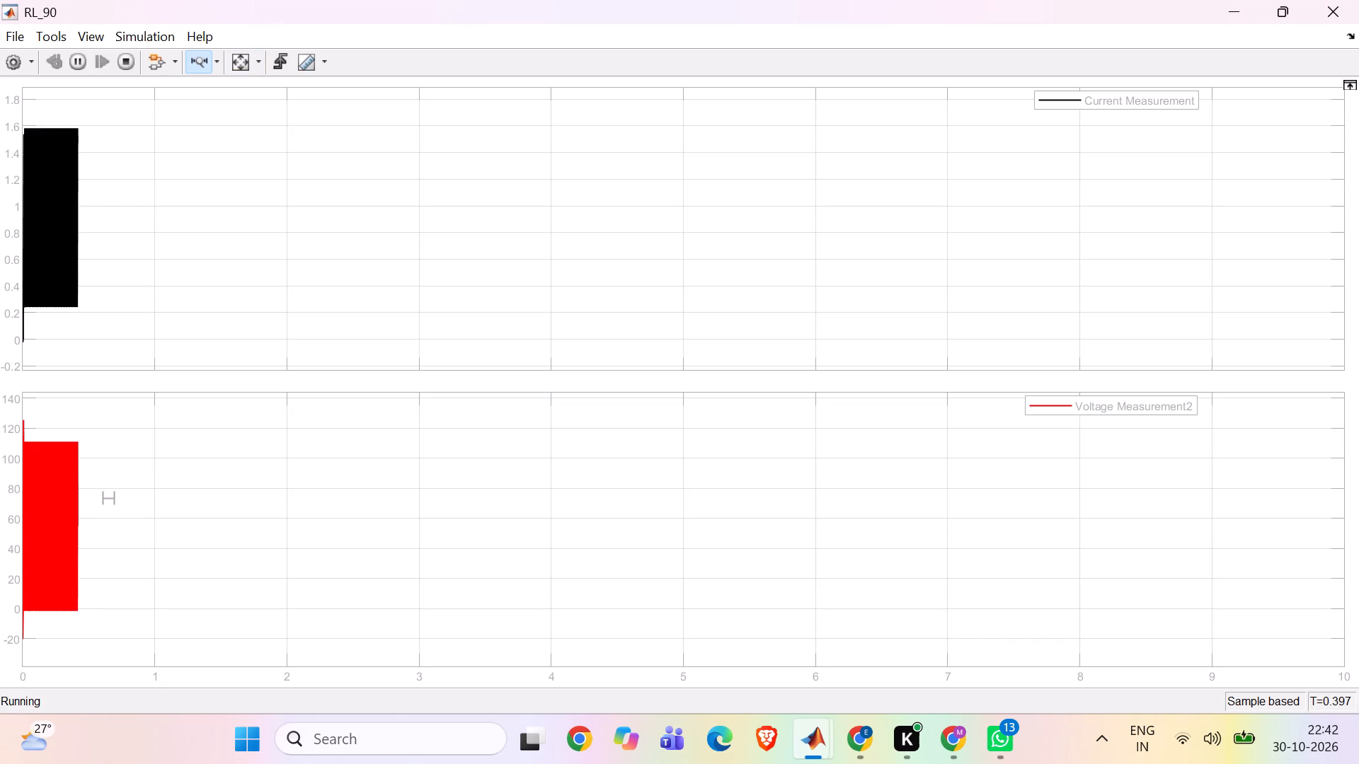
pyautogui.moveTo(77, 499); pyautogui.dragTo(62, 500)
pyautogui.moveTo(243, 488); pyautogui.dragTo(486, 530)
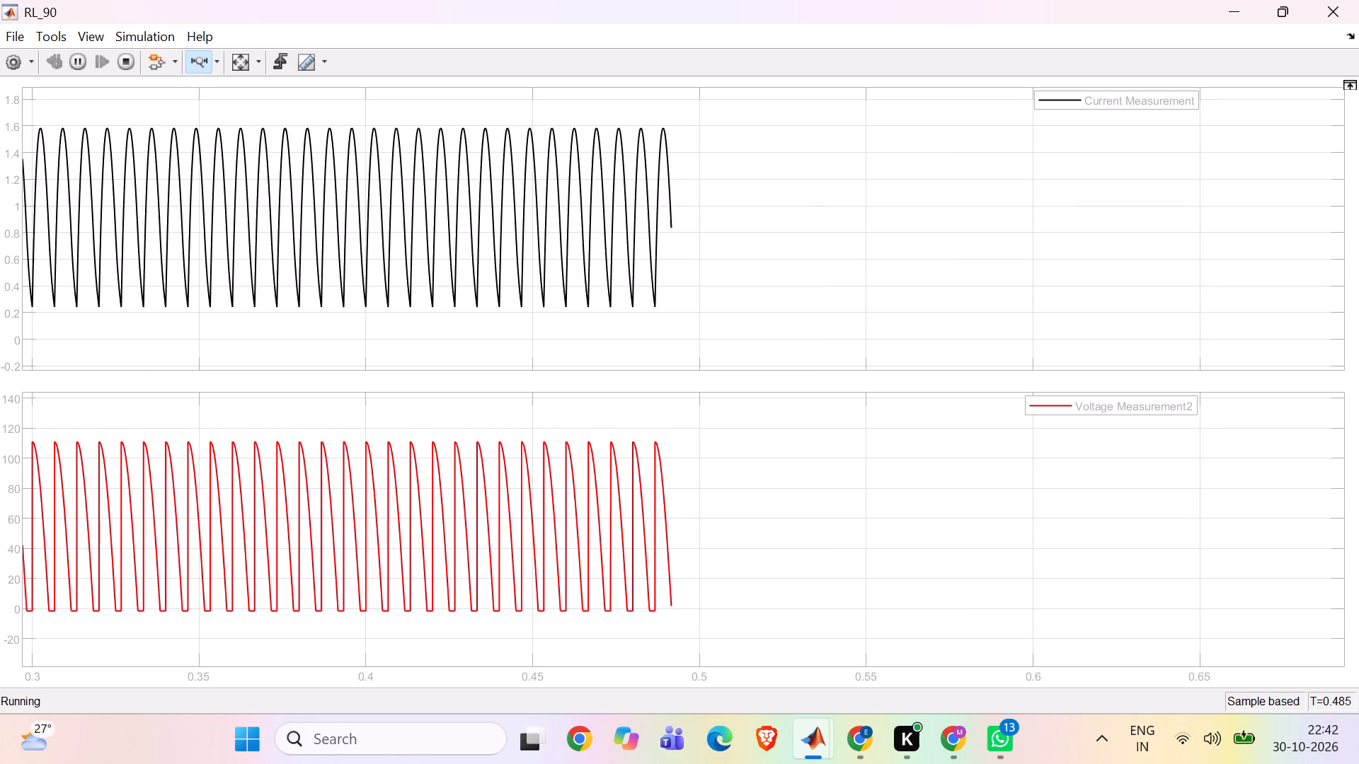
pyautogui.moveTo(486, 530); pyautogui.dragTo(607, 540)
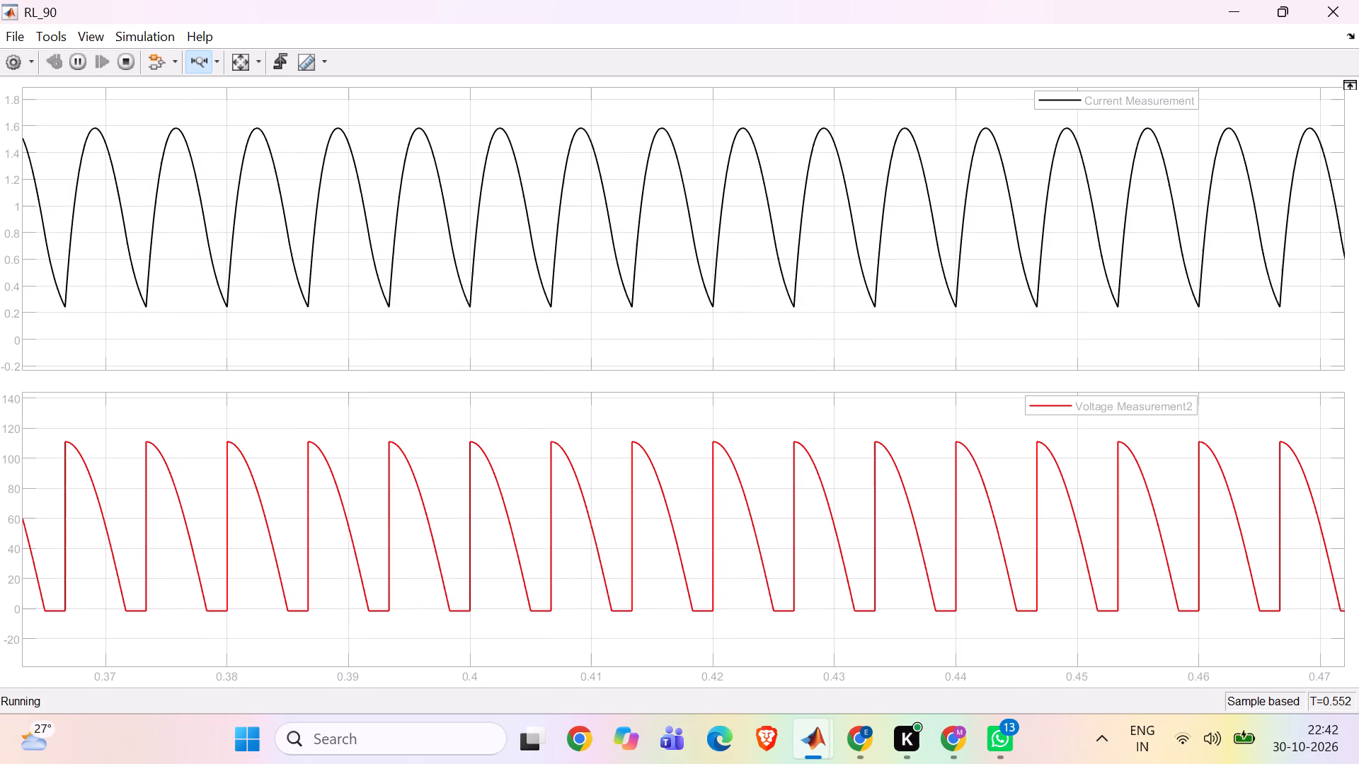
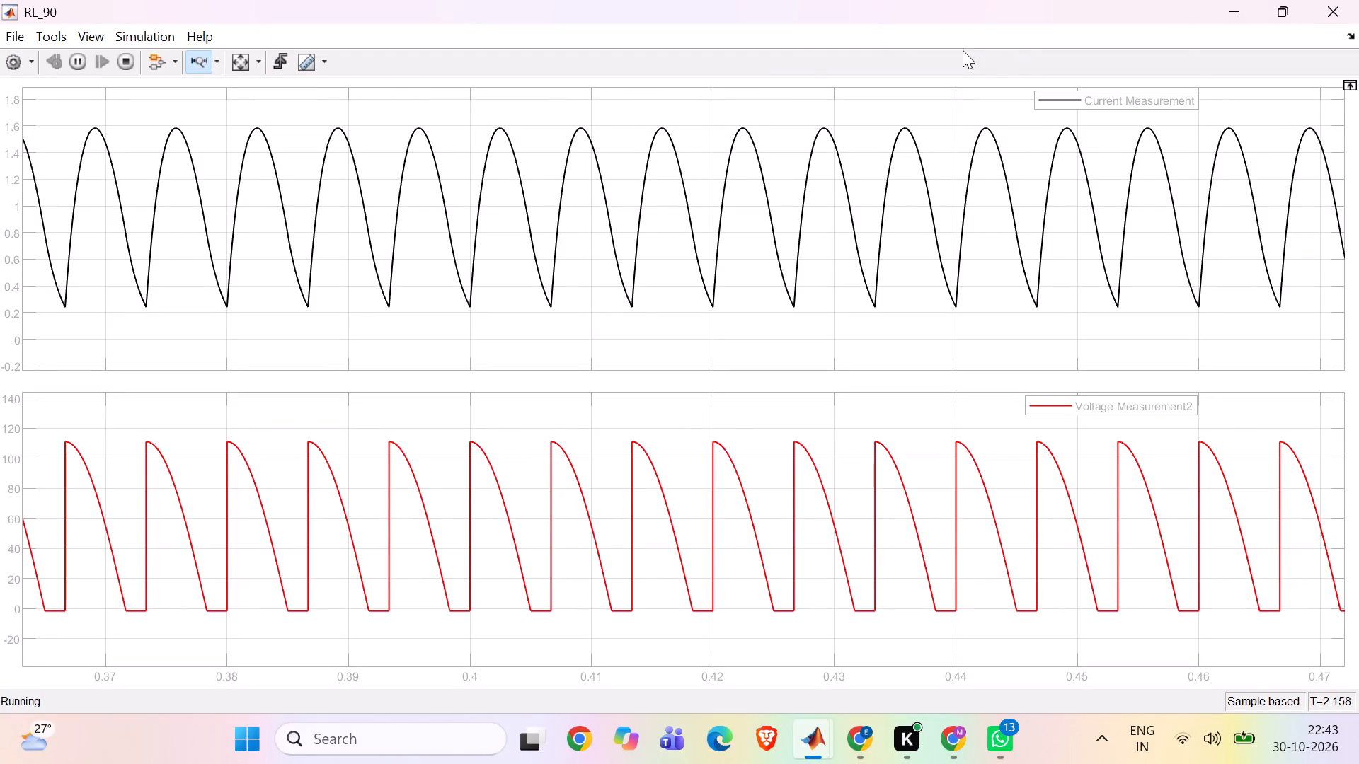
# Restore the RL_90 scope to a smaller floating window and zoom its waveforms to about 0.366 to 0.41 s.
pyautogui.moveTo(859, 14); pyautogui.dragTo(750, 141)
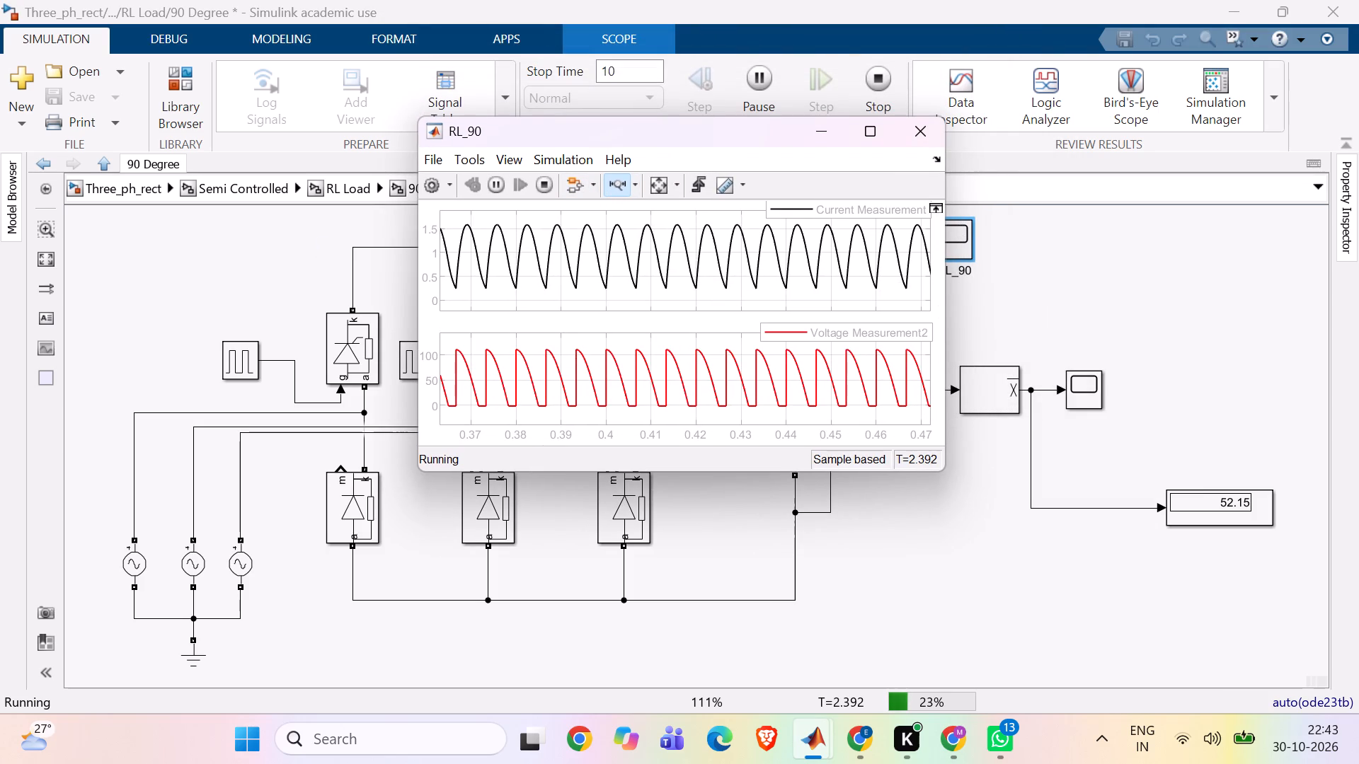
pyautogui.moveTo(450, 226); pyautogui.dragTo(698, 231)
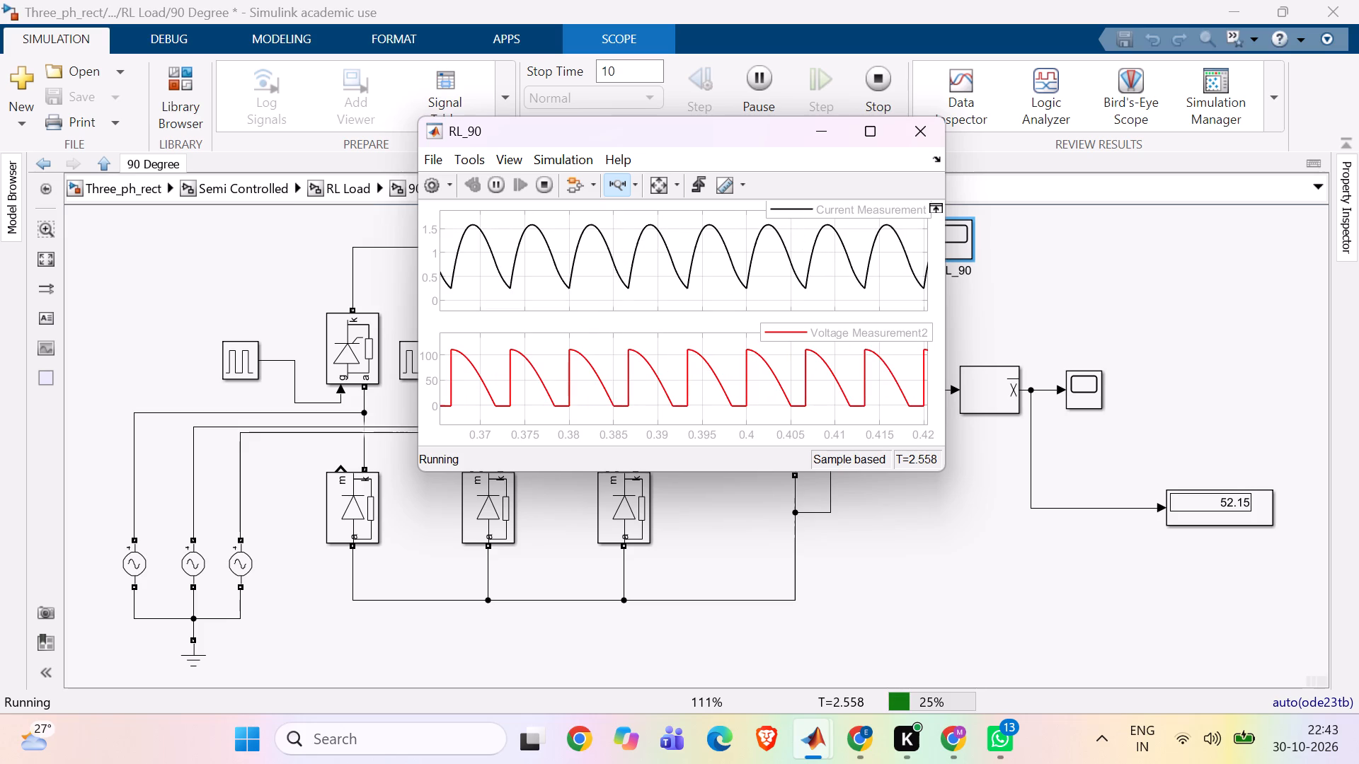
pyautogui.moveTo(447, 238); pyautogui.dragTo(453, 237)
pyautogui.moveTo(453, 237); pyautogui.dragTo(836, 224)
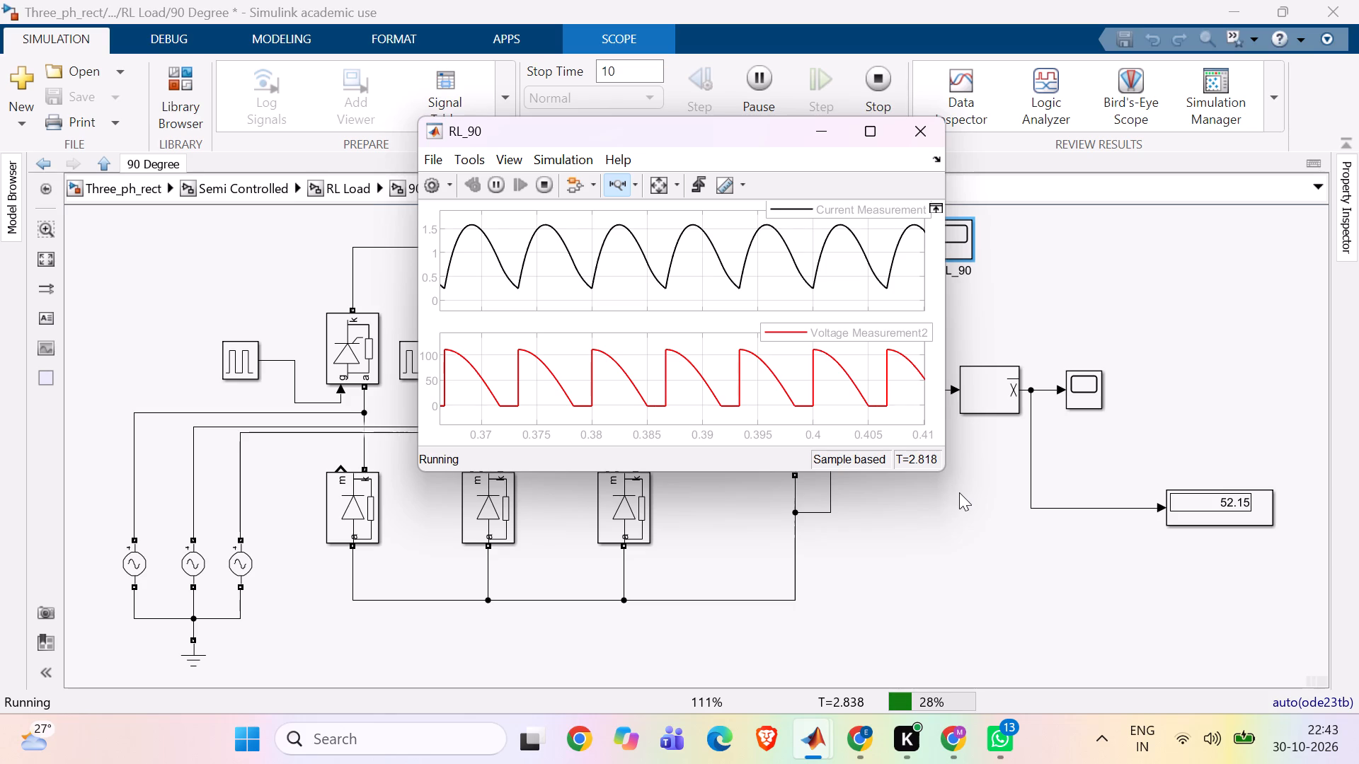
# Capture a screenshot cropped to just the RL_90 scope window with its current and voltage waveforms.
pyautogui.press('Print')
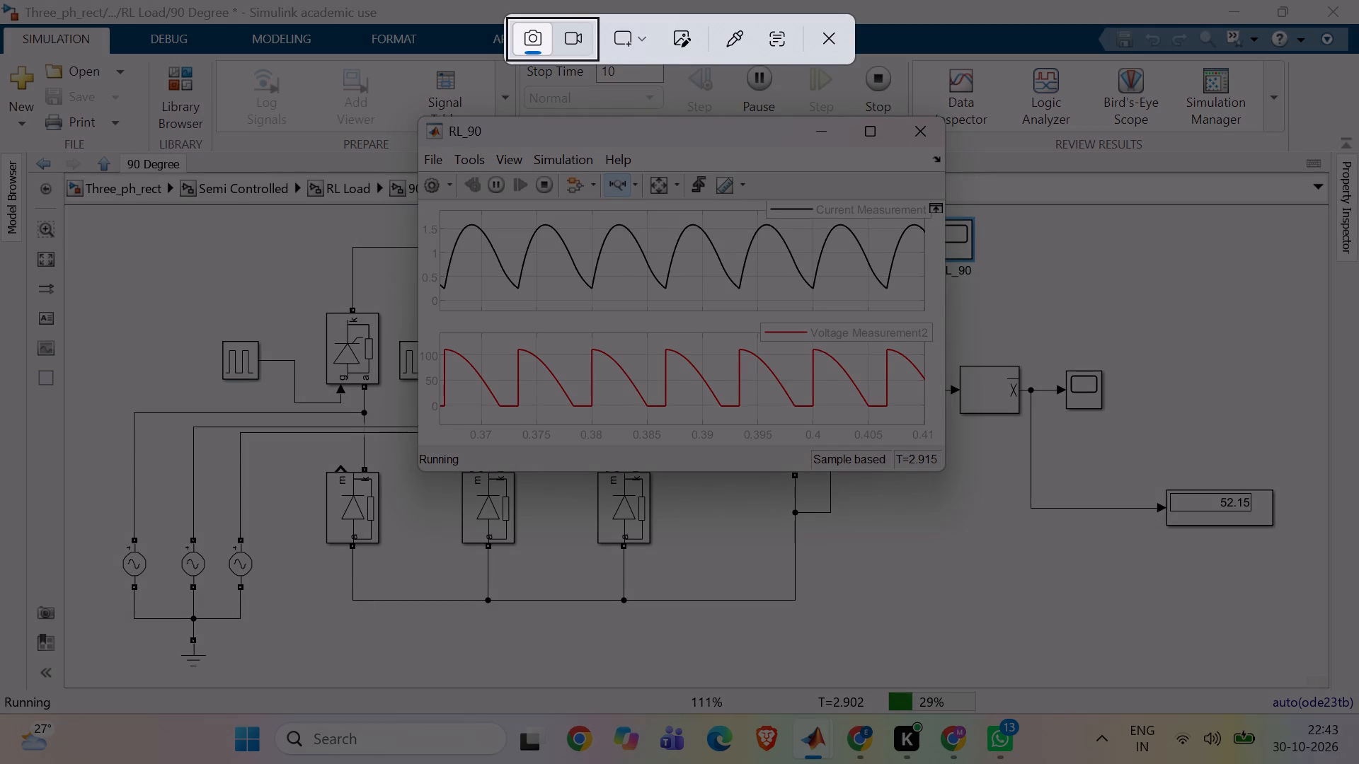
pyautogui.moveTo(417, 114); pyautogui.dragTo(673, 485)
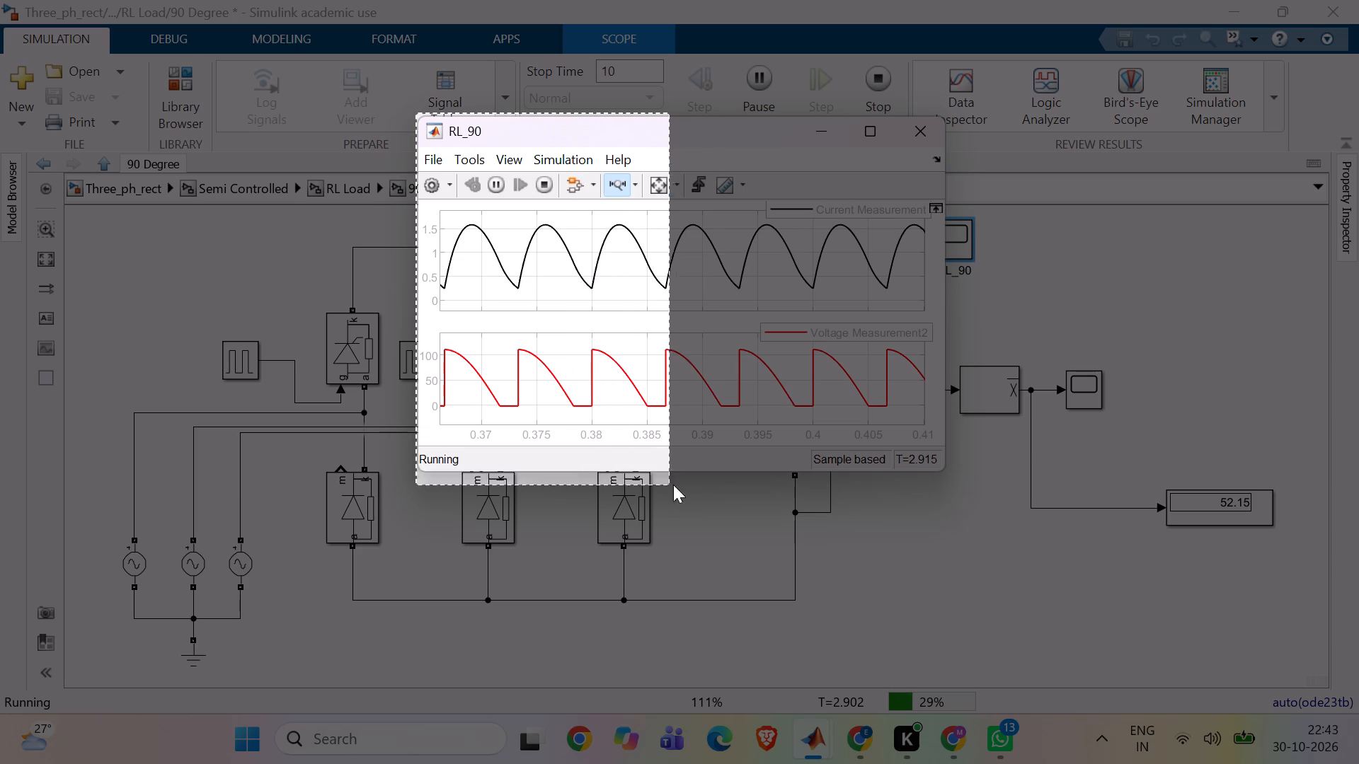
pyautogui.moveTo(673, 485); pyautogui.dragTo(948, 485)
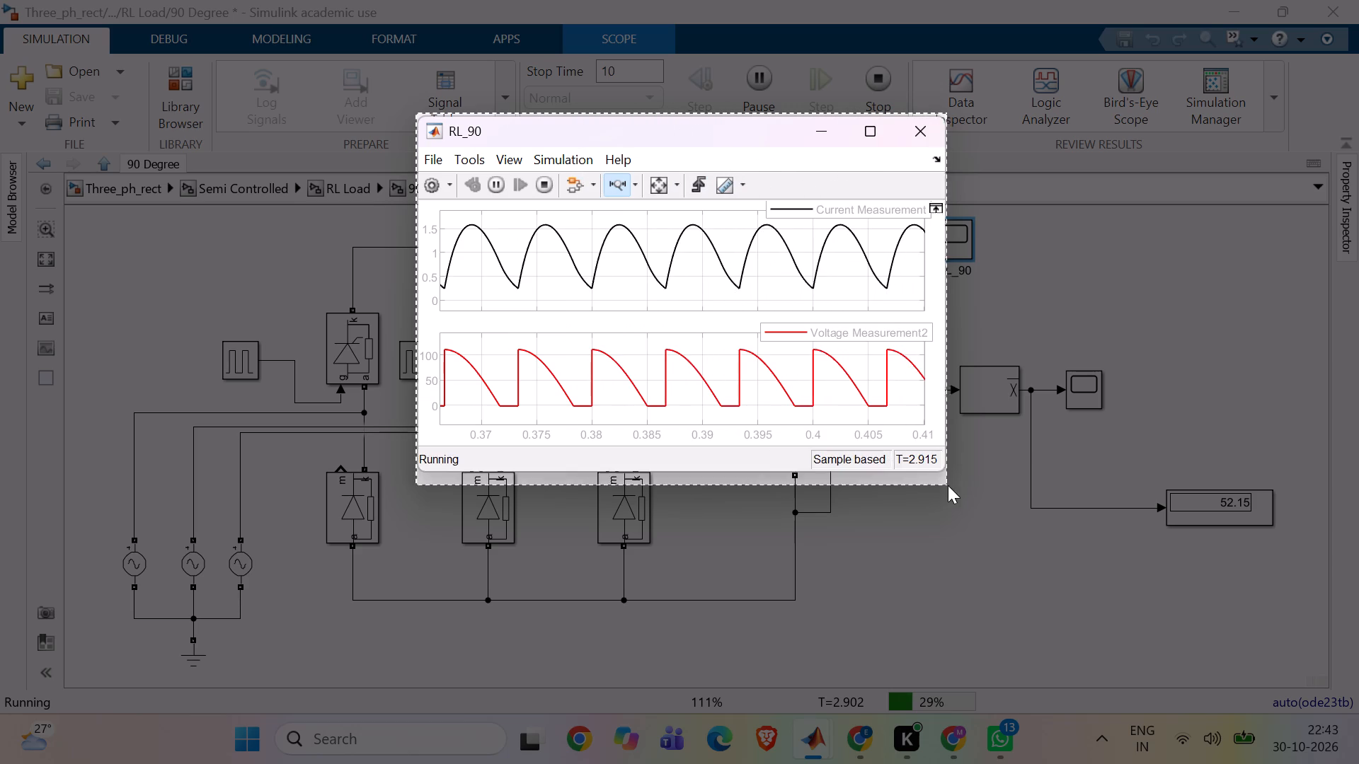
pyautogui.moveTo(948, 485); pyautogui.dragTo(948, 469)
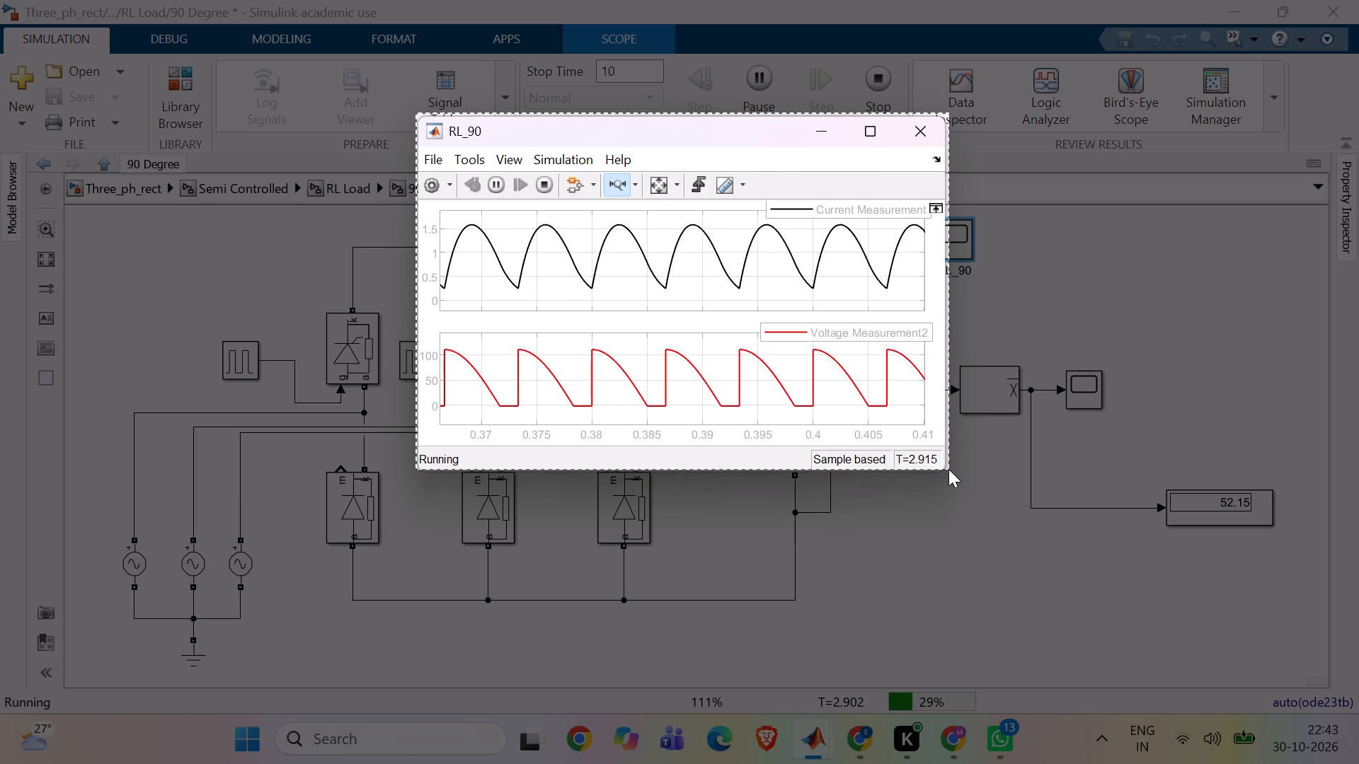
pyautogui.moveTo(948, 469); pyautogui.dragTo(950, 467)
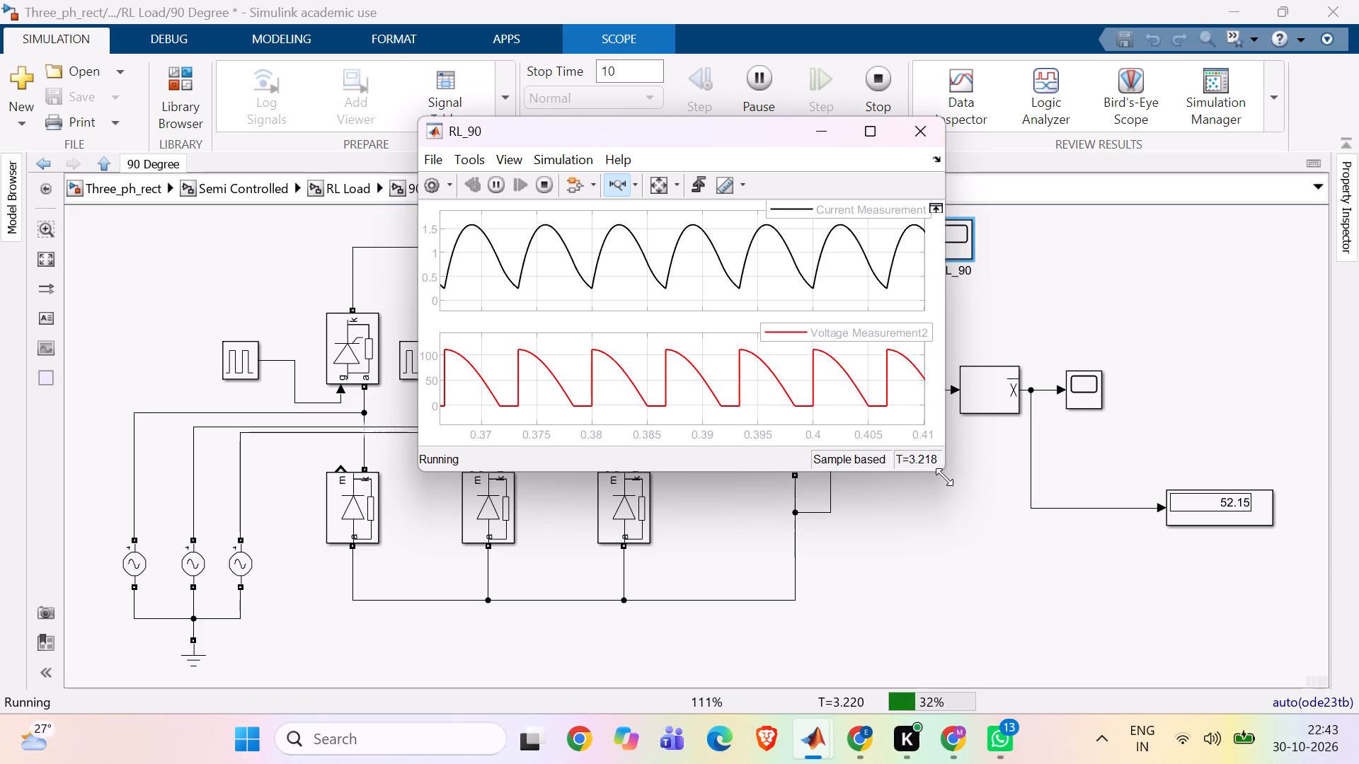
pyautogui.click(939, 589)
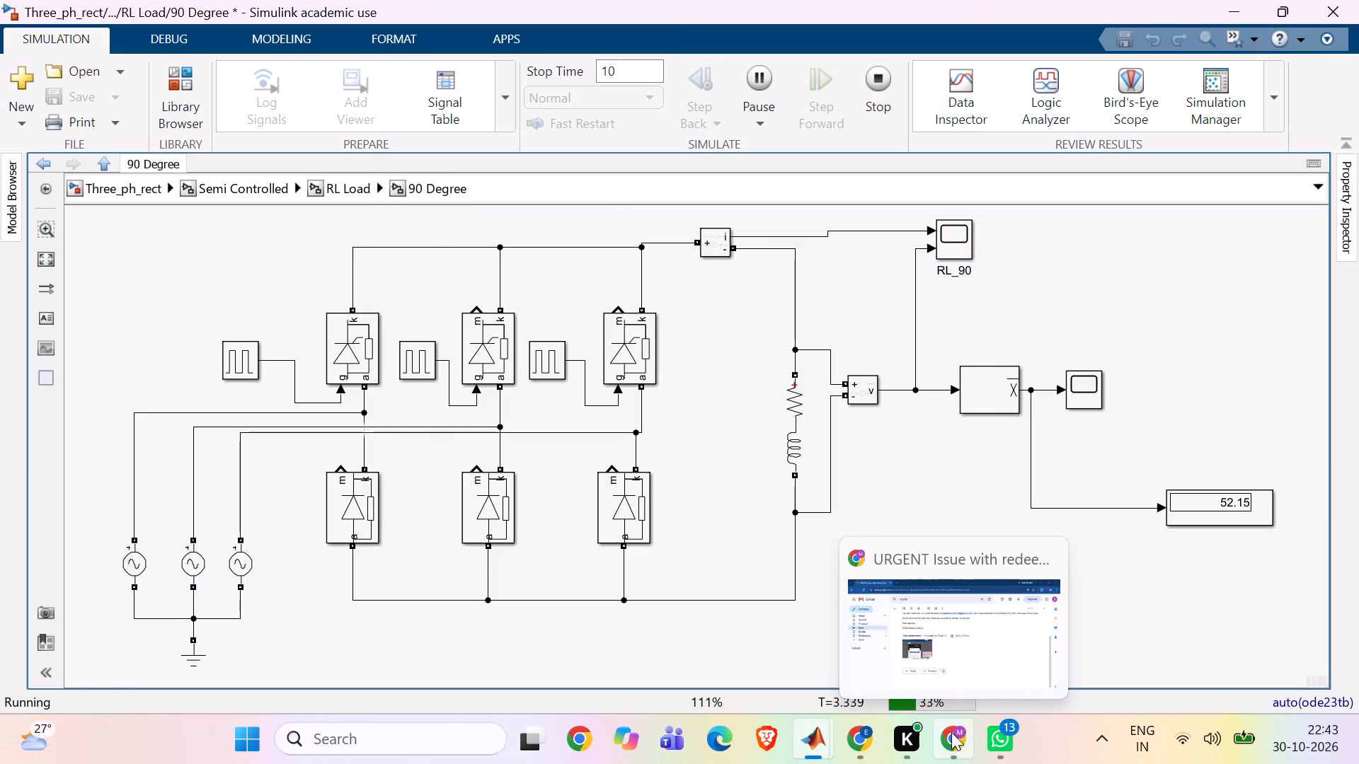
pyautogui.click(877, 744)
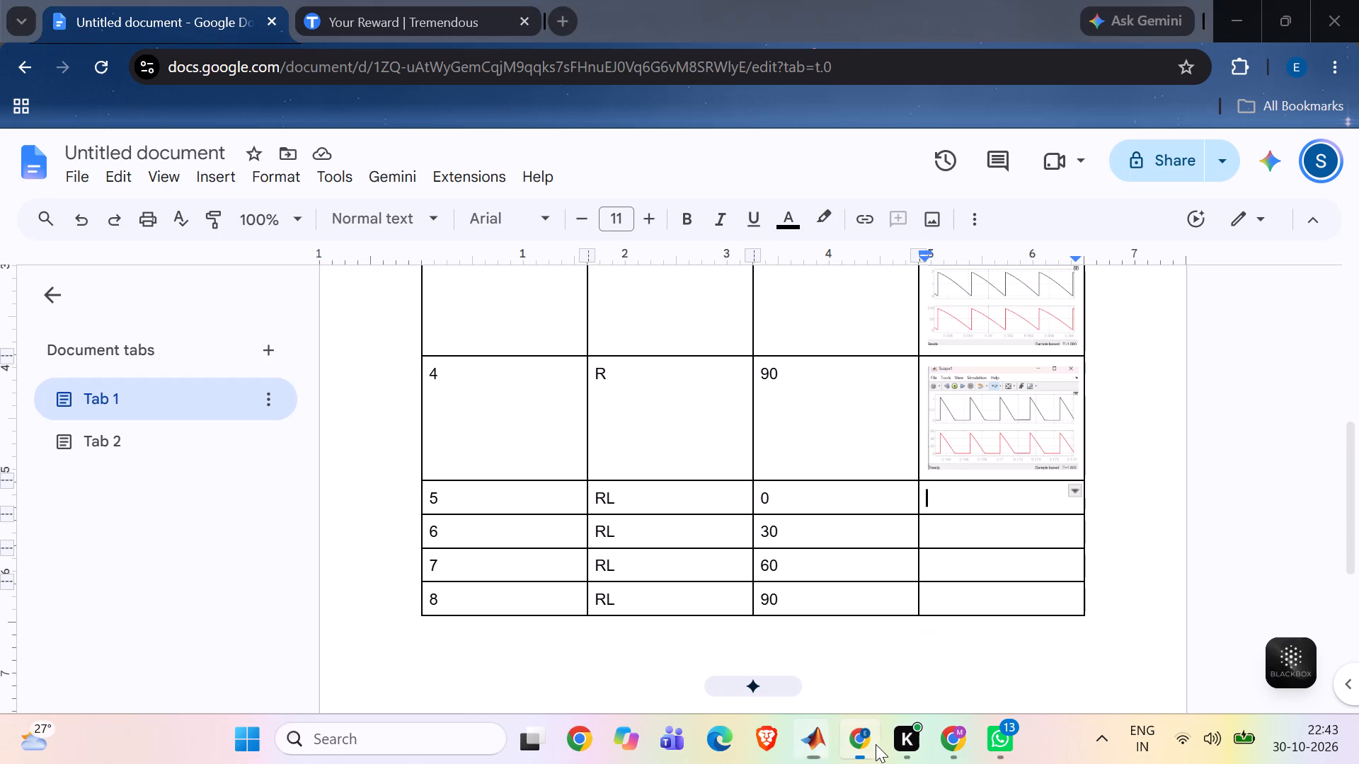
# In the Google Docs results table, paste the captured RL_90 scope screenshot into the empty waveform cell of row 8 (RL, 90).
pyautogui.click(952, 589)
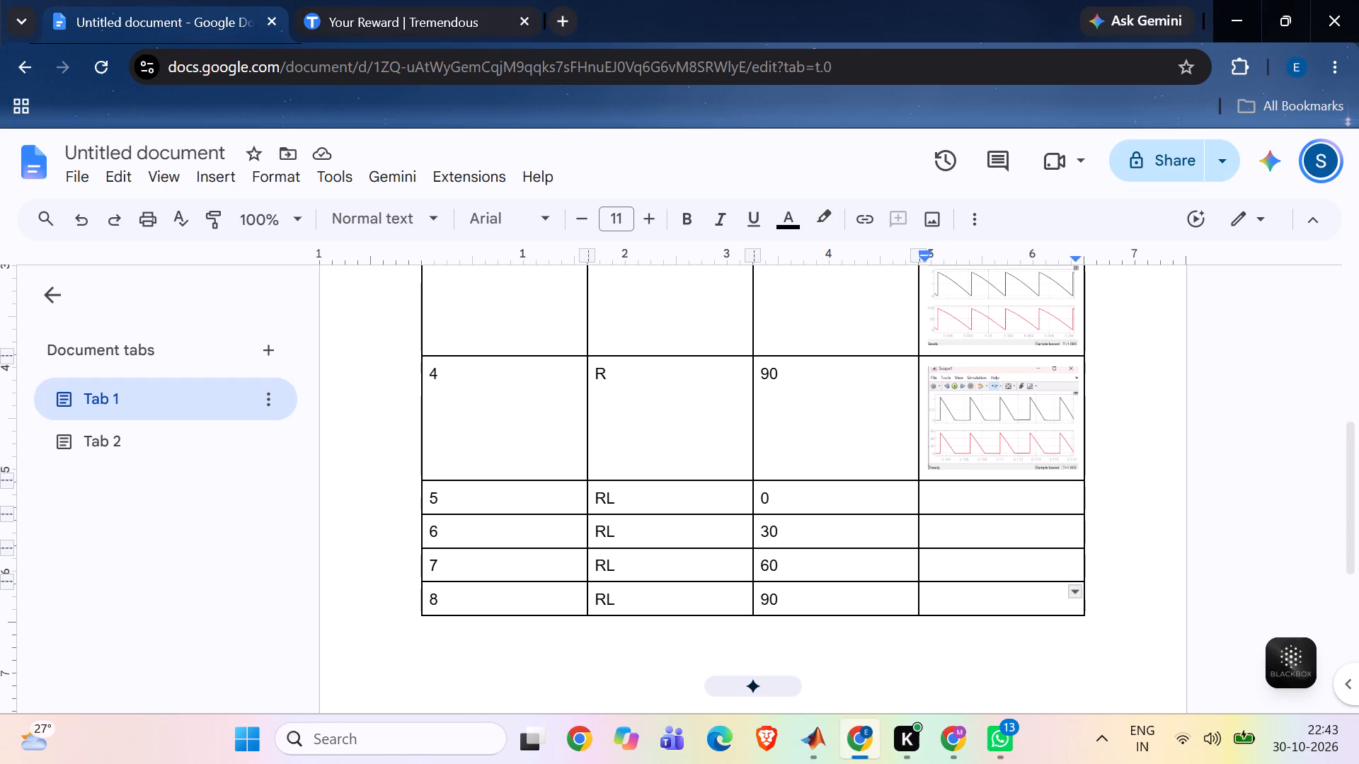
pyautogui.hotkey('ctrl', 'v')
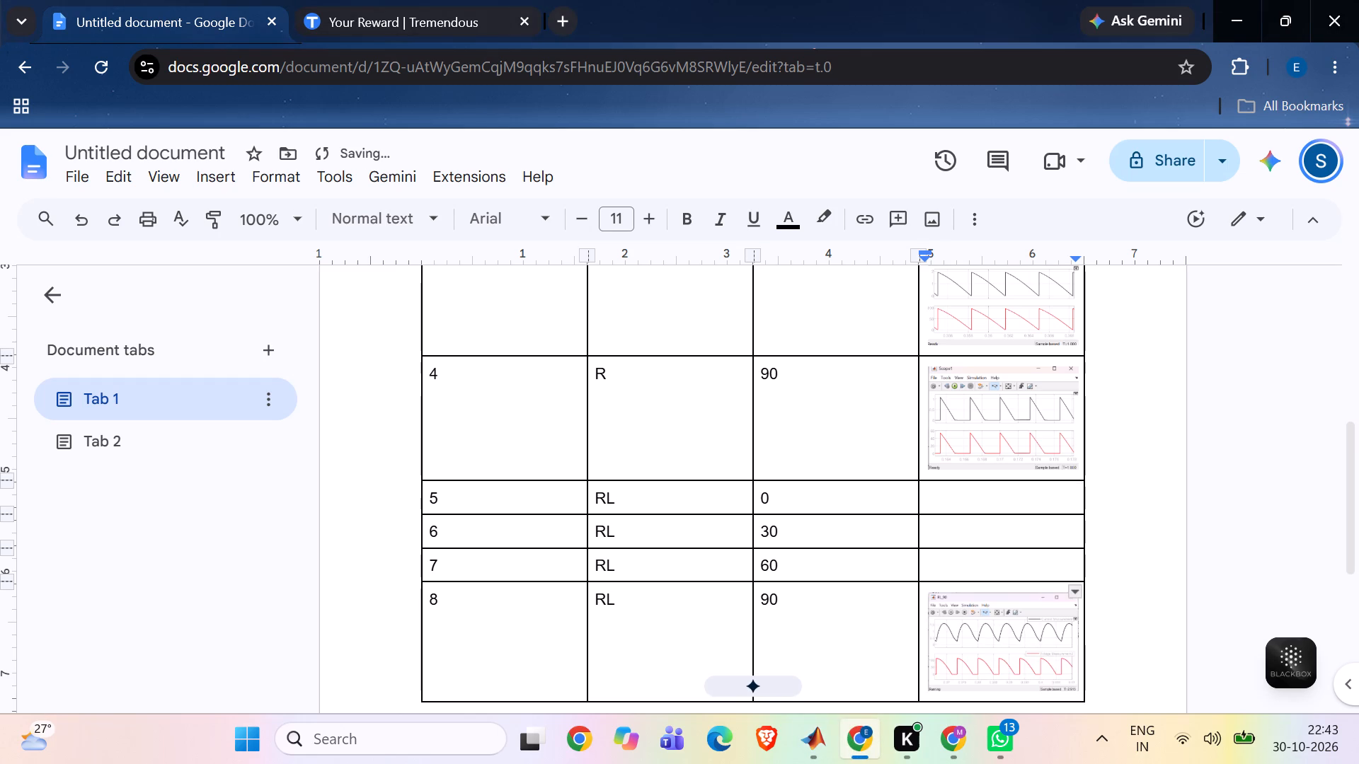
# Place the cursor in row 7's waveform cell (RL, 60), switch to File Explorer, and browse the Three_ph_rect and Pictures folders.
pyautogui.click(948, 562)
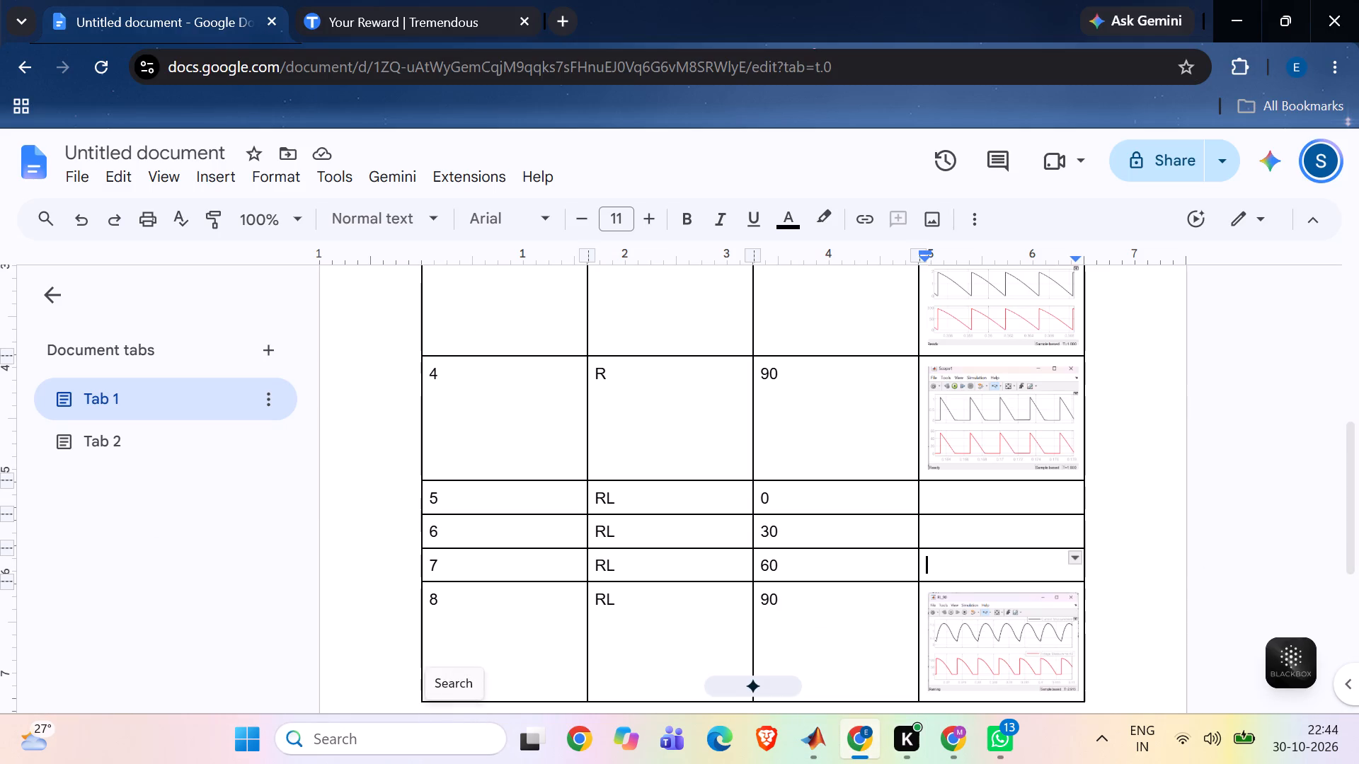
pyautogui.click(432, 739)
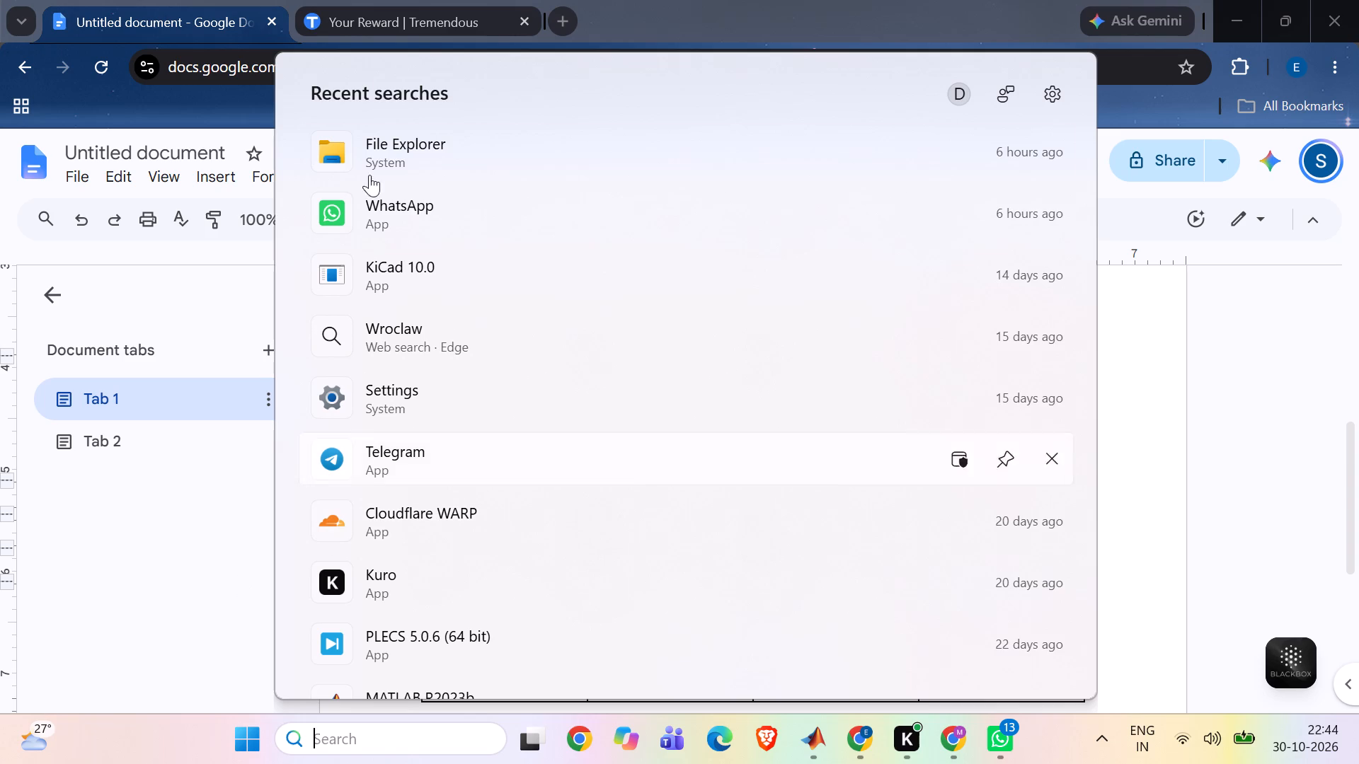
pyautogui.click(377, 146)
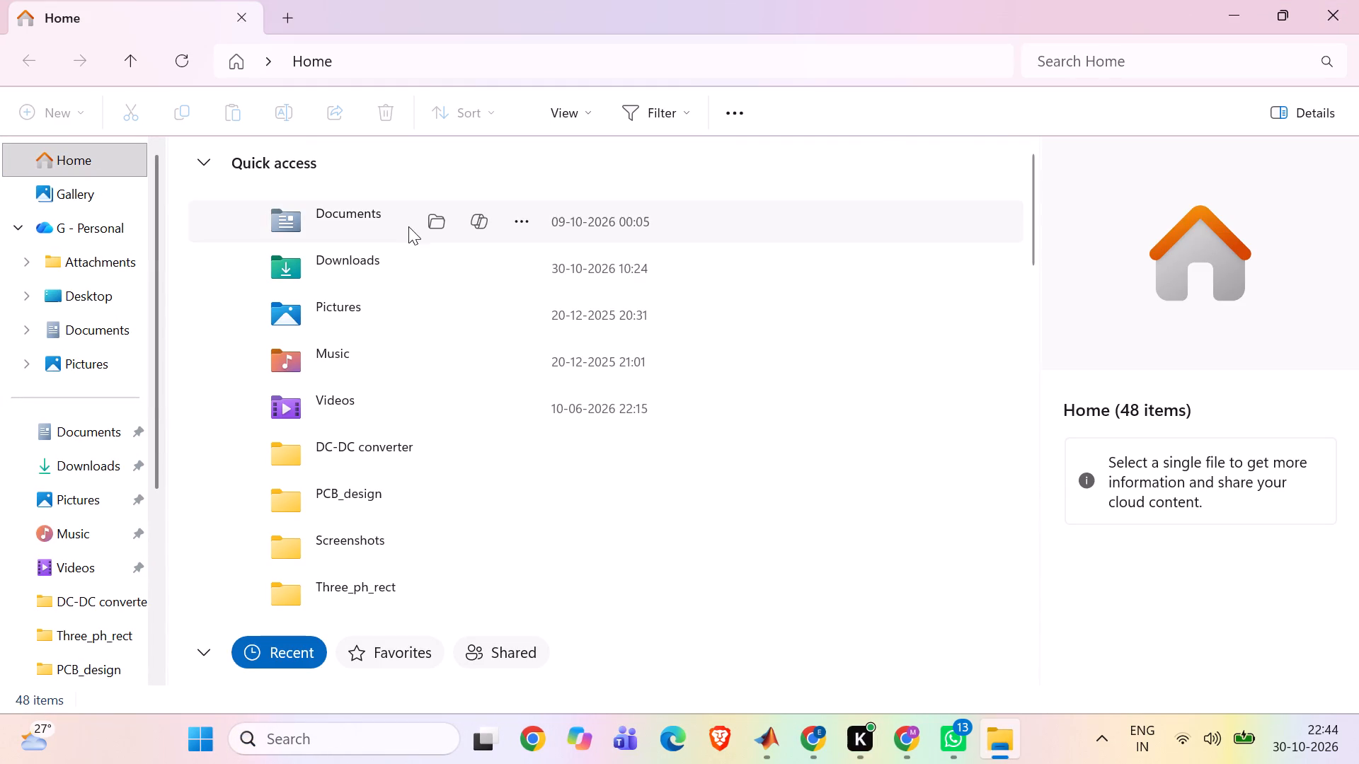
pyautogui.doubleClick(340, 582)
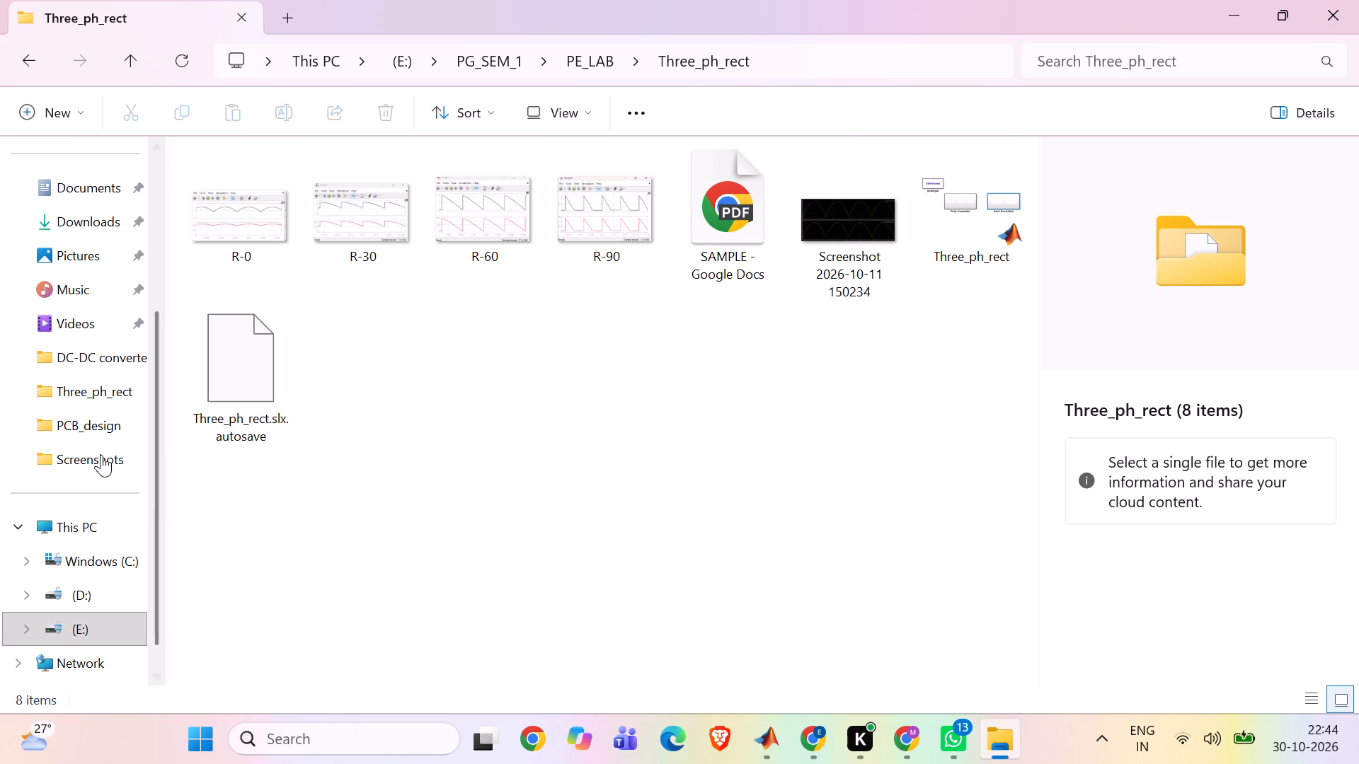
pyautogui.click(73, 250)
pyautogui.doubleClick(76, 249)
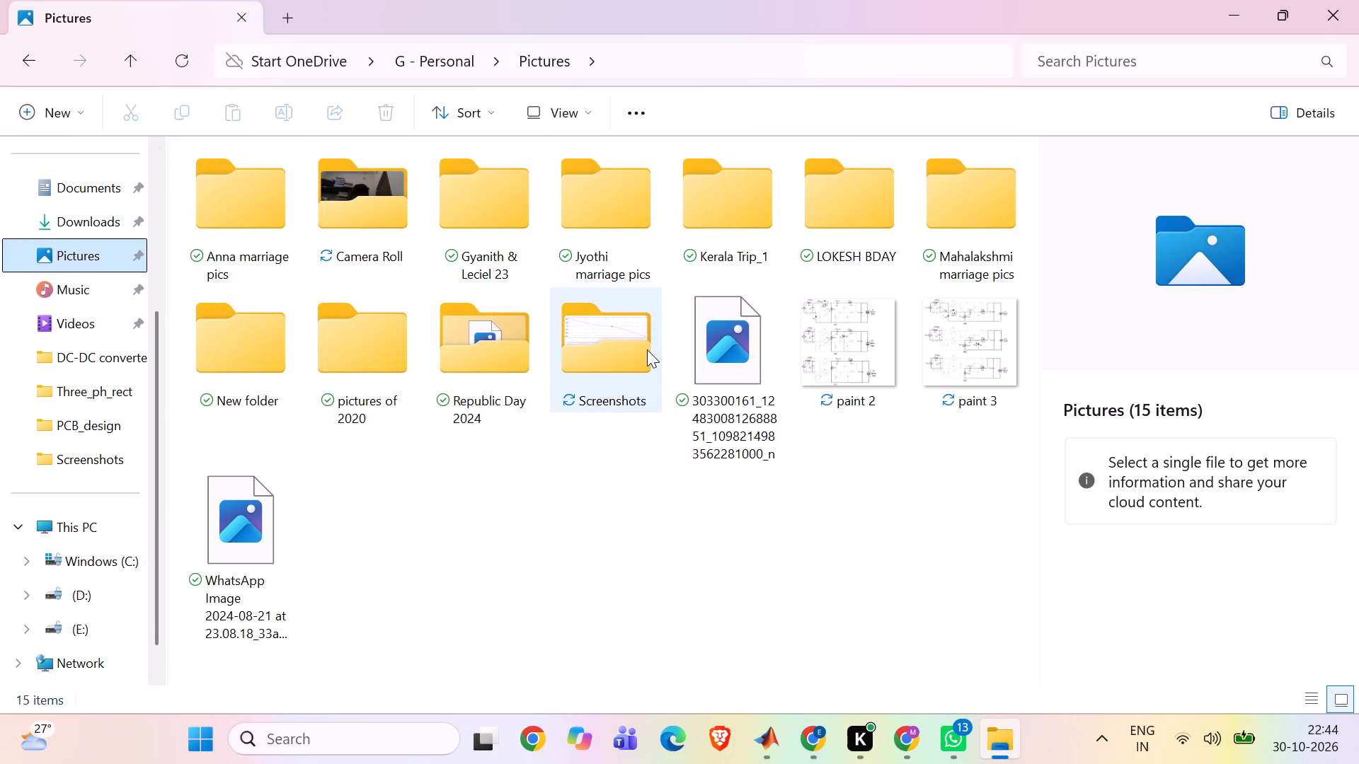
pyautogui.doubleClick(646, 349)
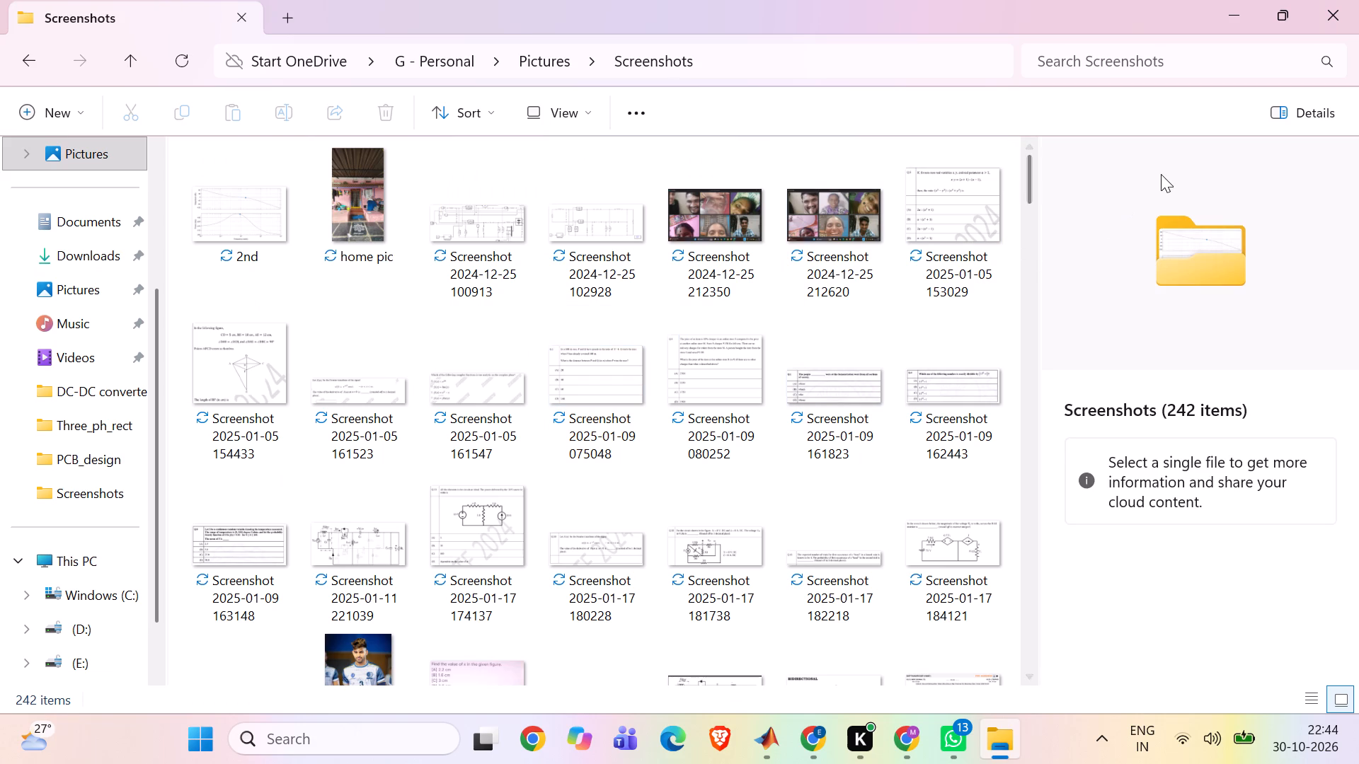
pyautogui.moveTo(1027, 204); pyautogui.dragTo(1022, 591)
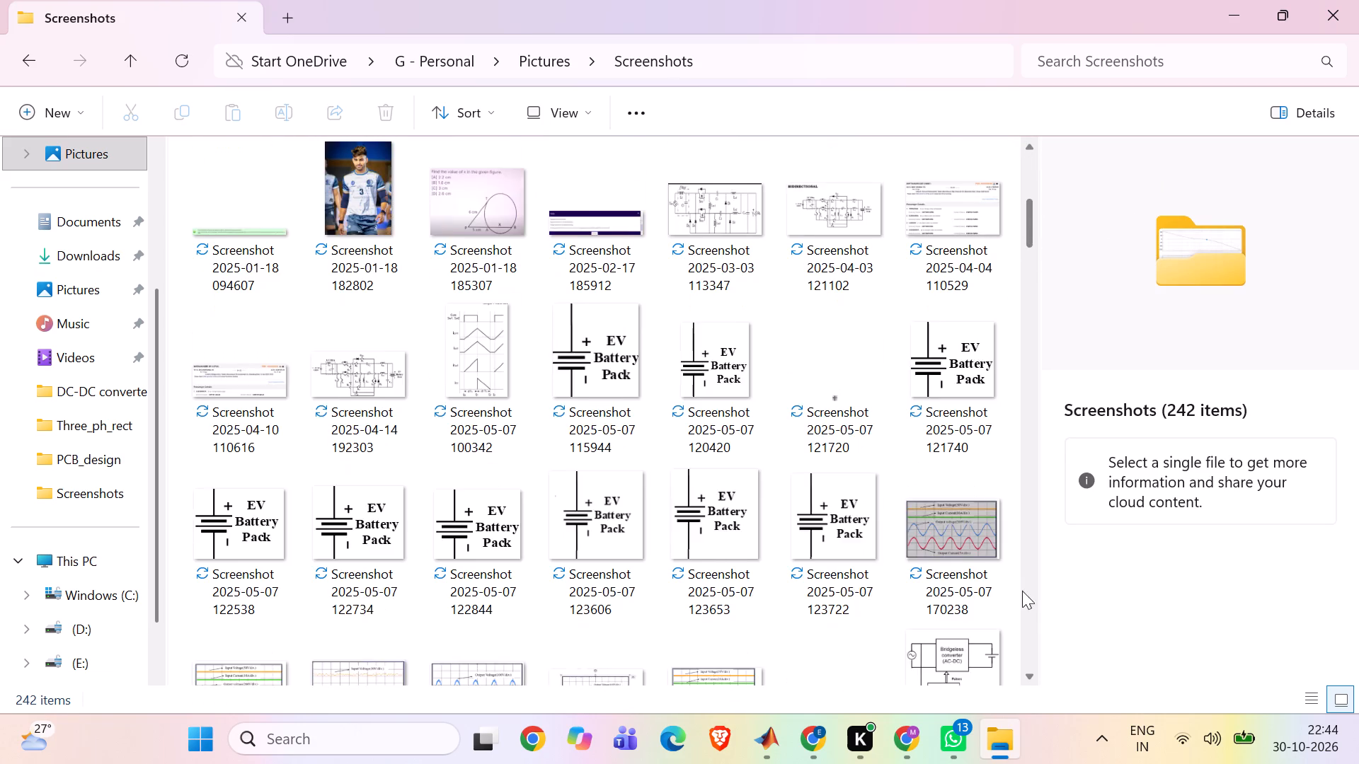
pyautogui.moveTo(1022, 591); pyautogui.dragTo(1023, 603)
pyautogui.moveTo(1031, 354); pyautogui.dragTo(1045, 610)
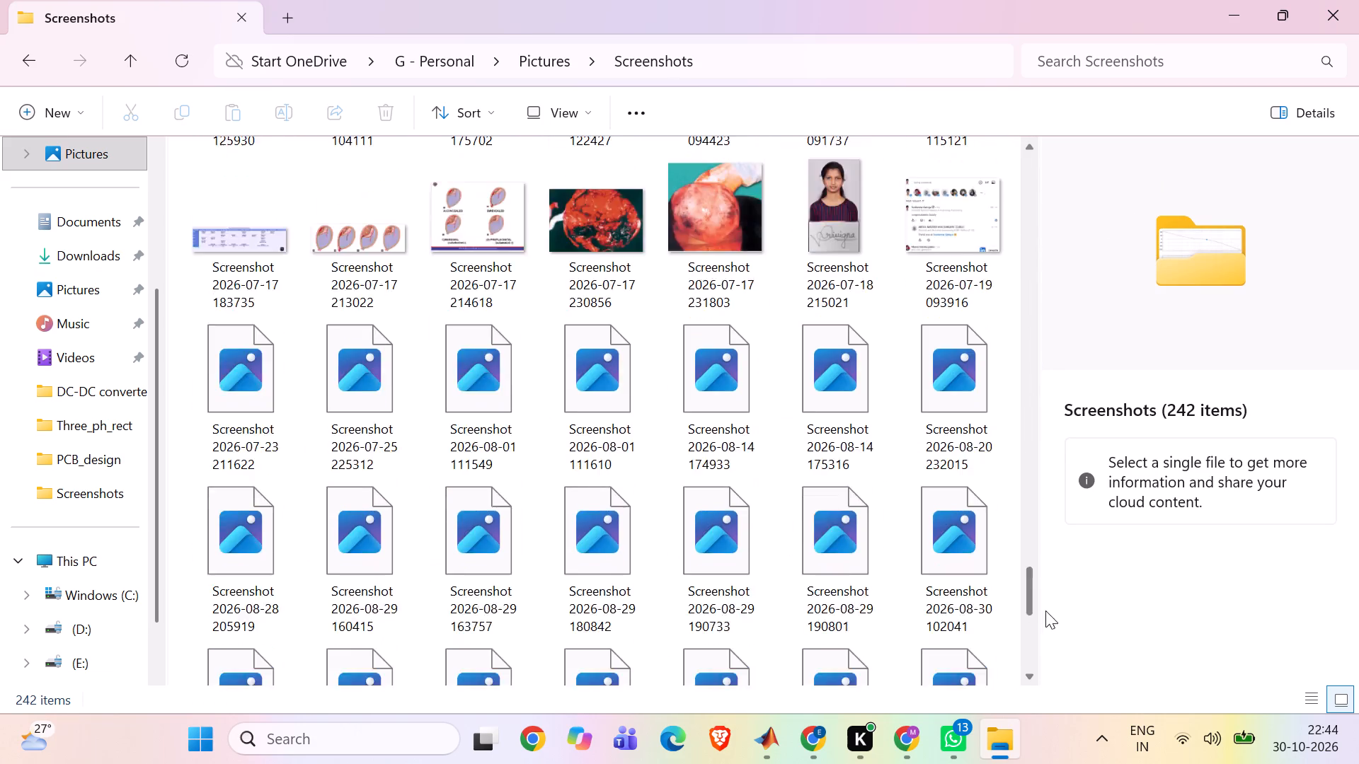
pyautogui.moveTo(1045, 610); pyautogui.dragTo(1060, 672)
pyautogui.doubleClick(495, 600)
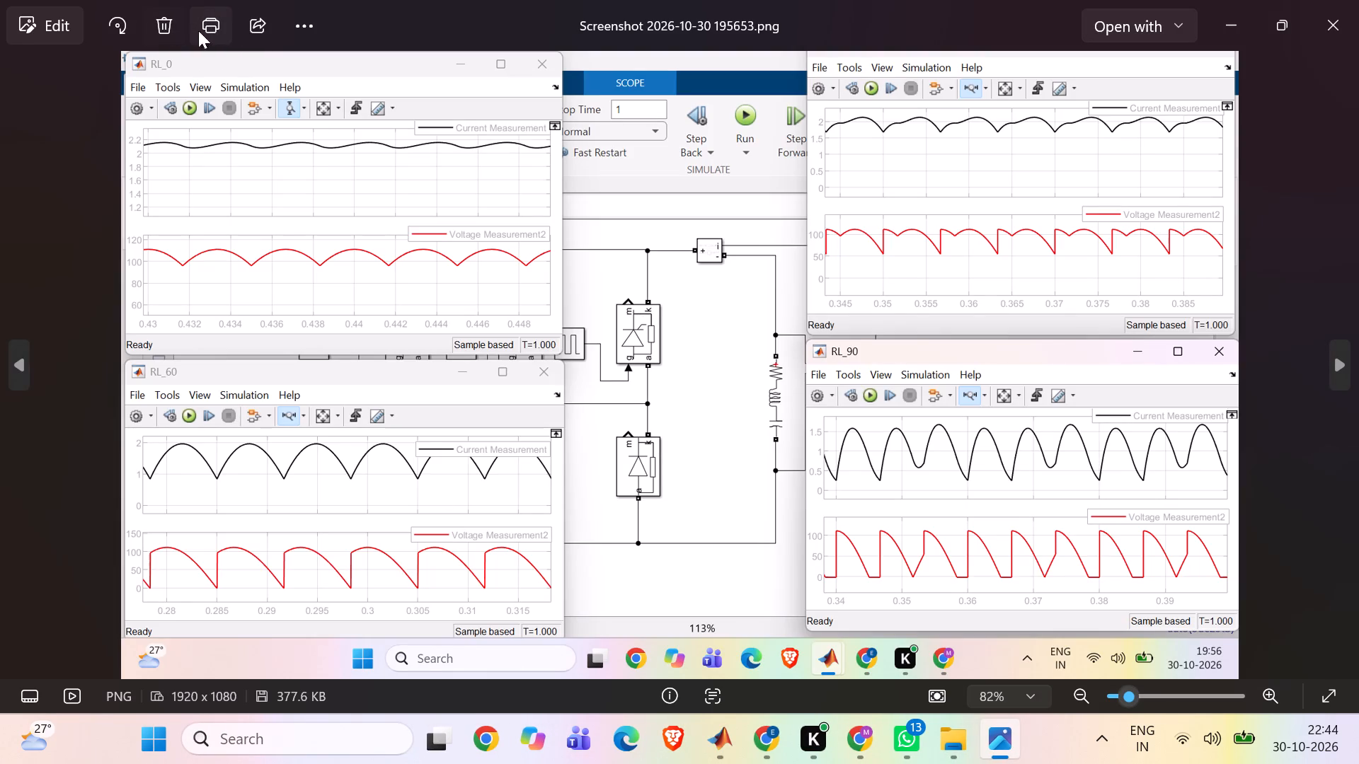
# Crop the four-scope screenshot to only the RL_0 scope window, 747 x 512 pixels.
pyautogui.click(24, 20)
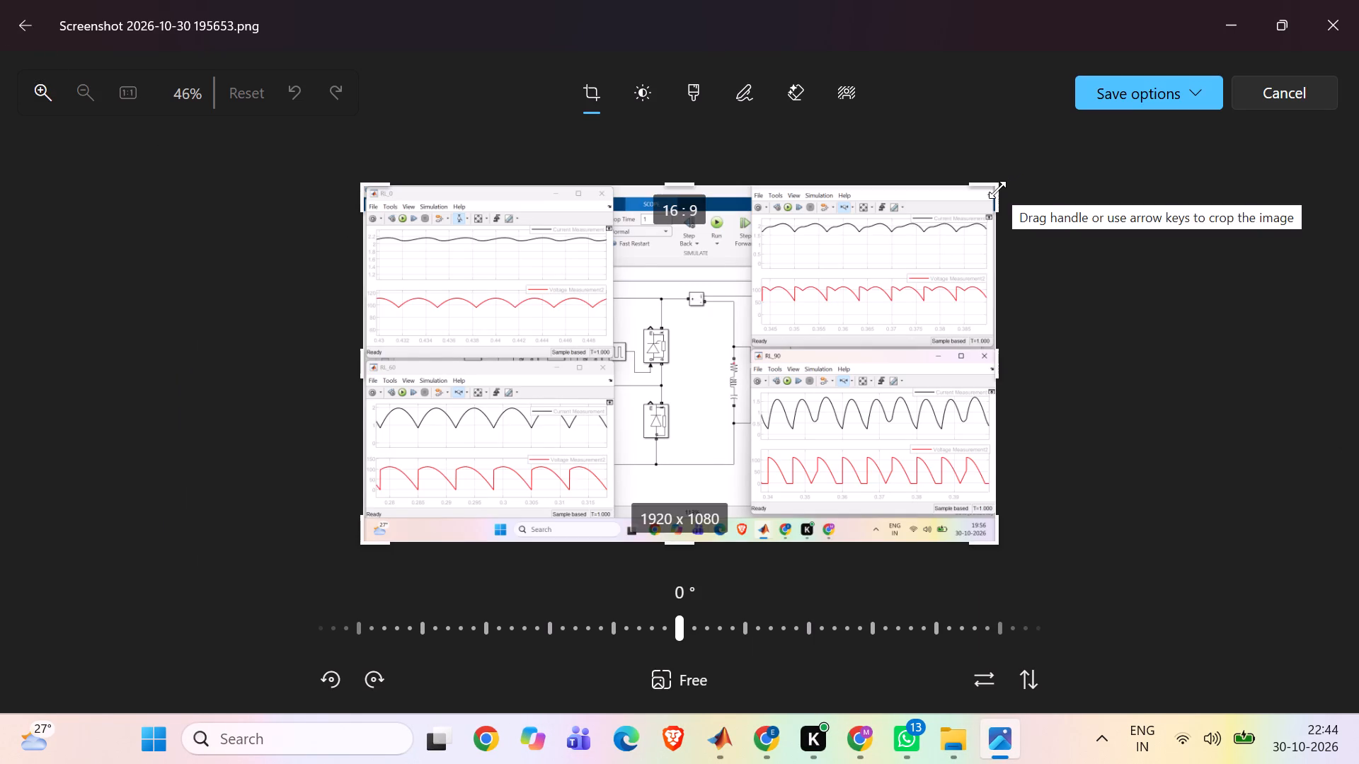
pyautogui.moveTo(997, 190); pyautogui.dragTo(651, 156)
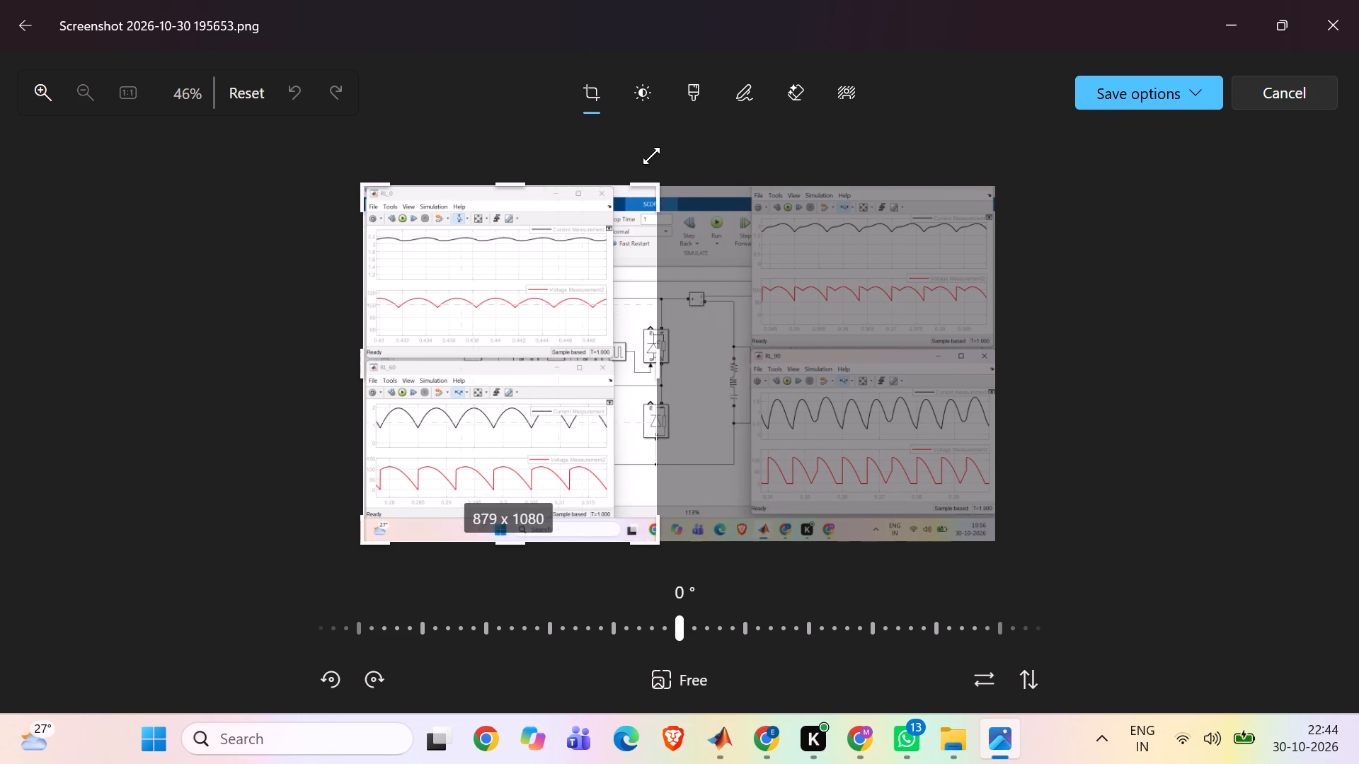
pyautogui.moveTo(651, 156); pyautogui.dragTo(614, 169)
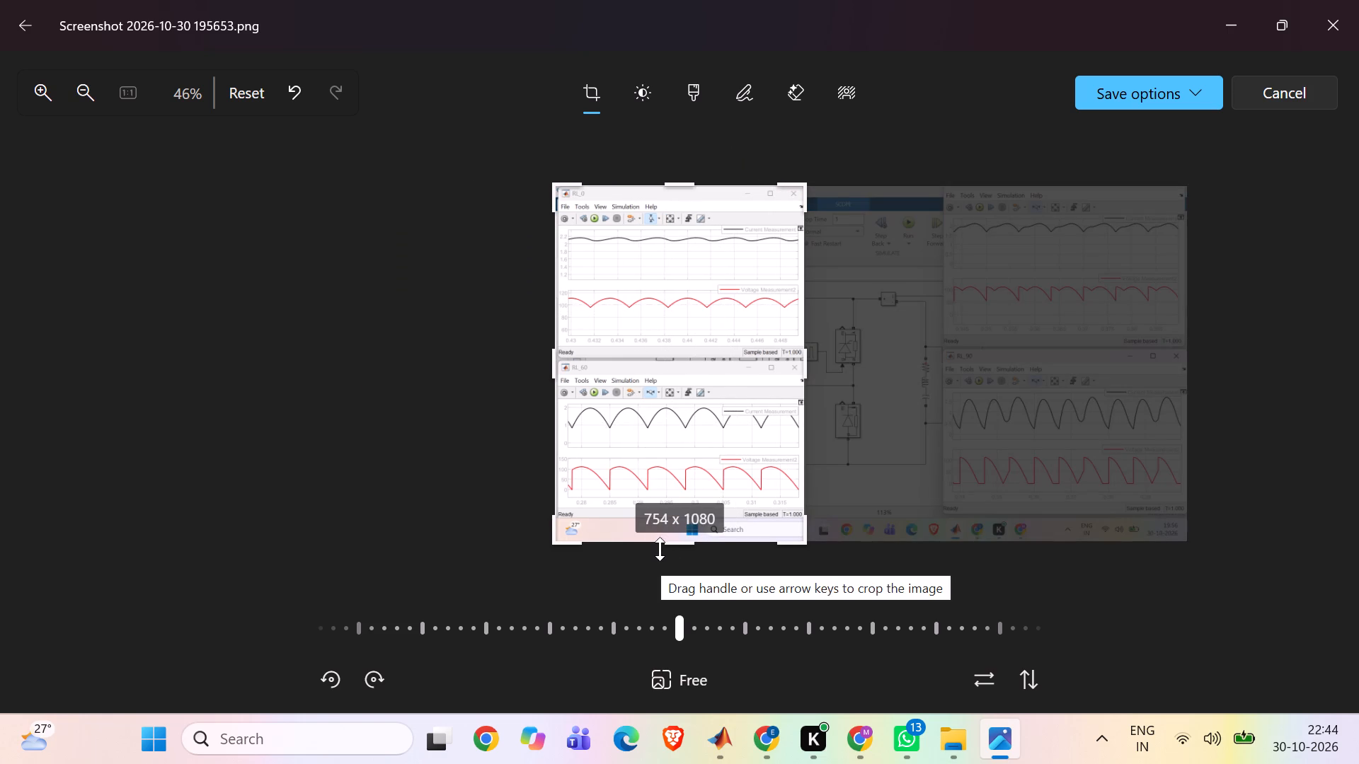
pyautogui.moveTo(673, 543); pyautogui.dragTo(671, 364)
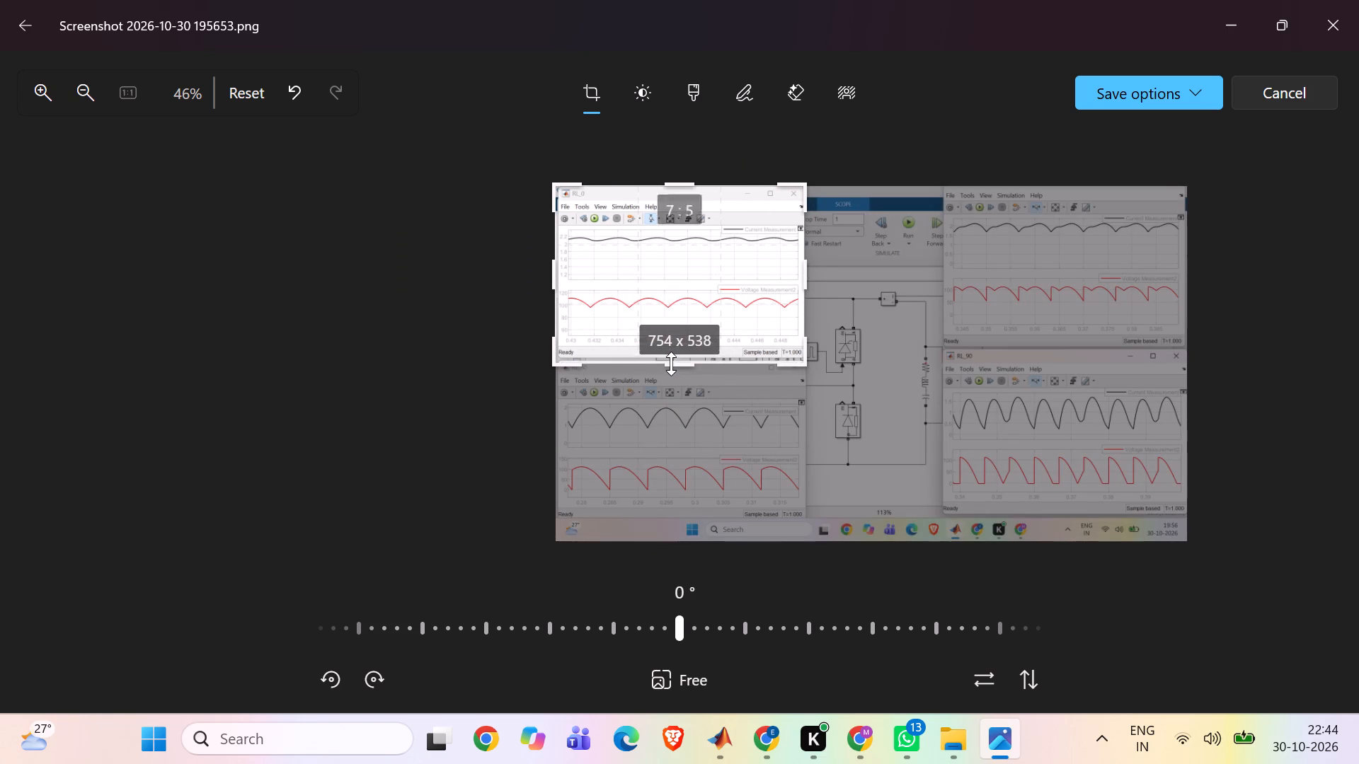
pyautogui.moveTo(671, 364); pyautogui.dragTo(678, 355)
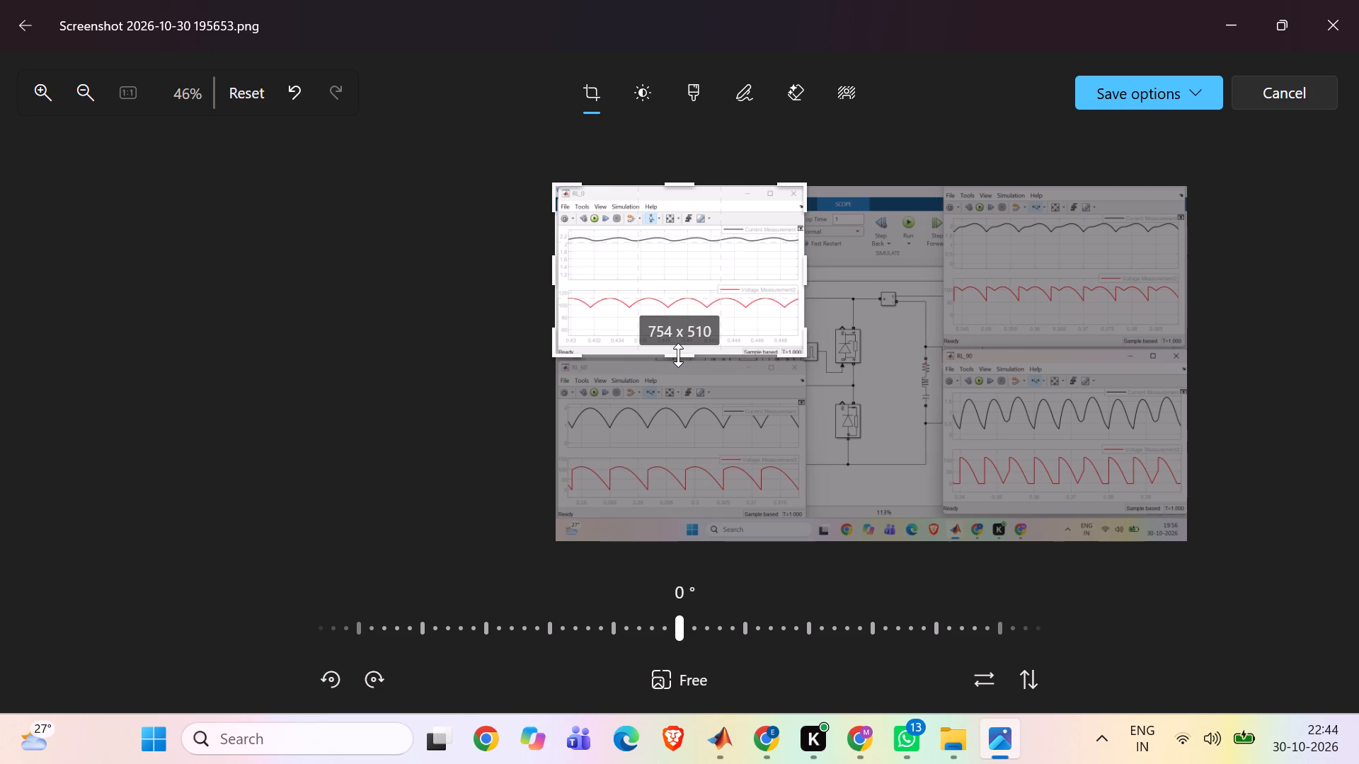
pyautogui.moveTo(678, 355); pyautogui.dragTo(678, 361)
pyautogui.rightClick(678, 361)
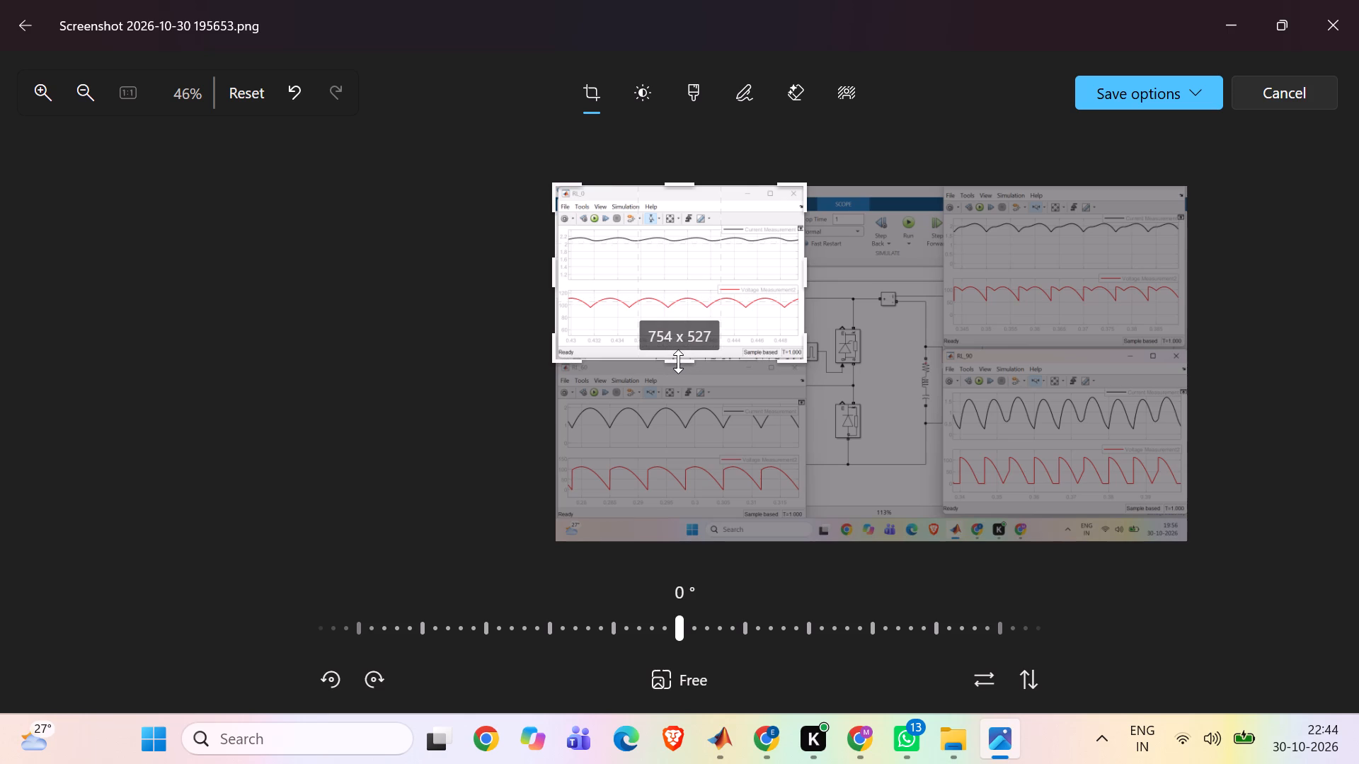
pyautogui.moveTo(678, 361); pyautogui.dragTo(675, 357)
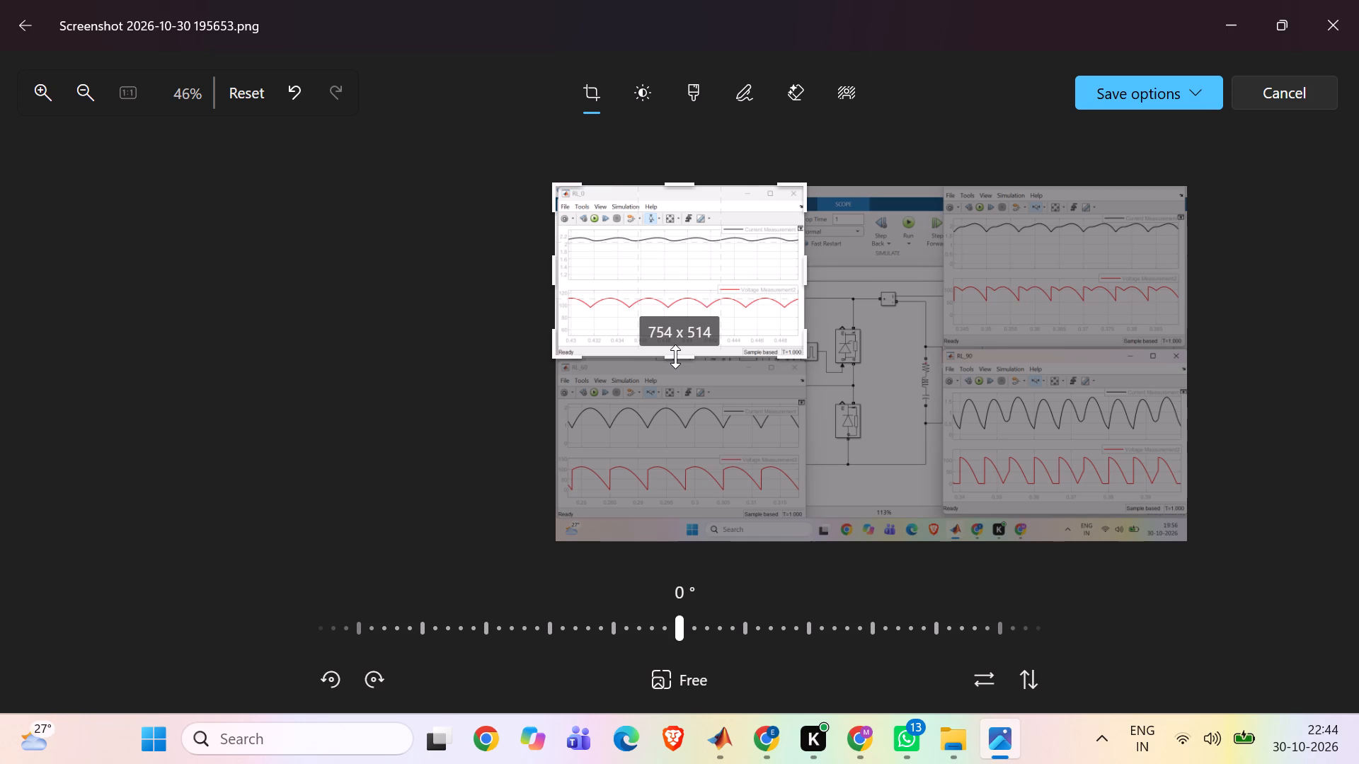
pyautogui.moveTo(675, 357); pyautogui.dragTo(673, 357)
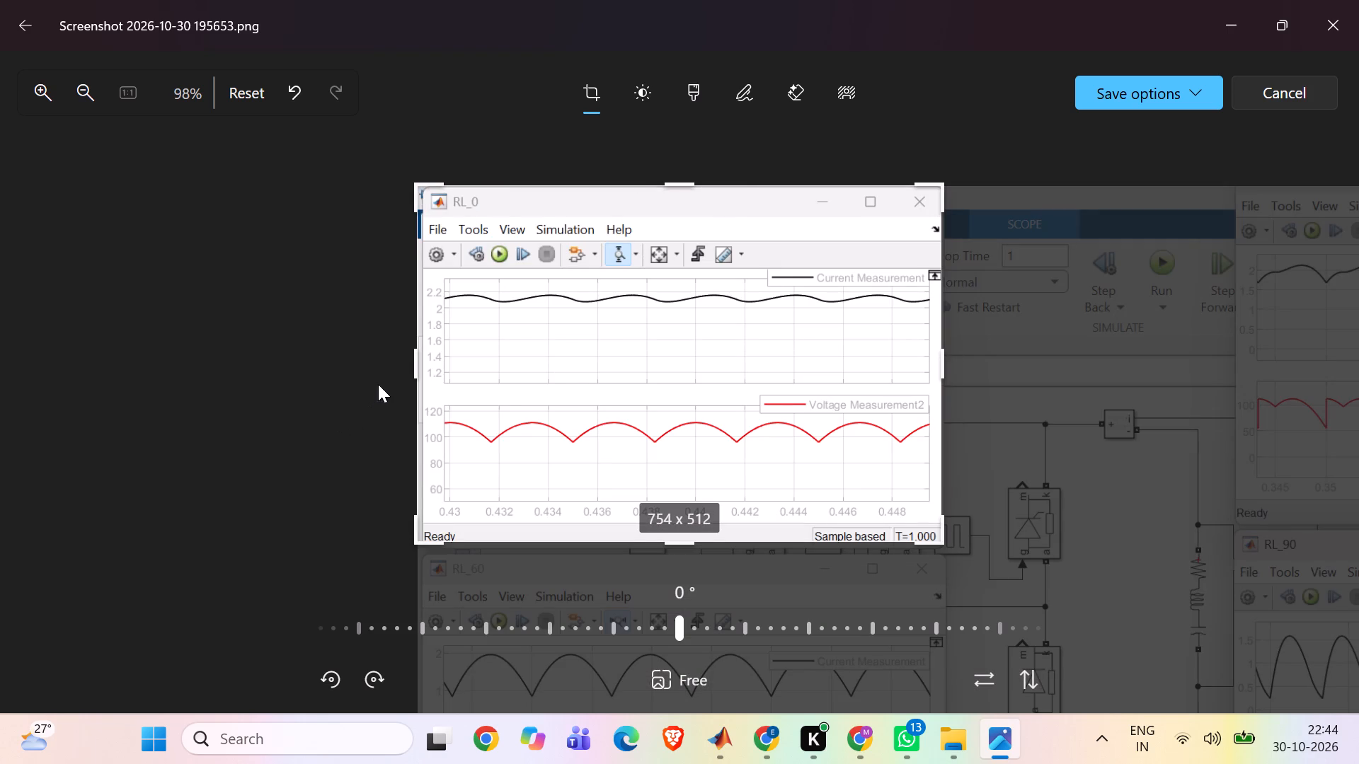
pyautogui.click(413, 359)
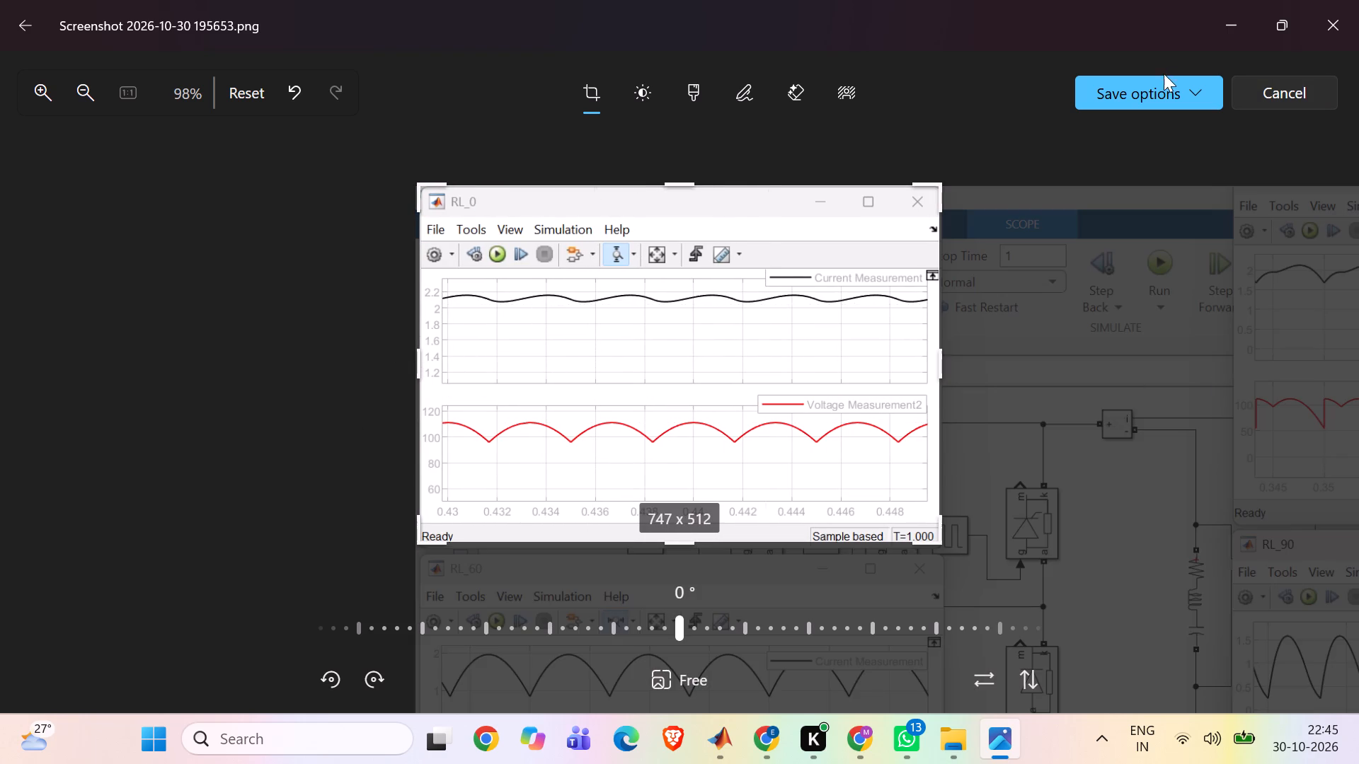
# Save the cropped image as a PNG copy named RL-0 in the Three_ph_rect folder and close the image viewer.
pyautogui.click(1144, 93)
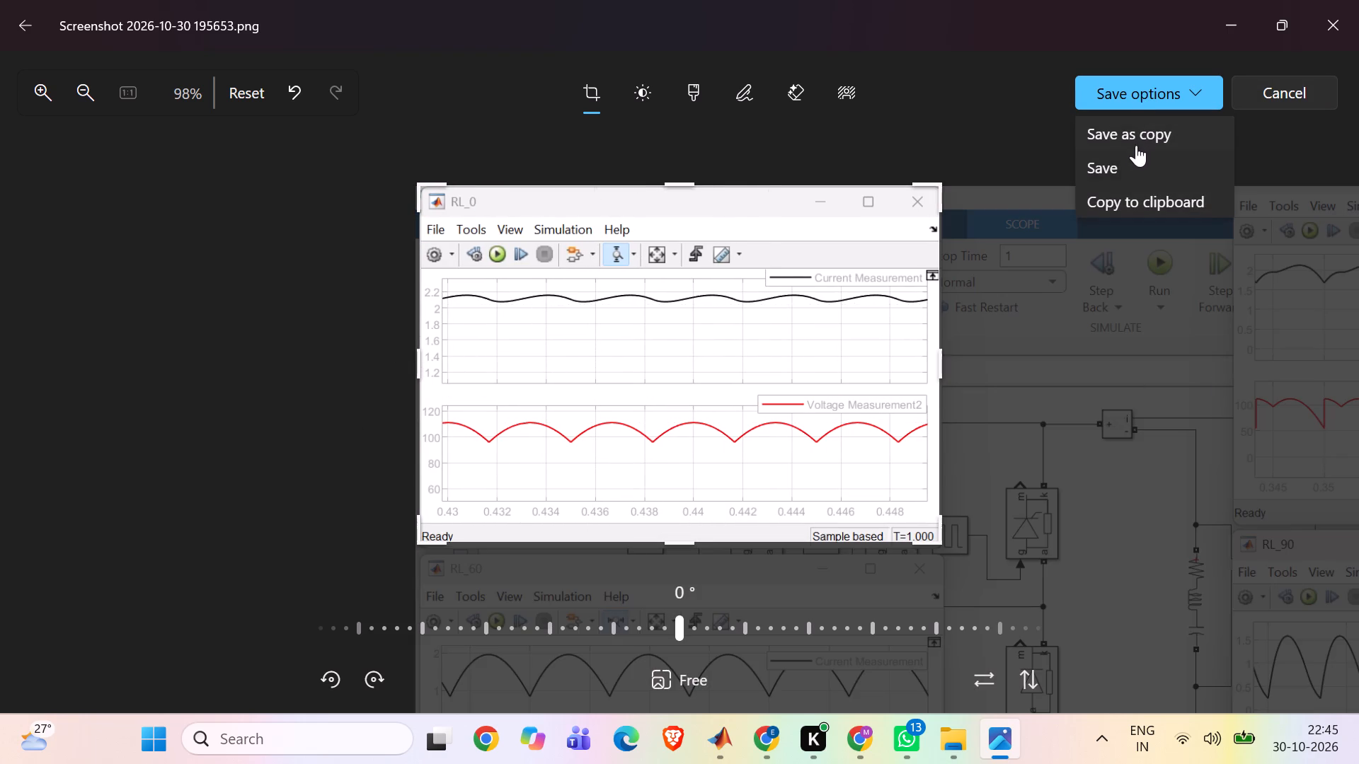
pyautogui.click(1134, 139)
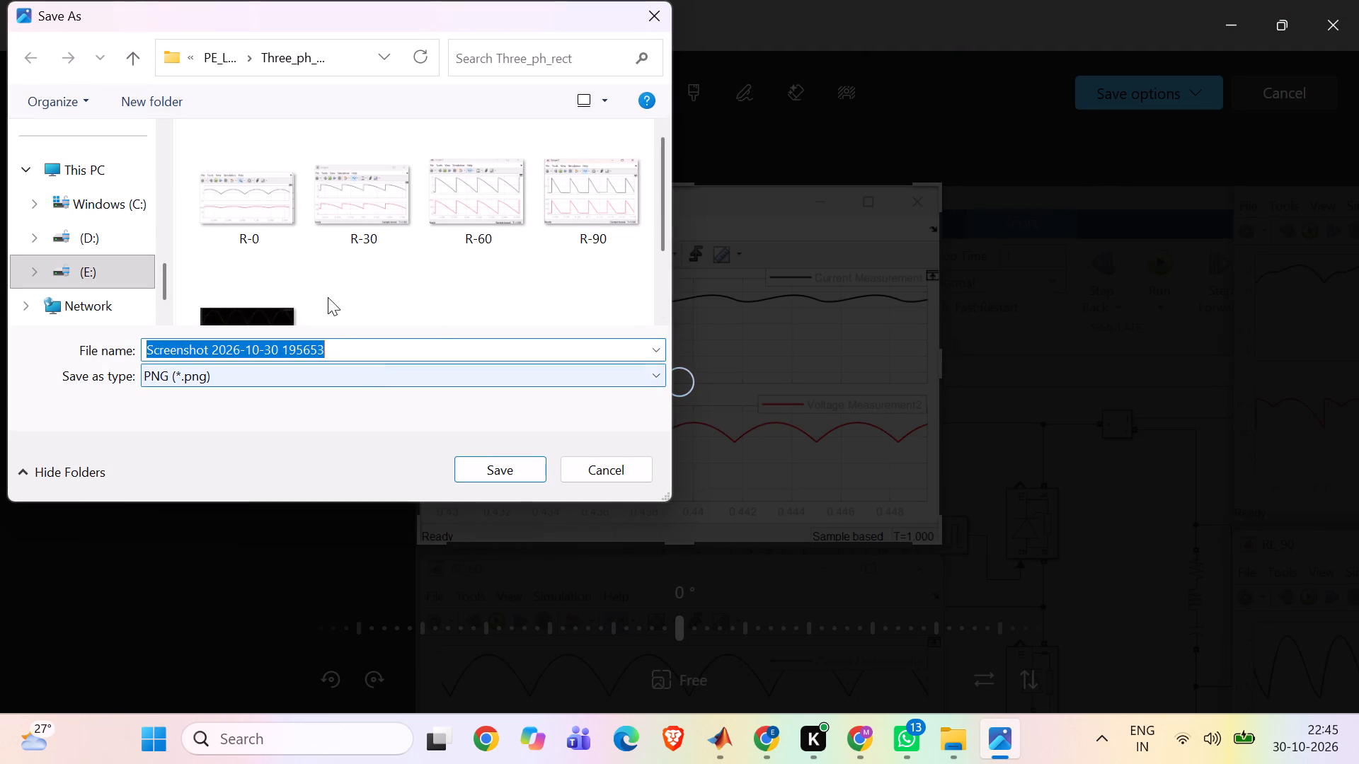
pyautogui.click(253, 217)
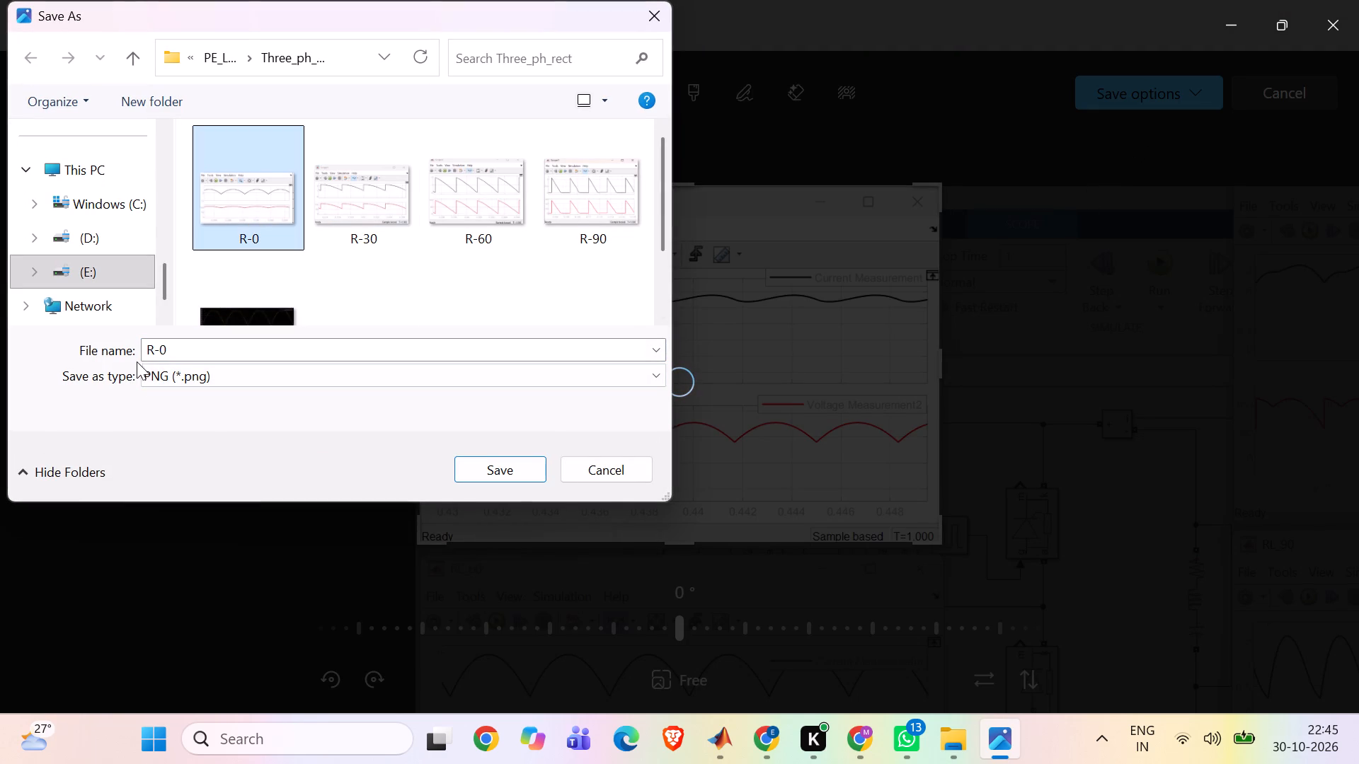
pyautogui.click(154, 346)
pyautogui.click(154, 346)
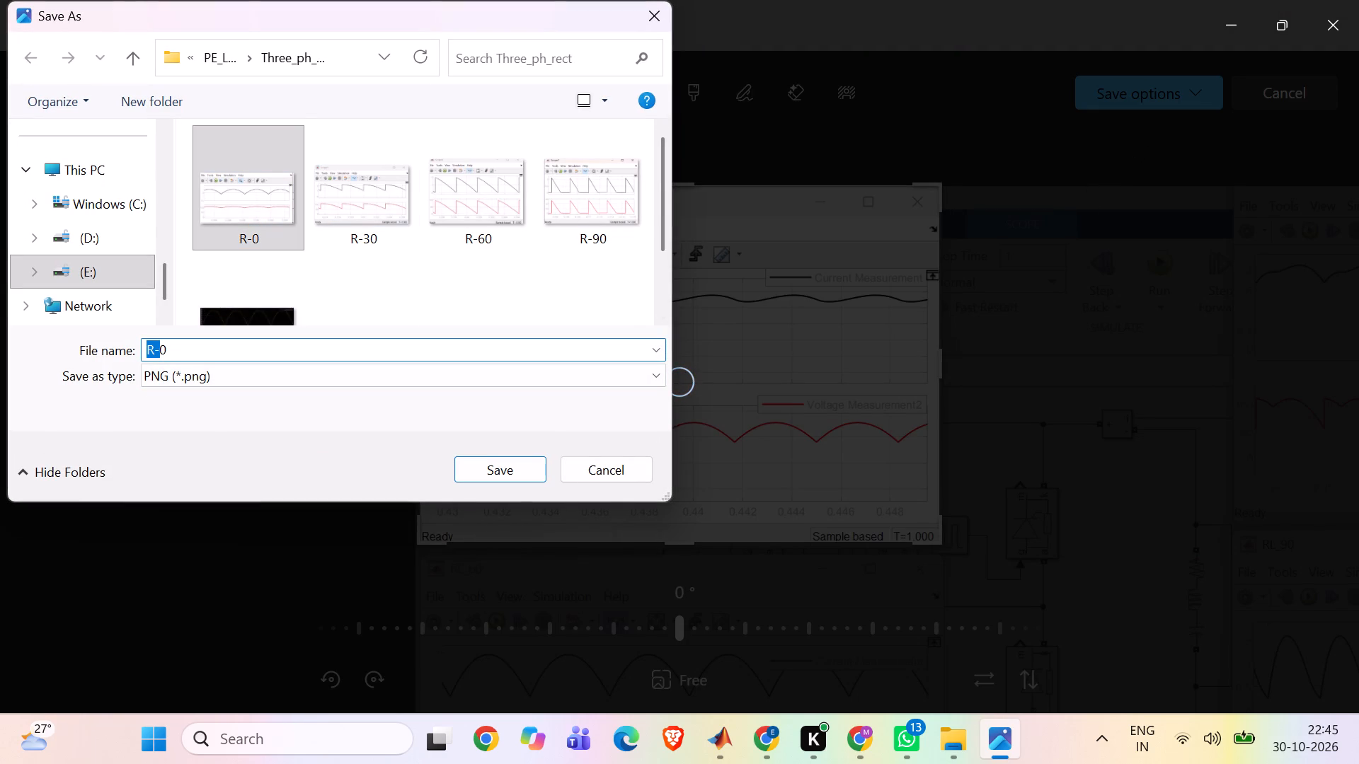
pyautogui.click(158, 348)
pyautogui.click(154, 350)
pyautogui.hotkey('shift', 'l')
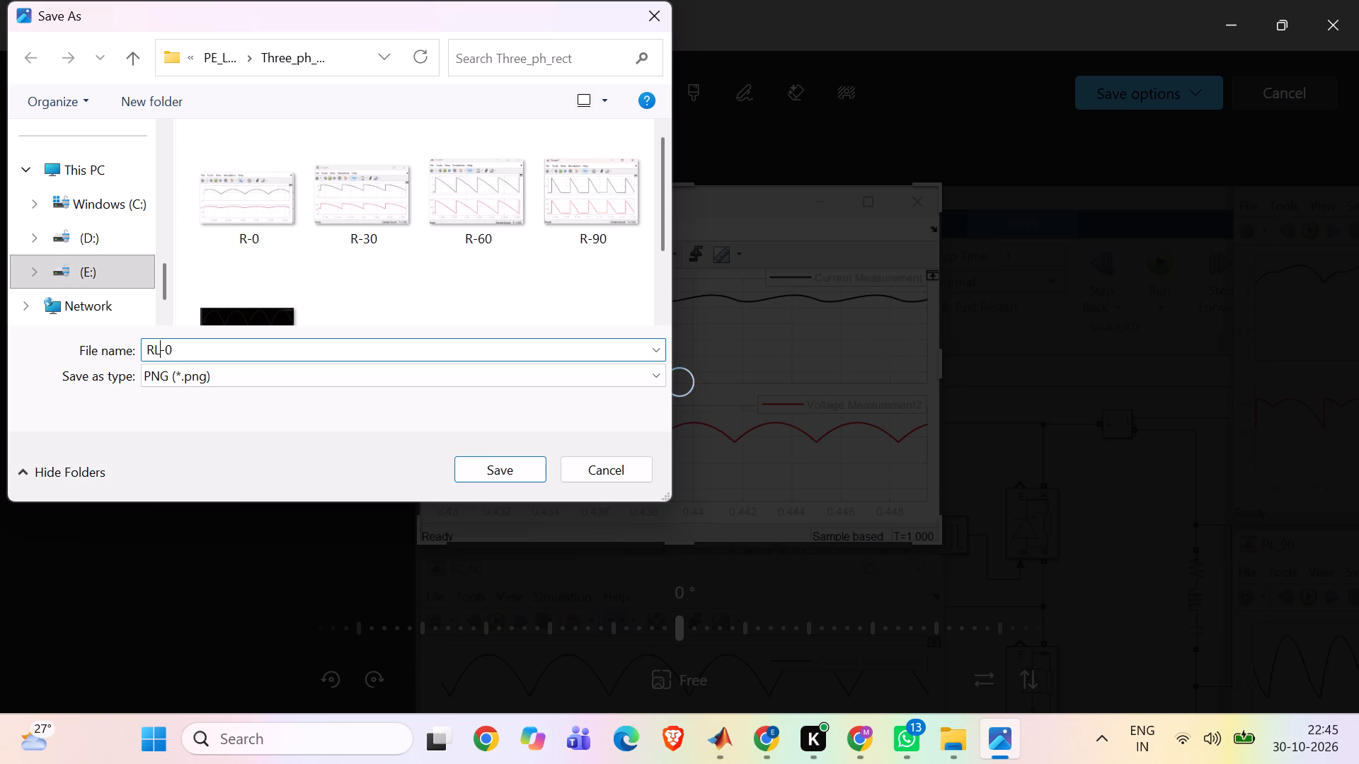
pyautogui.click(489, 468)
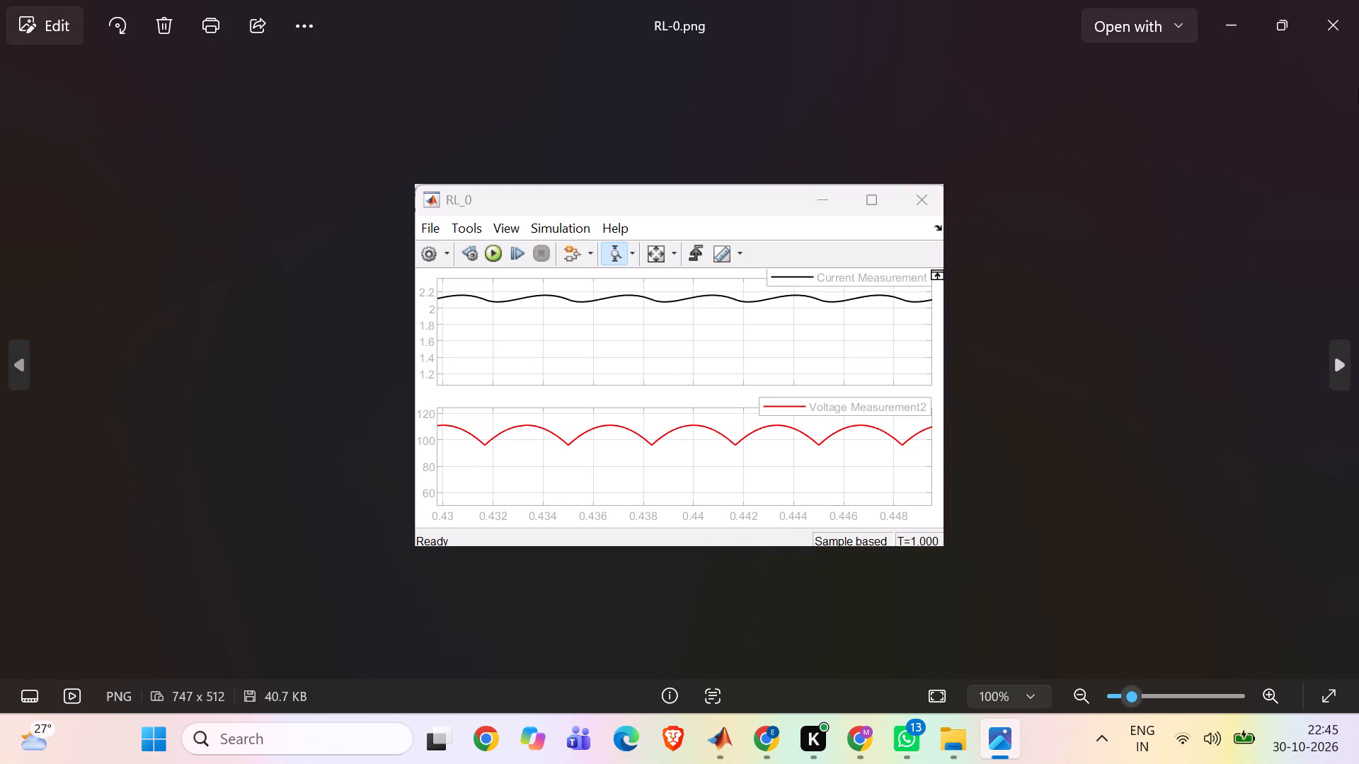
pyautogui.click(1358, 0)
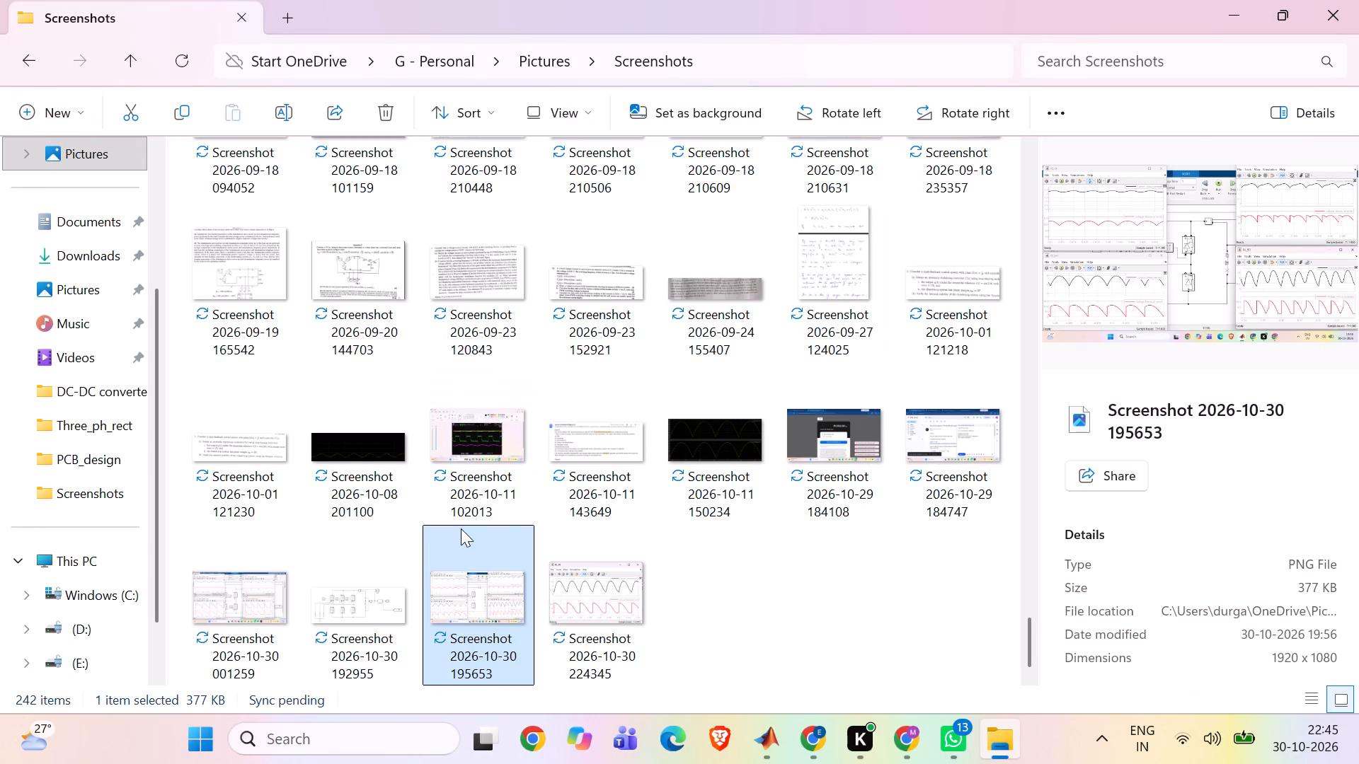
pyautogui.doubleClick(464, 581)
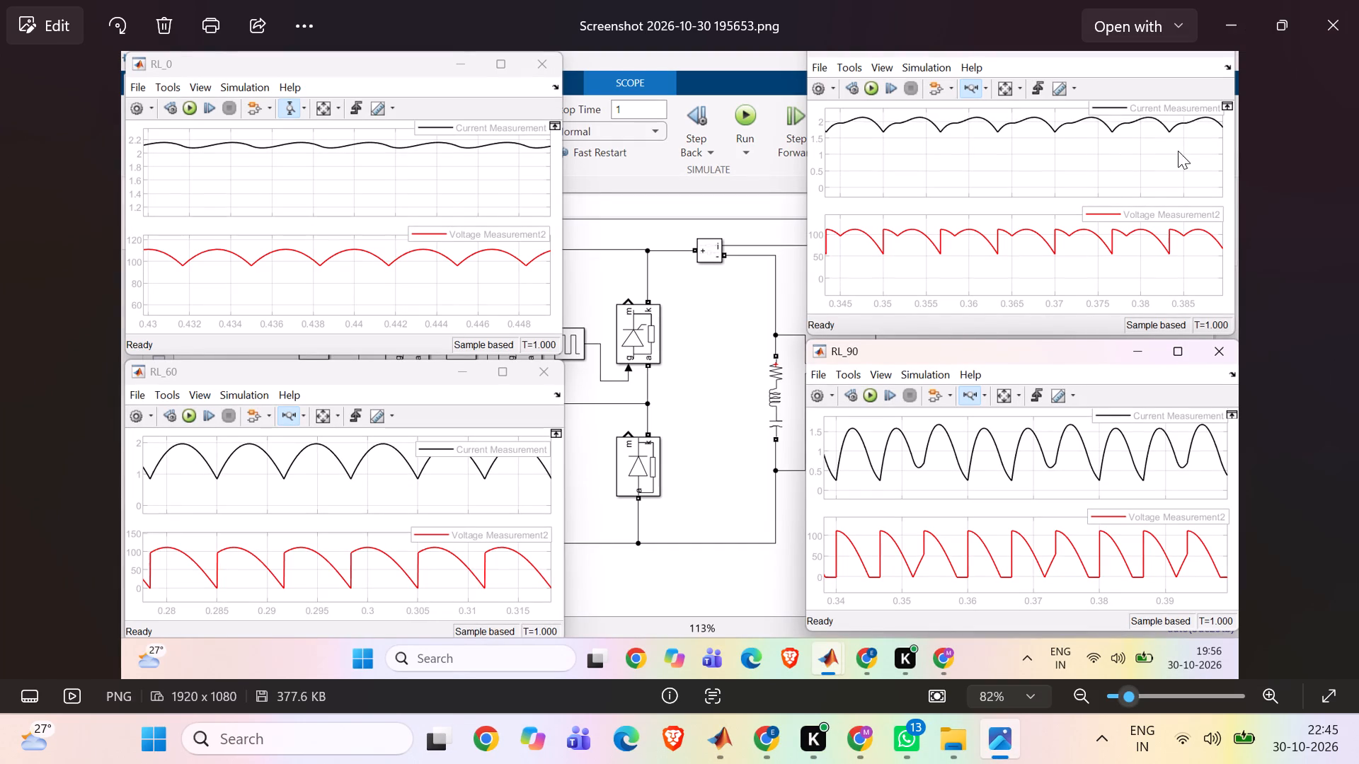
pyautogui.click(541, 226)
pyautogui.click(620, 212)
pyautogui.click(65, 6)
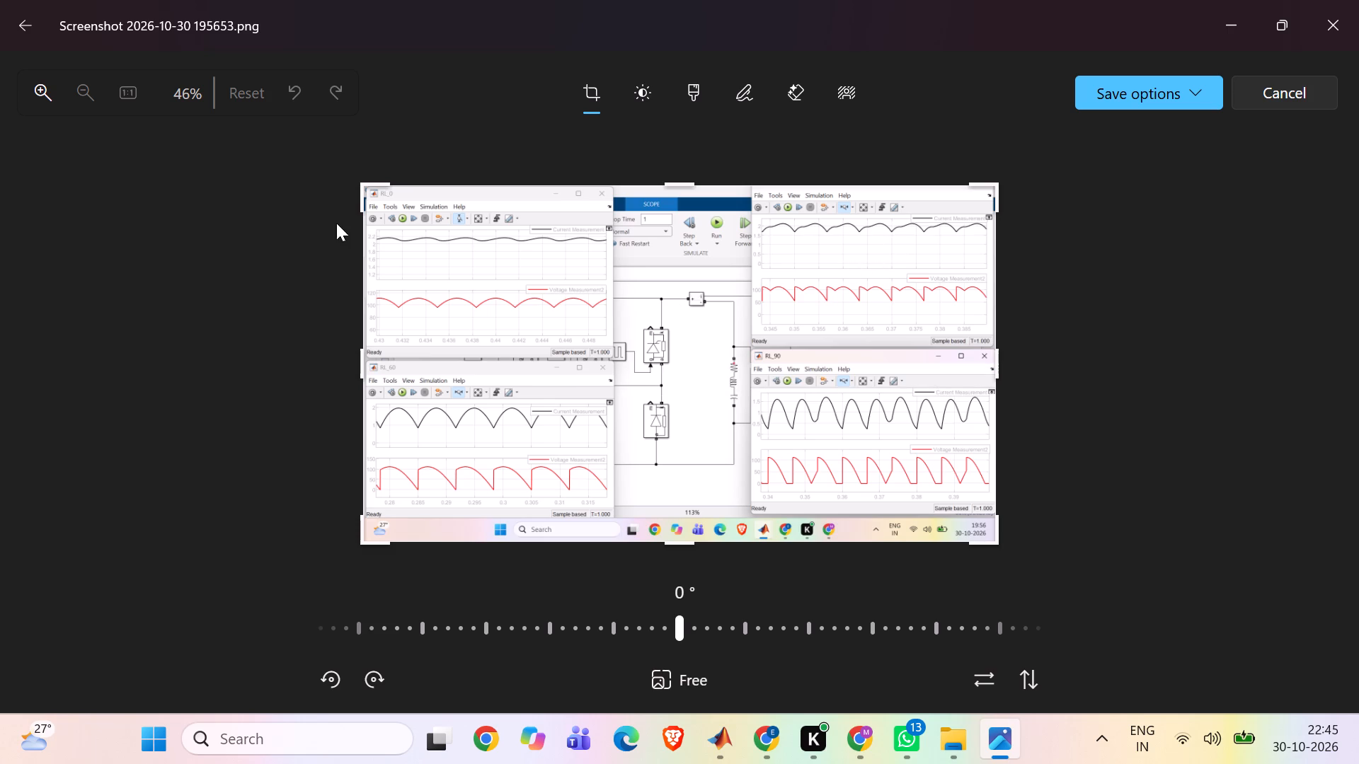
pyautogui.moveTo(367, 256); pyautogui.dragTo(736, 276)
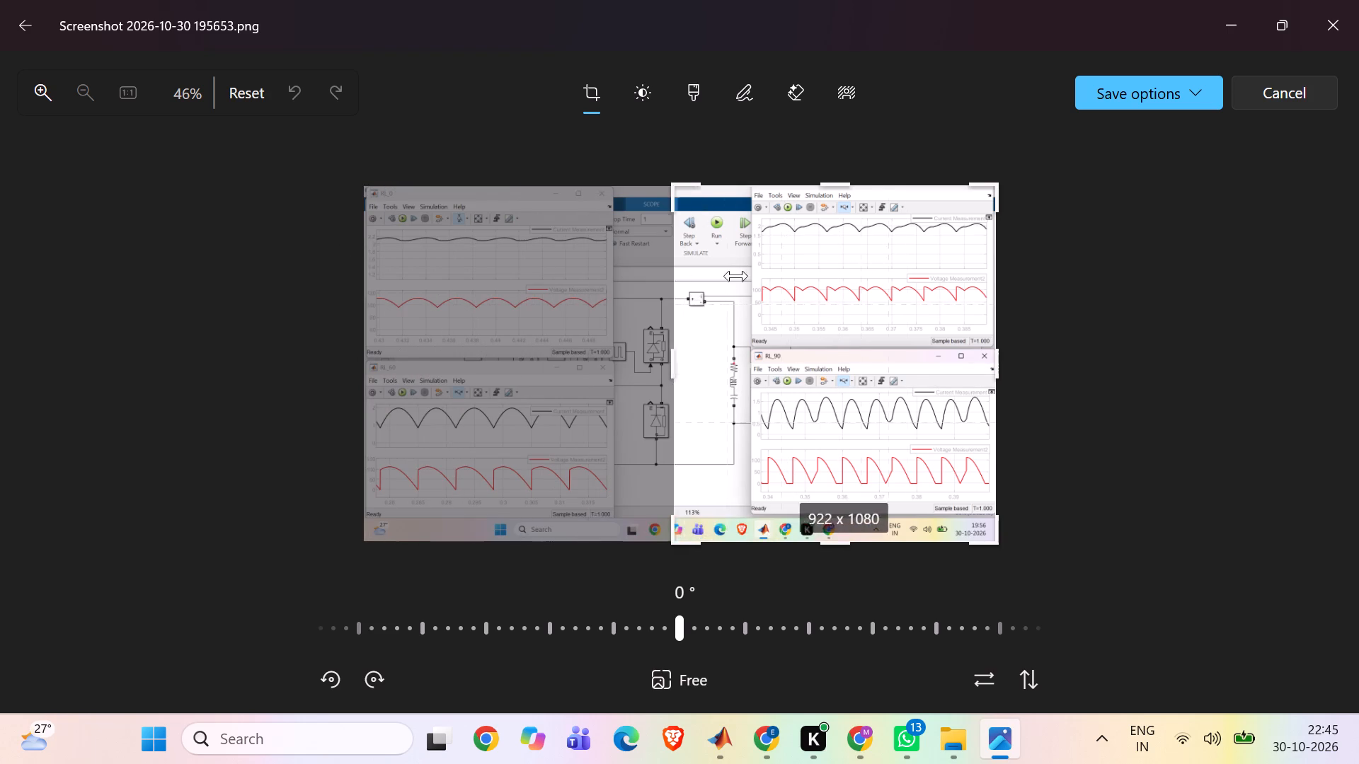
pyautogui.moveTo(736, 276); pyautogui.dragTo(758, 268)
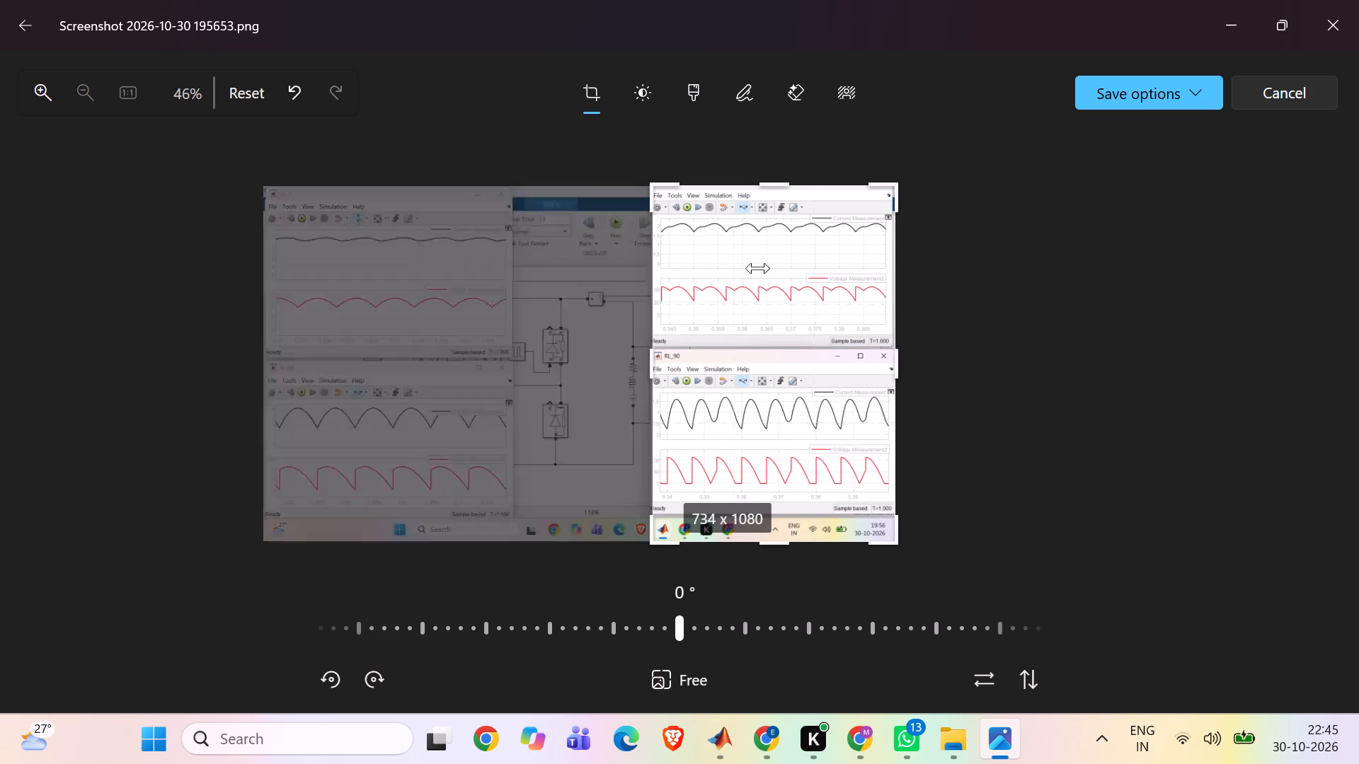
pyautogui.moveTo(680, 547); pyautogui.dragTo(666, 424)
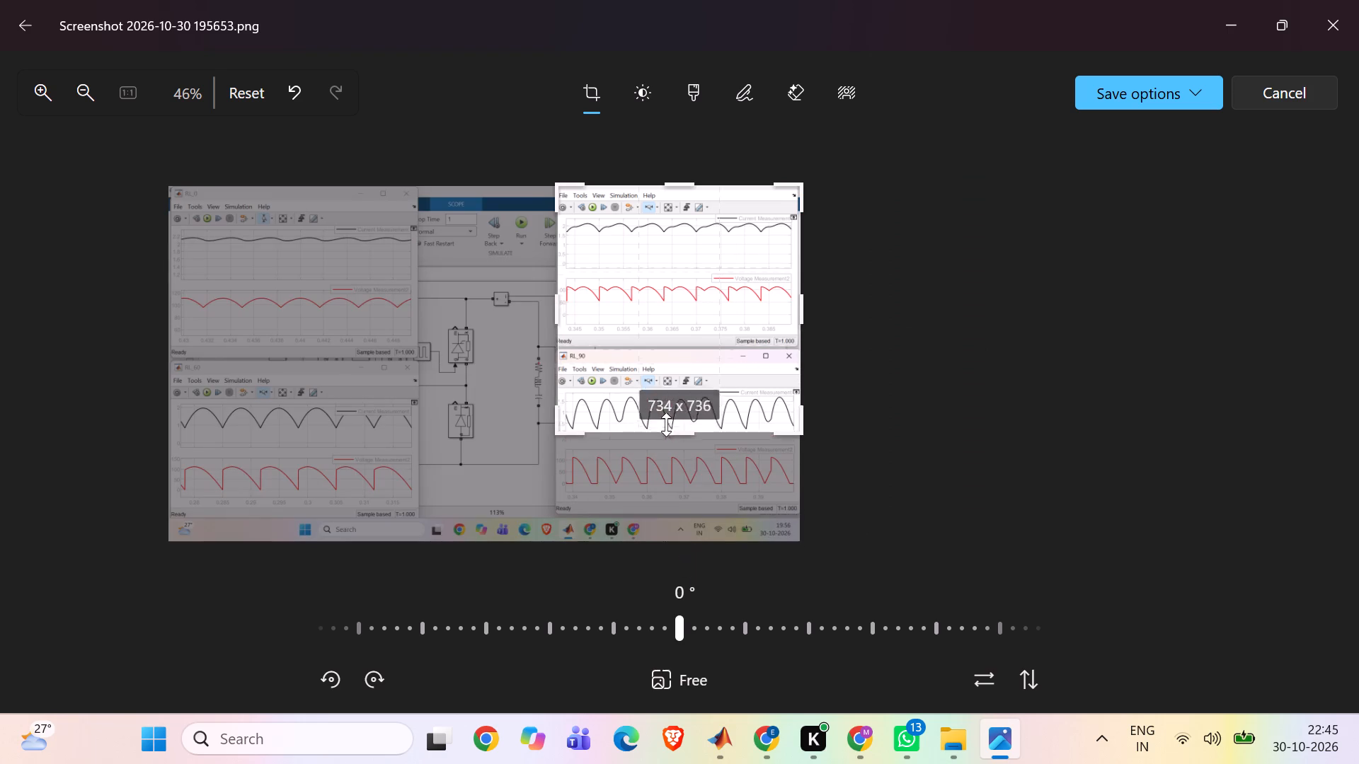
pyautogui.moveTo(666, 424); pyautogui.dragTo(674, 357)
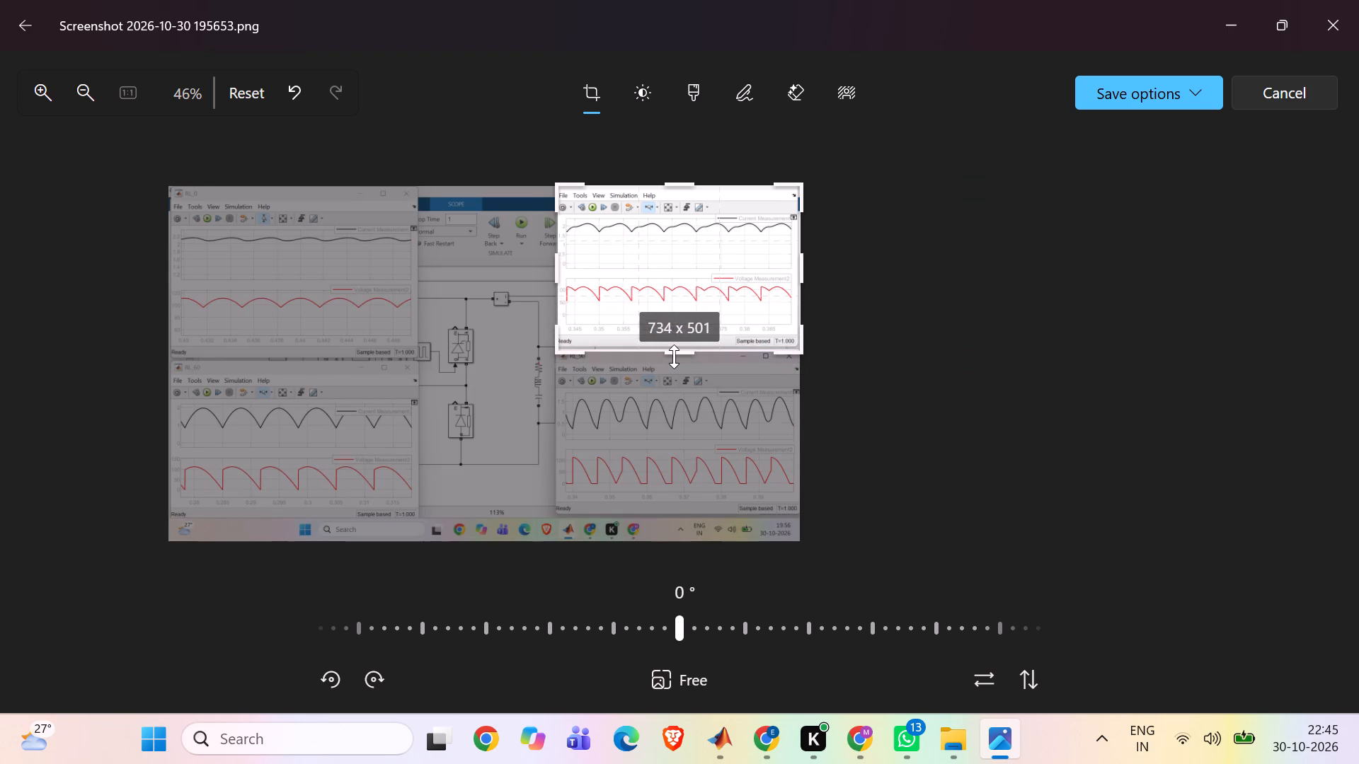
pyautogui.moveTo(674, 357); pyautogui.dragTo(674, 354)
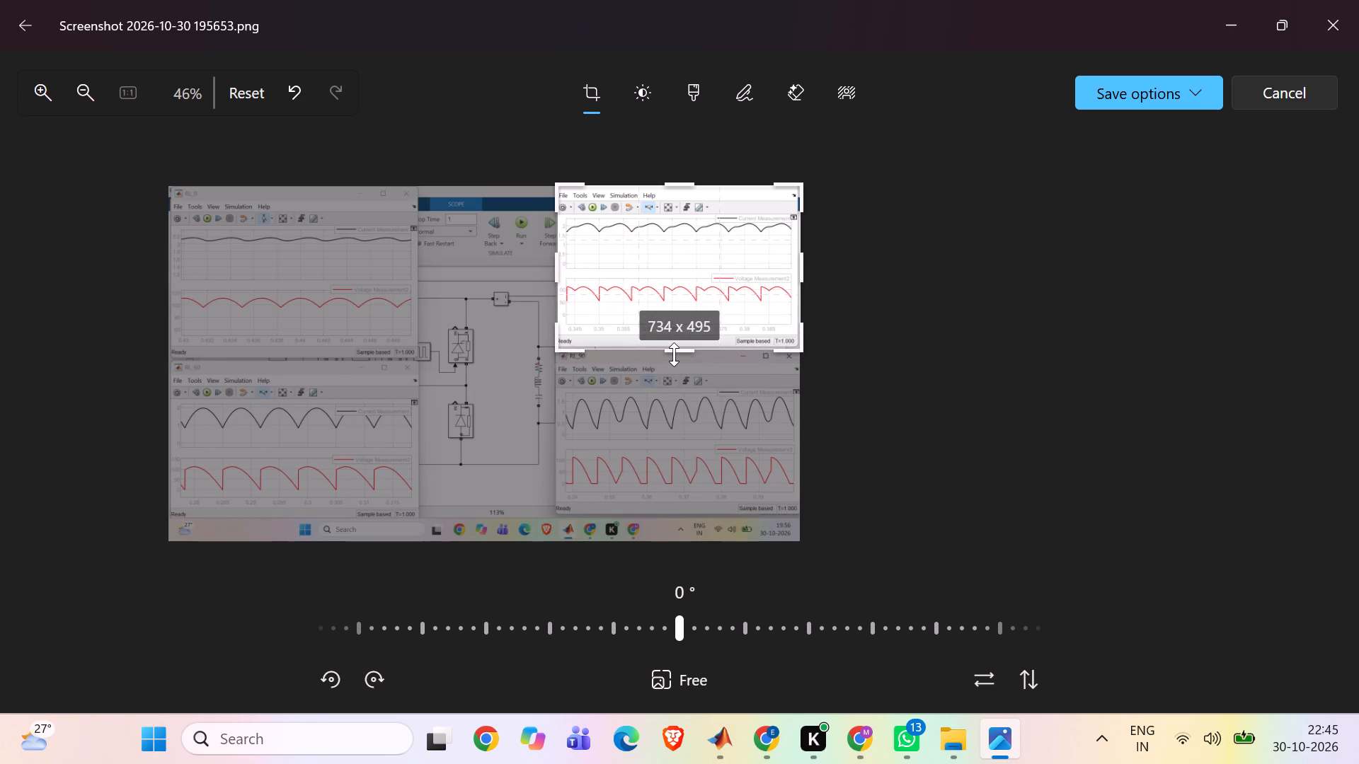
pyautogui.moveTo(674, 354); pyautogui.dragTo(673, 348)
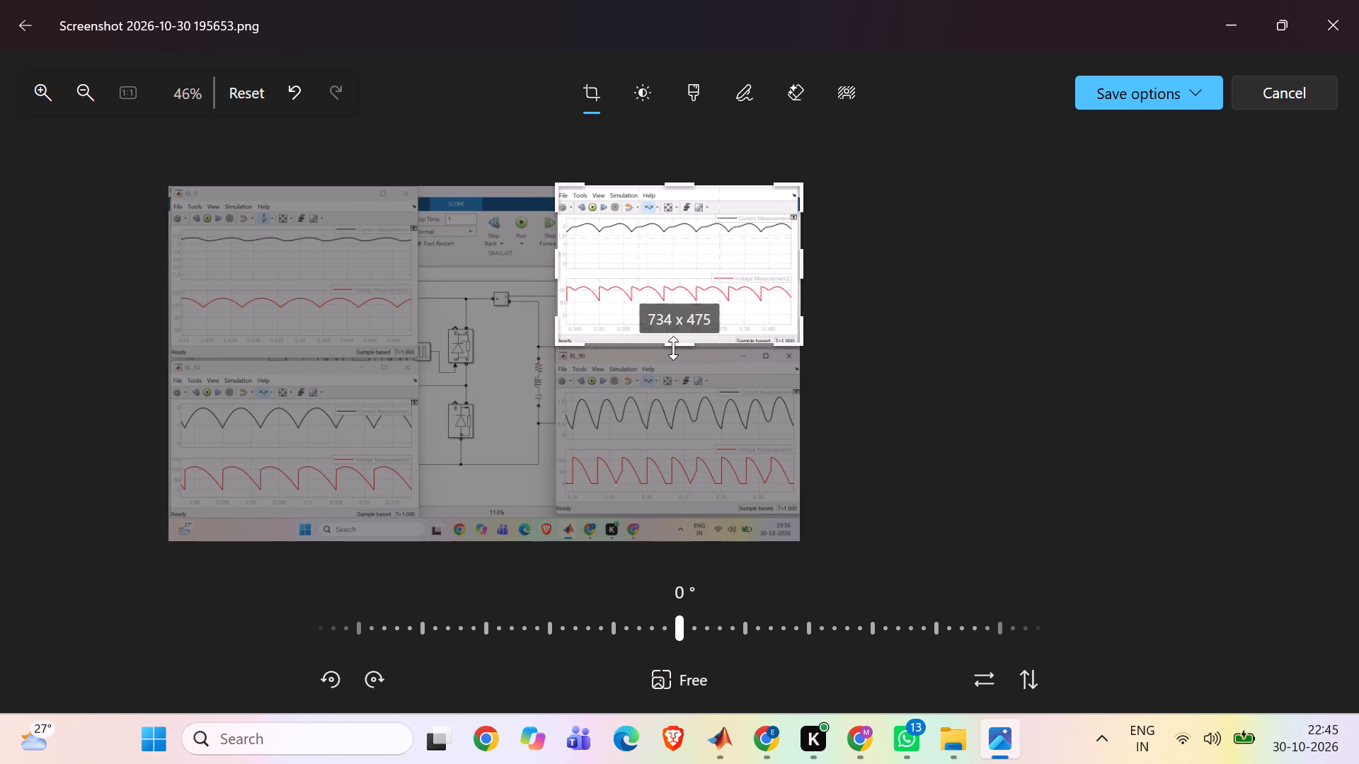
pyautogui.moveTo(673, 348); pyautogui.dragTo(669, 352)
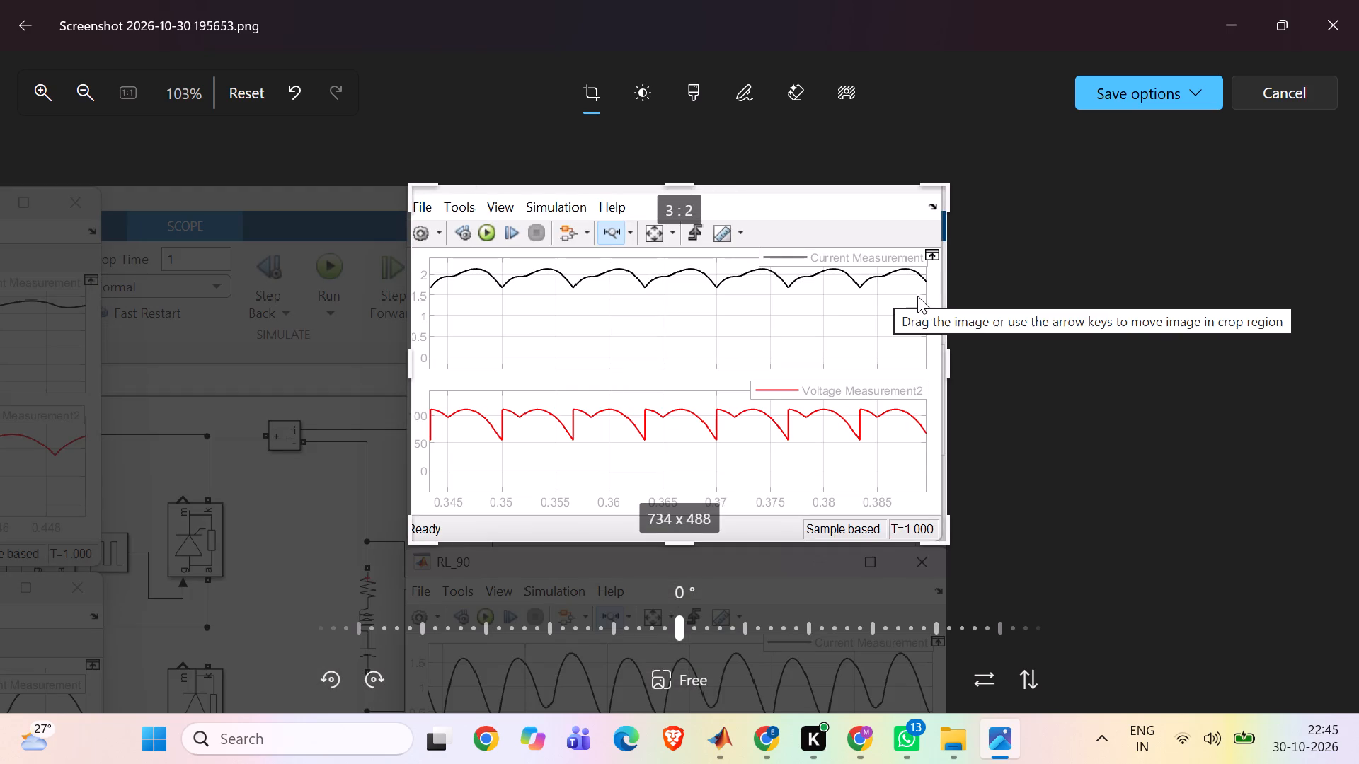
pyautogui.click(946, 358)
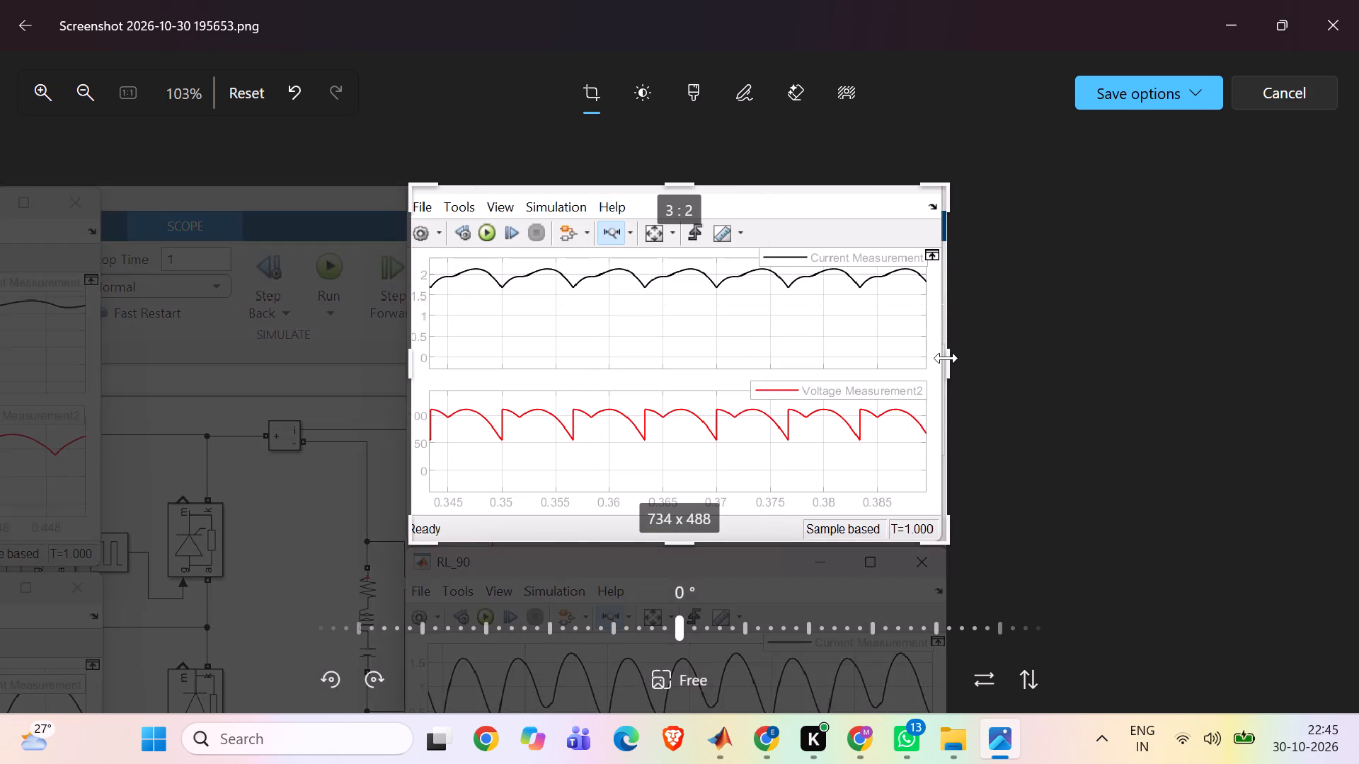
pyautogui.moveTo(946, 358); pyautogui.dragTo(939, 359)
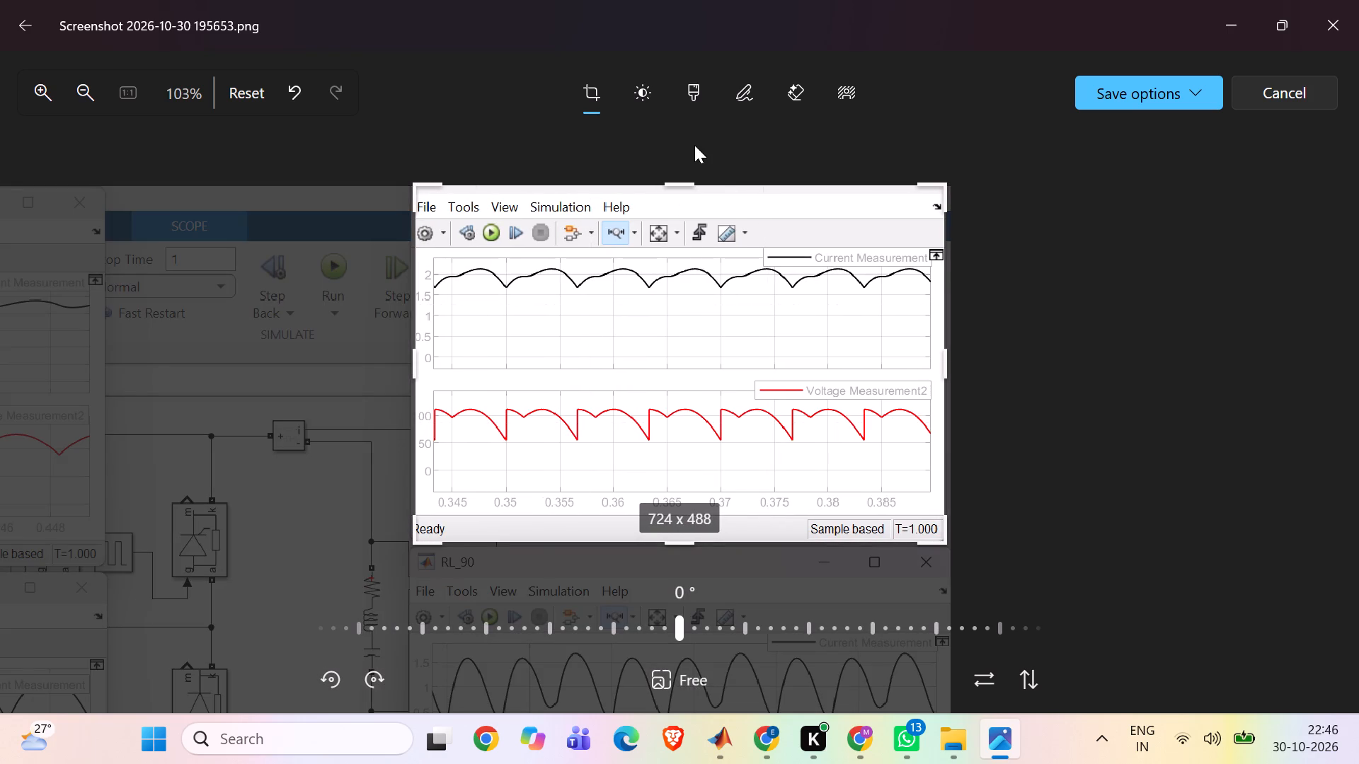
pyautogui.moveTo(692, 187); pyautogui.dragTo(690, 197)
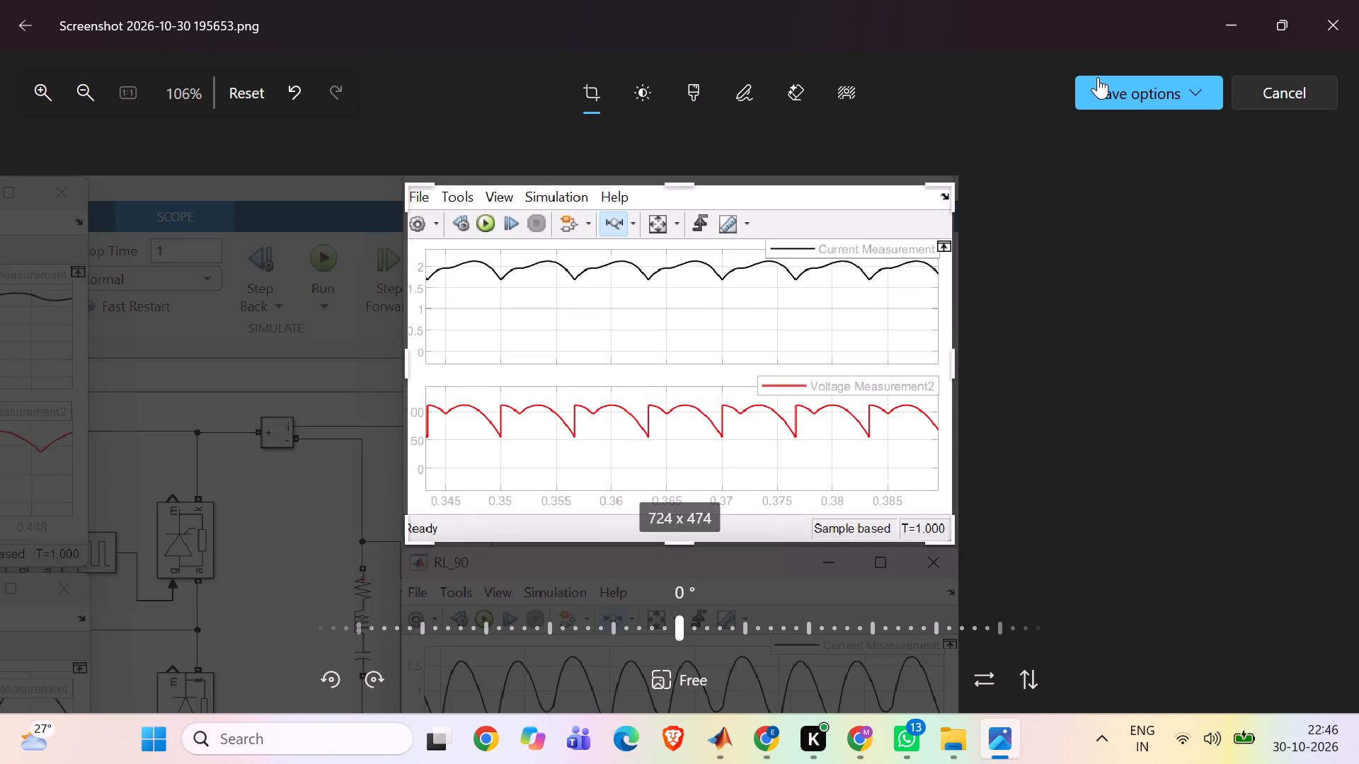
# Save the cropped image as a PNG copy named RL-30 in the Three_ph_rect folder and close the image viewer.
pyautogui.click(1103, 93)
pyautogui.click(1116, 139)
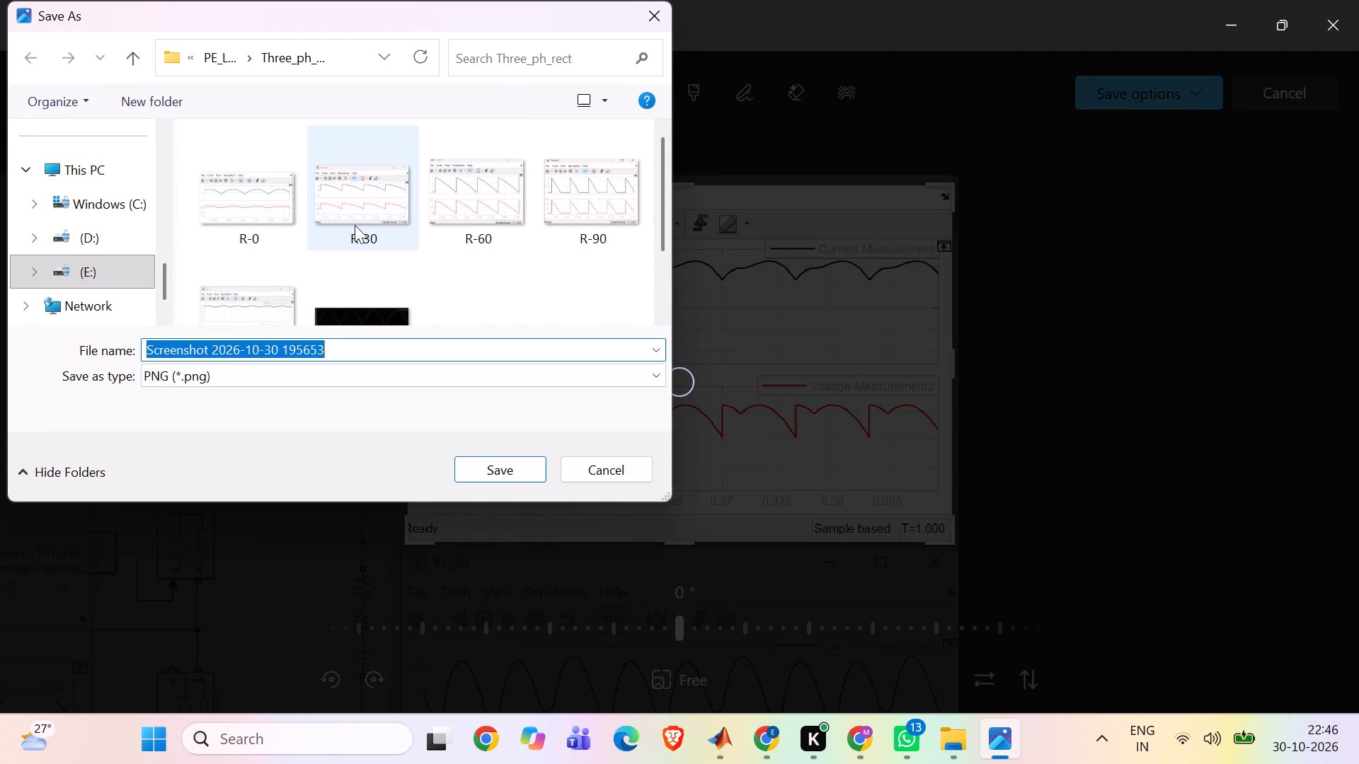
pyautogui.click(355, 225)
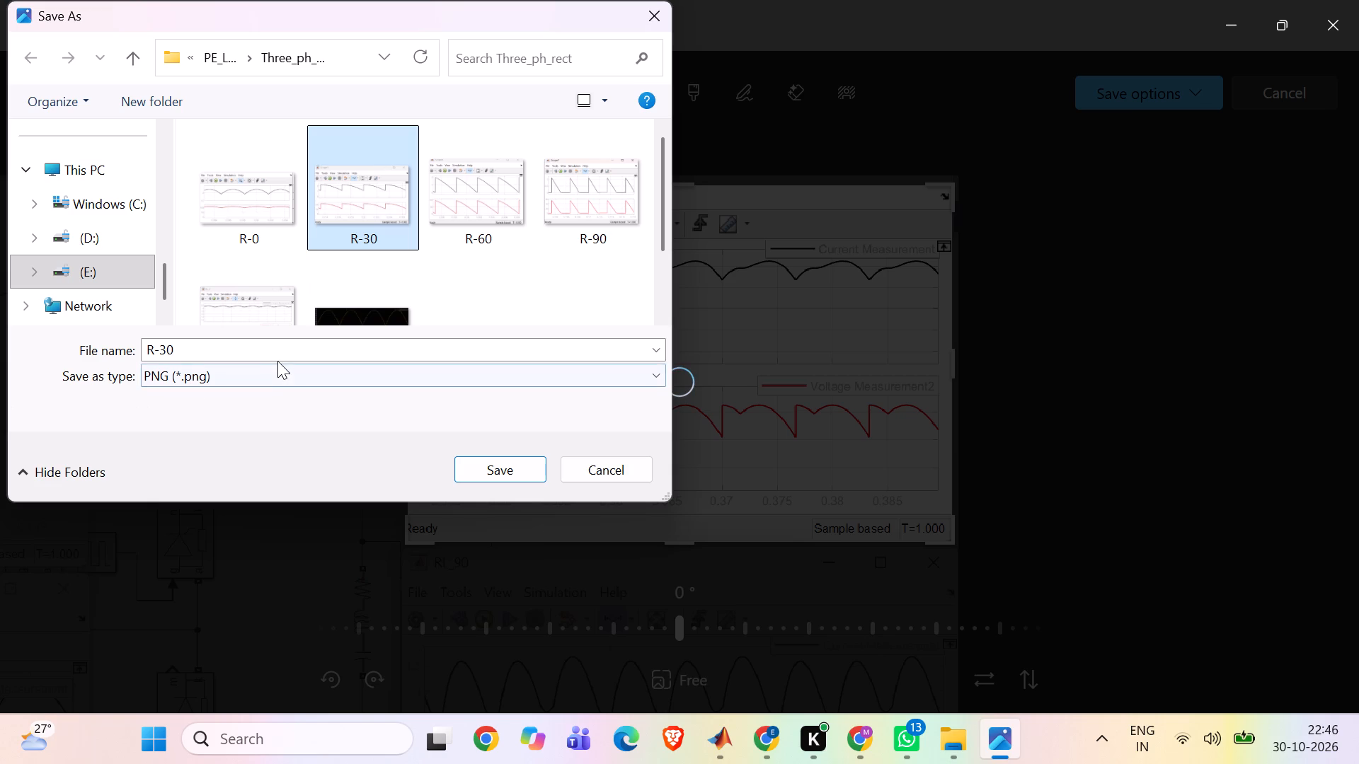
pyautogui.click(157, 350)
pyautogui.click(157, 350)
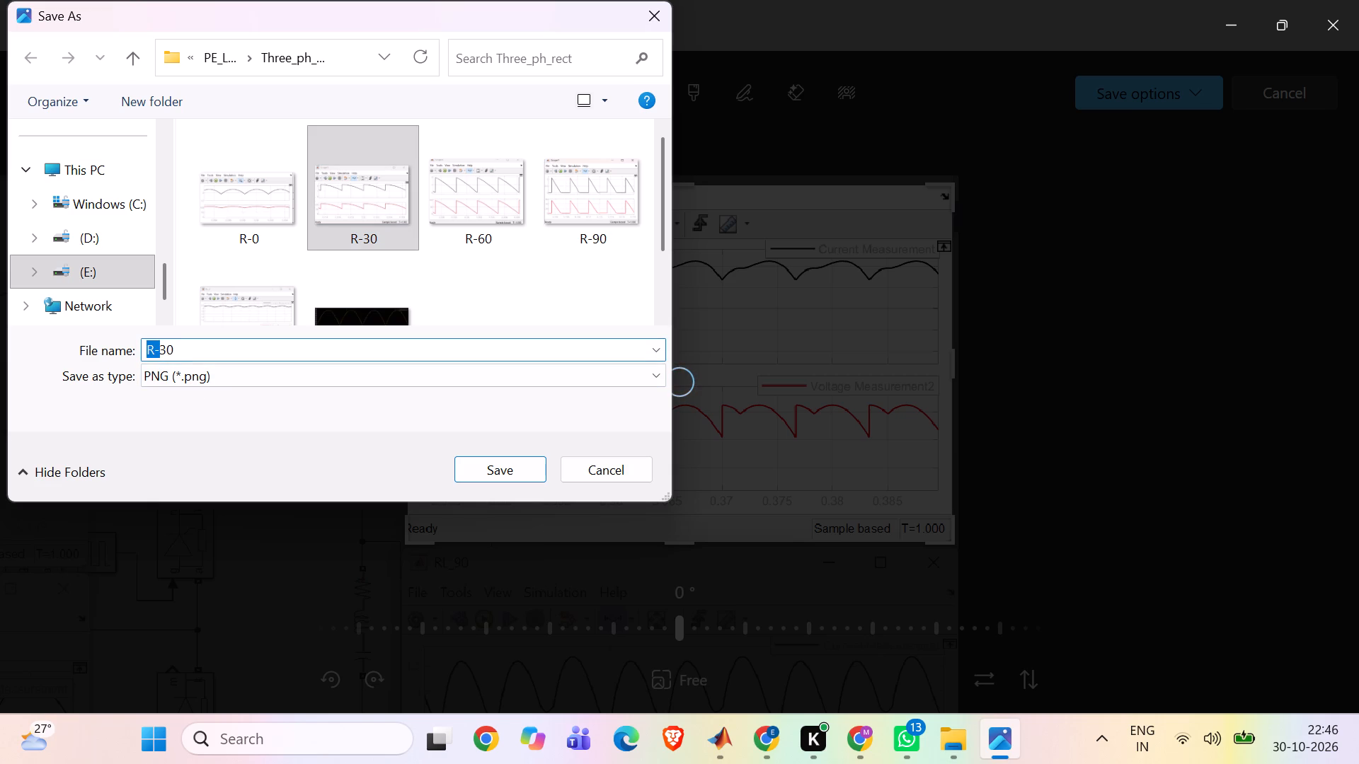
pyautogui.click(151, 351)
pyautogui.hotkey('shift', 'l')
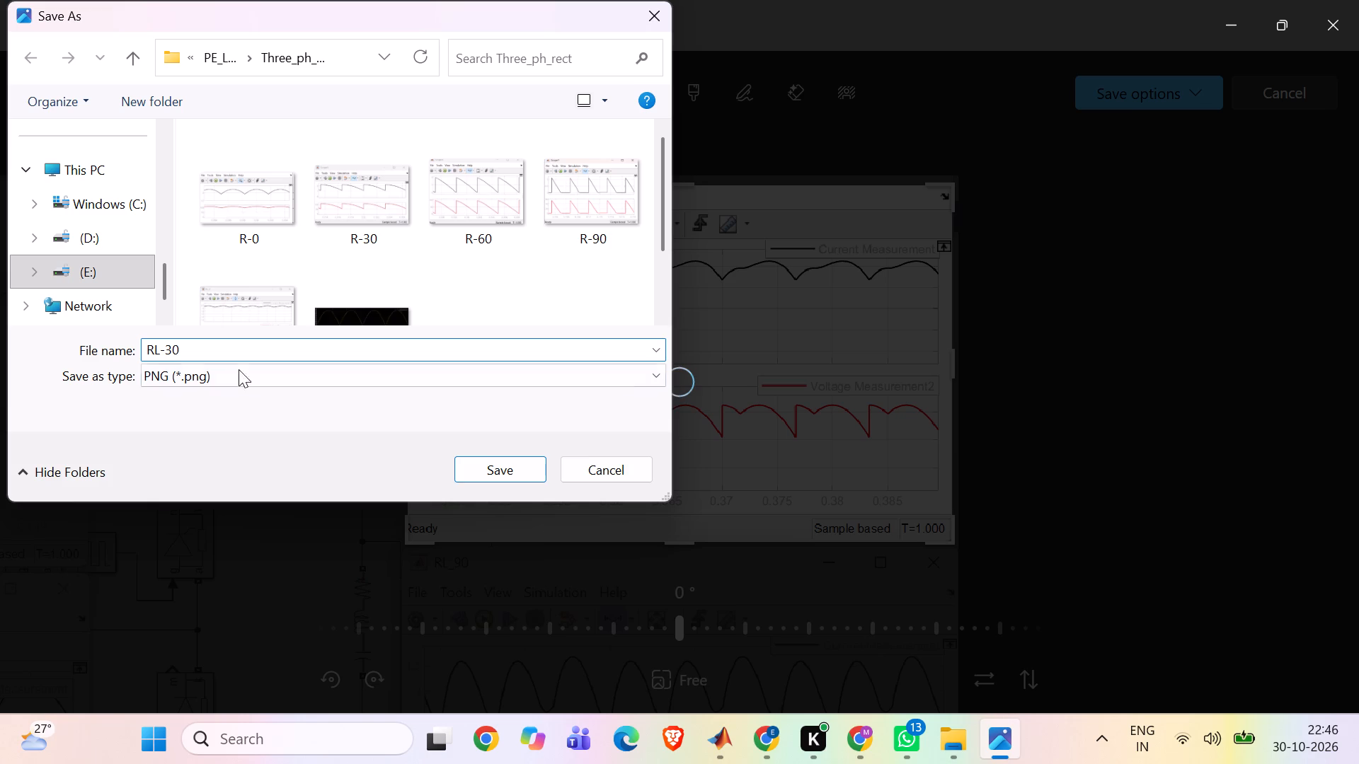
pyautogui.click(471, 475)
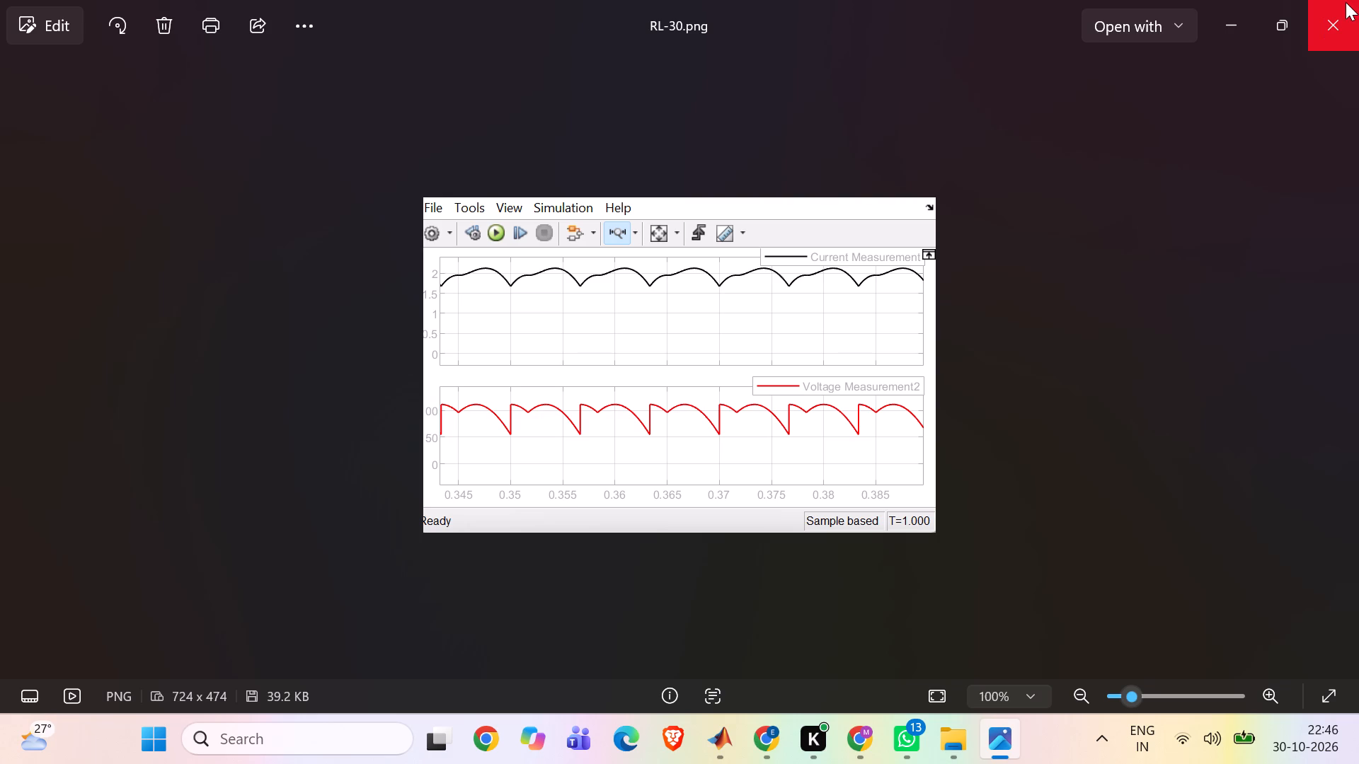
pyautogui.click(1346, 1)
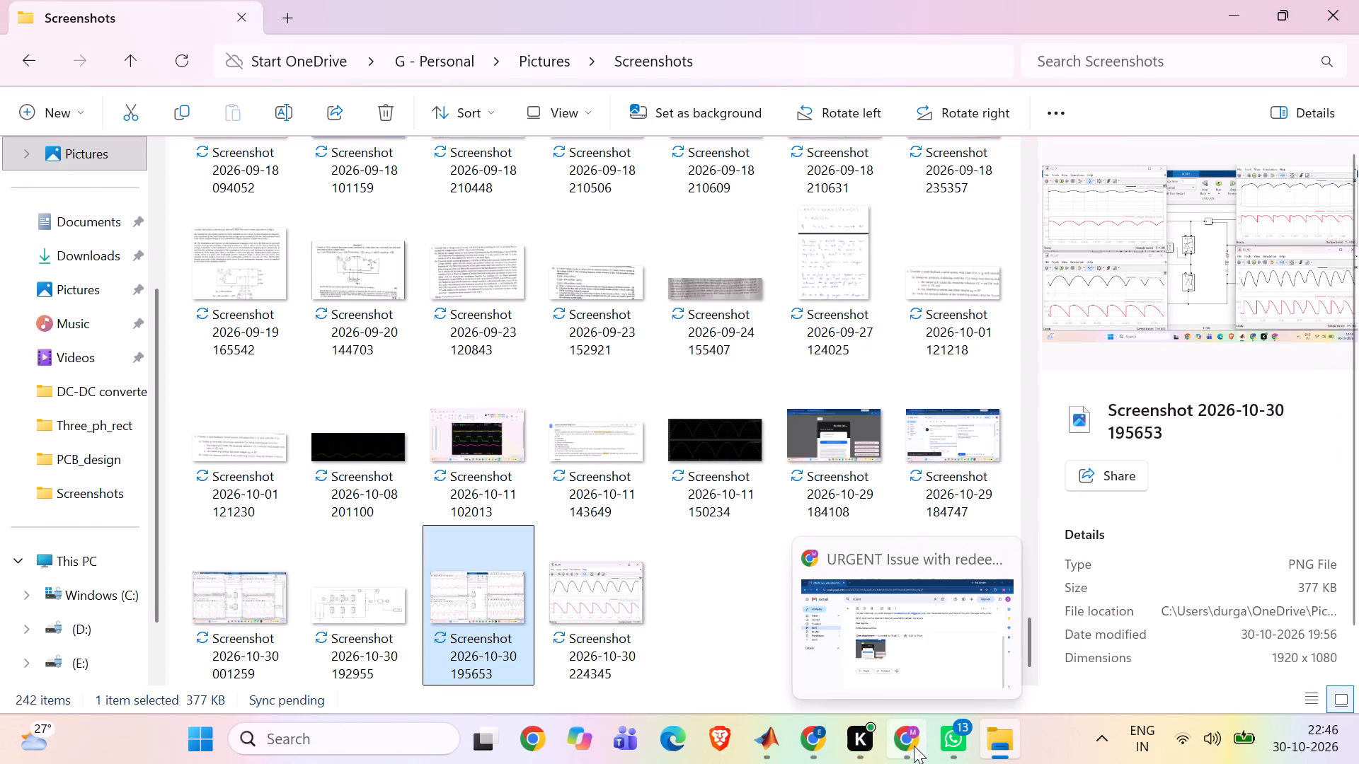
# Switch to the Google Docs document and insert the RL-0 image from Three_ph_rect into row 5's waveform cell (RL, 0).
pyautogui.click(996, 744)
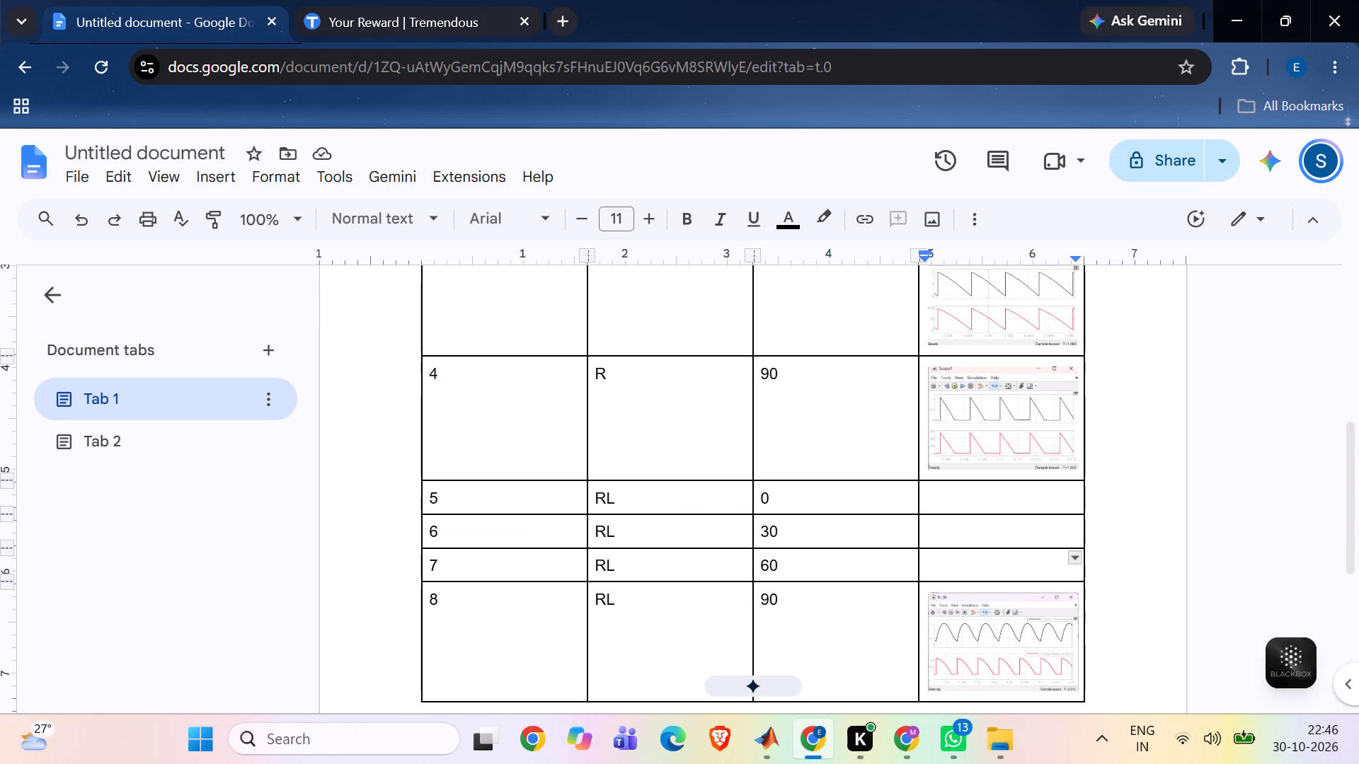
pyautogui.click(965, 492)
pyautogui.click(941, 224)
pyautogui.click(962, 313)
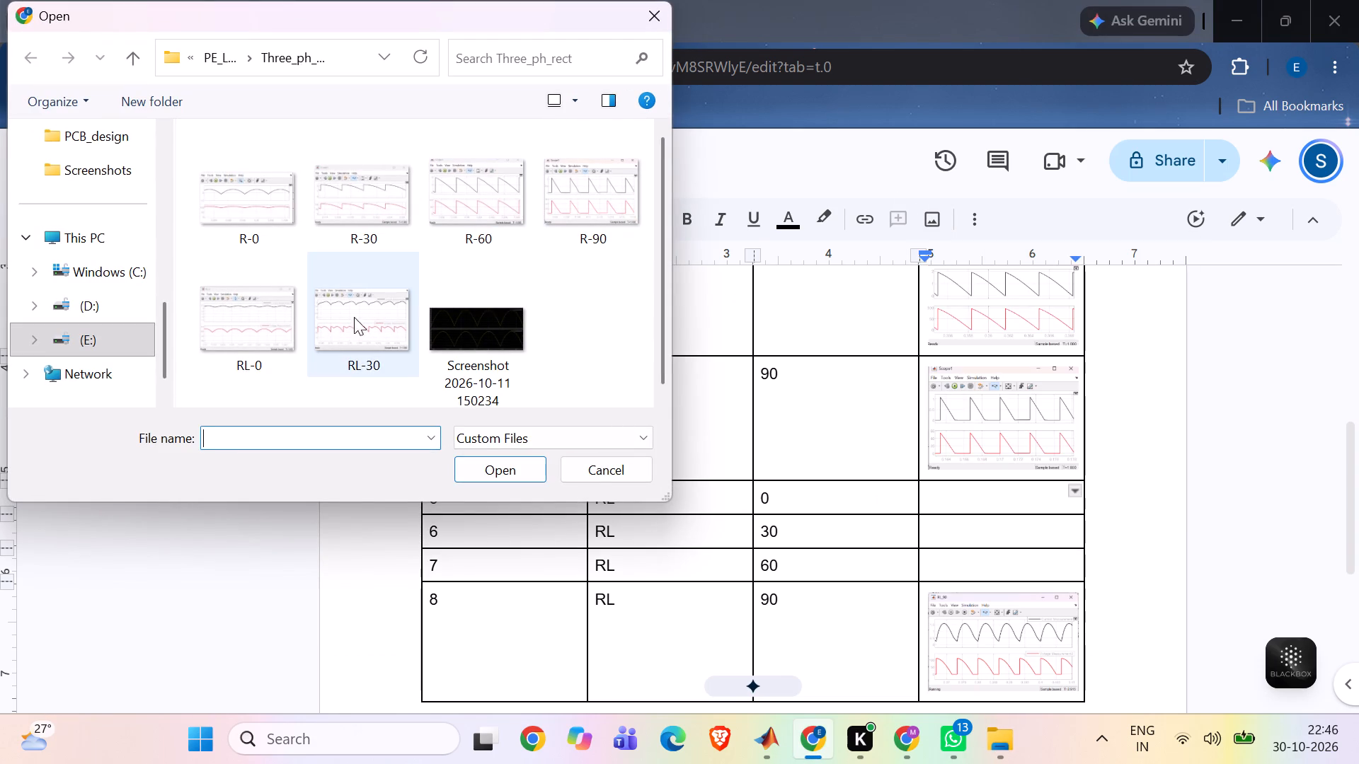
pyautogui.click(288, 321)
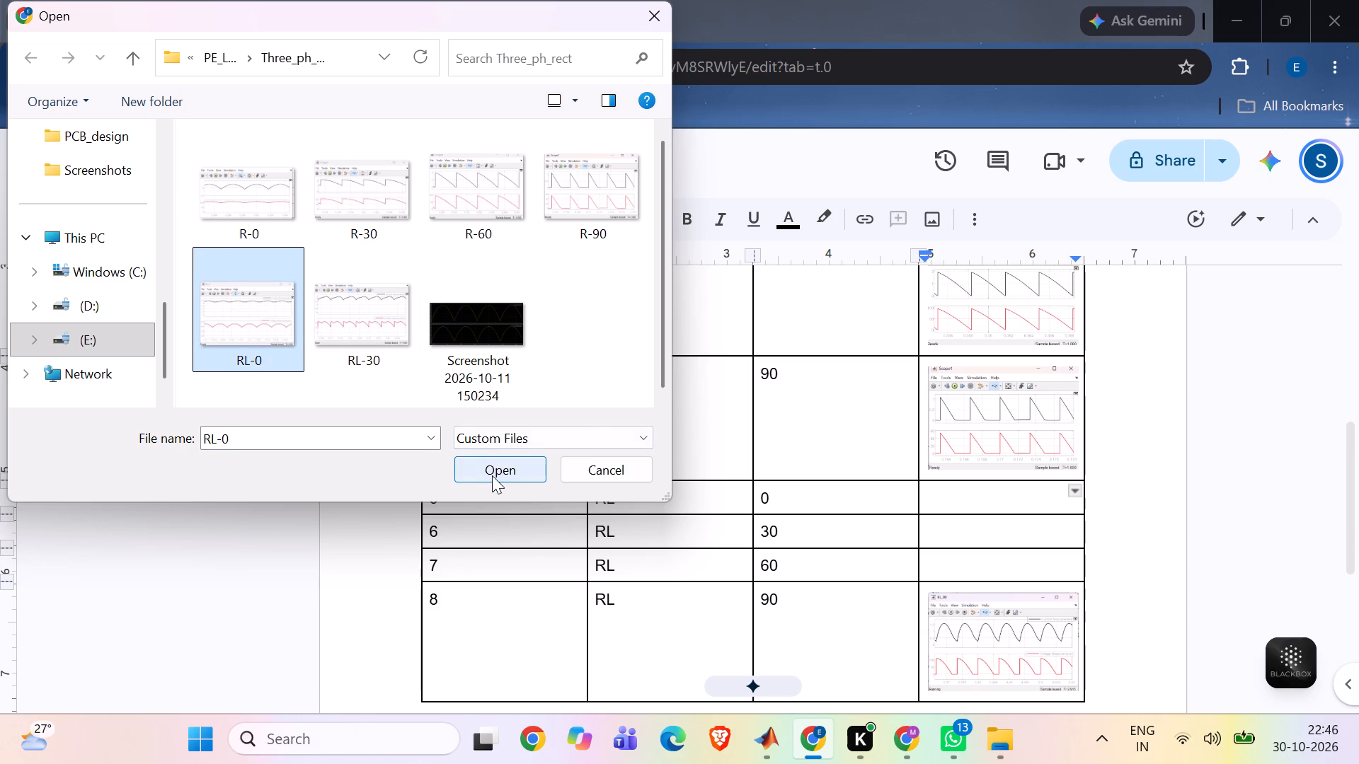
pyautogui.click(492, 475)
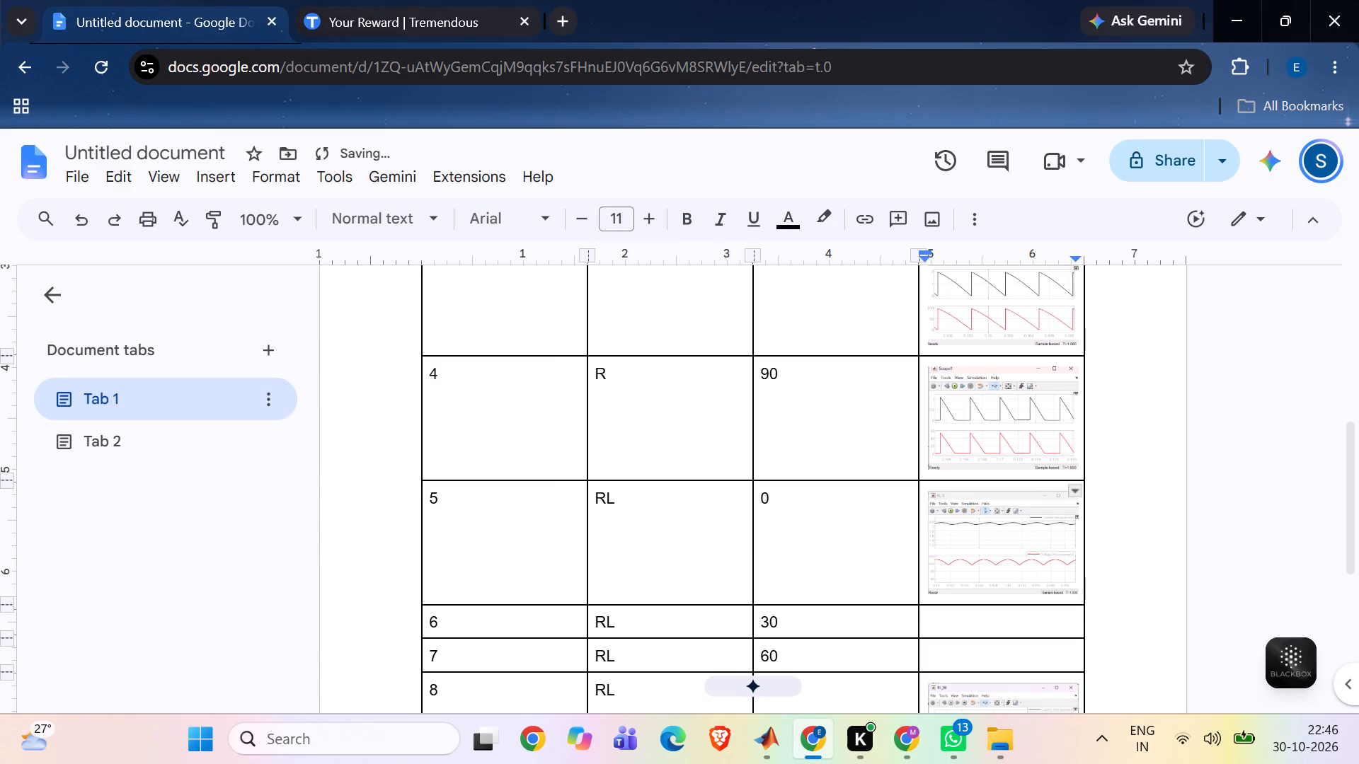
# Insert the RL-30 image from the Three_ph_rect folder into row 6's waveform cell (RL, 30).
pyautogui.click(939, 617)
pyautogui.click(931, 217)
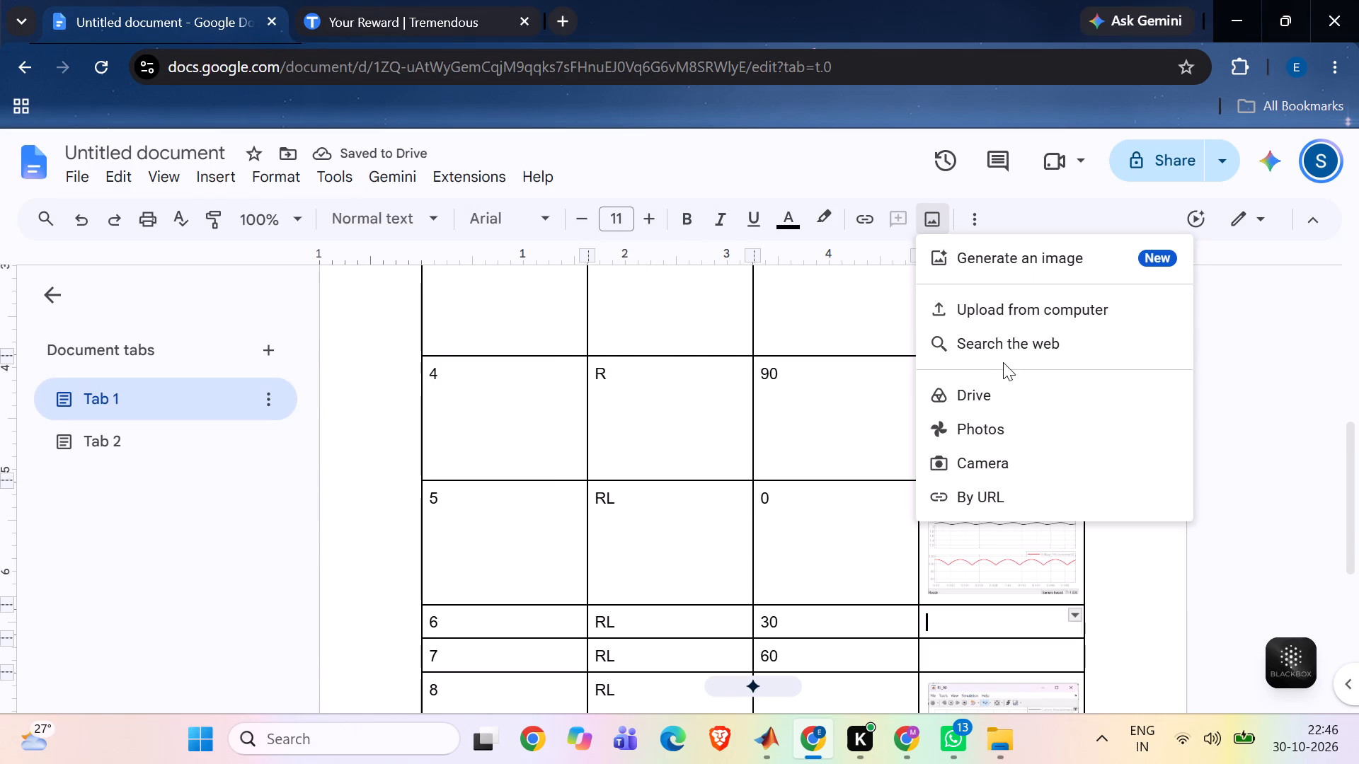
pyautogui.click(994, 307)
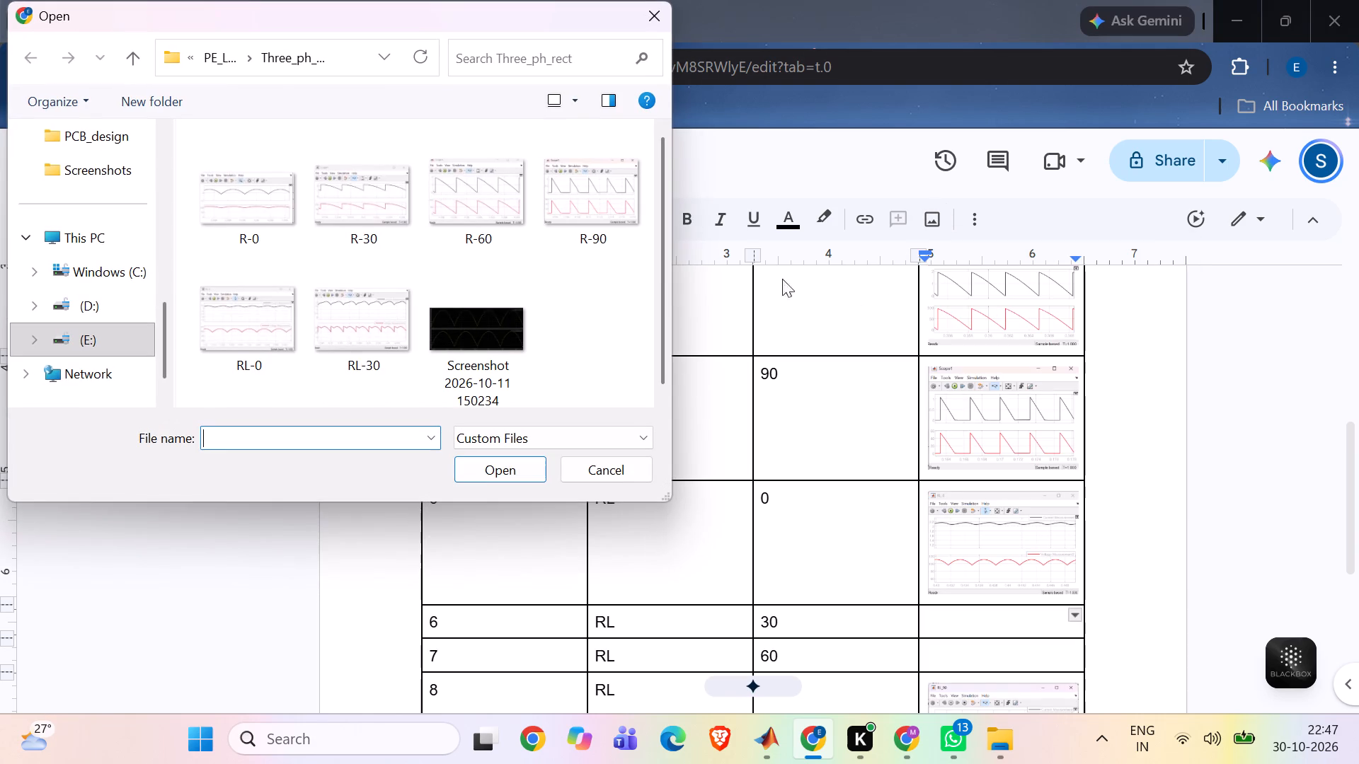
pyautogui.click(336, 319)
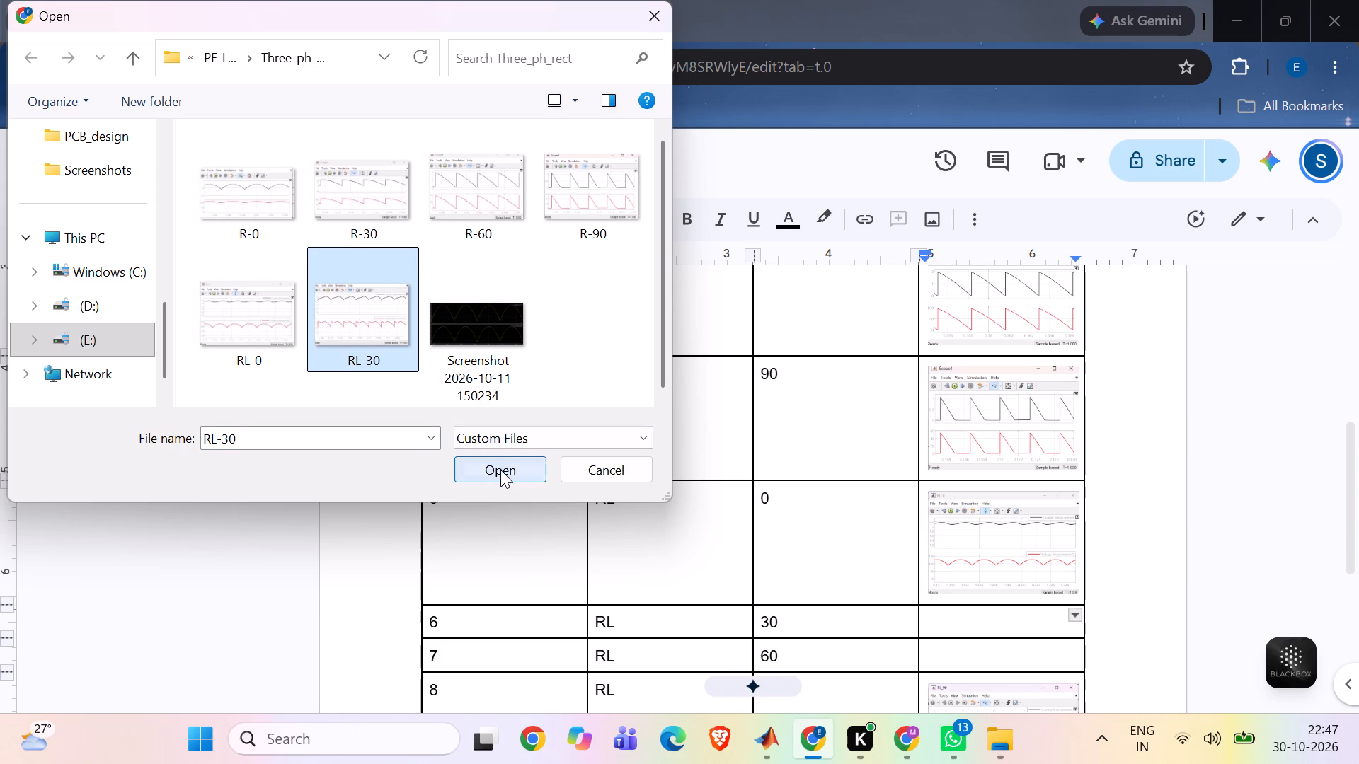
pyautogui.click(500, 470)
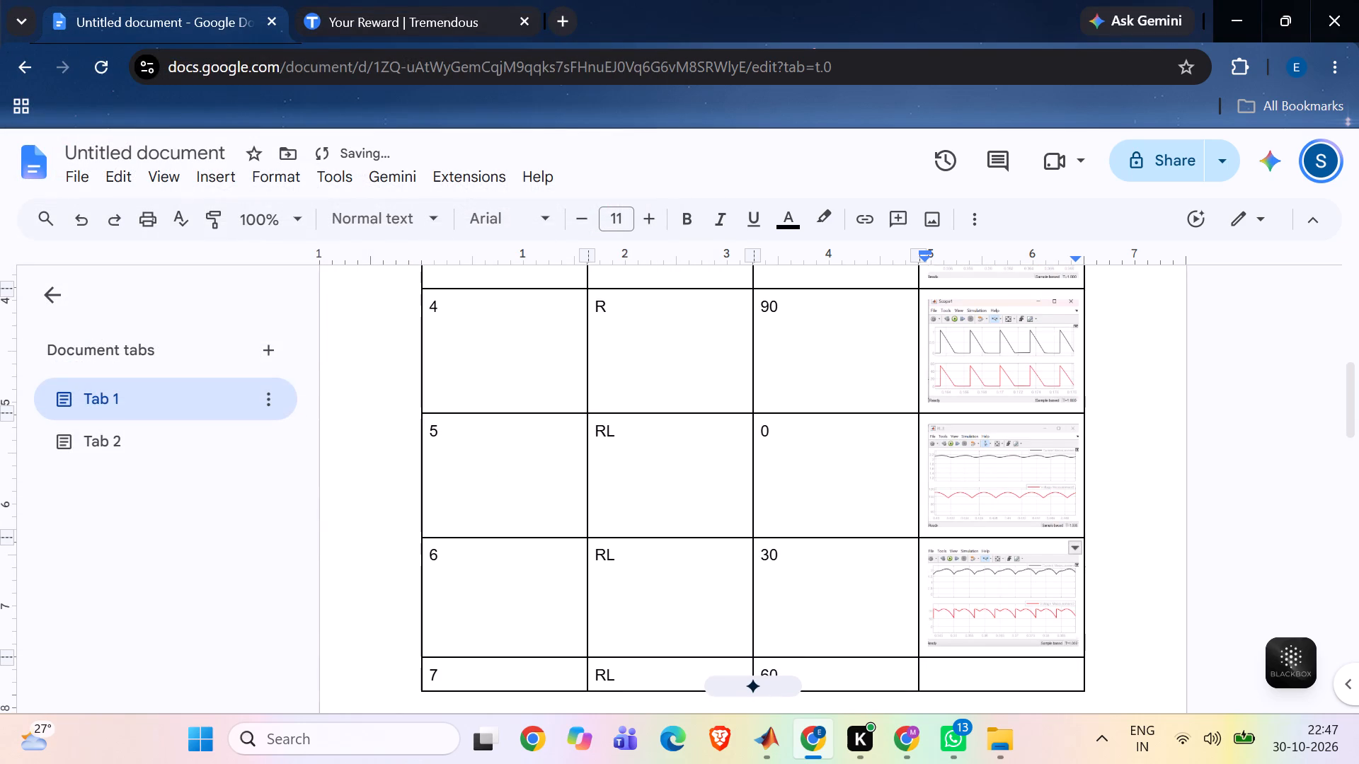
# Switch to the RL_60 scope in MATLAB and zoom its time axis to about 1.432 to 1.471 s.
pyautogui.click(945, 678)
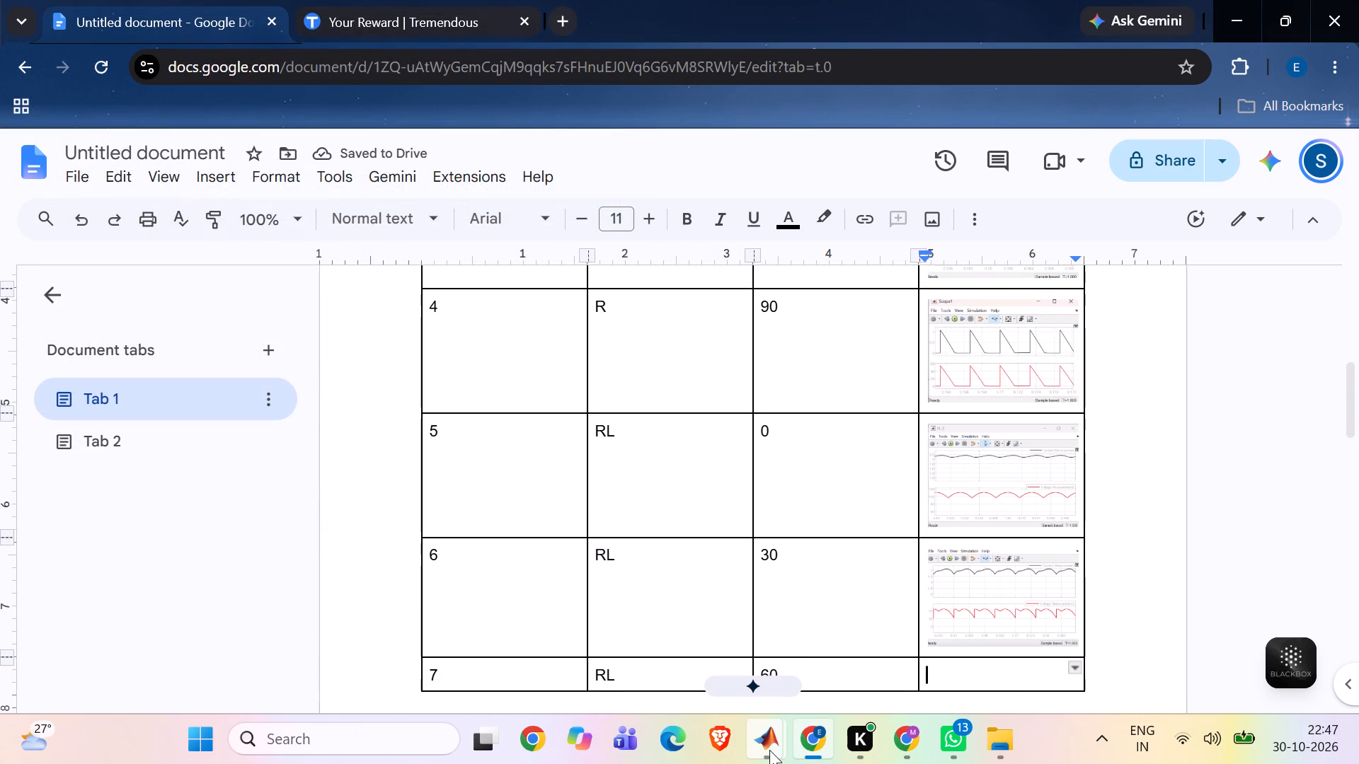
pyautogui.click(1051, 644)
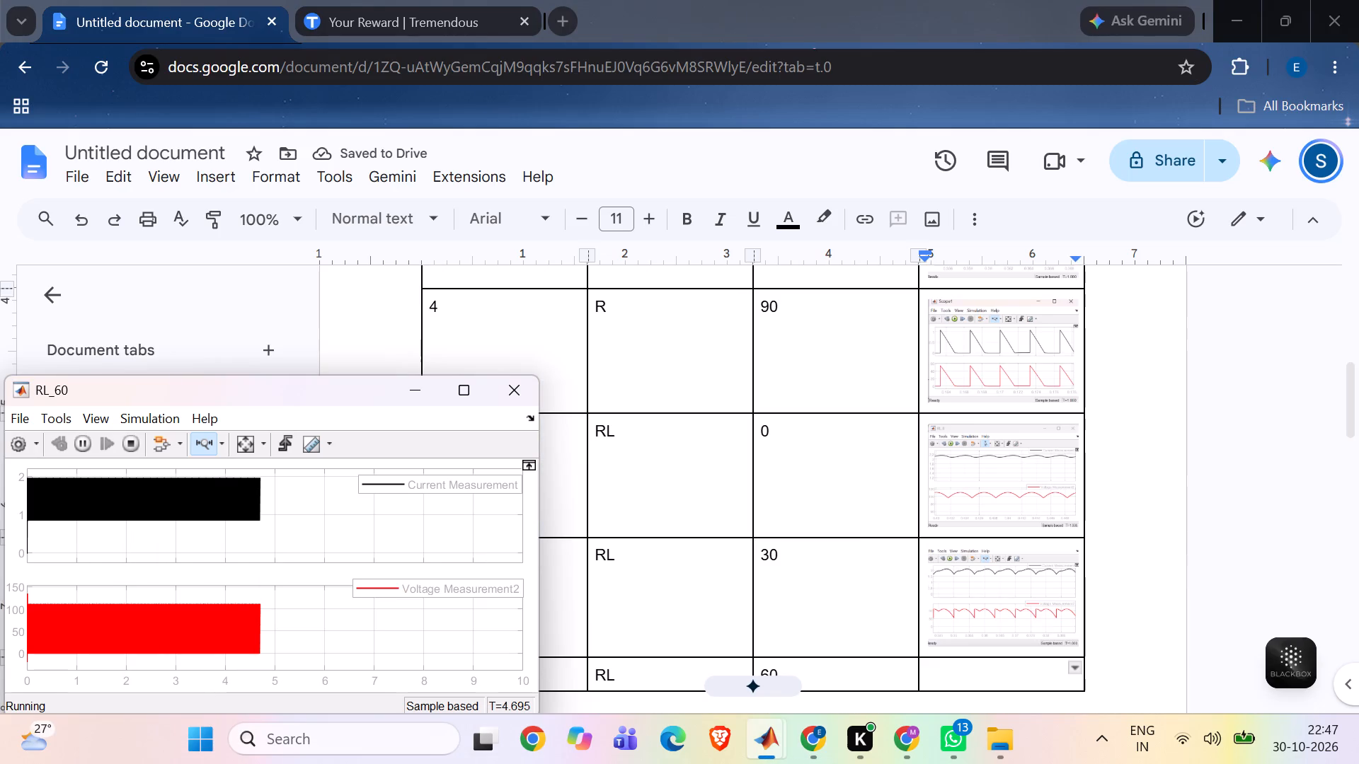
pyautogui.moveTo(260, 400); pyautogui.dragTo(371, 309)
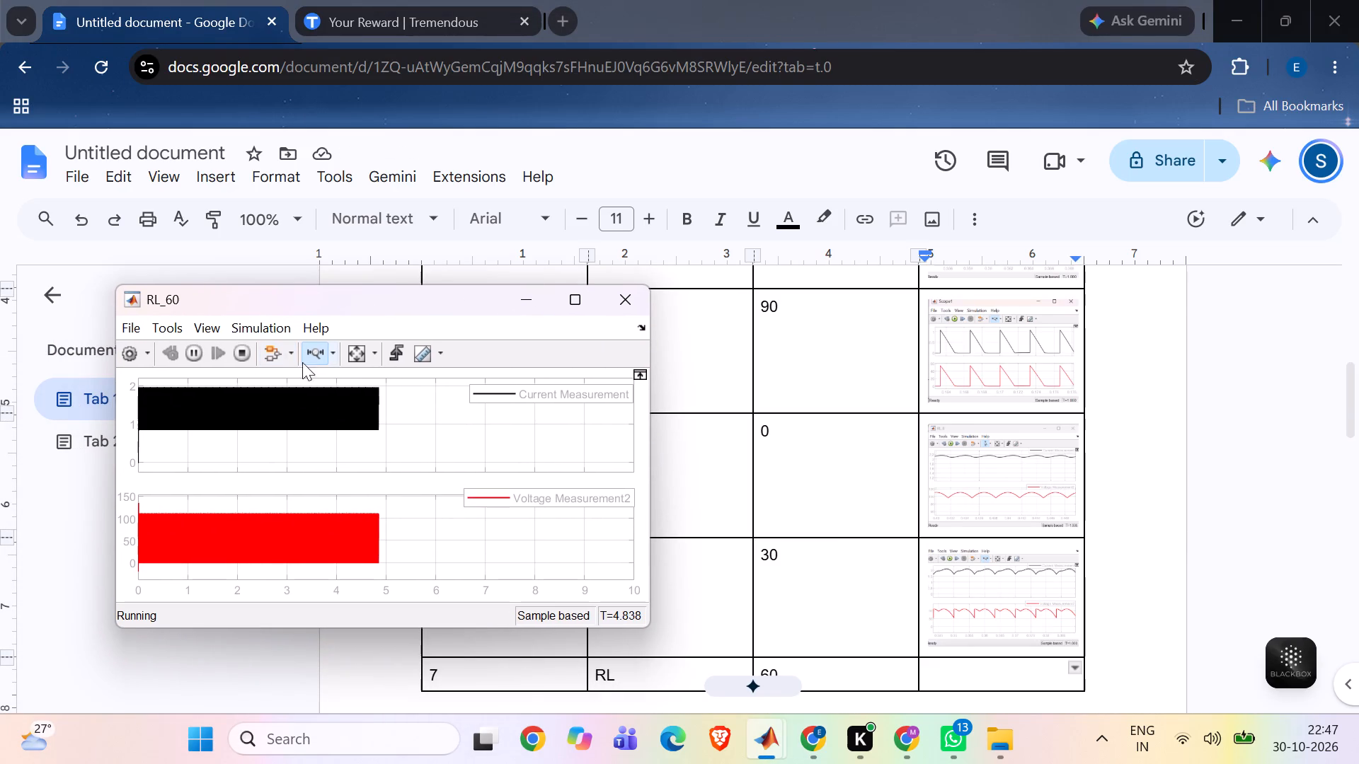
pyautogui.moveTo(204, 390); pyautogui.dragTo(239, 384)
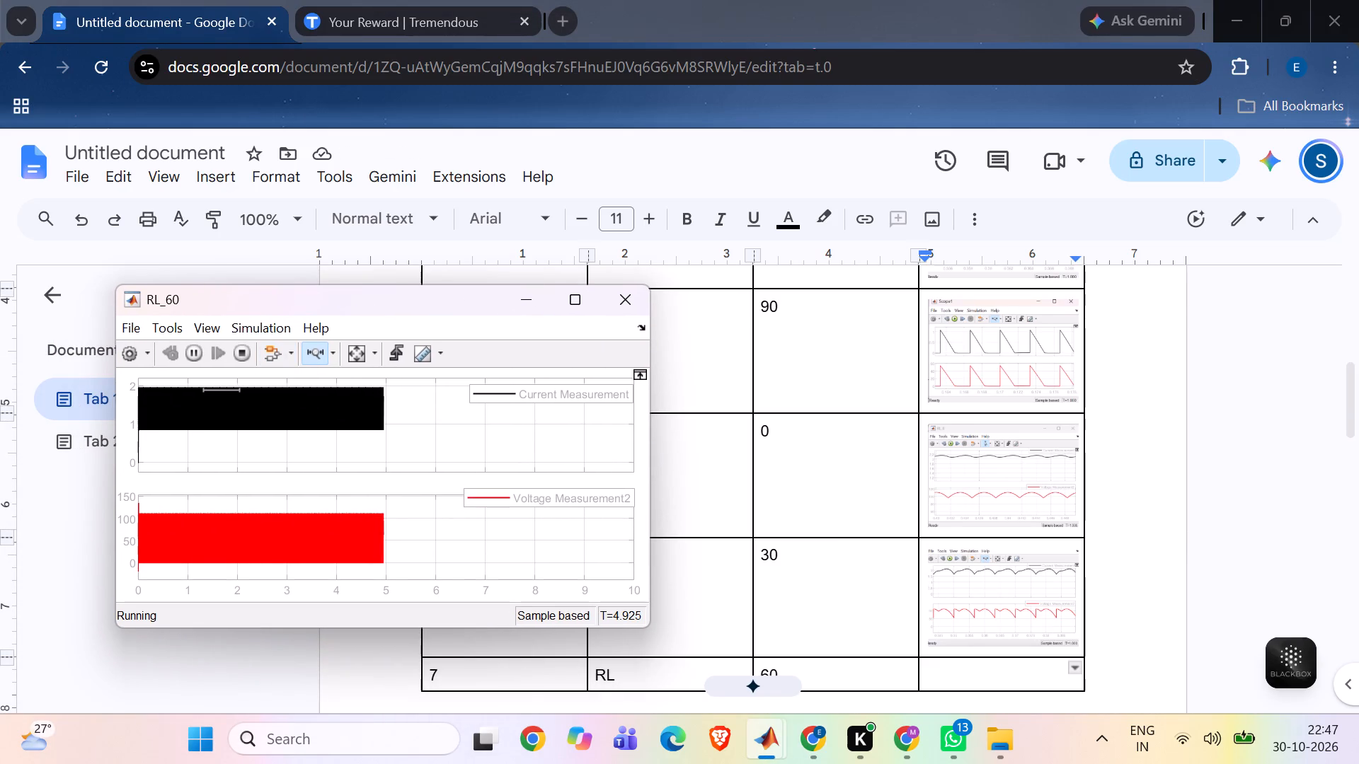
pyautogui.moveTo(207, 402); pyautogui.dragTo(254, 410)
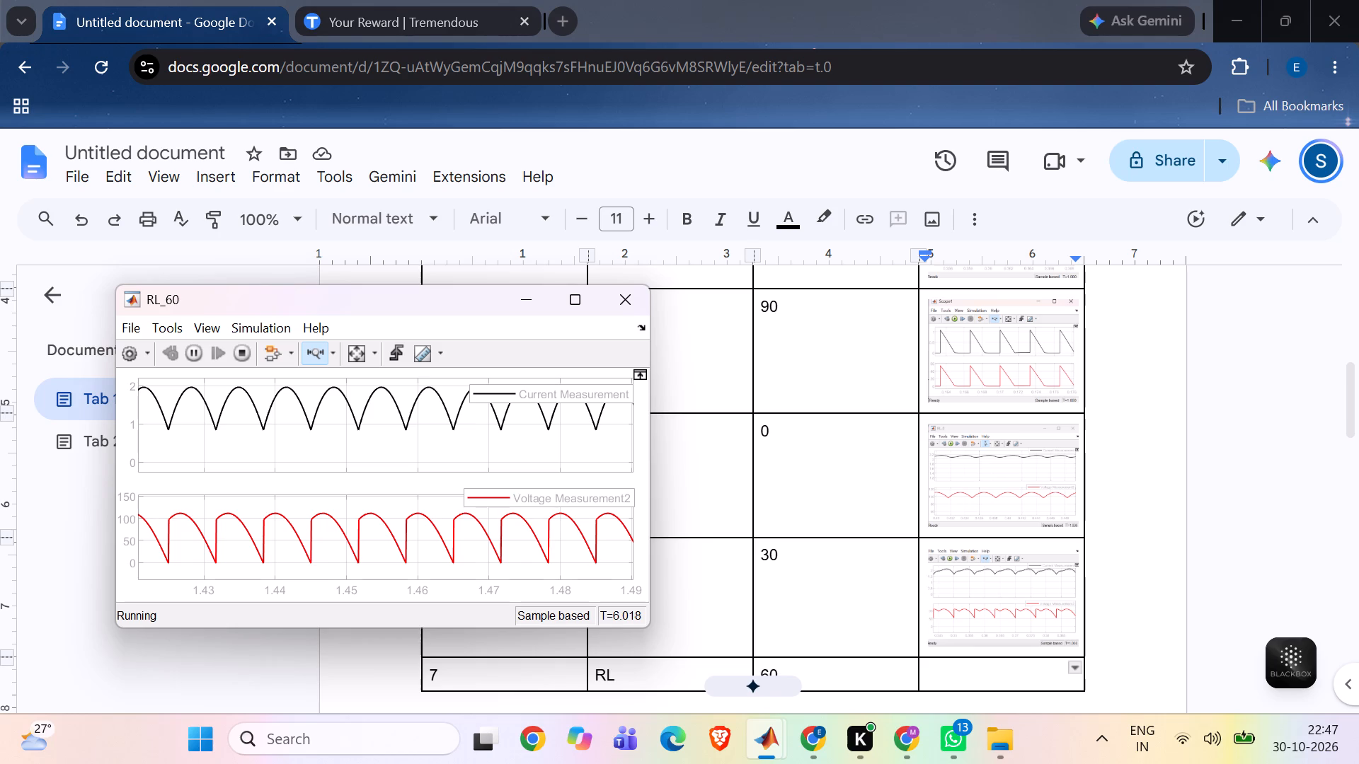
pyautogui.moveTo(213, 410); pyautogui.dragTo(362, 388)
pyautogui.moveTo(362, 388); pyautogui.dragTo(506, 405)
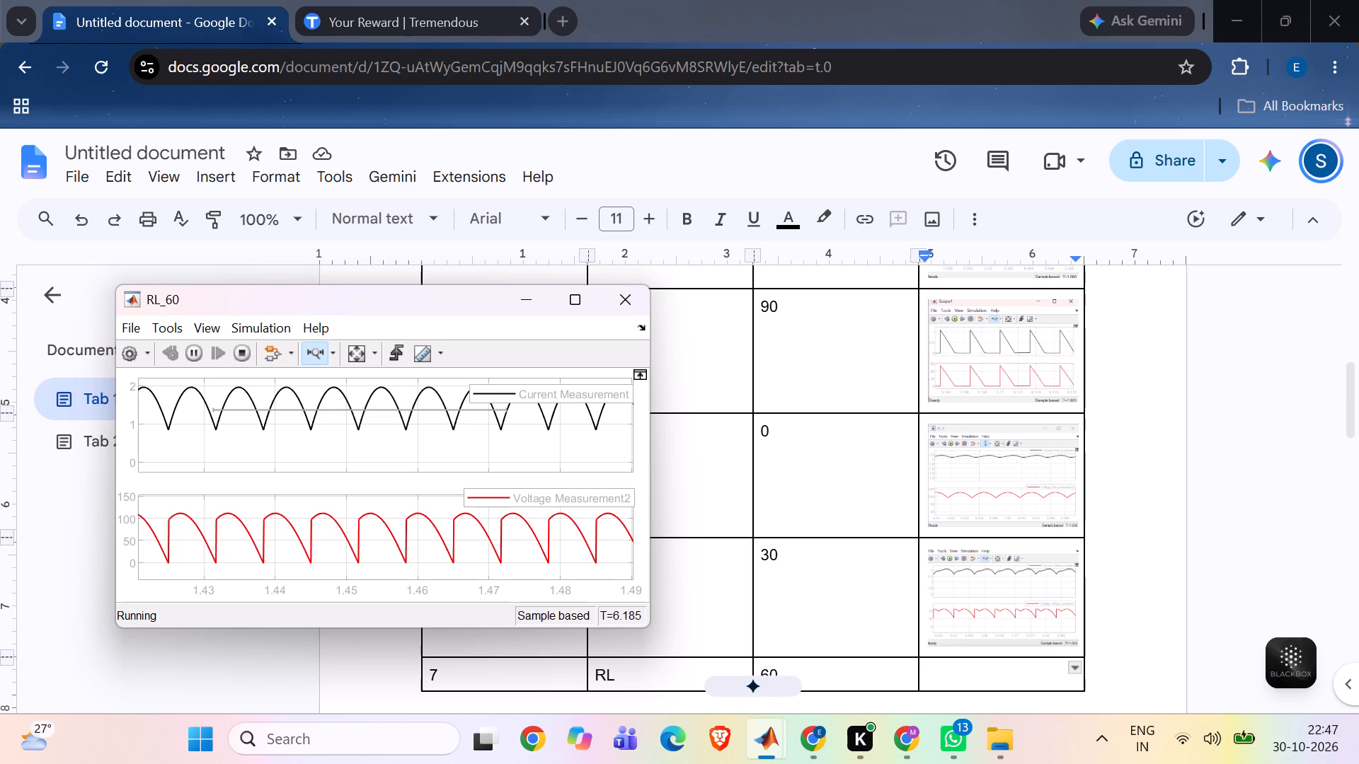
pyautogui.moveTo(506, 405); pyautogui.dragTo(498, 416)
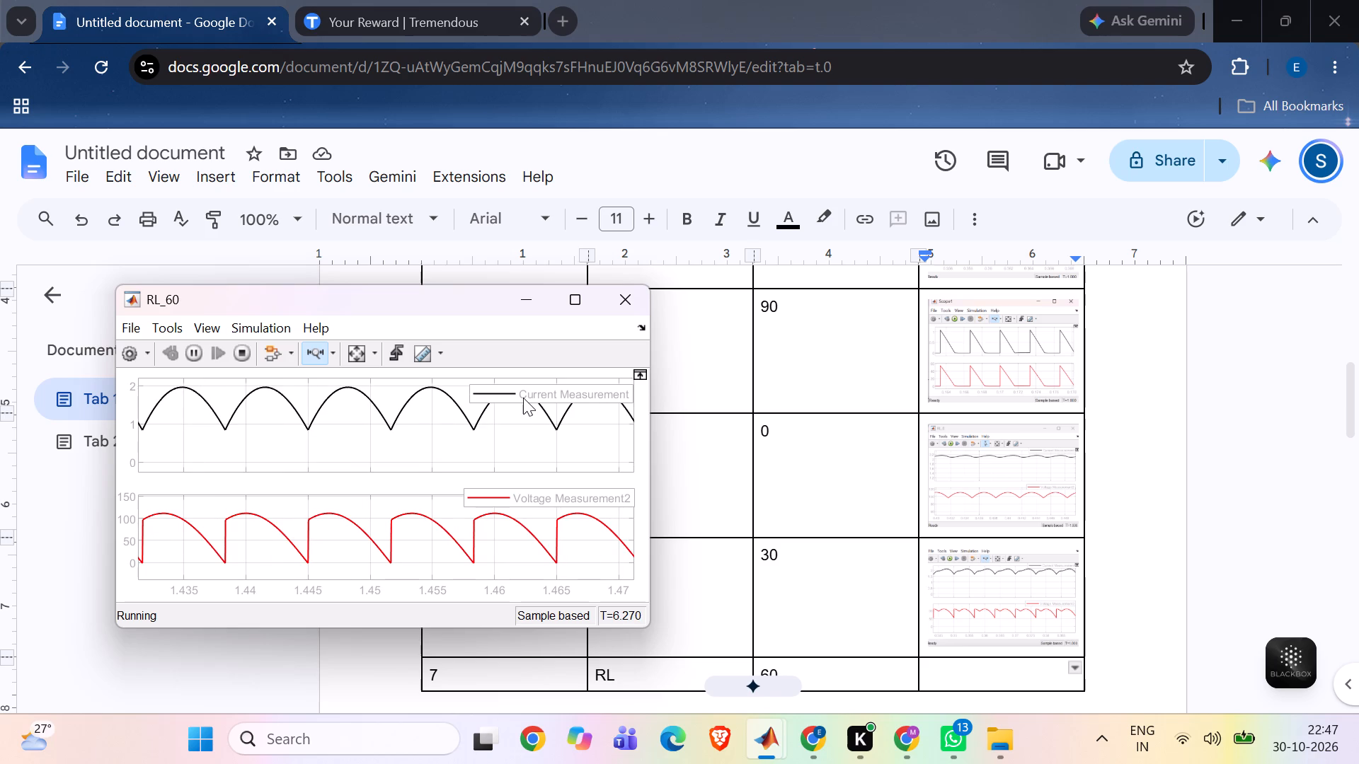
# Move the Current Measurement legend up to the top edge of the current plot, clear of the curve.
pyautogui.moveTo(525, 395); pyautogui.dragTo(531, 371)
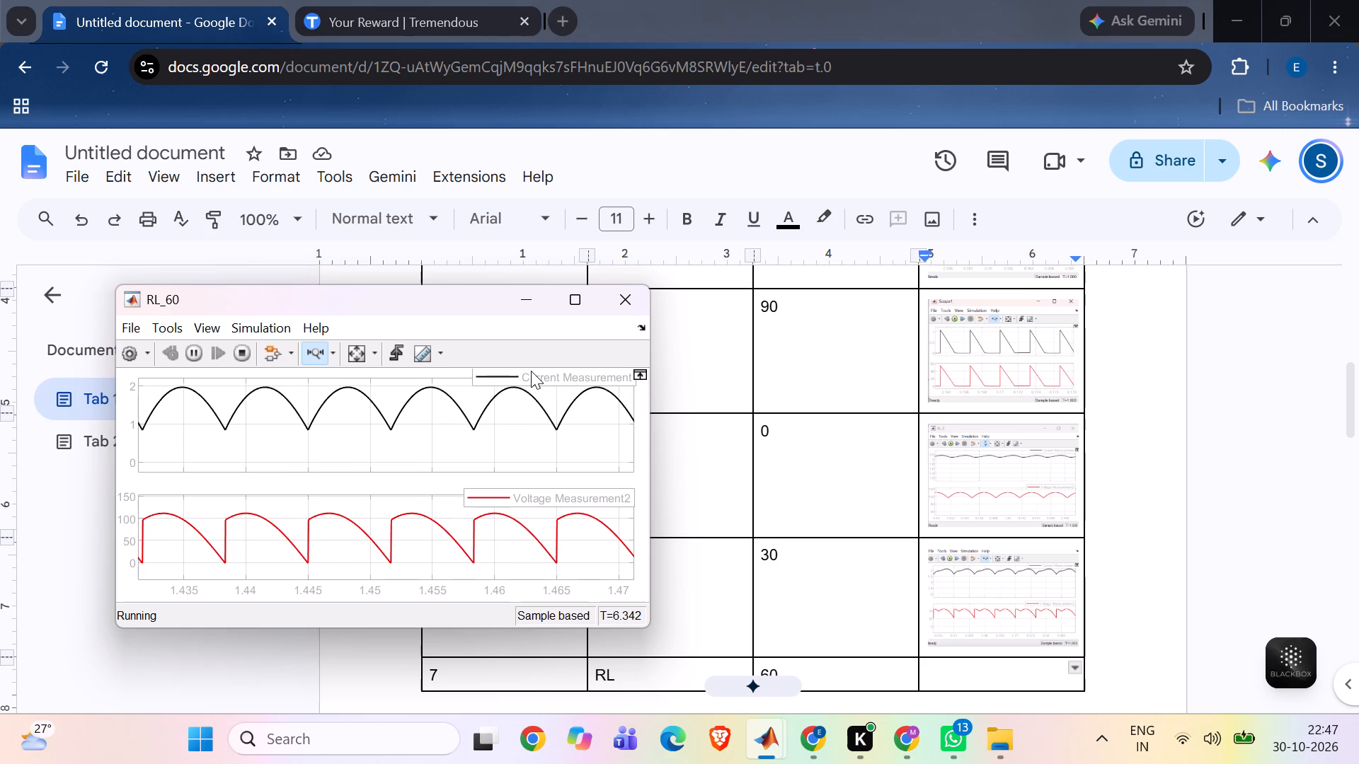
pyautogui.moveTo(531, 371); pyautogui.dragTo(535, 371)
pyautogui.moveTo(537, 377); pyautogui.dragTo(536, 365)
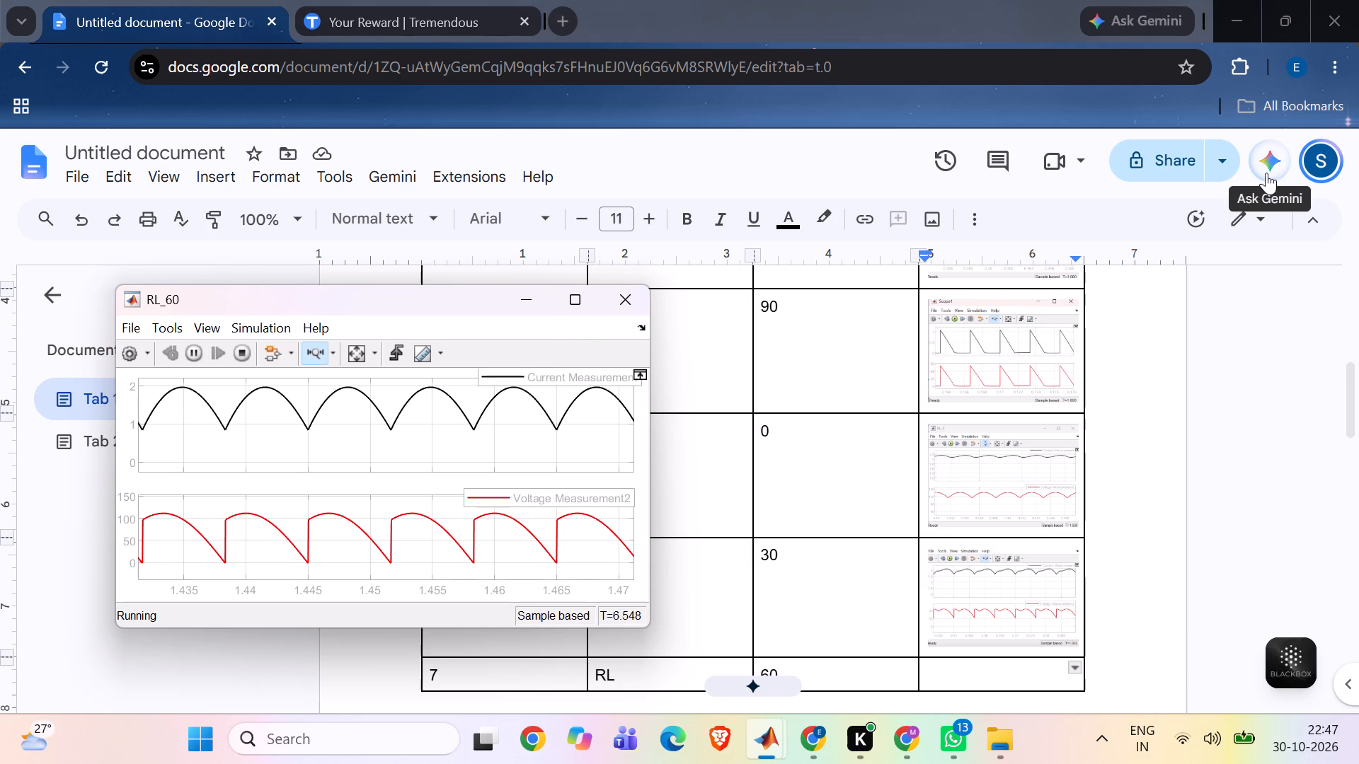
# Capture a screenshot of only the RL_60 scope window and paste it into row 7's waveform cell (RL, 60) in the Google Docs table.
pyautogui.press('Print')
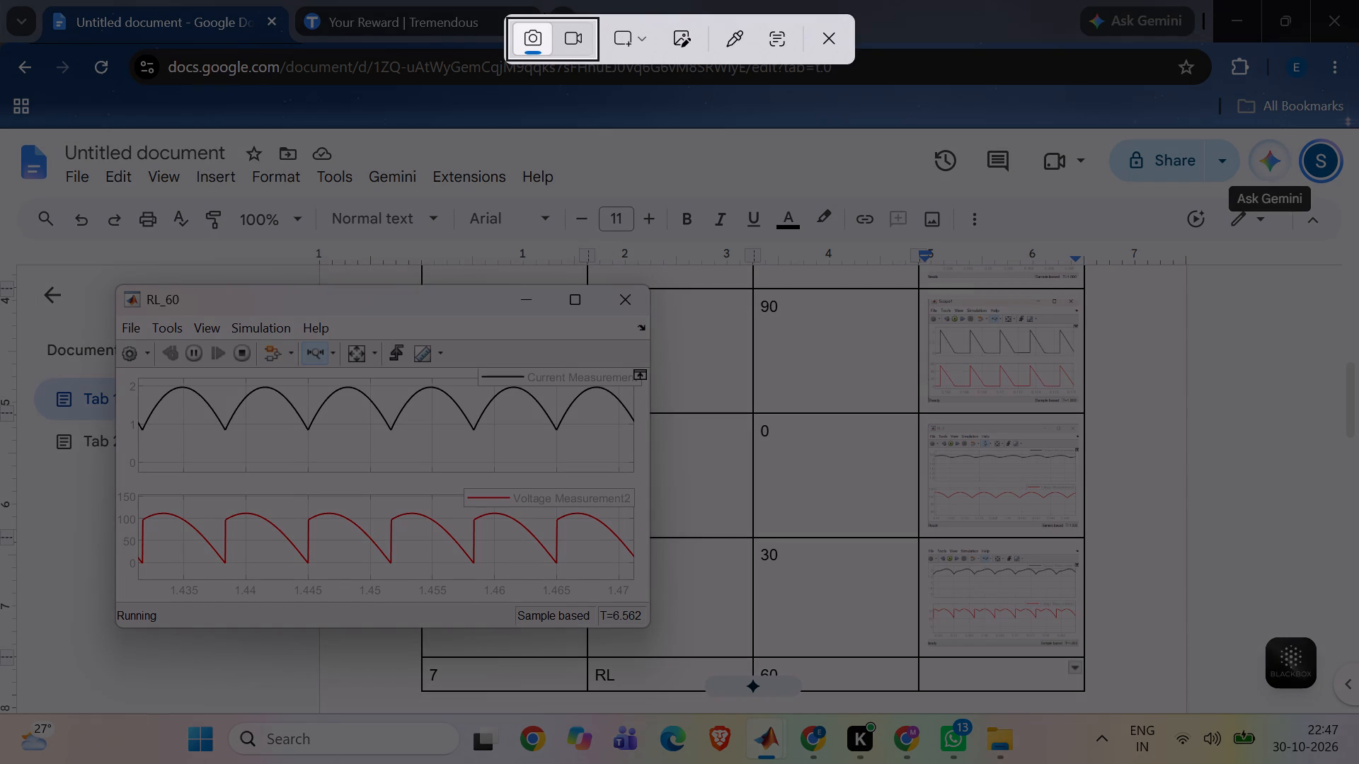
pyautogui.moveTo(115, 281); pyautogui.dragTo(396, 625)
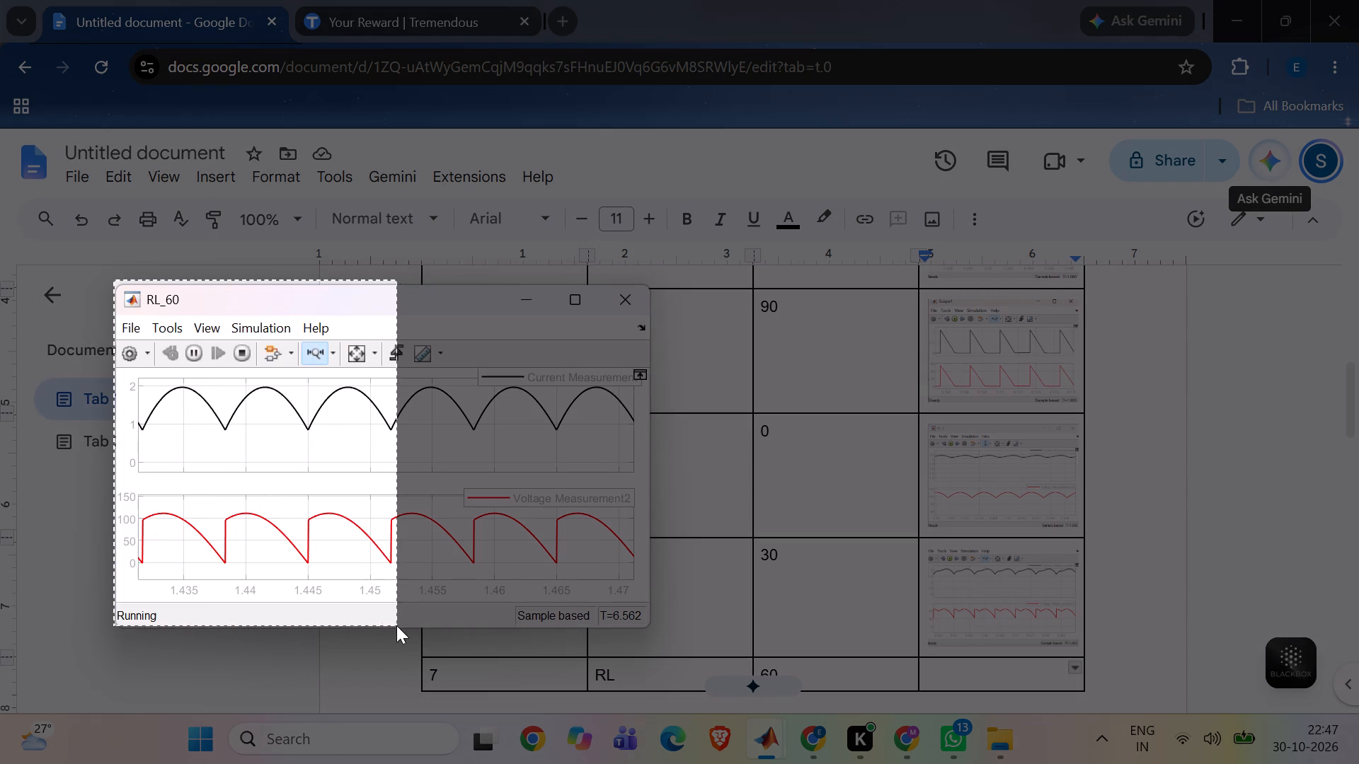
pyautogui.moveTo(396, 625); pyautogui.dragTo(646, 634)
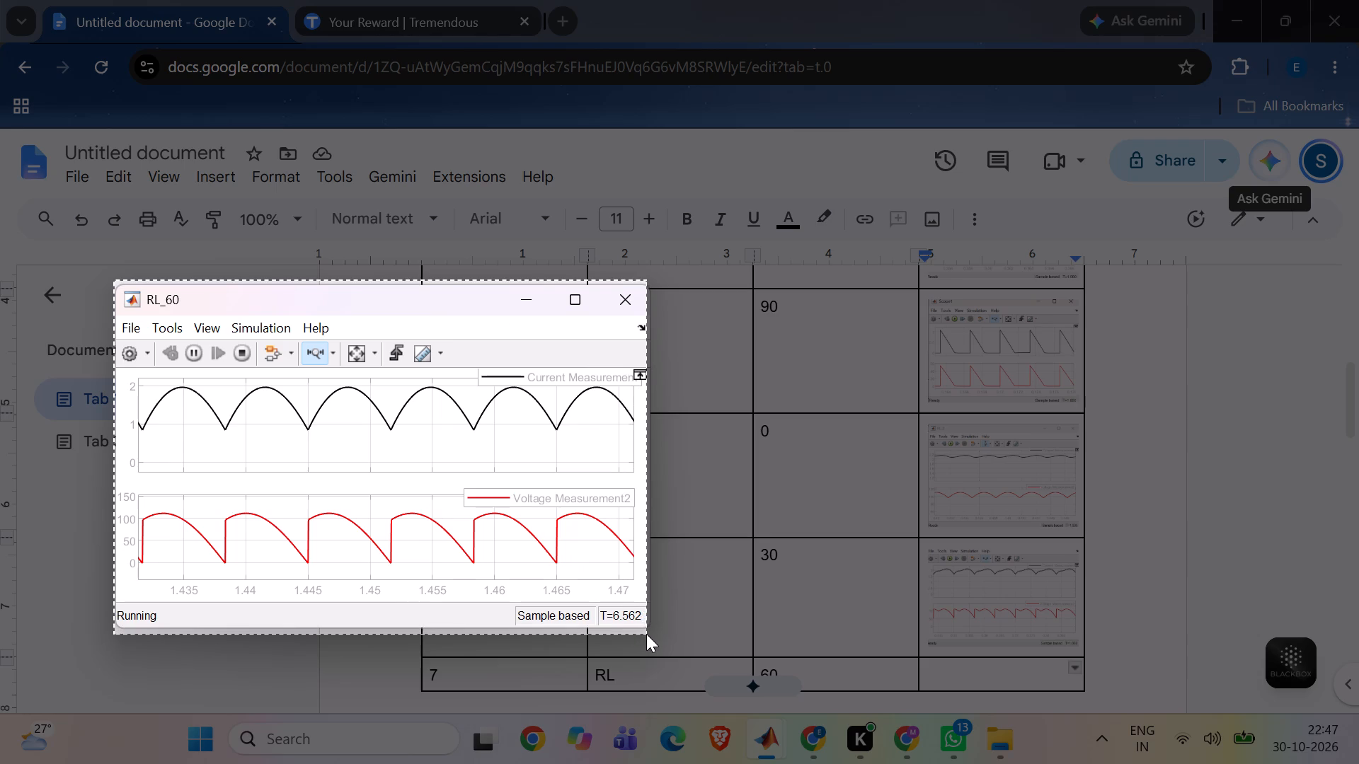
pyautogui.moveTo(646, 634); pyautogui.dragTo(649, 622)
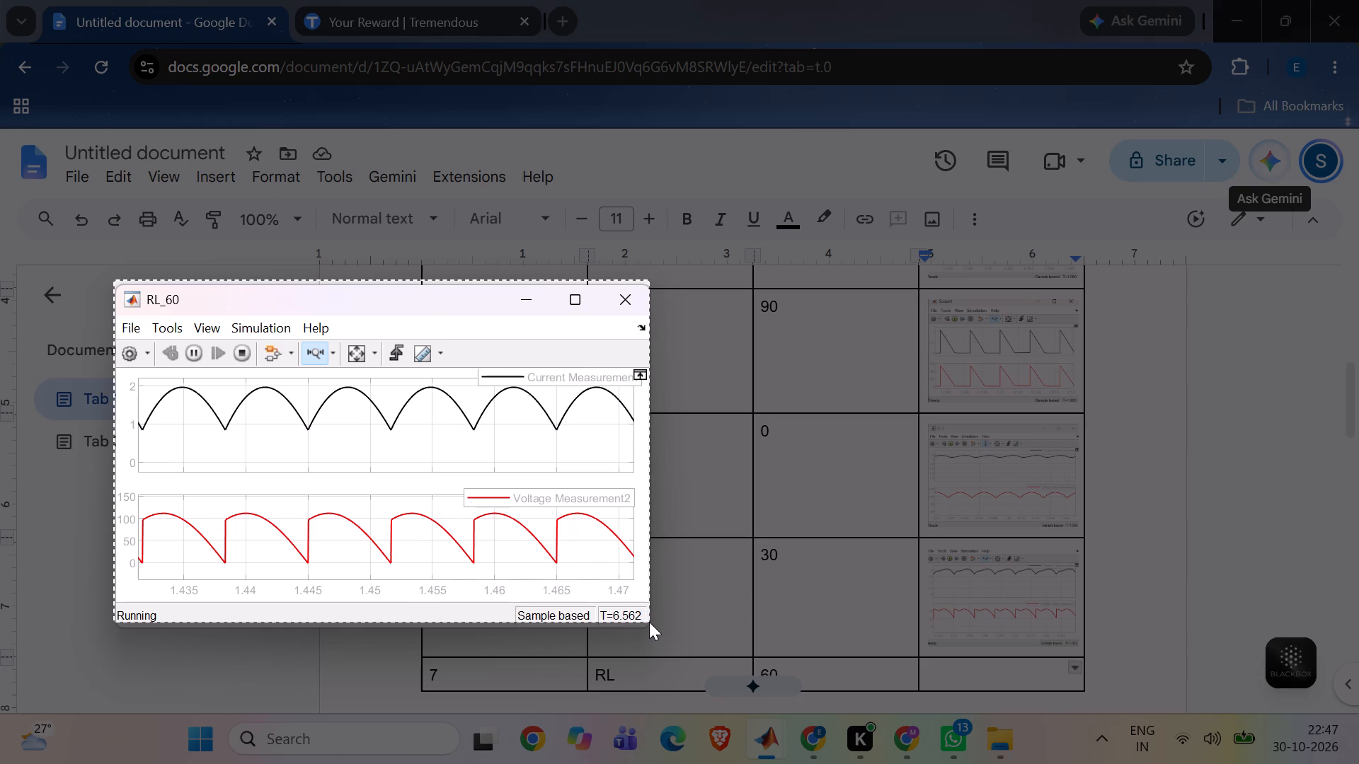
pyautogui.moveTo(649, 622); pyautogui.dragTo(650, 625)
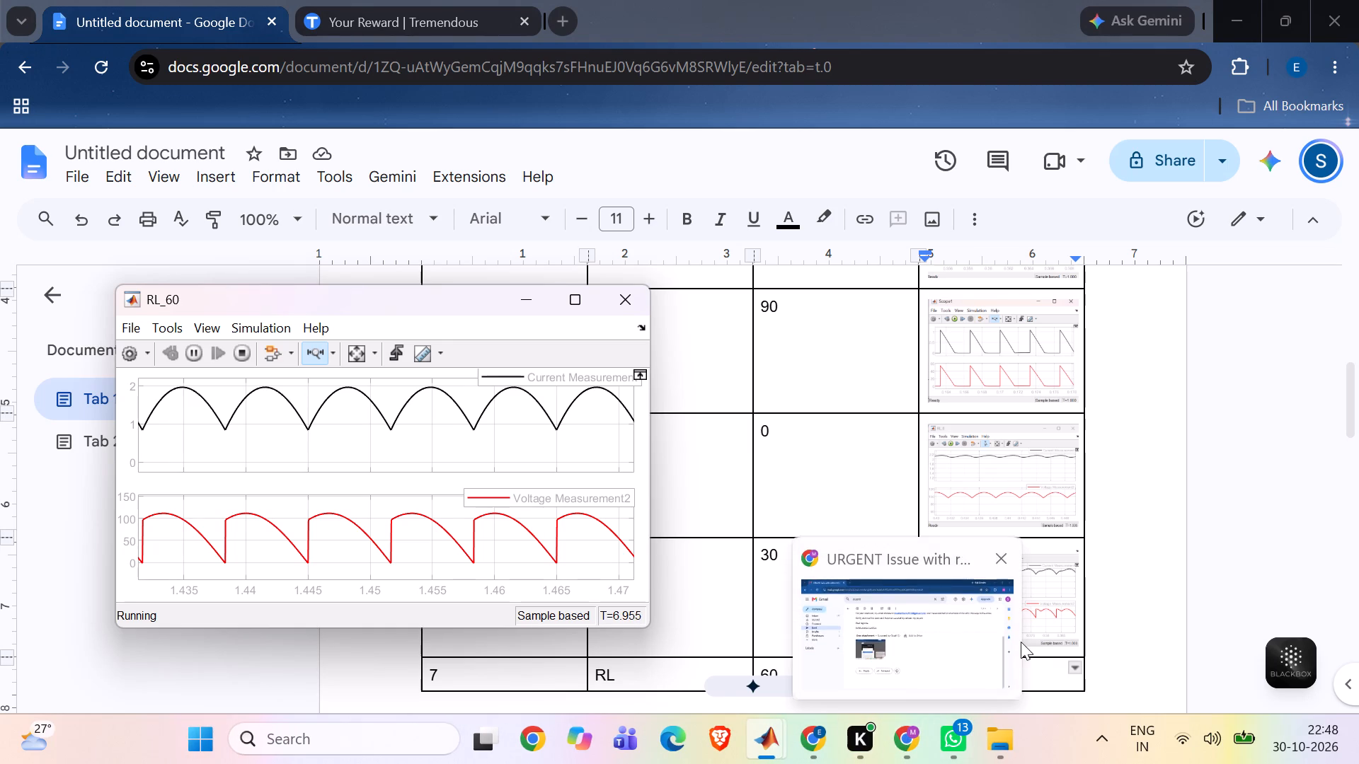
pyautogui.click(1044, 676)
pyautogui.click(1036, 678)
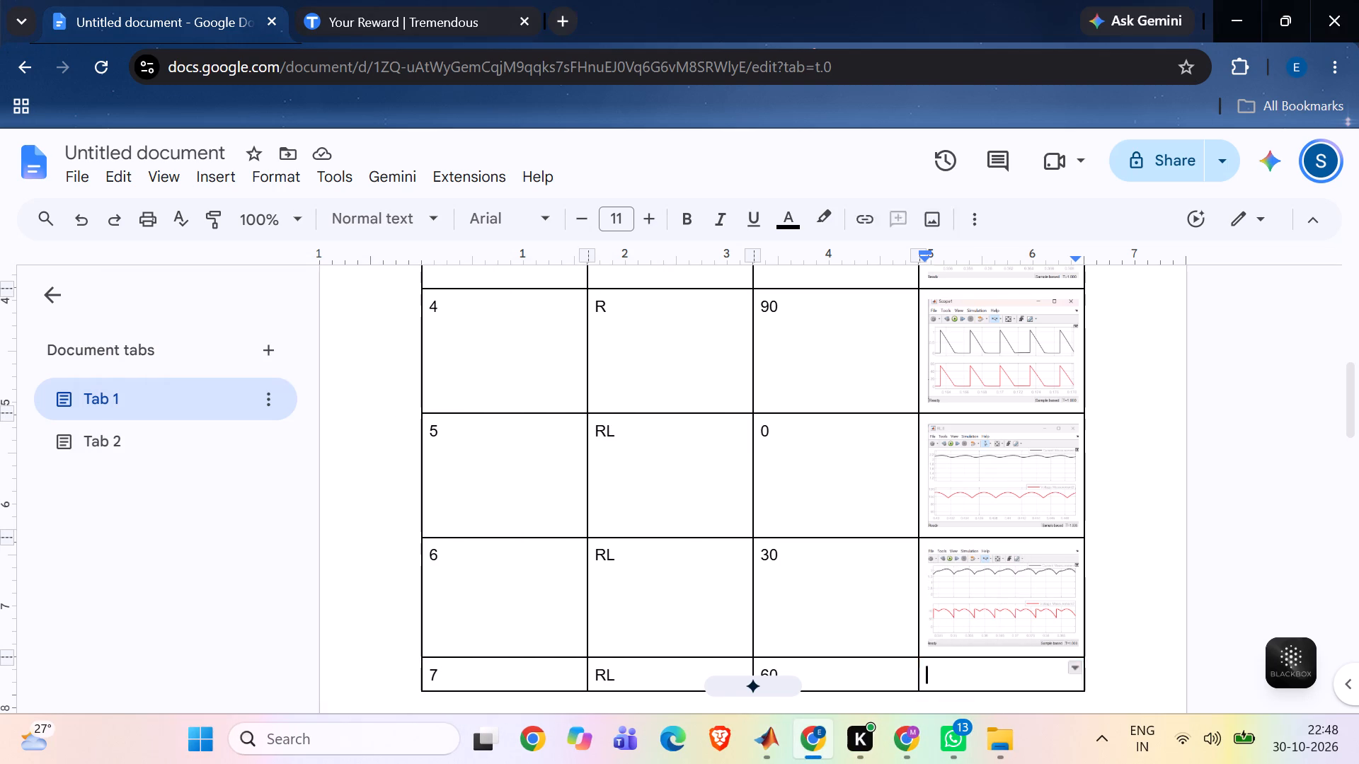
pyautogui.hotkey('ctrl', 'v')
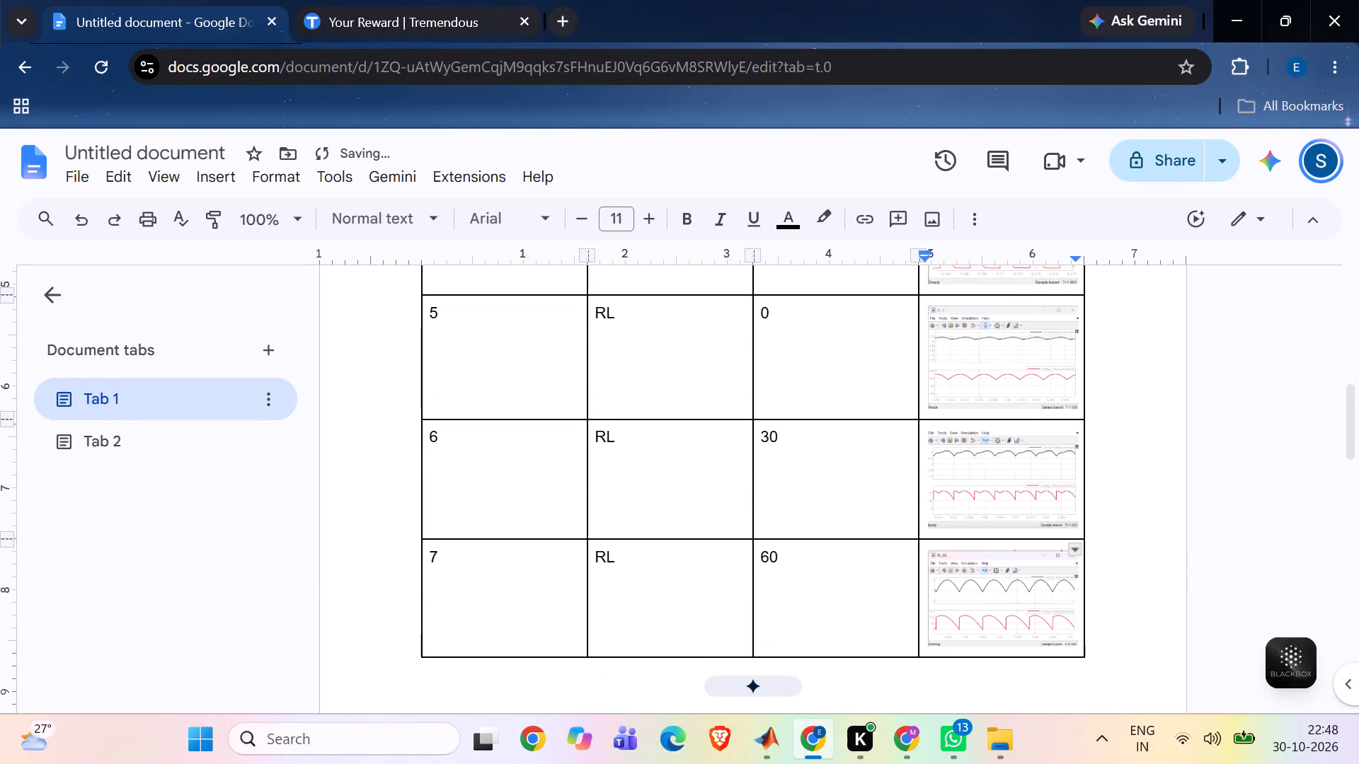
# Make the S No, Load and Firing Angle entries in rows 1 to 8 bold and center-aligned.
pyautogui.scroll(-3, 1030, 678)
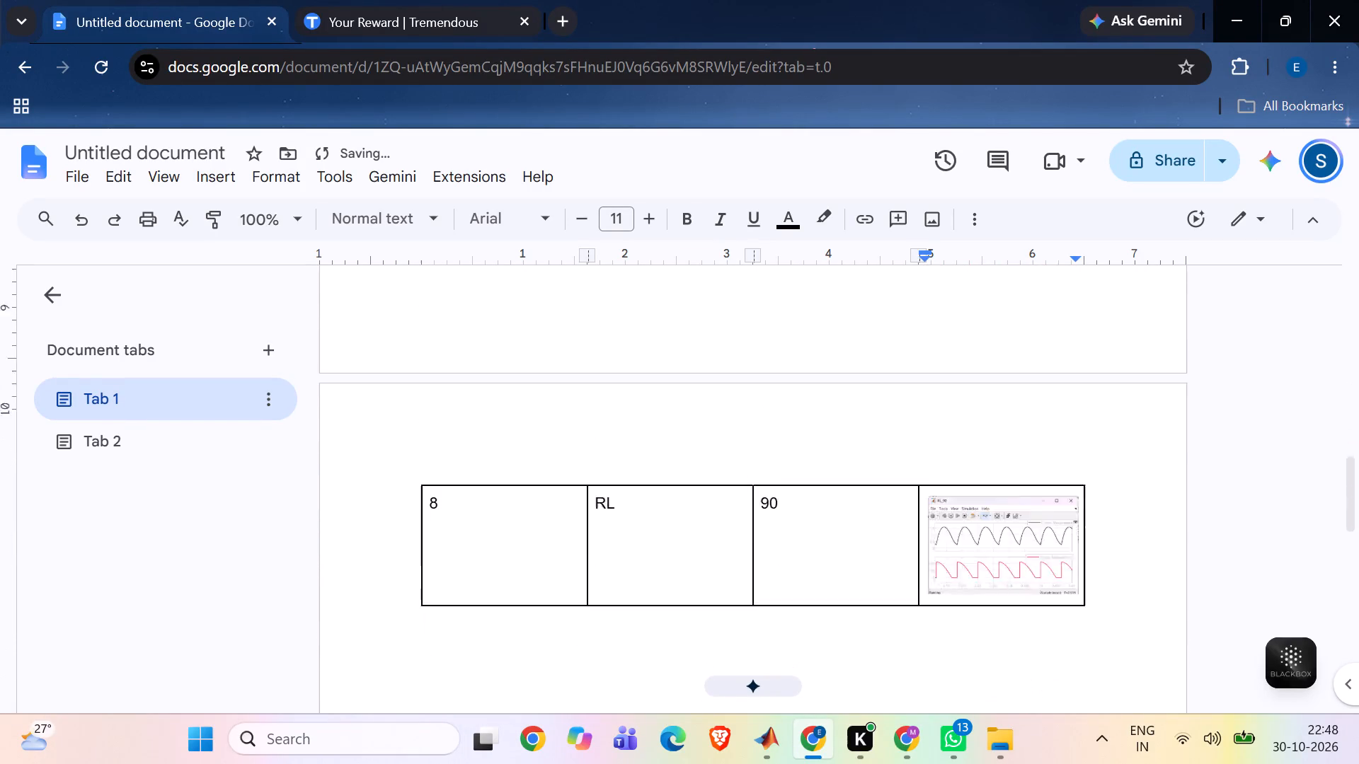
pyautogui.scroll(-1, 1030, 678)
pyautogui.scroll(8, 1030, 678)
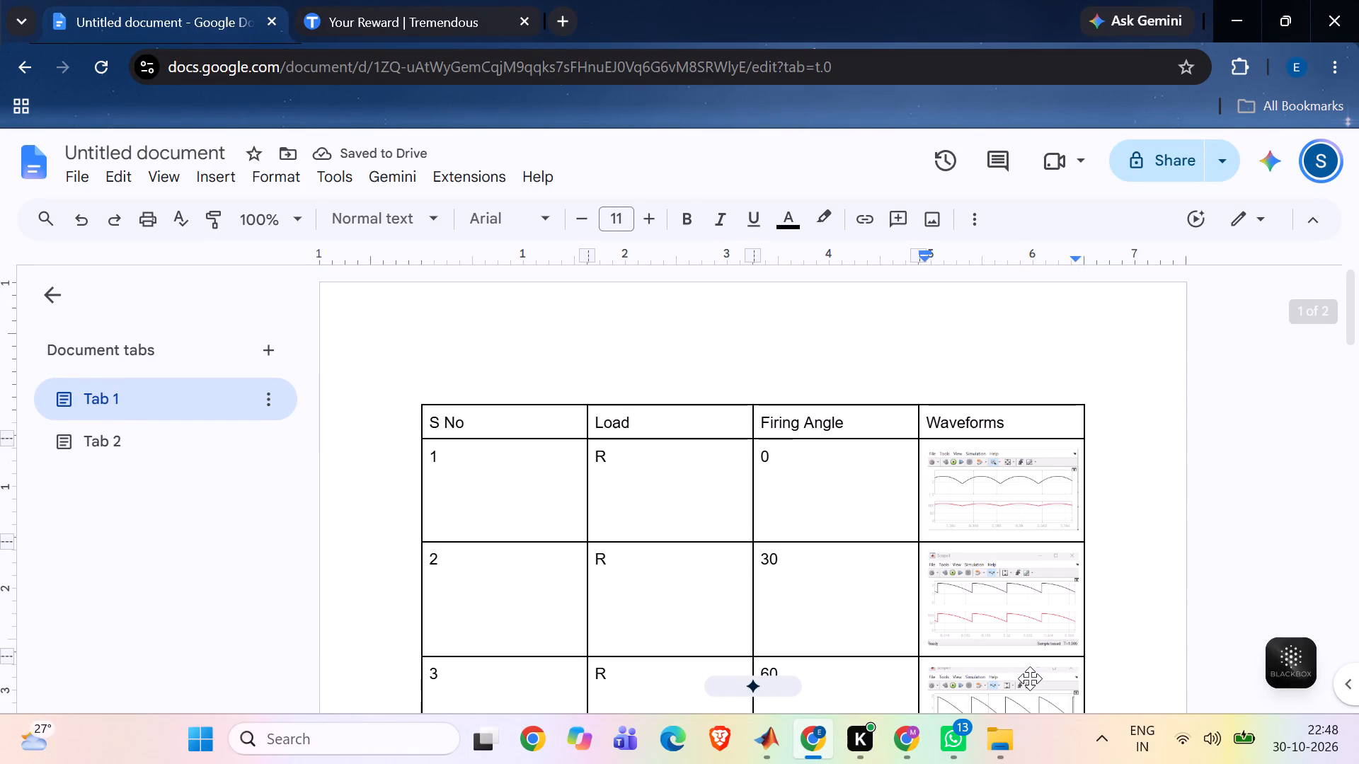
pyautogui.scroll(1, 1030, 678)
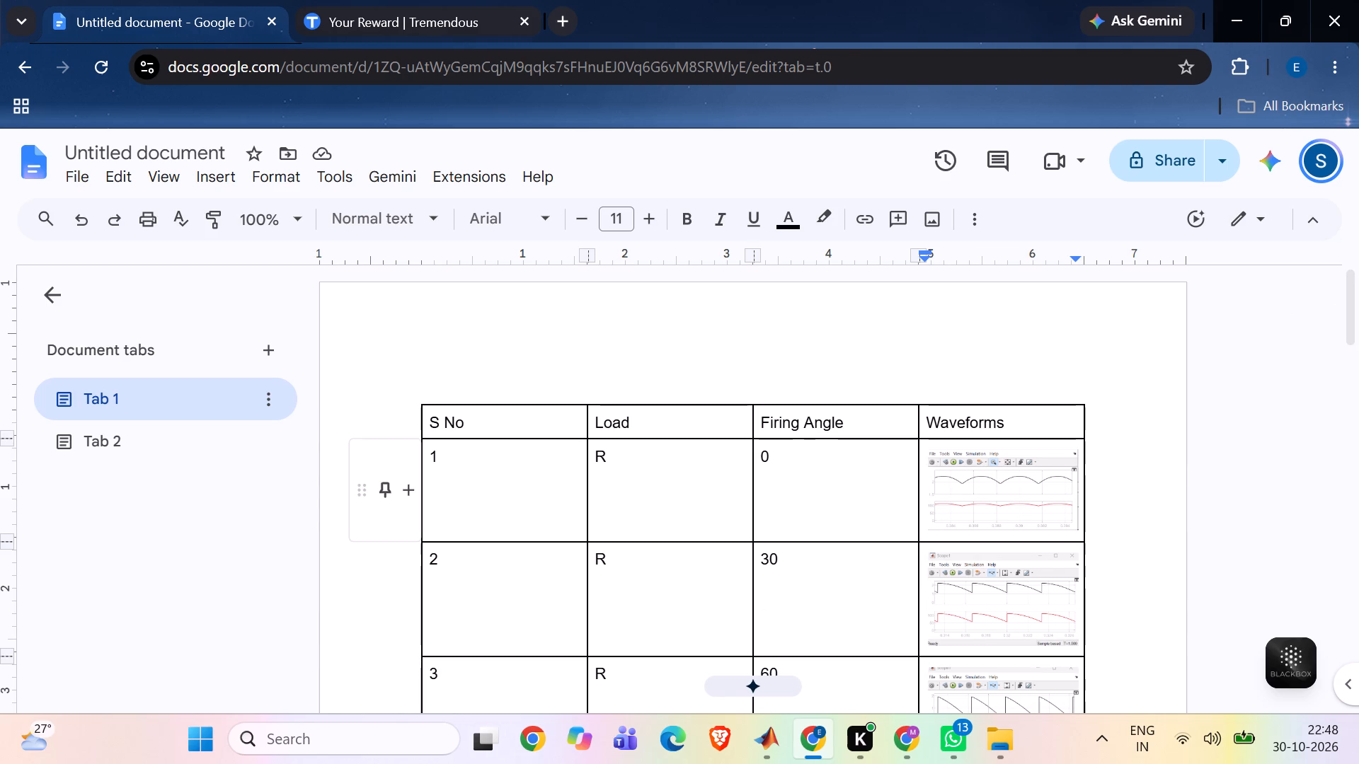
pyautogui.moveTo(431, 453); pyautogui.dragTo(672, 589)
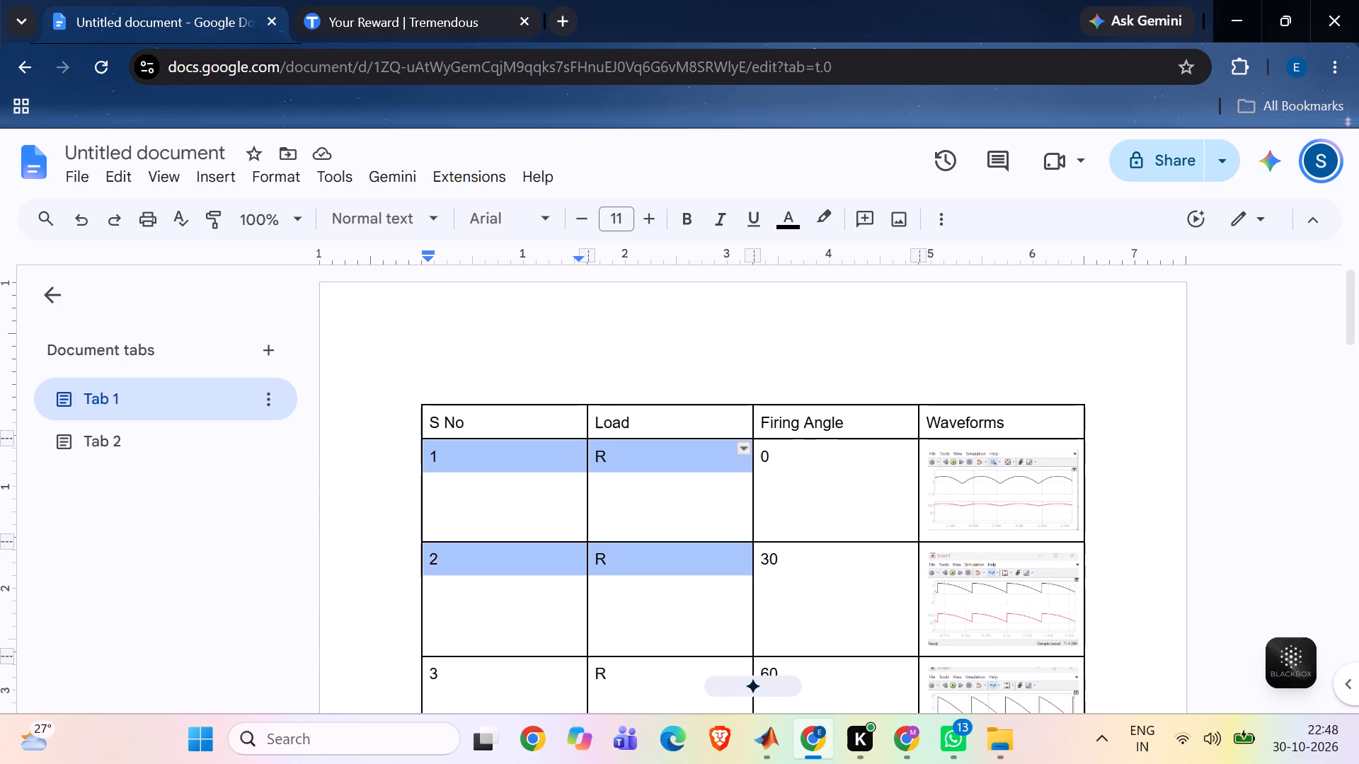
pyautogui.moveTo(672, 589); pyautogui.dragTo(852, 632)
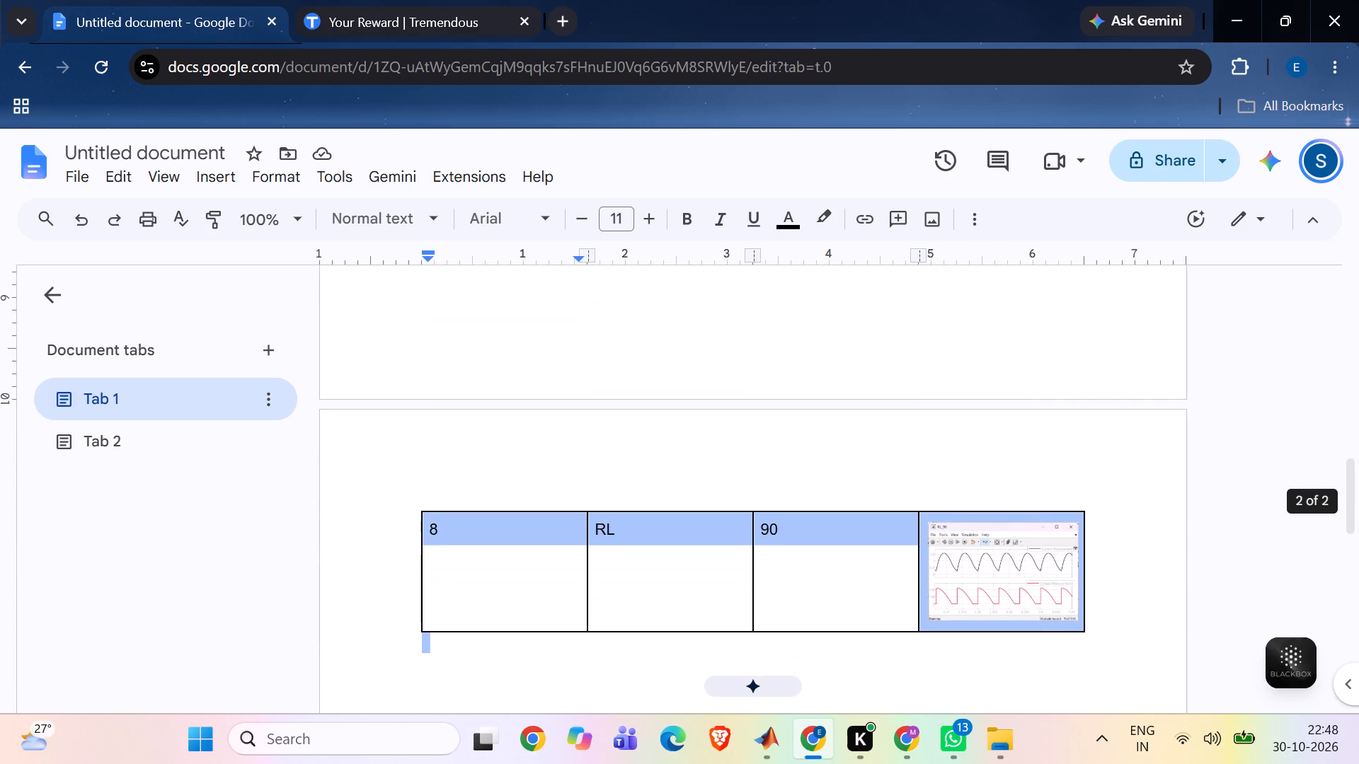
pyautogui.moveTo(852, 632); pyautogui.dragTo(827, 574)
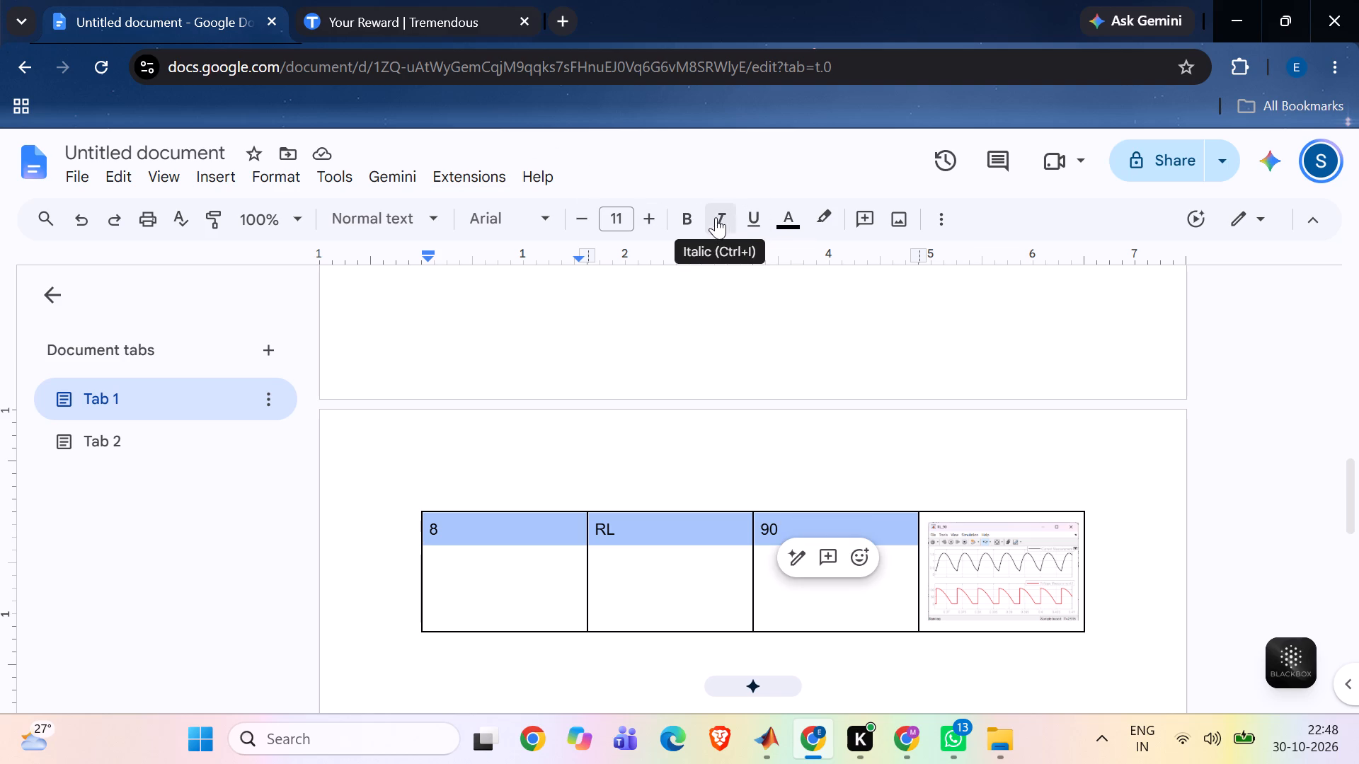
pyautogui.click(694, 221)
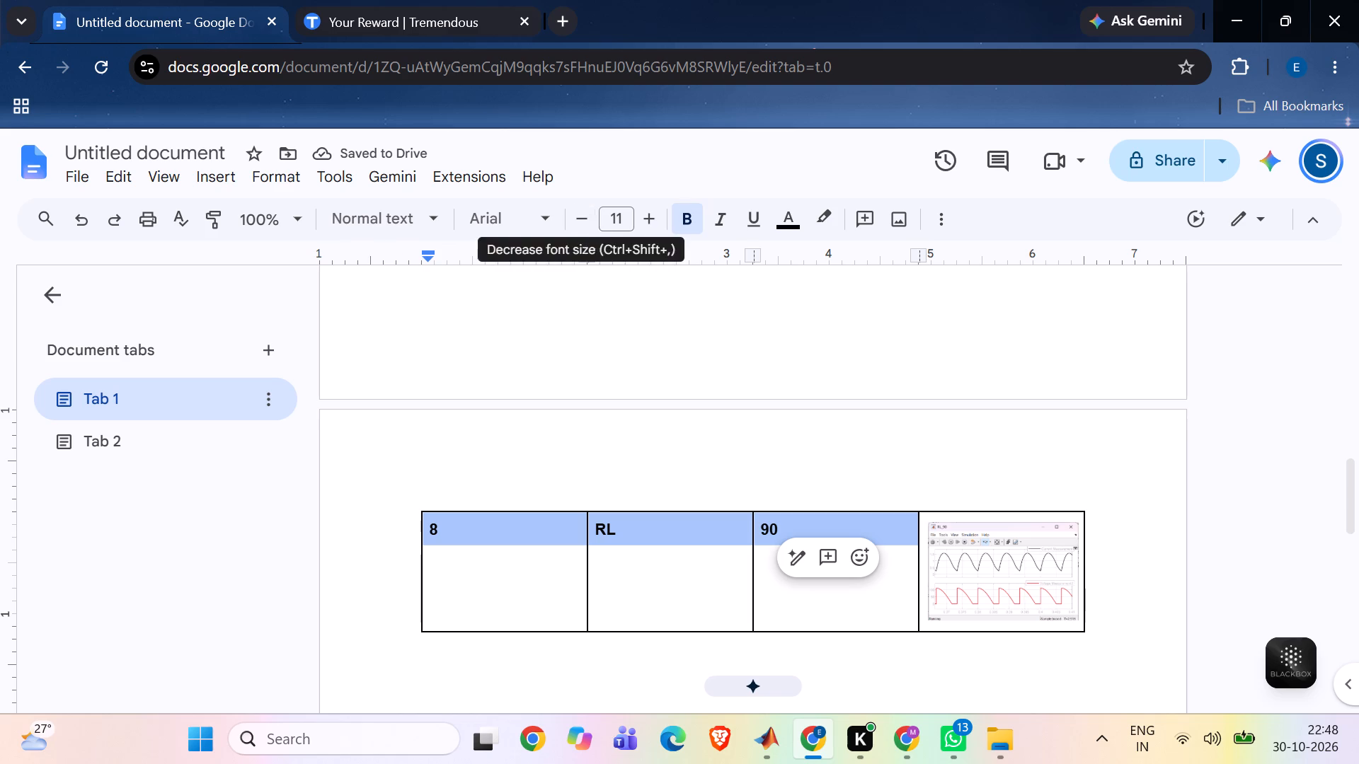
pyautogui.click(931, 220)
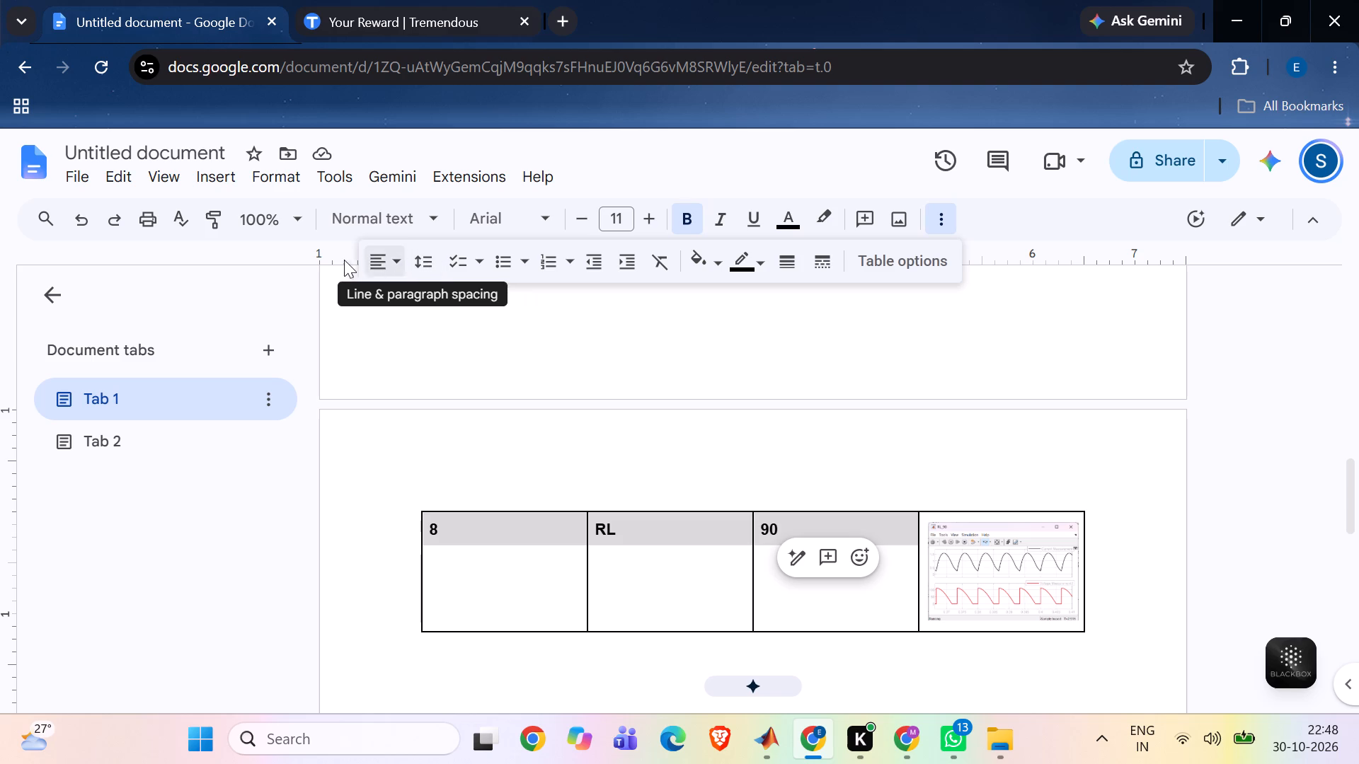
pyautogui.click(390, 255)
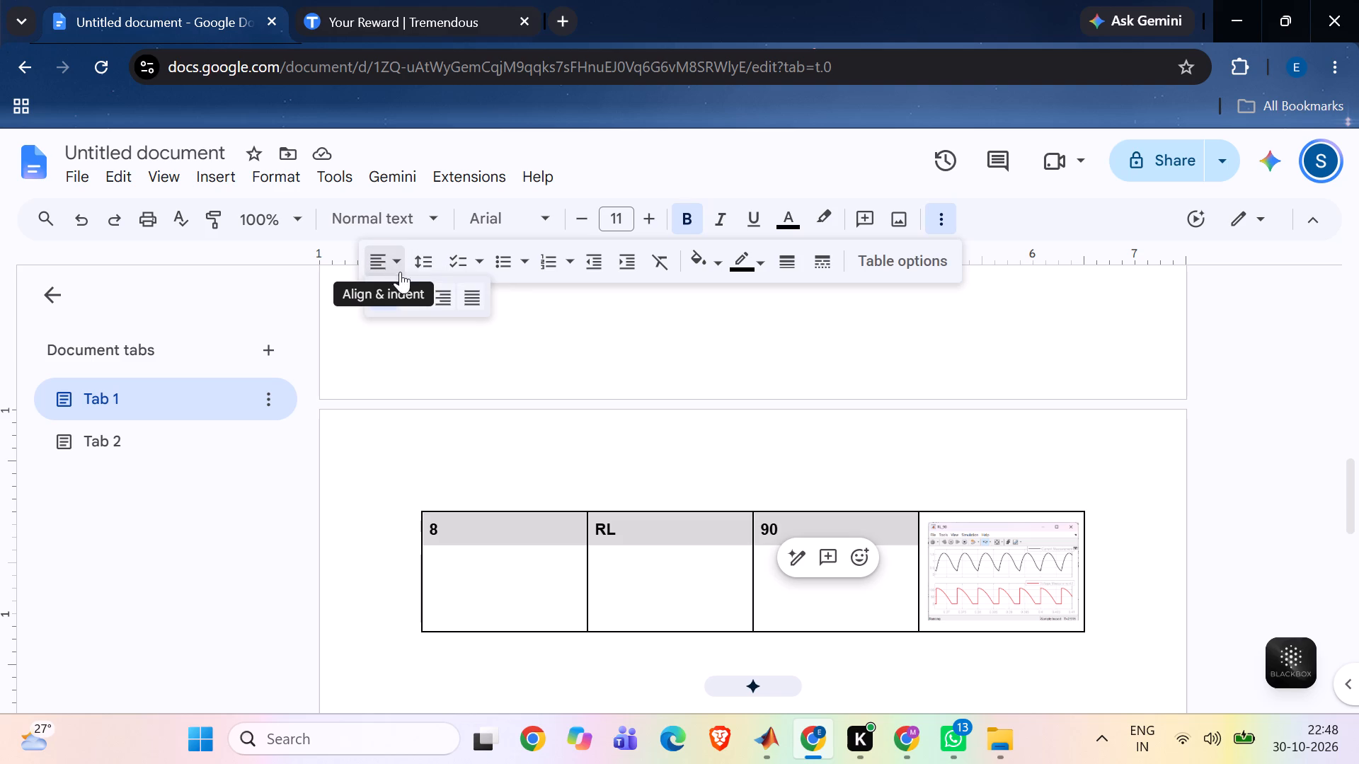
pyautogui.click(418, 304)
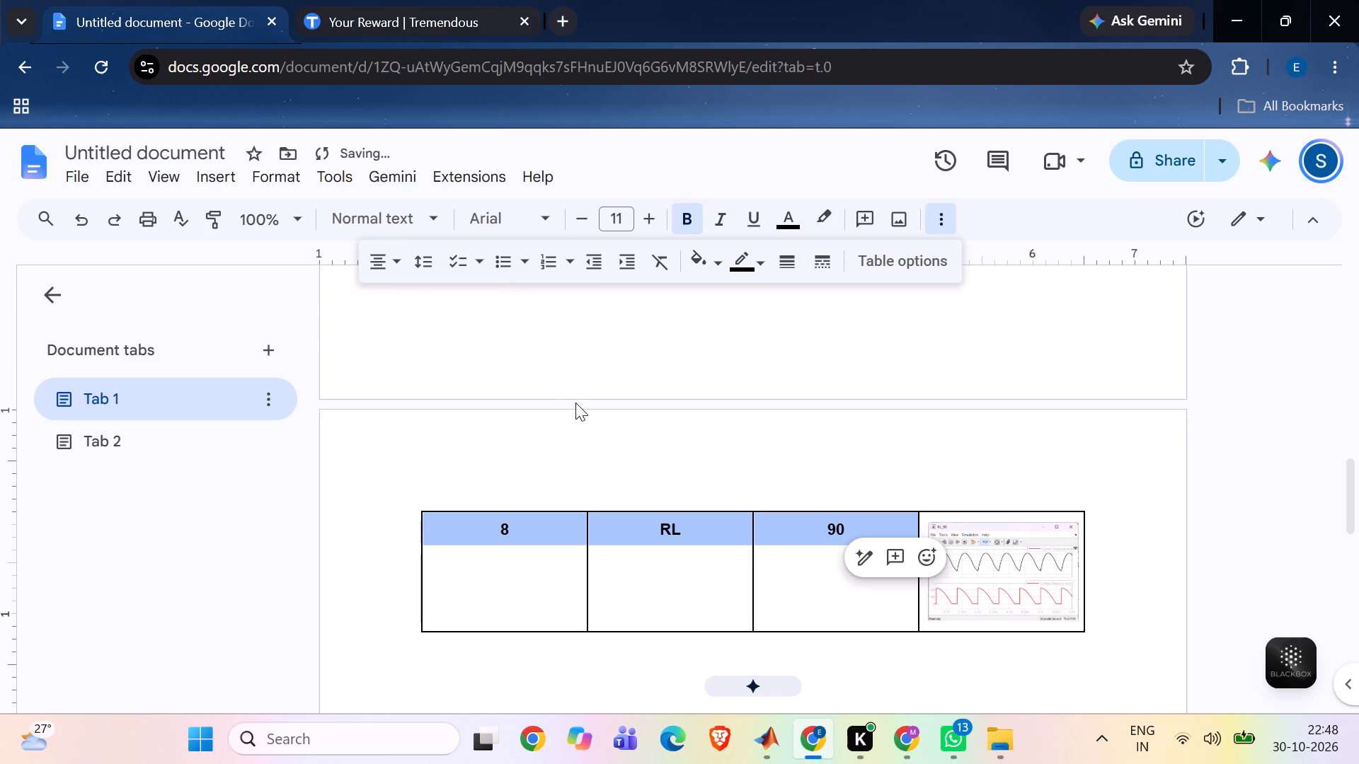
pyautogui.click(672, 466)
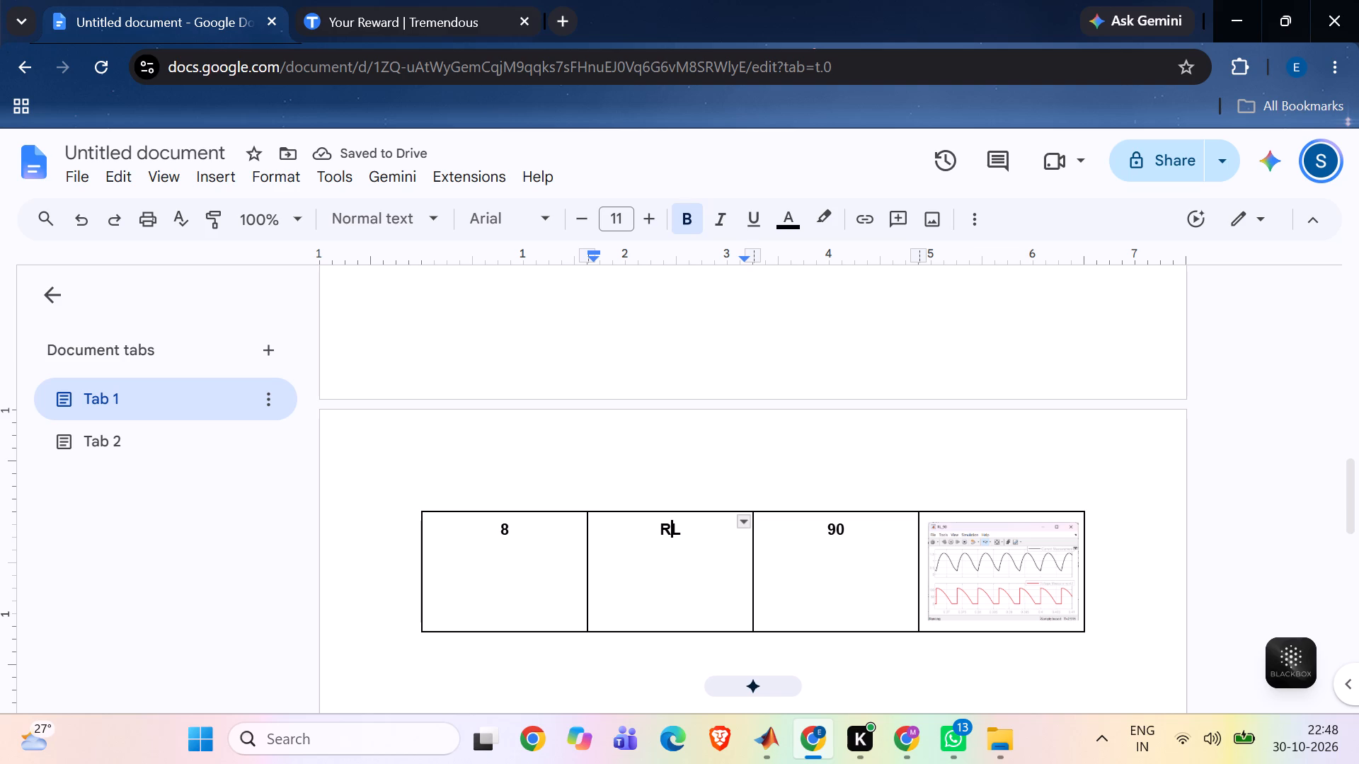
# Center-align and bold the table's header row, from S No through Waveforms.
pyautogui.scroll(8, 801, 444)
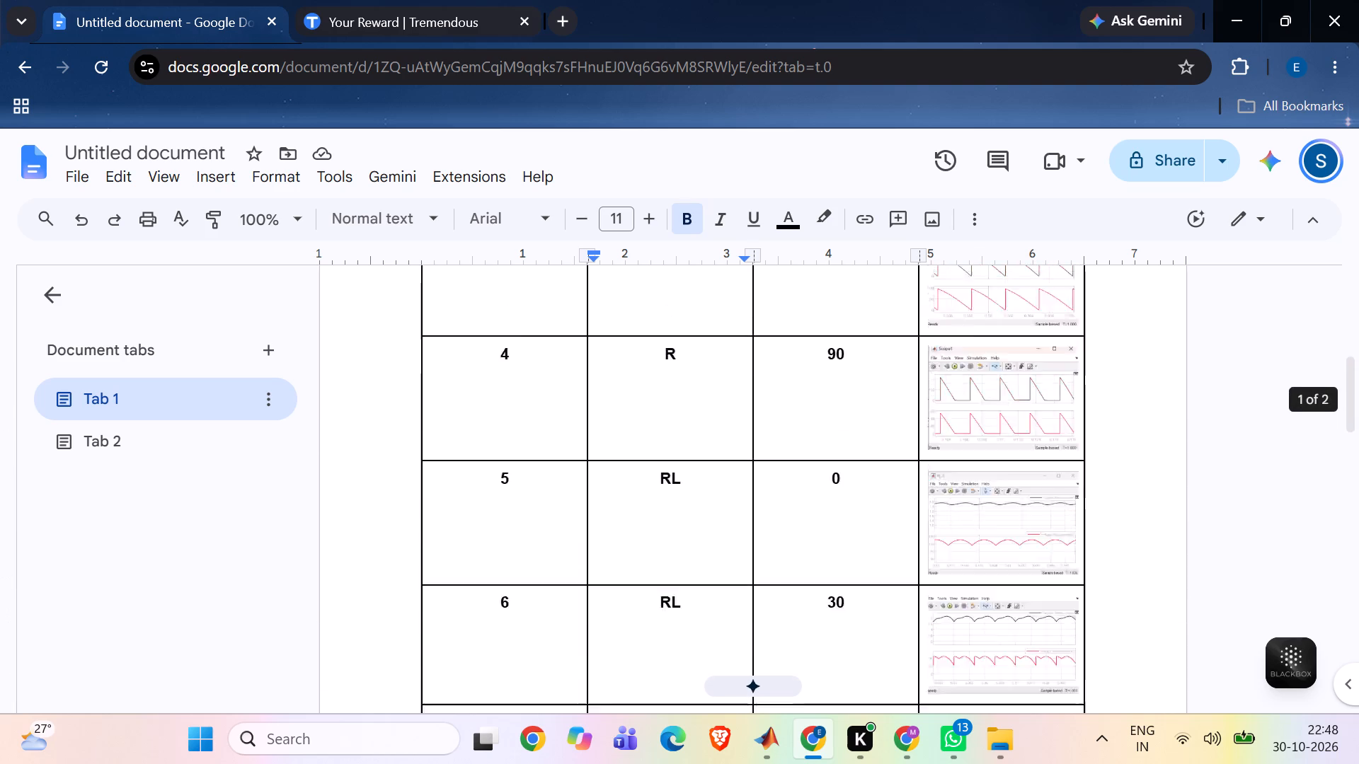
pyautogui.scroll(4, 801, 444)
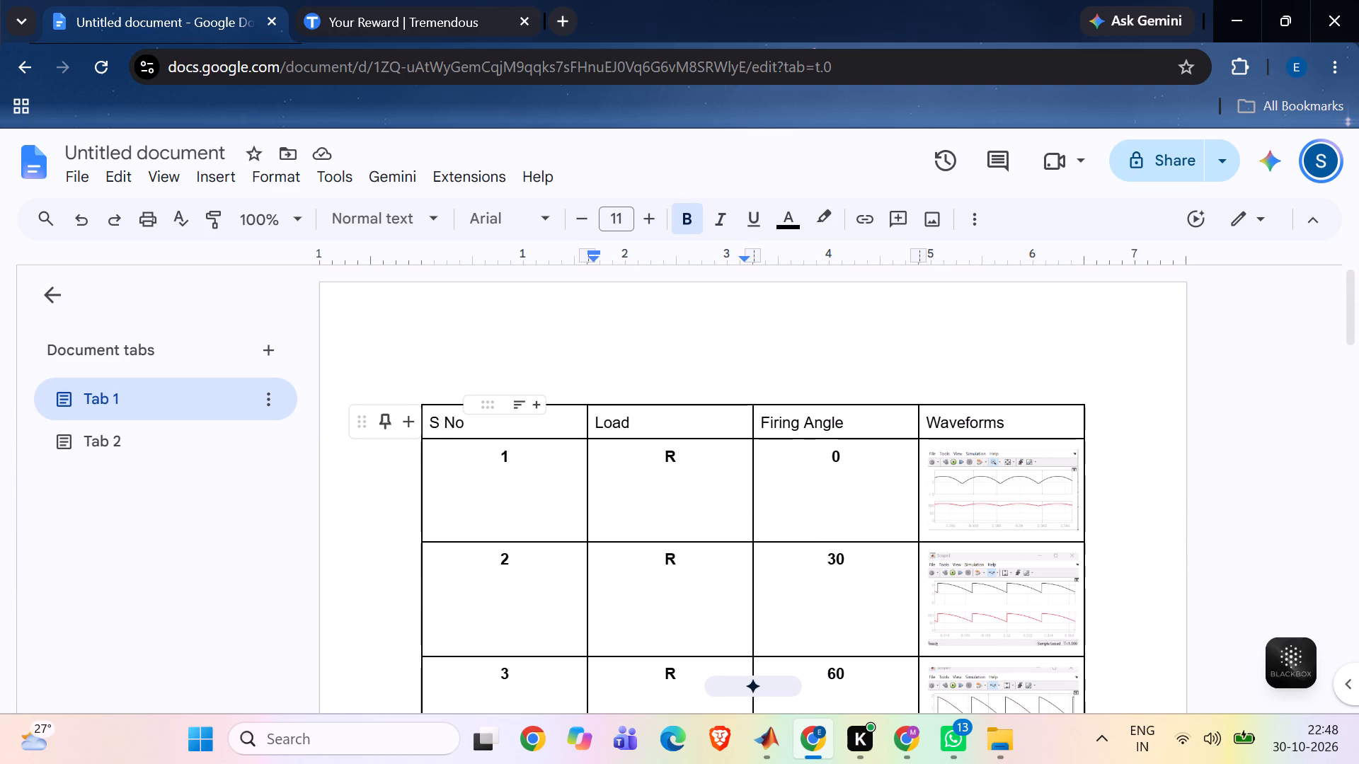
pyautogui.moveTo(427, 422); pyautogui.dragTo(1028, 411)
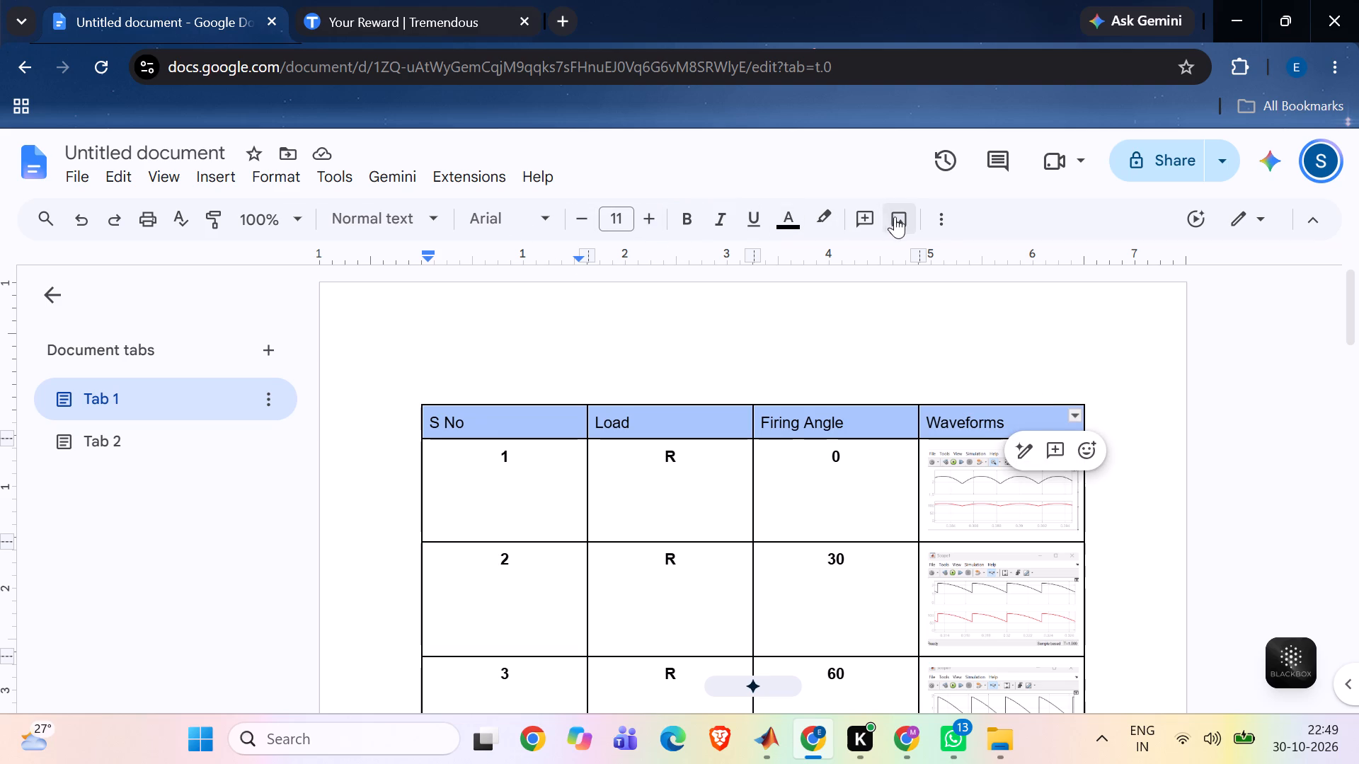
pyautogui.click(937, 220)
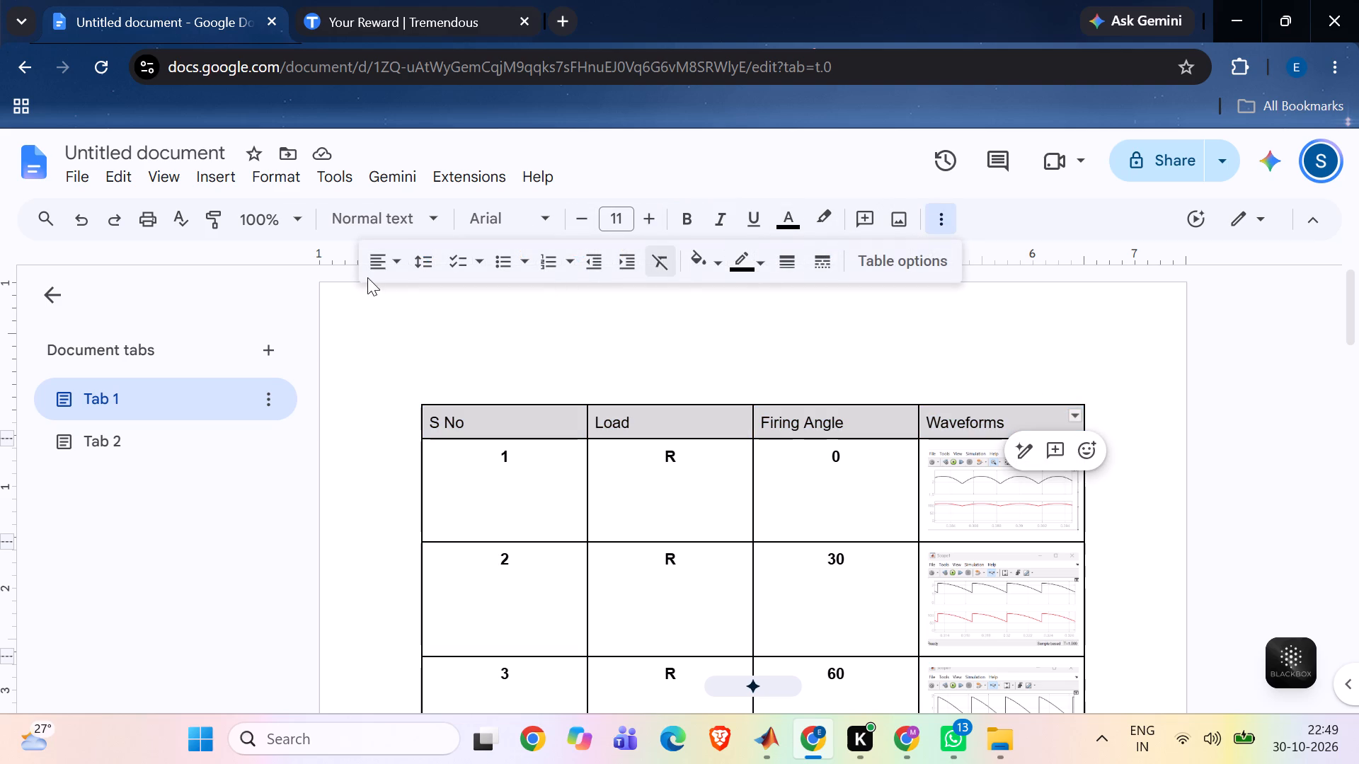
pyautogui.click(399, 267)
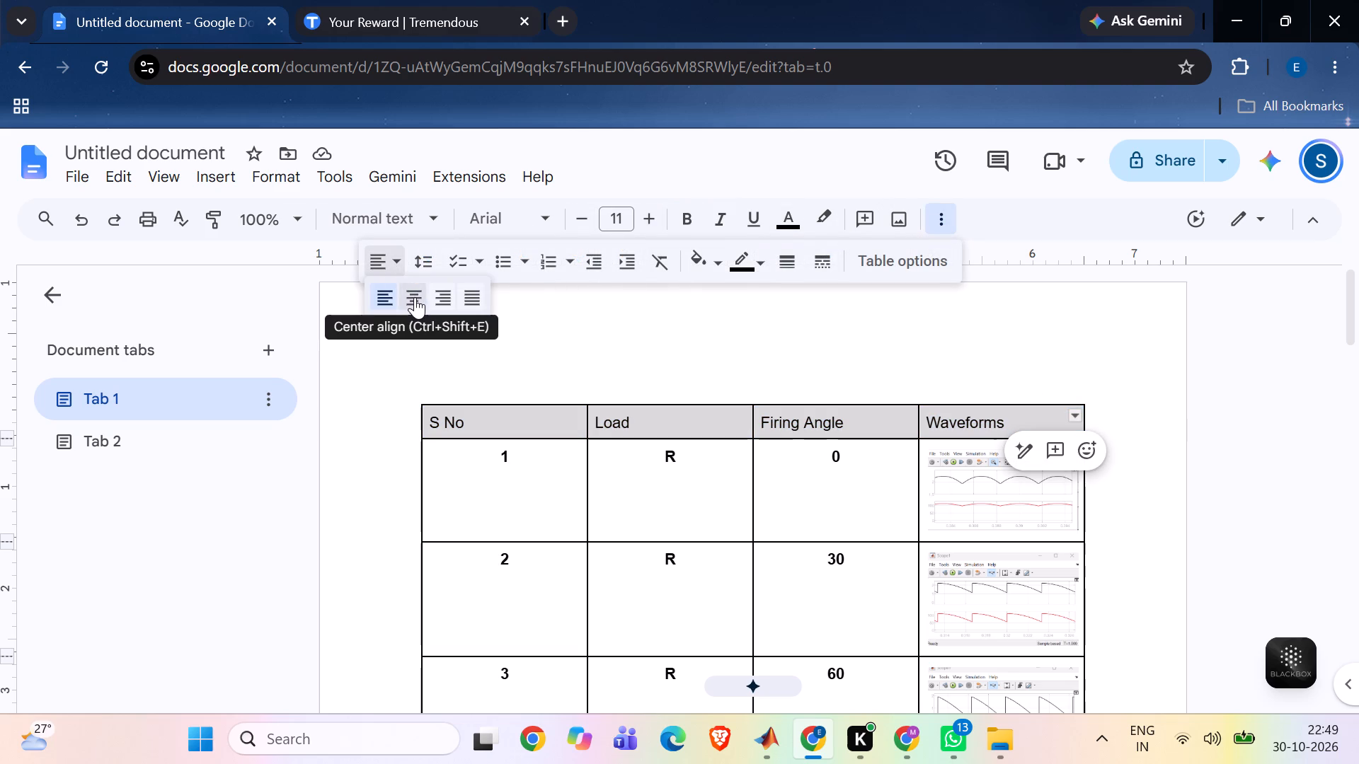
pyautogui.click(415, 297)
pyautogui.click(682, 222)
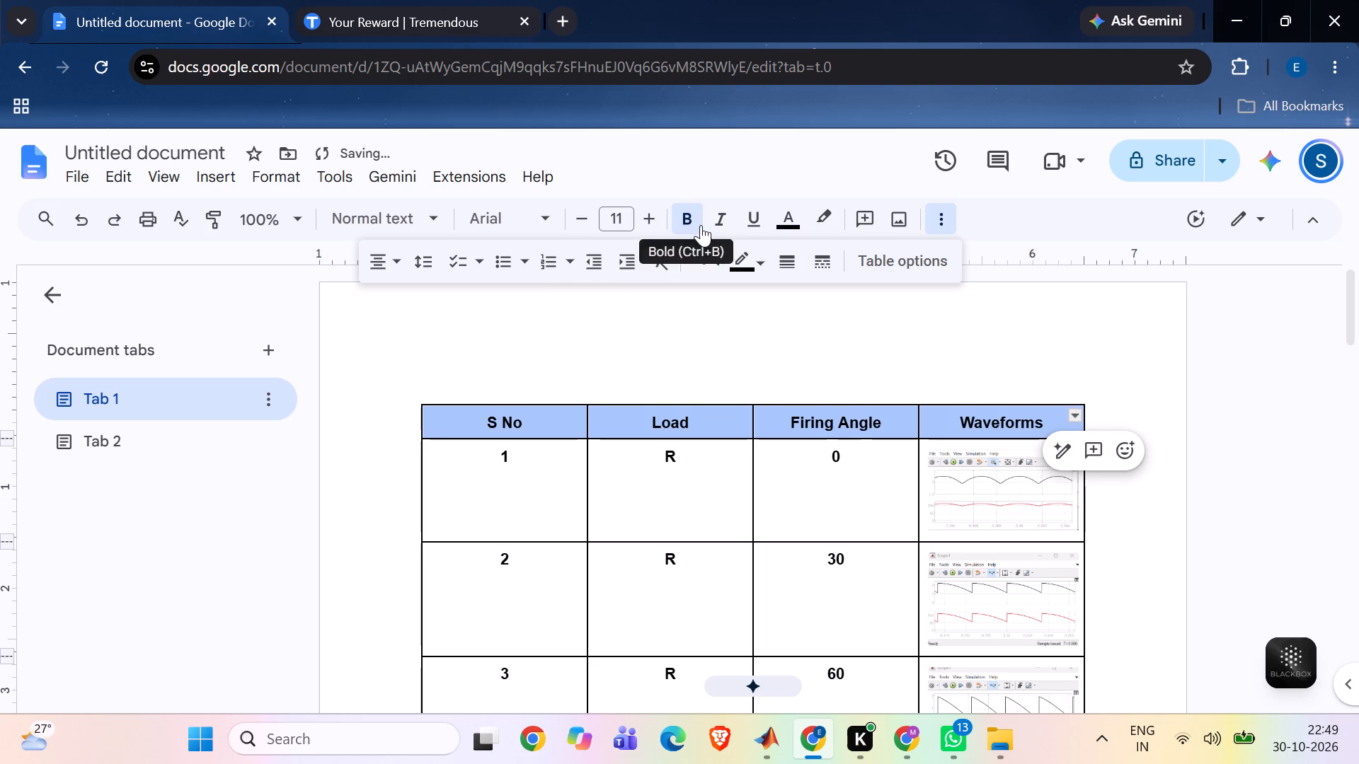
# Set the font size of the table's header row, from S No through Waveforms, to 14.
pyautogui.click(628, 216)
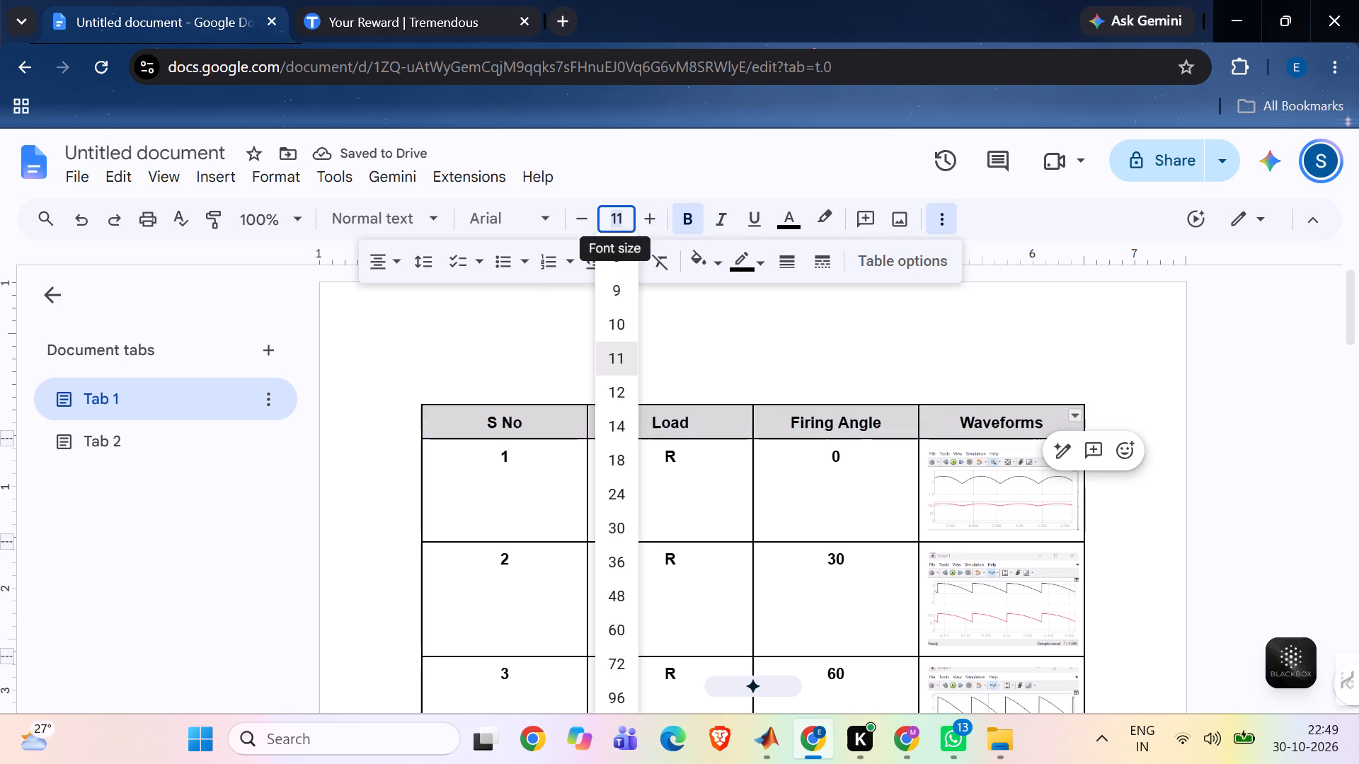
pyautogui.click(620, 429)
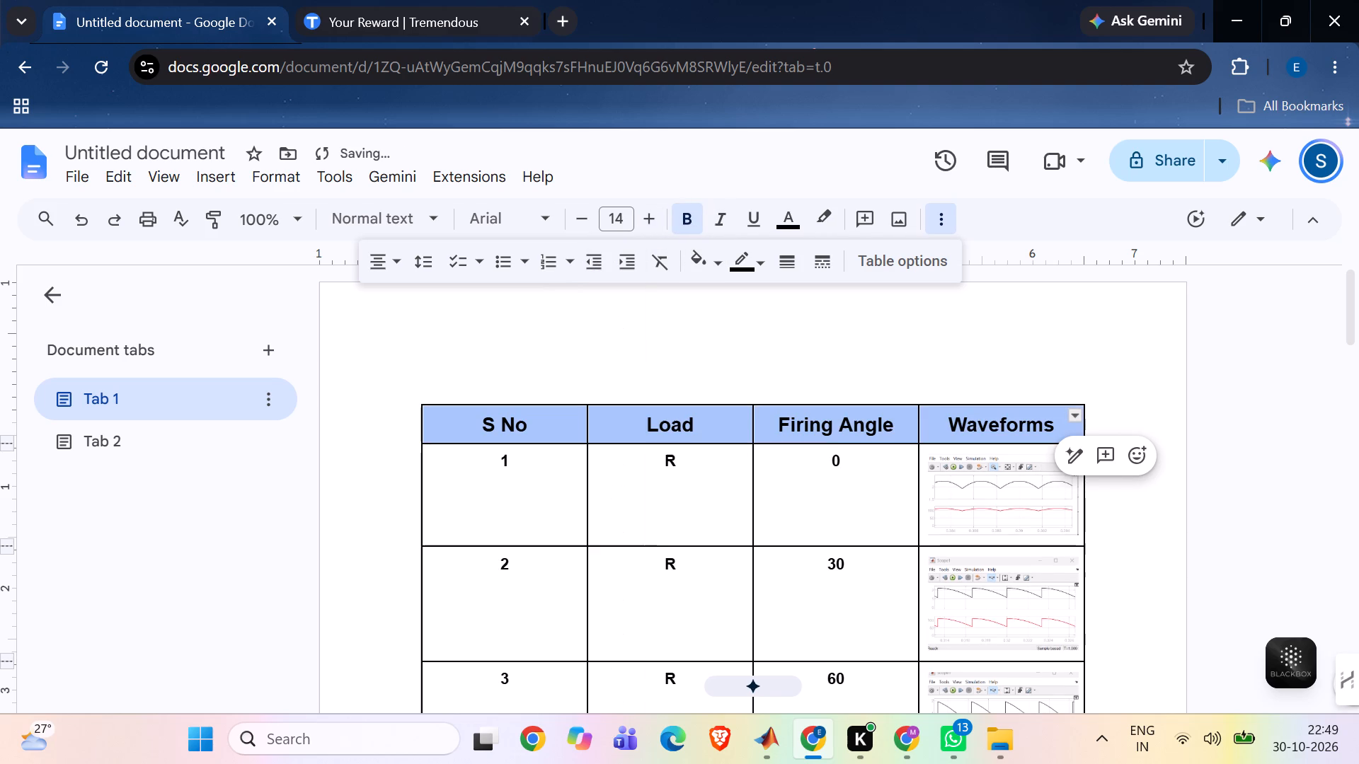
pyautogui.click(745, 346)
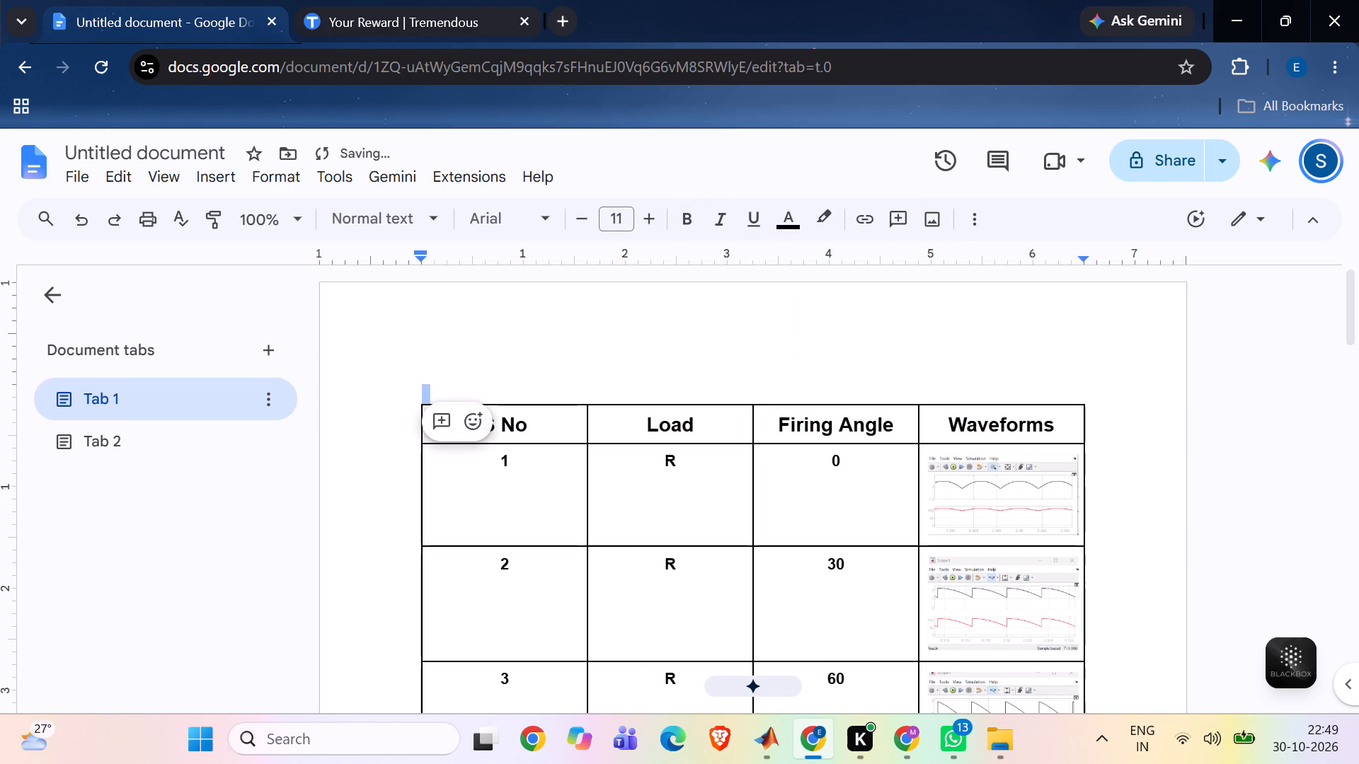
pyautogui.click(1121, 357)
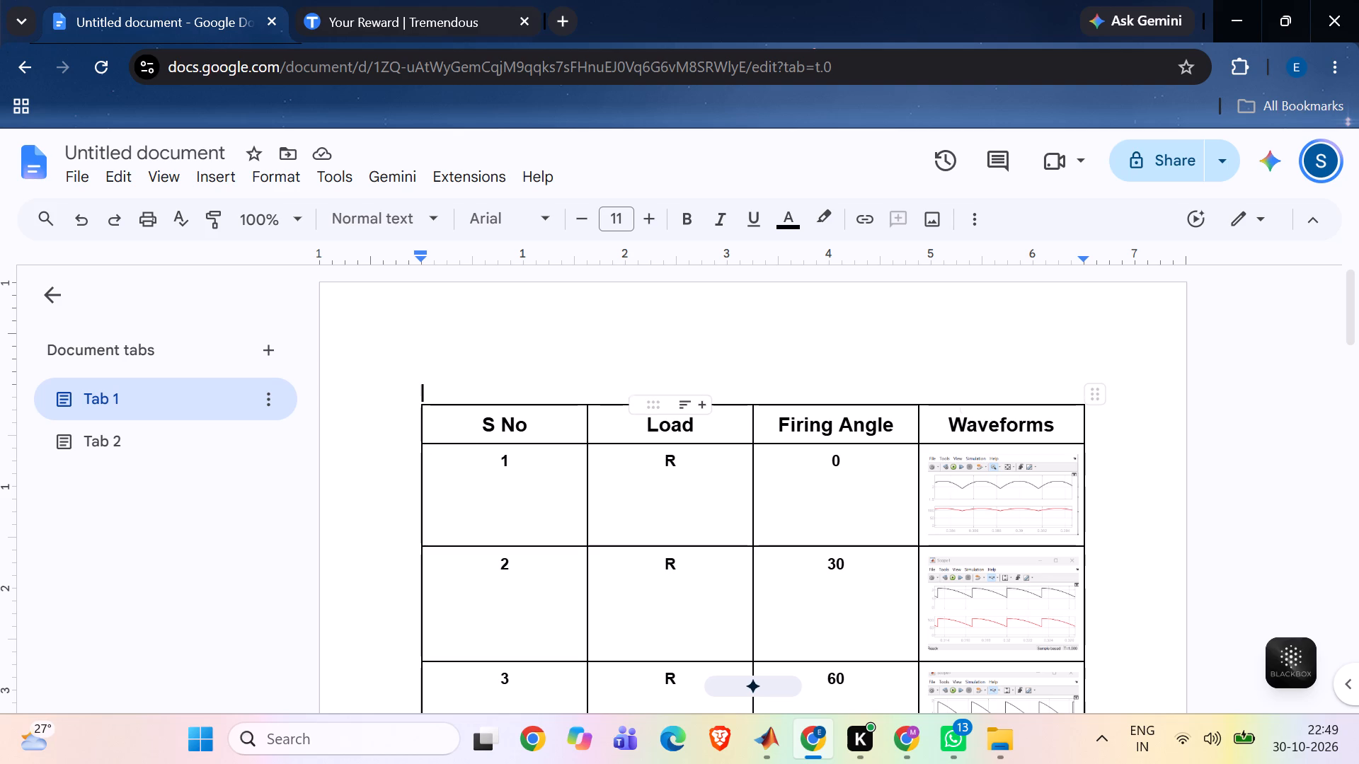
# Review the formatted table from the header row down to row 8 (RL, 90).
pyautogui.scroll(-4, 1210, 485)
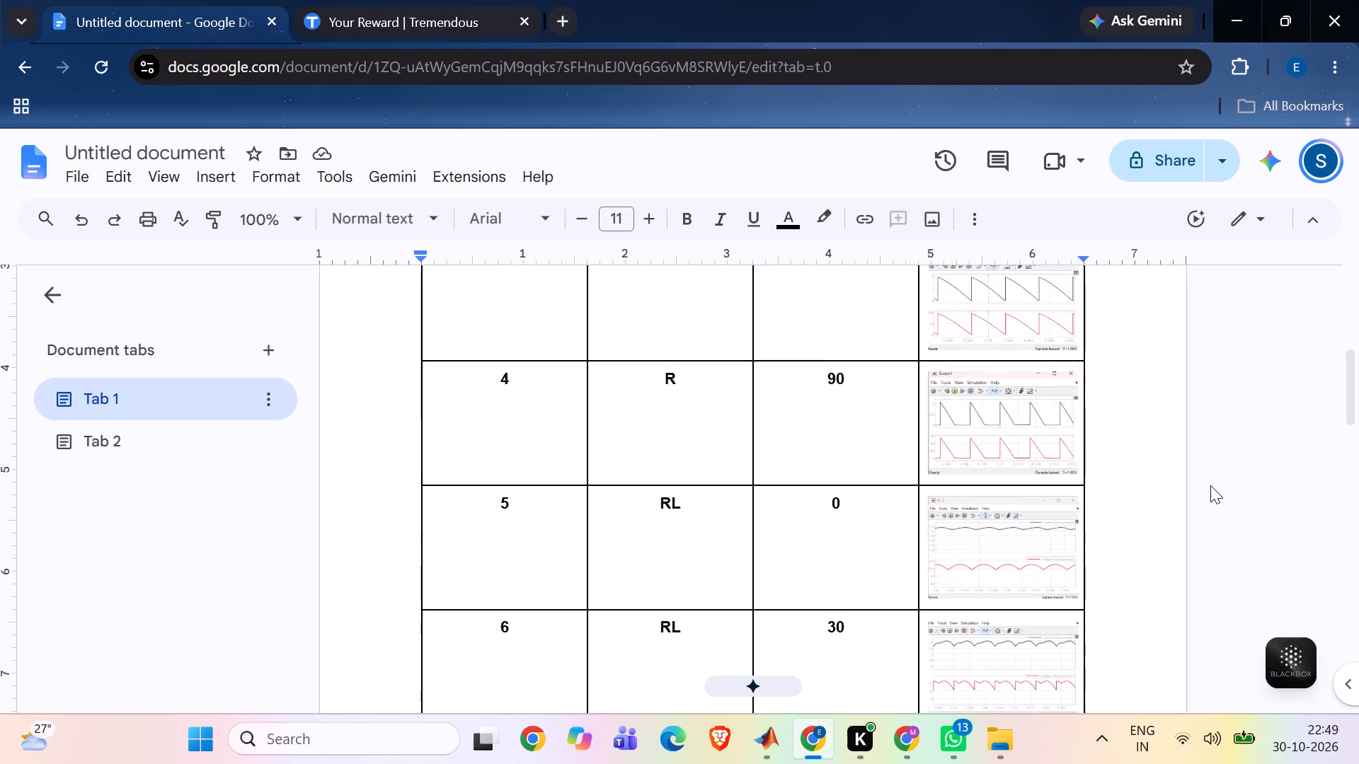
pyautogui.scroll(-7, 1210, 485)
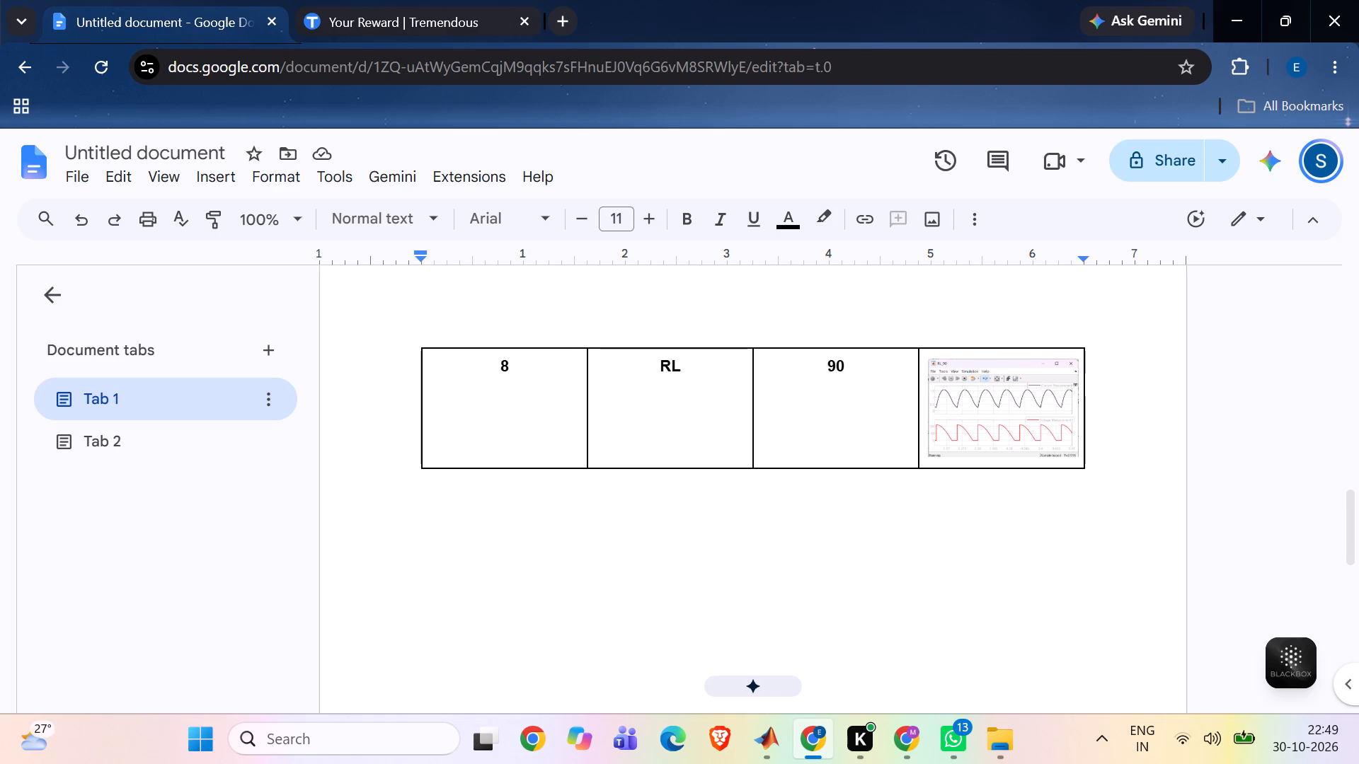
pyautogui.scroll(7, 784, 414)
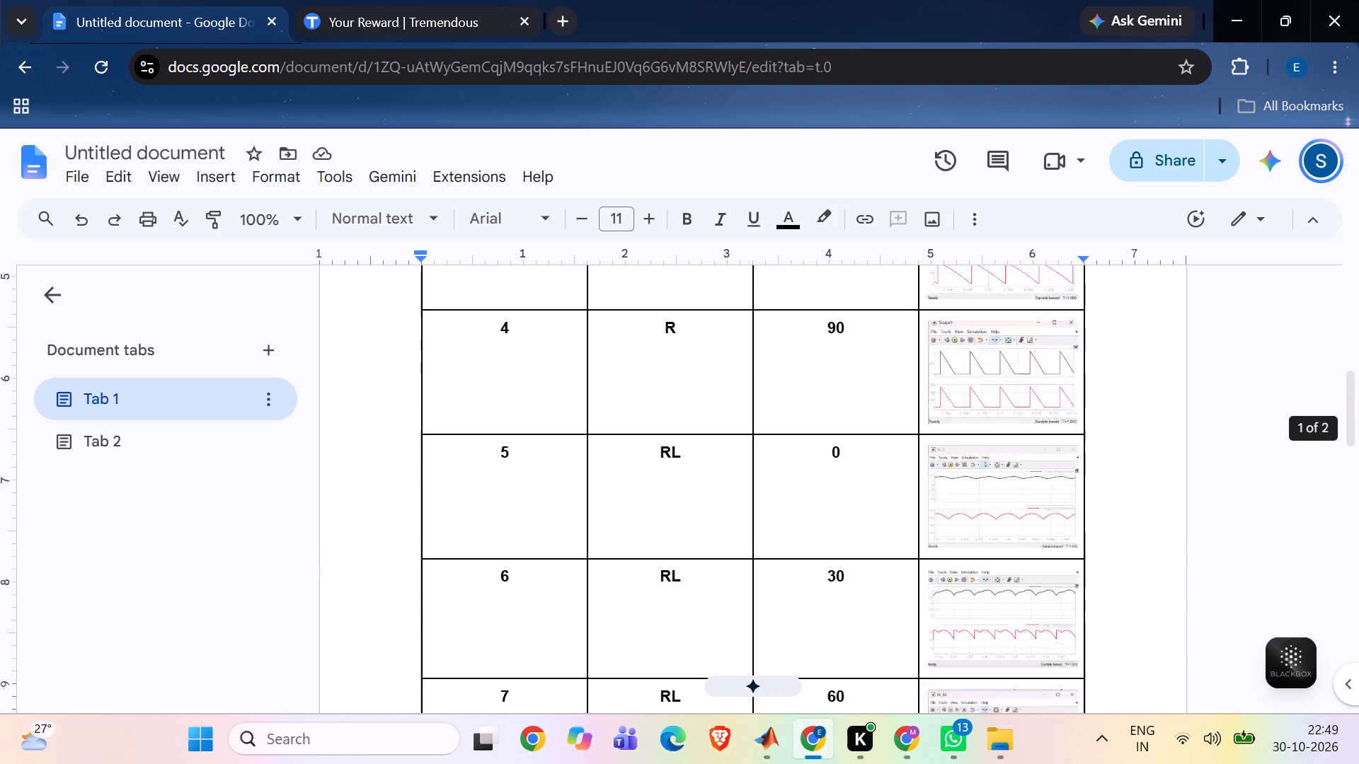
pyautogui.scroll(6, 789, 400)
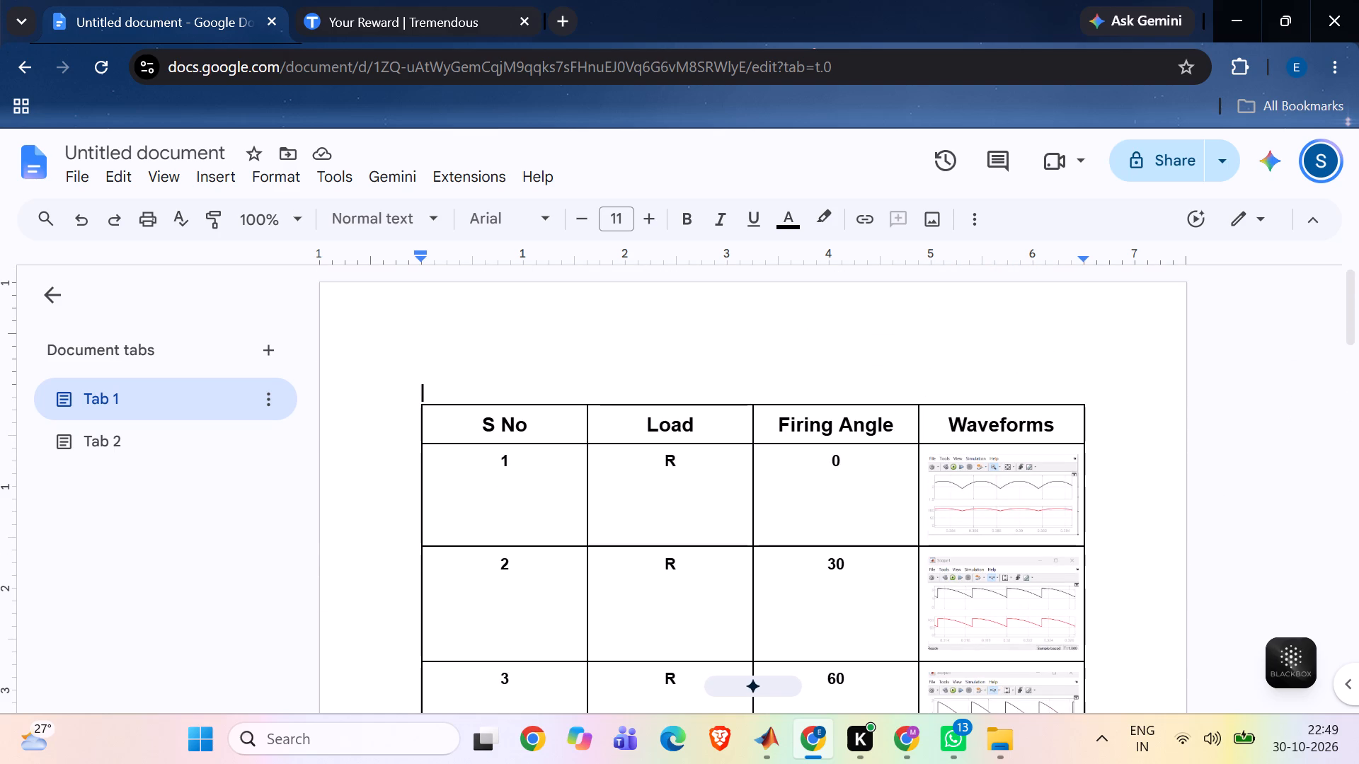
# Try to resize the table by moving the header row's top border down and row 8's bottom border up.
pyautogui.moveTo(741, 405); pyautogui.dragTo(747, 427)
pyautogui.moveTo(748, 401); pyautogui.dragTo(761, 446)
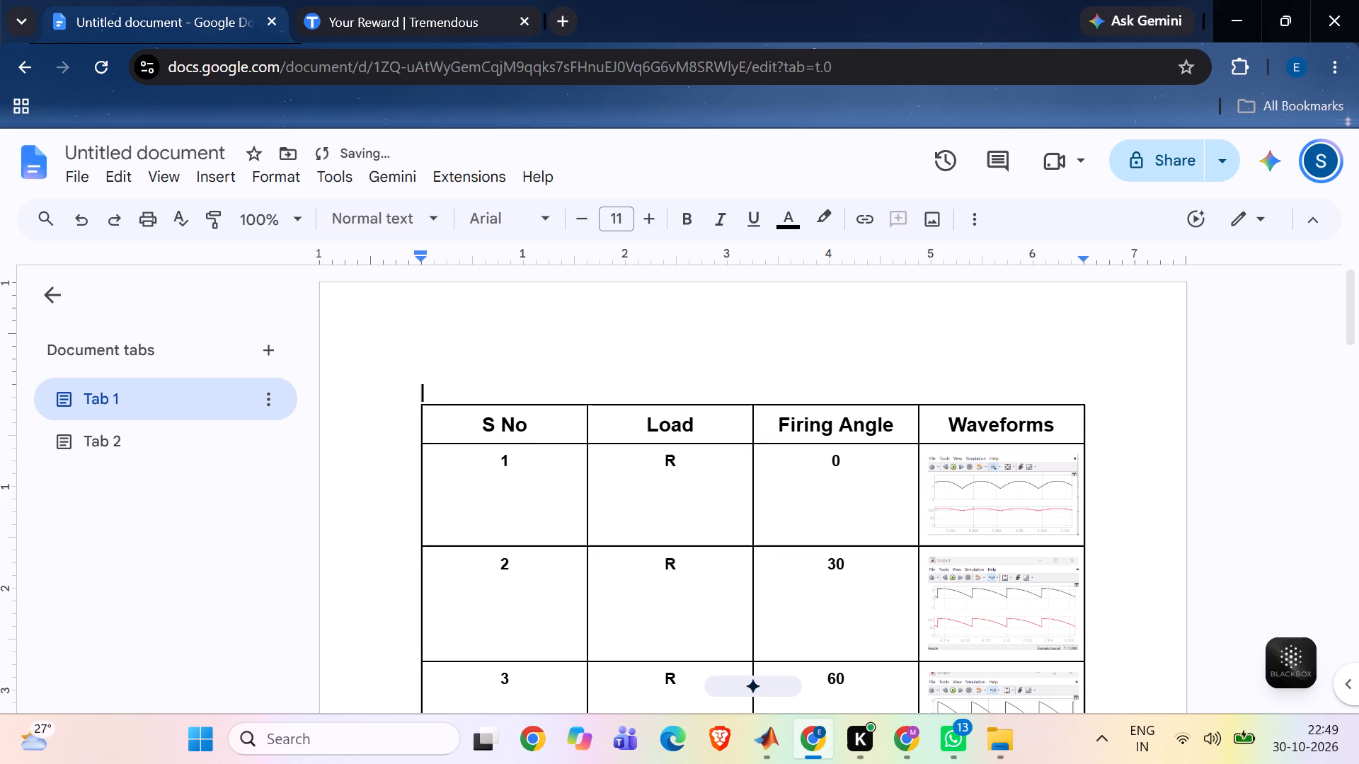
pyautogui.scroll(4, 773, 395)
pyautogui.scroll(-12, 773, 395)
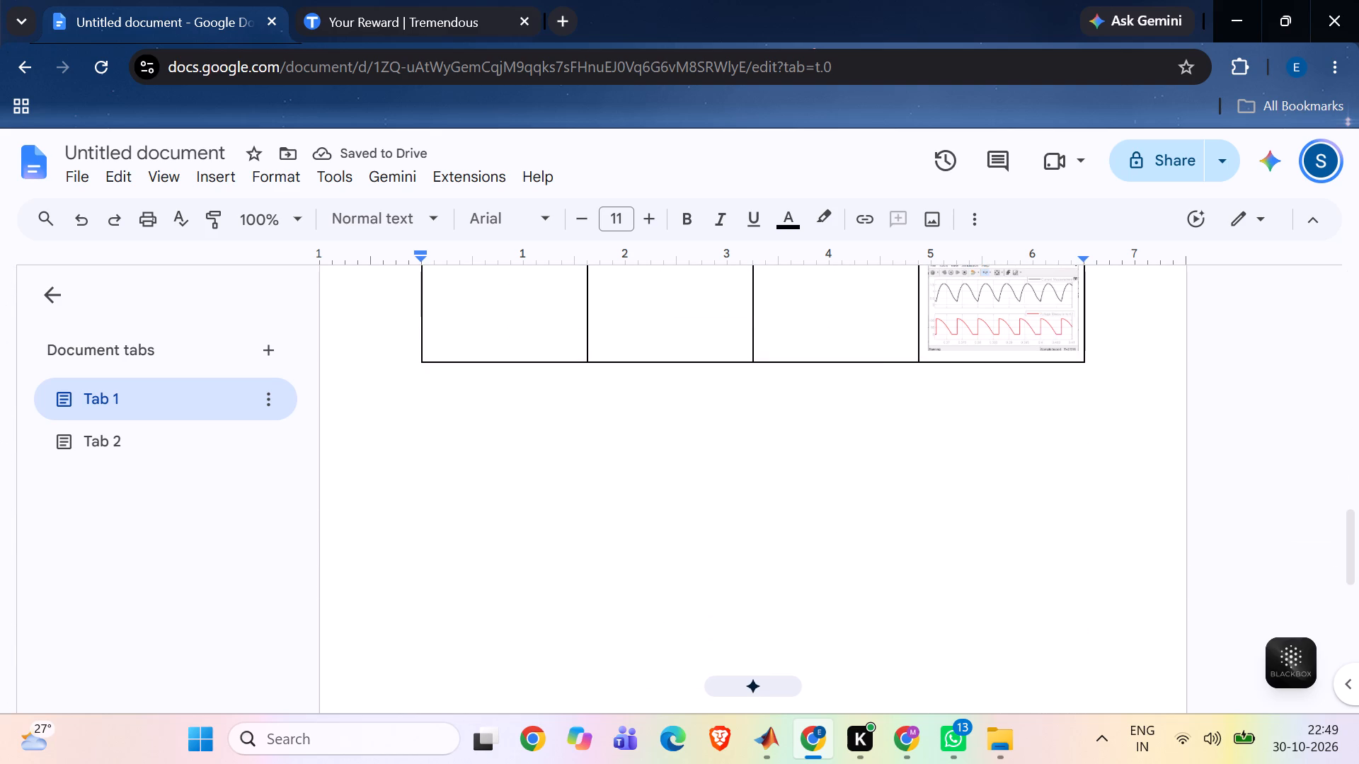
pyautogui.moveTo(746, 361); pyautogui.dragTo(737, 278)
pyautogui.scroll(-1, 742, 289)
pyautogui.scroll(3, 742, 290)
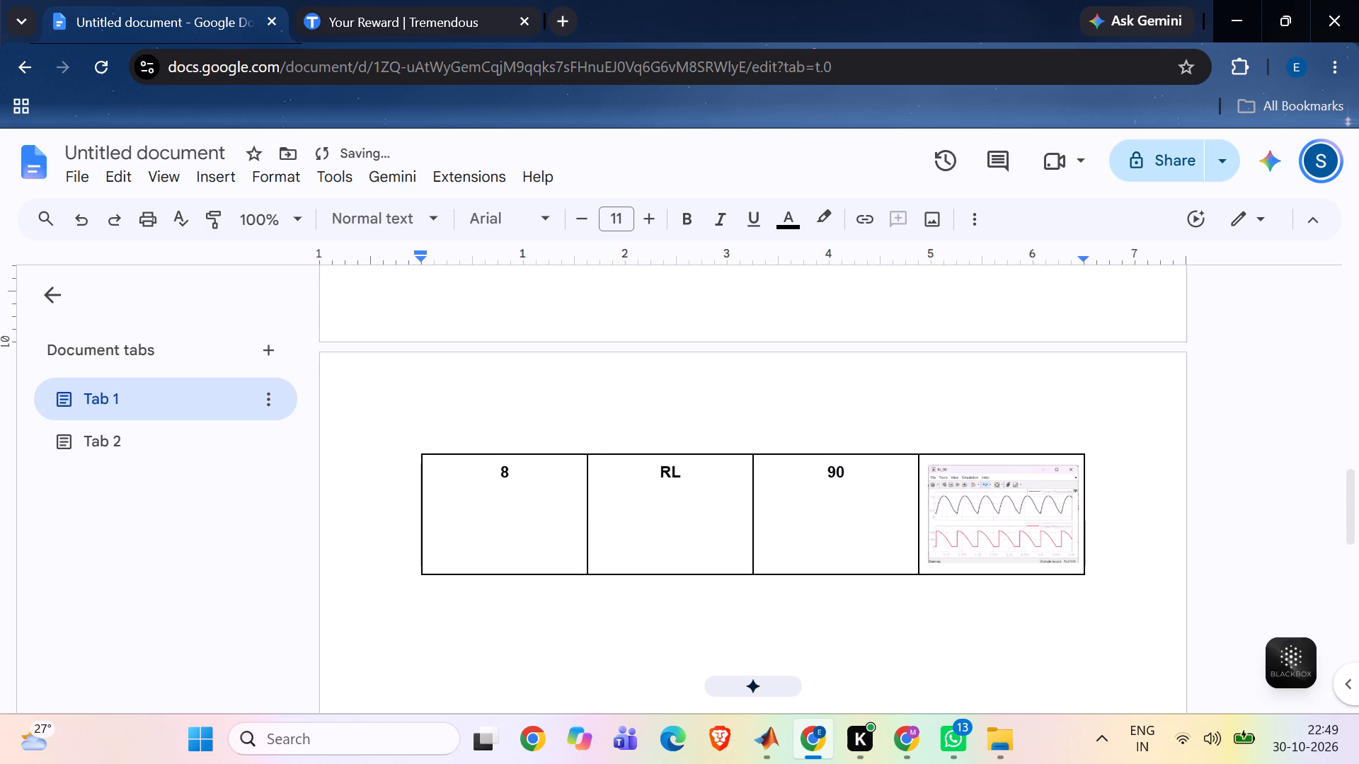
# Examine the layout of the whole table across both pages, from the header row to the last waveform row.
pyautogui.scroll(9, 742, 290)
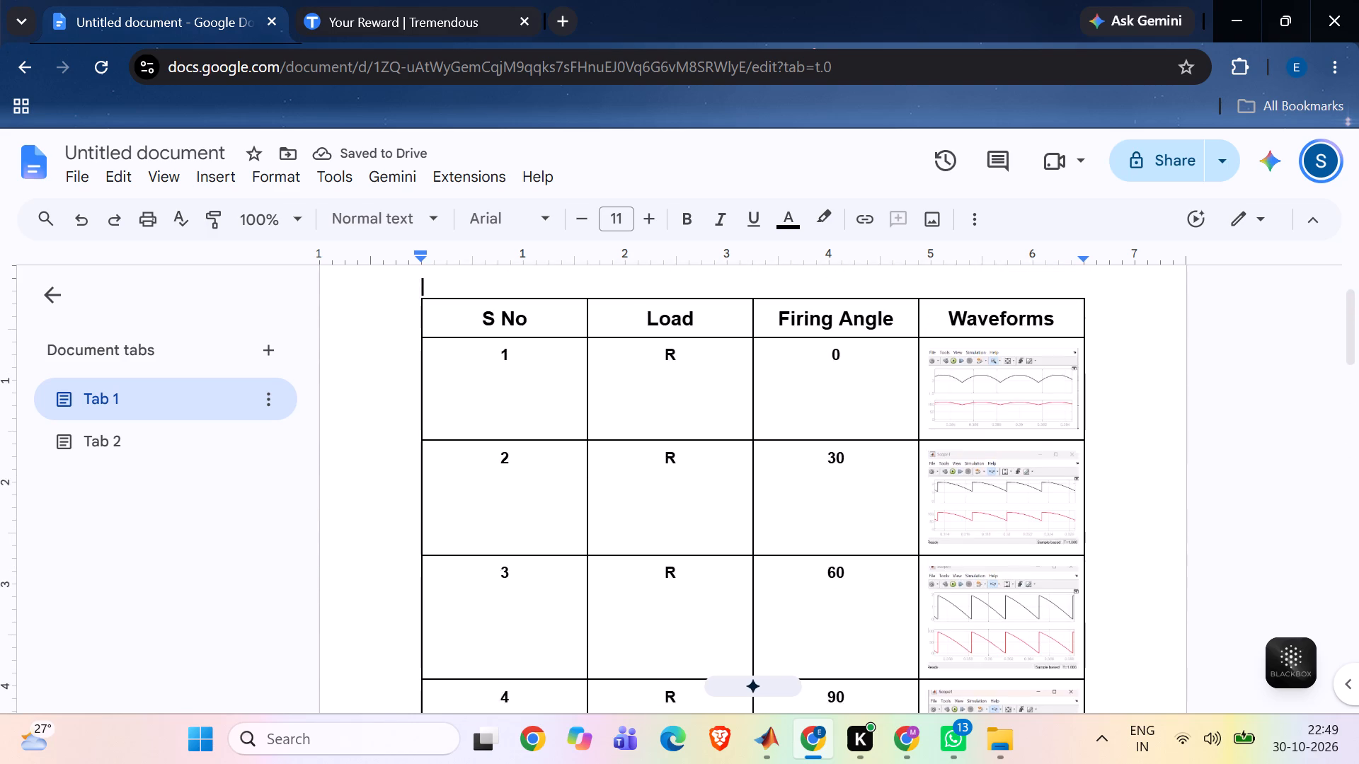
pyautogui.scroll(2, 742, 290)
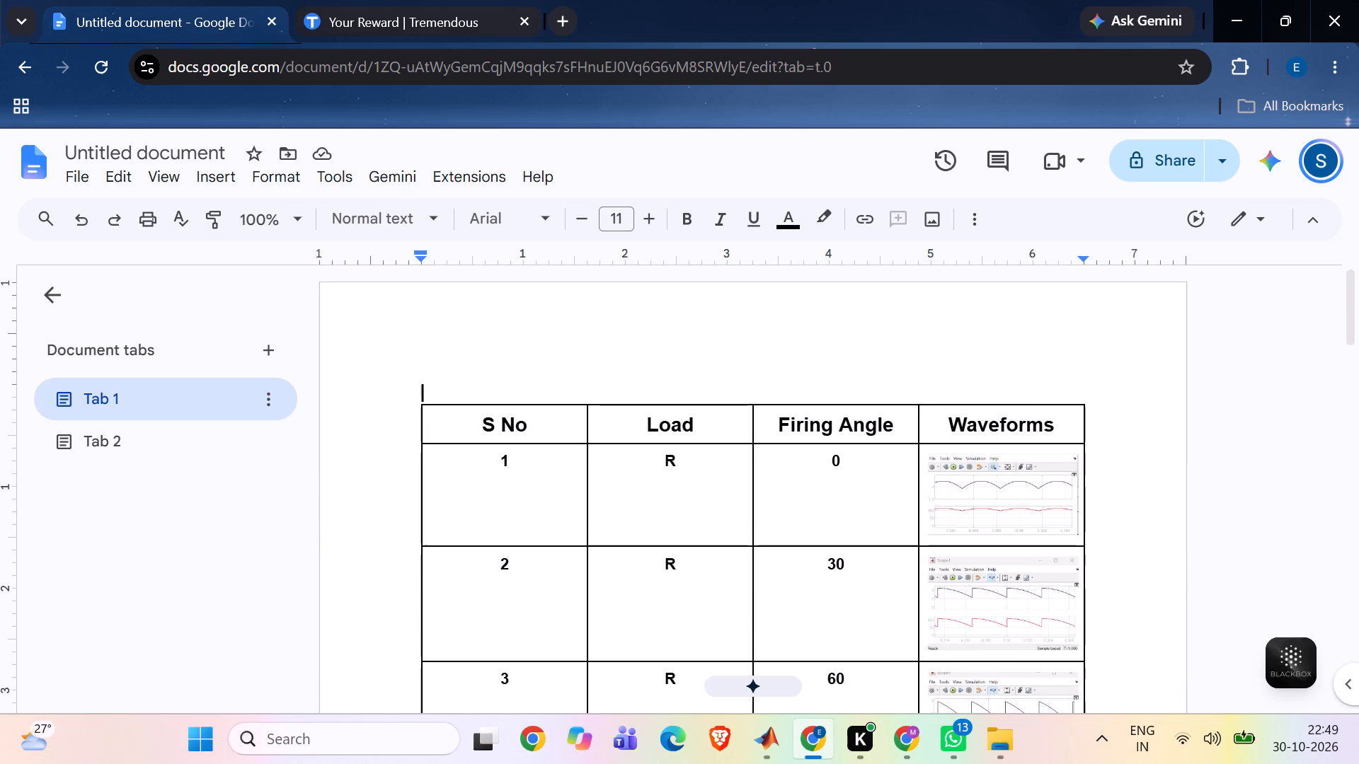
pyautogui.scroll(-6, 728, 362)
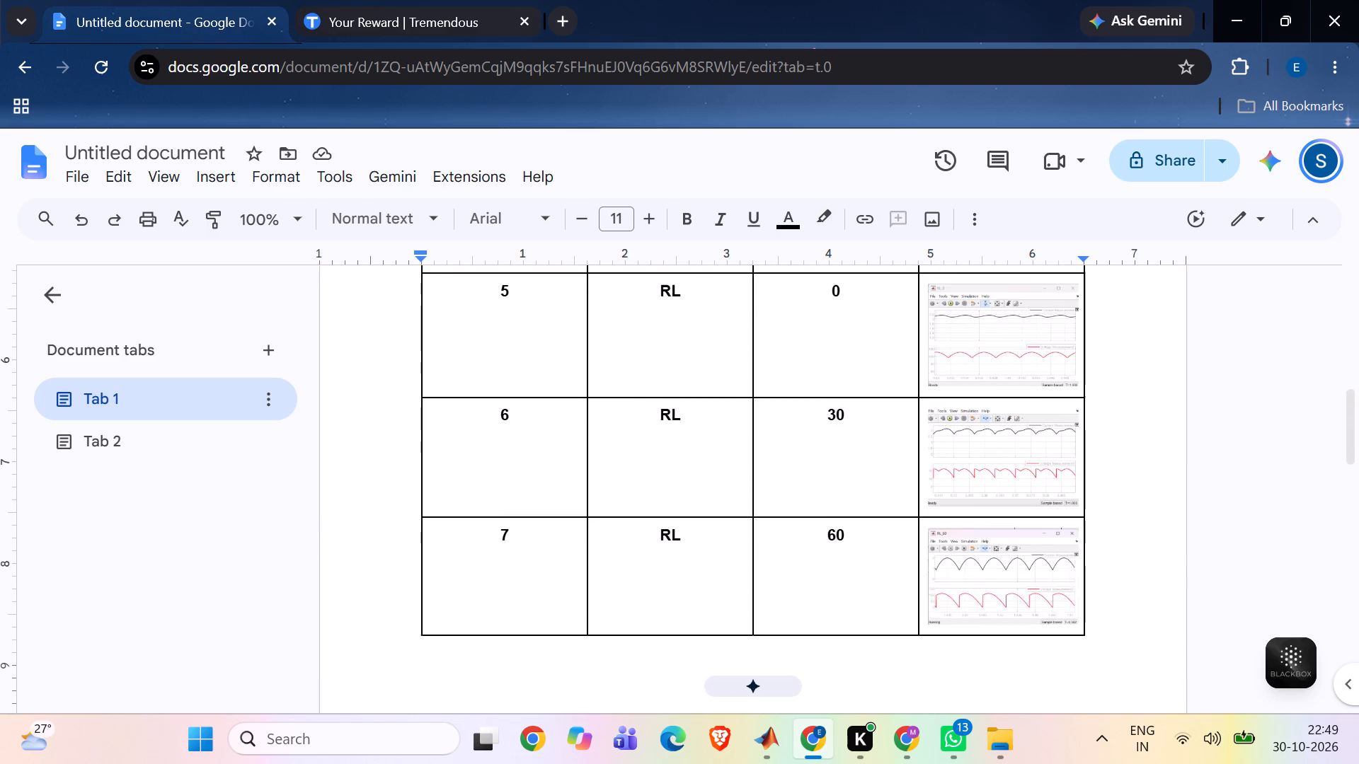
pyautogui.scroll(-4, 728, 367)
pyautogui.scroll(7, 728, 367)
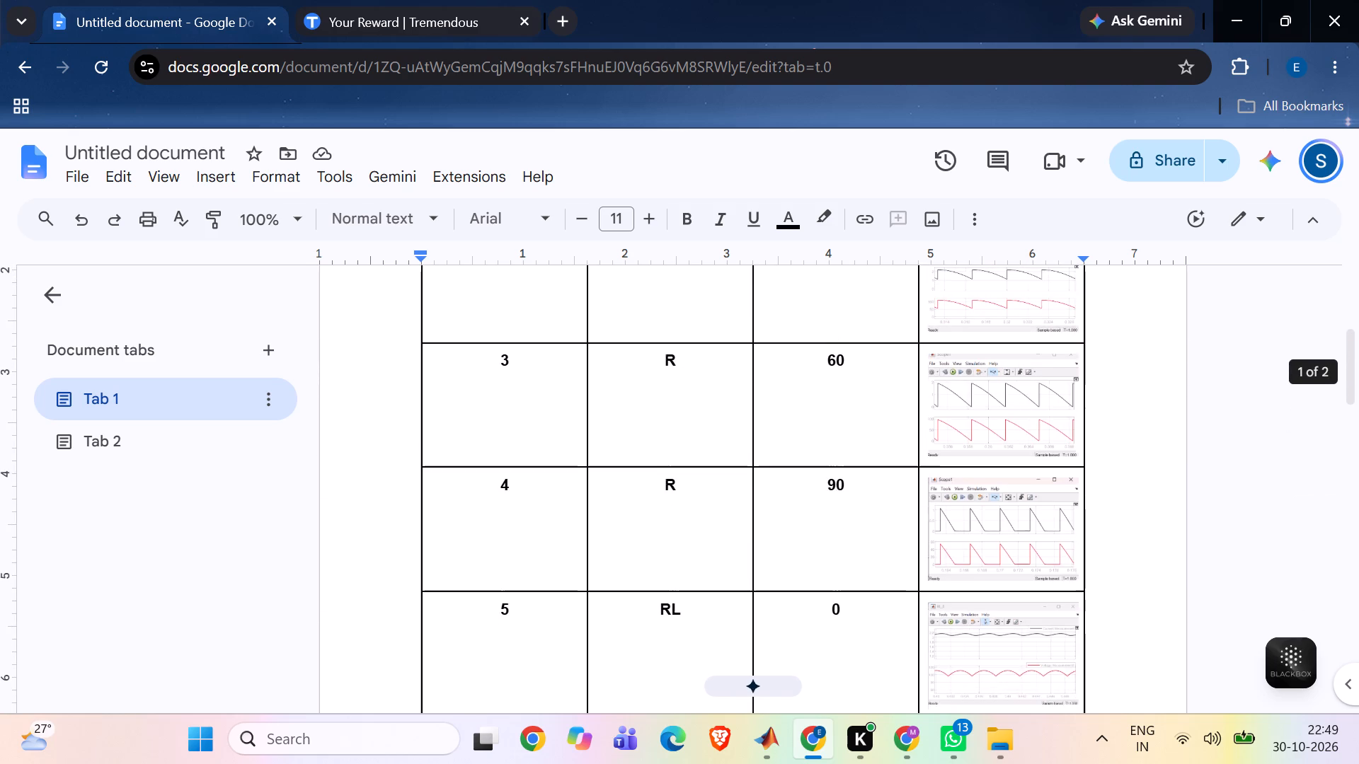
pyautogui.scroll(4, 728, 367)
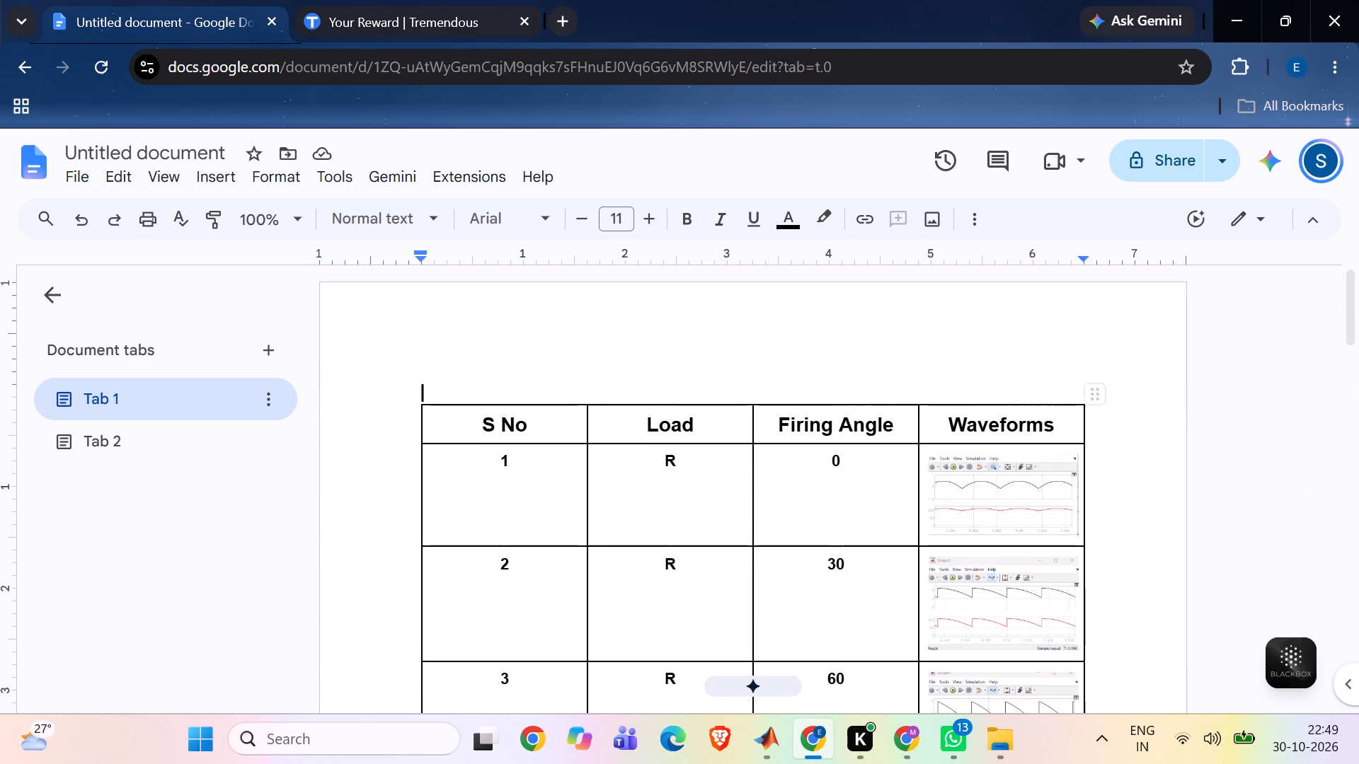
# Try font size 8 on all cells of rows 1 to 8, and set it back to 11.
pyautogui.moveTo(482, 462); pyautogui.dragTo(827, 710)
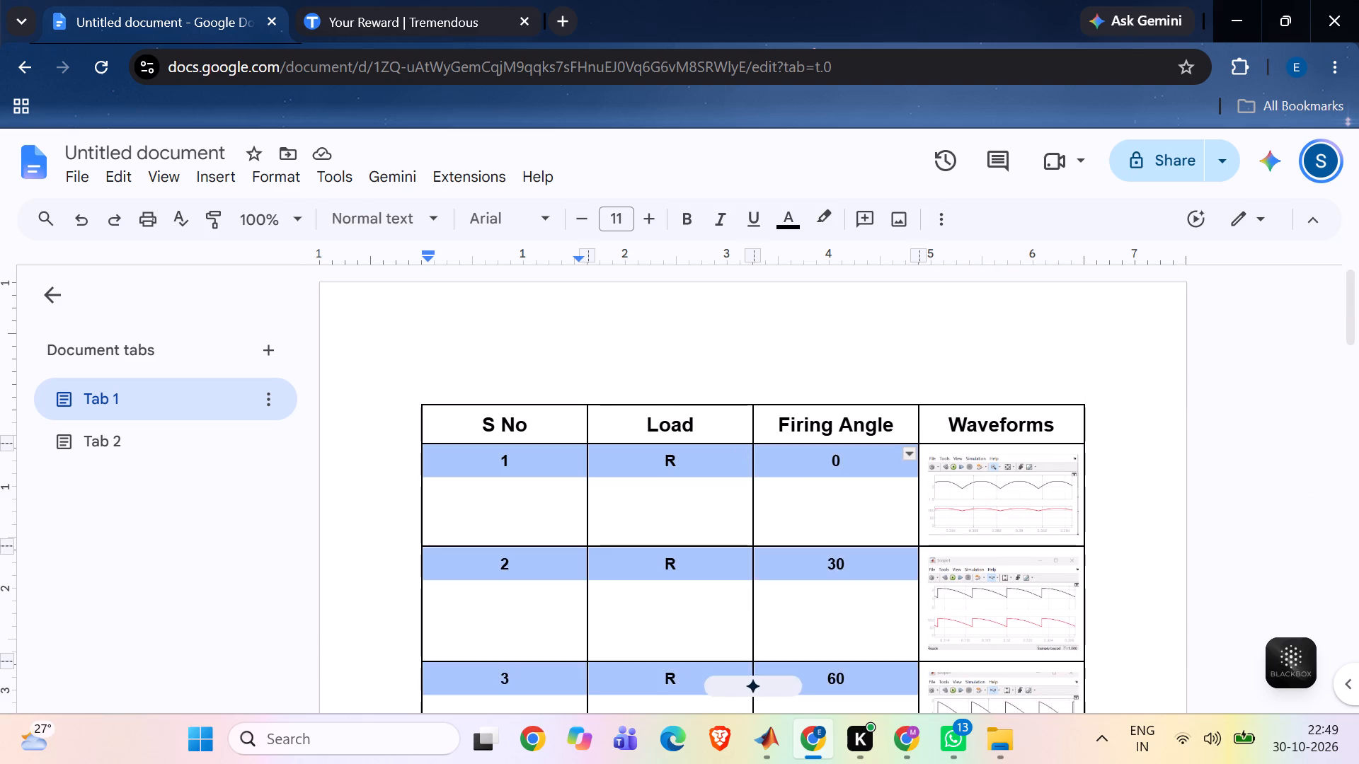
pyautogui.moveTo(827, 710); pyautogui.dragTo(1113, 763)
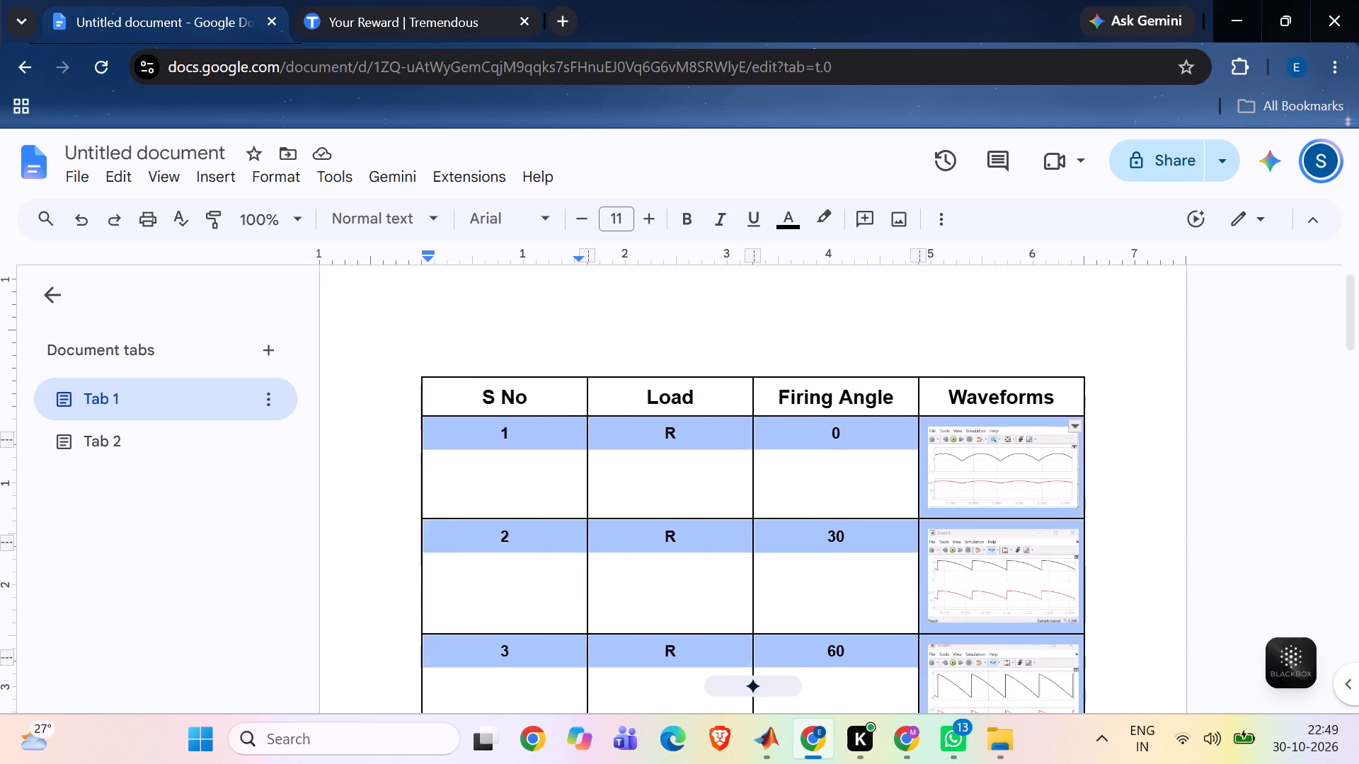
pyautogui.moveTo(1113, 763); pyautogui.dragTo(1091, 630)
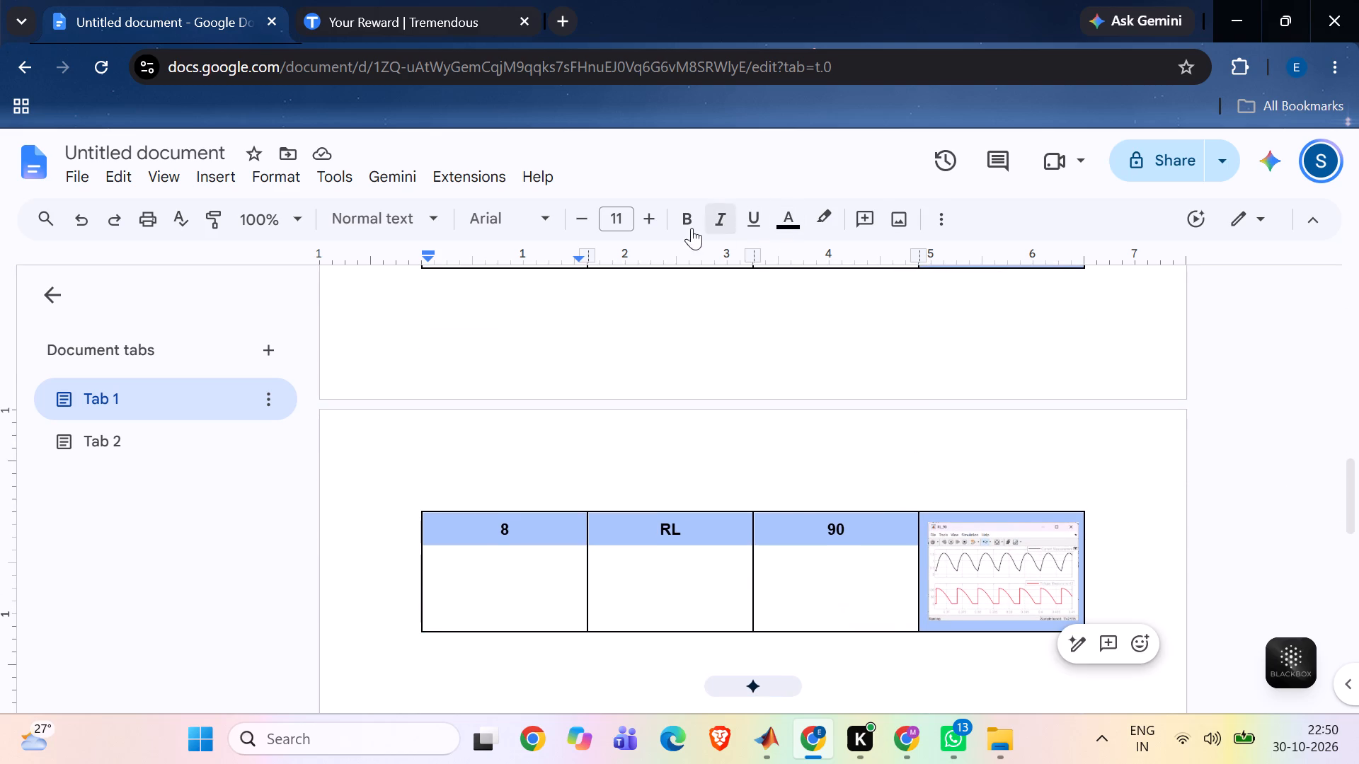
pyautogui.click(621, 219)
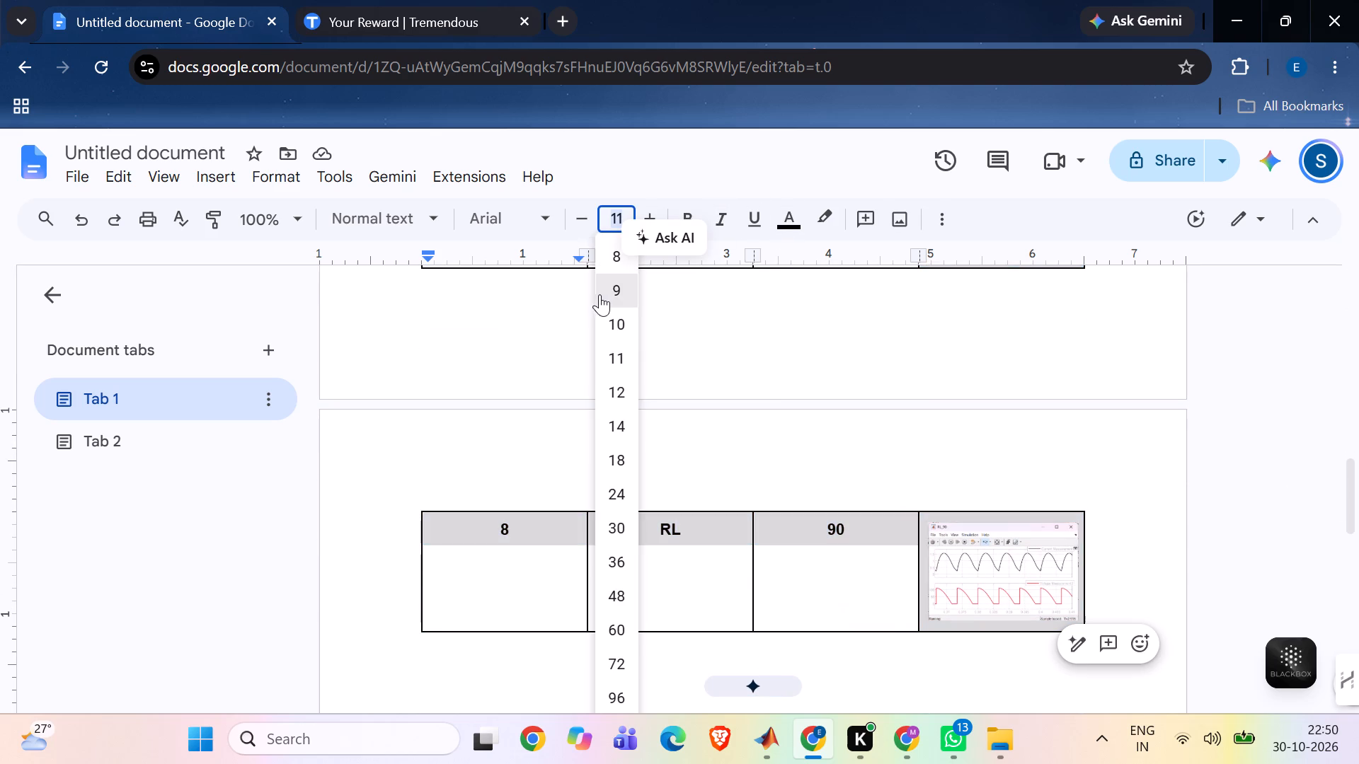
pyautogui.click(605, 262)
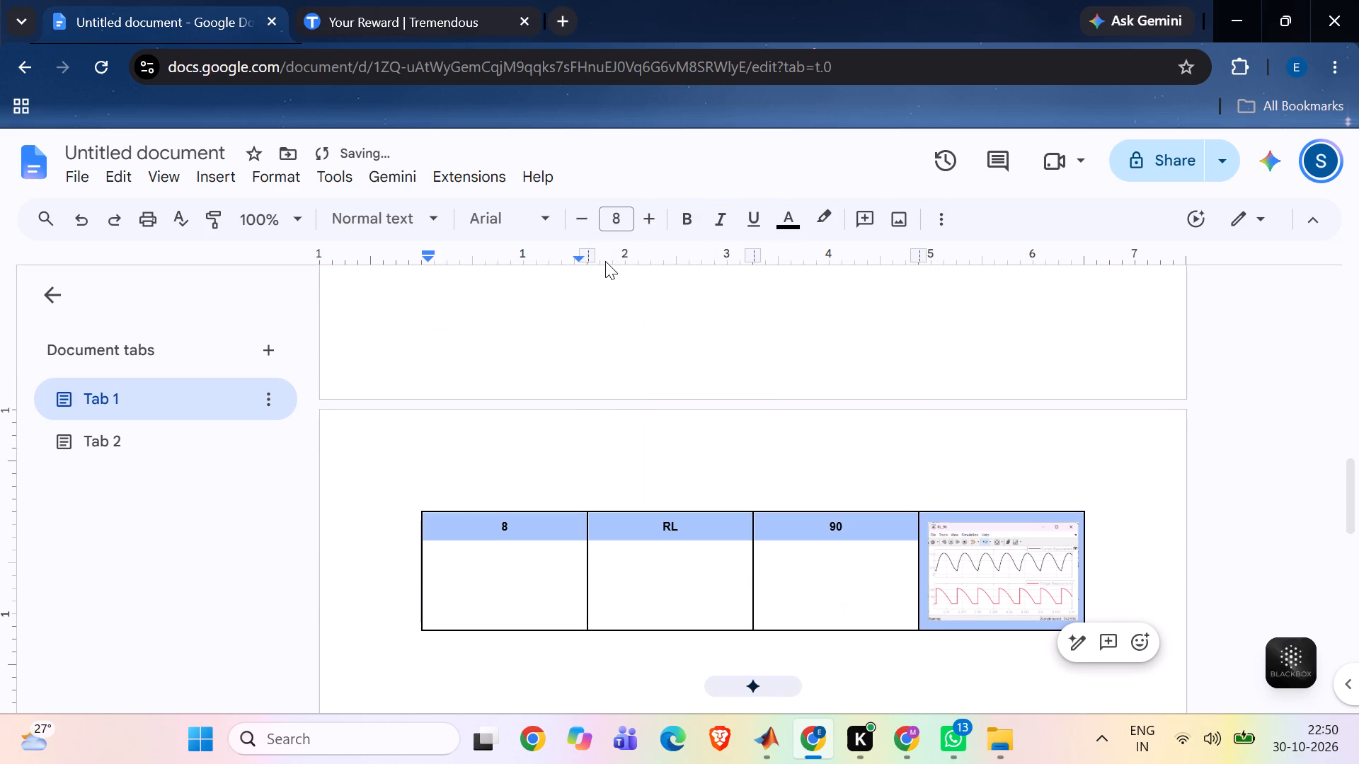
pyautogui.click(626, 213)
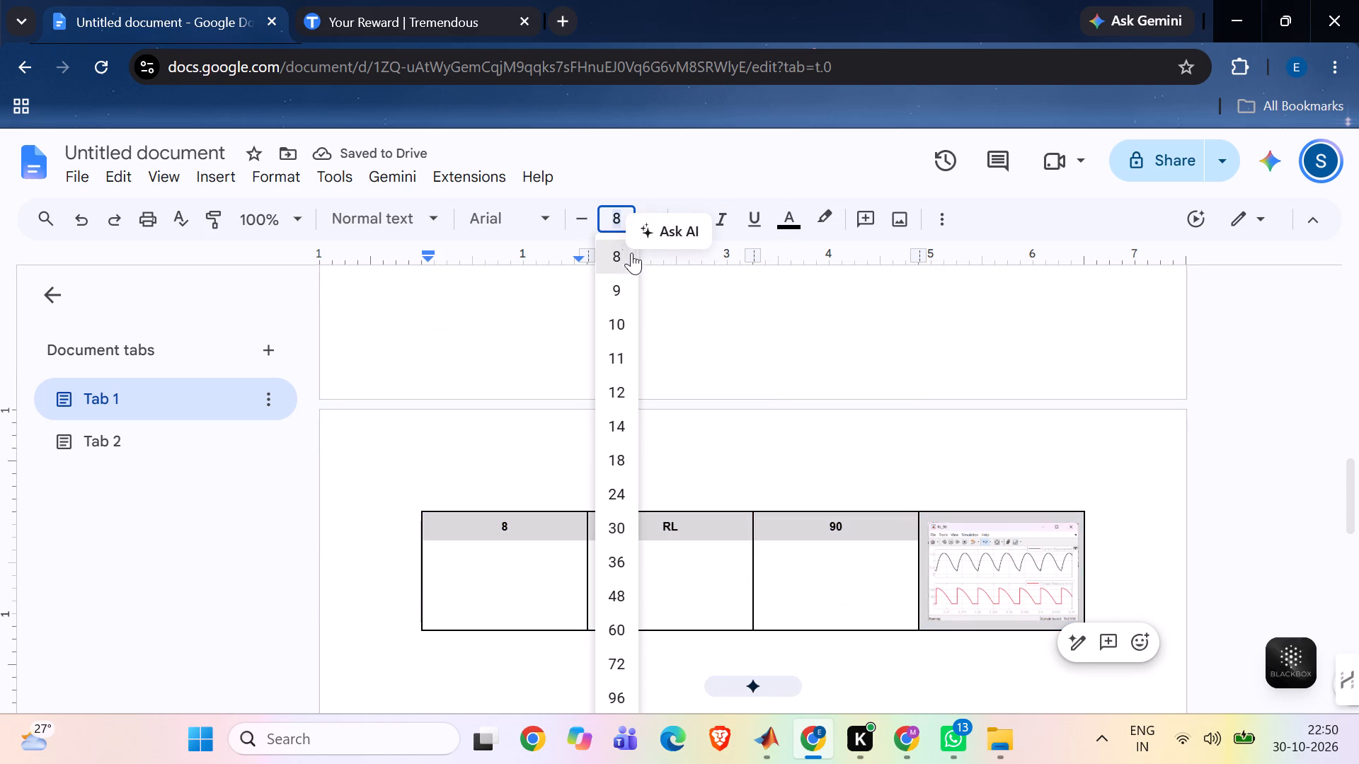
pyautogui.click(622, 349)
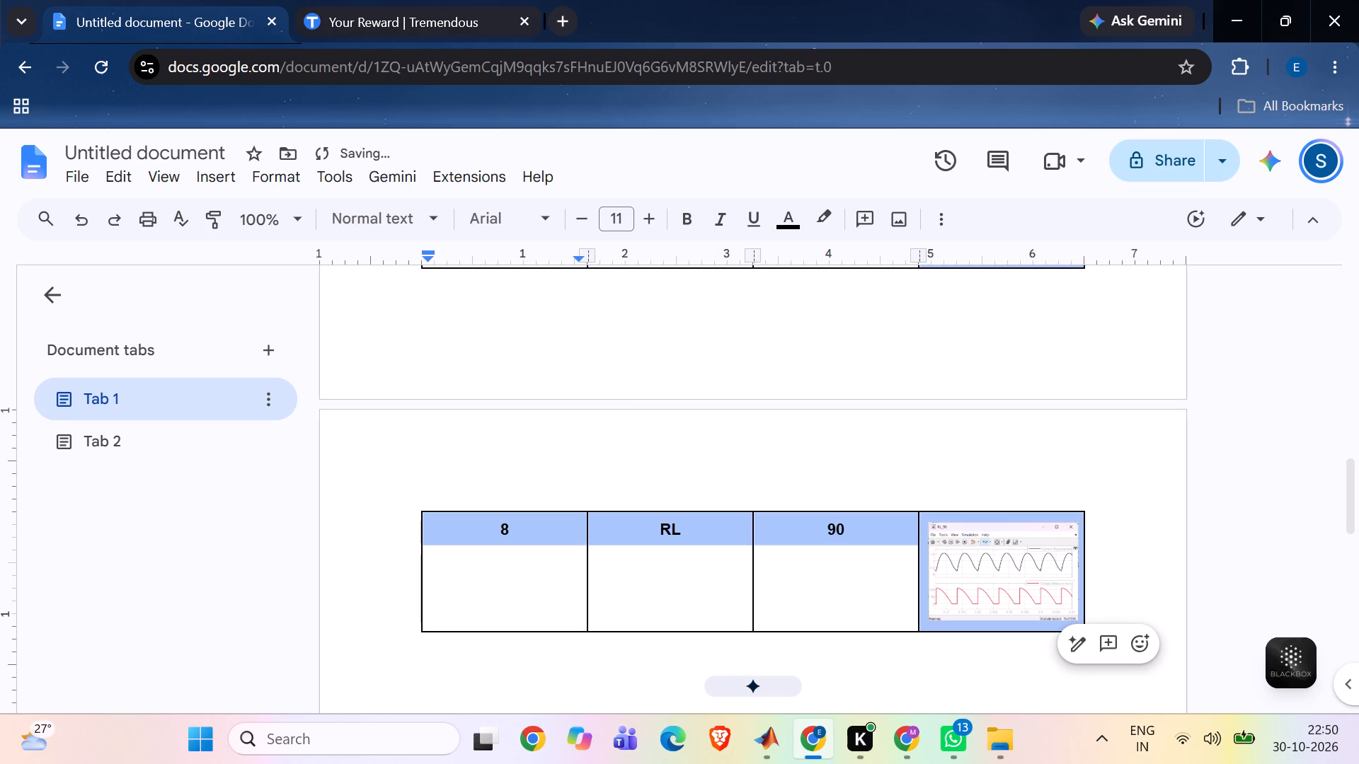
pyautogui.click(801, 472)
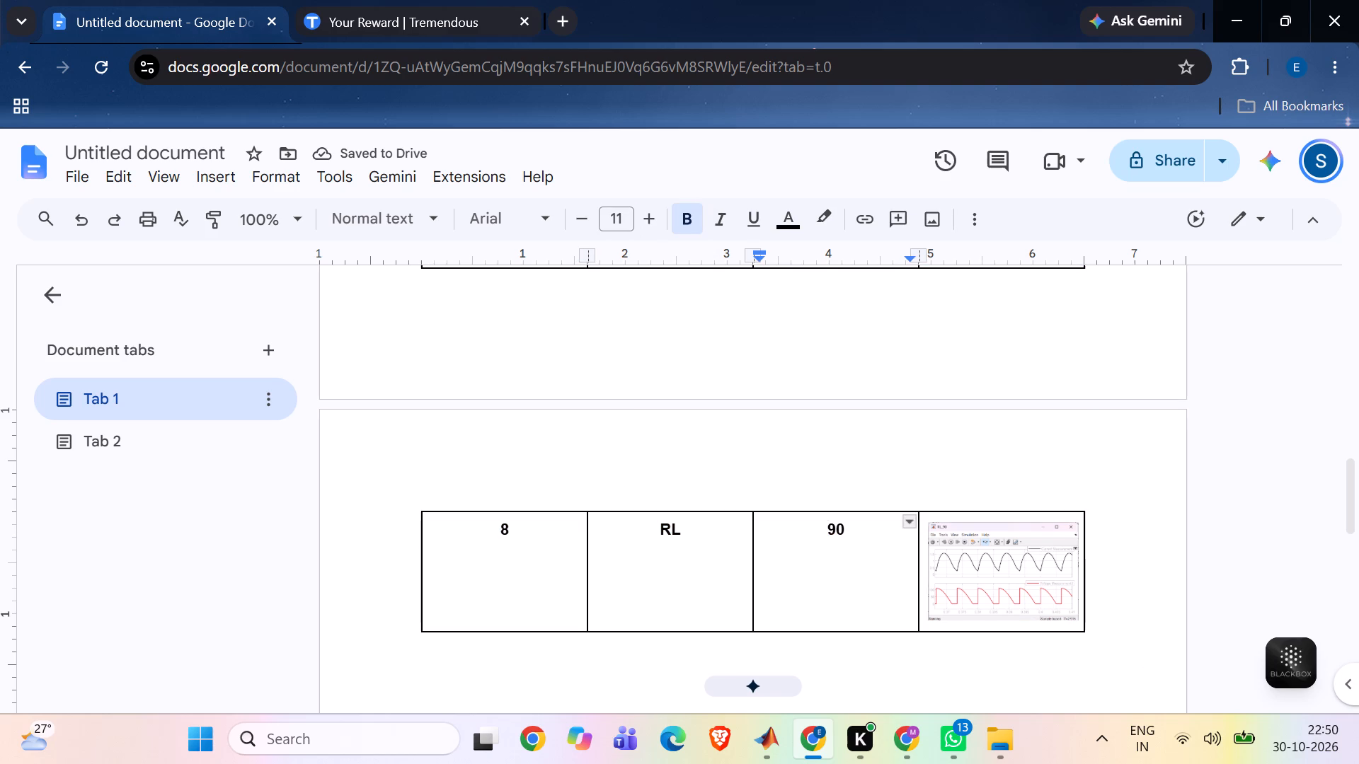
# Place the text cursor on the empty line above the table at the start of the document.
pyautogui.scroll(6, 976, 403)
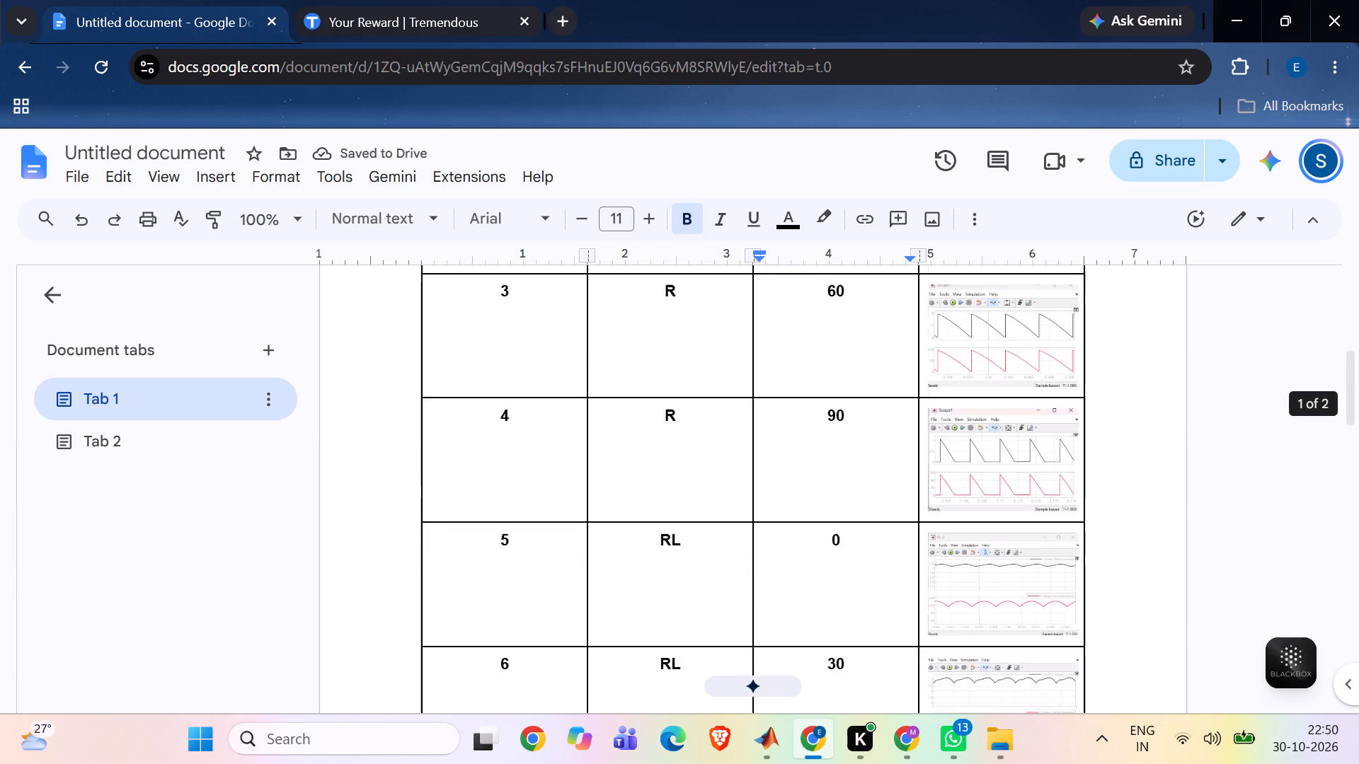
pyautogui.scroll(9, 976, 403)
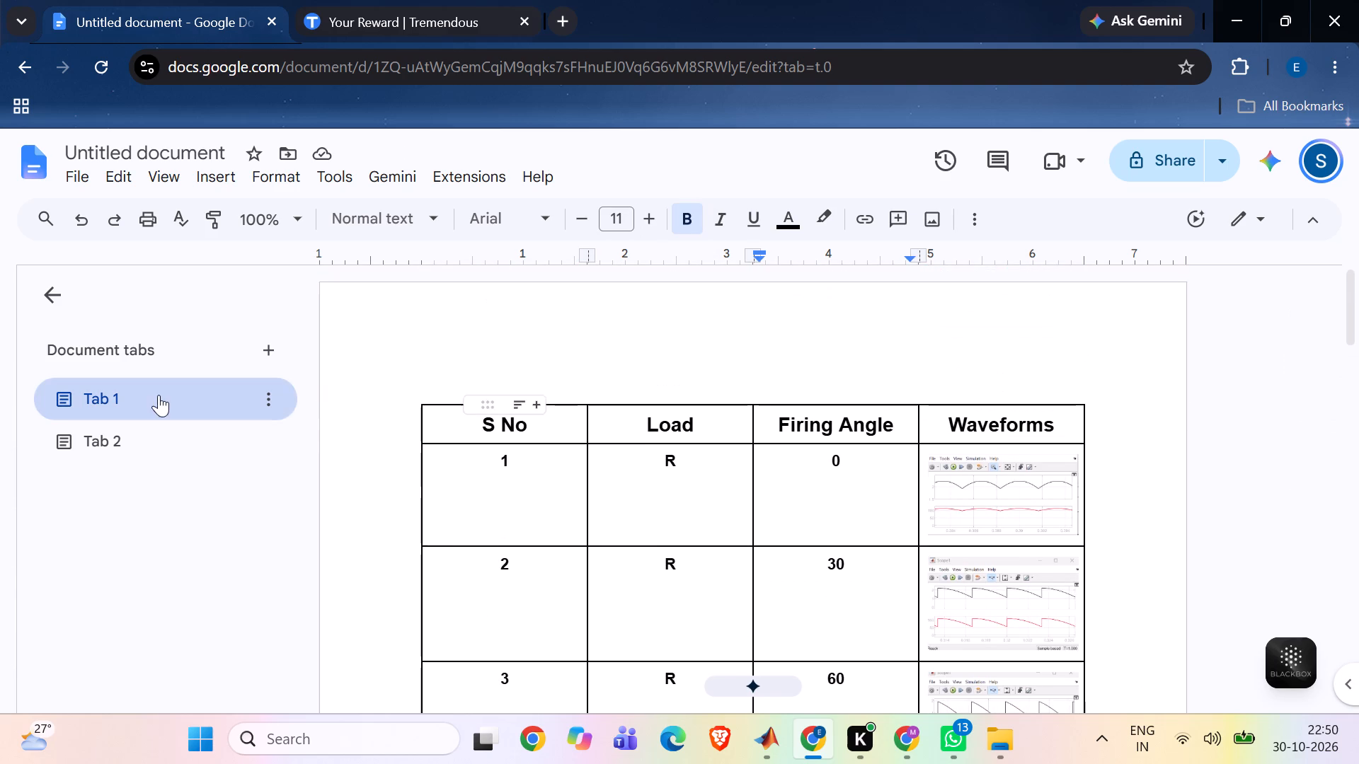
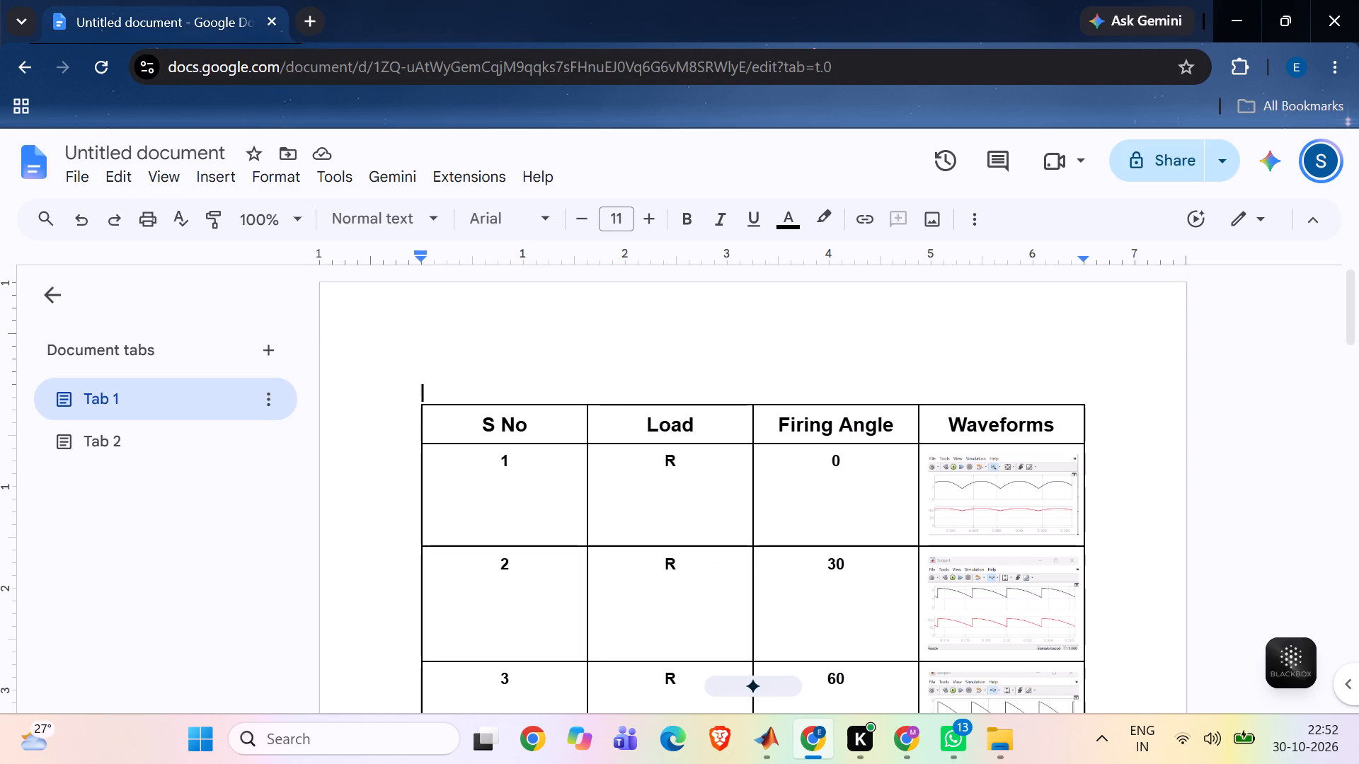
# Paste the copied experiment heading from the sample PDF, starting with "Expt.1", on the empty line above the table.
pyautogui.hotkey('ctrl', 'v')
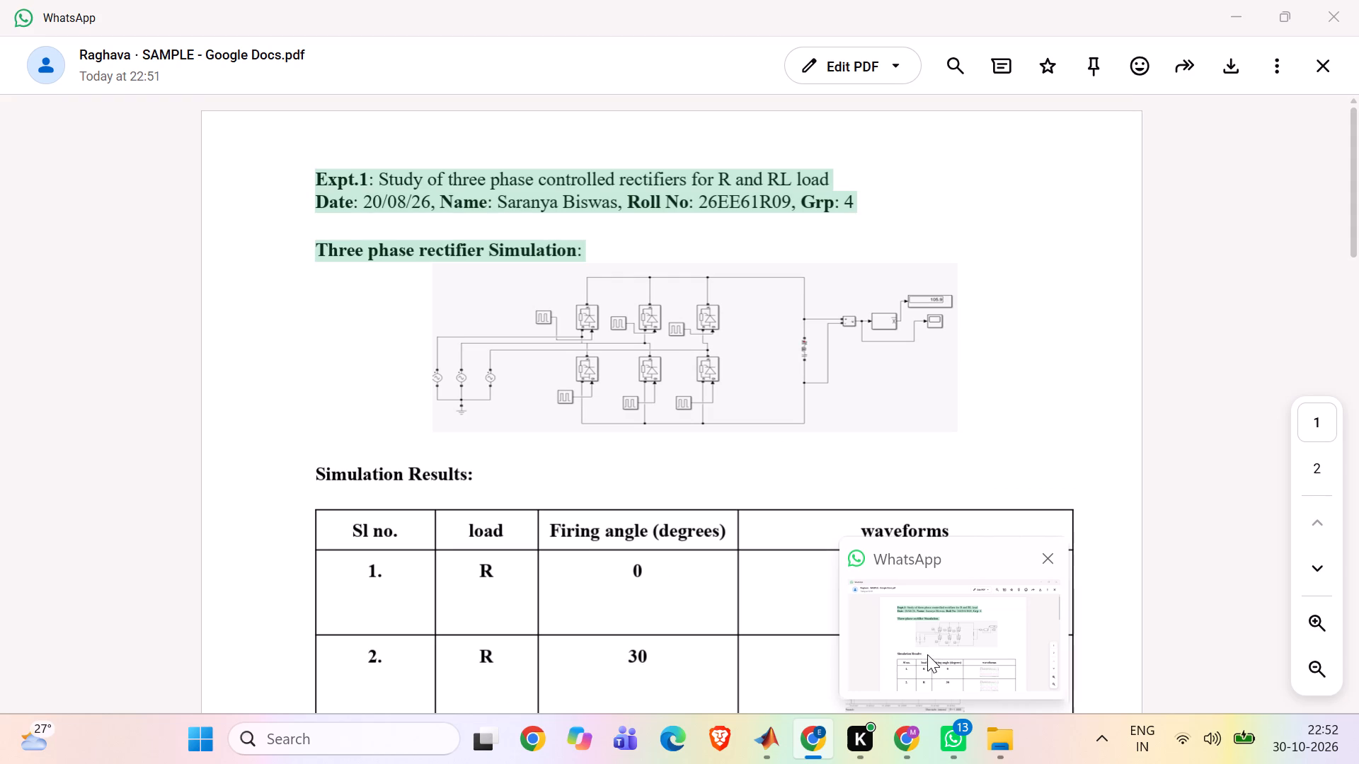
pyautogui.click(536, 361)
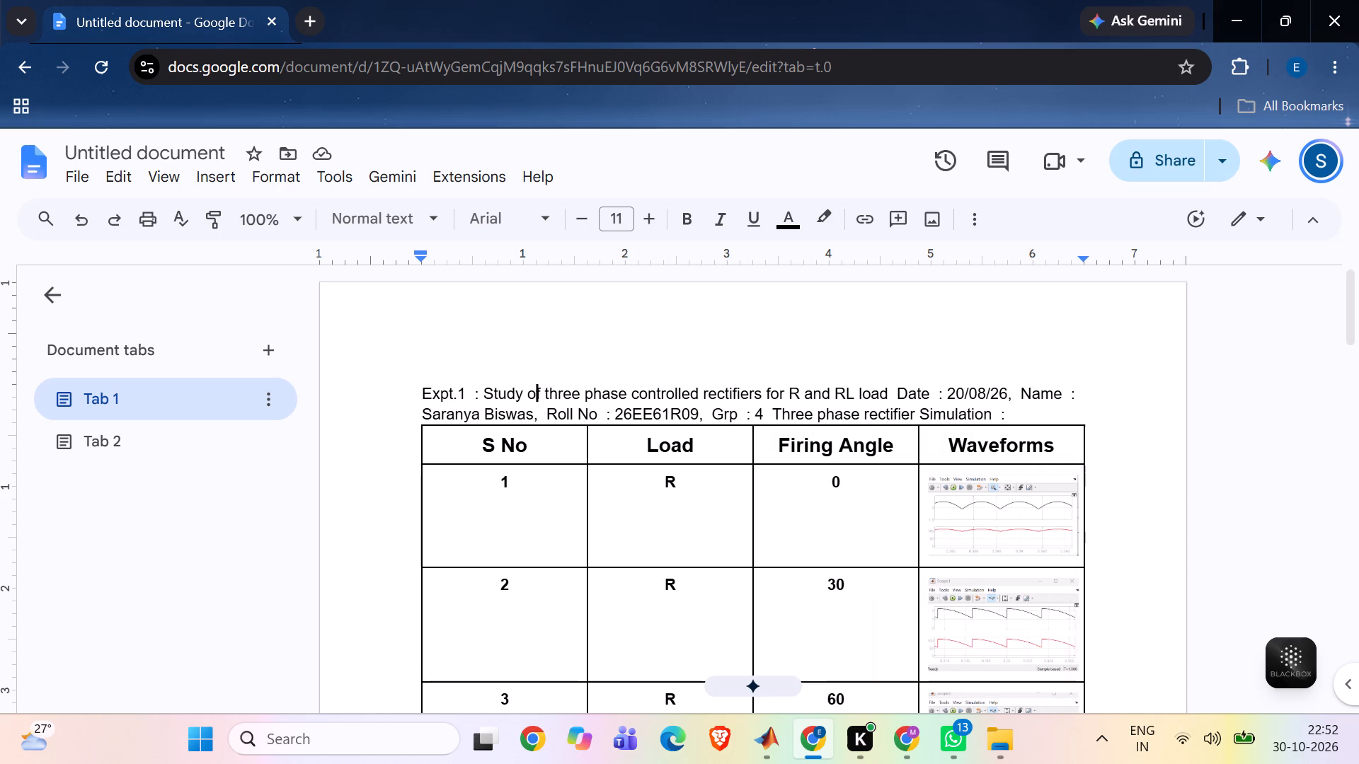
# Make the heading labels "Expt.1 :", "Date :", "Name :" and "Roll No :" and the text "Grp : 4" bold.
pyautogui.moveTo(480, 398); pyautogui.dragTo(461, 406)
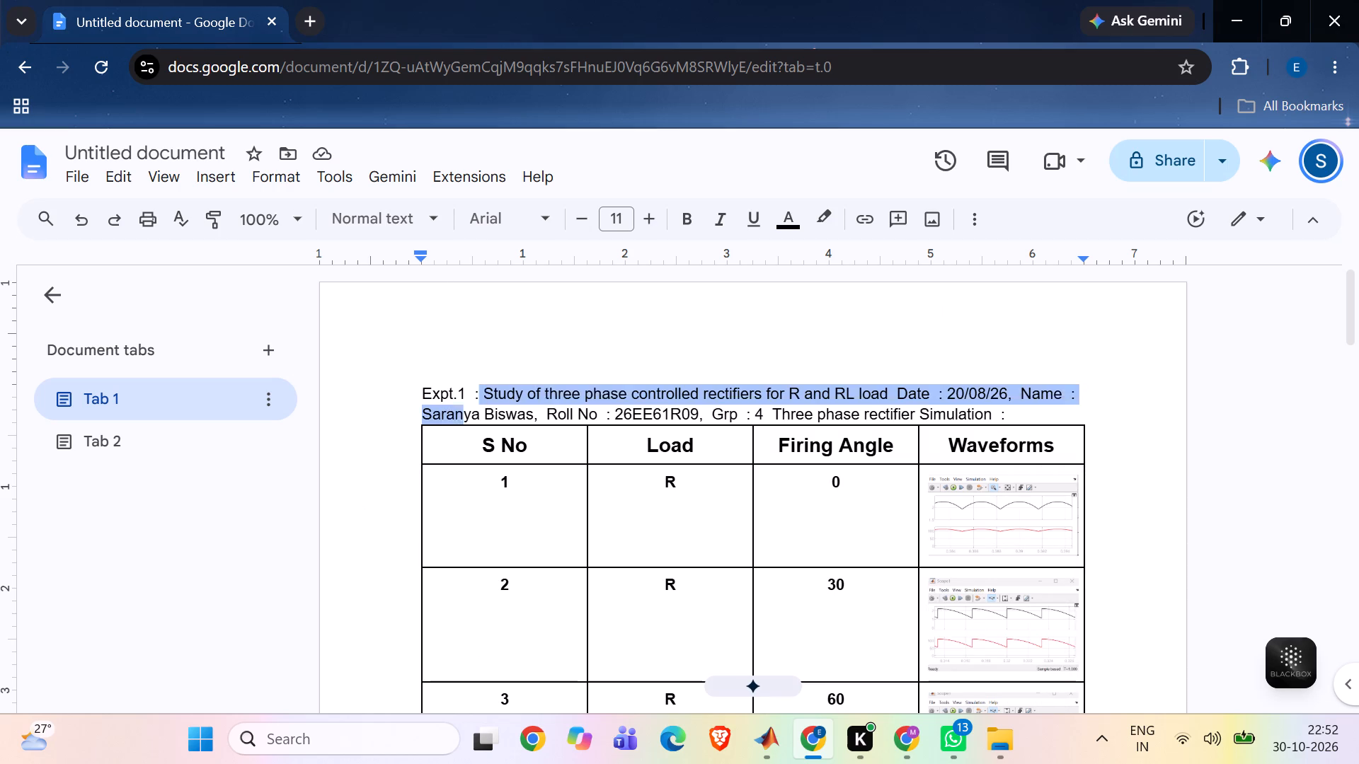
pyautogui.moveTo(461, 406); pyautogui.dragTo(424, 401)
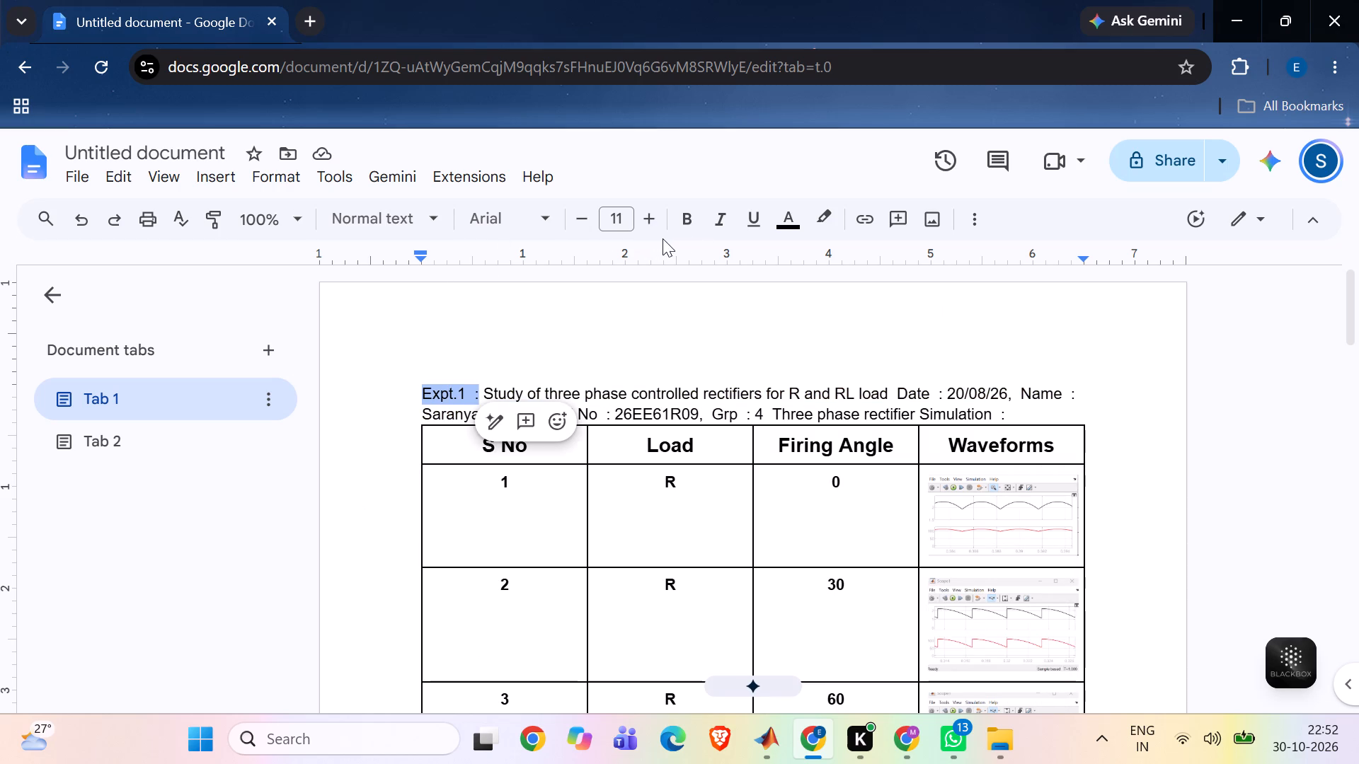
pyautogui.click(684, 228)
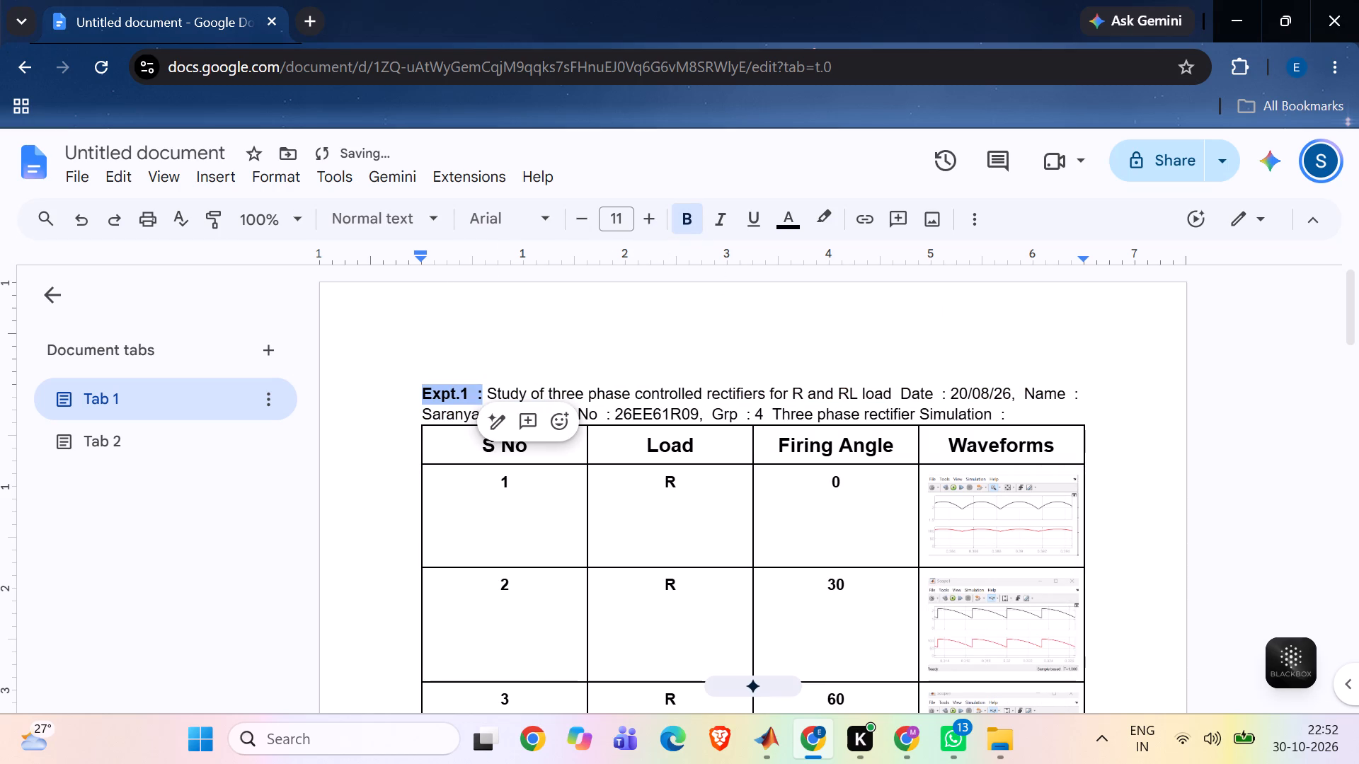
pyautogui.moveTo(898, 391); pyautogui.dragTo(939, 398)
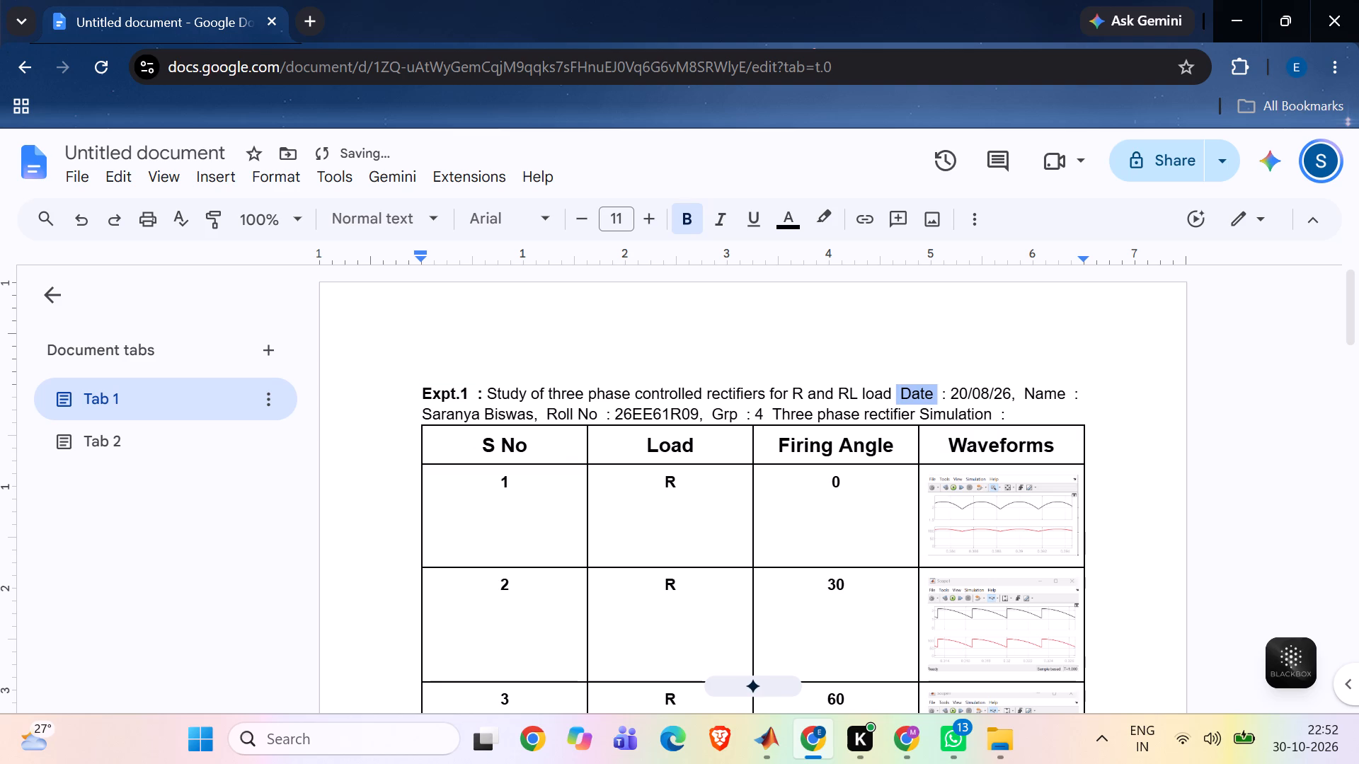
pyautogui.moveTo(939, 398); pyautogui.dragTo(950, 401)
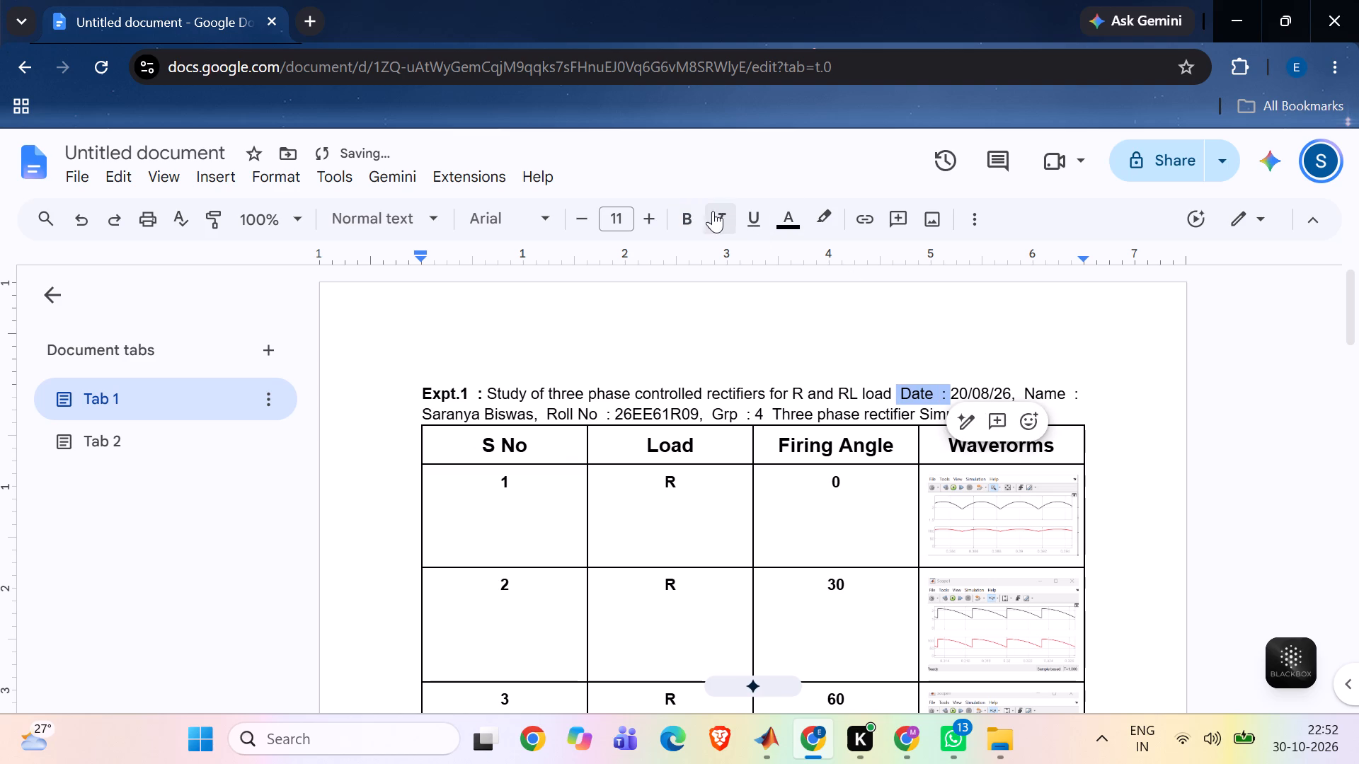
pyautogui.click(688, 219)
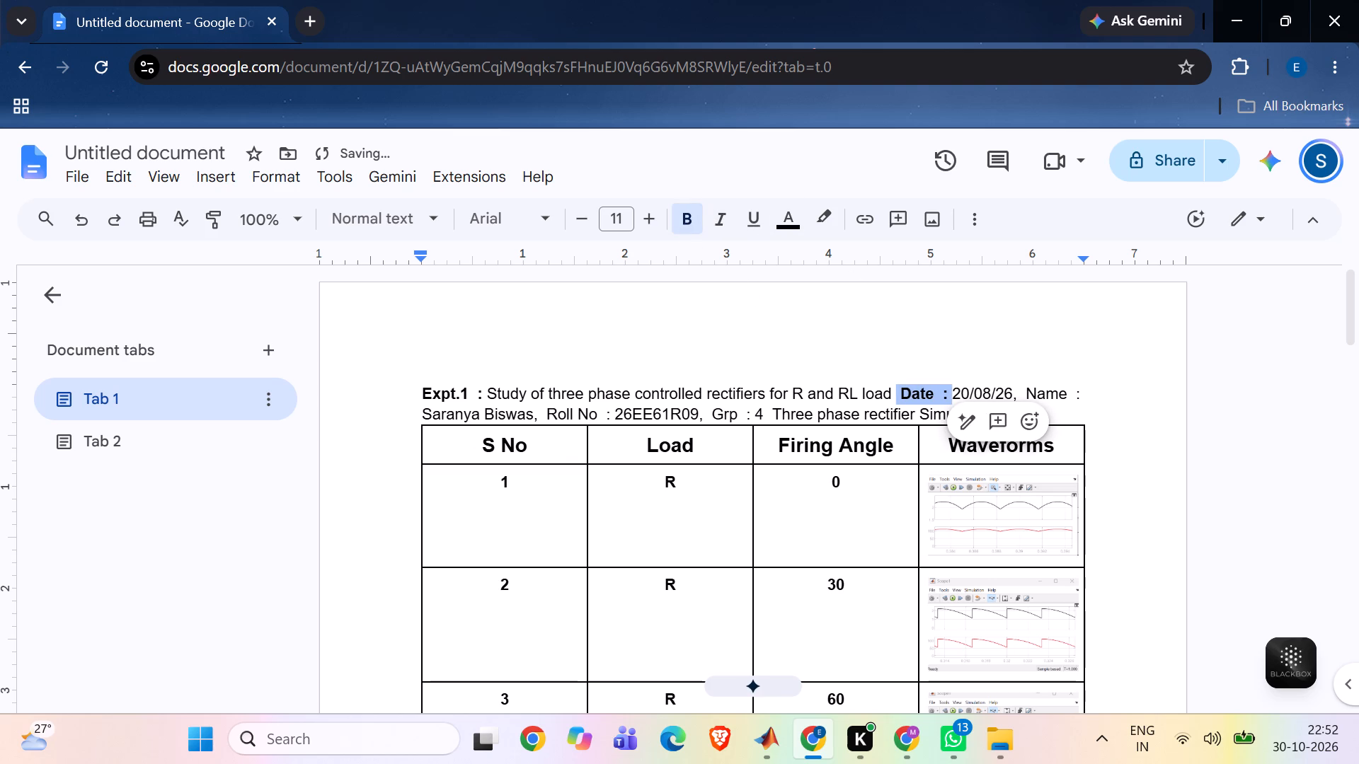
pyautogui.moveTo(1027, 395); pyautogui.dragTo(1085, 394)
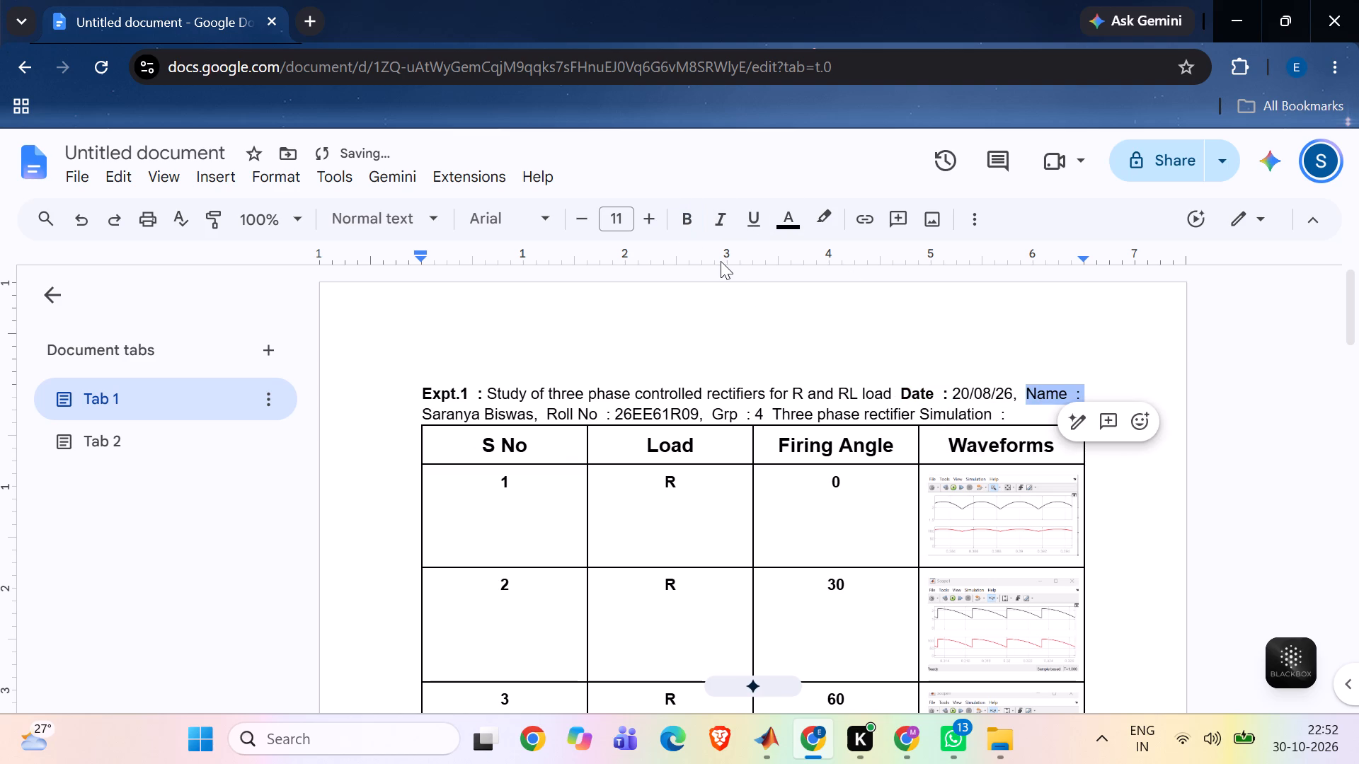
pyautogui.click(696, 216)
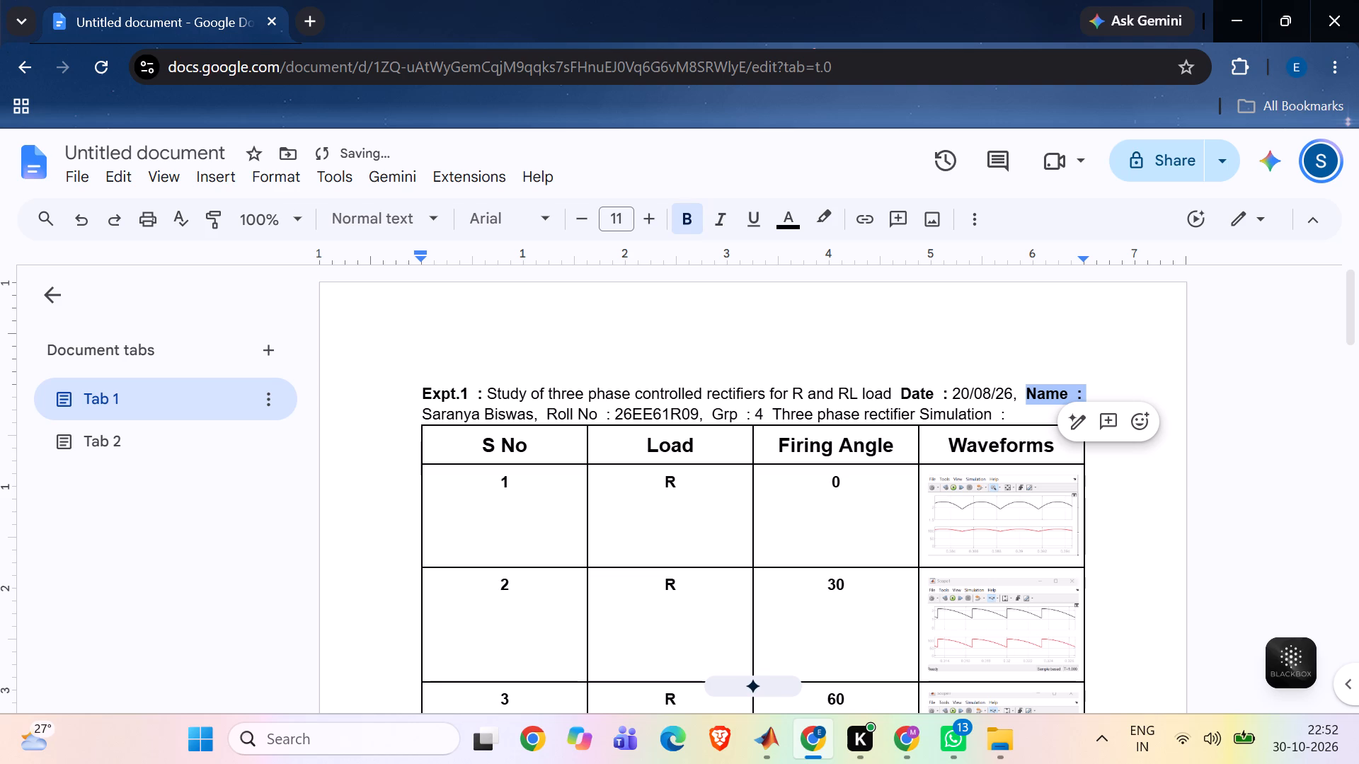
pyautogui.moveTo(545, 411); pyautogui.dragTo(612, 413)
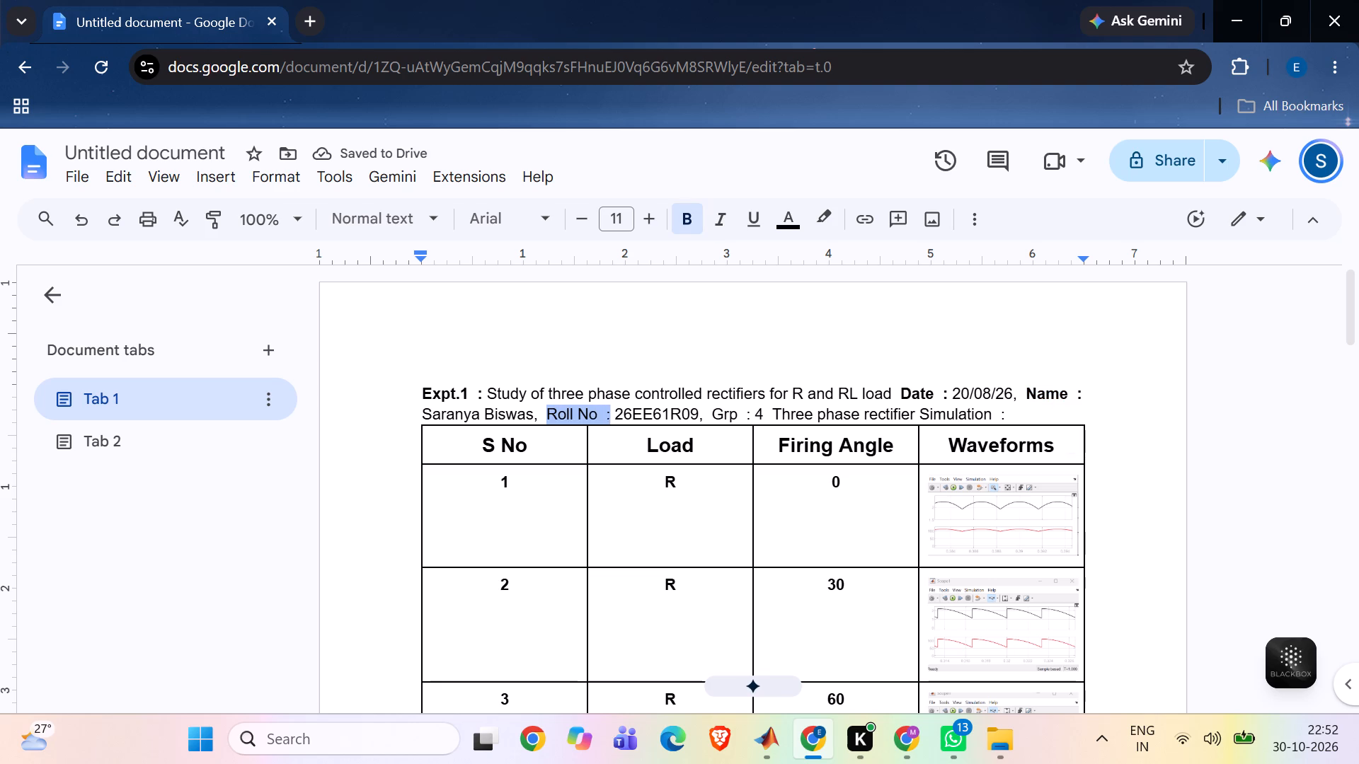
pyautogui.moveTo(612, 413); pyautogui.dragTo(616, 412)
pyautogui.click(679, 225)
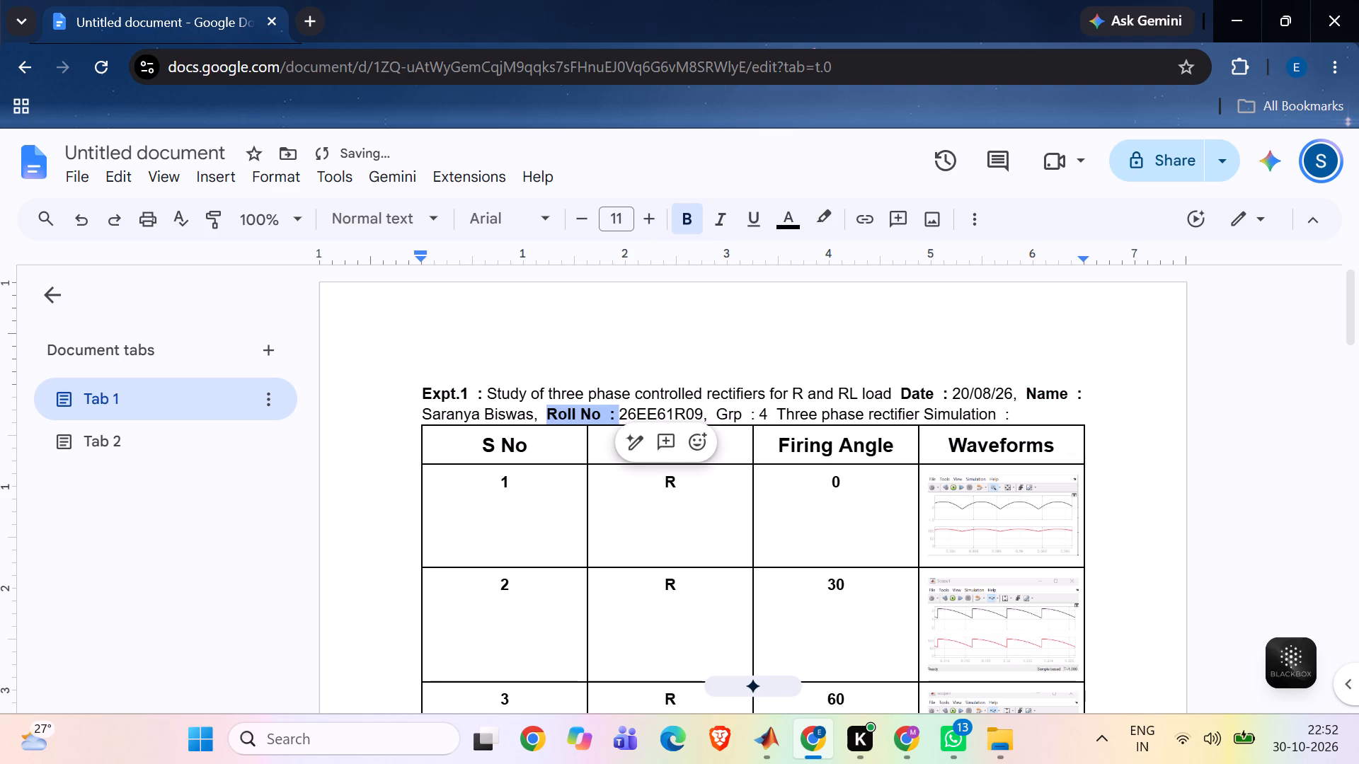
pyautogui.moveTo(719, 418); pyautogui.dragTo(767, 414)
pyautogui.click(678, 227)
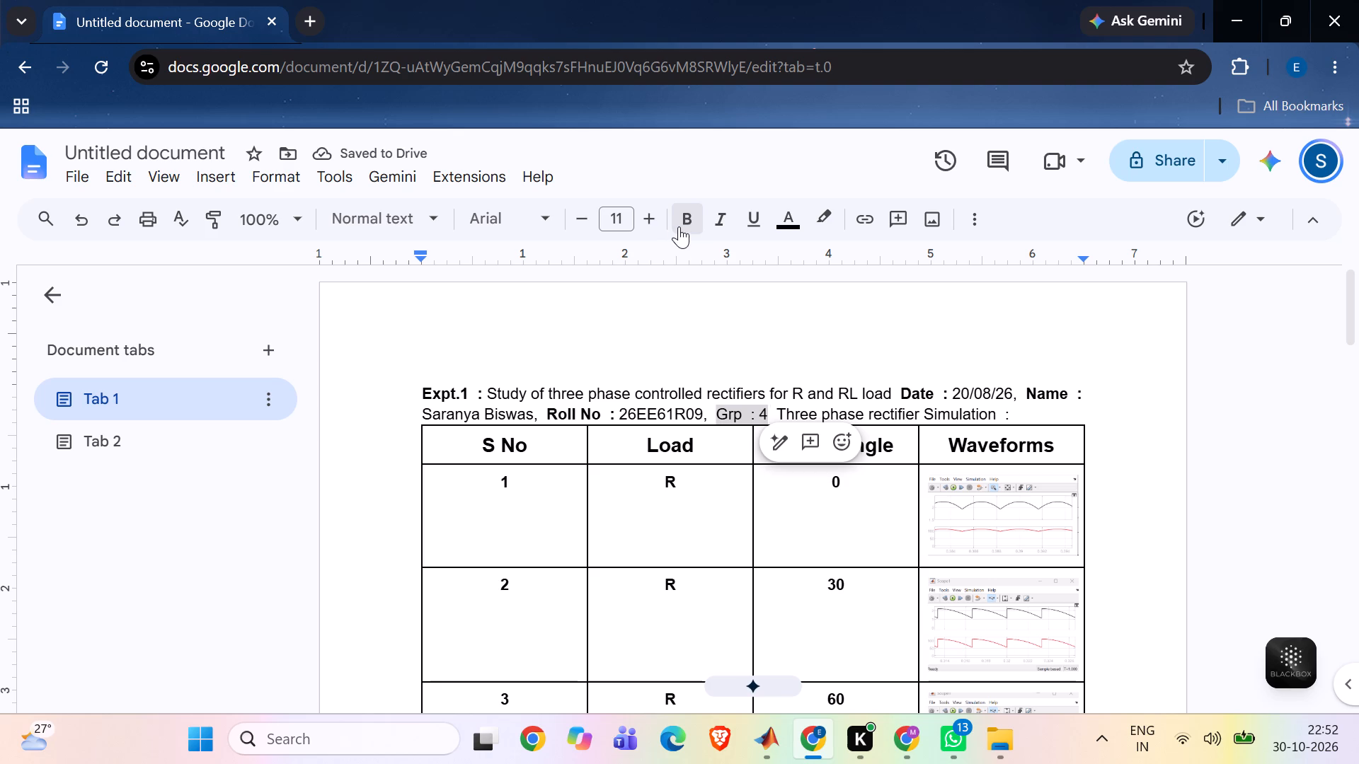
# Make the text "Three phase rectifier Simulation :" at the end of the heading bold.
pyautogui.moveTo(781, 409); pyautogui.dragTo(781, 406)
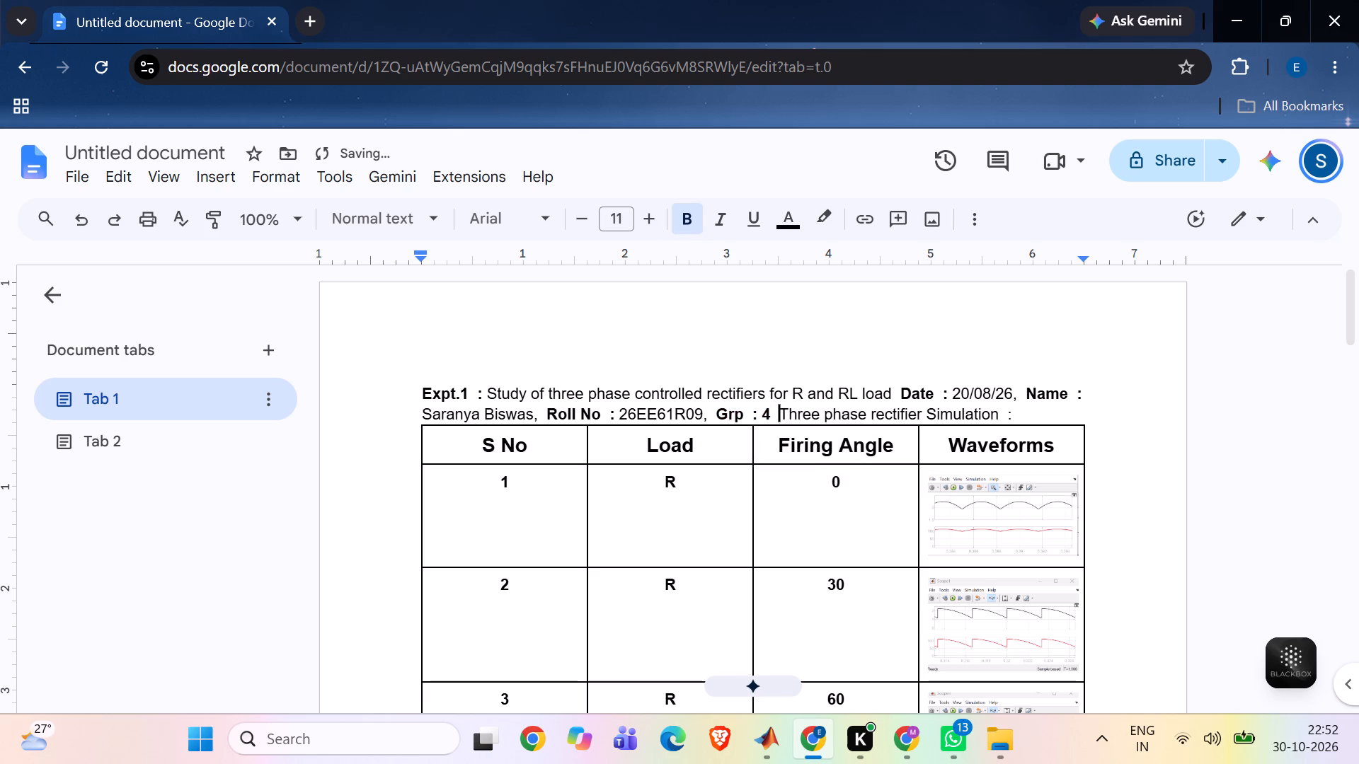
pyautogui.moveTo(781, 406); pyautogui.dragTo(955, 320)
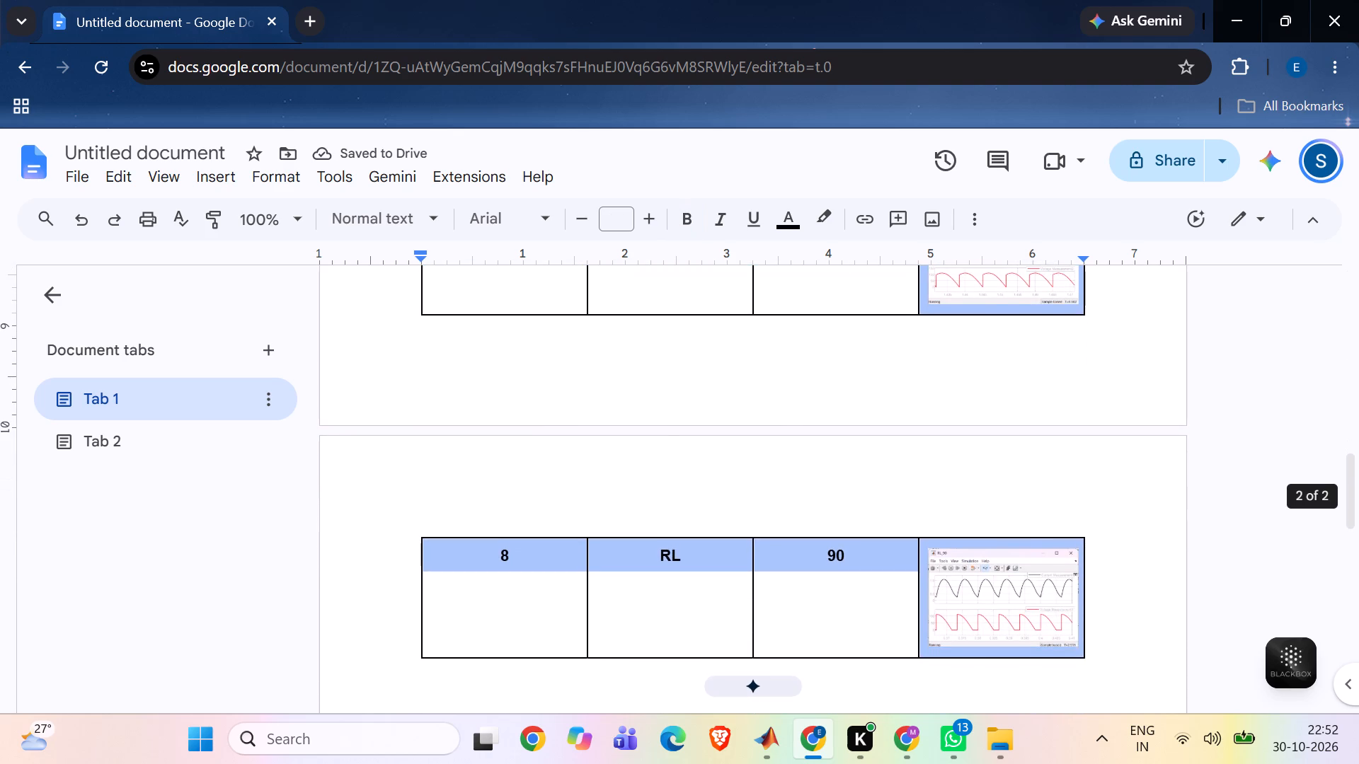
pyautogui.click(990, 388)
pyautogui.scroll(5, 990, 388)
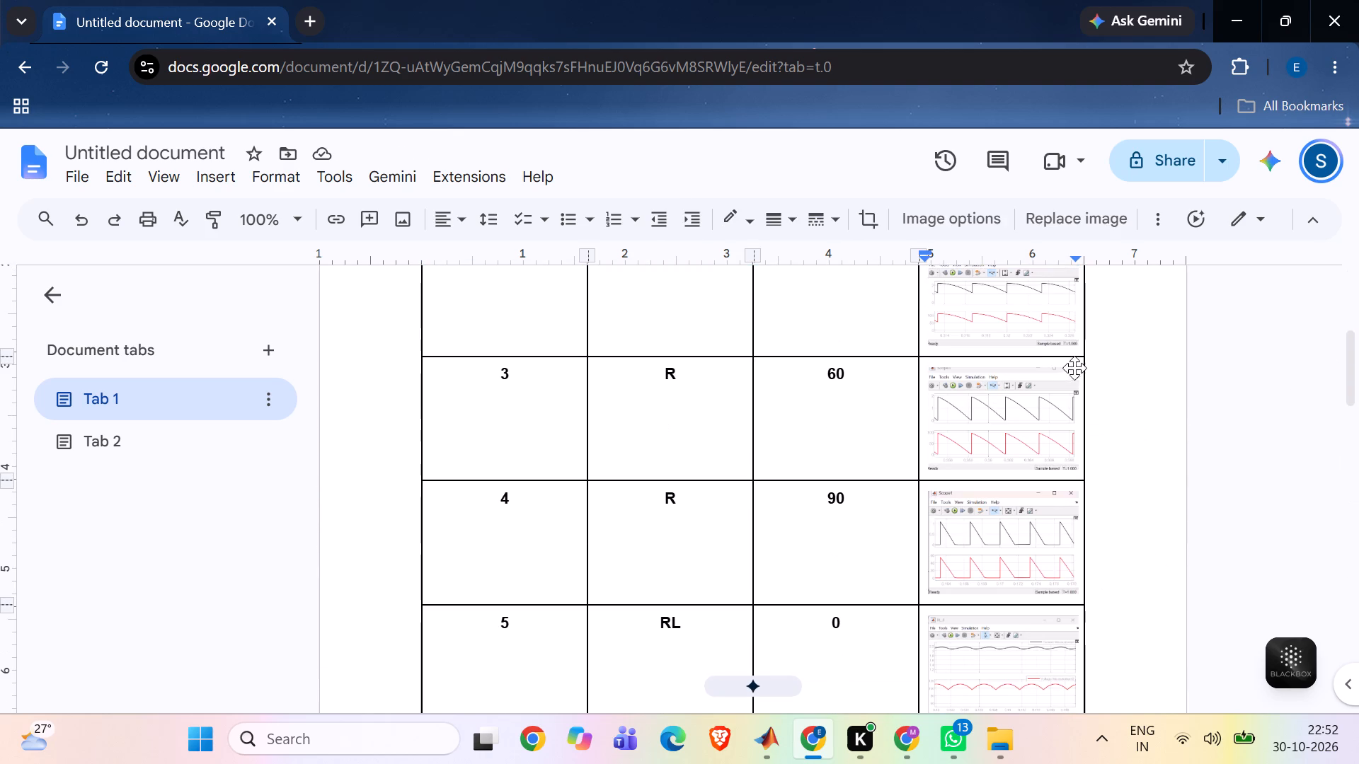
pyautogui.click(1112, 381)
pyautogui.scroll(6, 1113, 381)
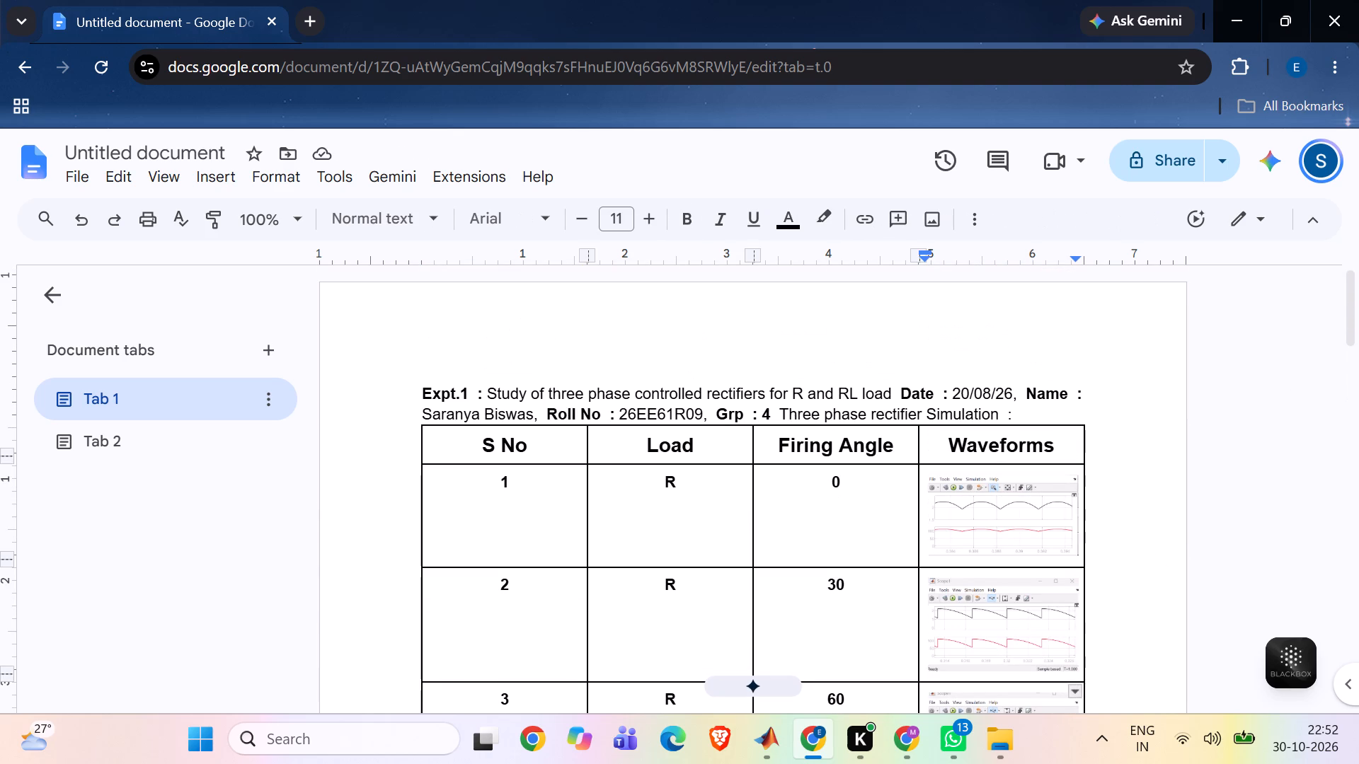
pyautogui.moveTo(784, 412); pyautogui.dragTo(813, 407)
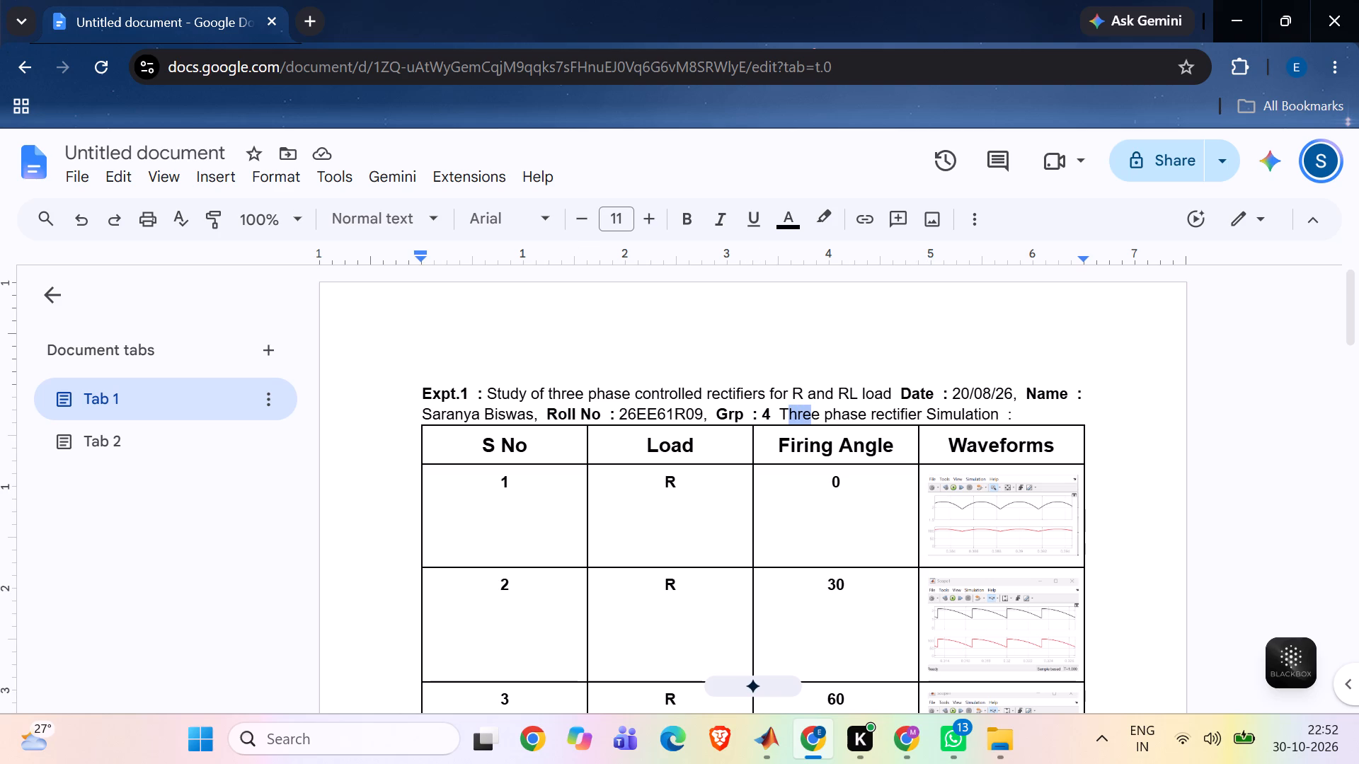
pyautogui.click(779, 410)
pyautogui.moveTo(781, 408); pyautogui.dragTo(1031, 419)
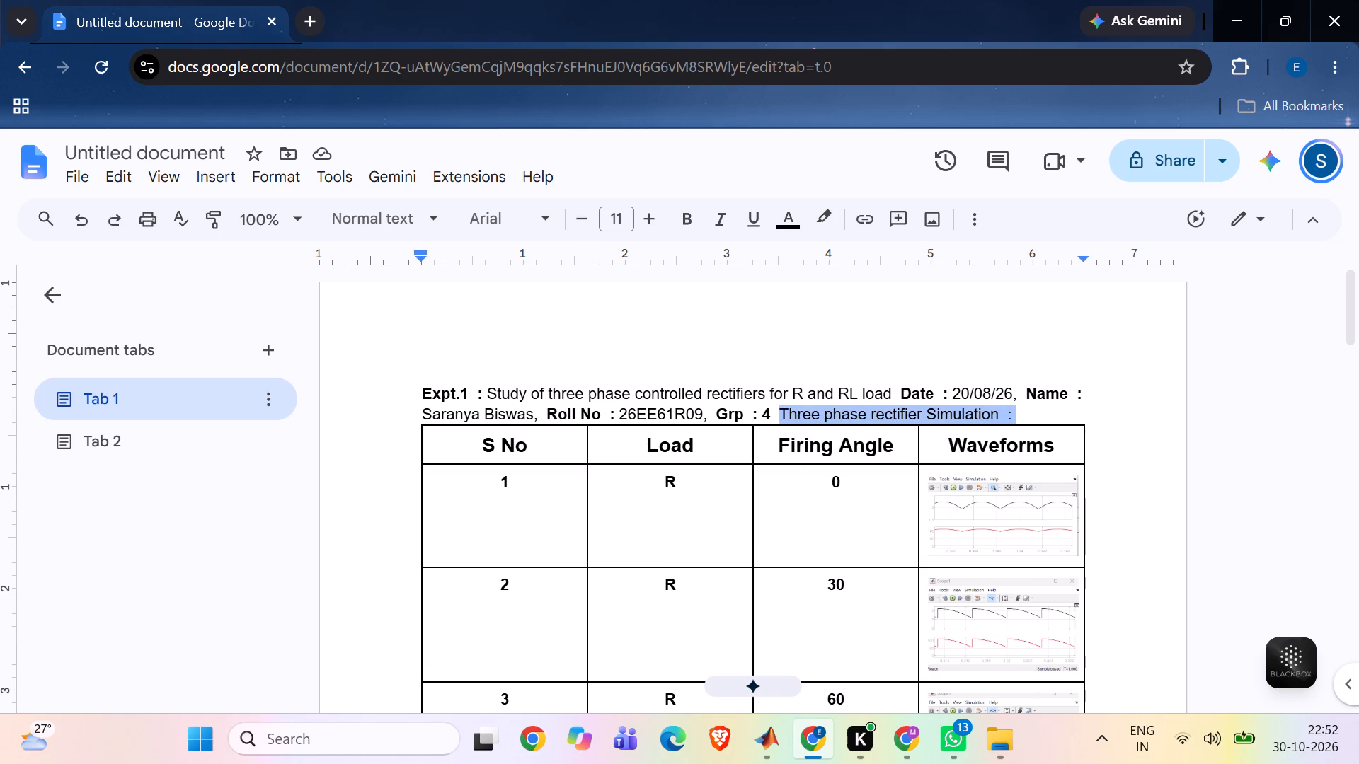
pyautogui.moveTo(1031, 419); pyautogui.dragTo(1019, 419)
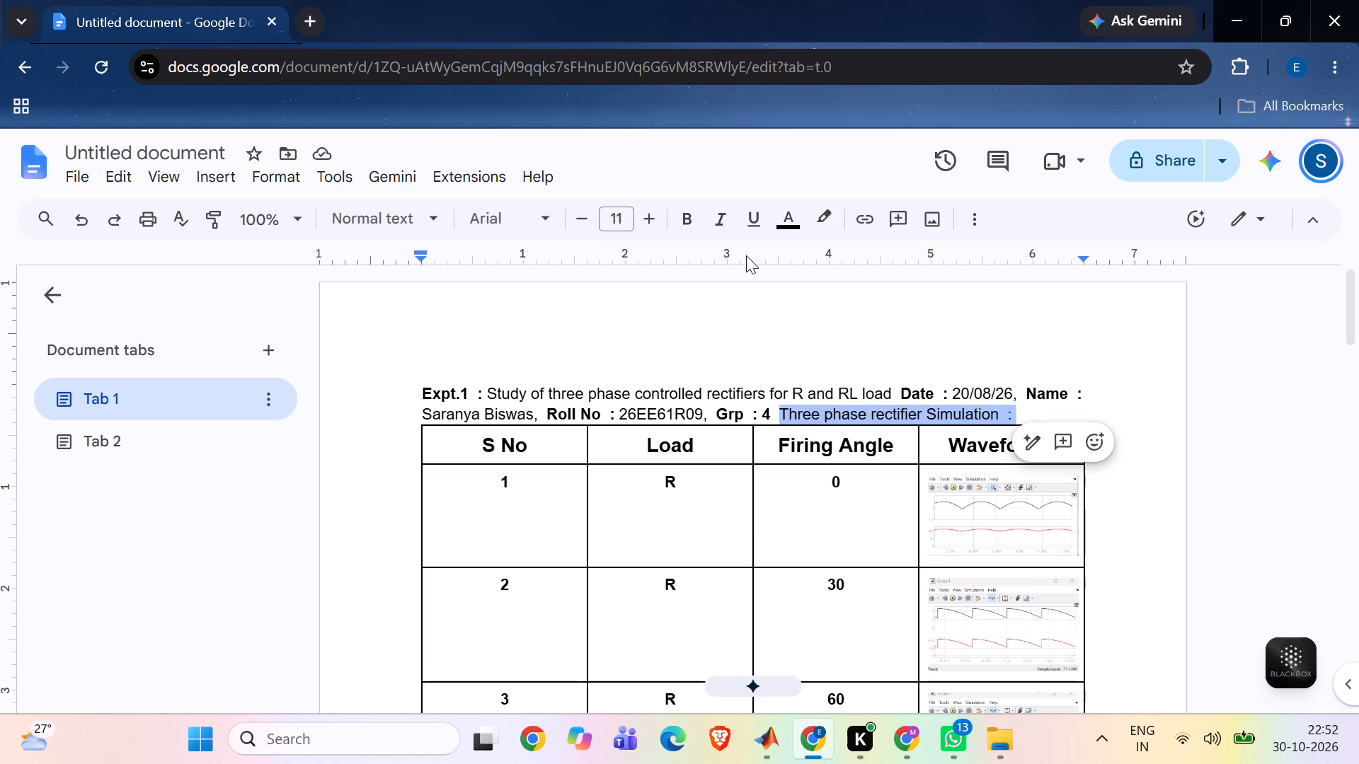
pyautogui.click(698, 223)
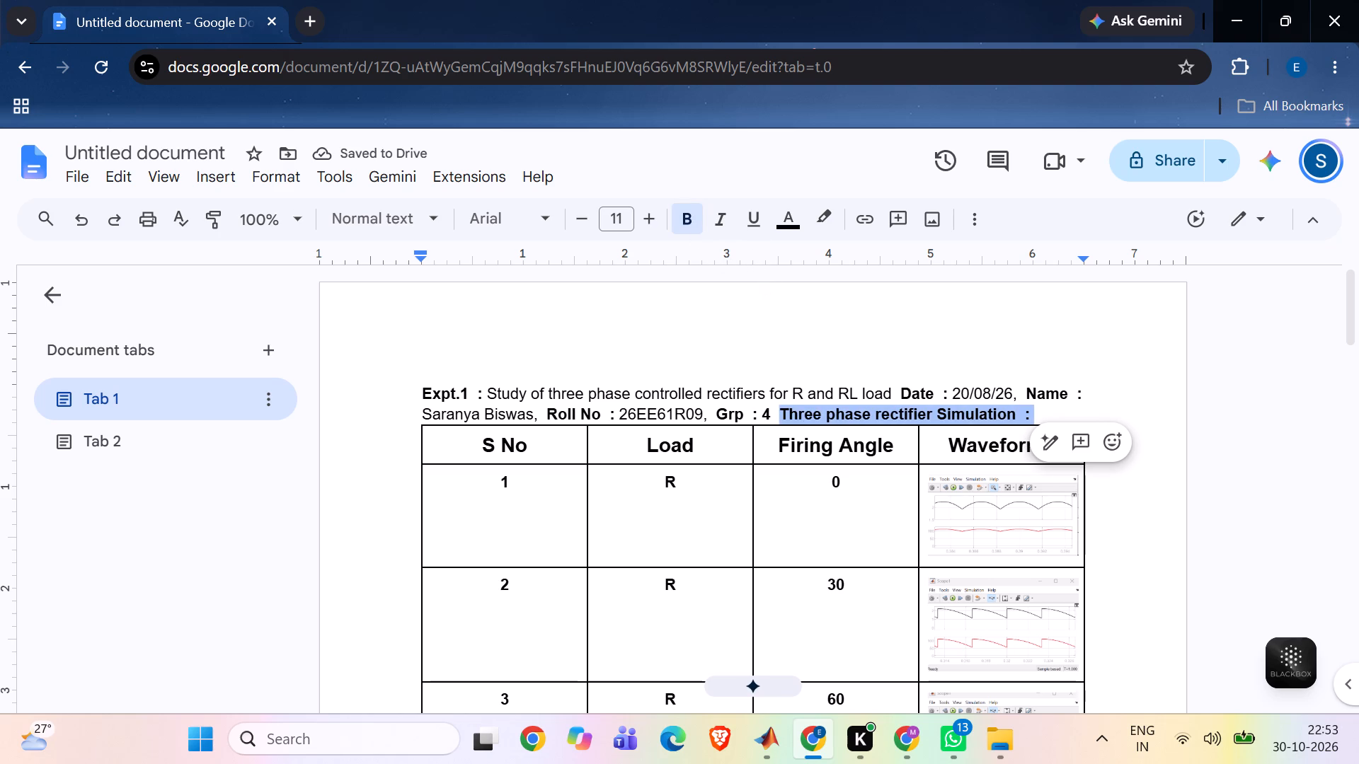
# Split the heading into separate lines starting at "Name" and "Three phase rectifier Simulation", and insert a tab space before "Date".
pyautogui.click(1027, 387)
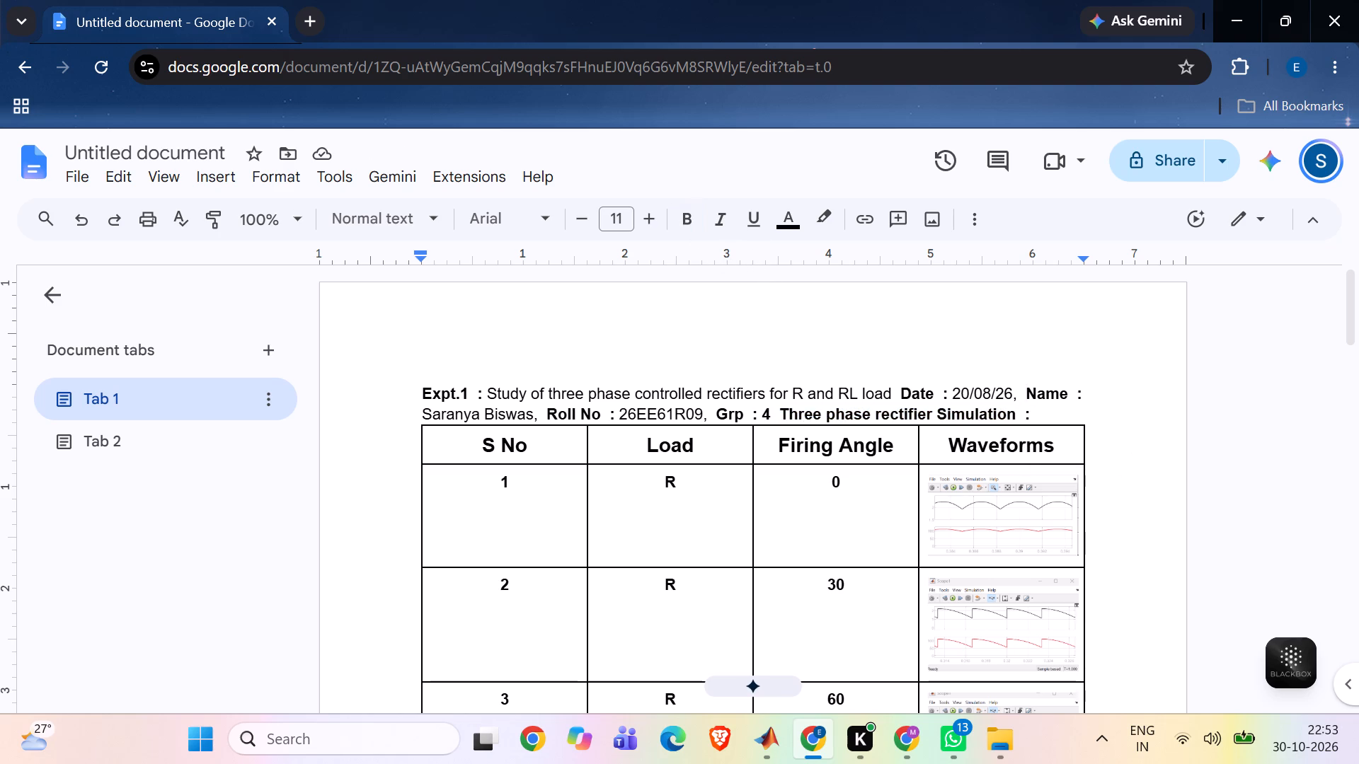
pyautogui.press('Return')
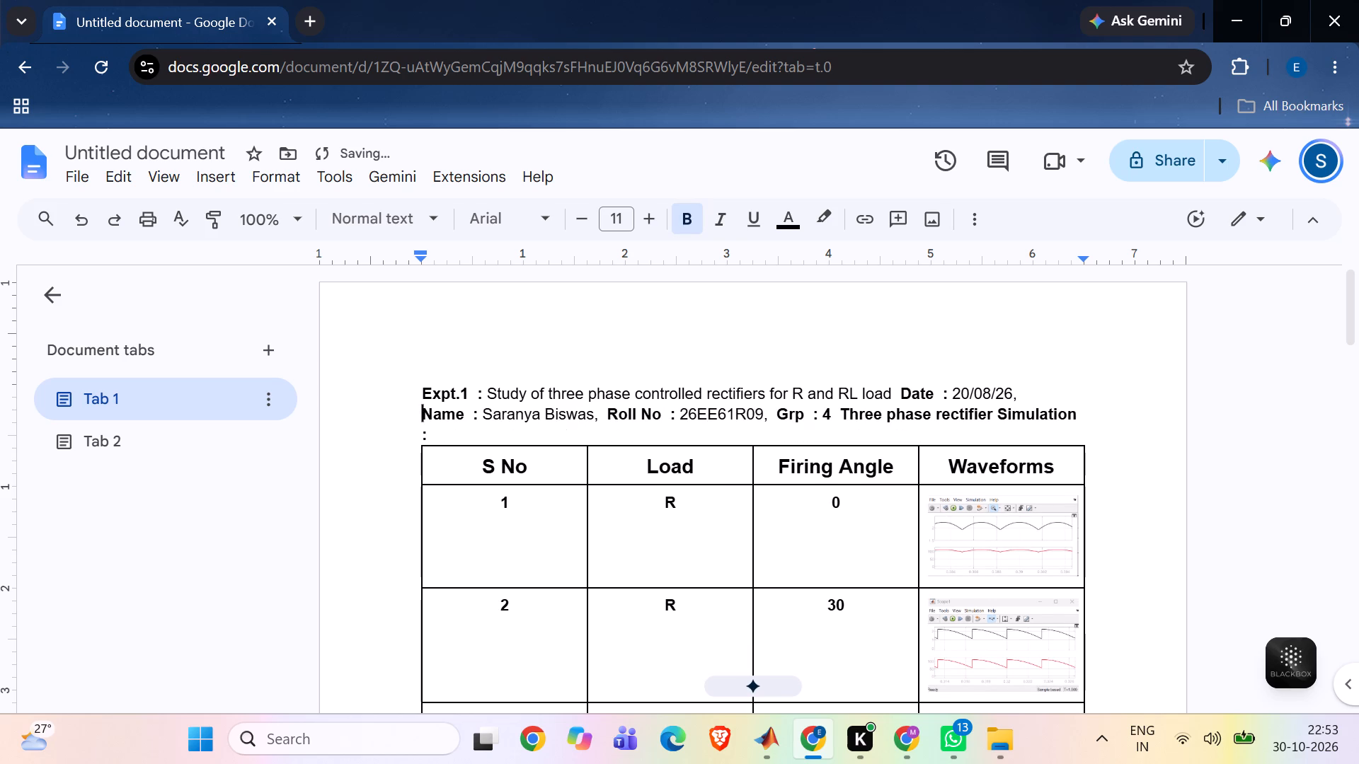
pyautogui.click(898, 390)
pyautogui.press('Tab')
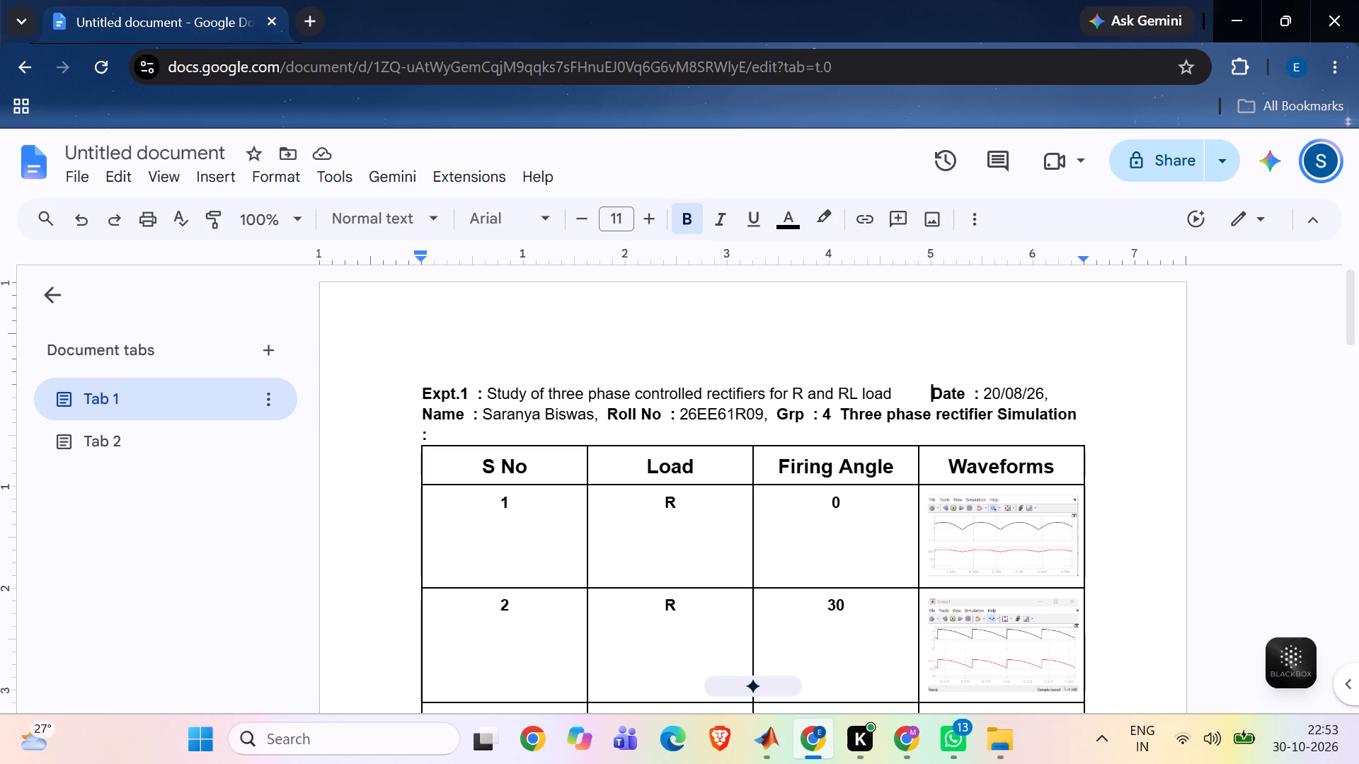
pyautogui.click(846, 415)
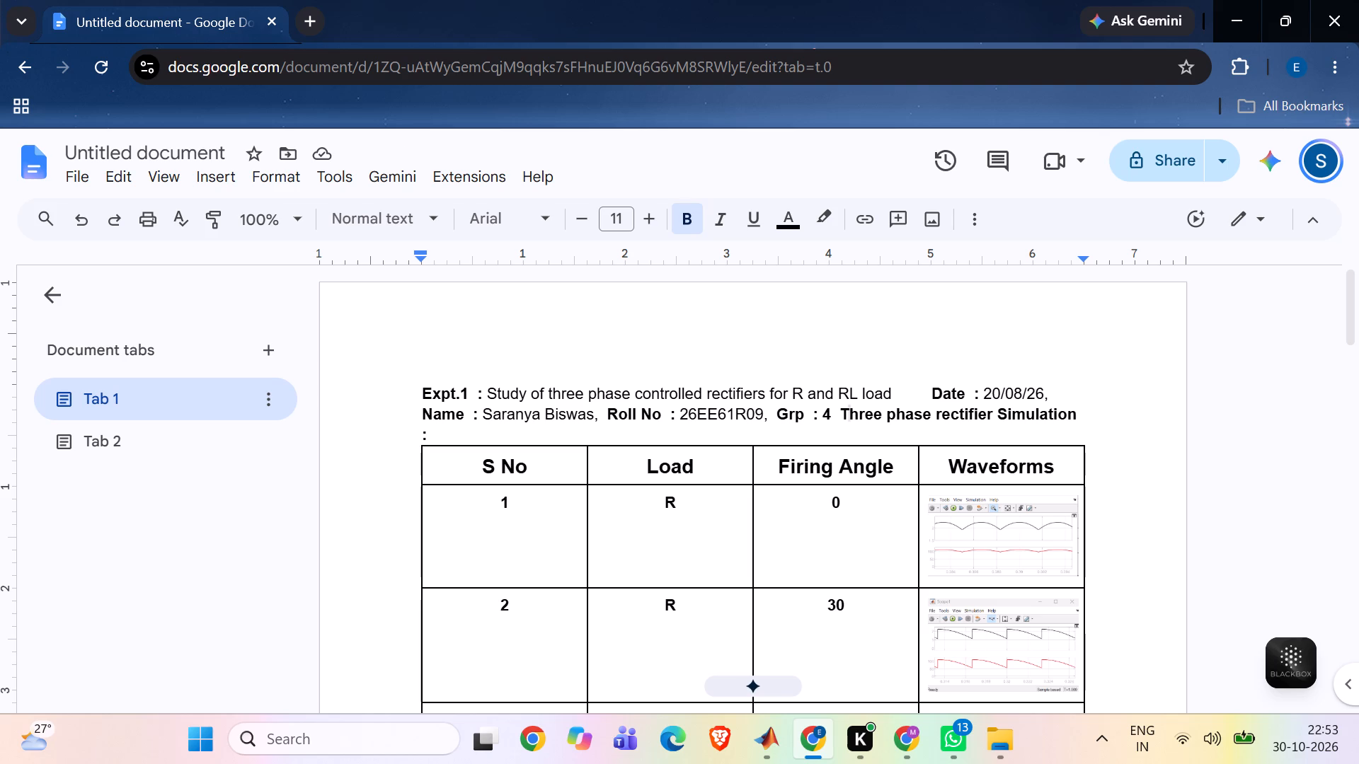
pyautogui.click(840, 415)
pyautogui.press('Return')
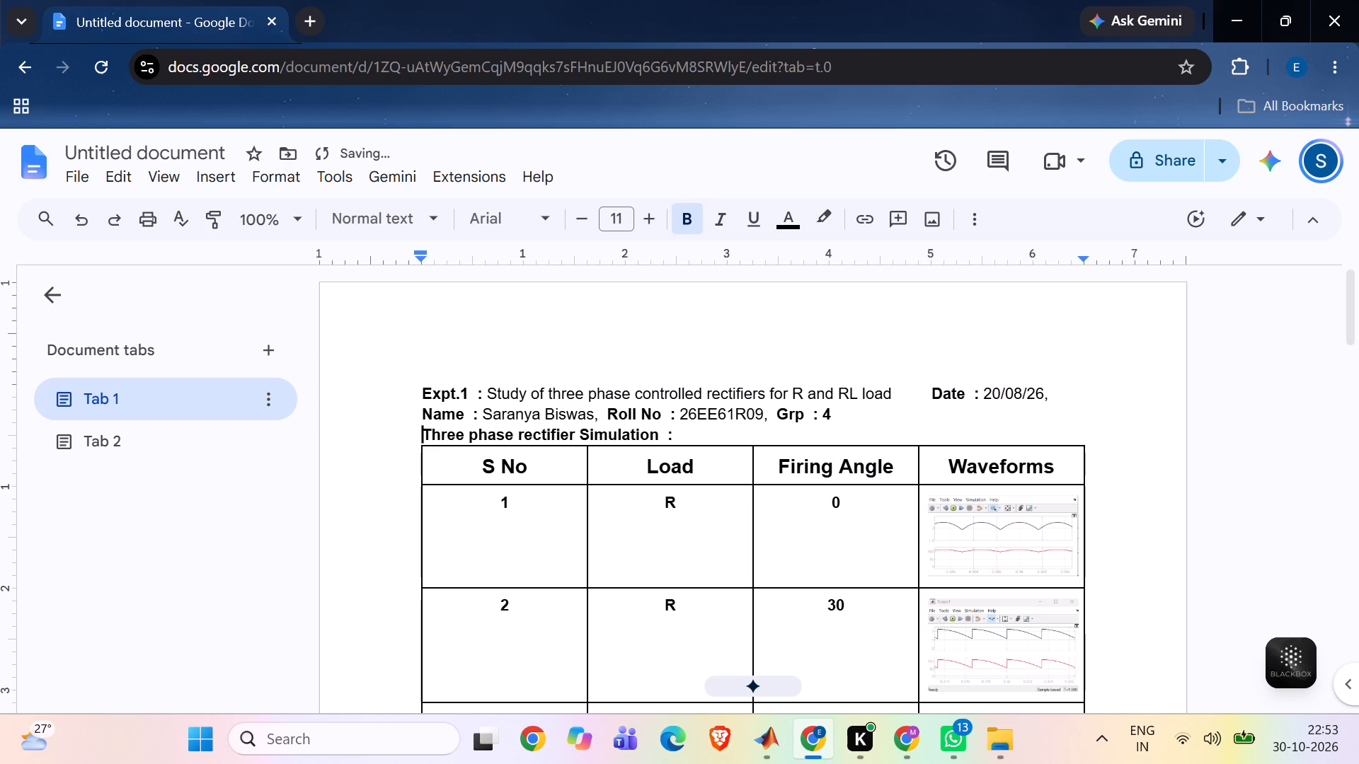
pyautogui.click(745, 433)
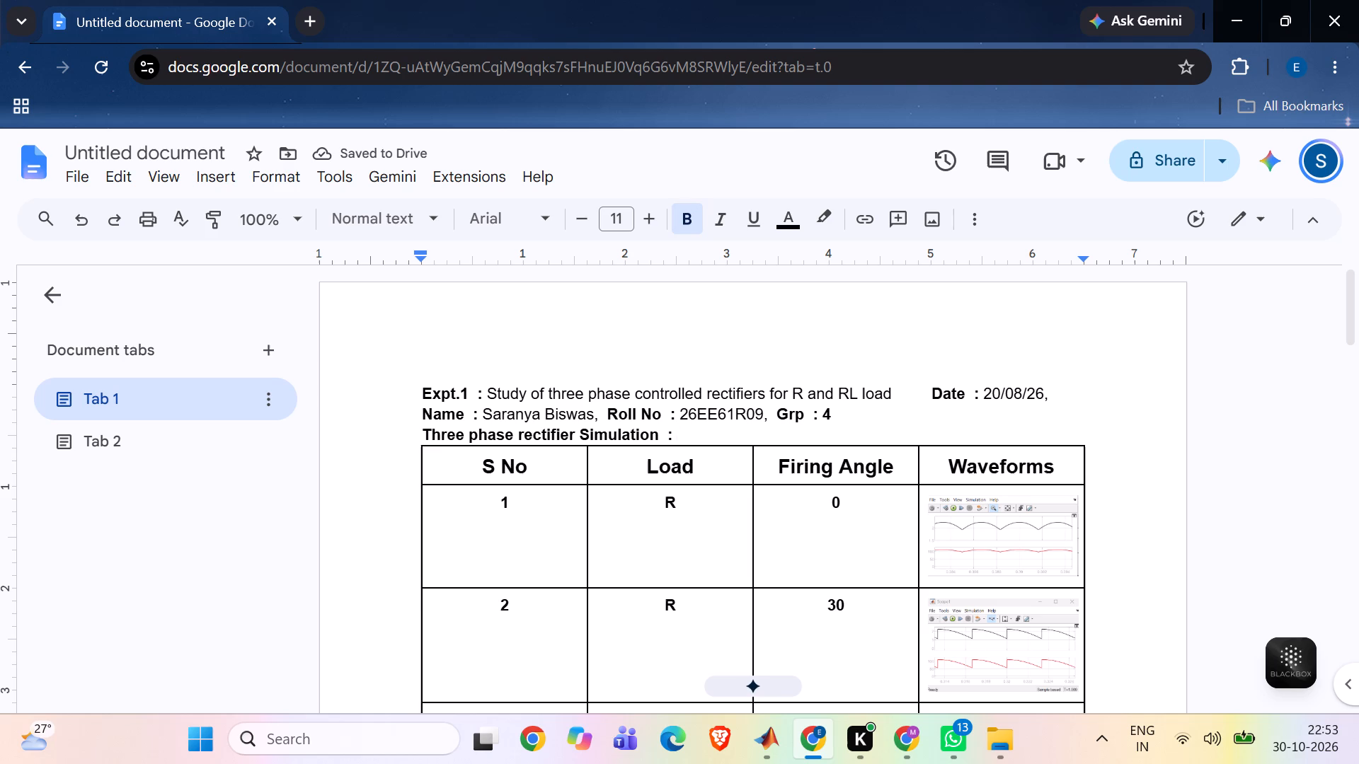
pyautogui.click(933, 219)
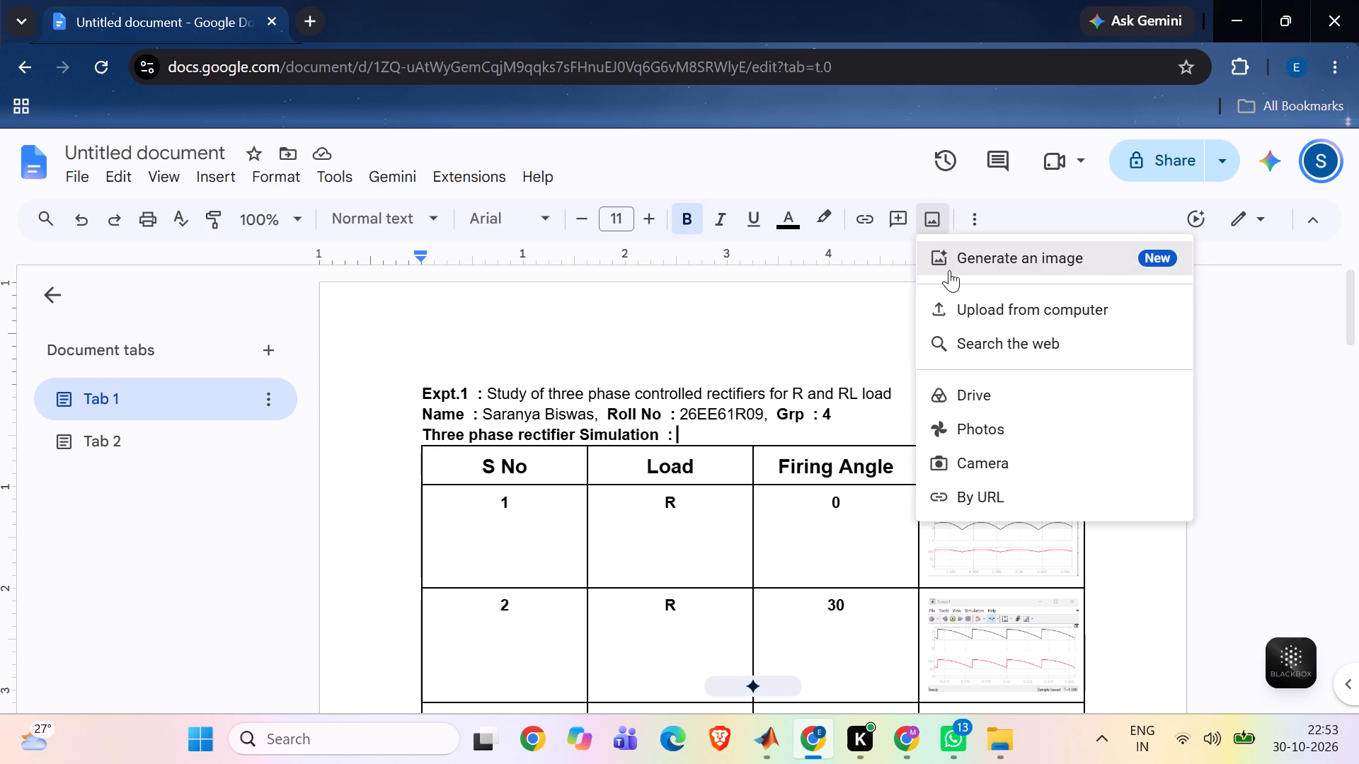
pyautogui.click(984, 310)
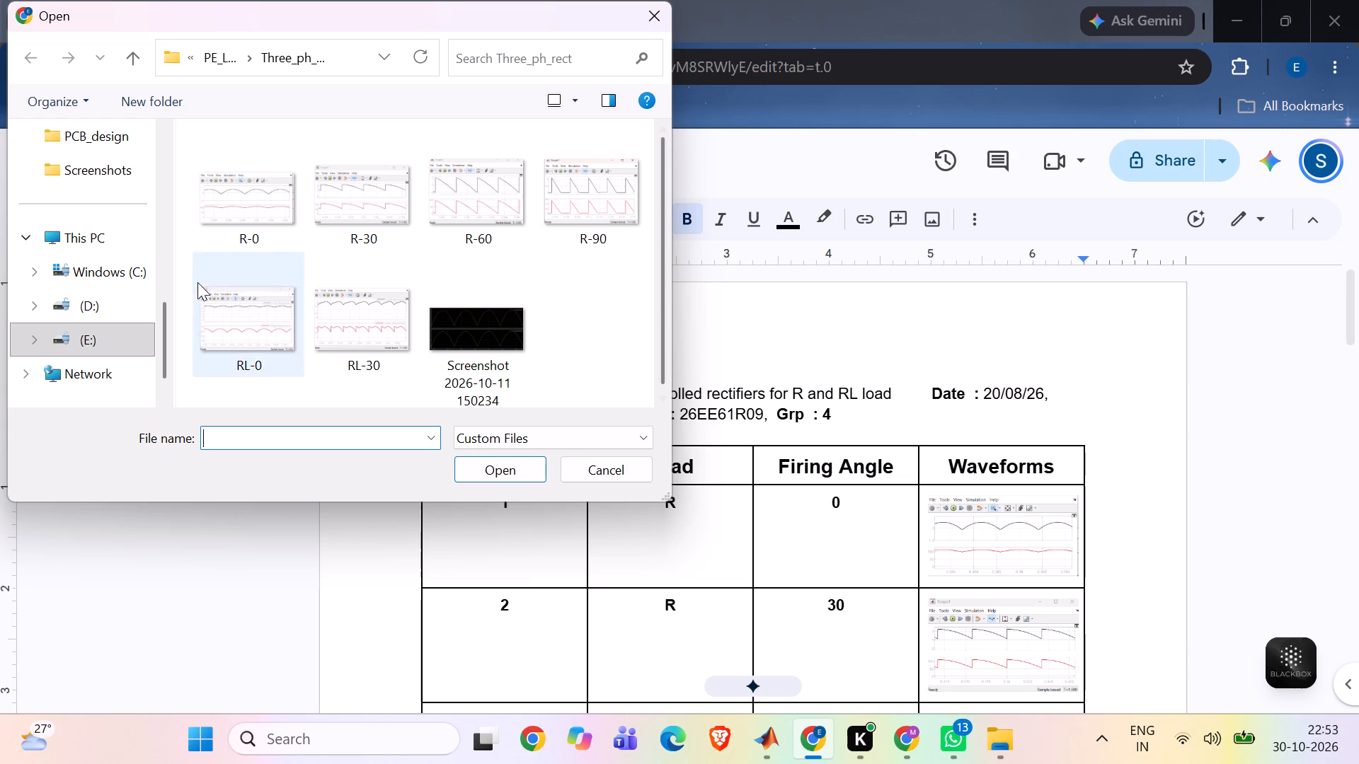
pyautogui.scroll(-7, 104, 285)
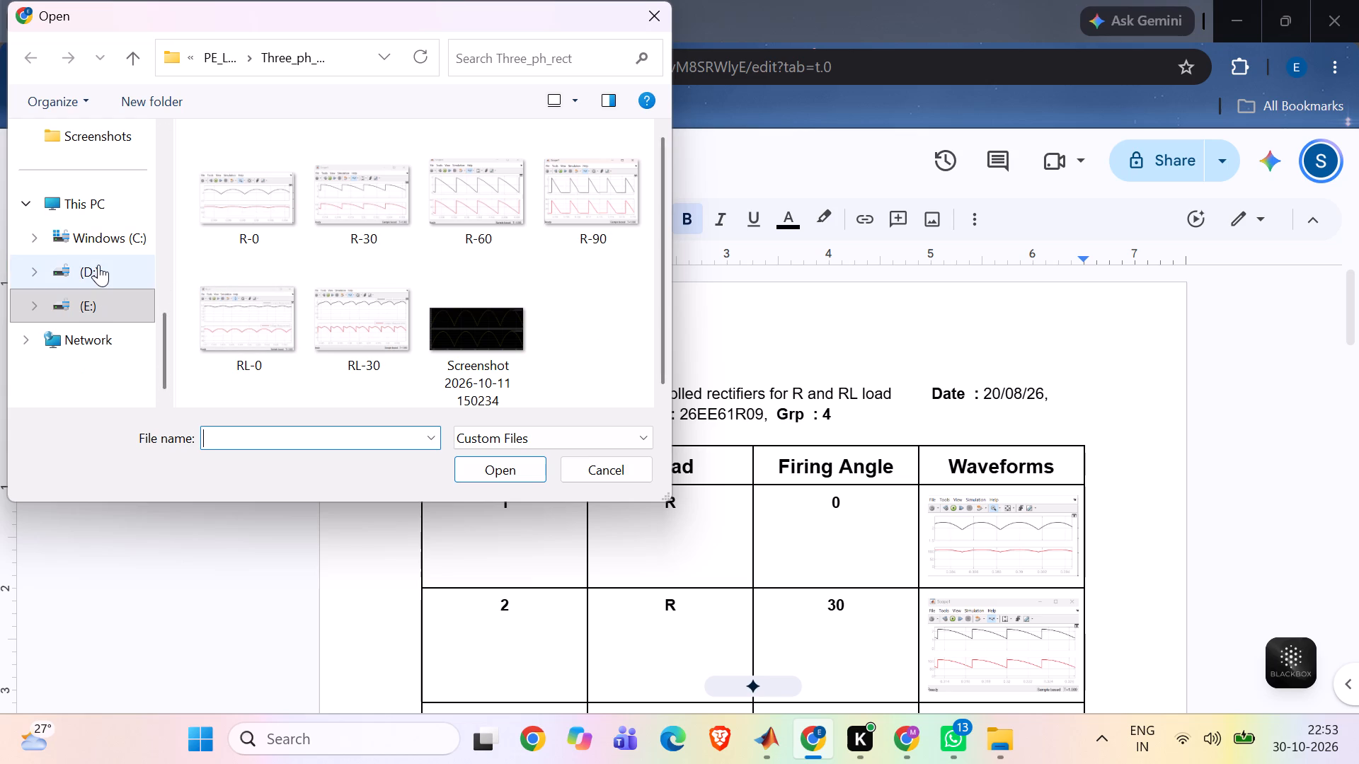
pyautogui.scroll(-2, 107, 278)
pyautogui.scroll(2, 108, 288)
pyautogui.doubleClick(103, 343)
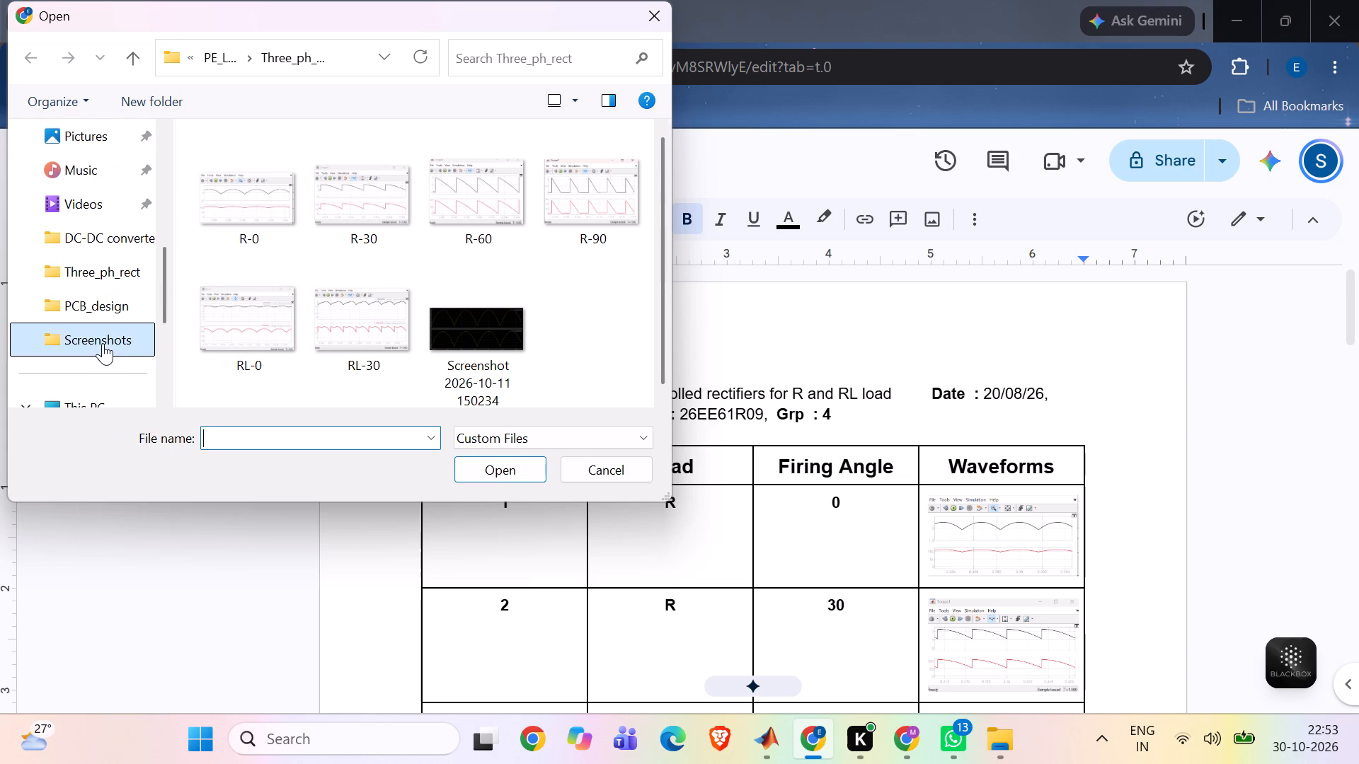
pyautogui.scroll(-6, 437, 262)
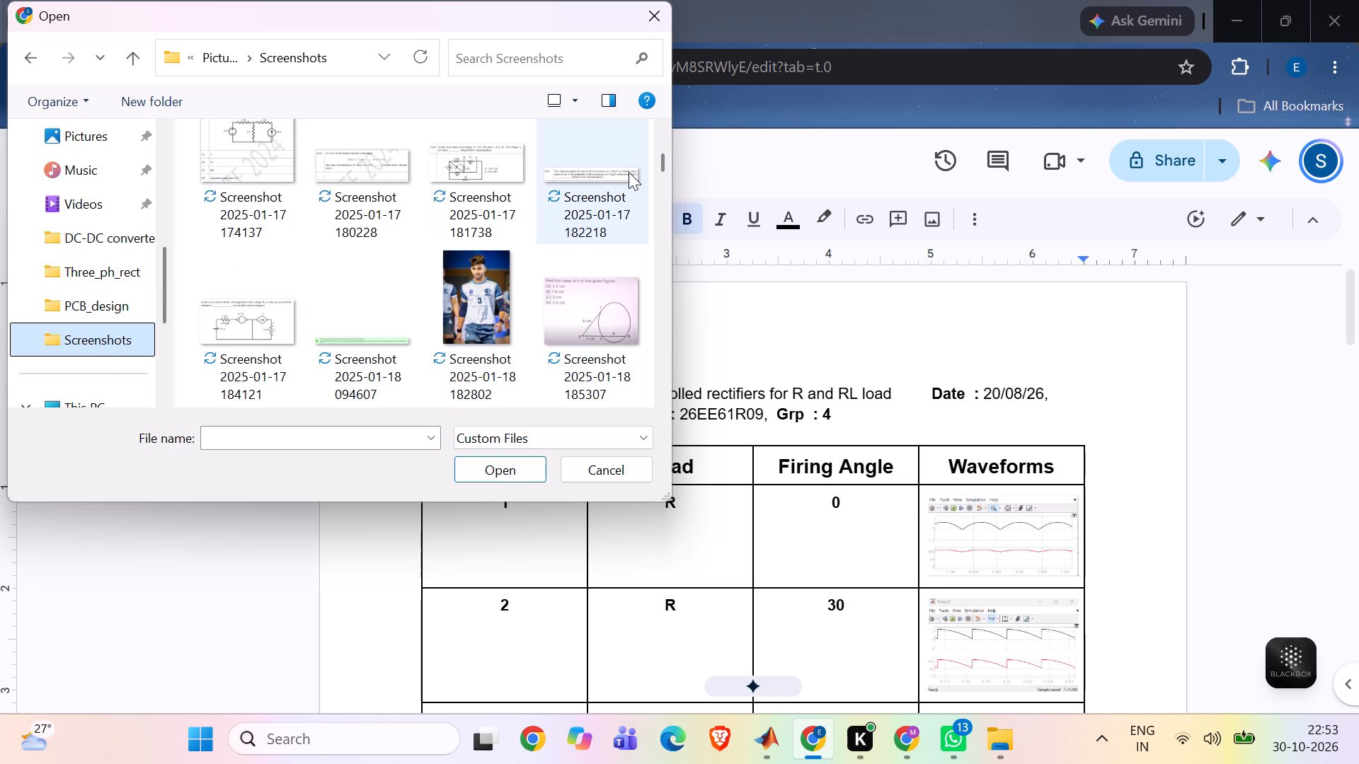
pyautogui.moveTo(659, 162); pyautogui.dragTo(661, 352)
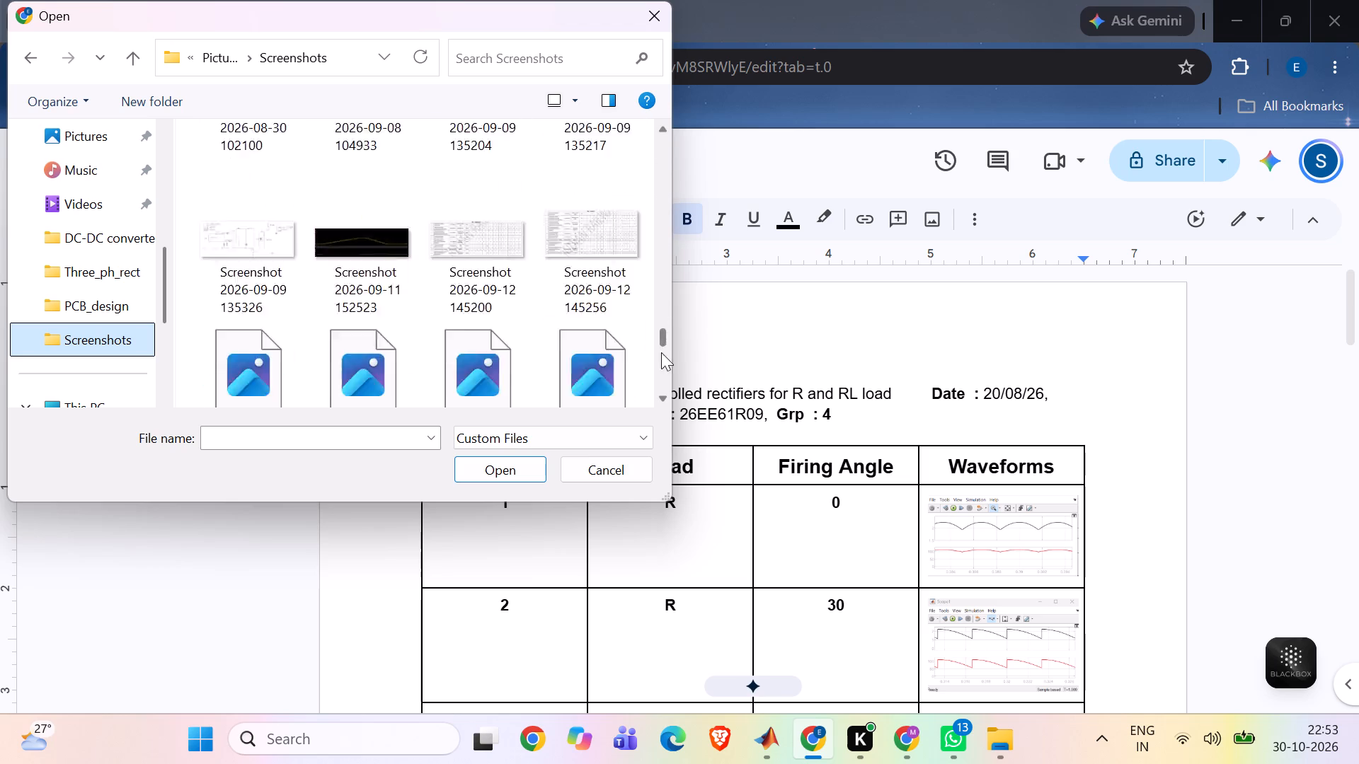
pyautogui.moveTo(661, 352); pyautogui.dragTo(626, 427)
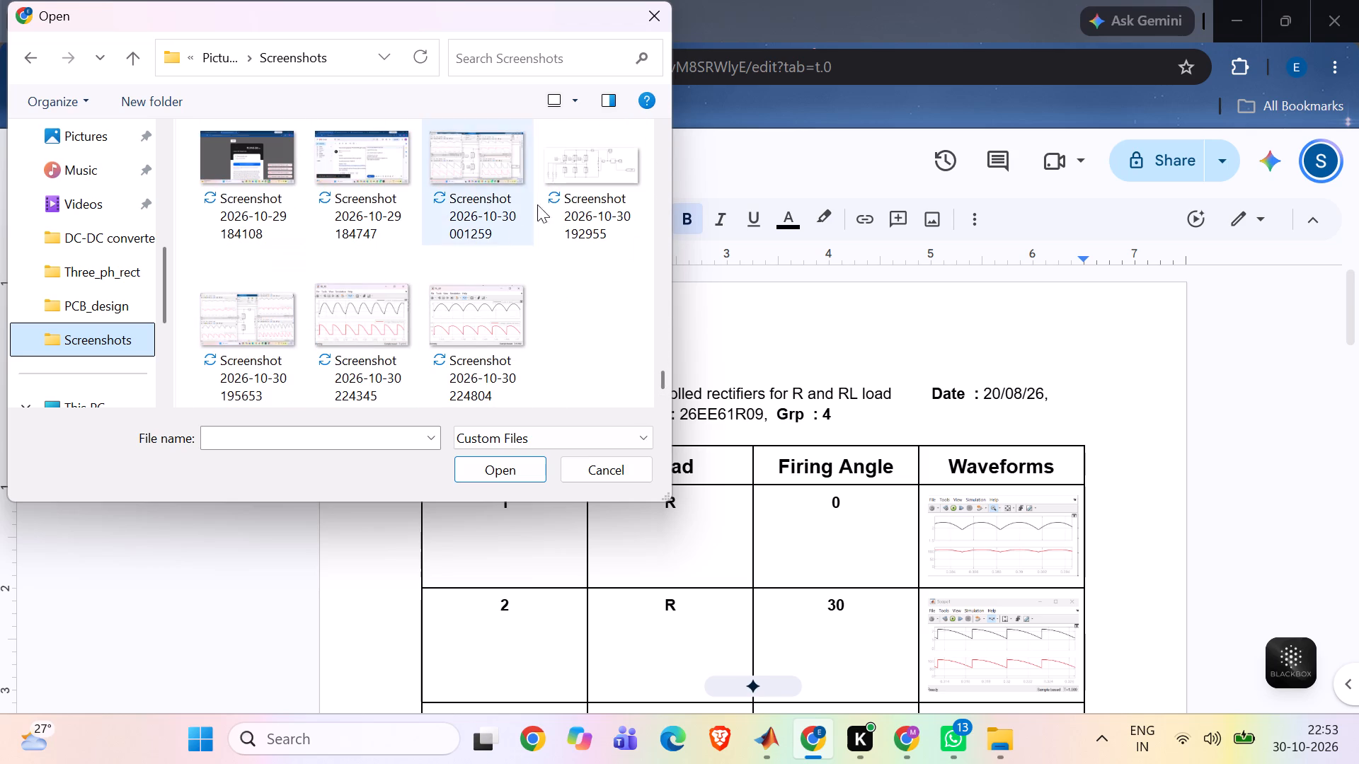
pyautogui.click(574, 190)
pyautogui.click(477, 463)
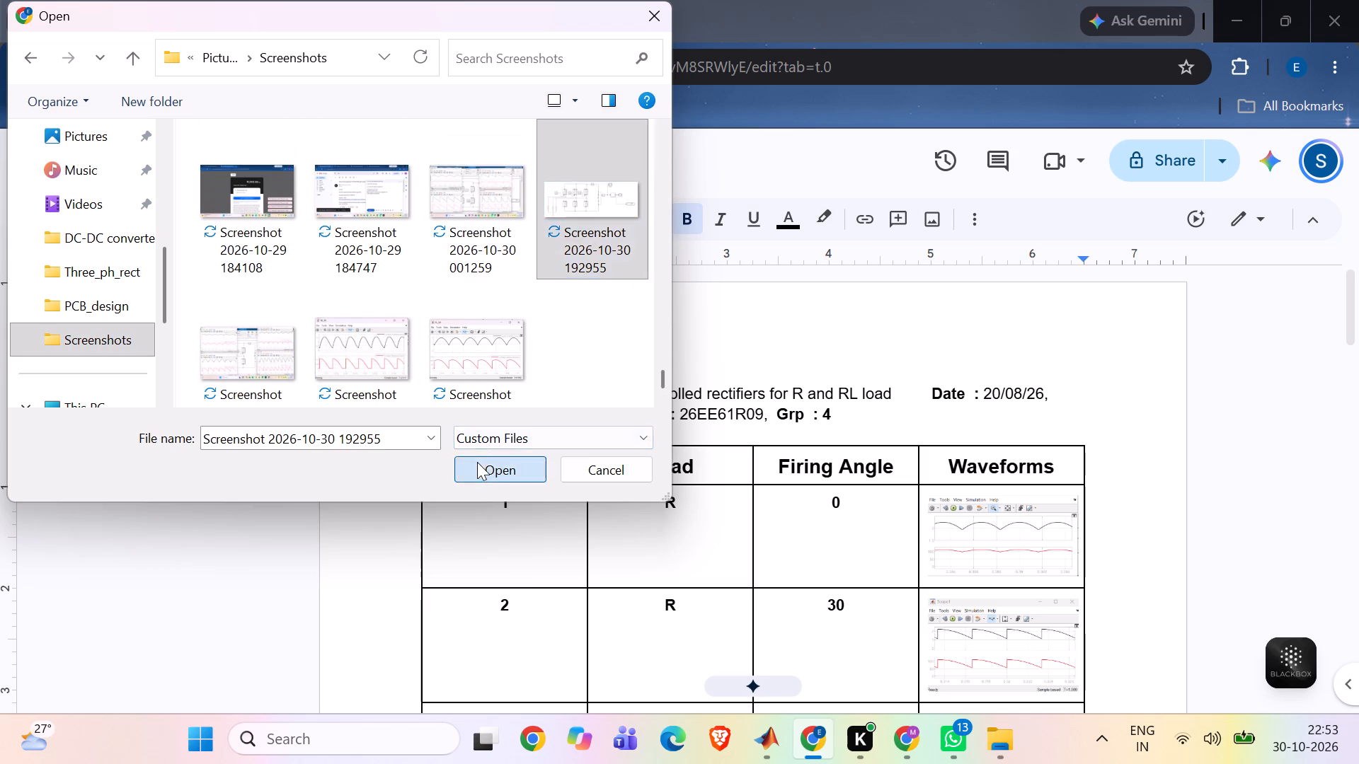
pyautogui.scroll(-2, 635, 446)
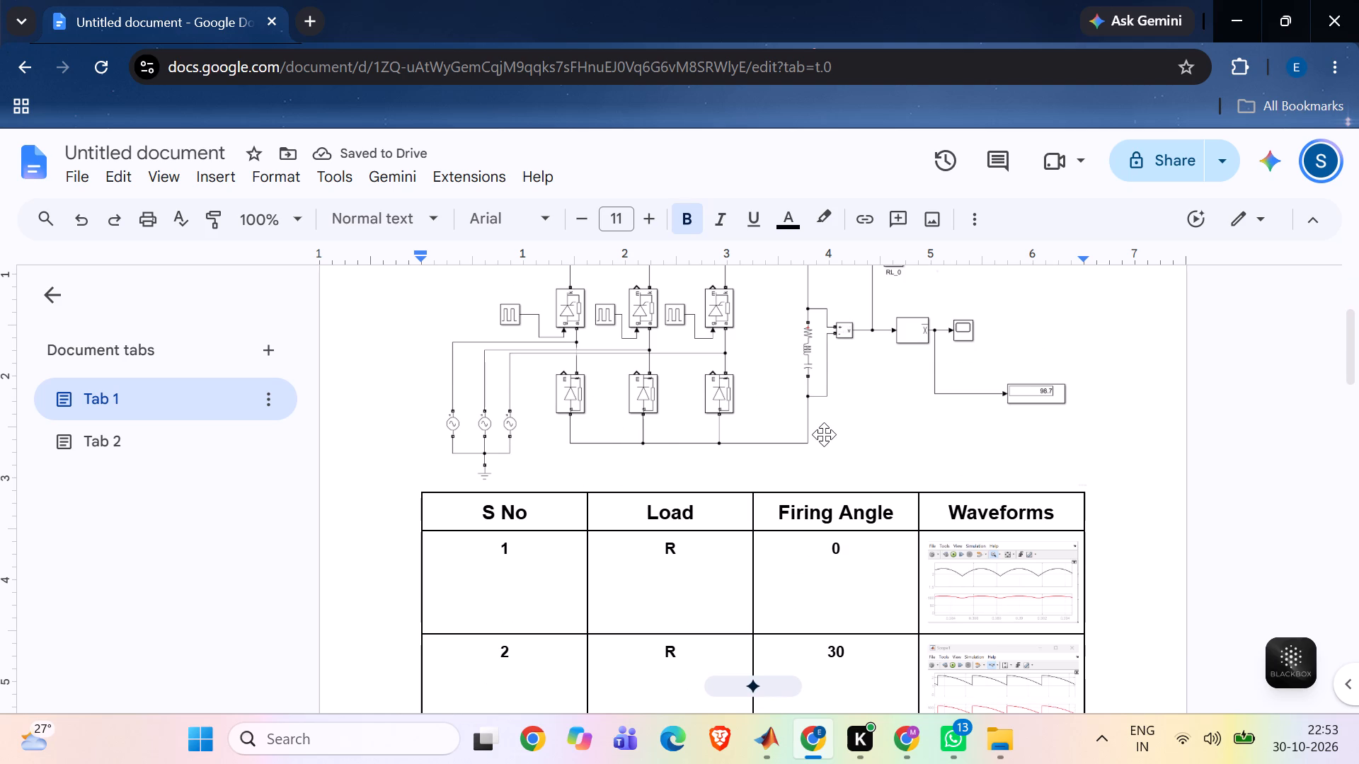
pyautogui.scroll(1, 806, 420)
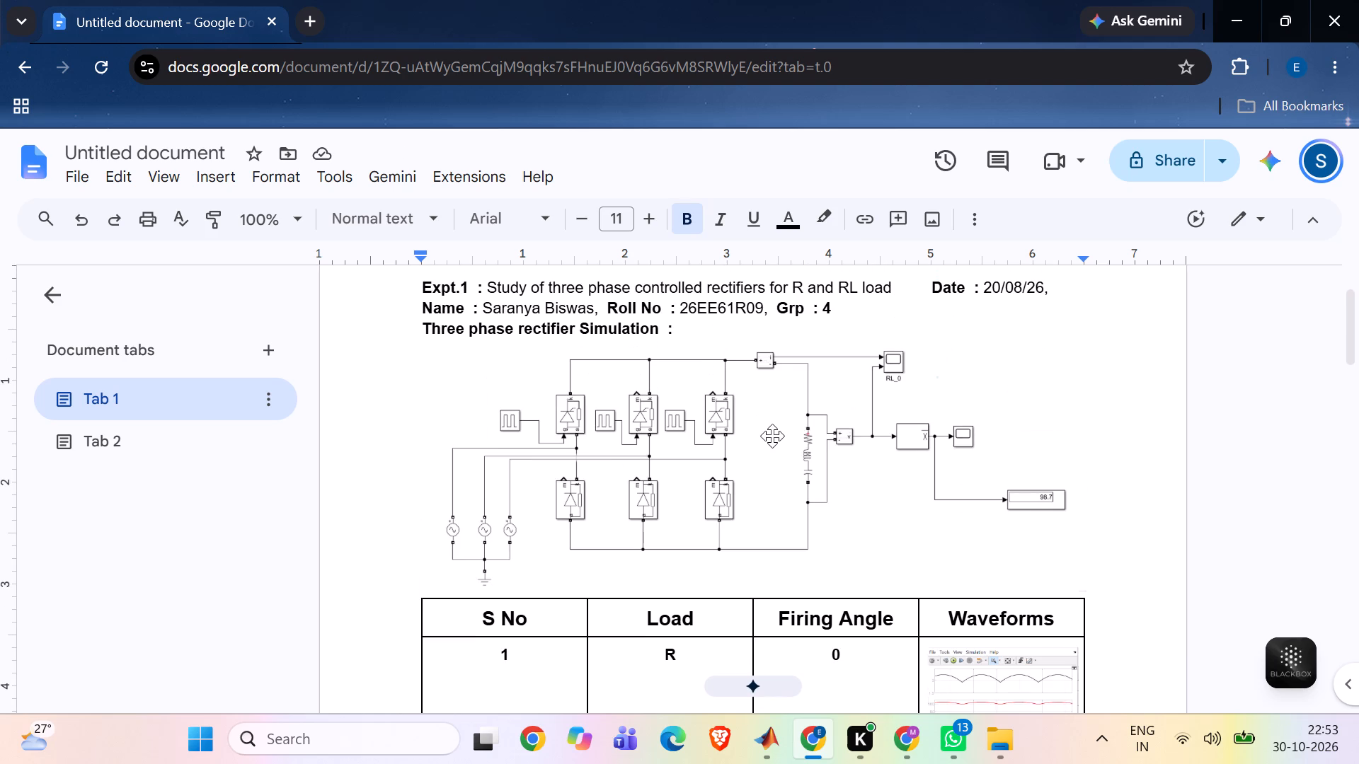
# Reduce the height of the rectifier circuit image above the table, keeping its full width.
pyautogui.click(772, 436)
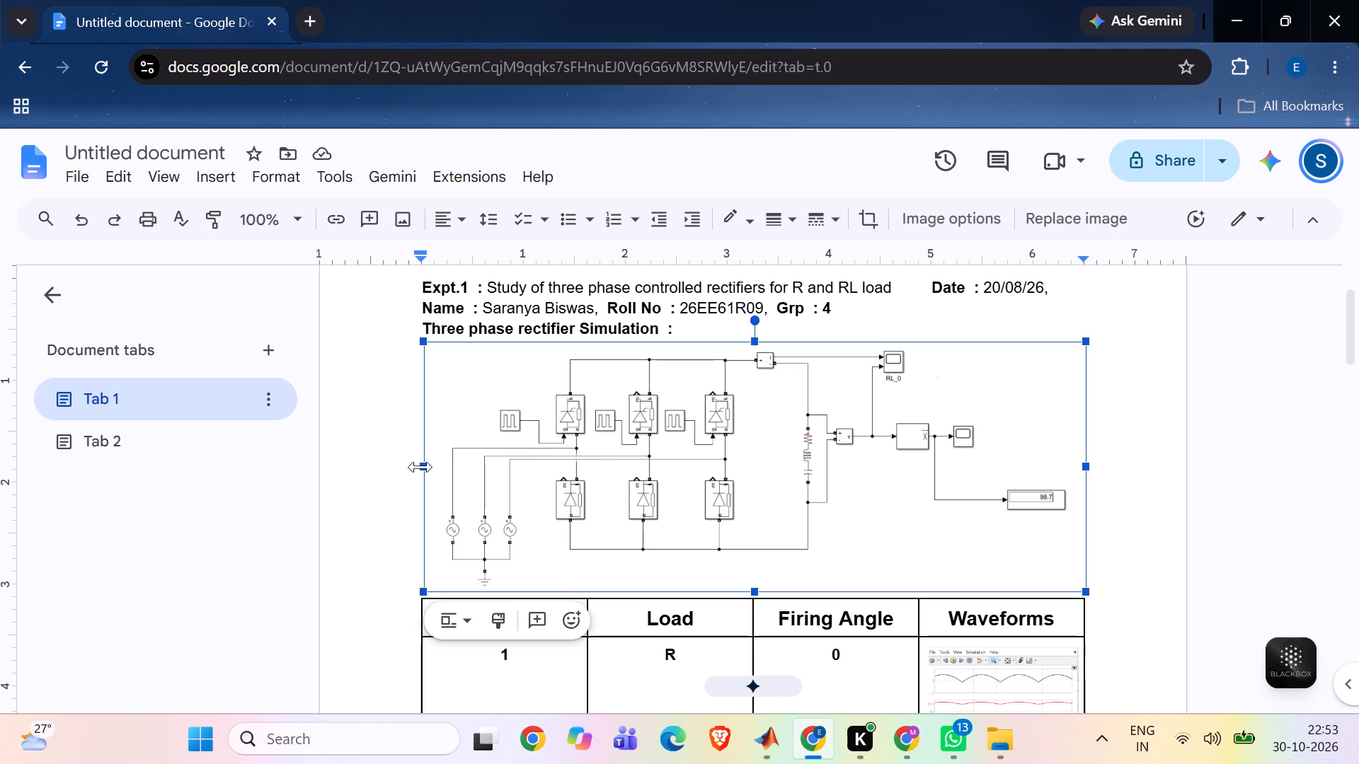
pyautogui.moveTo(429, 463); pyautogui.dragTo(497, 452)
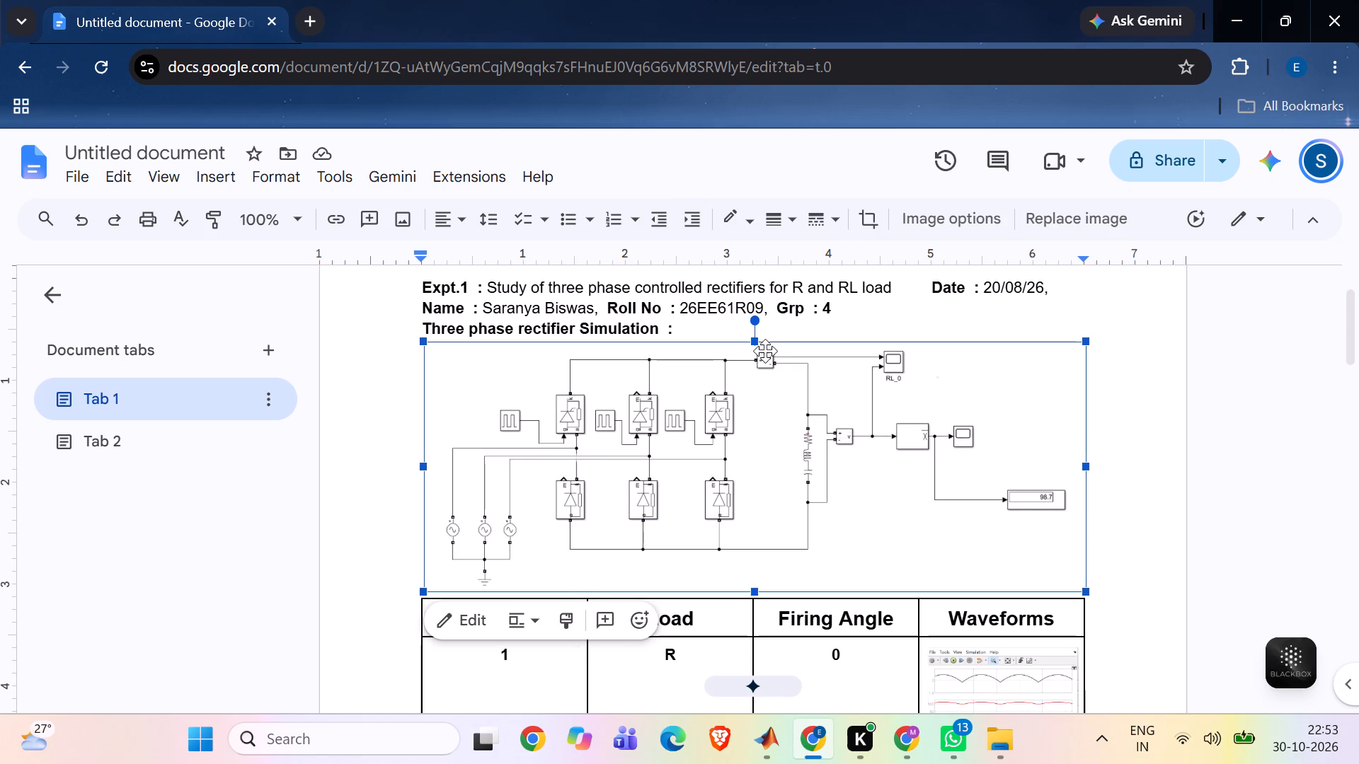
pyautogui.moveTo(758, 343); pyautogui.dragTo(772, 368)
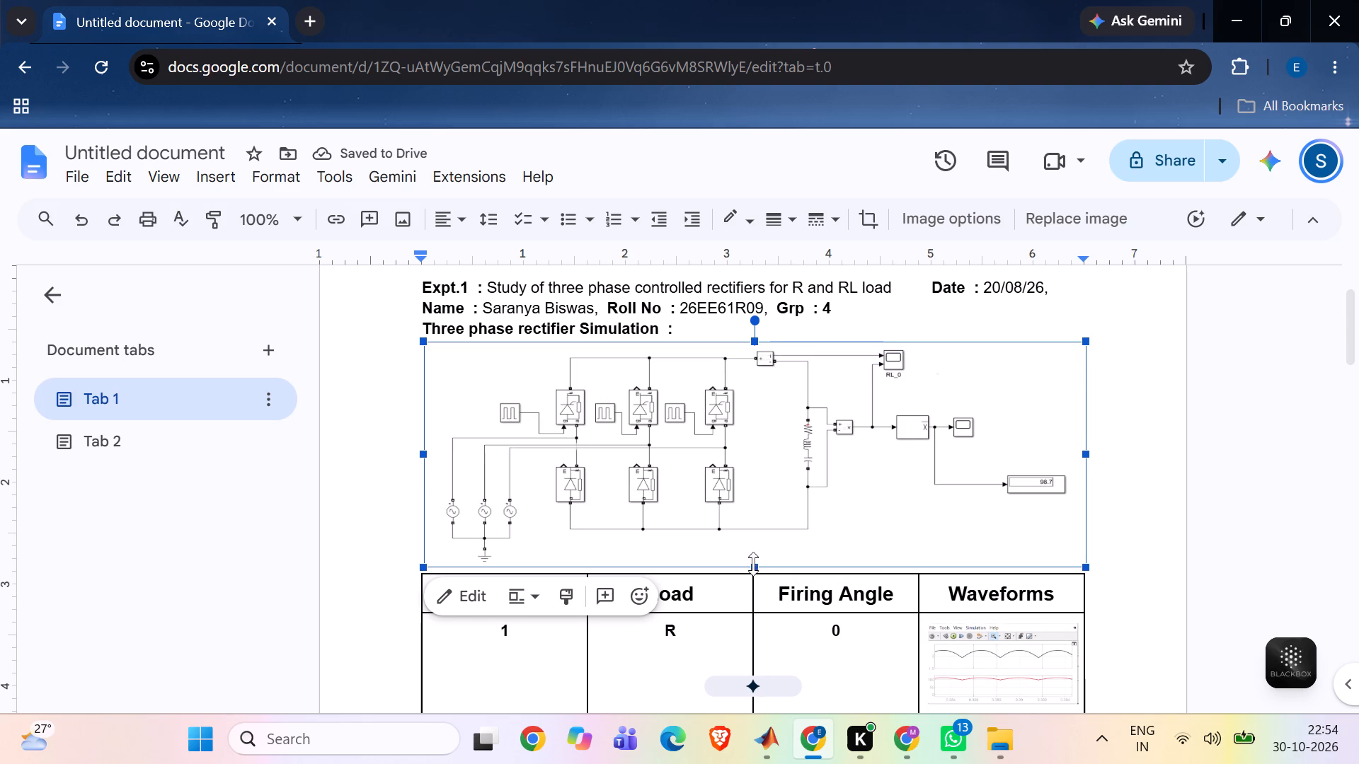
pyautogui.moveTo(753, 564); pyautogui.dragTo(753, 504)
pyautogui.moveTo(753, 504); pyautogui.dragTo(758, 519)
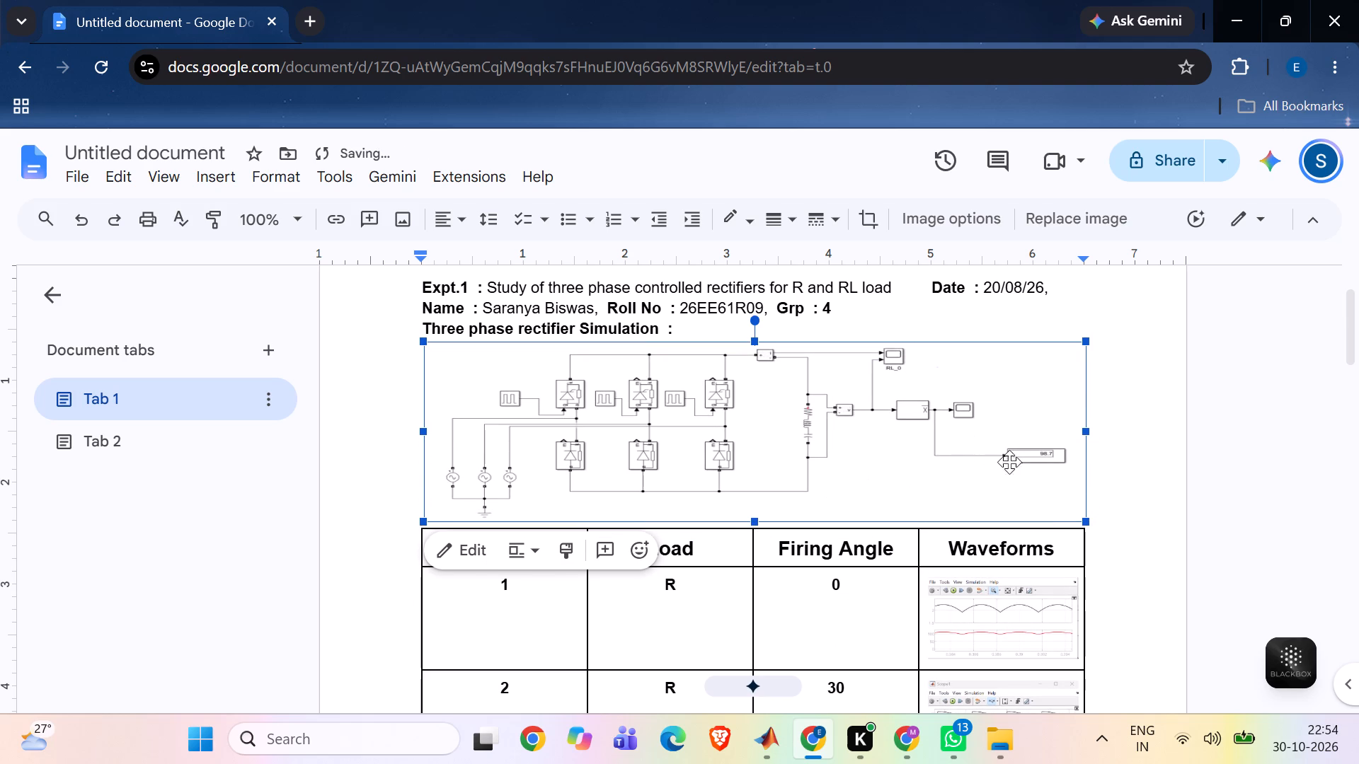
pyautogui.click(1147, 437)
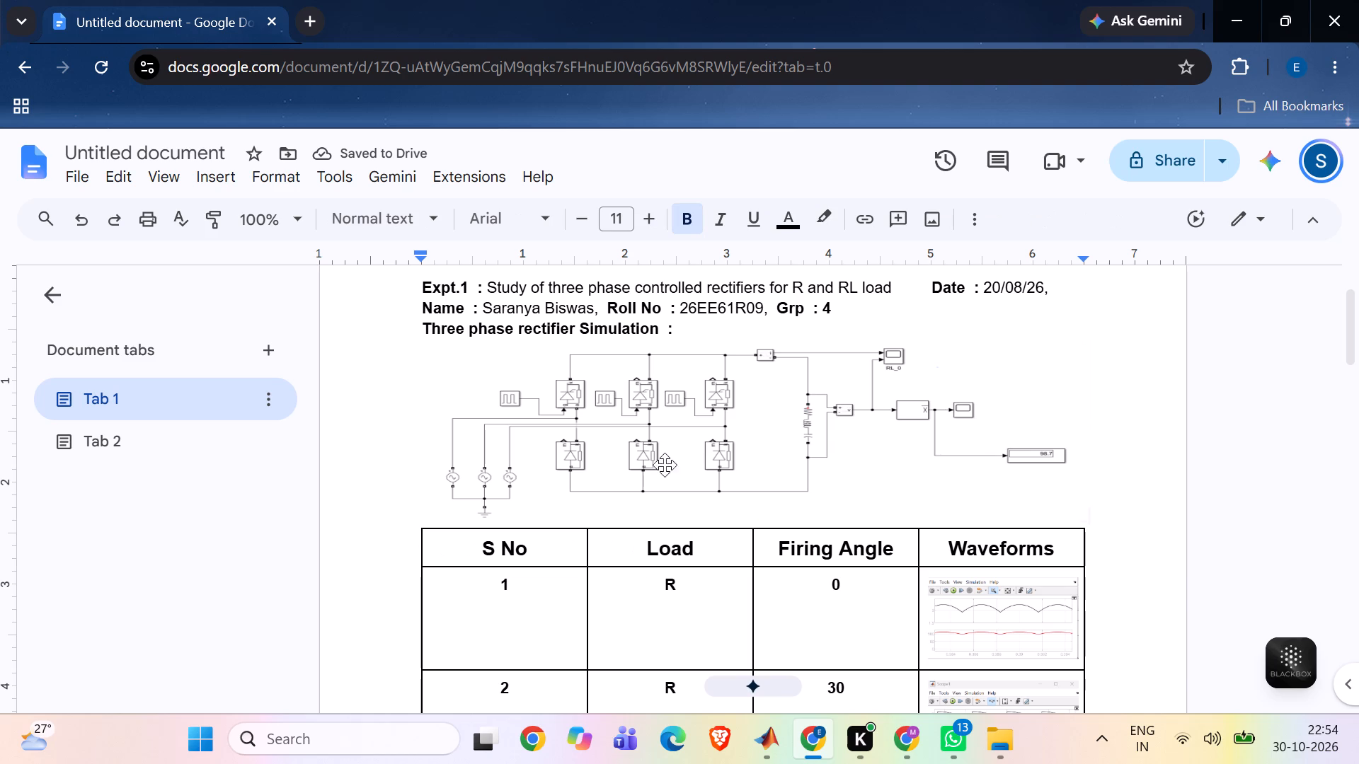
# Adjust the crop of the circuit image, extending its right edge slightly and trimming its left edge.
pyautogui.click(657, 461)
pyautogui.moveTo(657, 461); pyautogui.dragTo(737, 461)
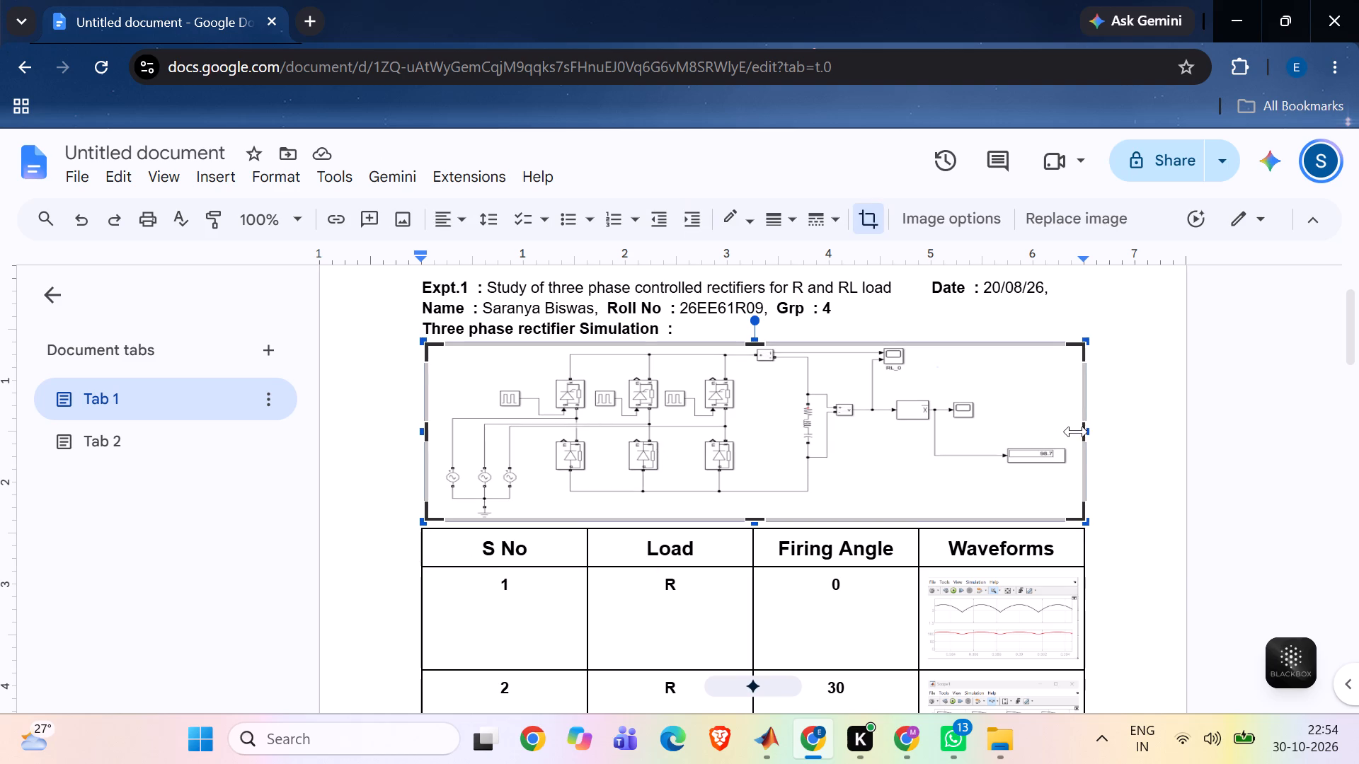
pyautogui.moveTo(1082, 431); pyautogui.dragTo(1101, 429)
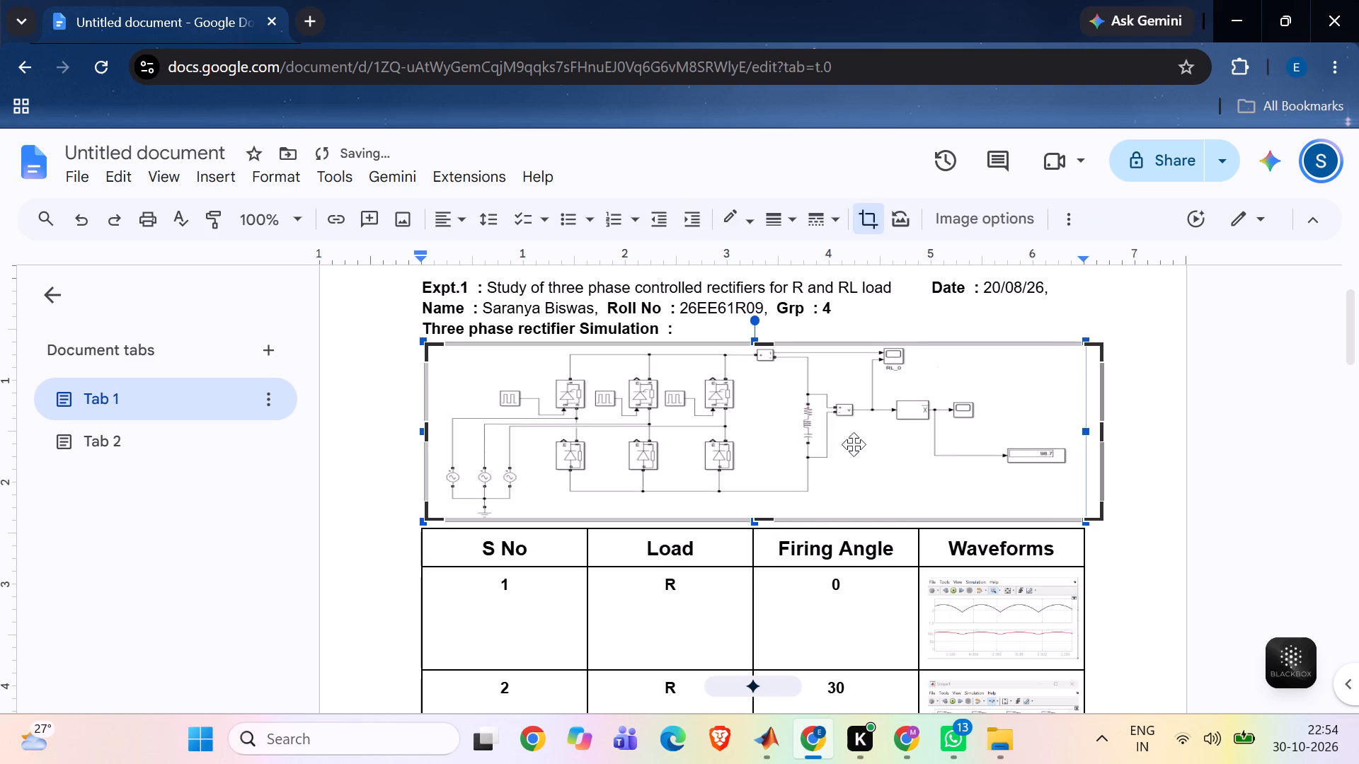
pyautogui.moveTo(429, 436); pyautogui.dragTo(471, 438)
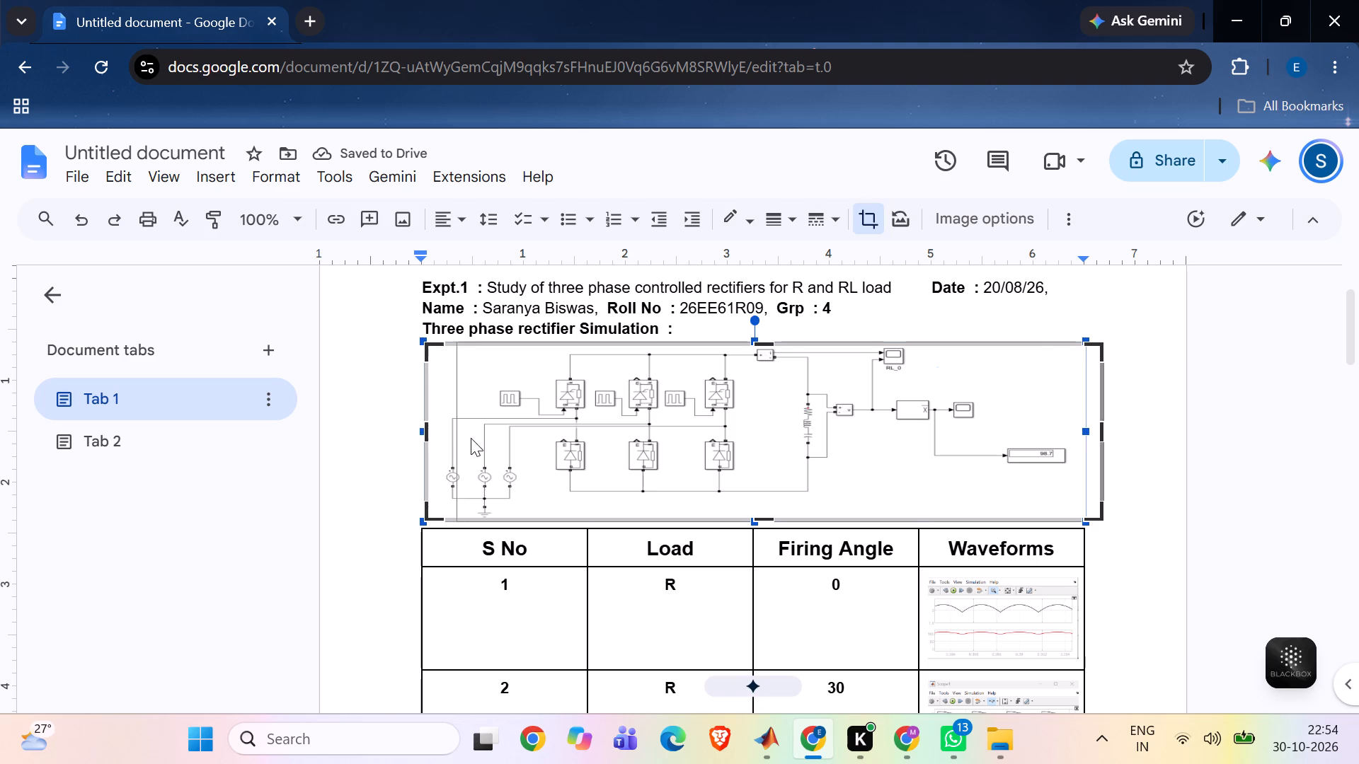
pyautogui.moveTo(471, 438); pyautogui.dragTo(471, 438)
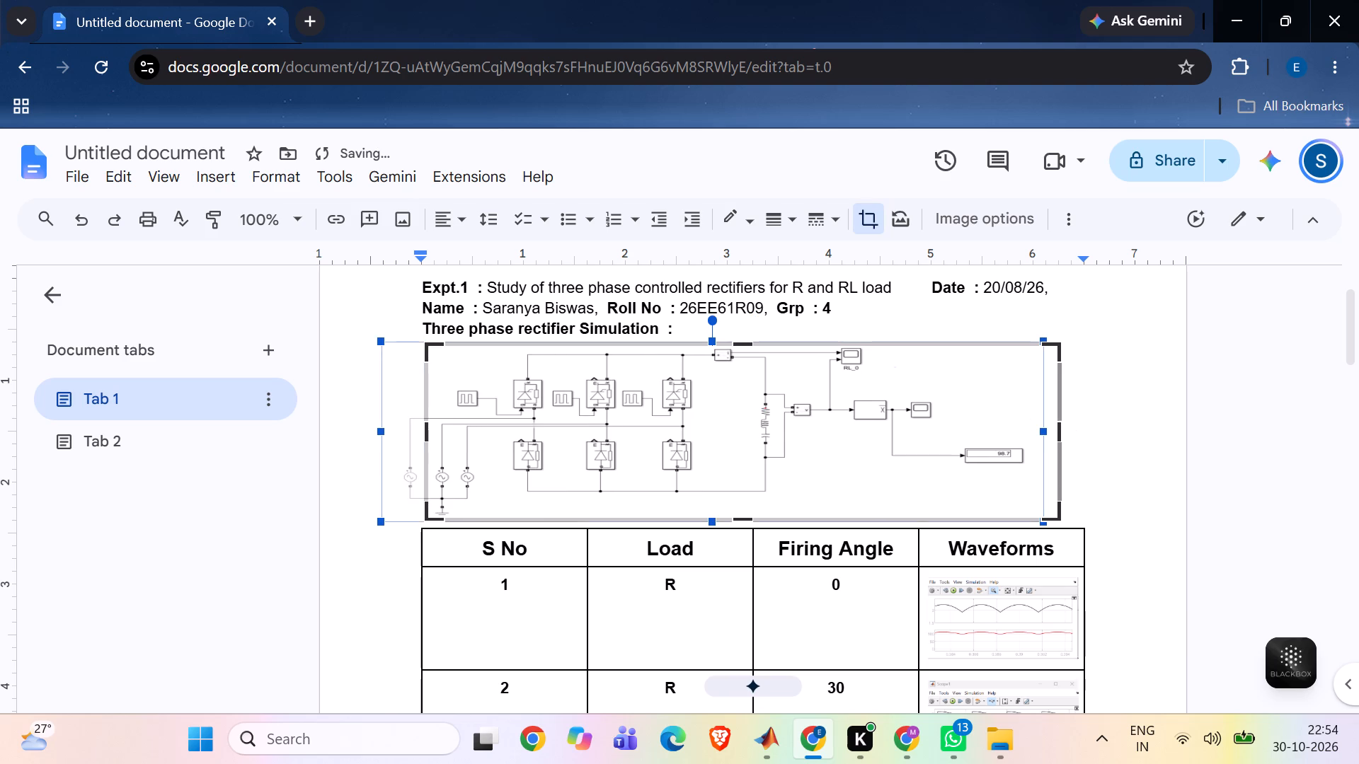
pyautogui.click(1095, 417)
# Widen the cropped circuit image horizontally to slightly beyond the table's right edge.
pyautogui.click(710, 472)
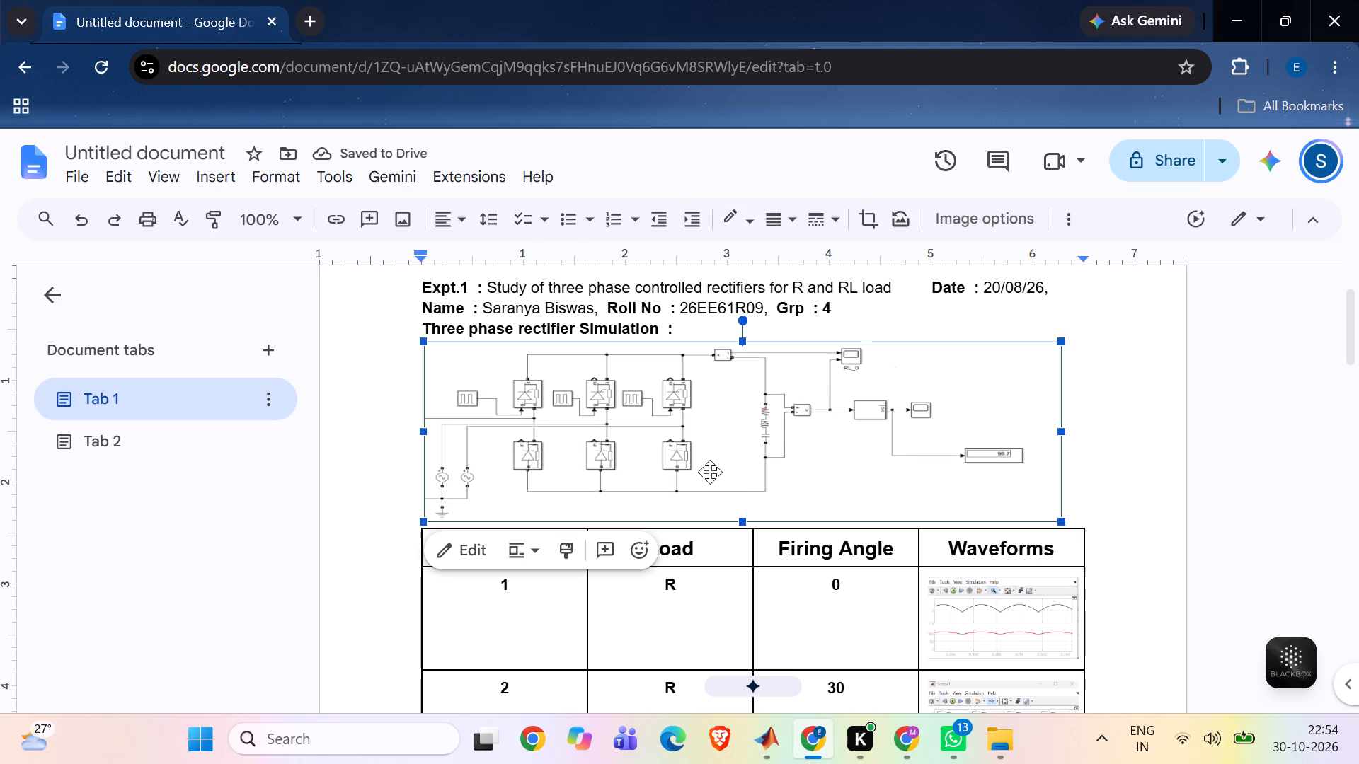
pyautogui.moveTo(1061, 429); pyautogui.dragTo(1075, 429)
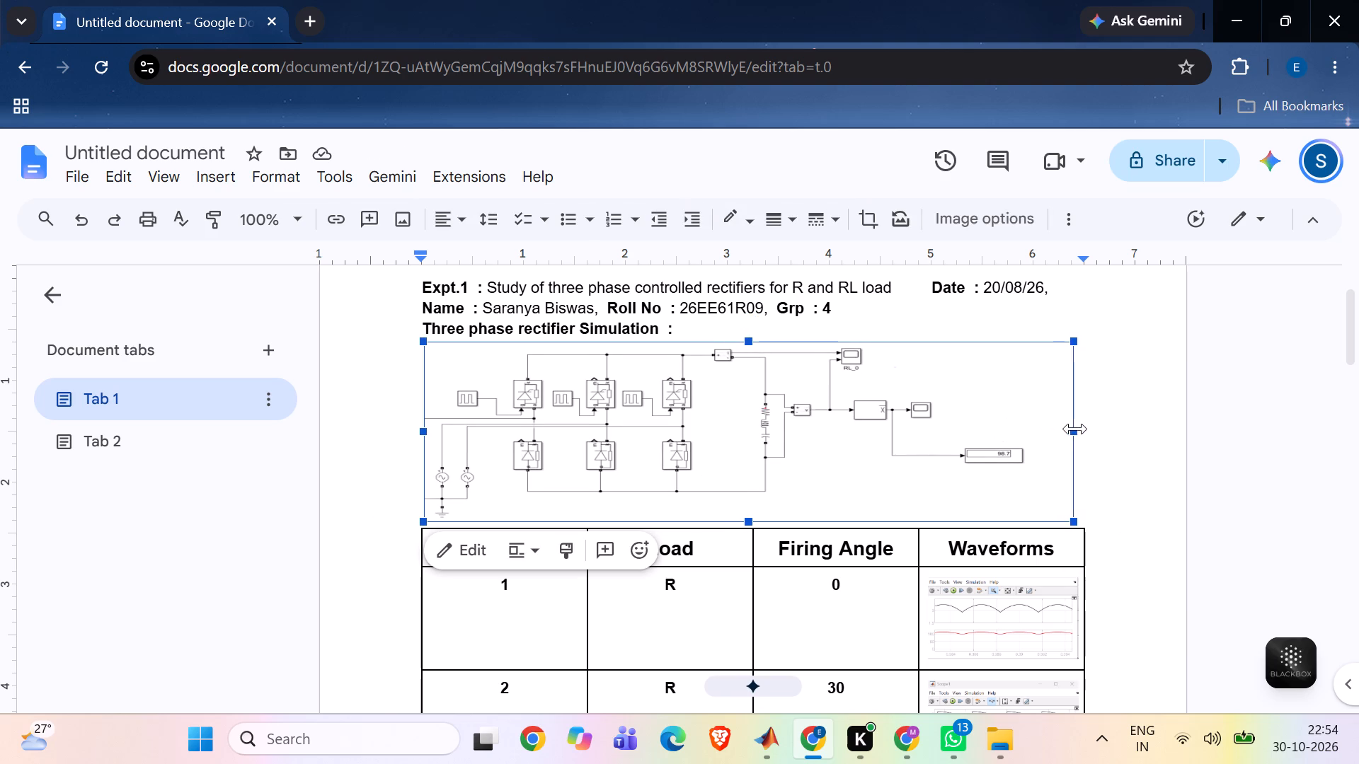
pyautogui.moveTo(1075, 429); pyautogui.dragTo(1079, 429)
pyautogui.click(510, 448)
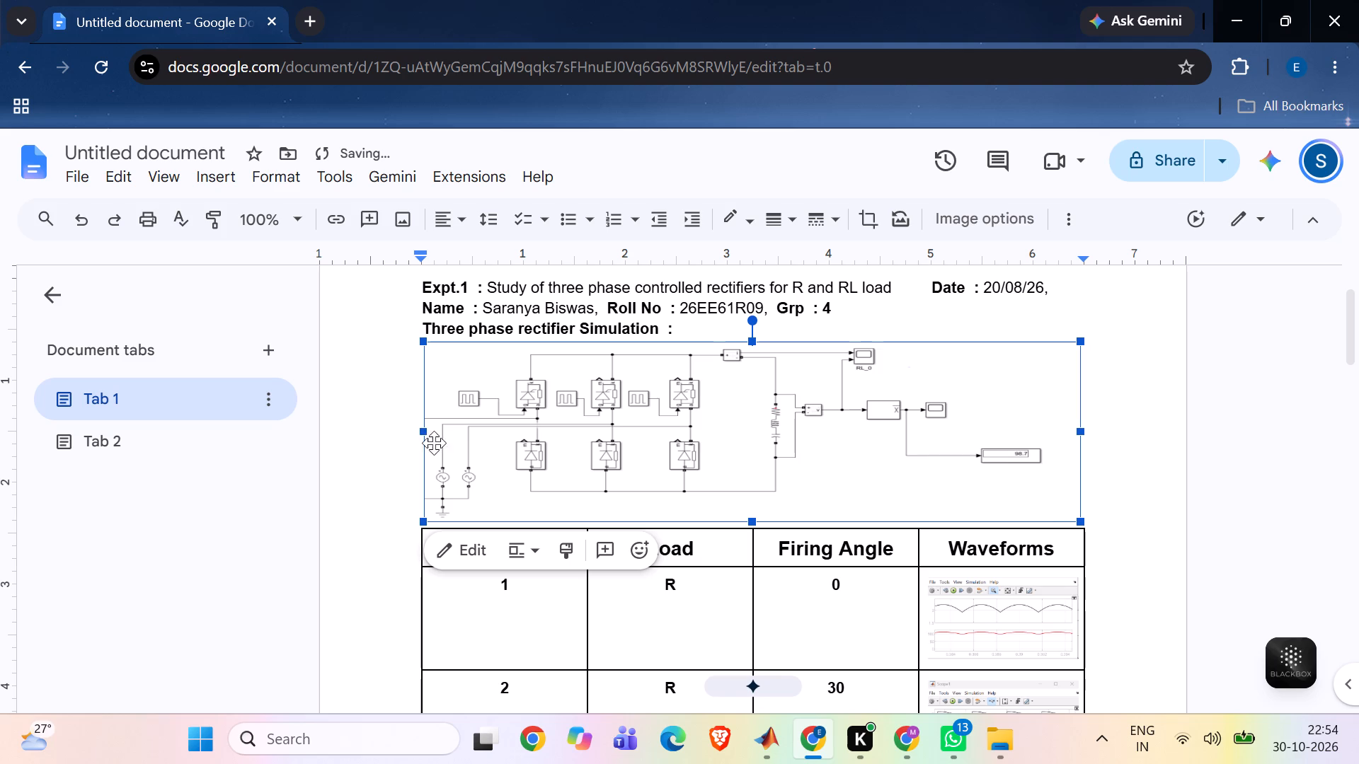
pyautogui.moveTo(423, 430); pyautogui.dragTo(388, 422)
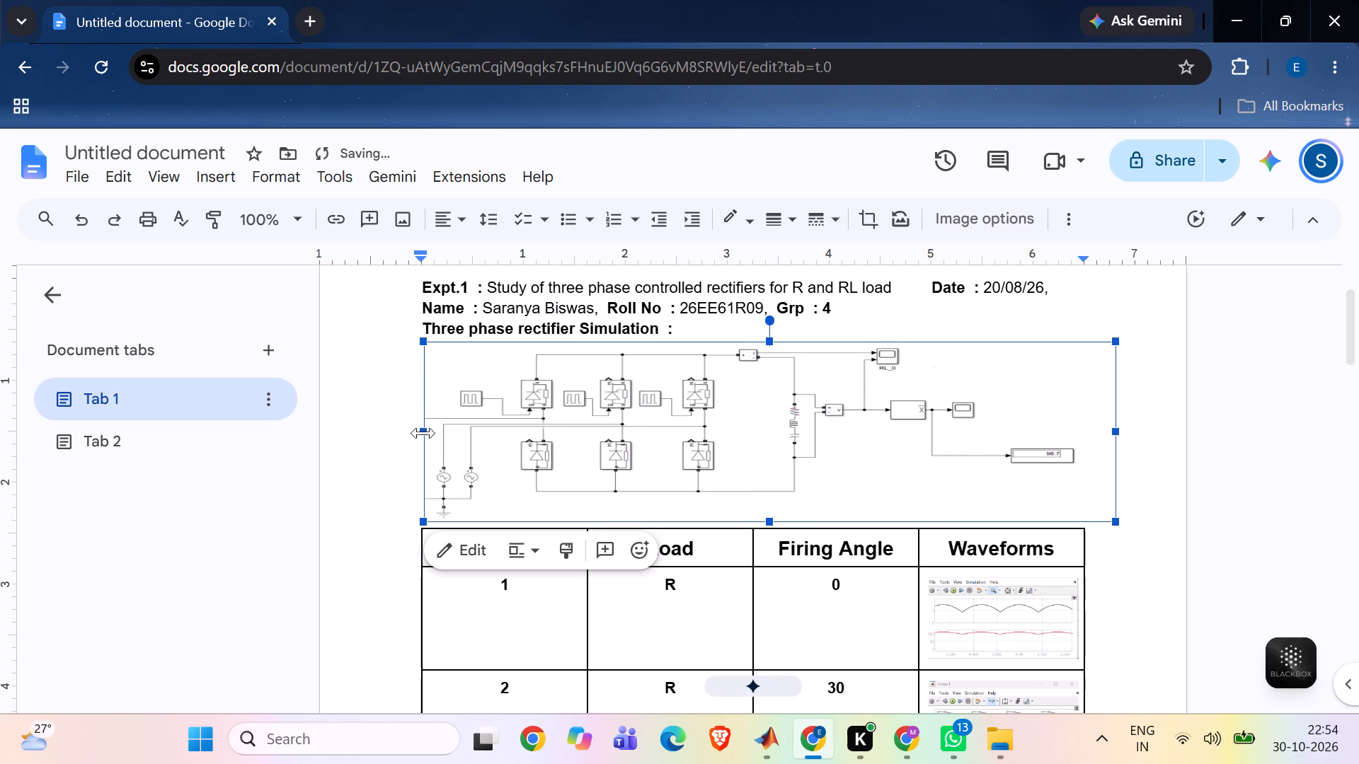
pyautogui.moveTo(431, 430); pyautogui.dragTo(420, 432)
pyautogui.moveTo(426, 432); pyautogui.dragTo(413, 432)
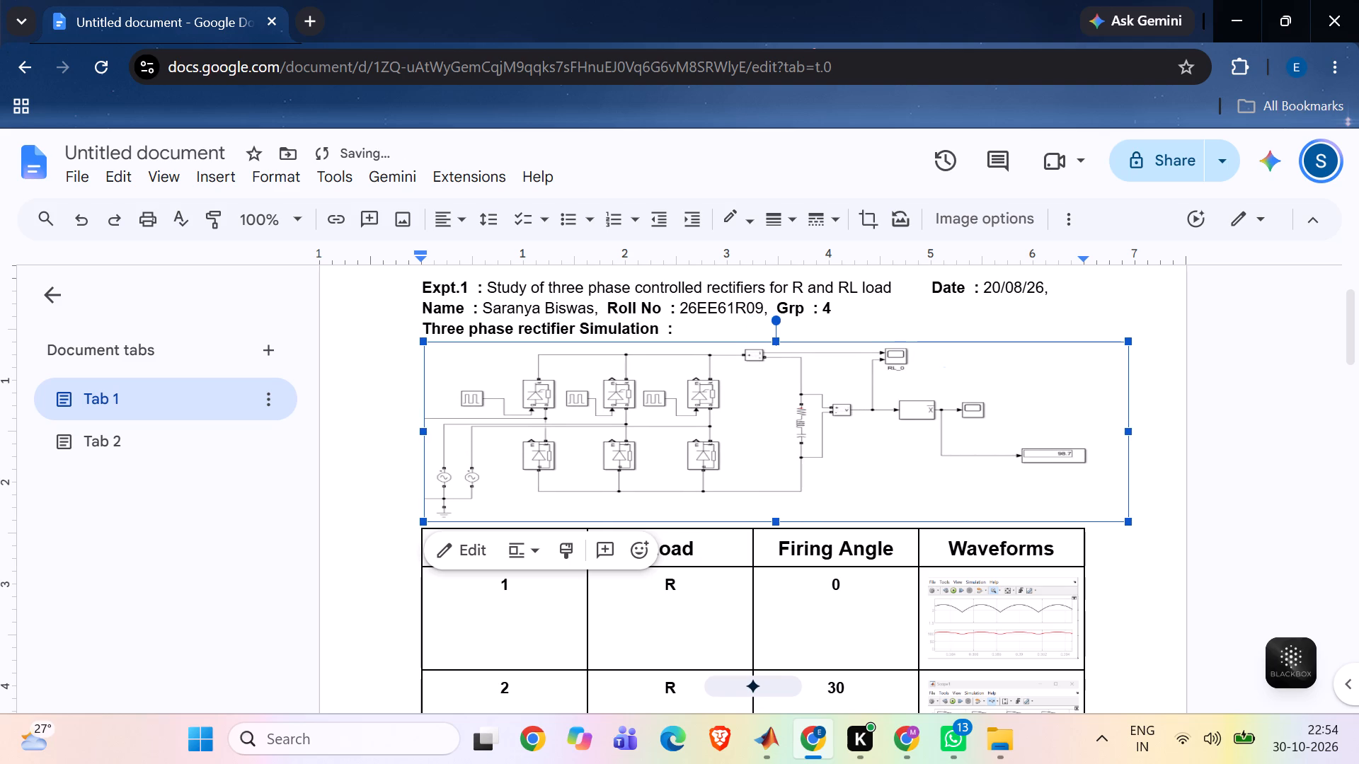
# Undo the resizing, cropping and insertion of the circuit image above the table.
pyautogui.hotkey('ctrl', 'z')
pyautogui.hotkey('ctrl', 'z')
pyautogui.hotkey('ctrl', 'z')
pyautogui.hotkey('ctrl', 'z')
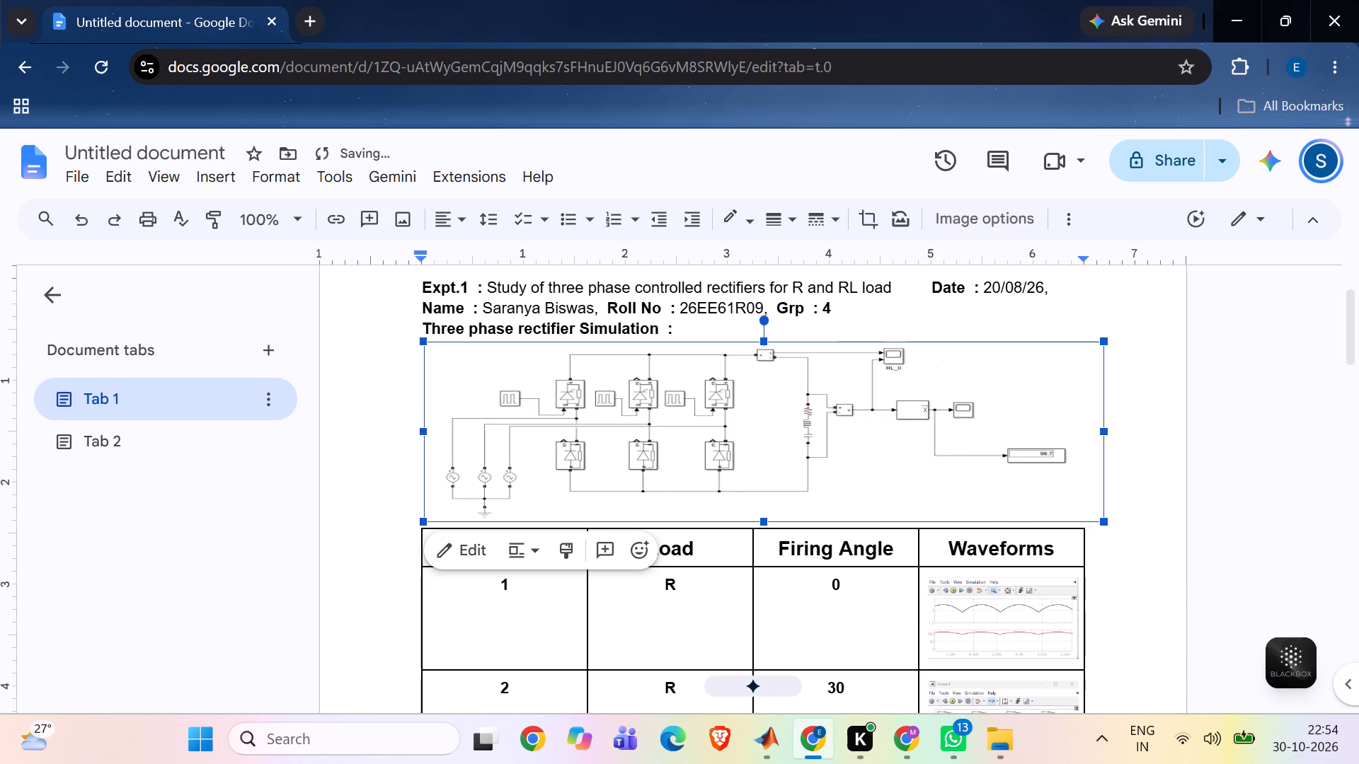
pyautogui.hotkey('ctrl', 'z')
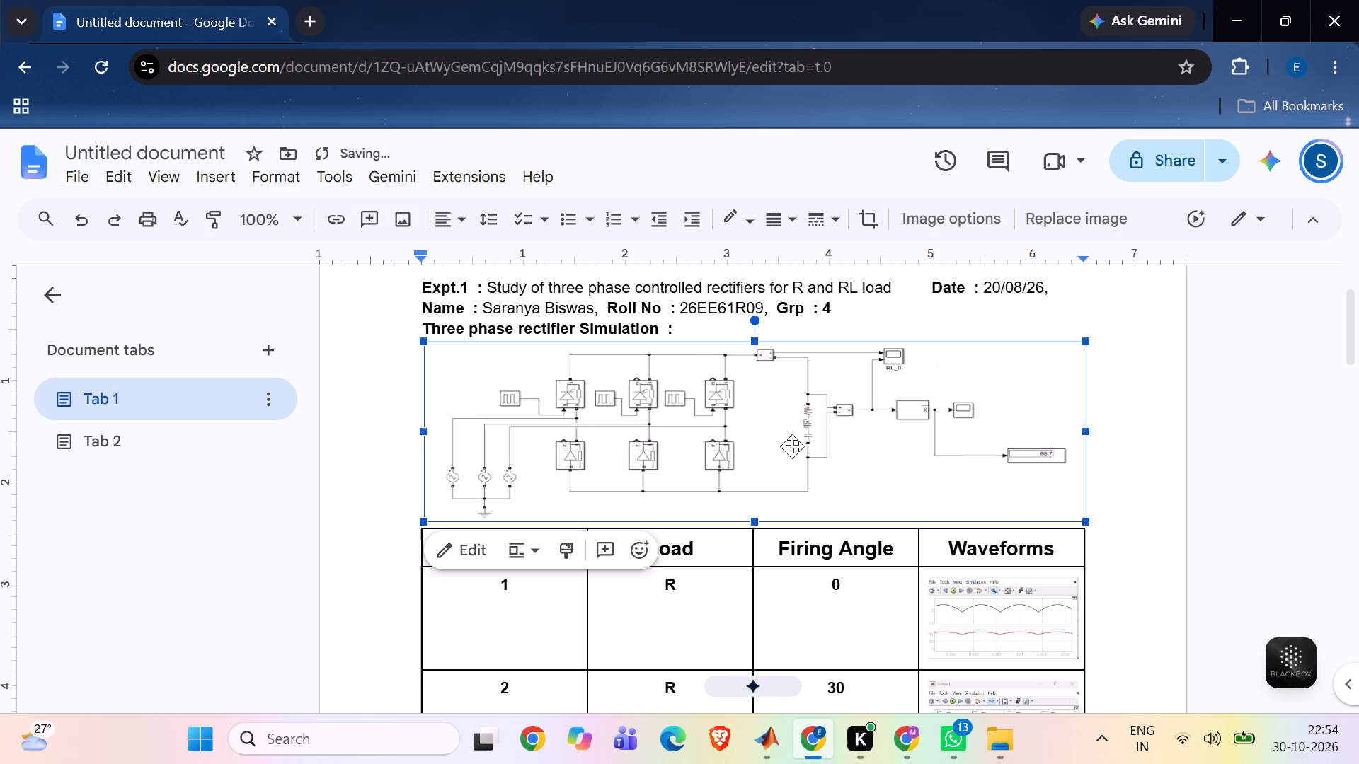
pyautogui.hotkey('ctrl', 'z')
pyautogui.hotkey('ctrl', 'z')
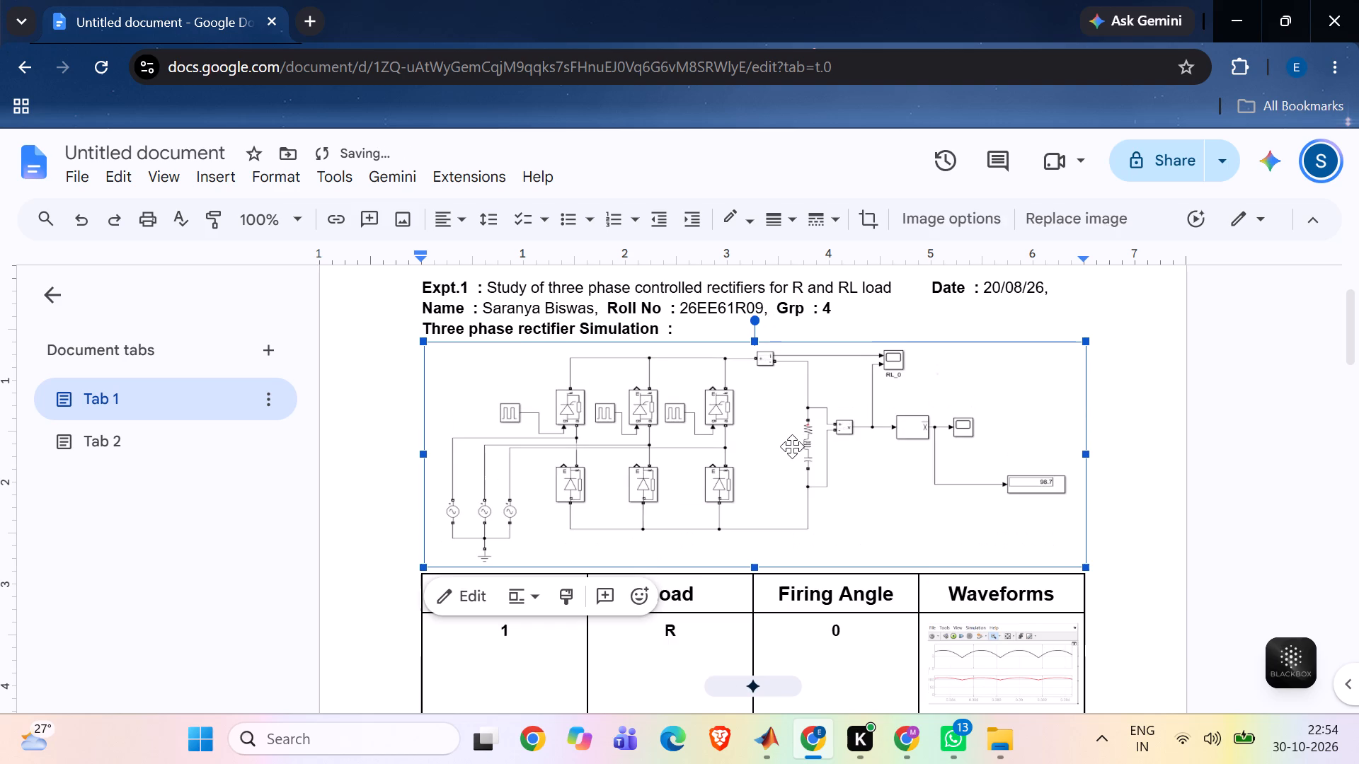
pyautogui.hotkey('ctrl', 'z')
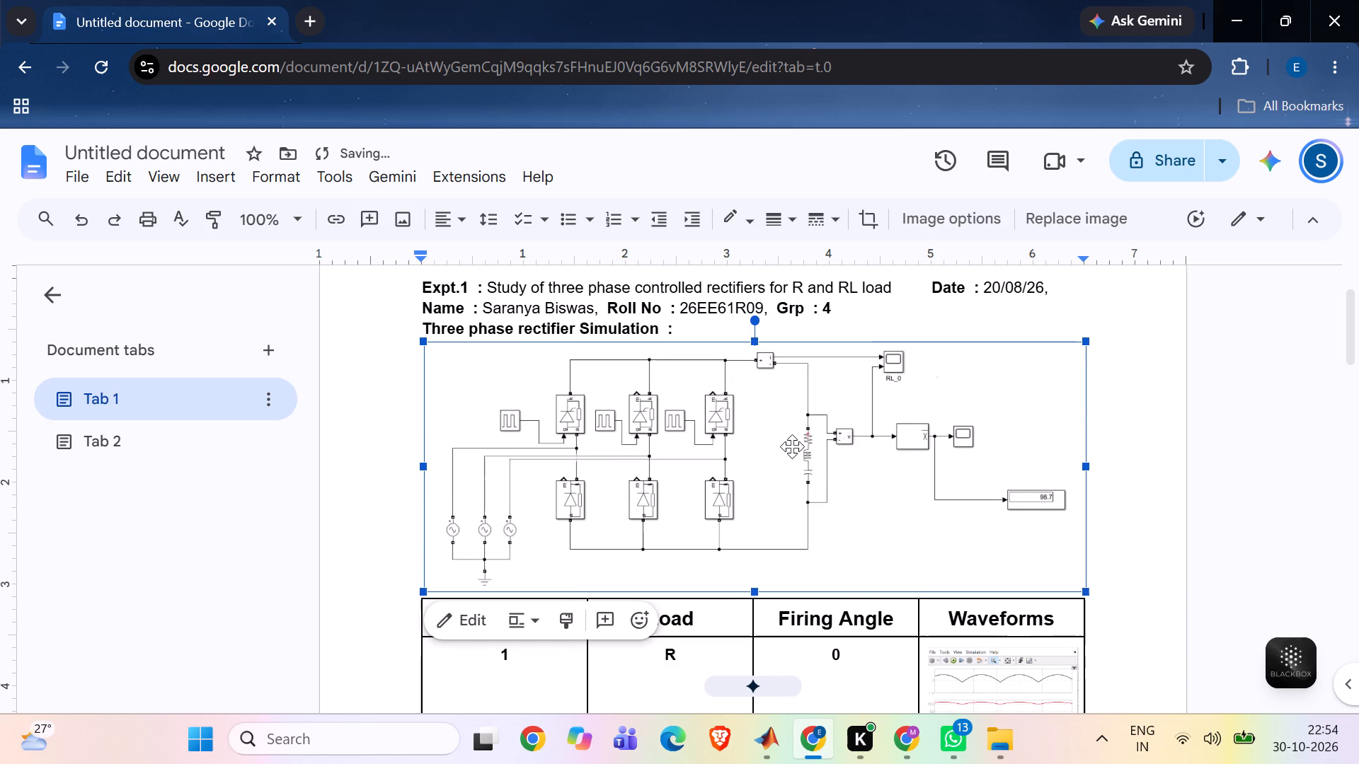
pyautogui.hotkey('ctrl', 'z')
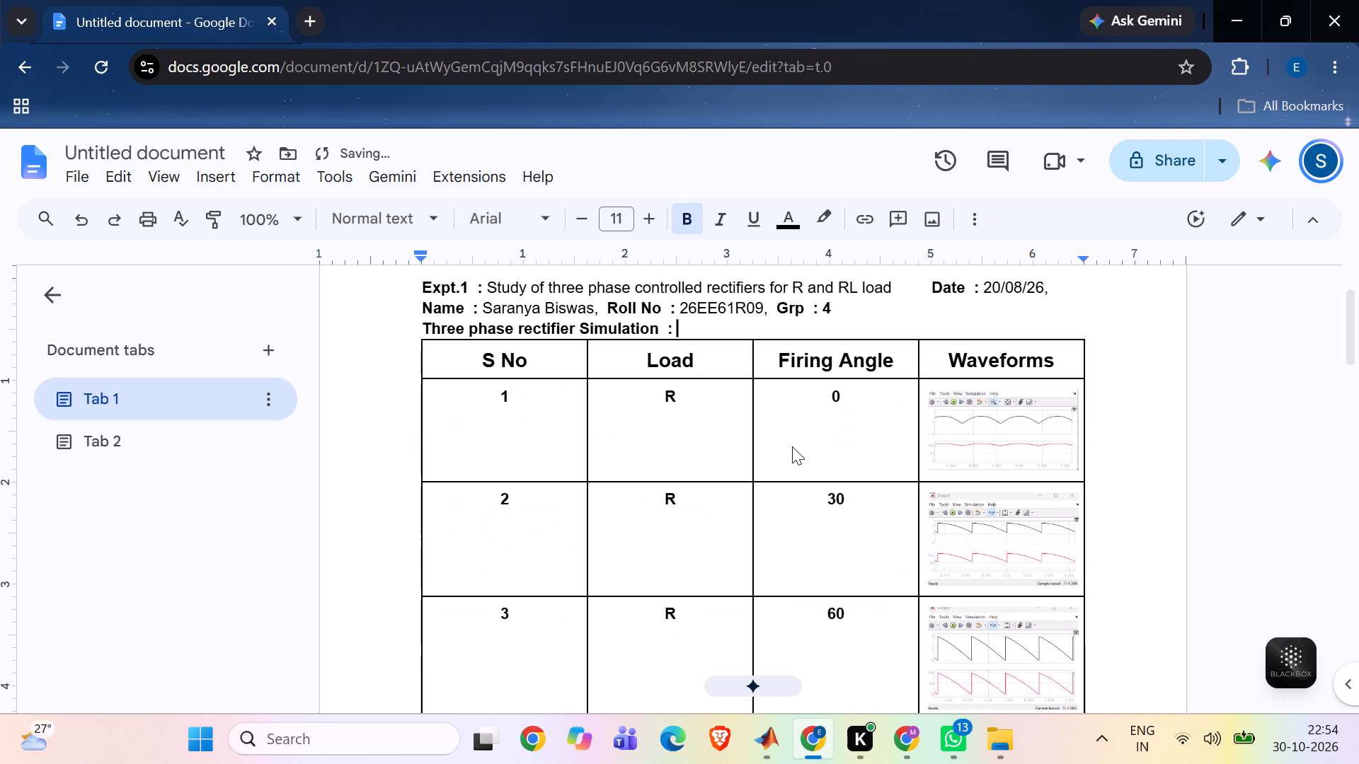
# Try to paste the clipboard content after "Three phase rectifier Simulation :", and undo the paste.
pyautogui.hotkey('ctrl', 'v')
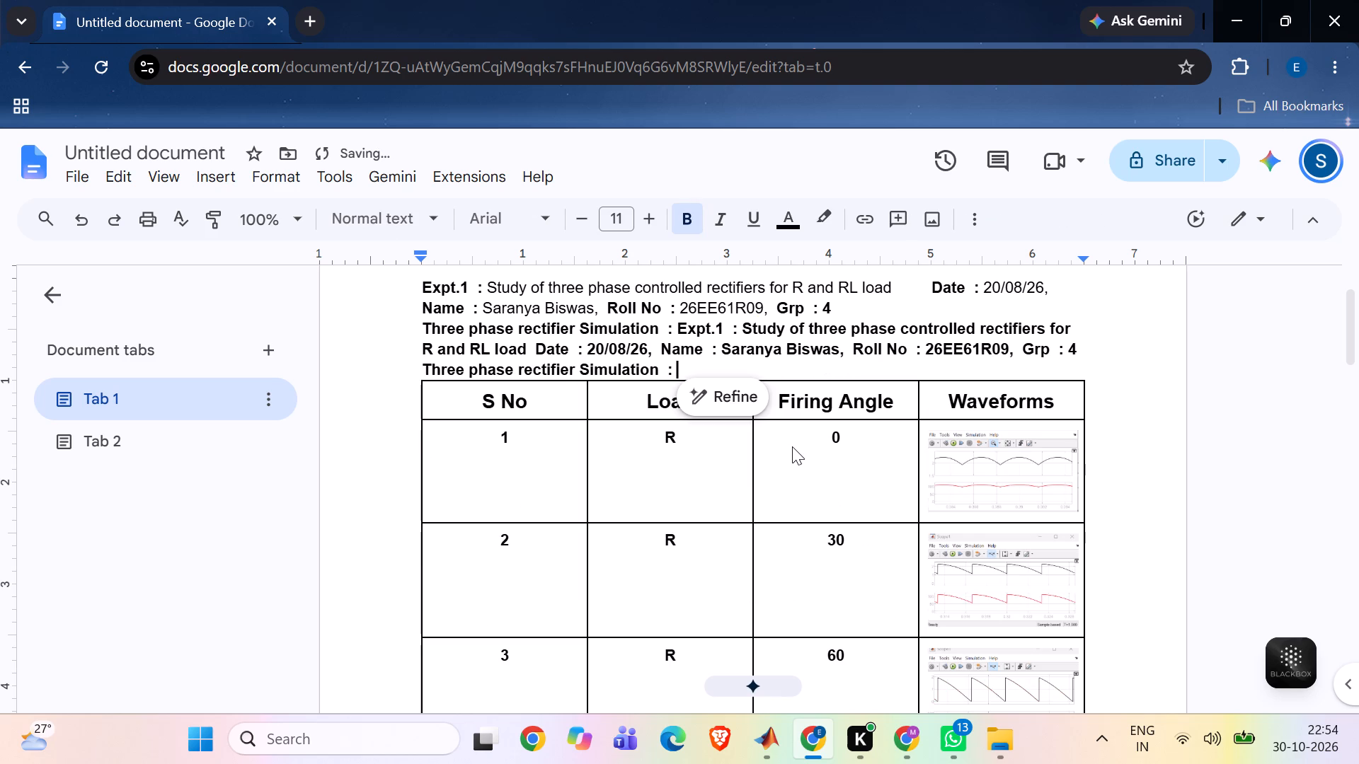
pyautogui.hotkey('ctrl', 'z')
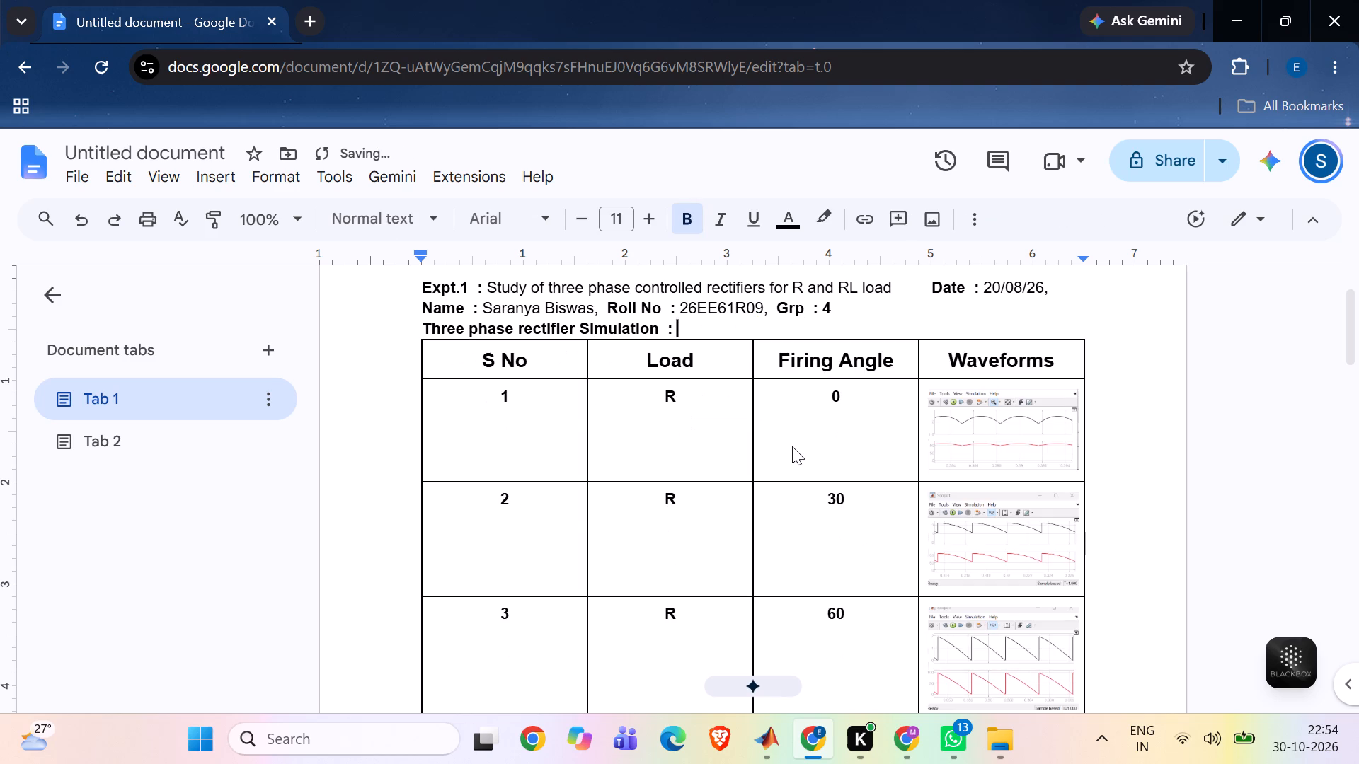
pyautogui.click(938, 221)
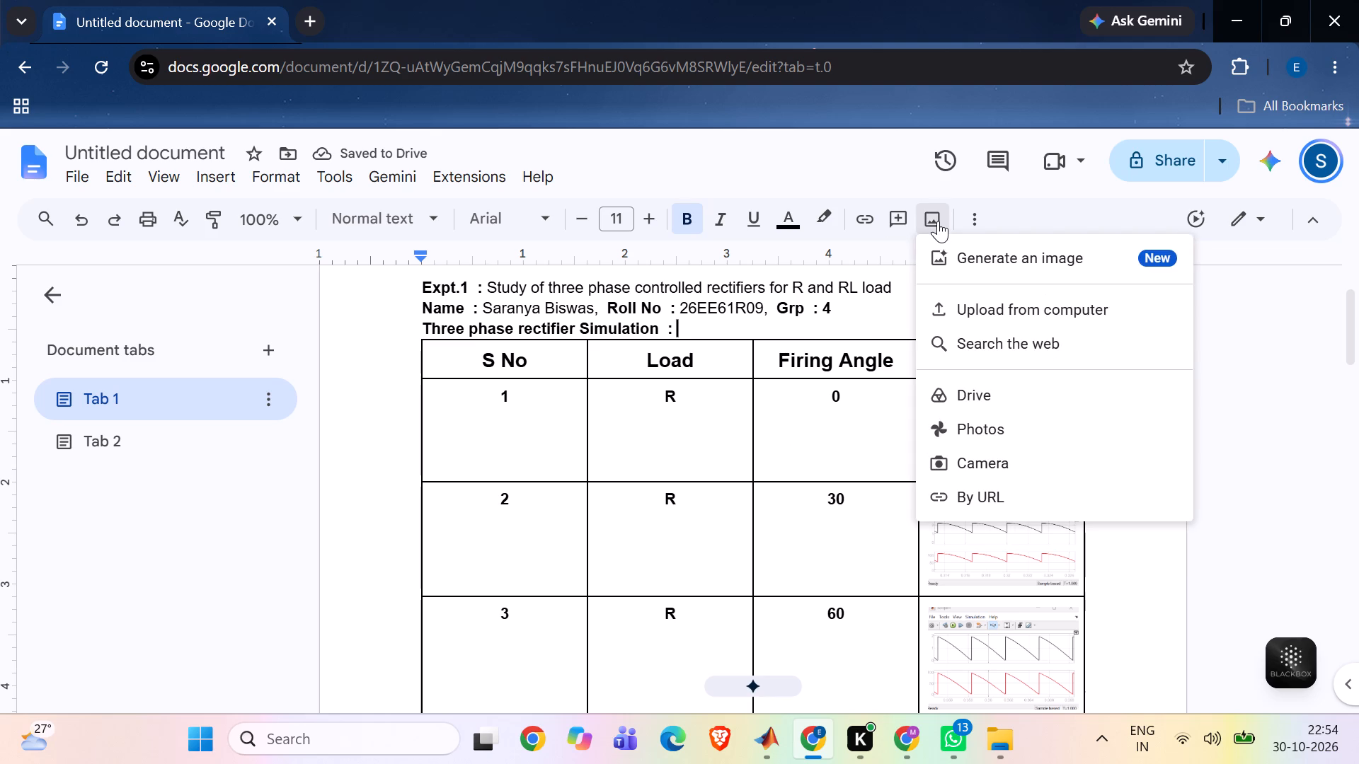
pyautogui.click(968, 316)
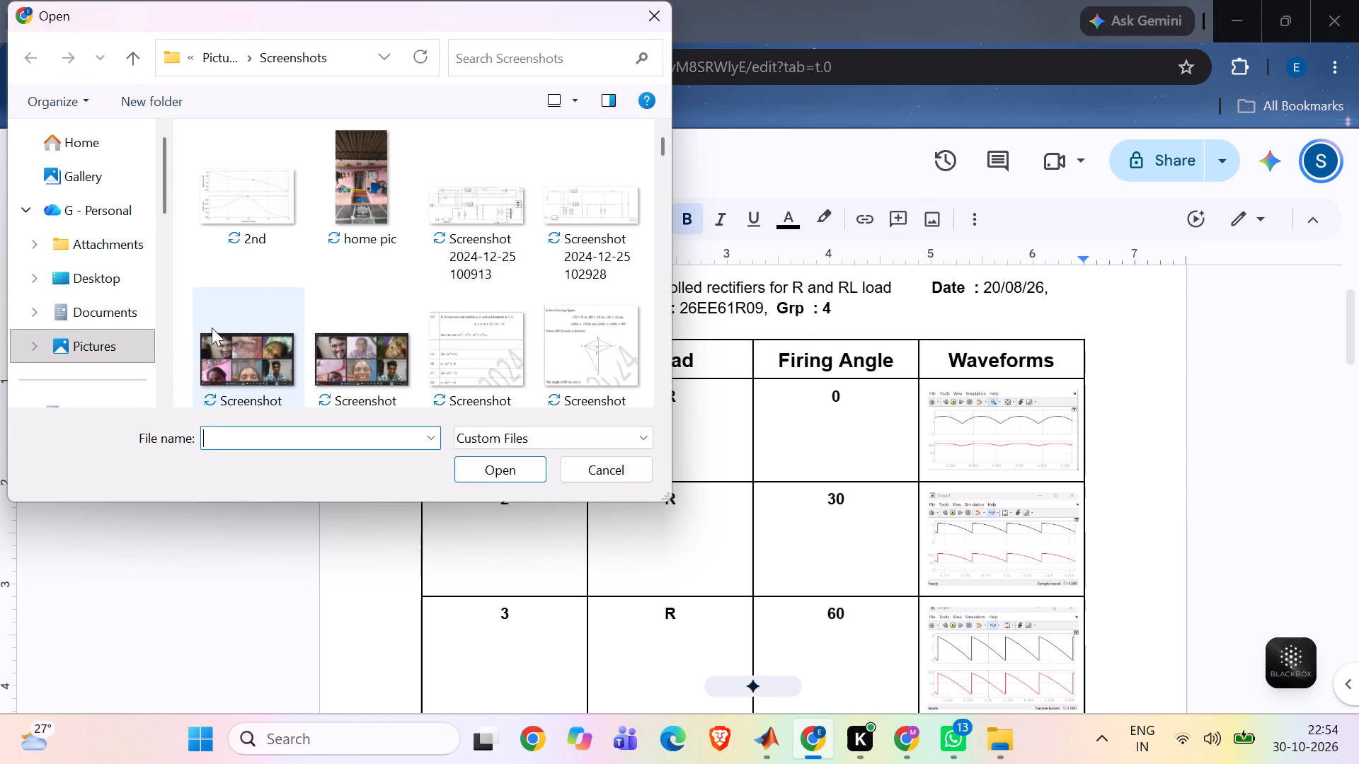
pyautogui.scroll(-12, 490, 273)
pyautogui.scroll(-12, 496, 275)
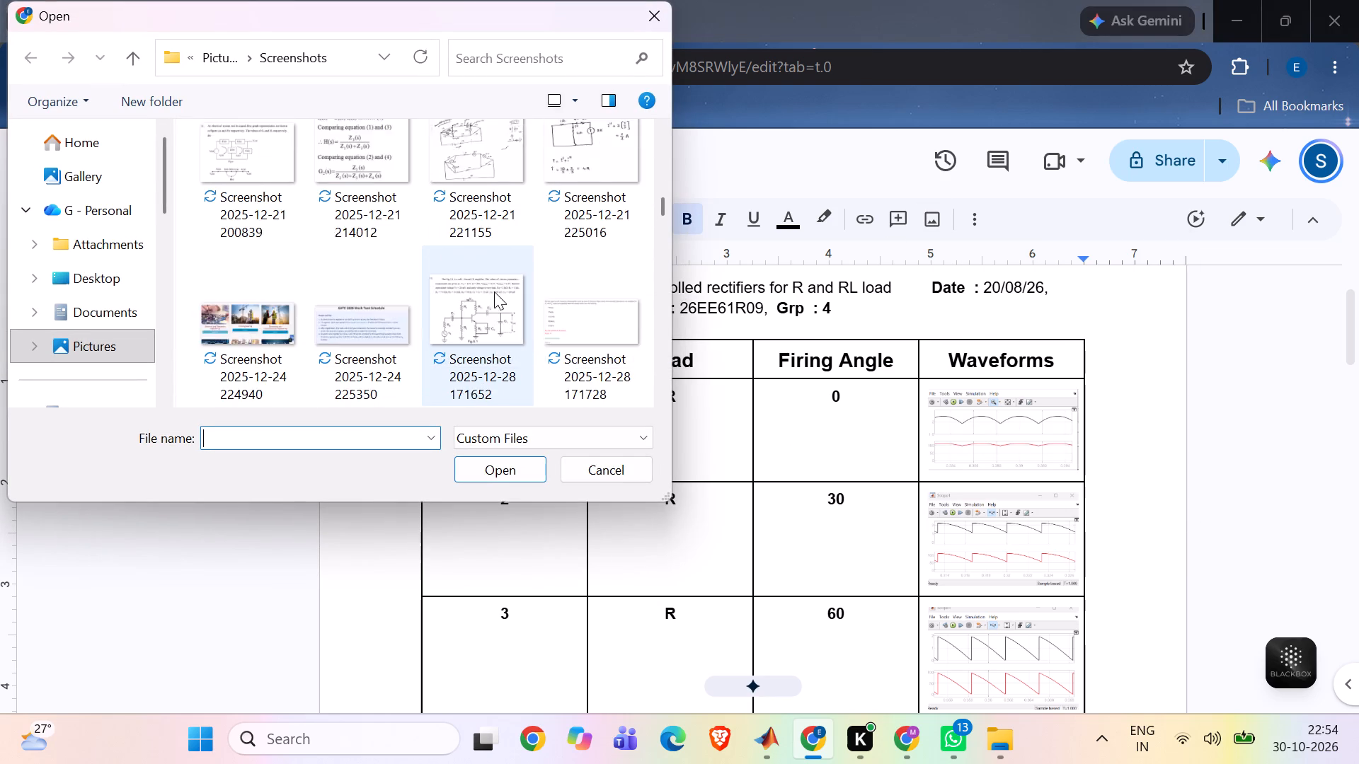
pyautogui.scroll(-20, 494, 291)
pyautogui.scroll(-14, 494, 291)
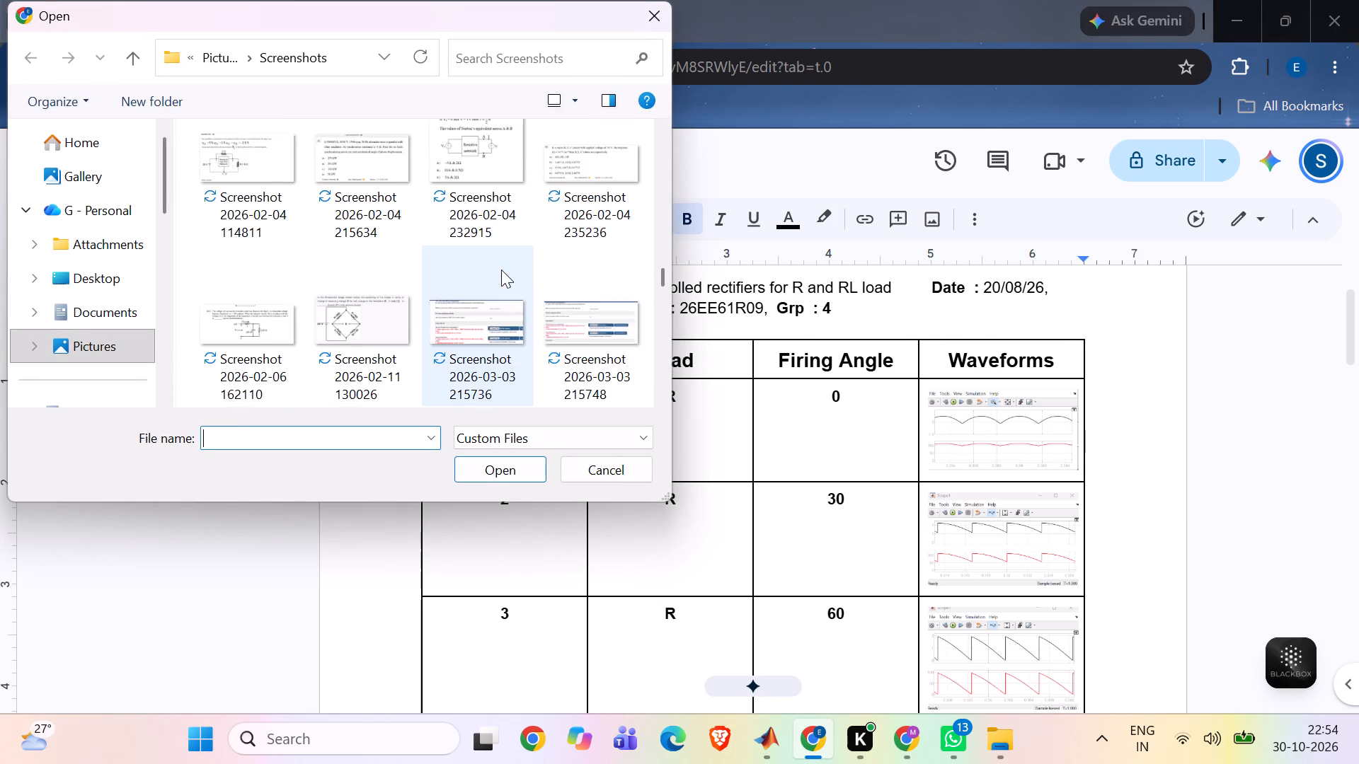
pyautogui.scroll(-16, 501, 270)
pyautogui.scroll(-19, 498, 282)
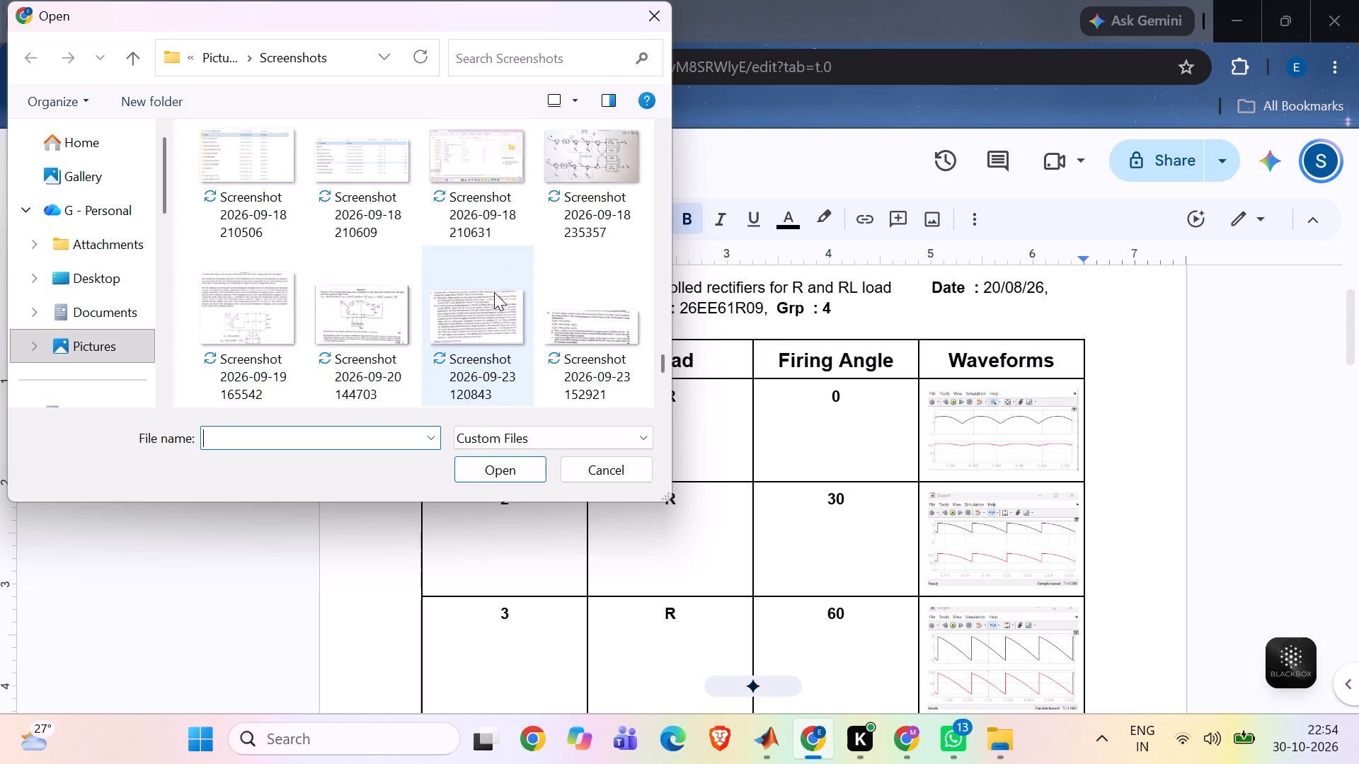
pyautogui.scroll(-16, 494, 292)
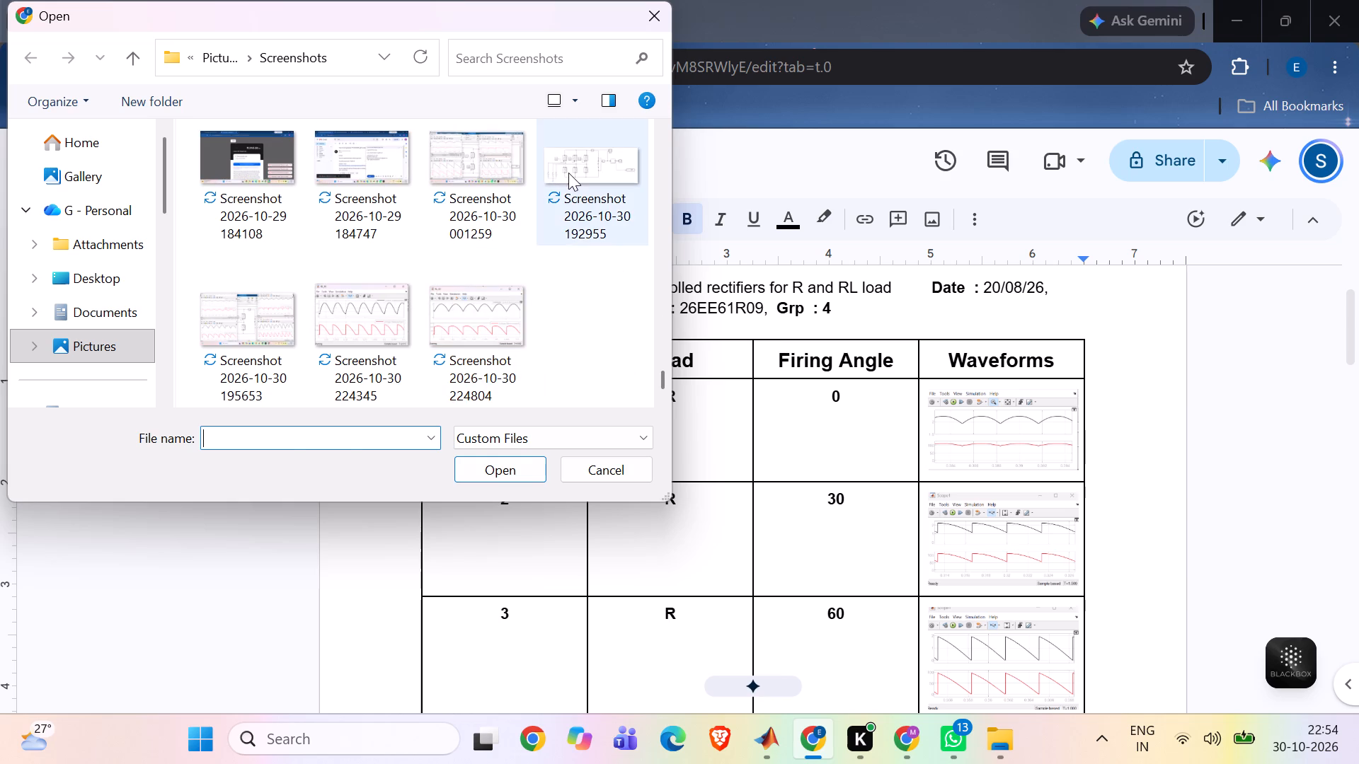
pyautogui.click(569, 173)
pyautogui.click(527, 475)
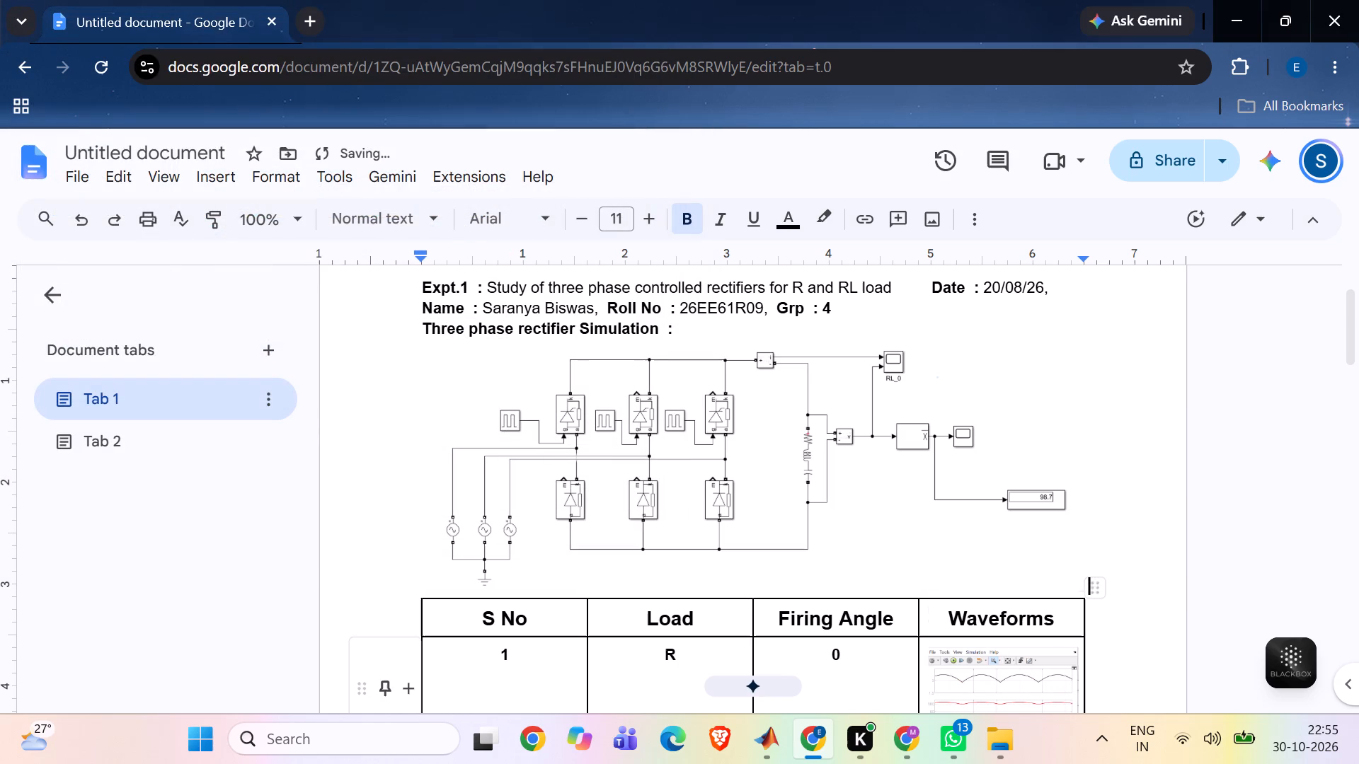
# Add the heading line "Simulation Results:" between the circuit image and the waveform table.
pyautogui.click(1122, 393)
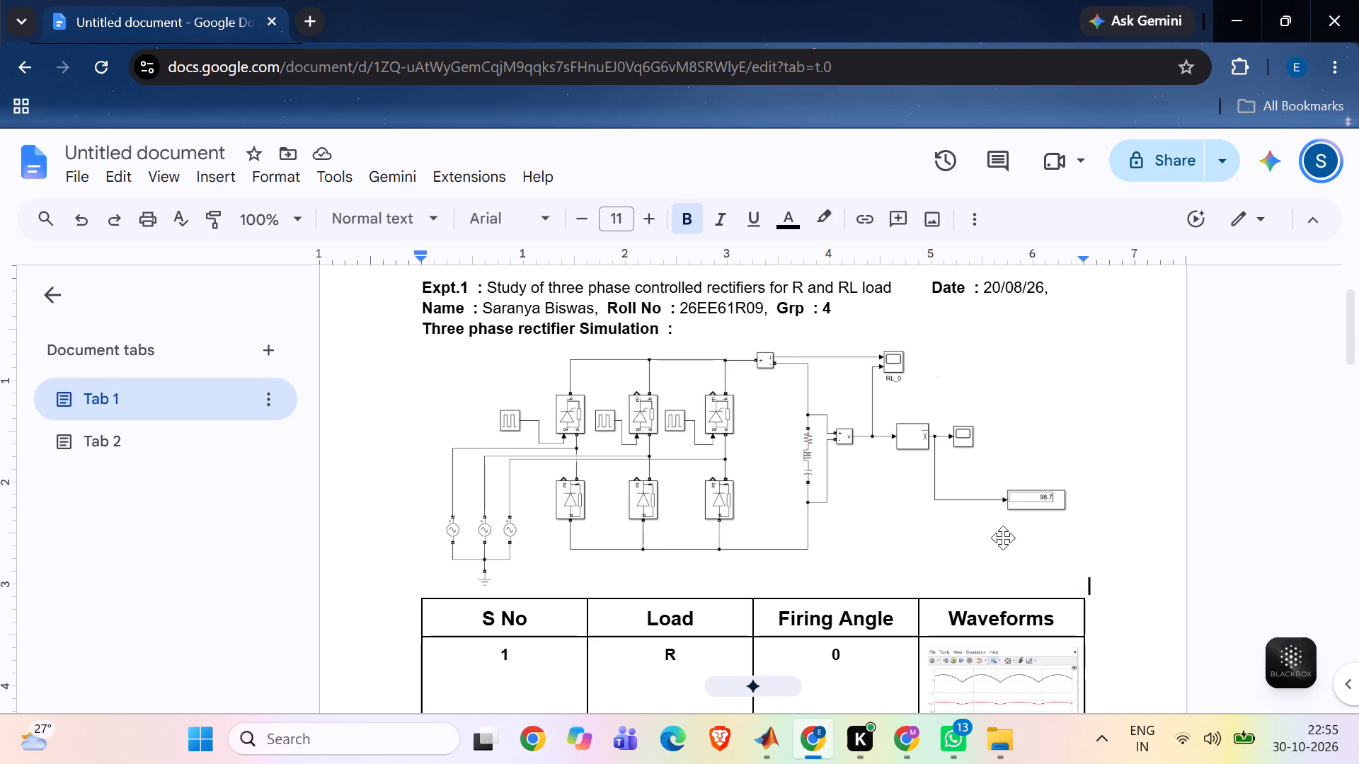
pyautogui.press('Return')
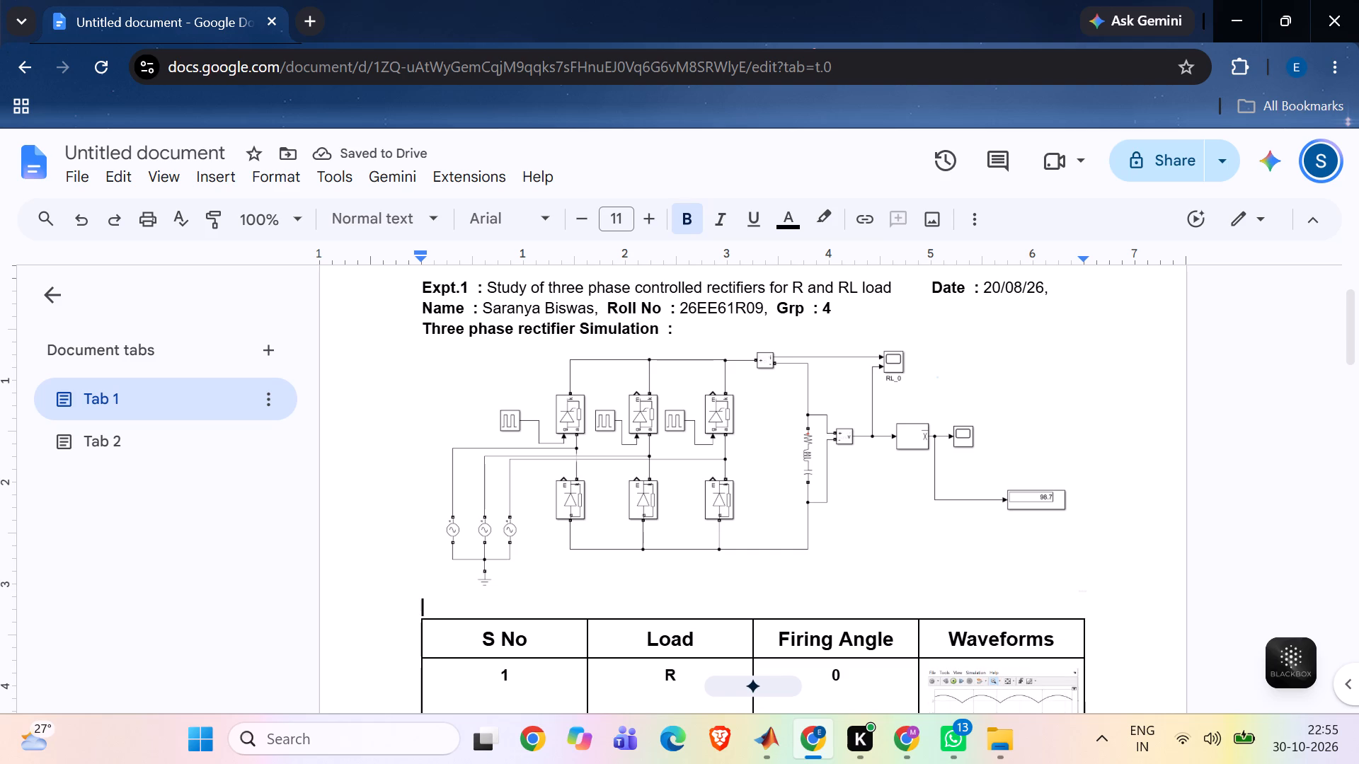
pyautogui.write('Simu')
pyautogui.write('lation')
pyautogui.press('space')
pyautogui.write('Resi')
pyautogui.press('BackSpace')
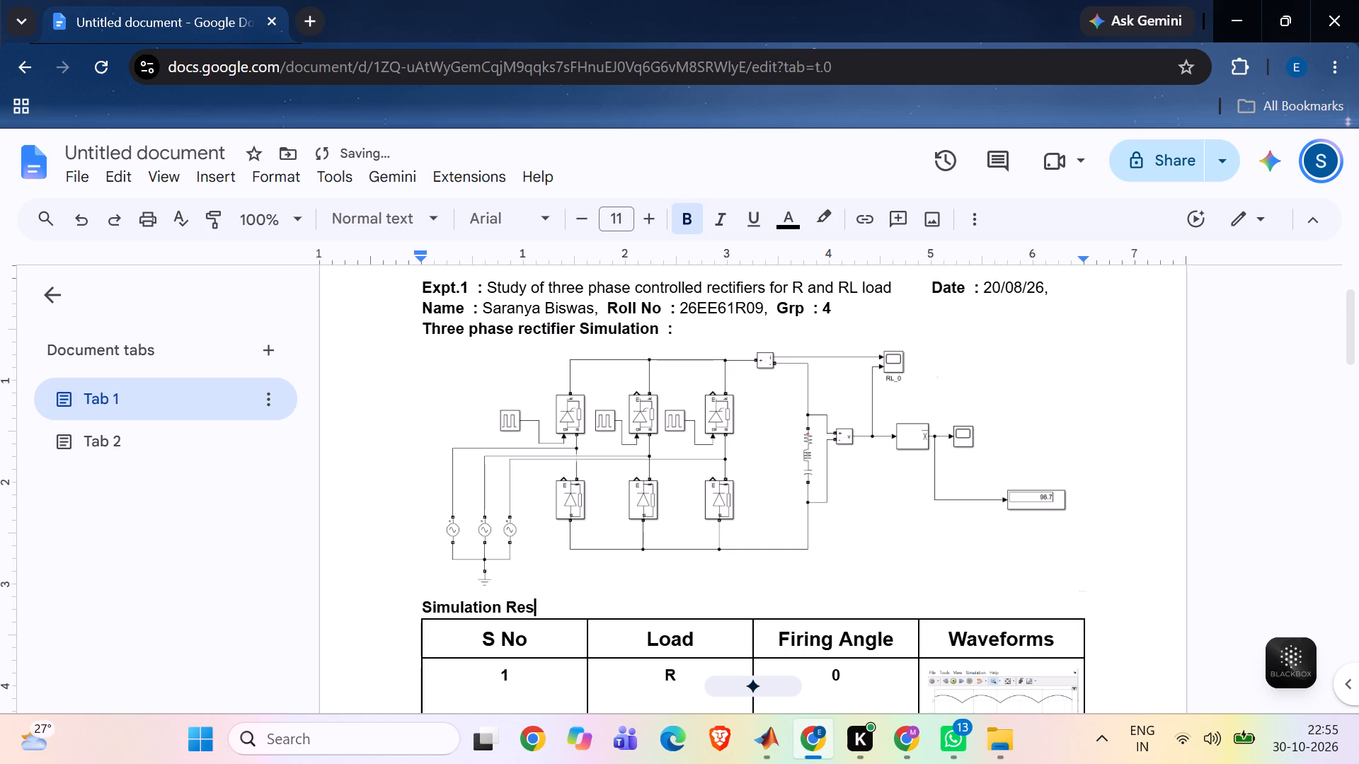
pyautogui.write('ults')
pyautogui.hotkey('shift', ':')
# Set the font size of the "Simulation Results:" heading to 14.
pyautogui.moveTo(583, 607); pyautogui.dragTo(432, 608)
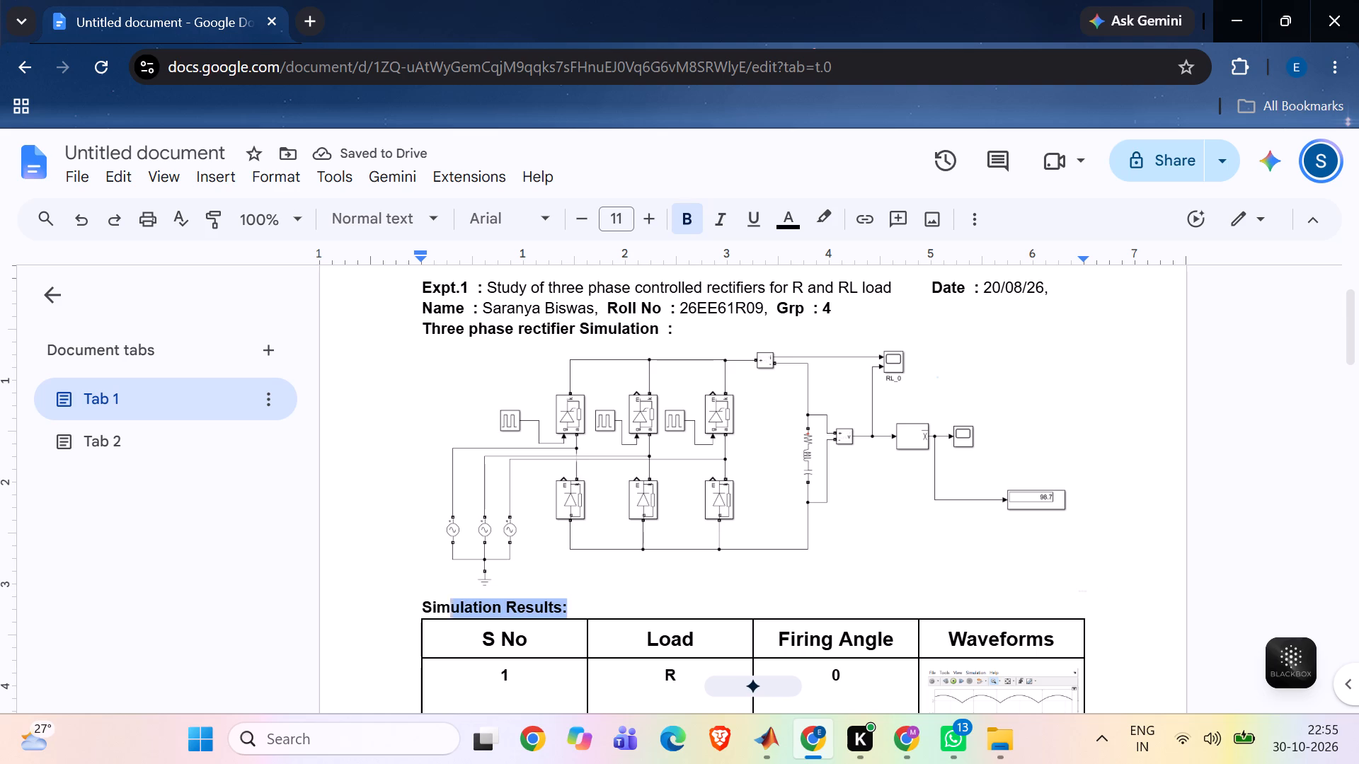
pyautogui.moveTo(432, 608); pyautogui.dragTo(404, 606)
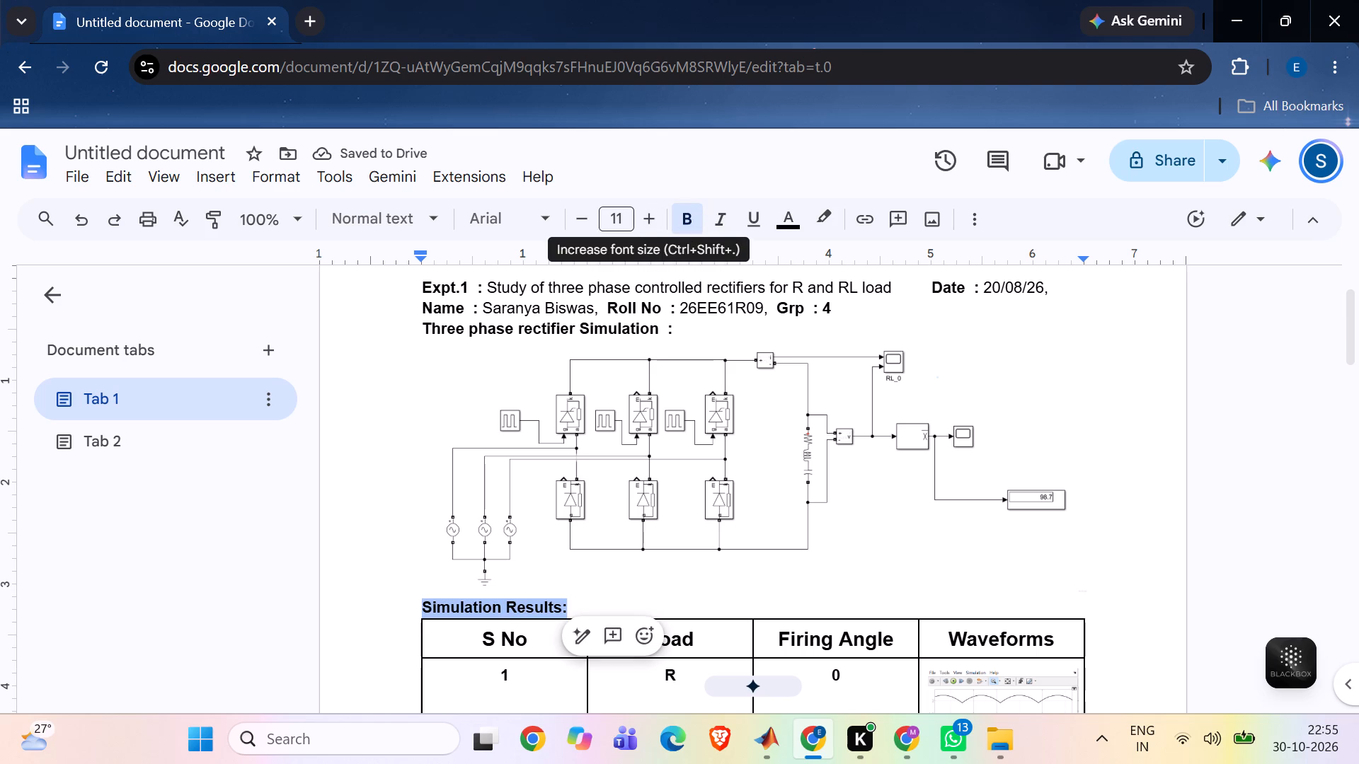
pyautogui.click(626, 218)
pyautogui.click(619, 423)
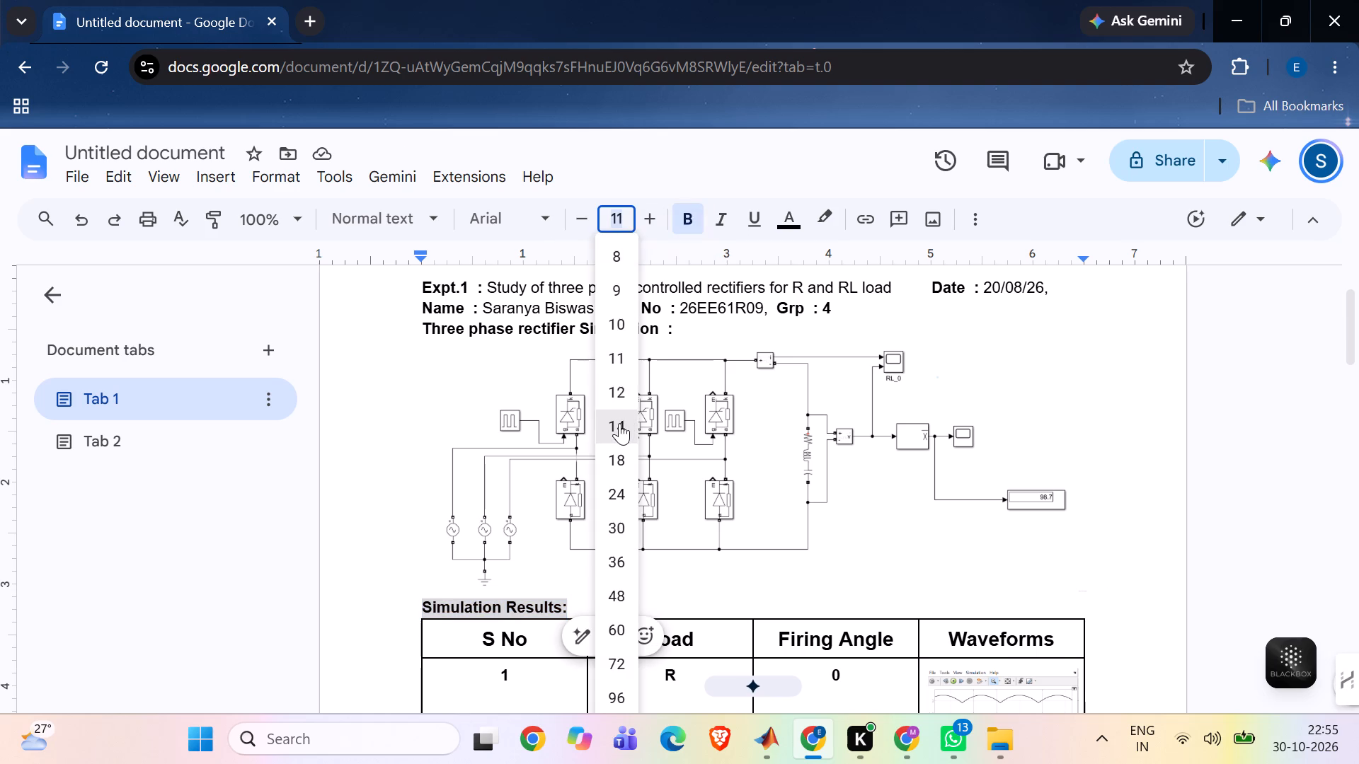
pyautogui.click(969, 557)
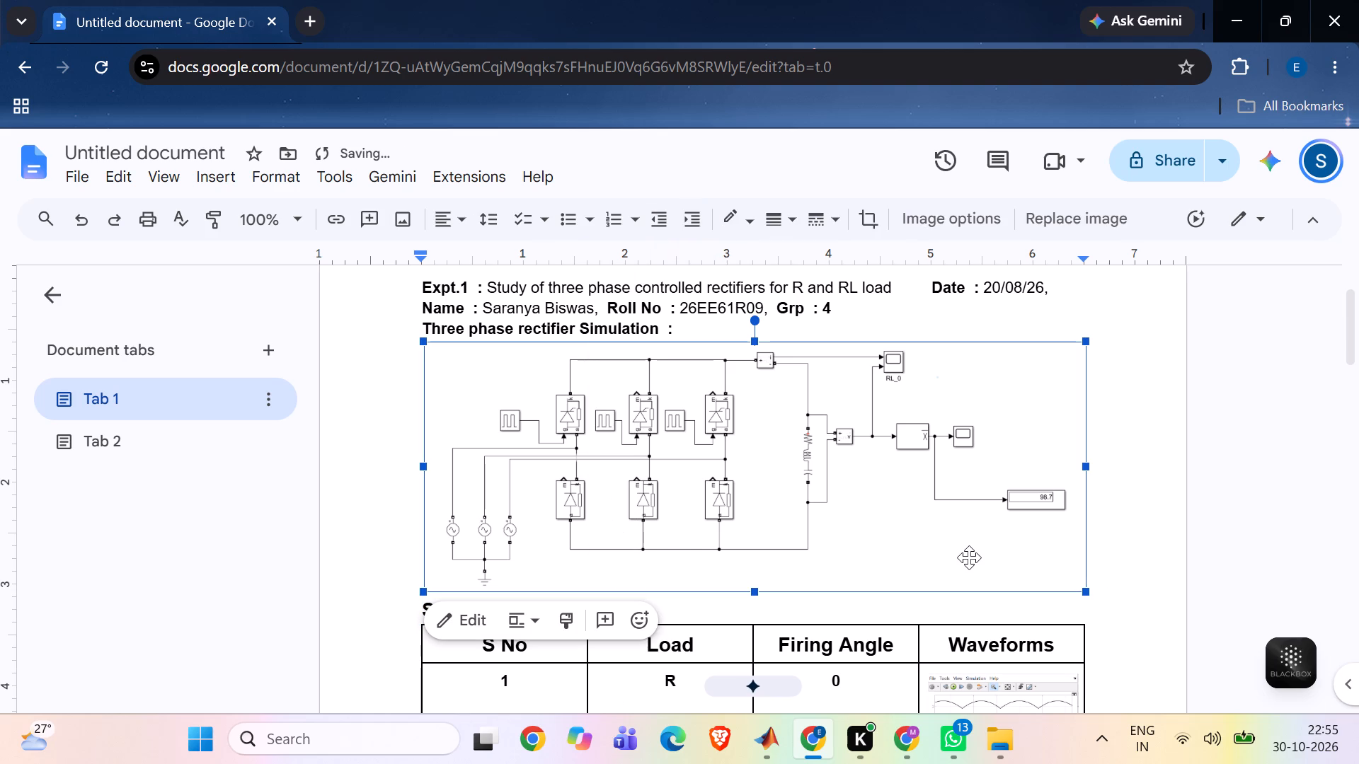
pyautogui.click(1157, 564)
pyautogui.scroll(1, 1157, 564)
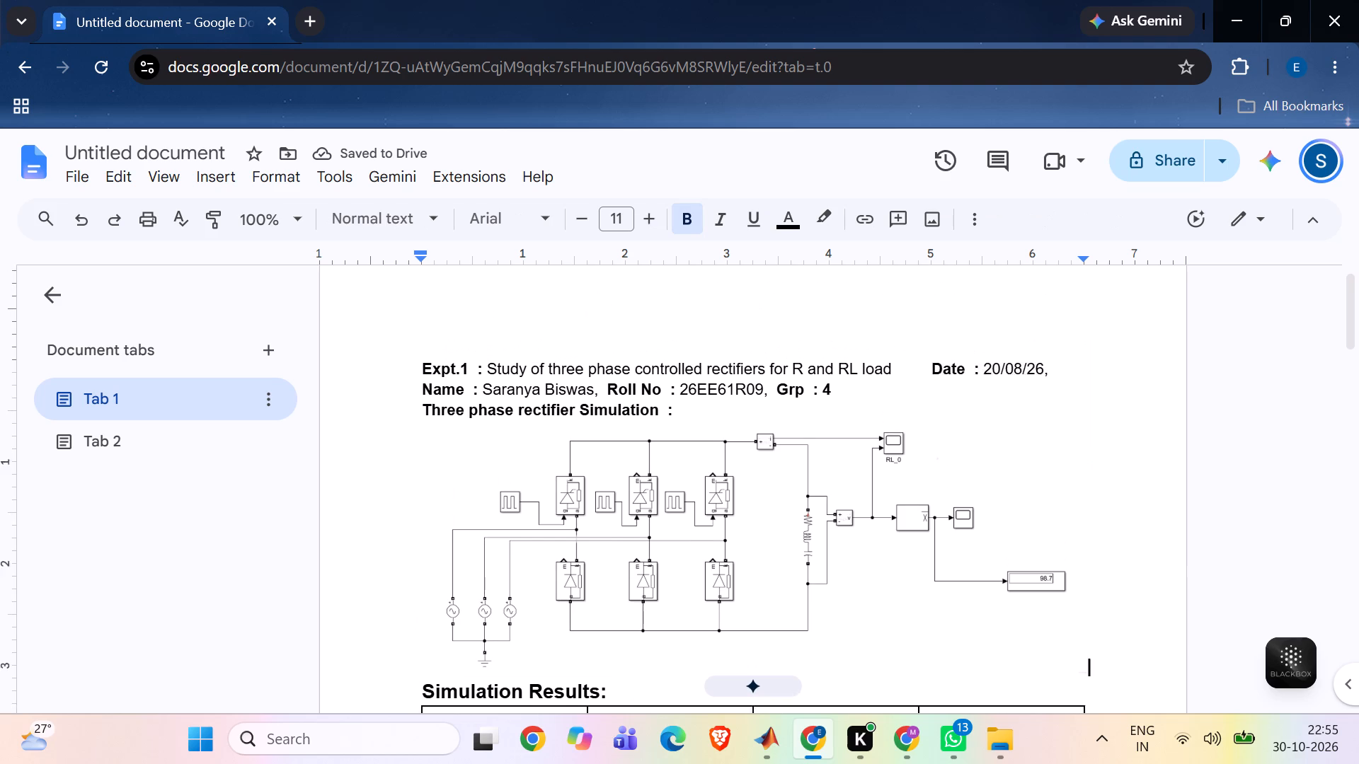
pyautogui.scroll(1, 1157, 564)
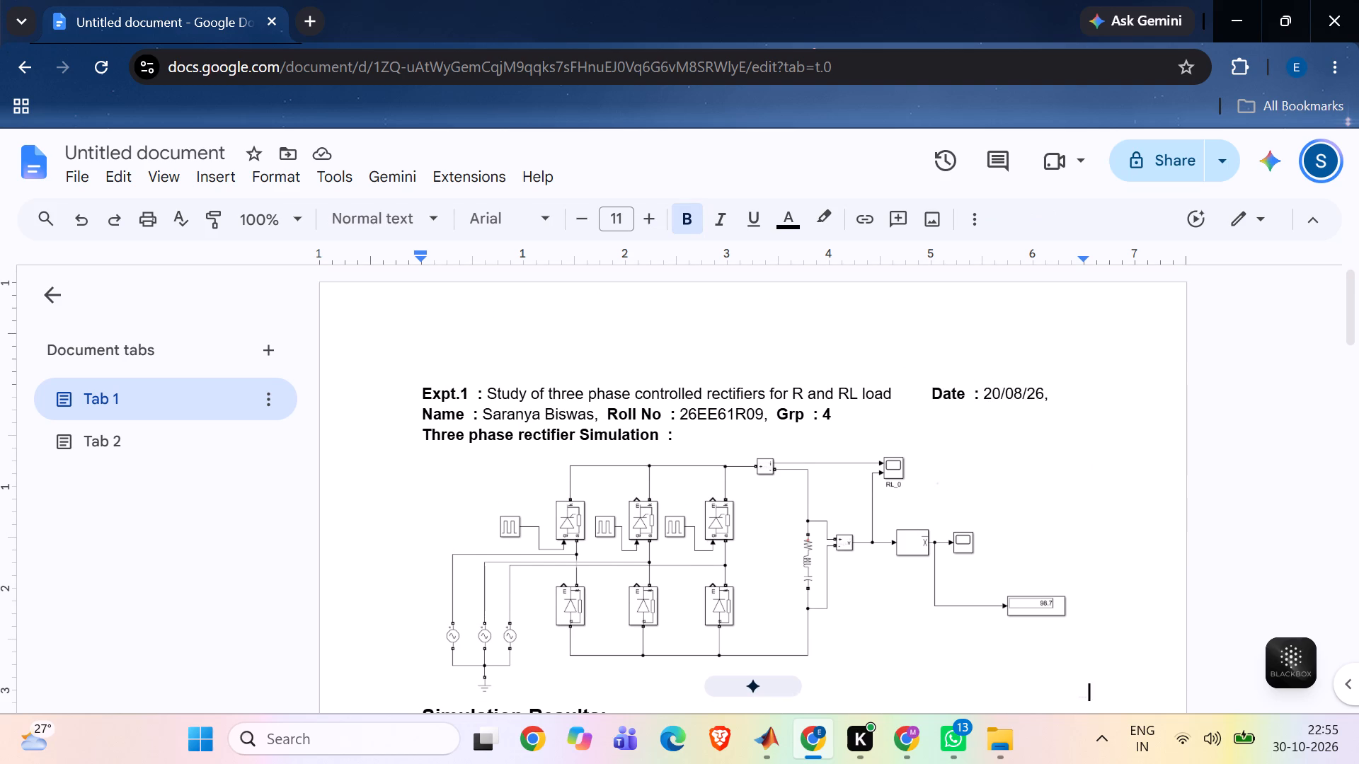
# Replace the student name on the report's Name line with the new student's name, capitalizing both the first name and surname.
pyautogui.click(594, 416)
pyautogui.press('BackSpace')
pyautogui.press('BackSpace')
pyautogui.press('BackSpace')
pyautogui.press('BackSpace')
pyautogui.press('BackSpace')
pyautogui.press('BackSpace')
pyautogui.press('BackSpace')
pyautogui.press('BackSpace')
pyautogui.press('BackSpace')
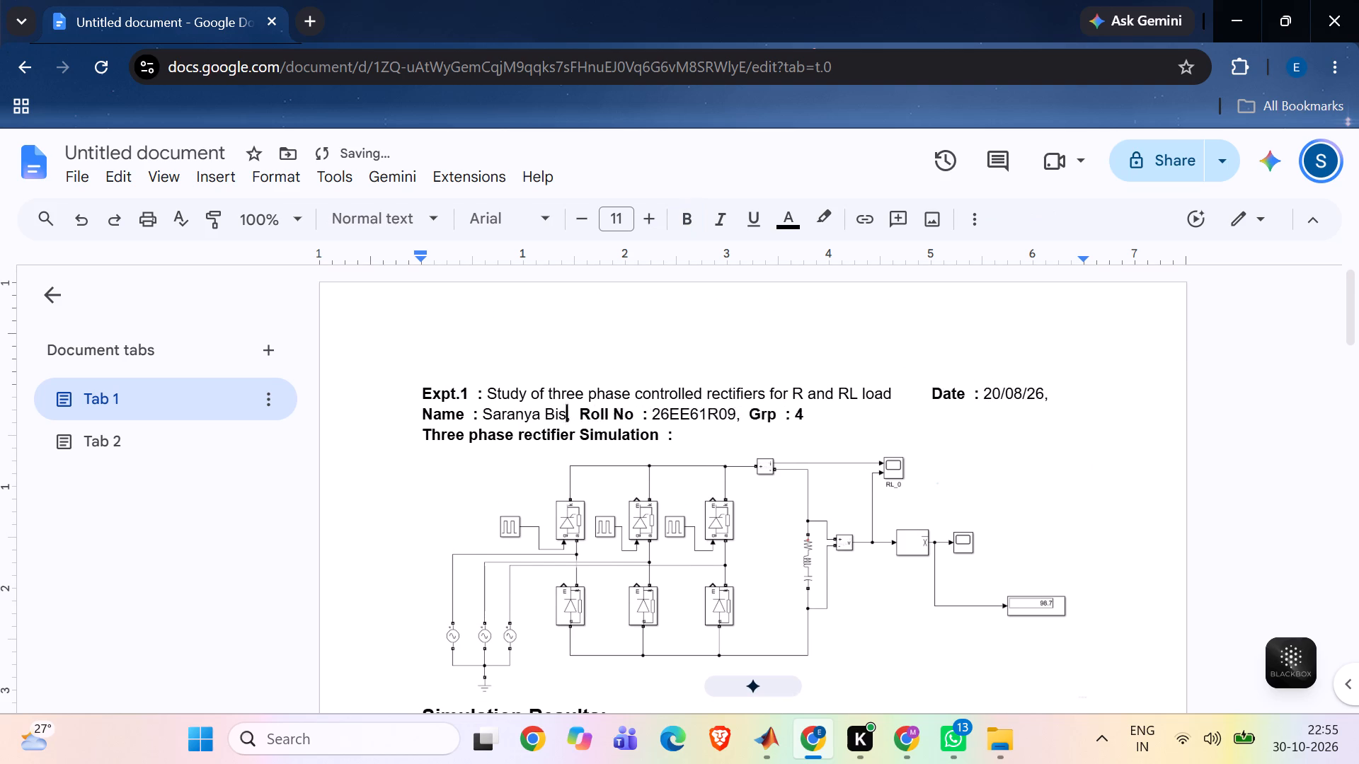
pyautogui.press('BackSpace')
pyautogui.press('BackSpace')
pyautogui.press('BackSpace')
pyautogui.press('BackSpace')
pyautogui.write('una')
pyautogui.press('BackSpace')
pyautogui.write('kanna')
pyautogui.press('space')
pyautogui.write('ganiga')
pyautogui.click(563, 417)
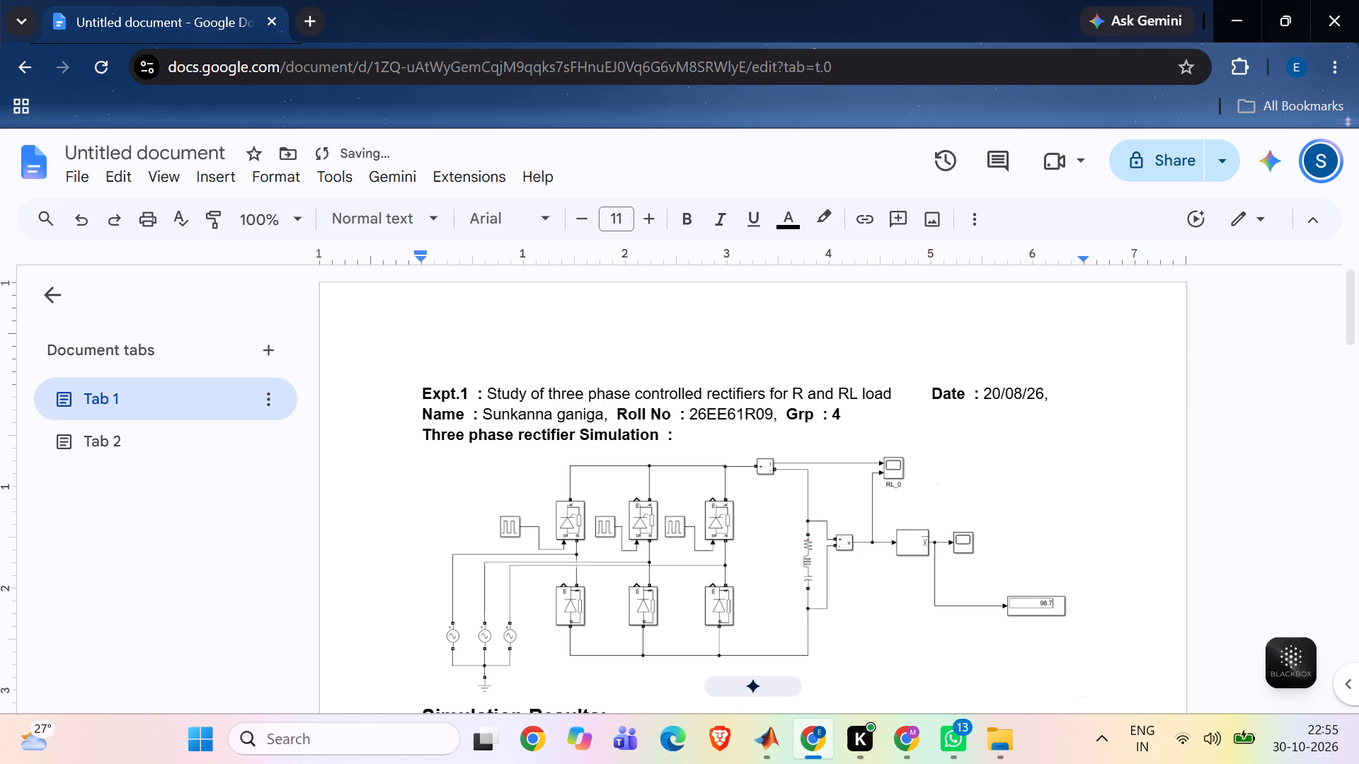
pyautogui.press('BackSpace')
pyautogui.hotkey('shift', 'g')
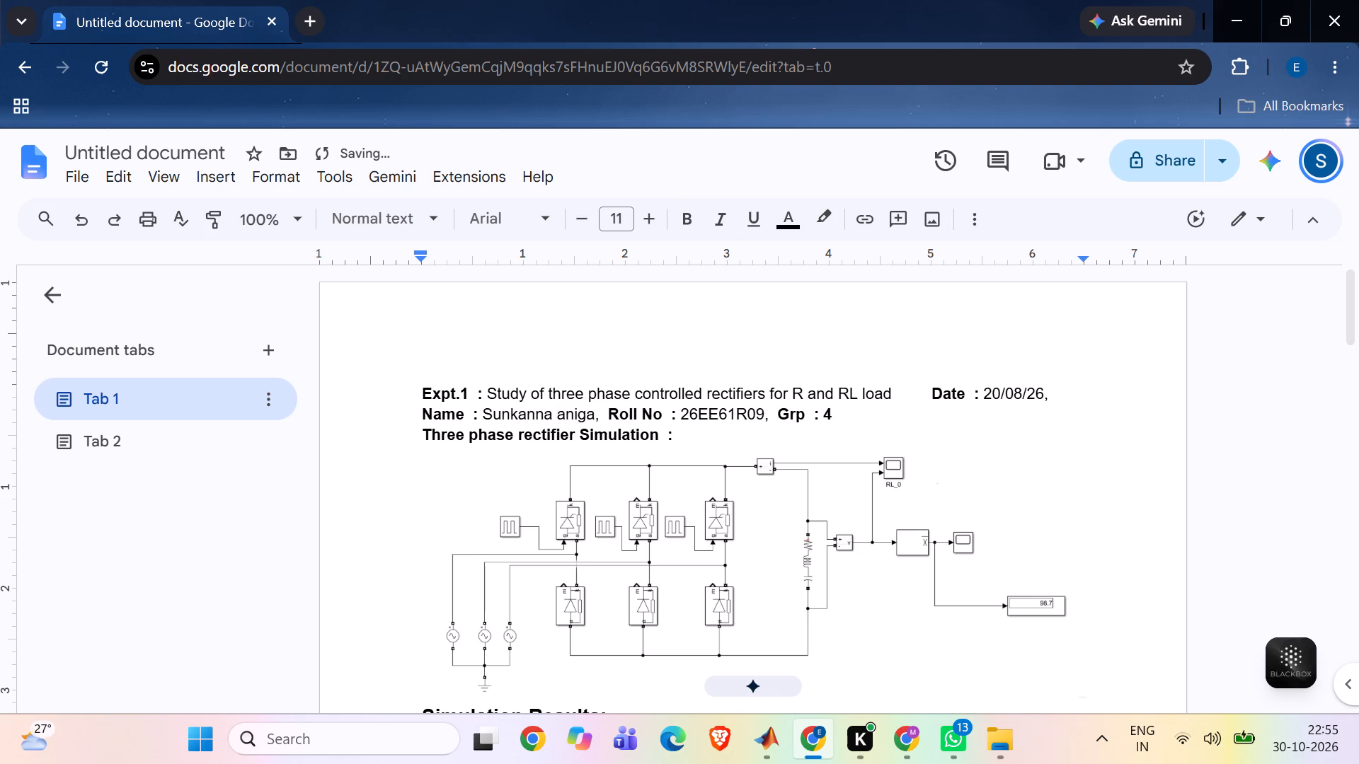
# Replace the last two digits of the roll number on the Name line to match the new student.
pyautogui.click(774, 418)
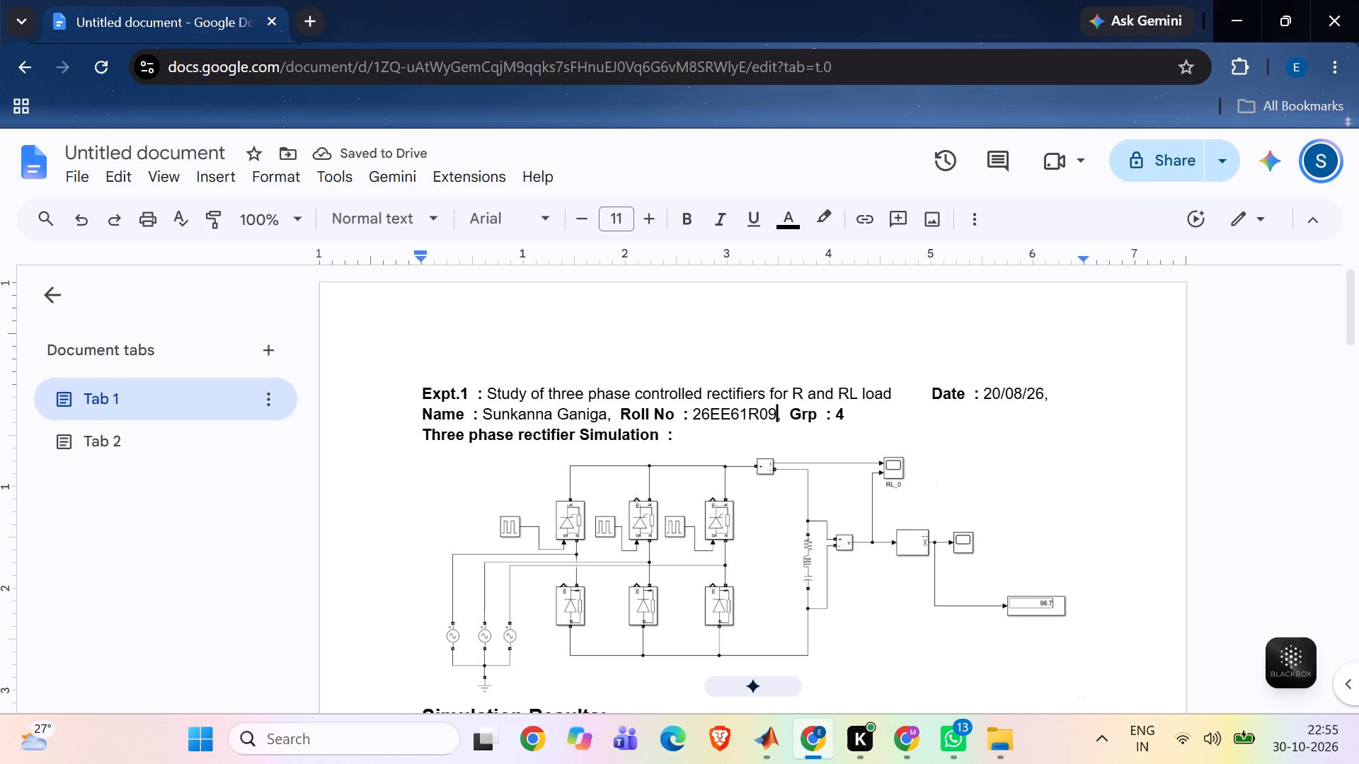
pyautogui.press('BackSpace')
pyautogui.press('BackSpace')
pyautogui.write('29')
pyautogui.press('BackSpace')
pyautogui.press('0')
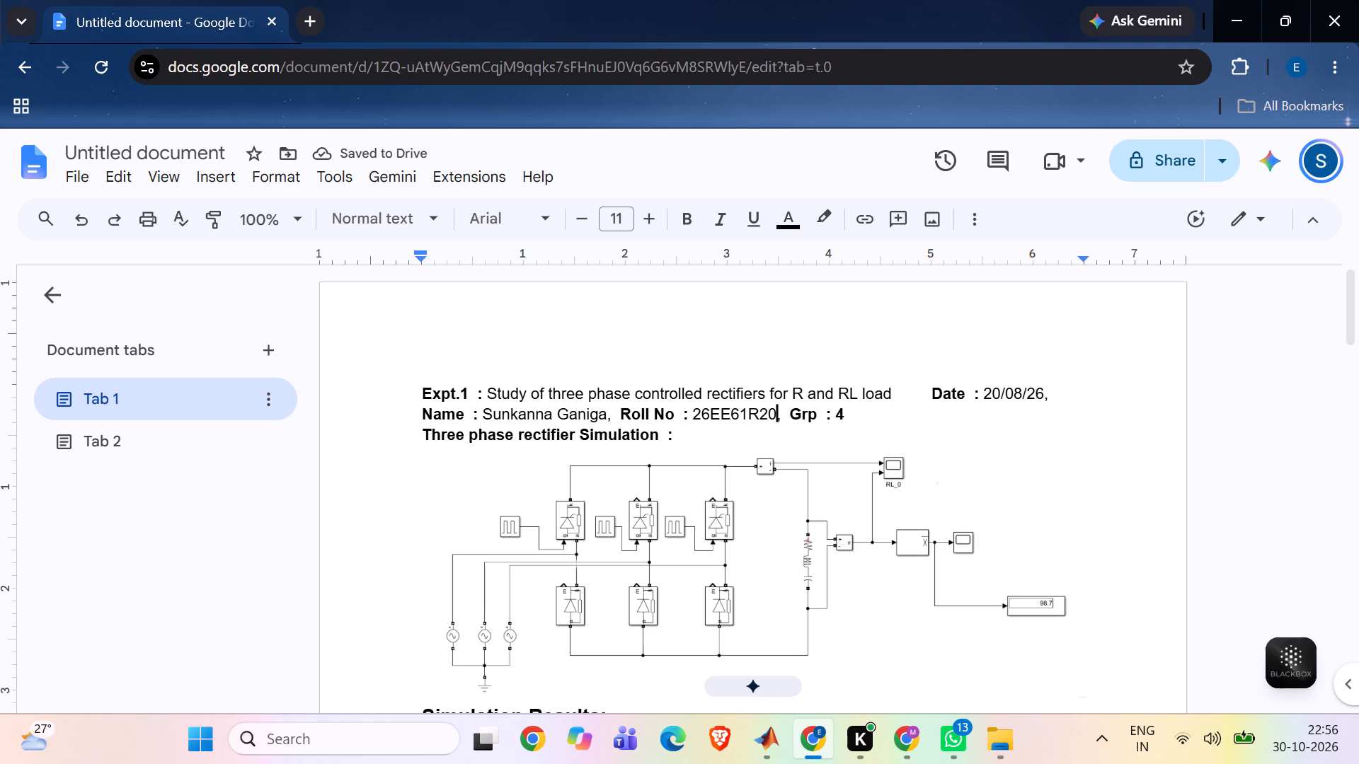
# Review the simulation results table, checking the R and RL load rows with their firing angles and waveform images.
pyautogui.scroll(-9, 1122, 485)
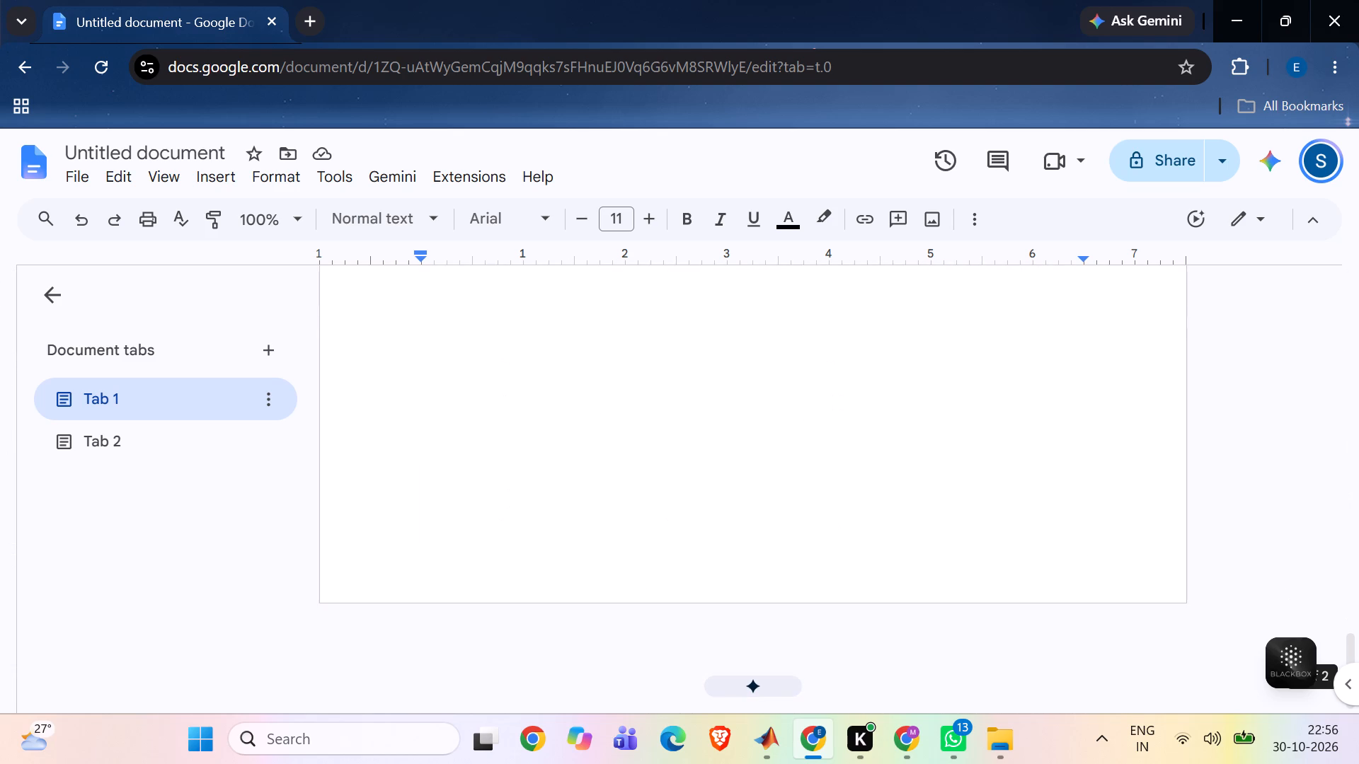
pyautogui.scroll(-2, 1122, 485)
pyautogui.scroll(7, 1122, 485)
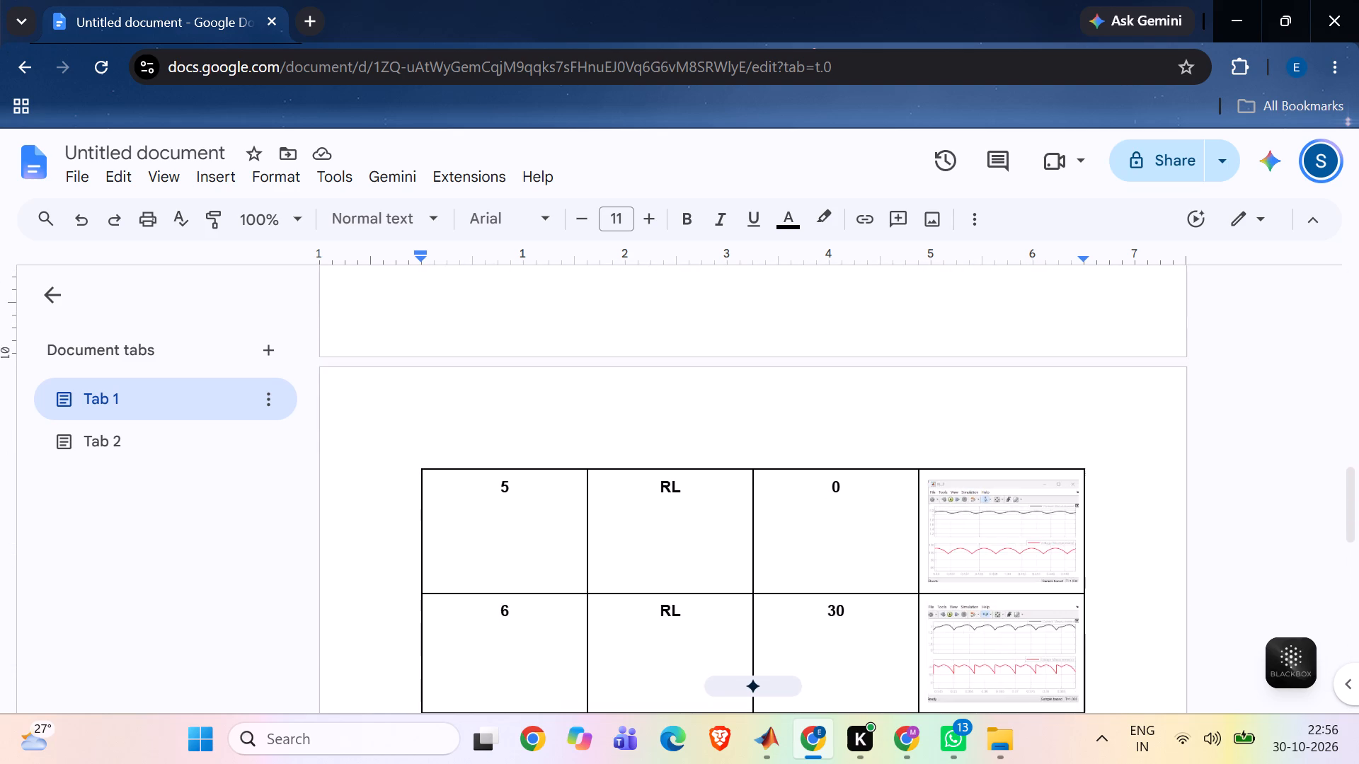
pyautogui.scroll(4, 1122, 485)
pyautogui.scroll(-2, 1122, 485)
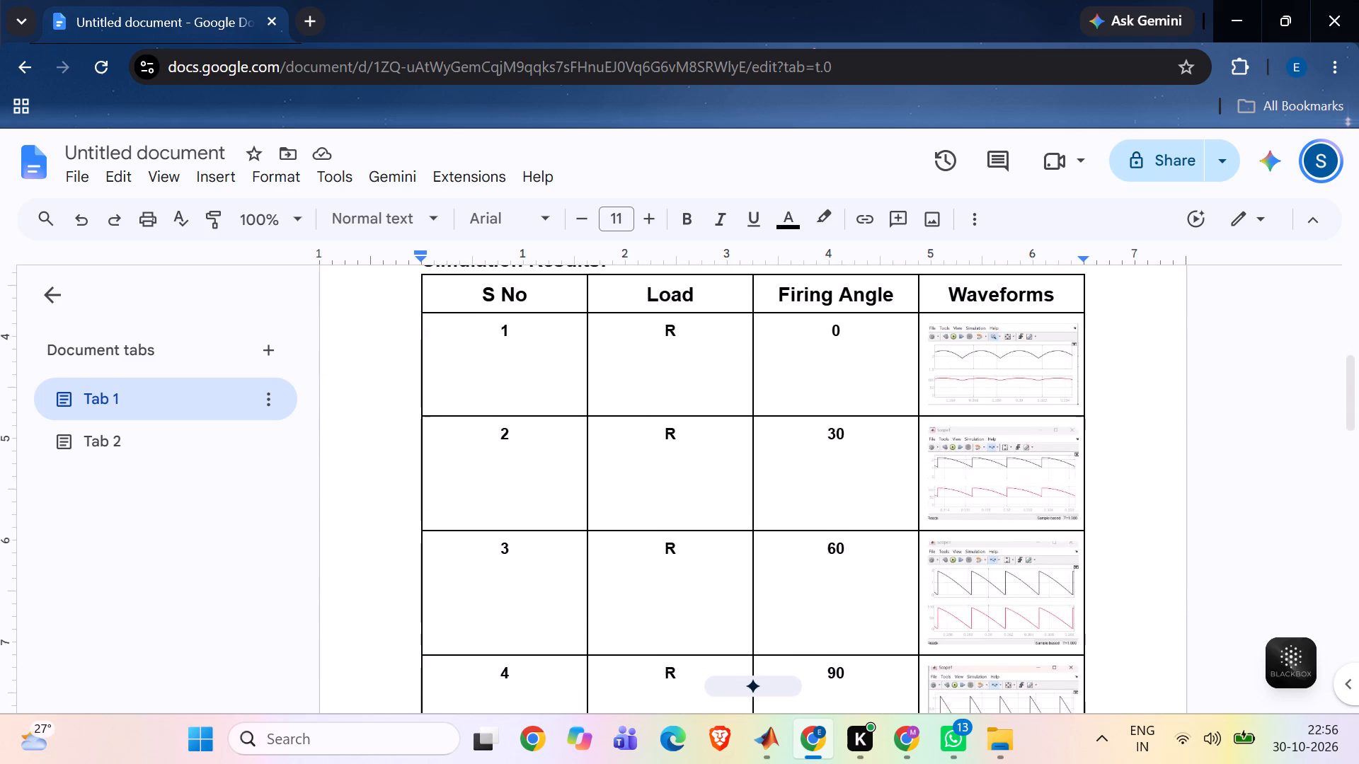
pyautogui.scroll(-2, 1122, 485)
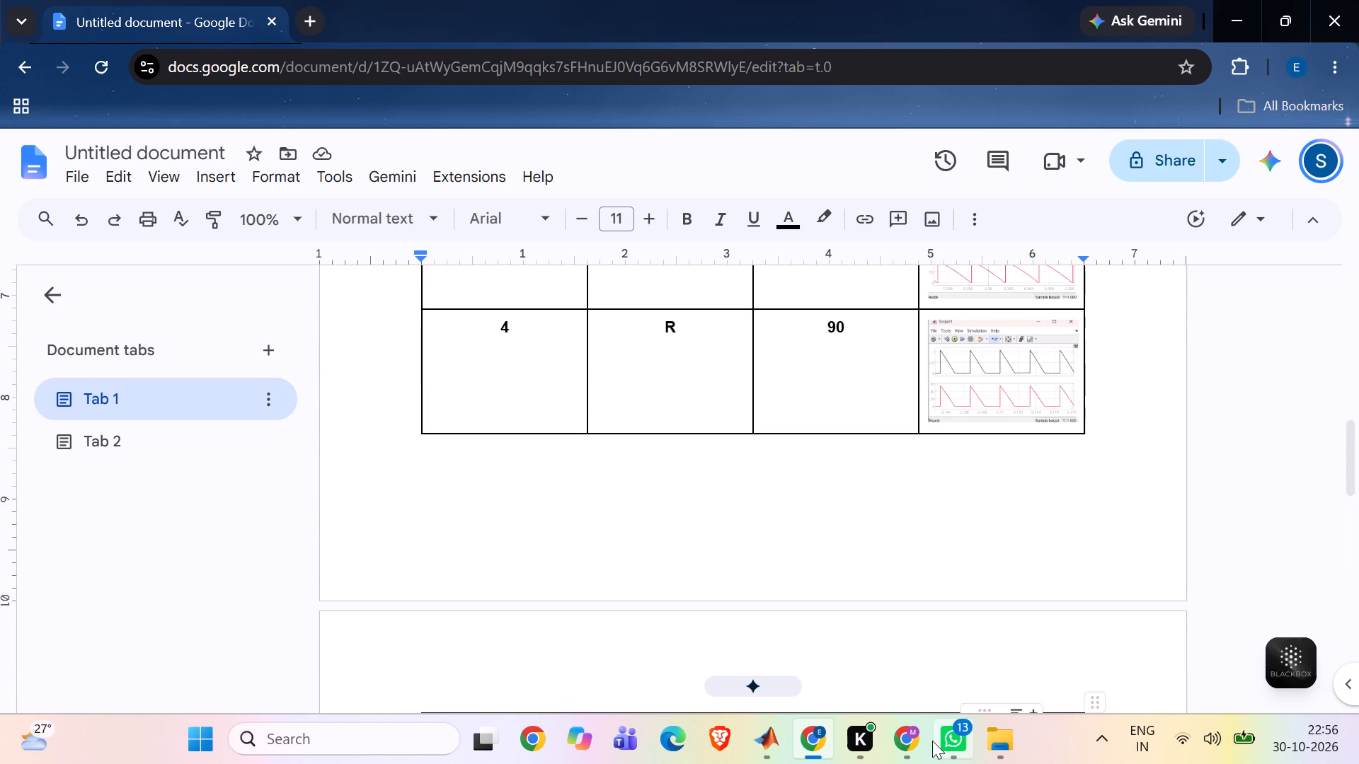
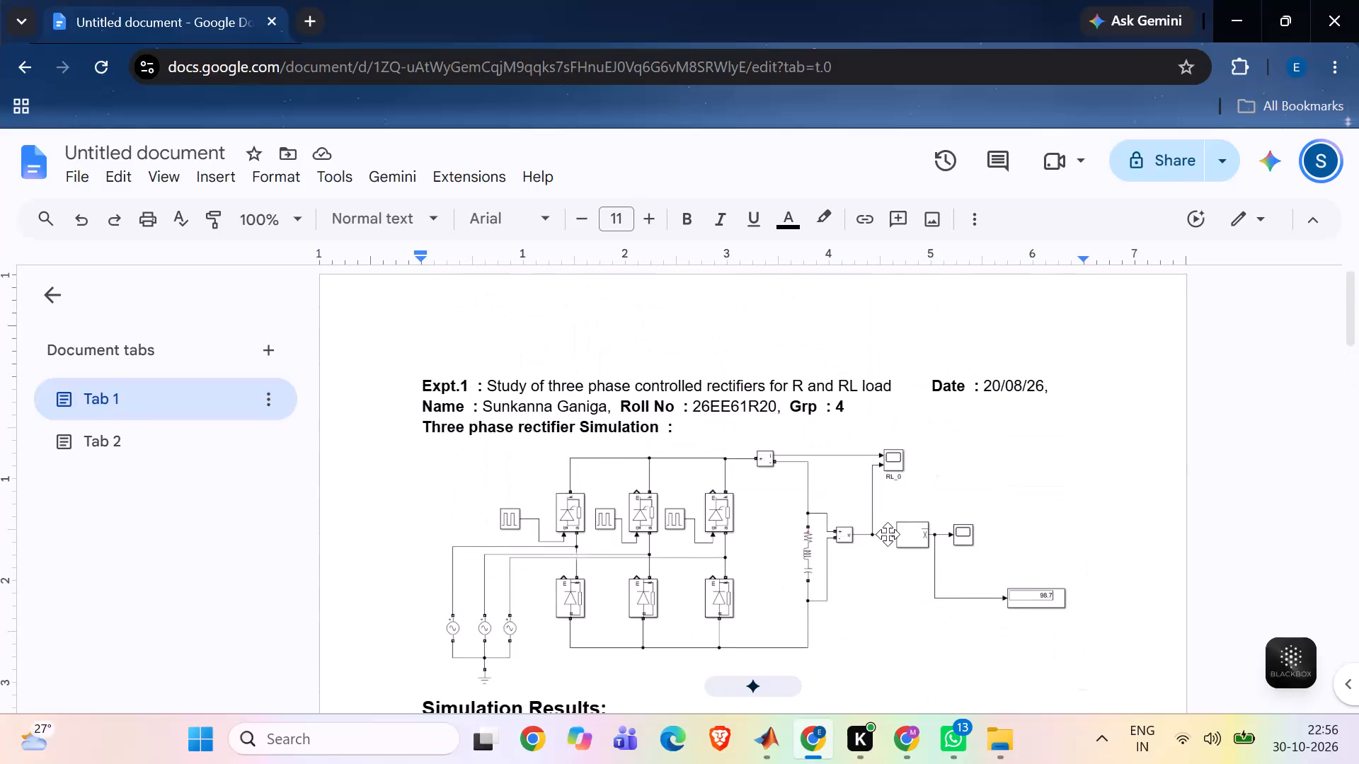
# Shrink the waveform image for the R load at firing angle 0, making it shorter and slightly narrower within its table cell.
pyautogui.scroll(-4, 888, 534)
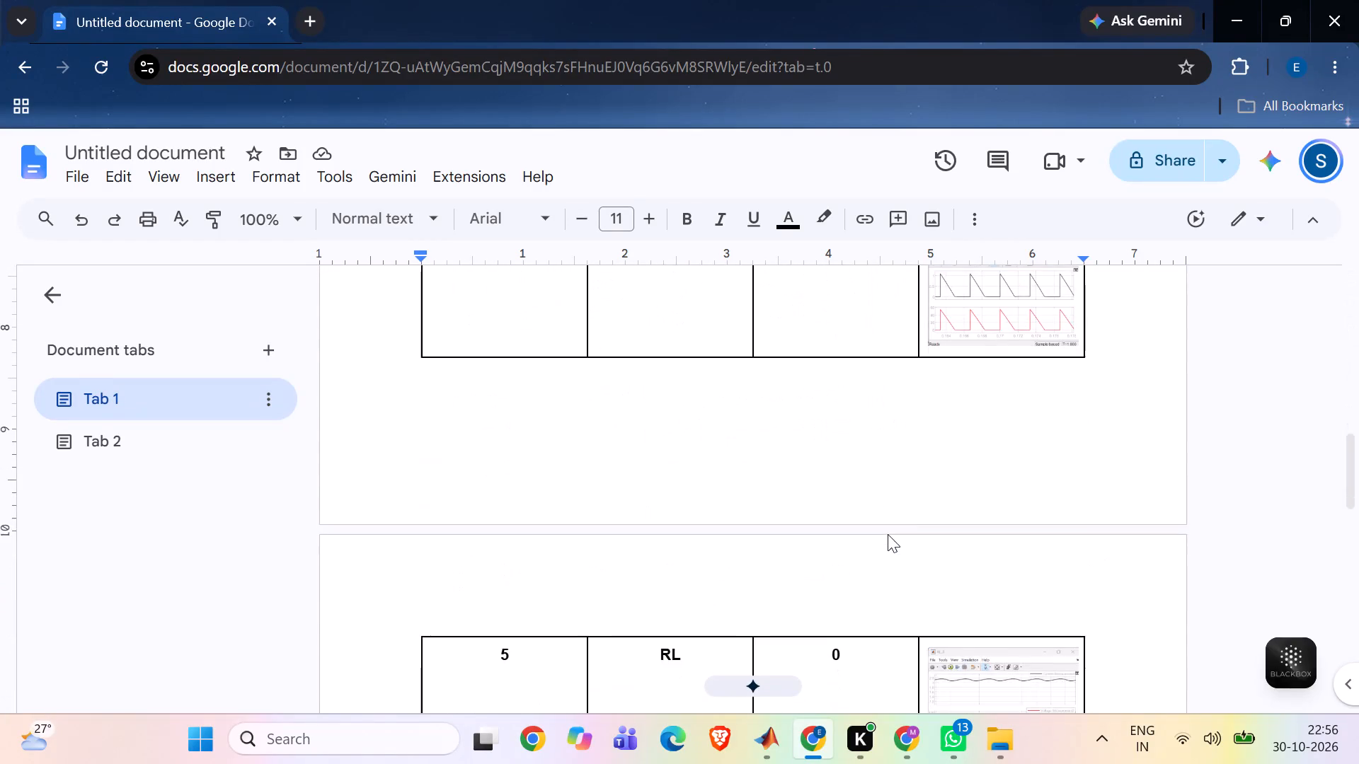
pyautogui.scroll(-1, 888, 534)
pyautogui.click(1028, 318)
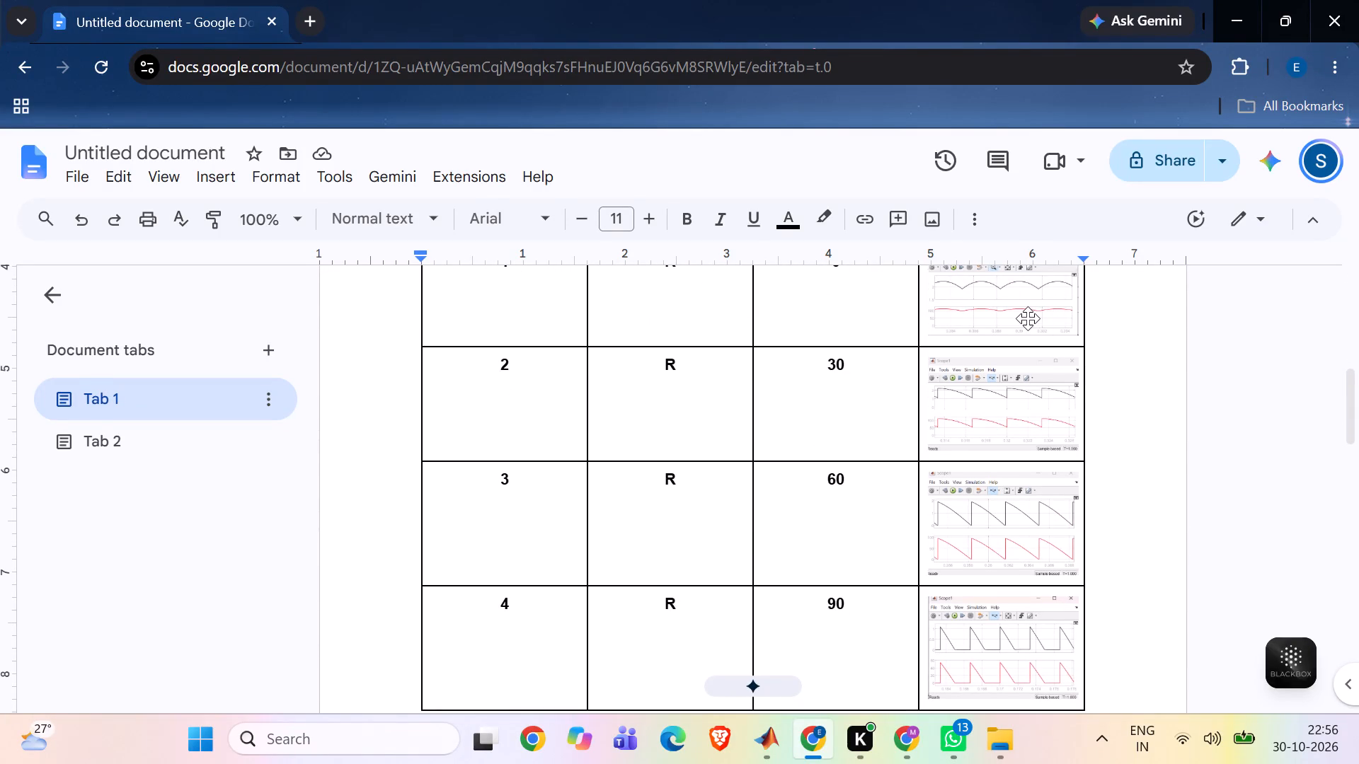
pyautogui.moveTo(1004, 411); pyautogui.dragTo(1004, 390)
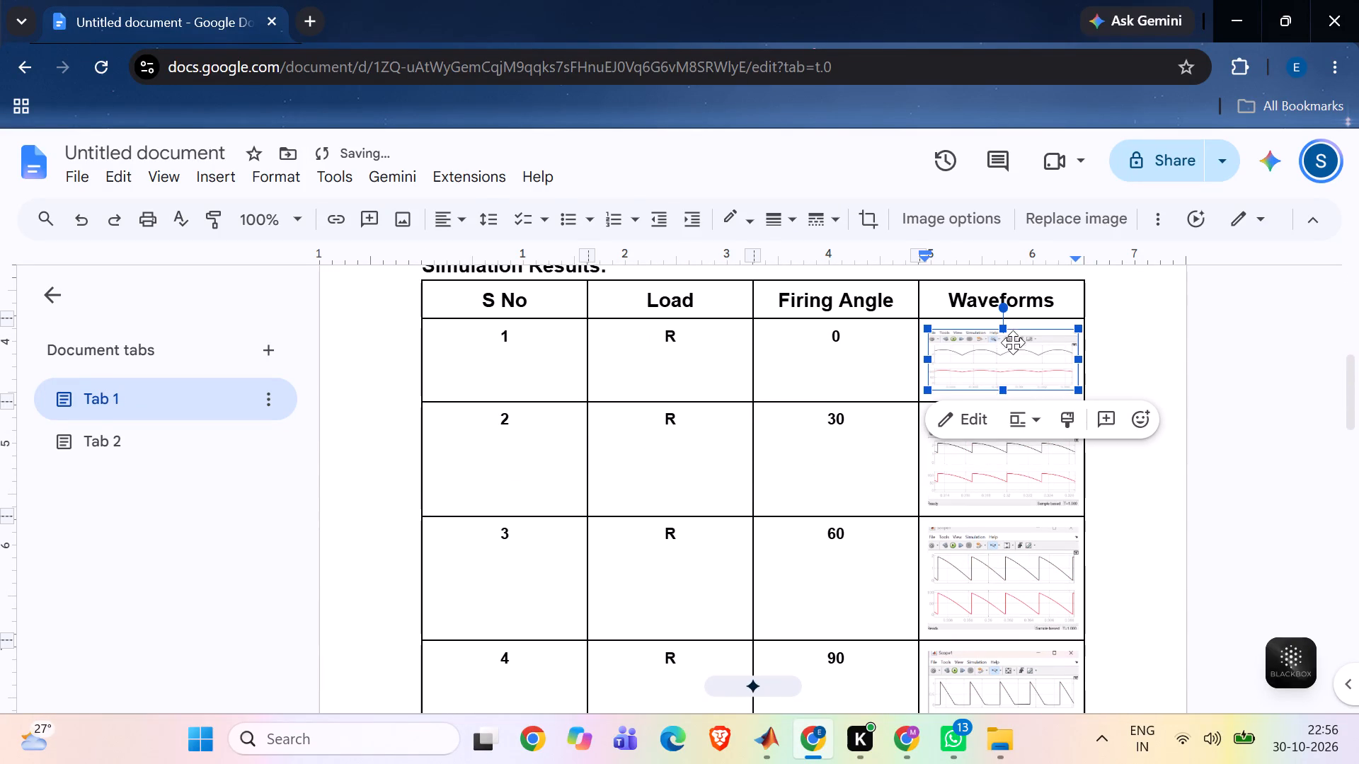
pyautogui.moveTo(1079, 361); pyautogui.dragTo(1072, 361)
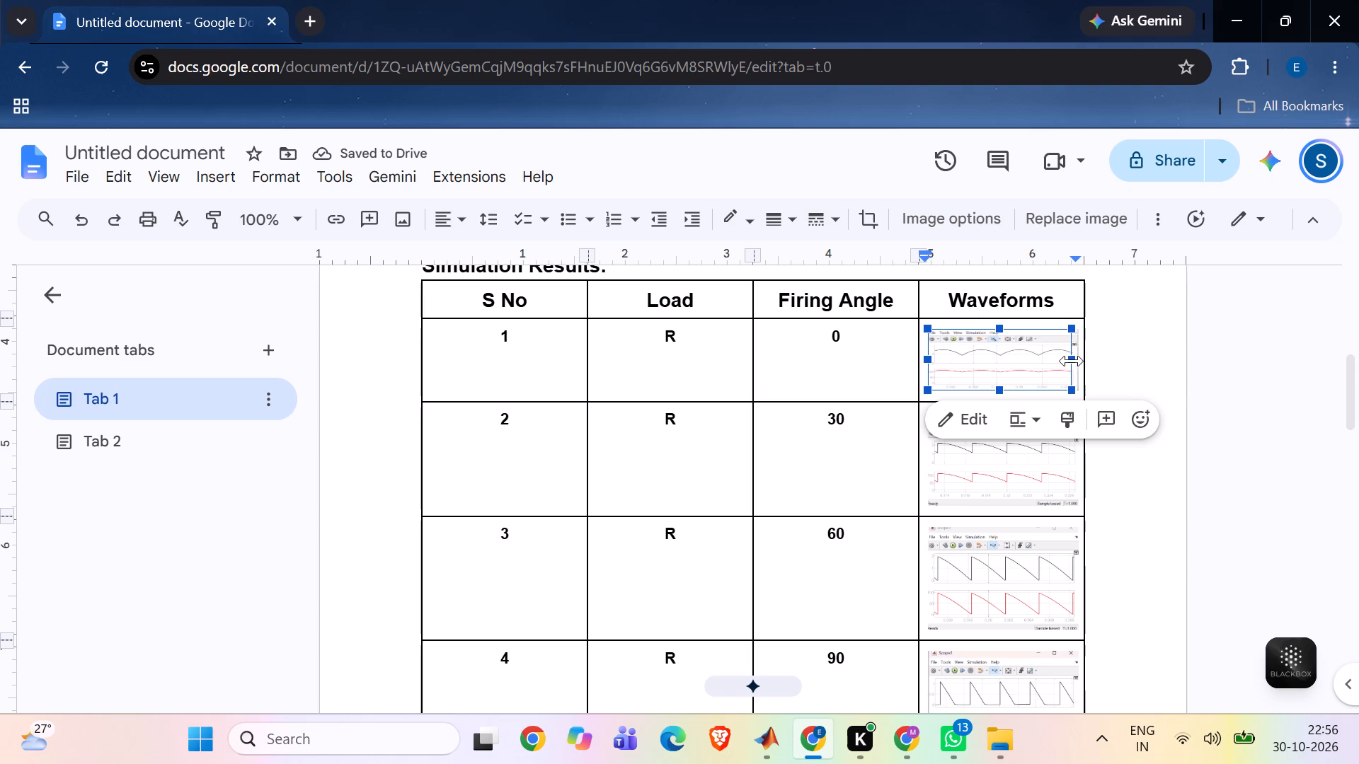
pyautogui.moveTo(1072, 361); pyautogui.dragTo(1071, 361)
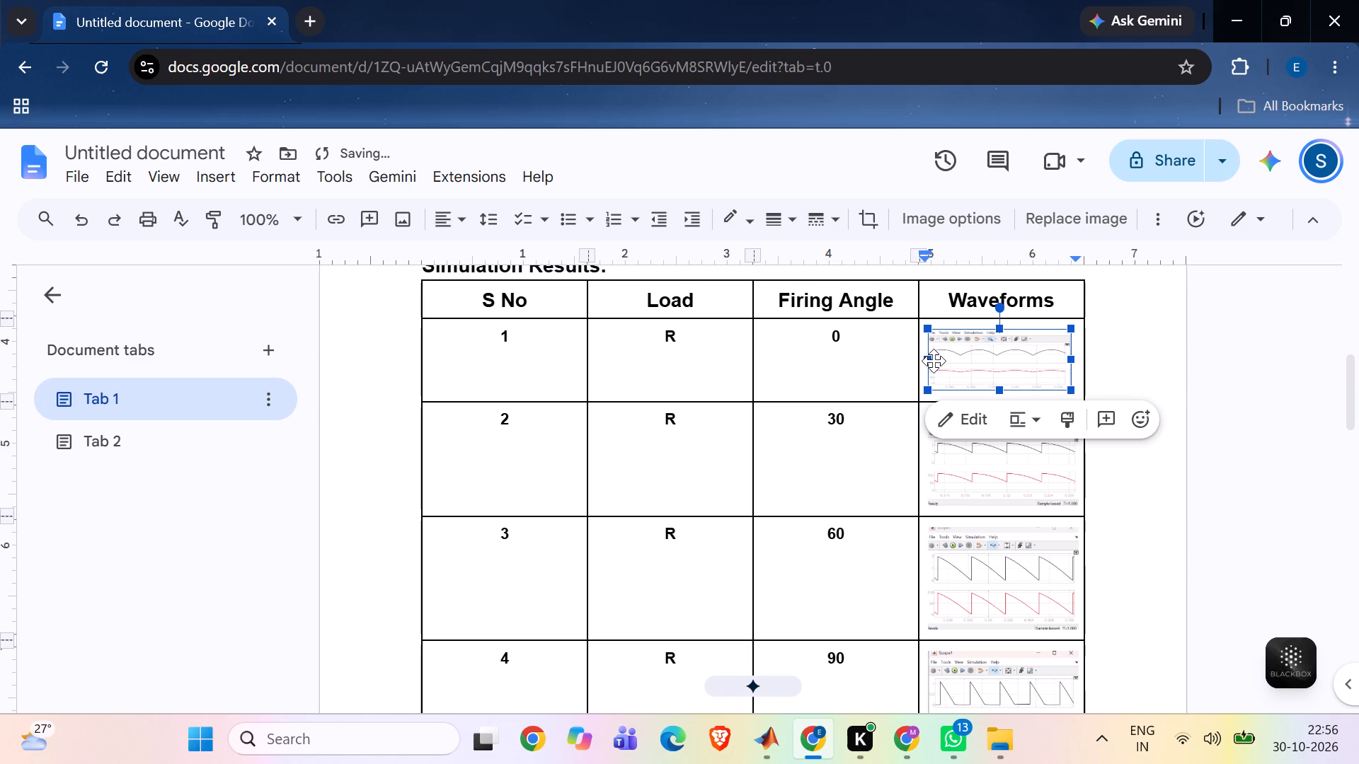
# Narrow the row 1 waveform image (R load, firing angle 0) slightly, leaving a small gap before the cell's right border.
pyautogui.moveTo(927, 360); pyautogui.dragTo(936, 360)
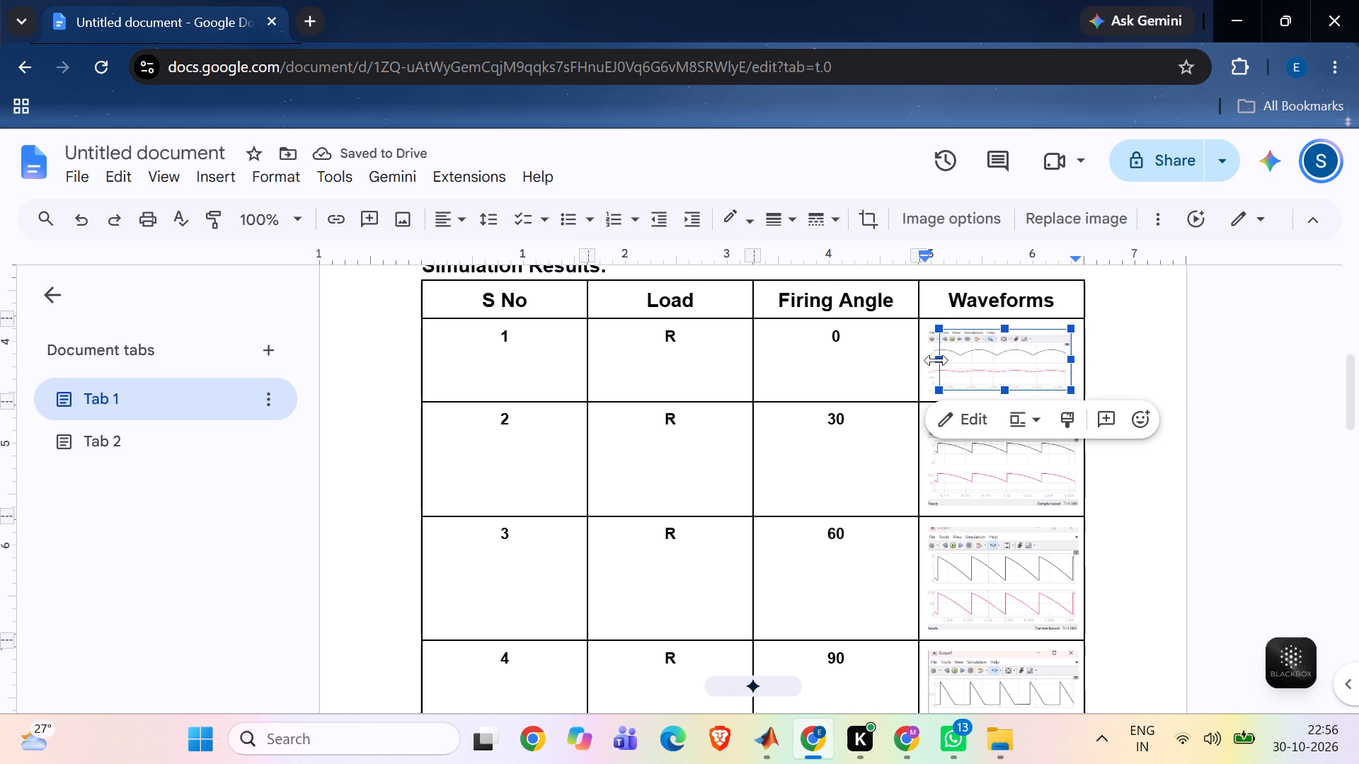
pyautogui.moveTo(936, 360); pyautogui.dragTo(934, 360)
pyautogui.moveTo(974, 357); pyautogui.dragTo(988, 361)
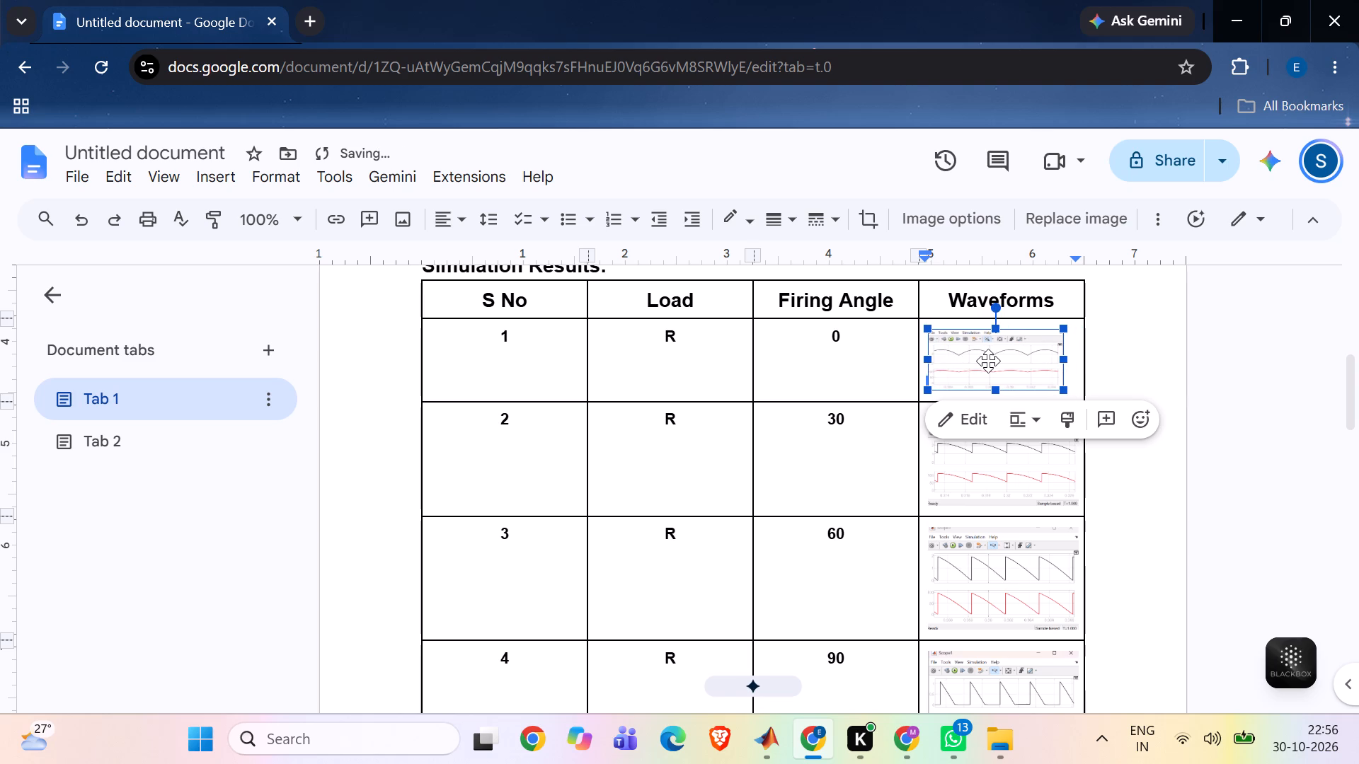
pyautogui.moveTo(988, 361); pyautogui.dragTo(990, 361)
pyautogui.click(1091, 359)
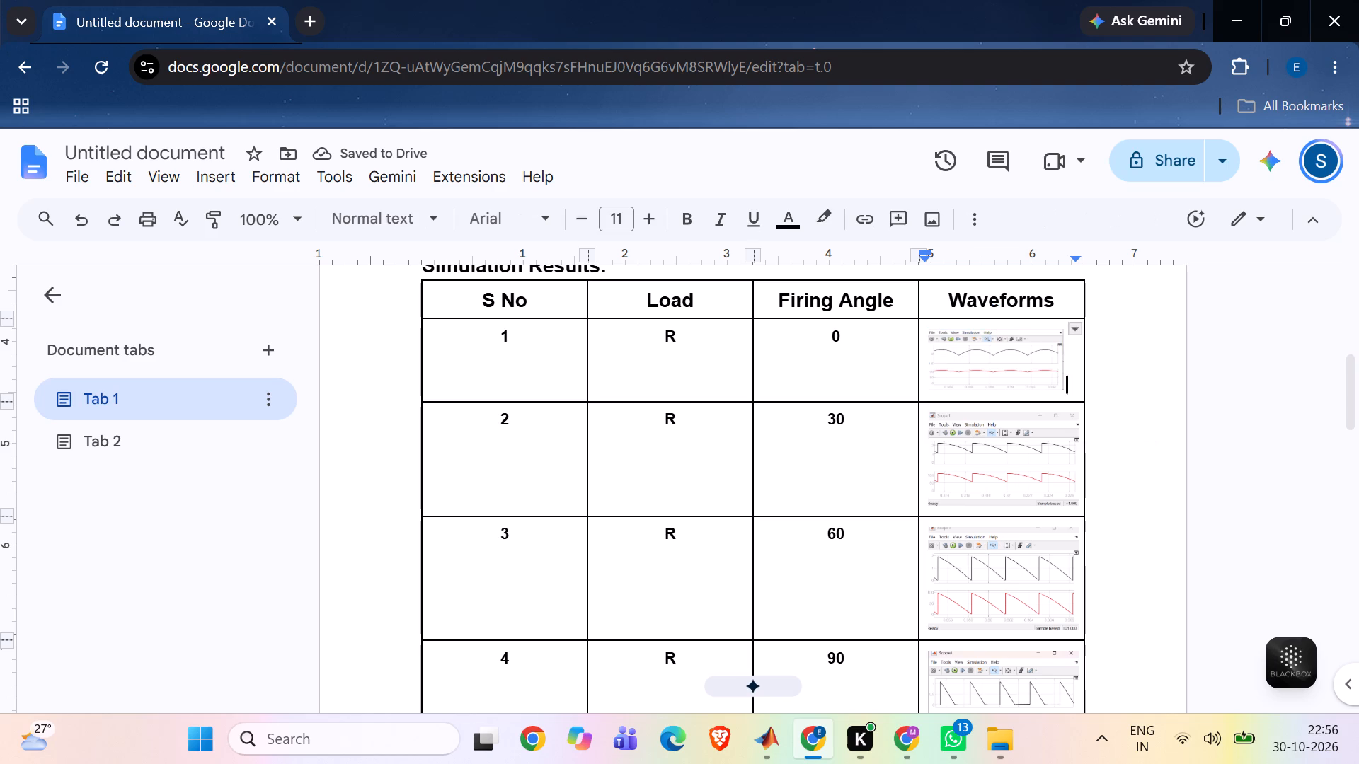
# Reduce the height and width of the row 2 waveform image (R, 30) to roughly match the row 1 image.
pyautogui.click(1006, 455)
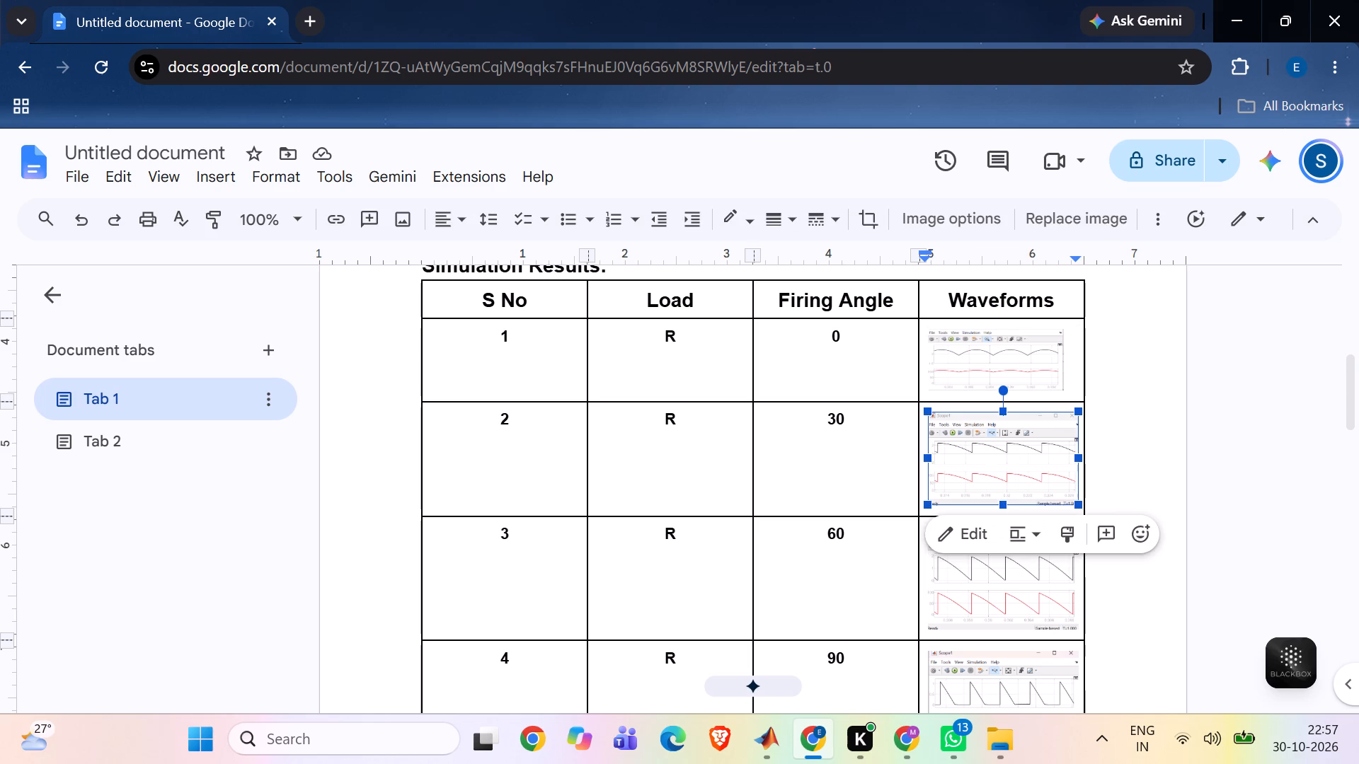
pyautogui.moveTo(1004, 504); pyautogui.dragTo(1003, 499)
pyautogui.moveTo(1003, 499); pyautogui.dragTo(1004, 479)
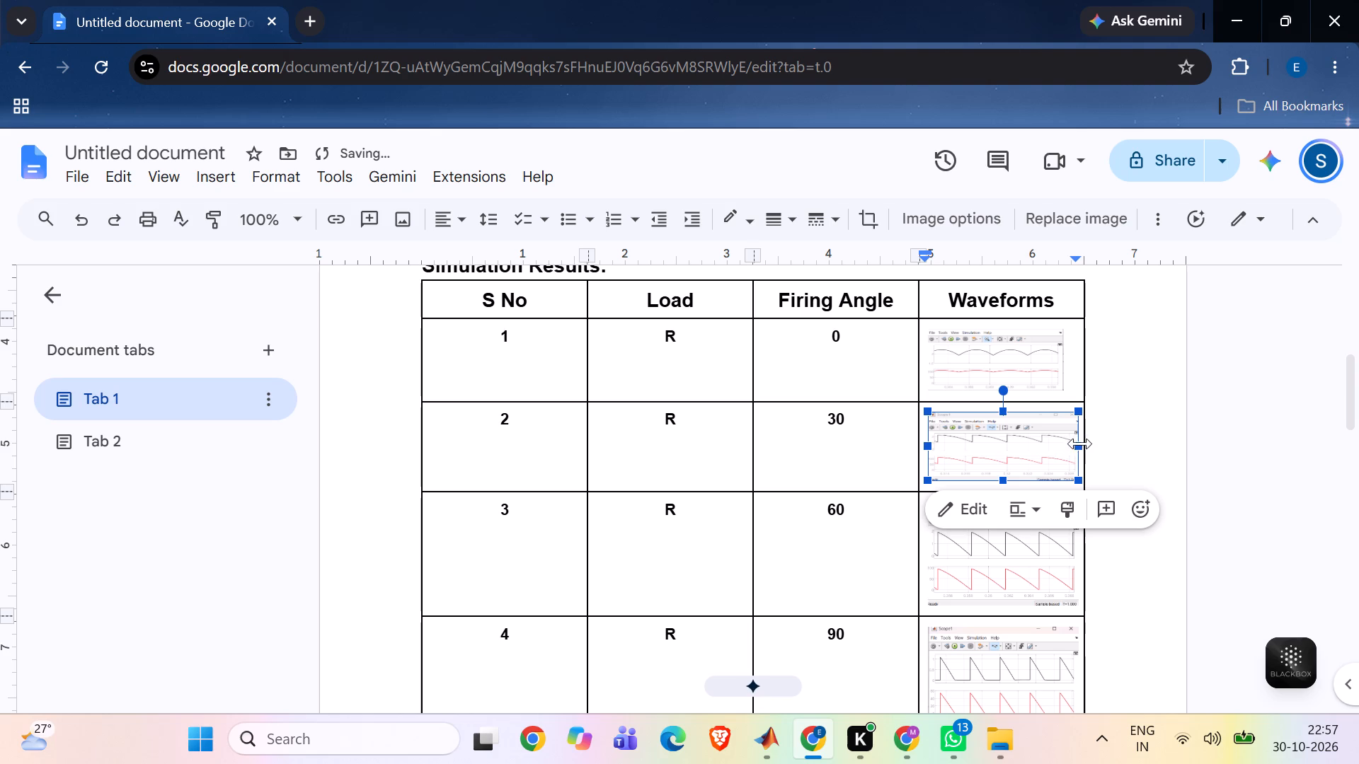
pyautogui.moveTo(1079, 444); pyautogui.dragTo(1065, 444)
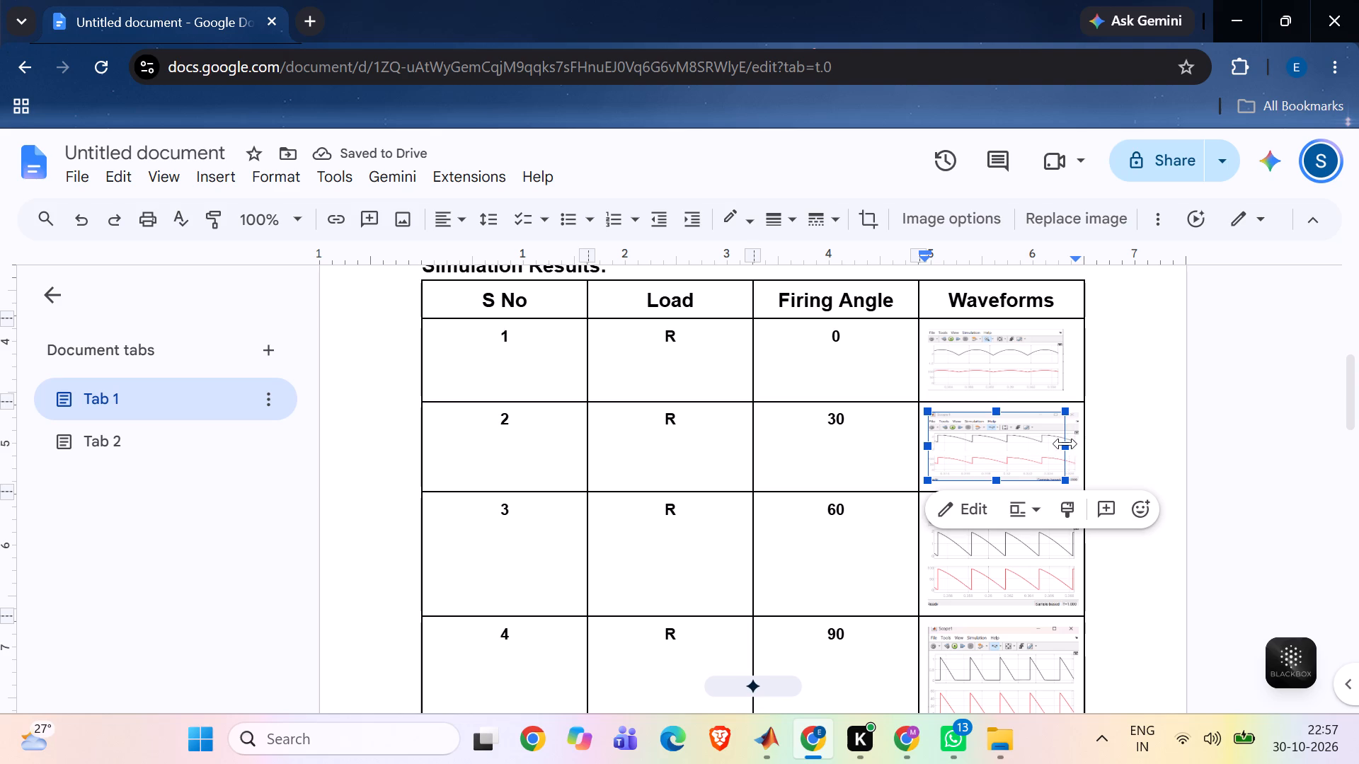
pyautogui.moveTo(1065, 444); pyautogui.dragTo(1065, 444)
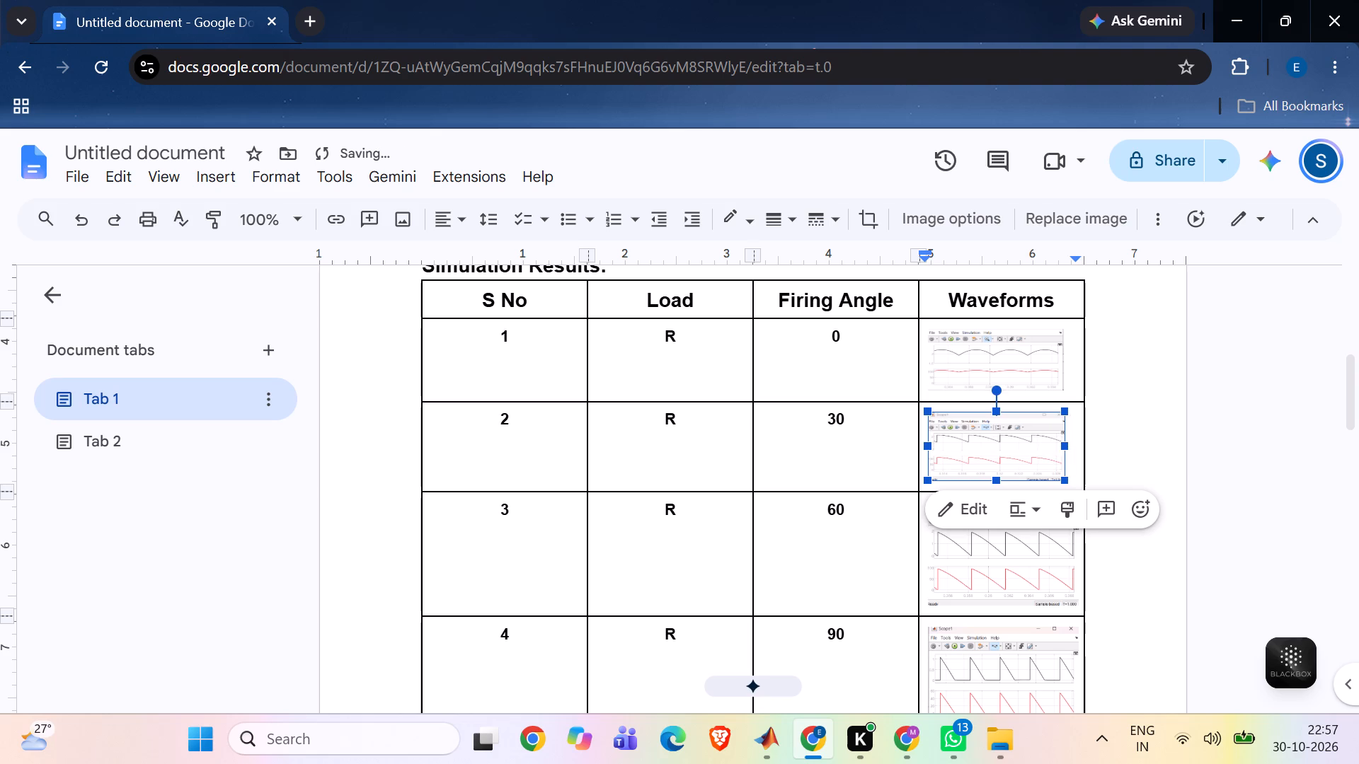
pyautogui.click(1116, 453)
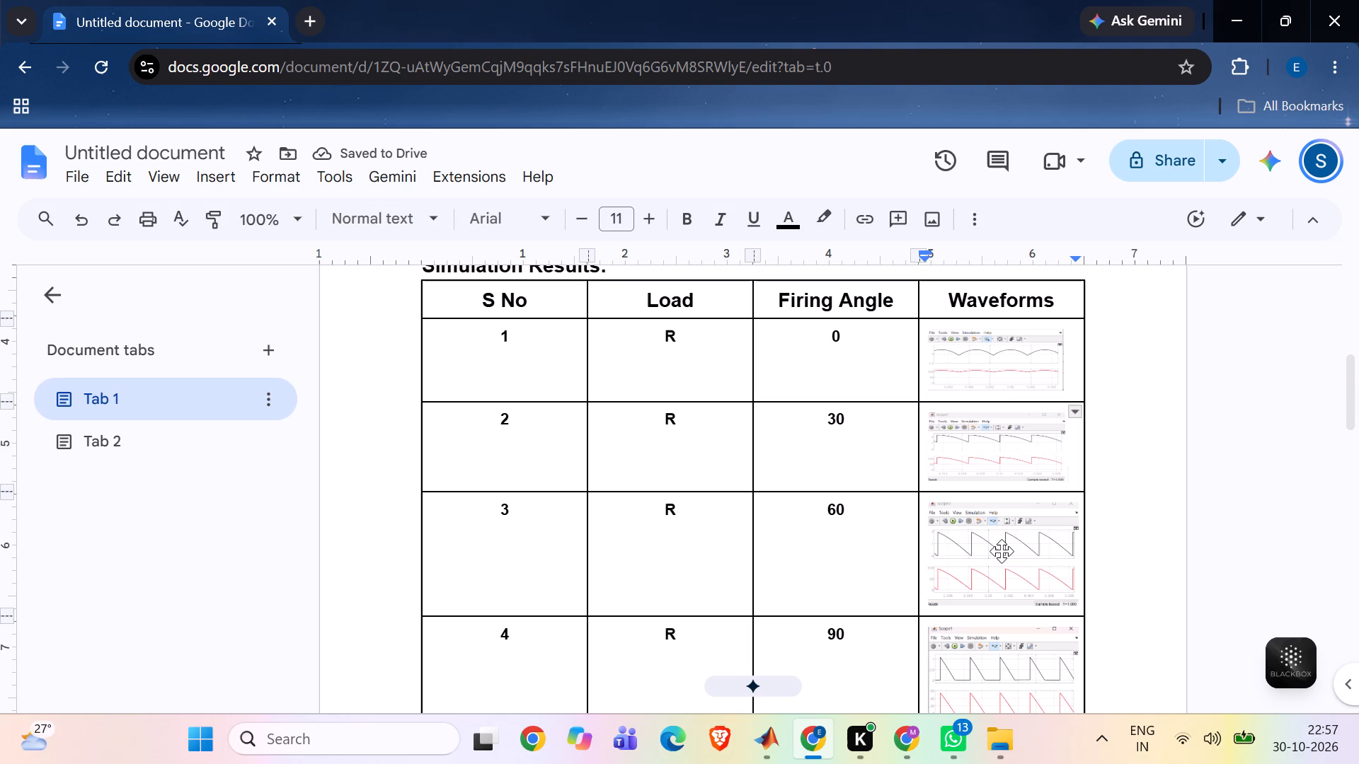
# Shrink the row 3 waveform image (R, 60) in height and width to match the row 2 image.
pyautogui.click(1002, 551)
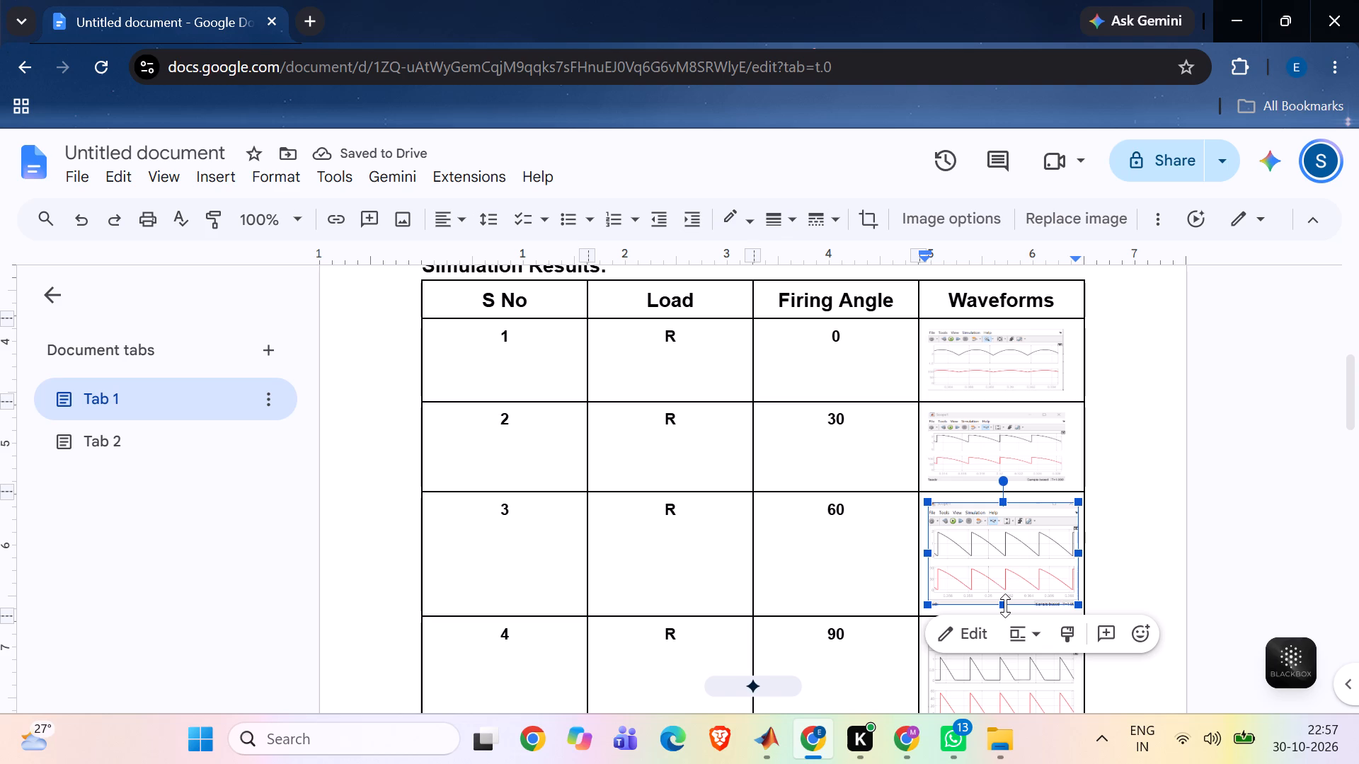
pyautogui.moveTo(1005, 606); pyautogui.dragTo(1007, 577)
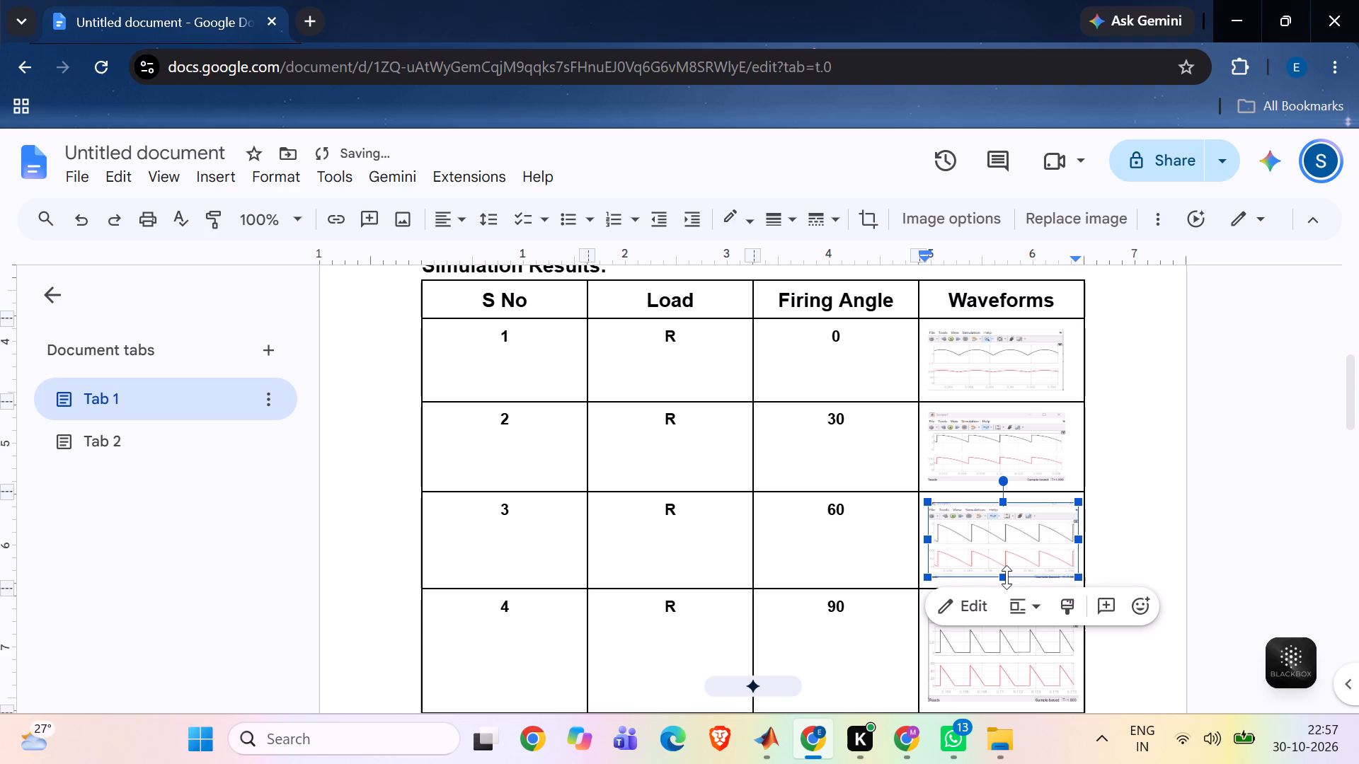
pyautogui.click(1007, 577)
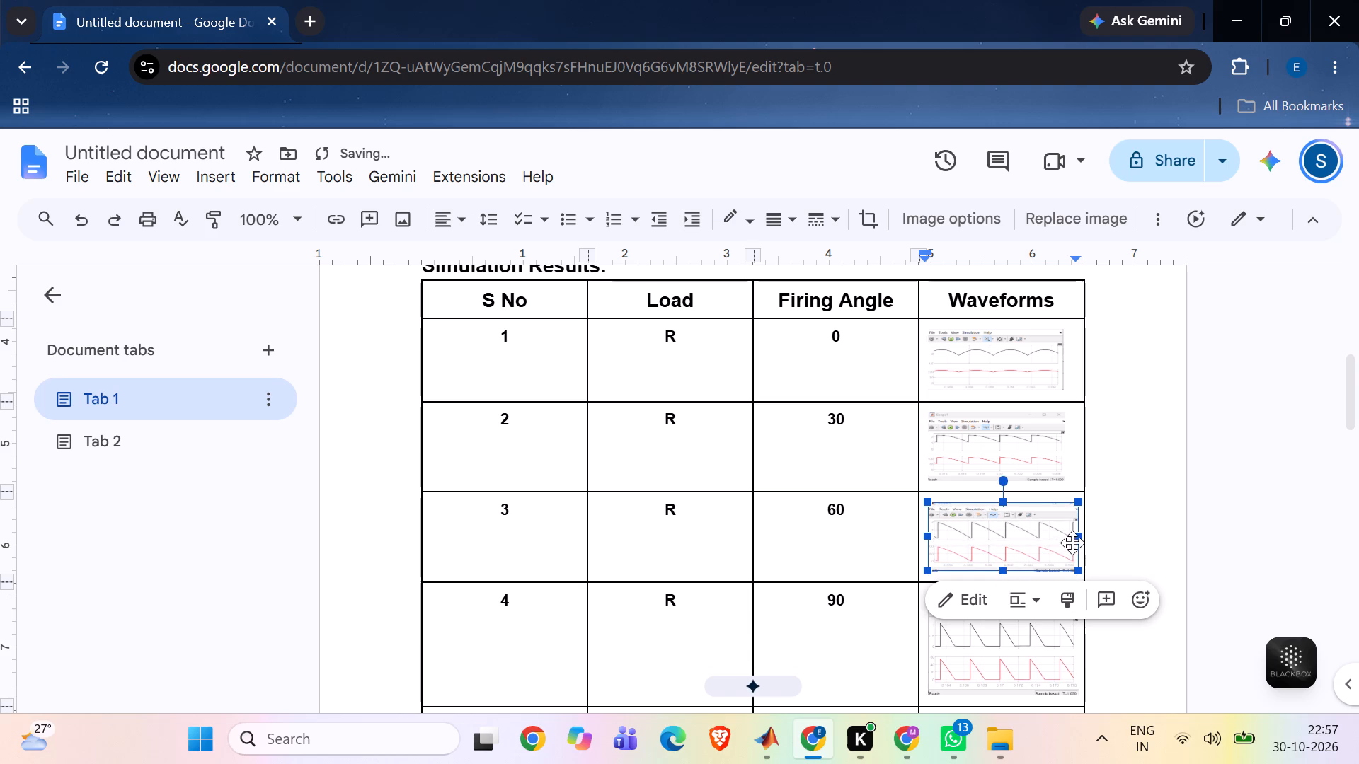
pyautogui.moveTo(1078, 535); pyautogui.dragTo(1065, 534)
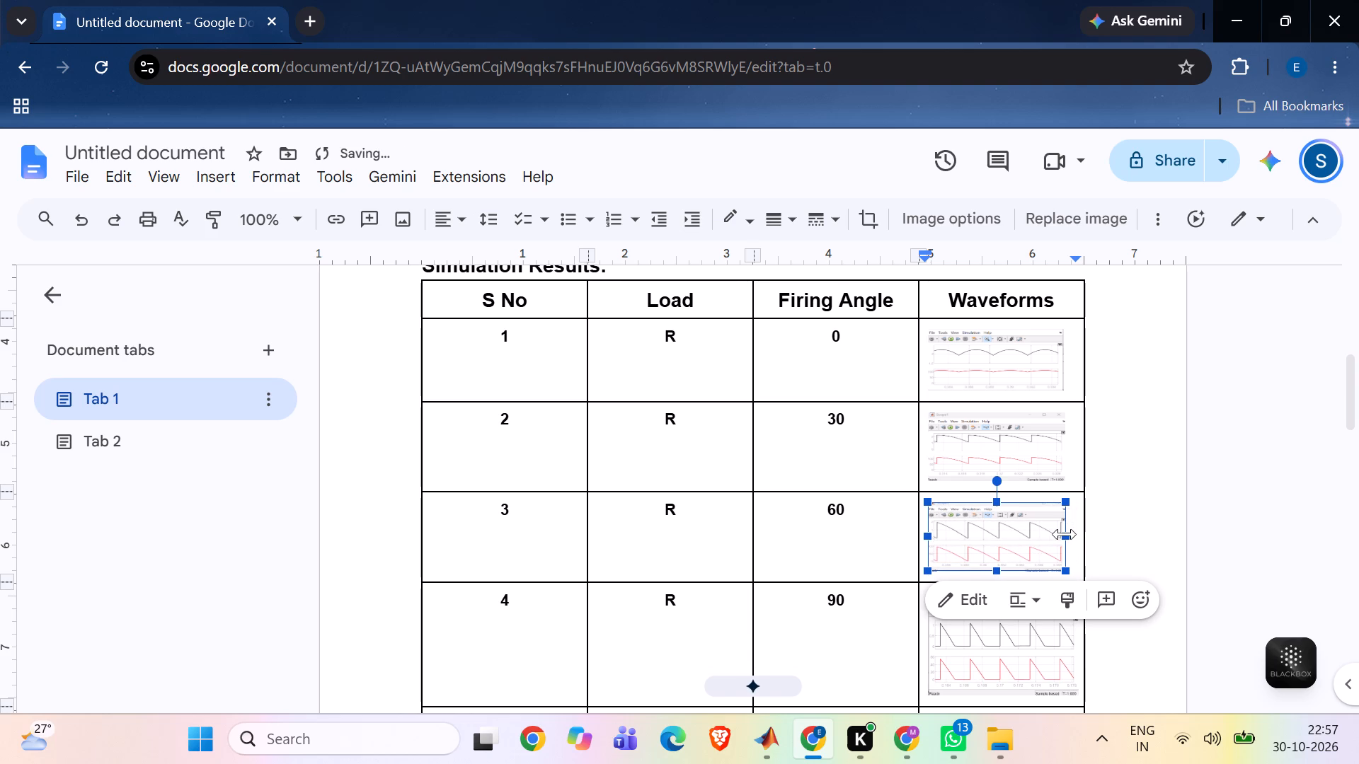
pyautogui.click(1126, 527)
# Shrink the row 4 waveform image (R, 90) in height and width to match the images in the rows above.
pyautogui.scroll(-5, 1126, 527)
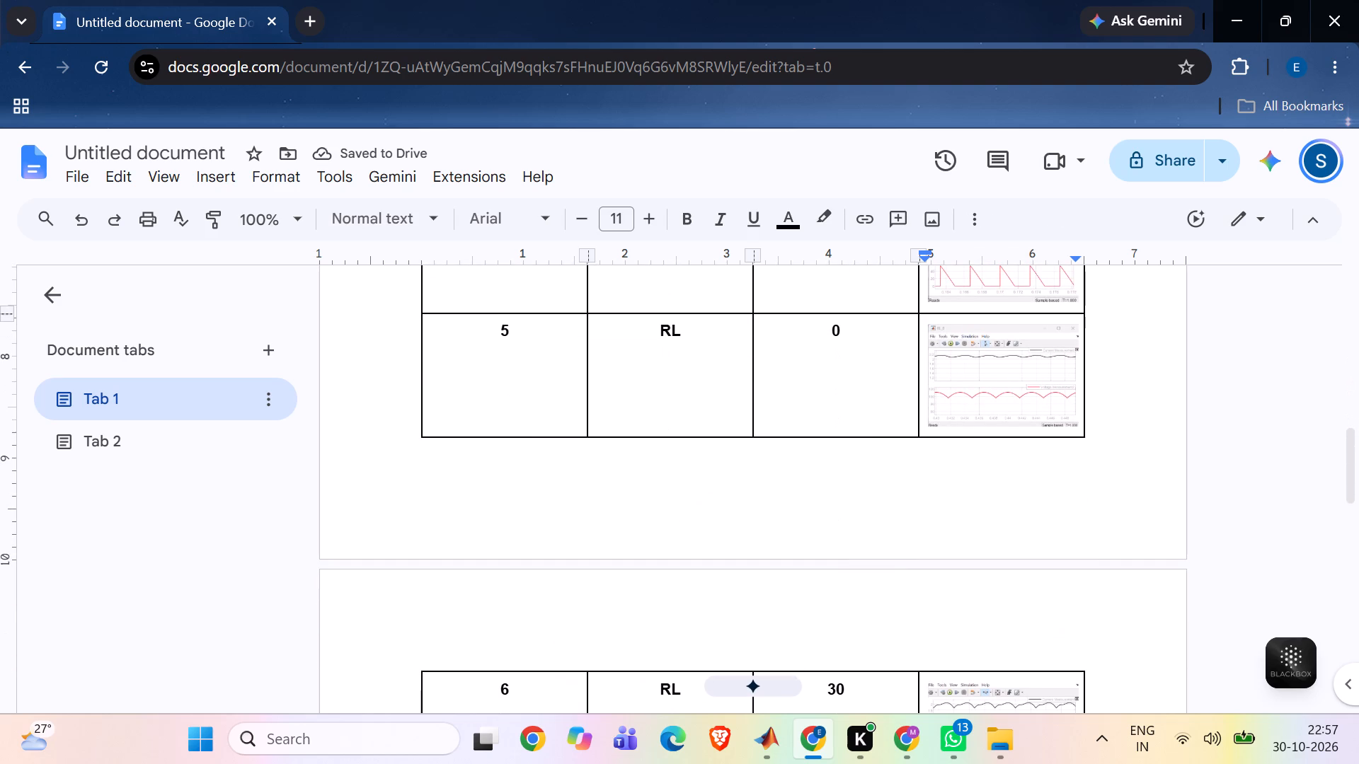
pyautogui.scroll(3, 1126, 527)
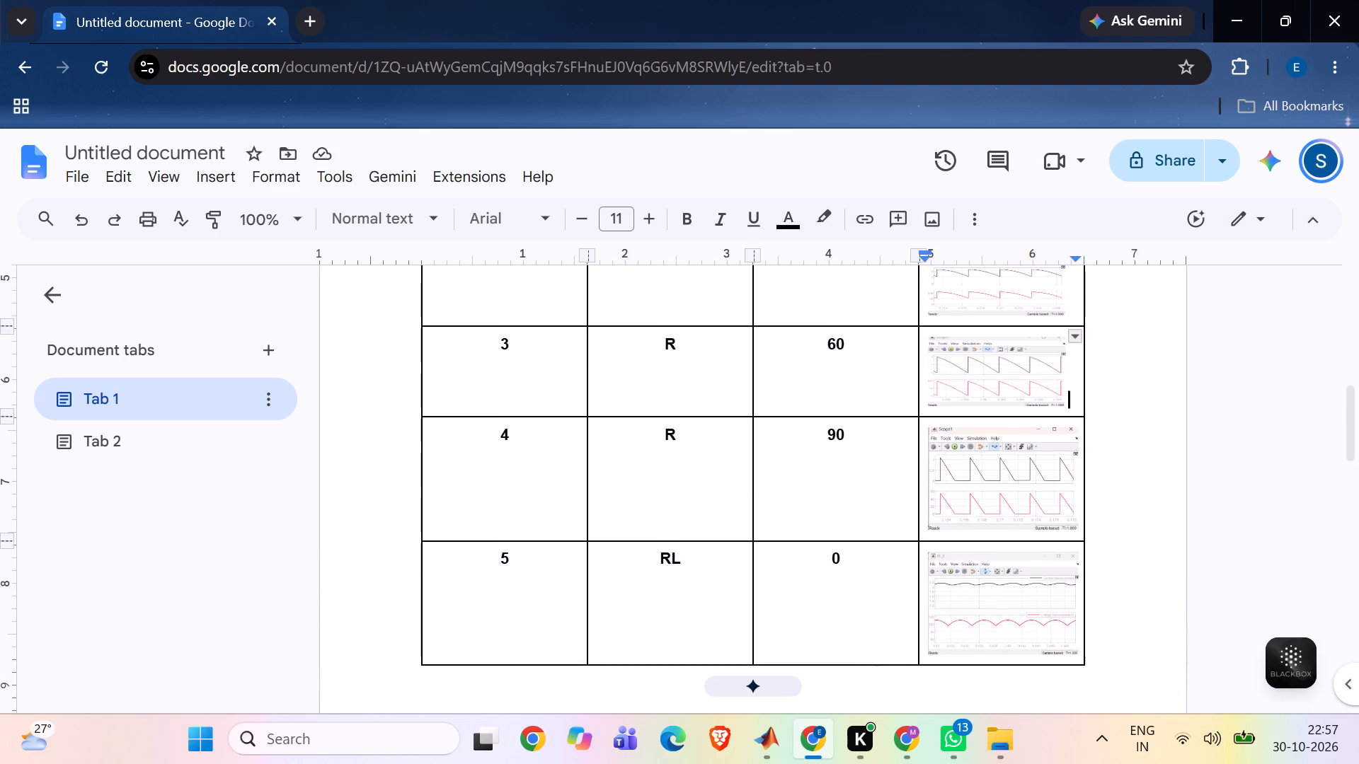
pyautogui.click(994, 489)
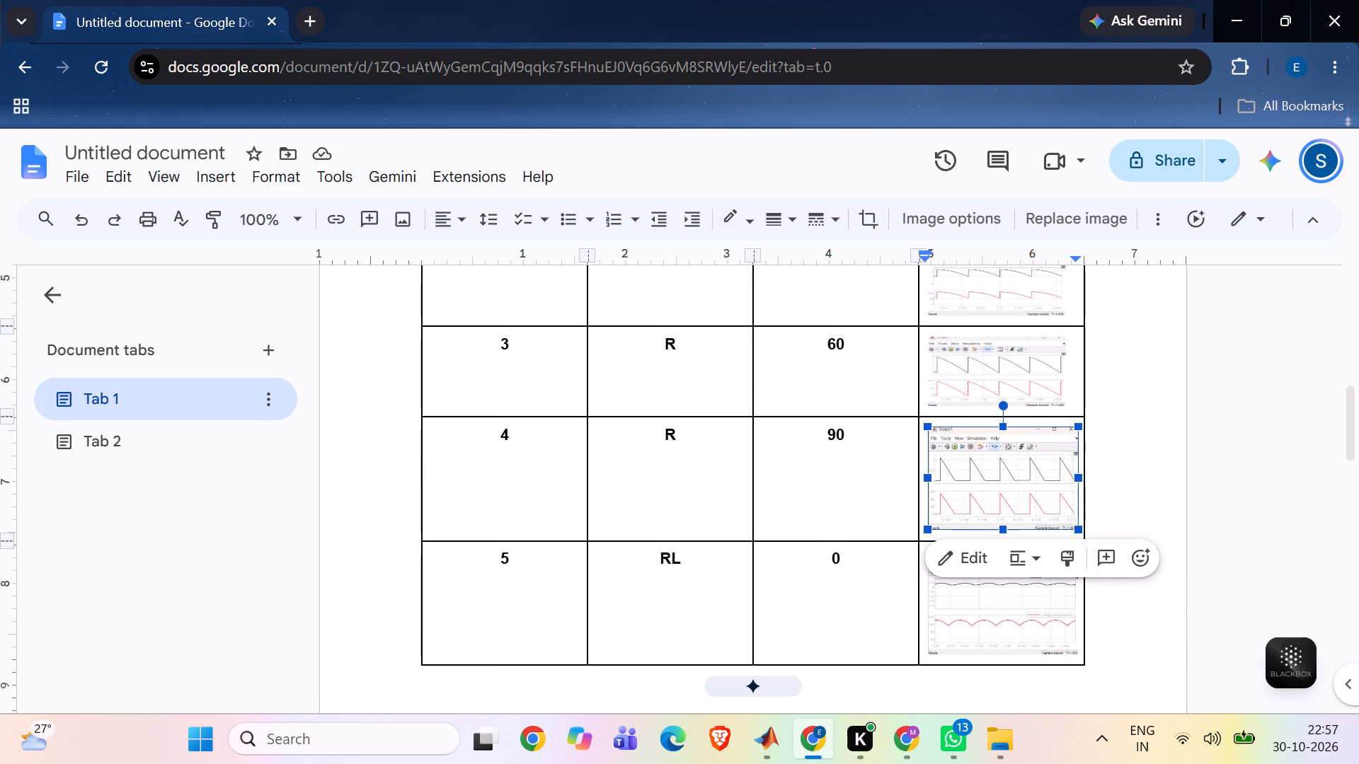
pyautogui.moveTo(1005, 533); pyautogui.dragTo(1009, 502)
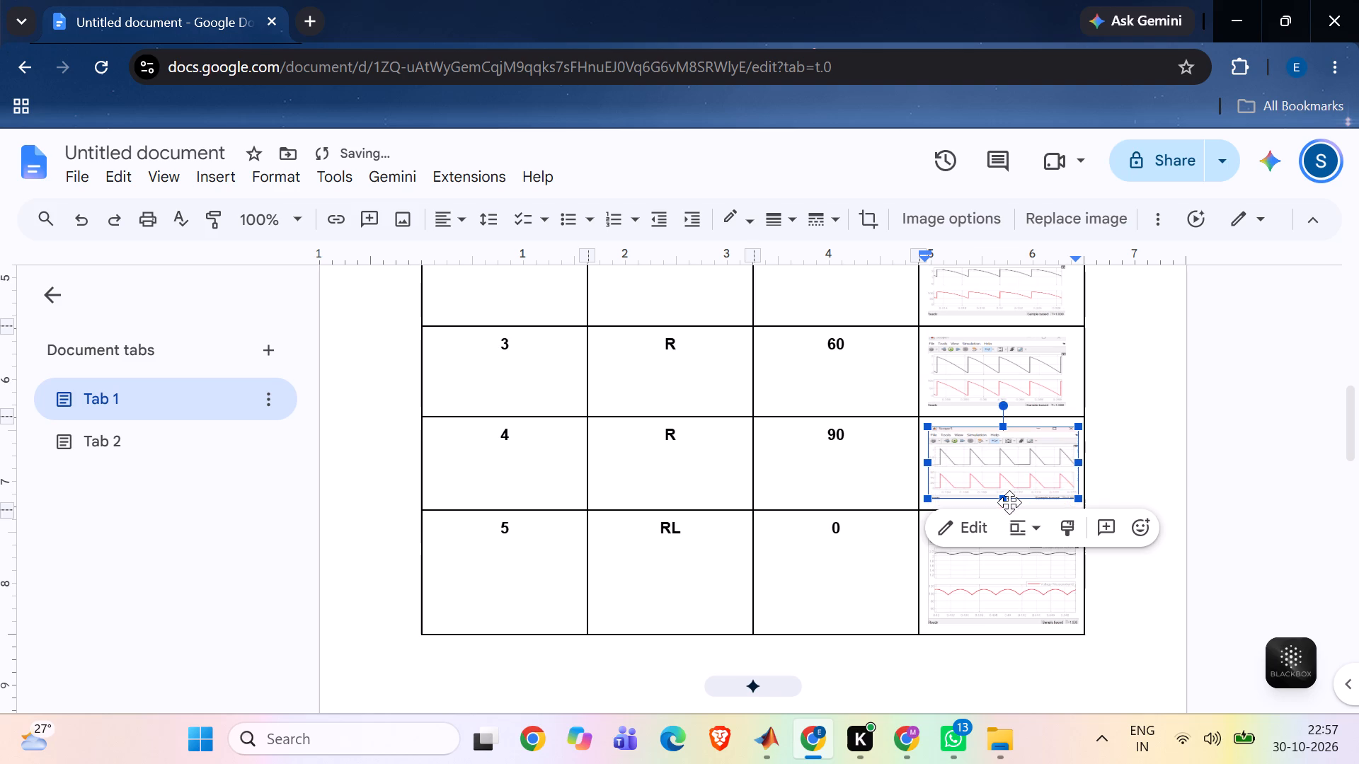
pyautogui.moveTo(1079, 465); pyautogui.dragTo(1063, 463)
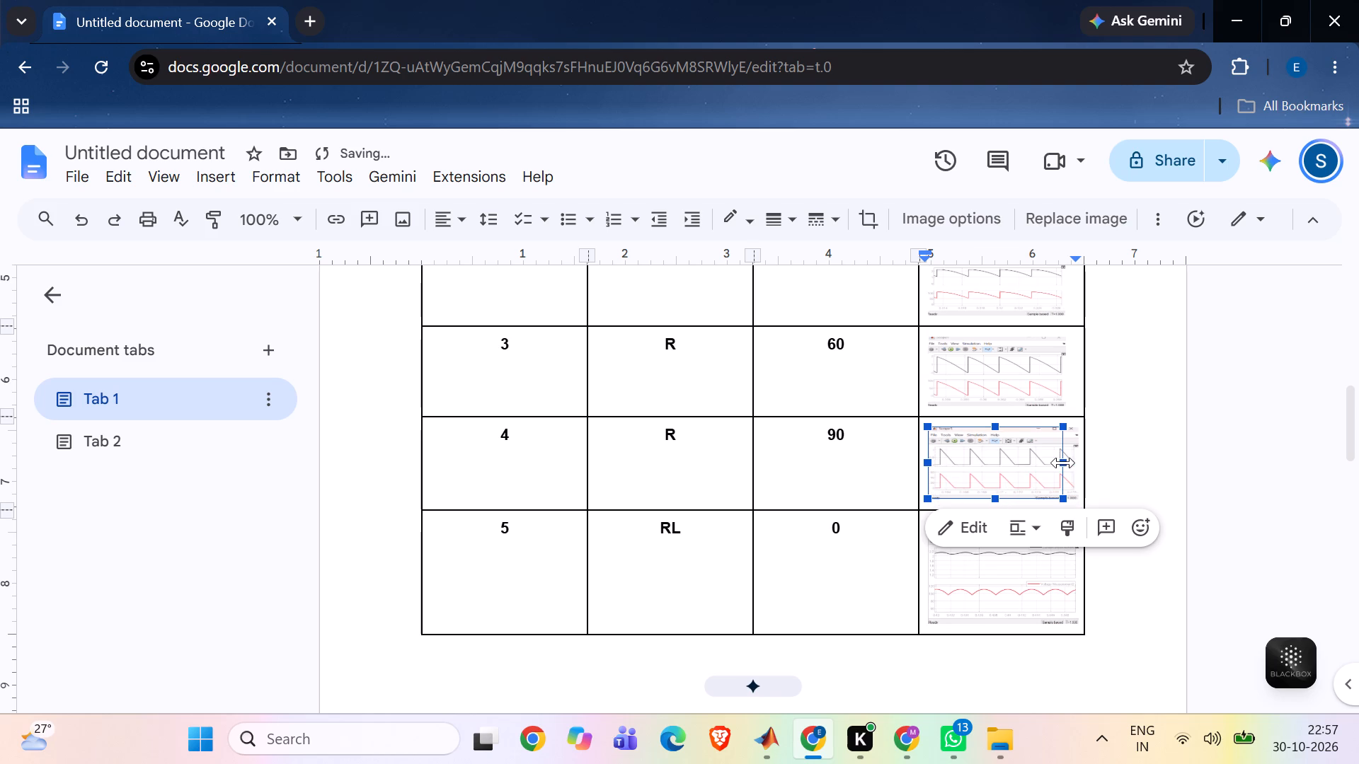
pyautogui.moveTo(1063, 463); pyautogui.dragTo(1066, 459)
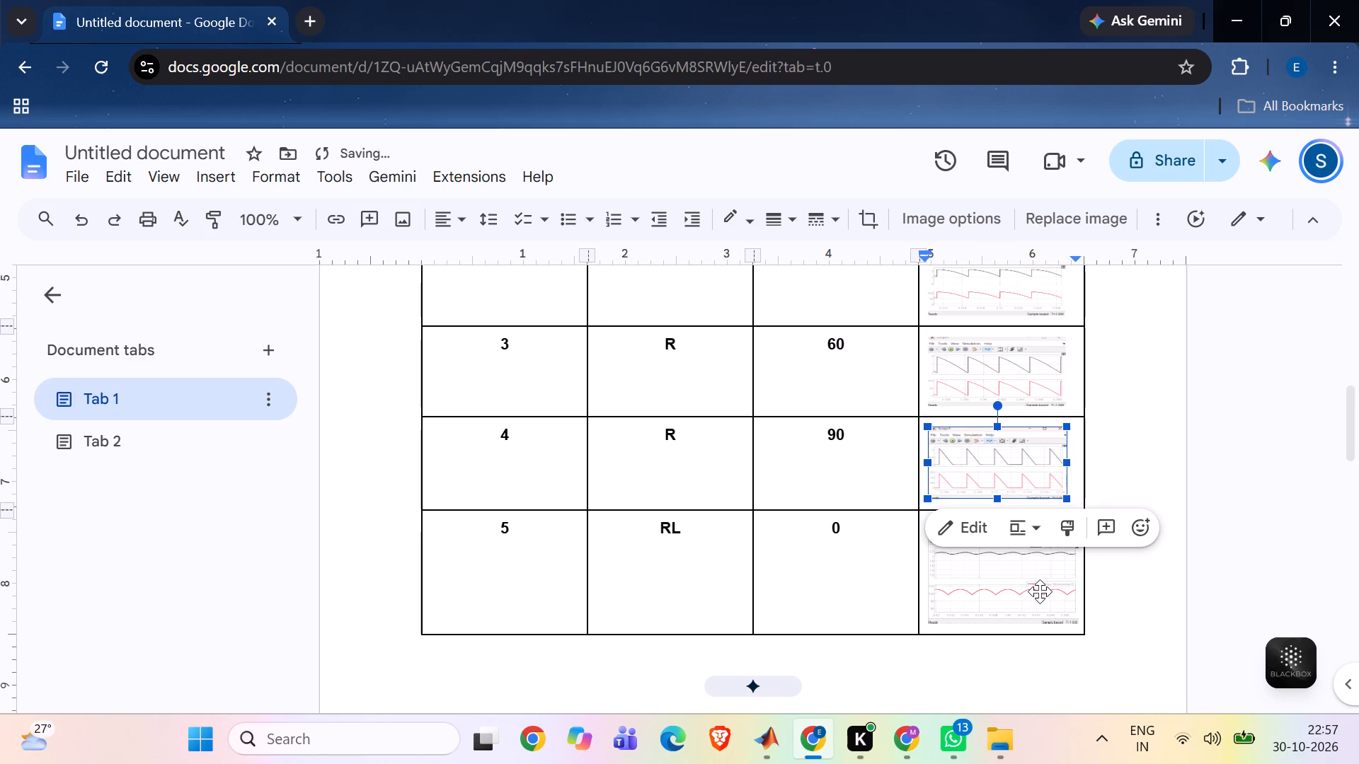
# Shrink the row 5 waveform image (RL, 0) in height and width to match the row 4 image.
pyautogui.click(1037, 591)
pyautogui.moveTo(1005, 624); pyautogui.dragTo(1005, 594)
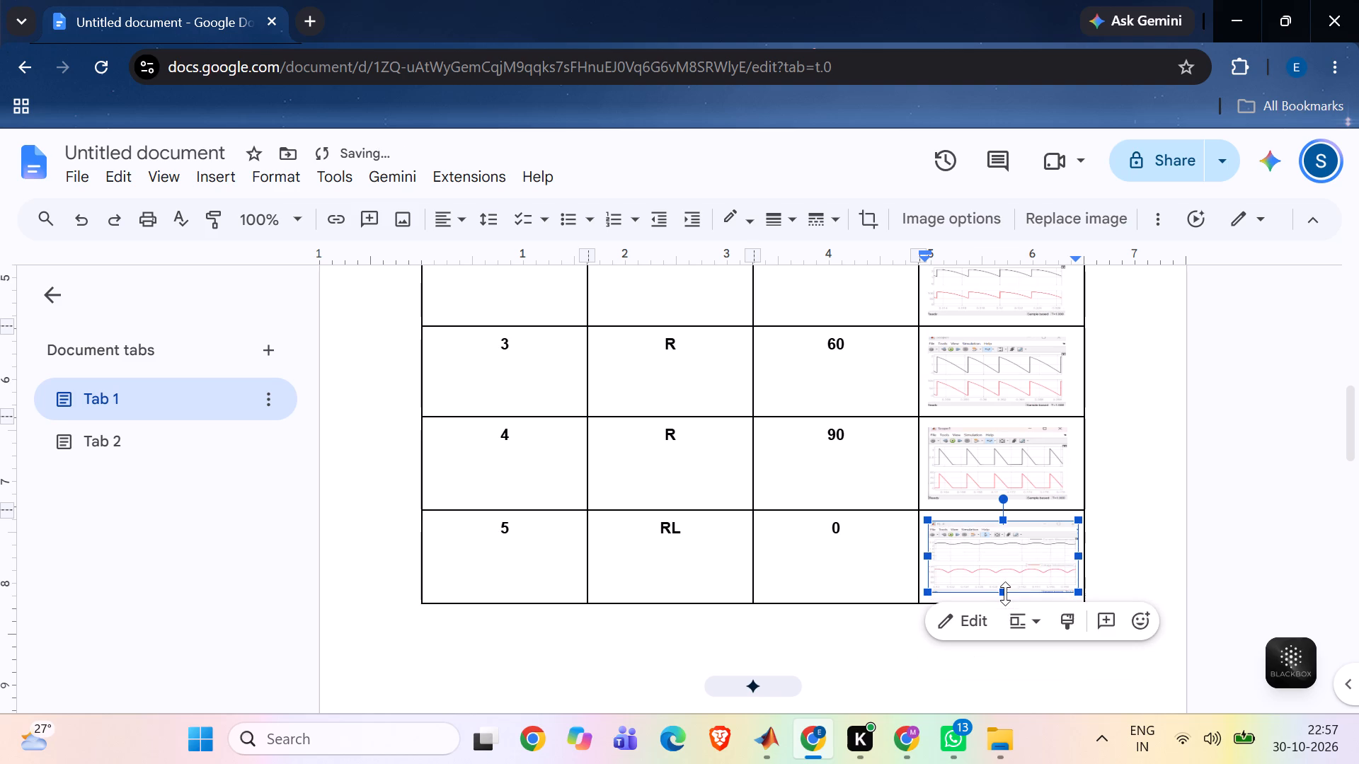
pyautogui.moveTo(1079, 557); pyautogui.dragTo(1067, 557)
pyautogui.moveTo(1067, 557); pyautogui.dragTo(1067, 557)
pyautogui.click(1128, 547)
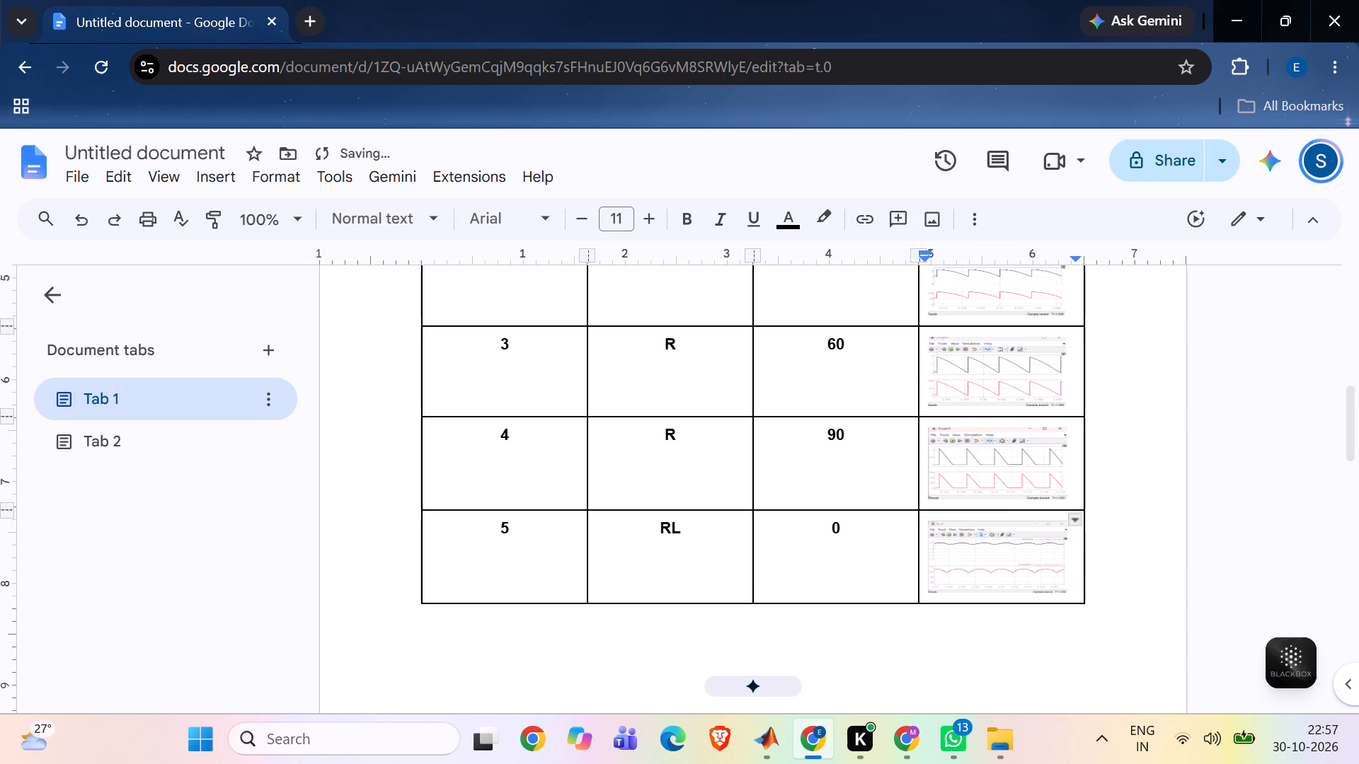
# Shrink the row 6 waveform image (RL, 30) on the second page to about the size of the earlier waveform images.
pyautogui.scroll(-3, 1128, 547)
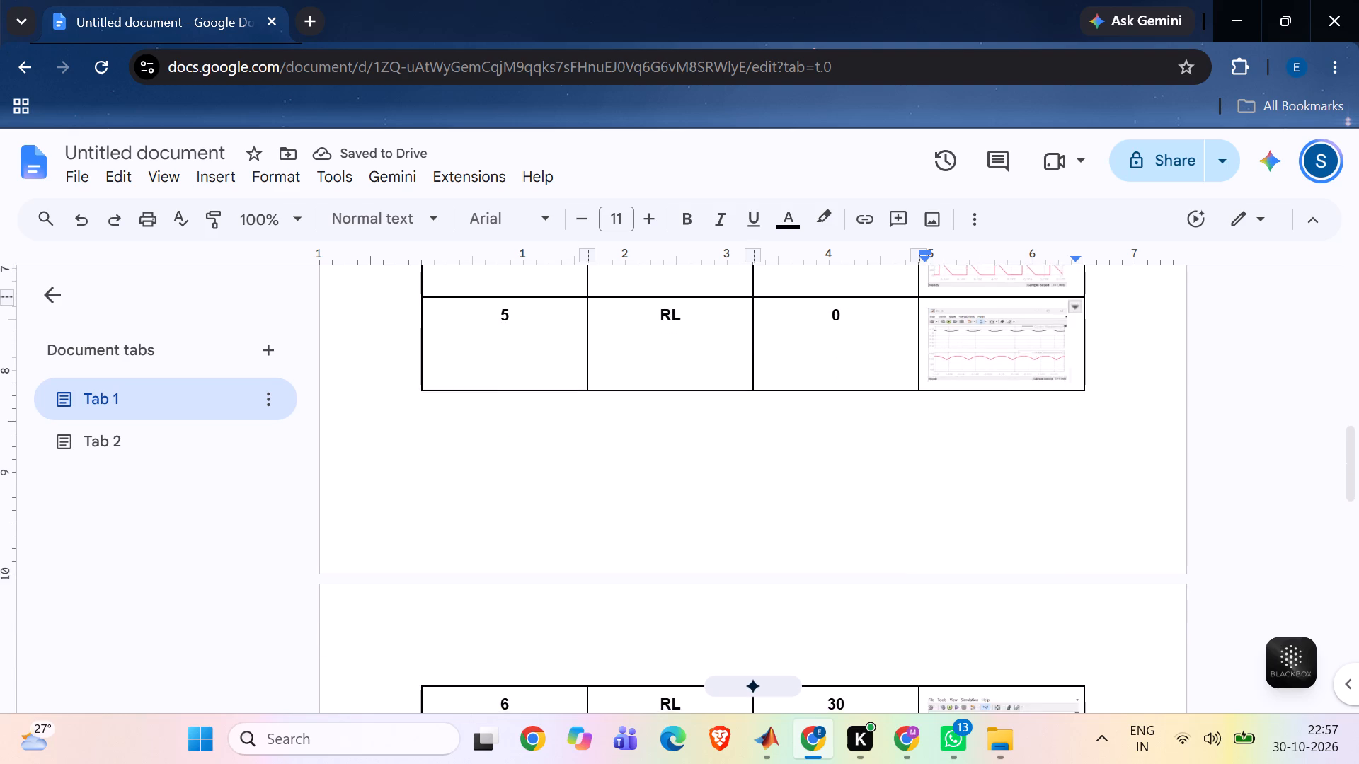
pyautogui.scroll(-1, 1128, 547)
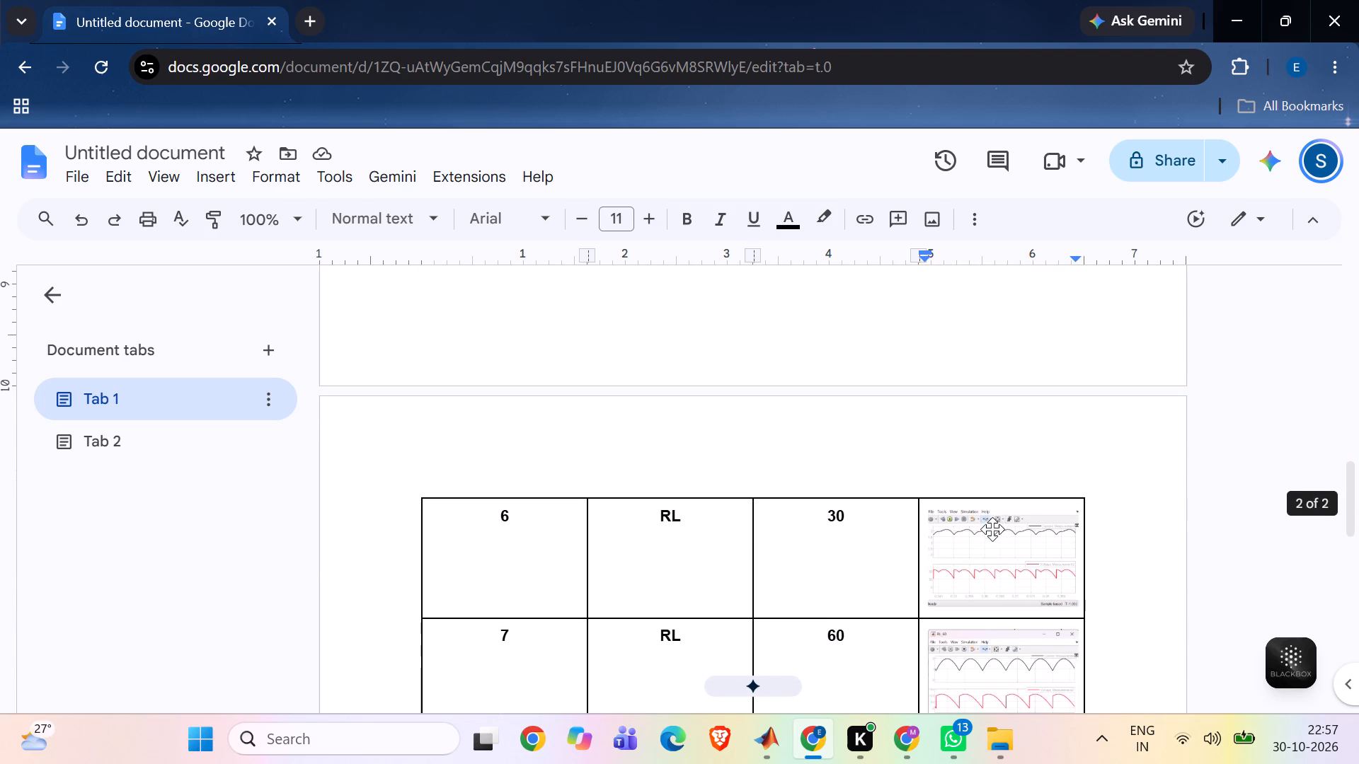
pyautogui.click(990, 537)
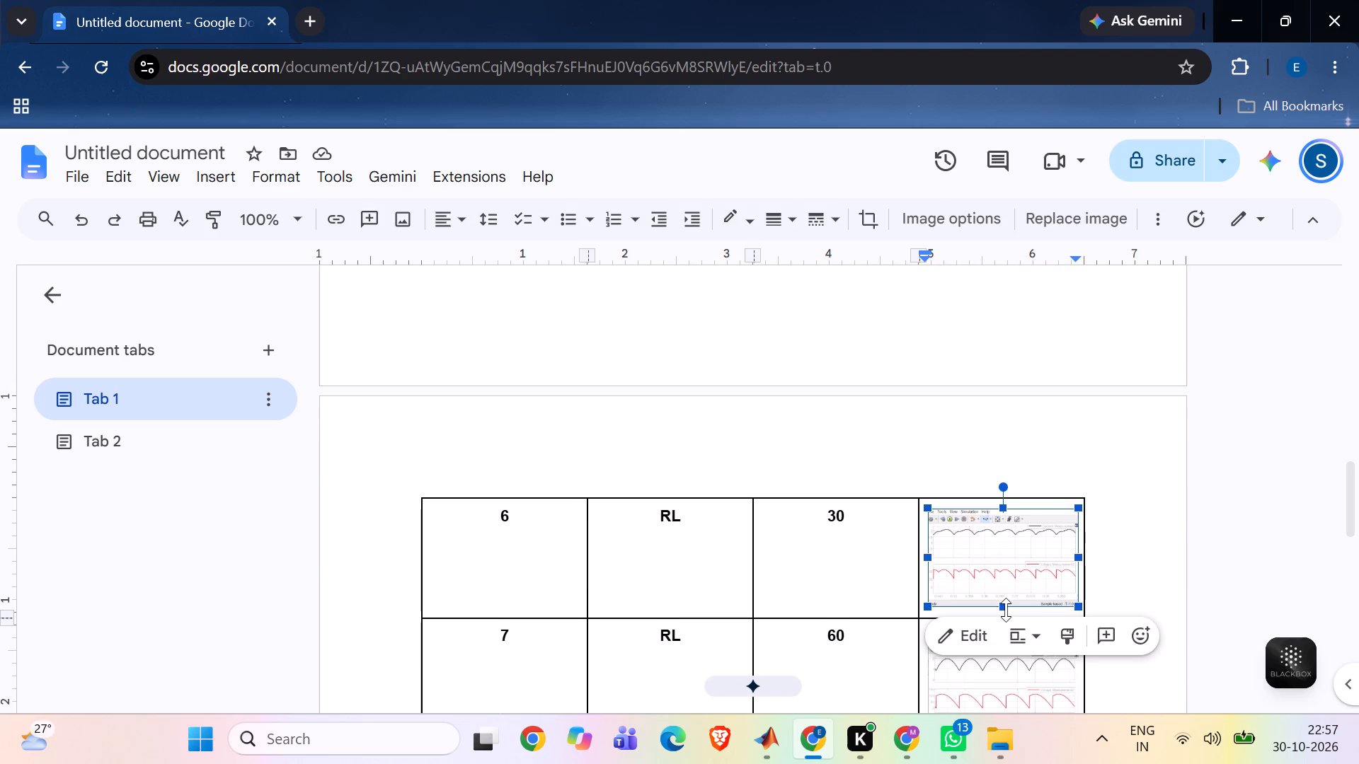
pyautogui.moveTo(1005, 610); pyautogui.dragTo(1004, 580)
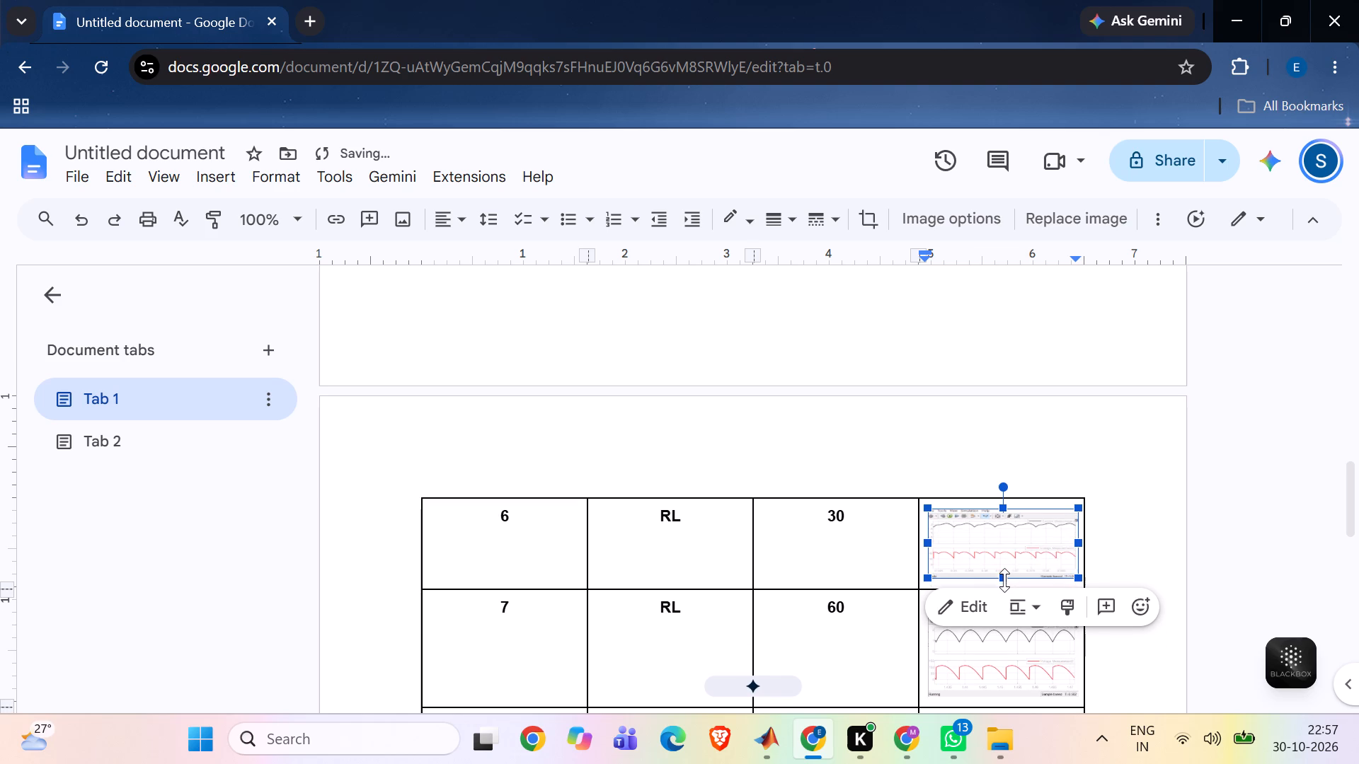
pyautogui.moveTo(1077, 547); pyautogui.dragTo(1058, 547)
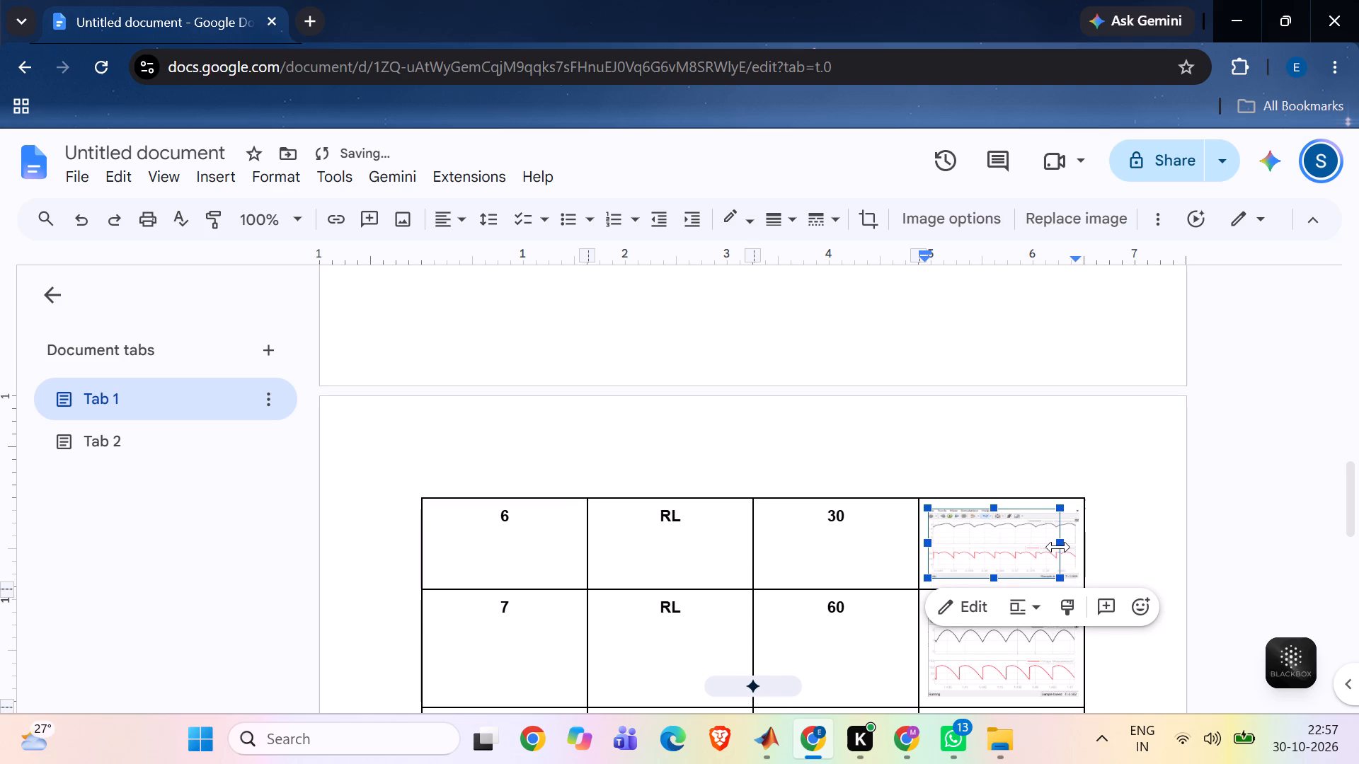
pyautogui.click(1131, 567)
# Shrink the row 7 waveform image (RL, 60) in height and width to match the row 6 image.
pyautogui.scroll(-1, 1131, 567)
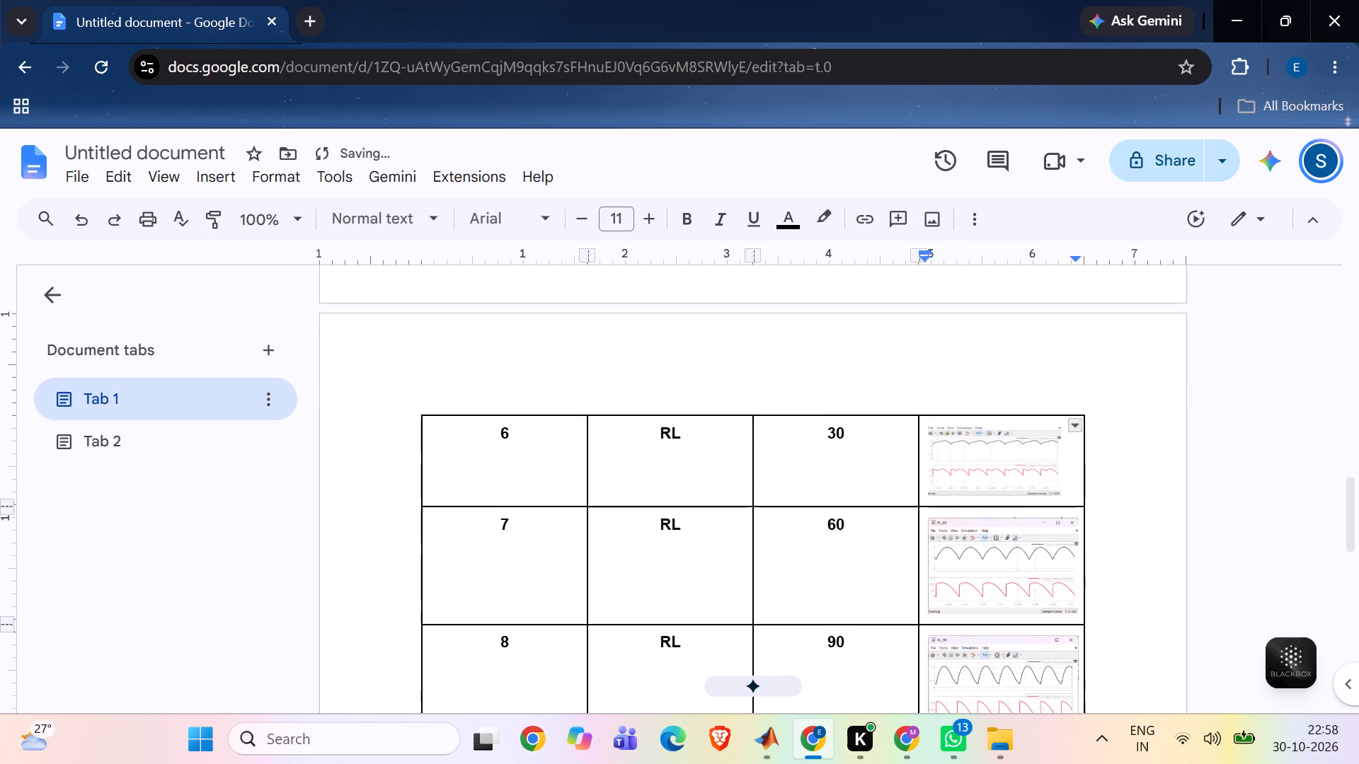
pyautogui.scroll(-1, 1131, 567)
pyautogui.click(1011, 563)
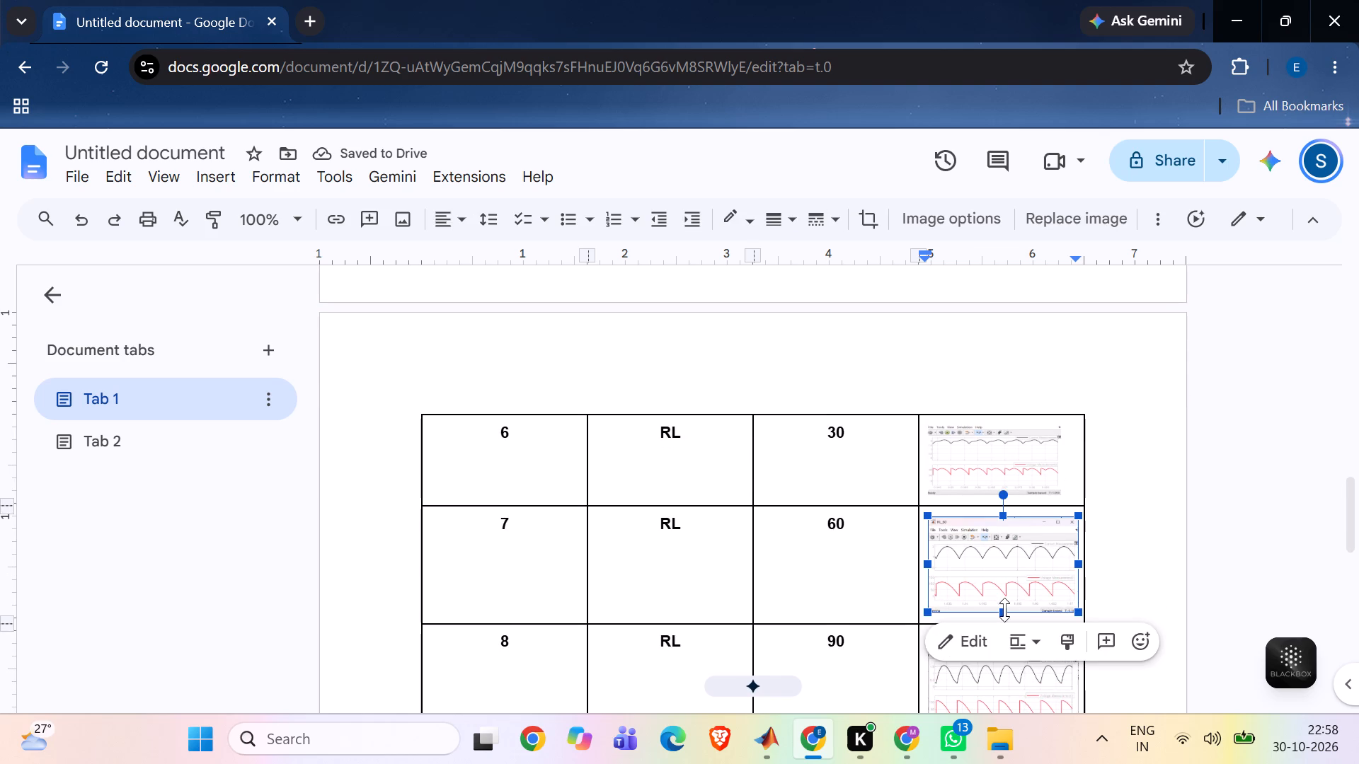
pyautogui.moveTo(1004, 610); pyautogui.dragTo(1004, 582)
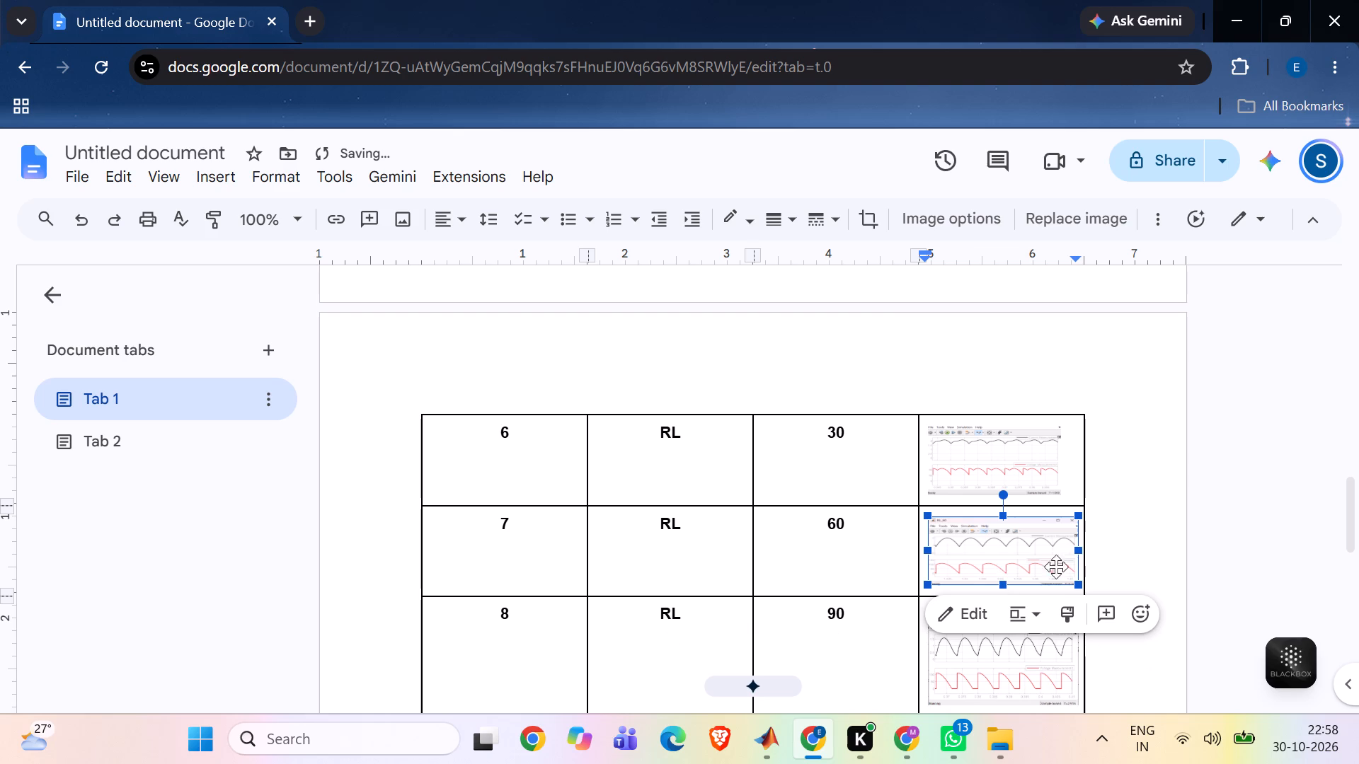
pyautogui.moveTo(1076, 549); pyautogui.dragTo(1055, 548)
pyautogui.click(1116, 558)
# Shrink the row 8 waveform image (RL, 90) in height and width to match the row 7 image.
pyautogui.scroll(-1, 1116, 558)
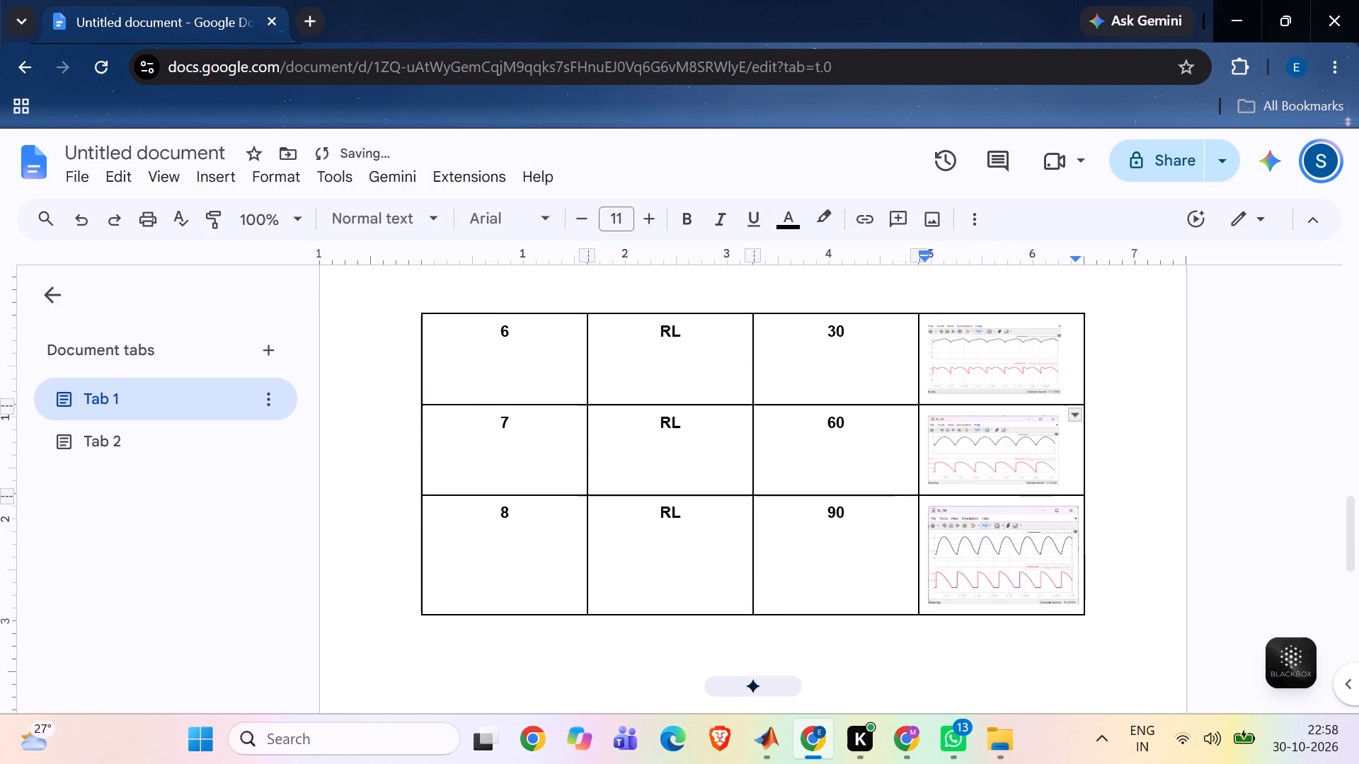
pyautogui.scroll(-1, 1116, 558)
pyautogui.click(1015, 543)
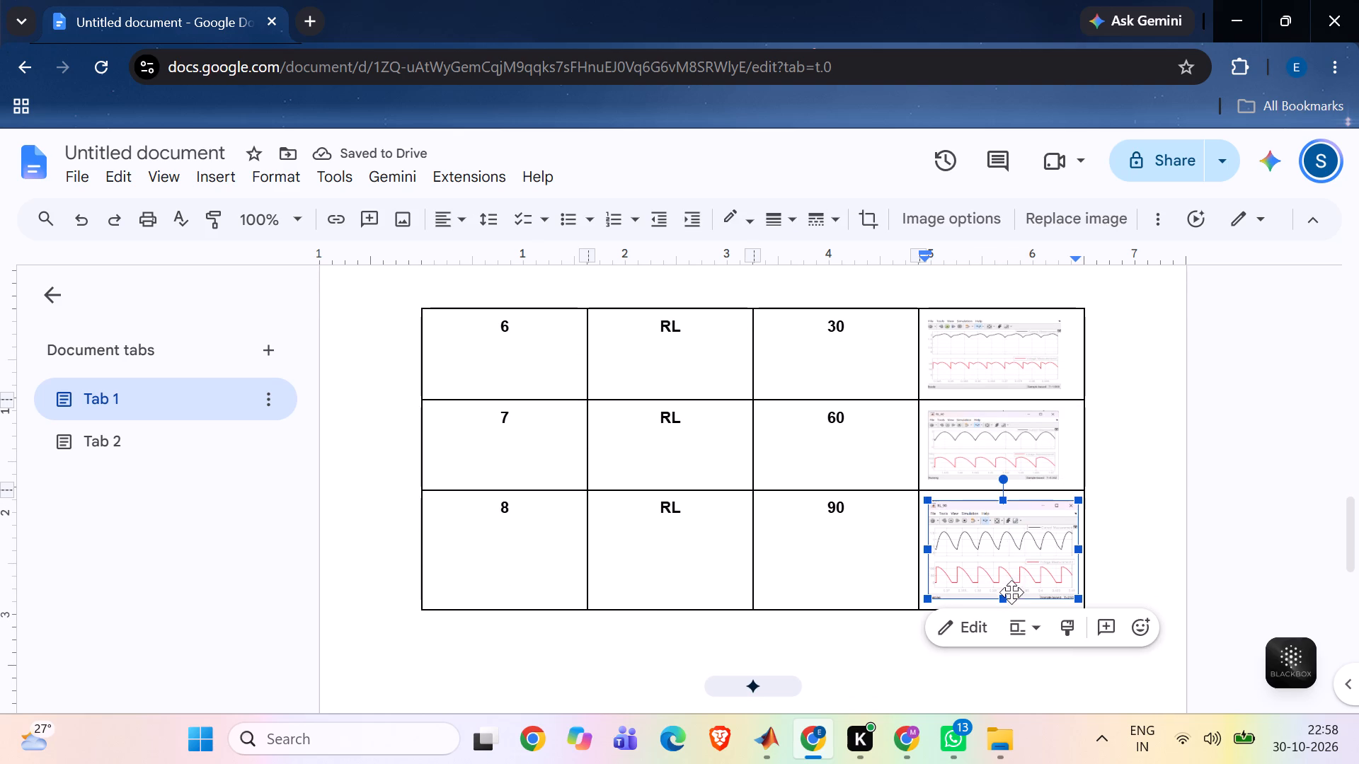
pyautogui.moveTo(1005, 597); pyautogui.dragTo(1007, 566)
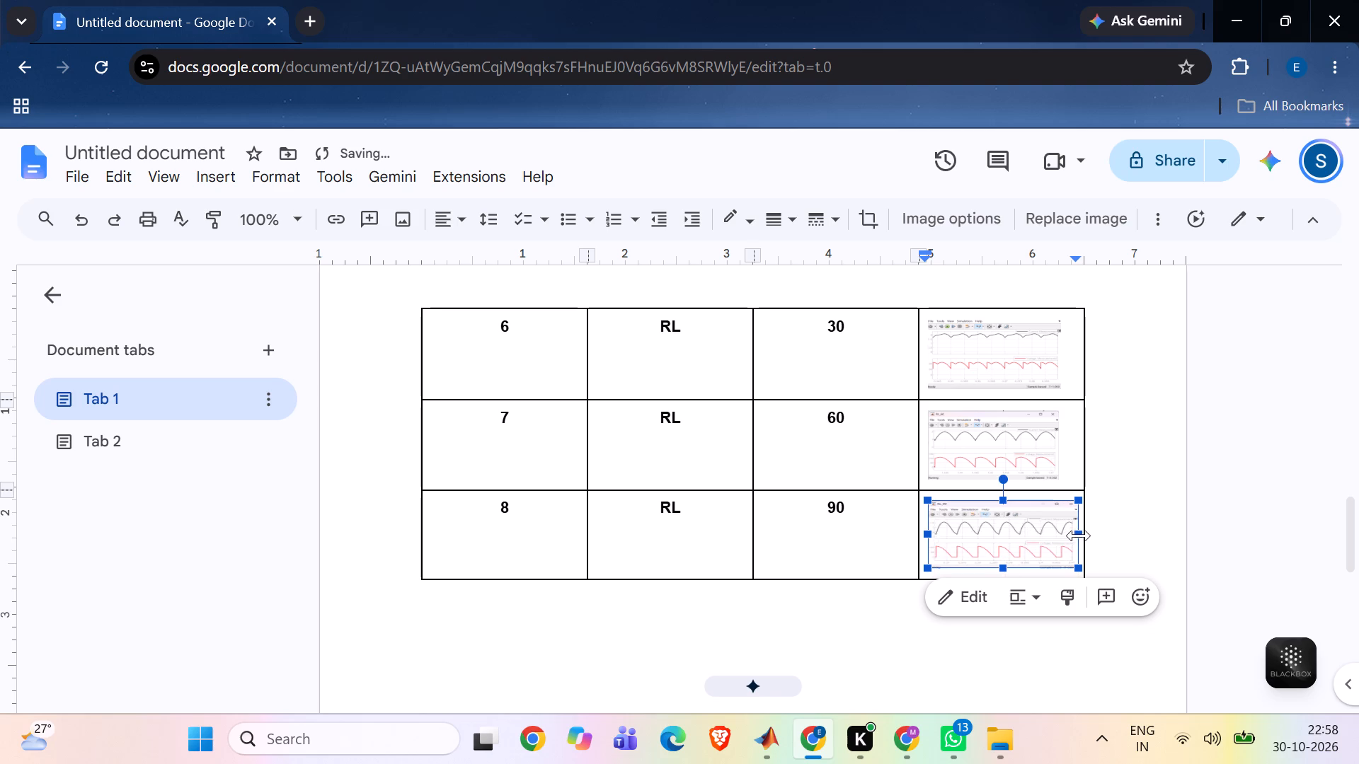
pyautogui.moveTo(1079, 535); pyautogui.dragTo(1057, 531)
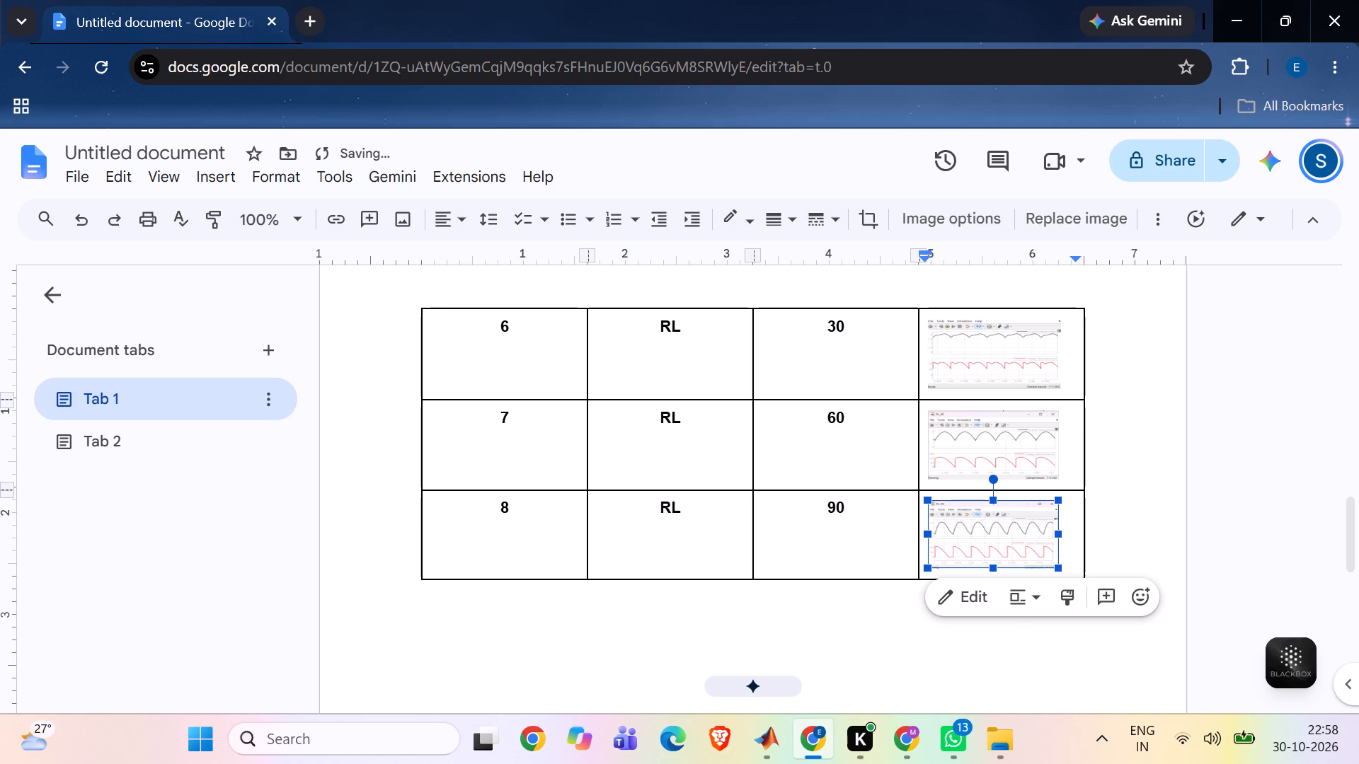
pyautogui.click(1140, 499)
pyautogui.scroll(3, 1140, 499)
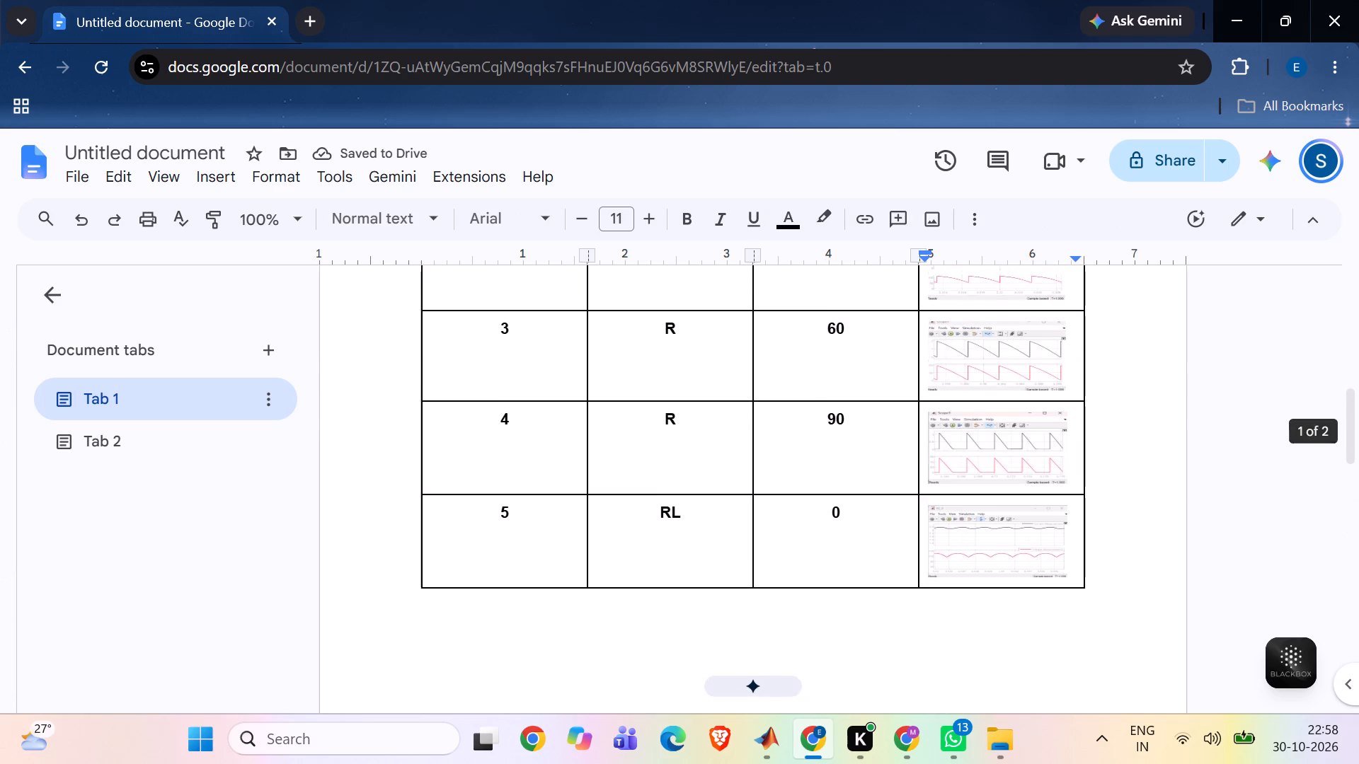
# Shrink the rectifier circuit diagram above the results table to about 1.8 inches high and 6 inches wide.
pyautogui.scroll(7, 1140, 499)
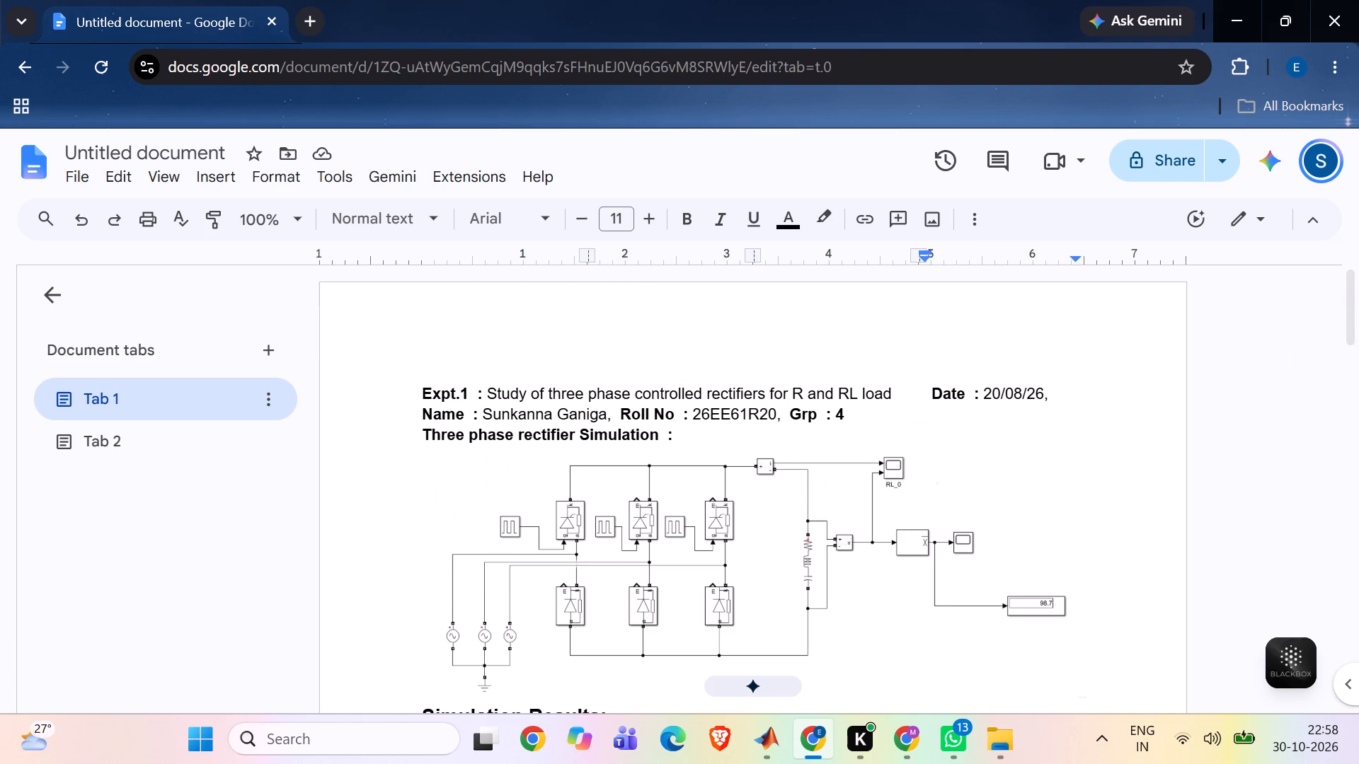
pyautogui.scroll(-1, 1140, 499)
pyautogui.click(791, 504)
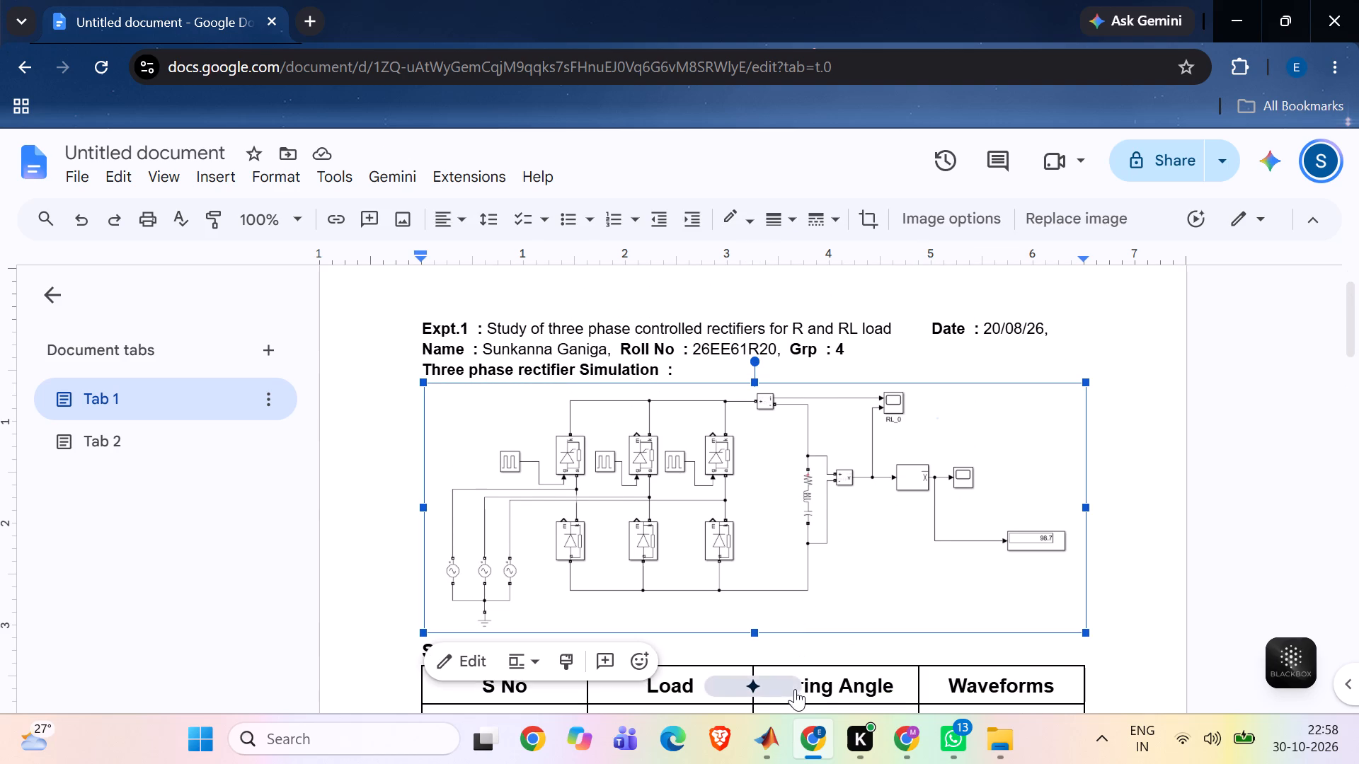
pyautogui.moveTo(755, 635); pyautogui.dragTo(755, 582)
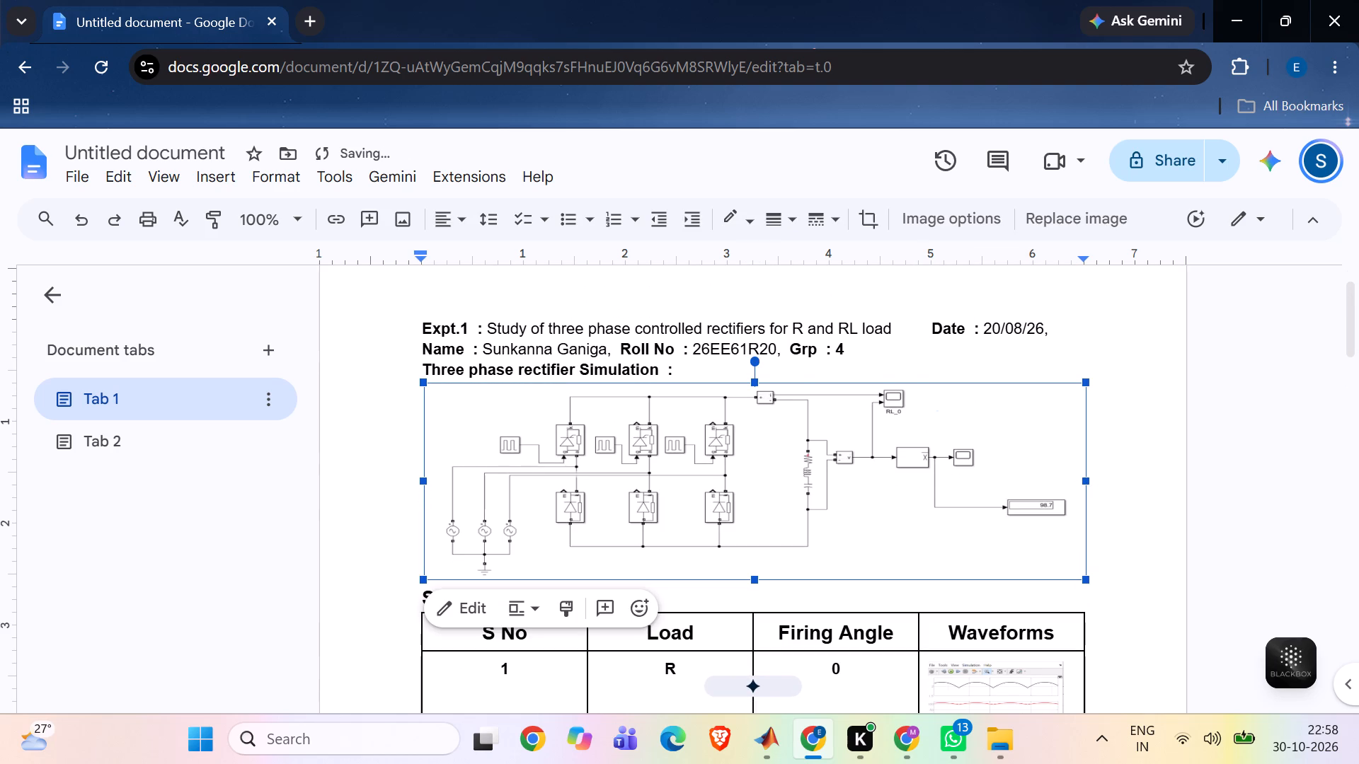
pyautogui.moveTo(752, 382); pyautogui.dragTo(749, 398)
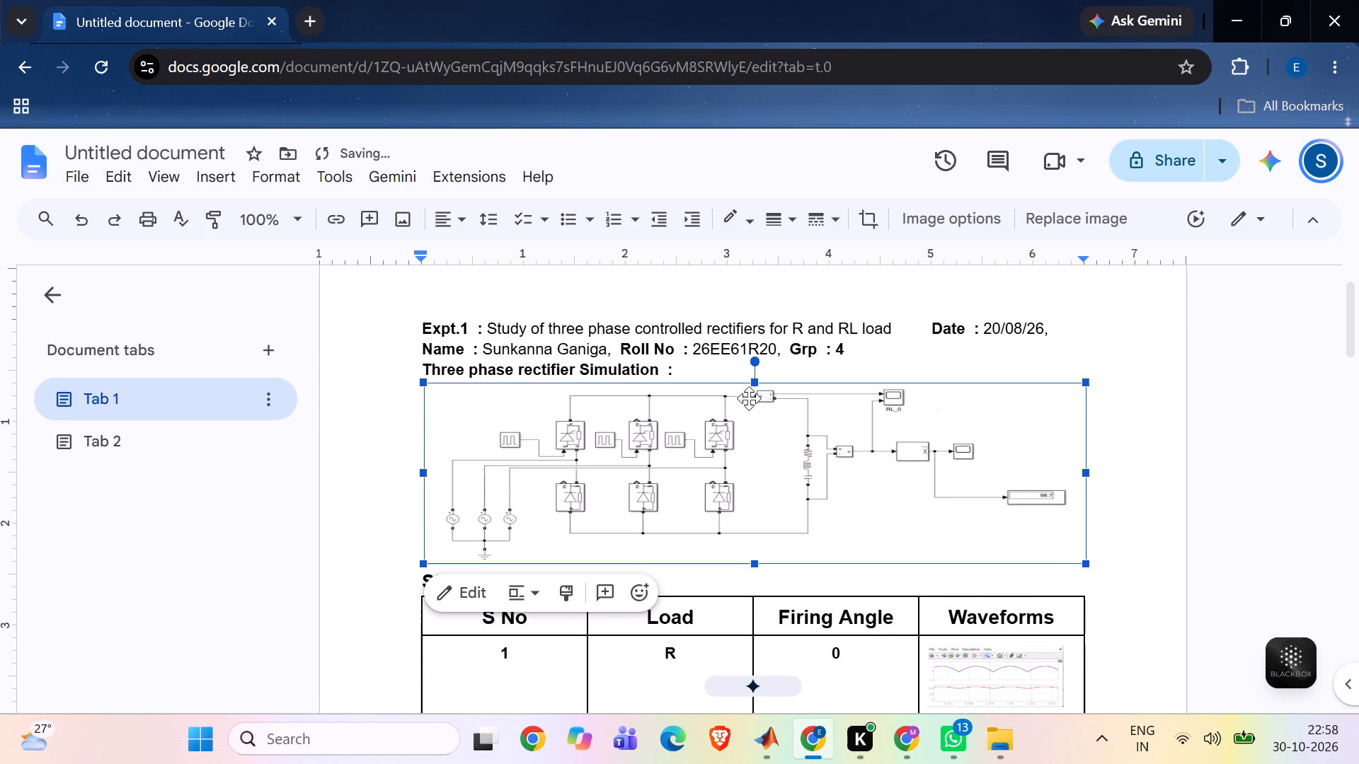
pyautogui.moveTo(421, 475); pyautogui.dragTo(456, 478)
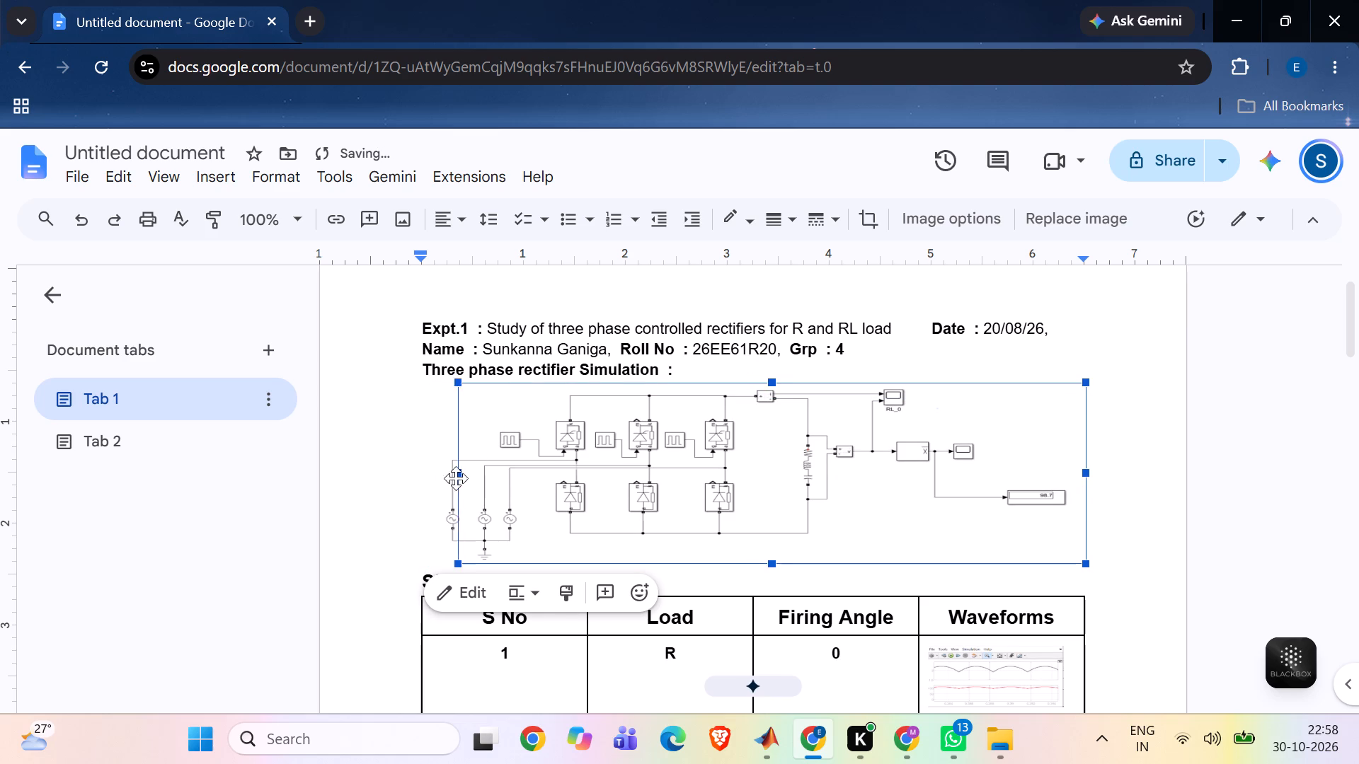
pyautogui.moveTo(456, 478); pyautogui.dragTo(463, 478)
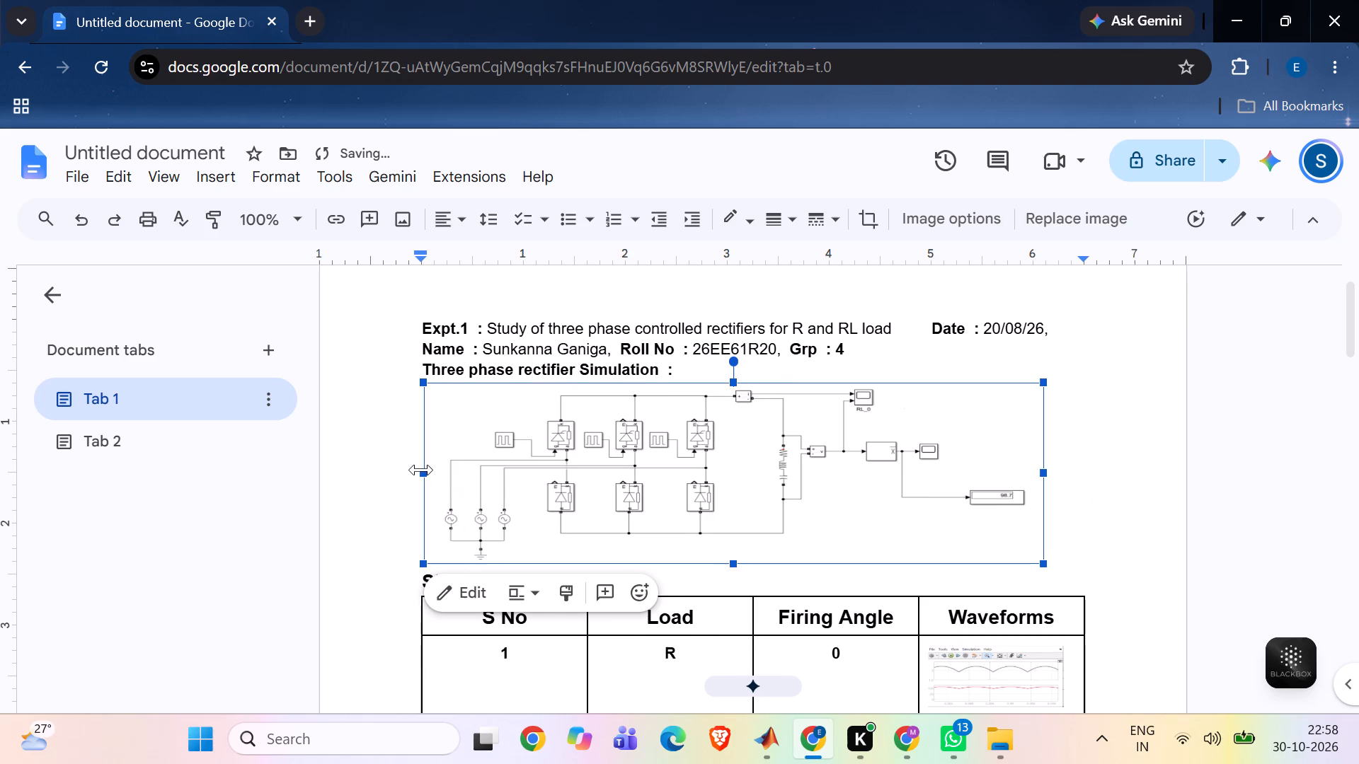
# Narrow the rectifier circuit diagram above the results table to about 5.9 inches wide.
pyautogui.moveTo(418, 470); pyautogui.dragTo(441, 471)
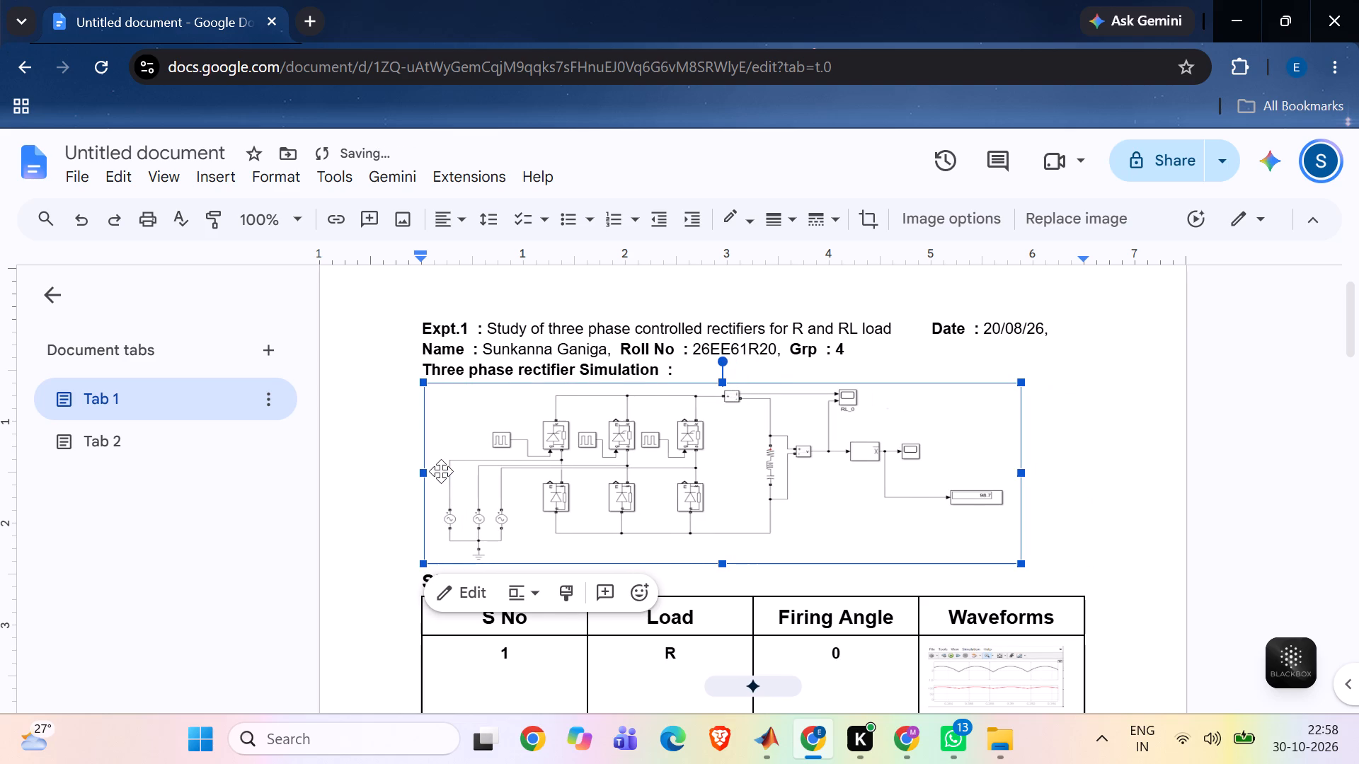
pyautogui.click(1085, 475)
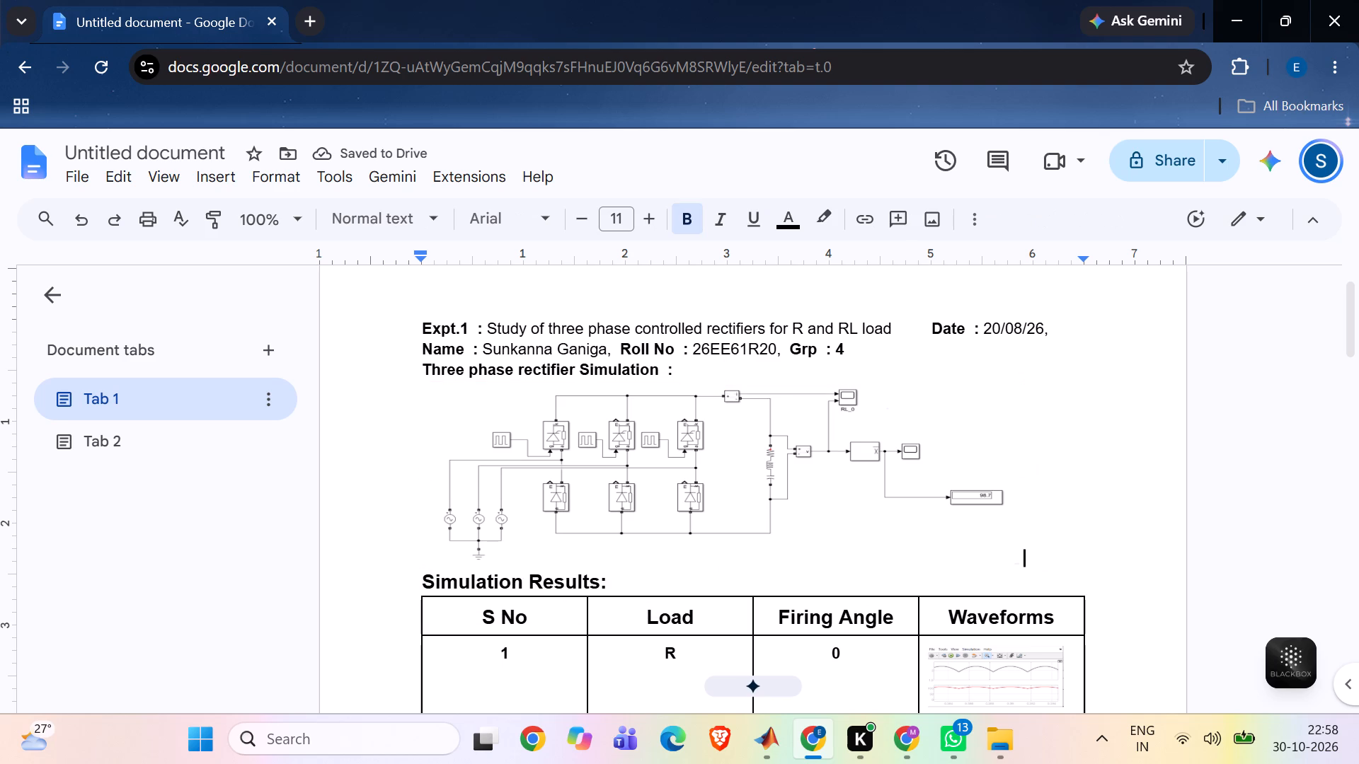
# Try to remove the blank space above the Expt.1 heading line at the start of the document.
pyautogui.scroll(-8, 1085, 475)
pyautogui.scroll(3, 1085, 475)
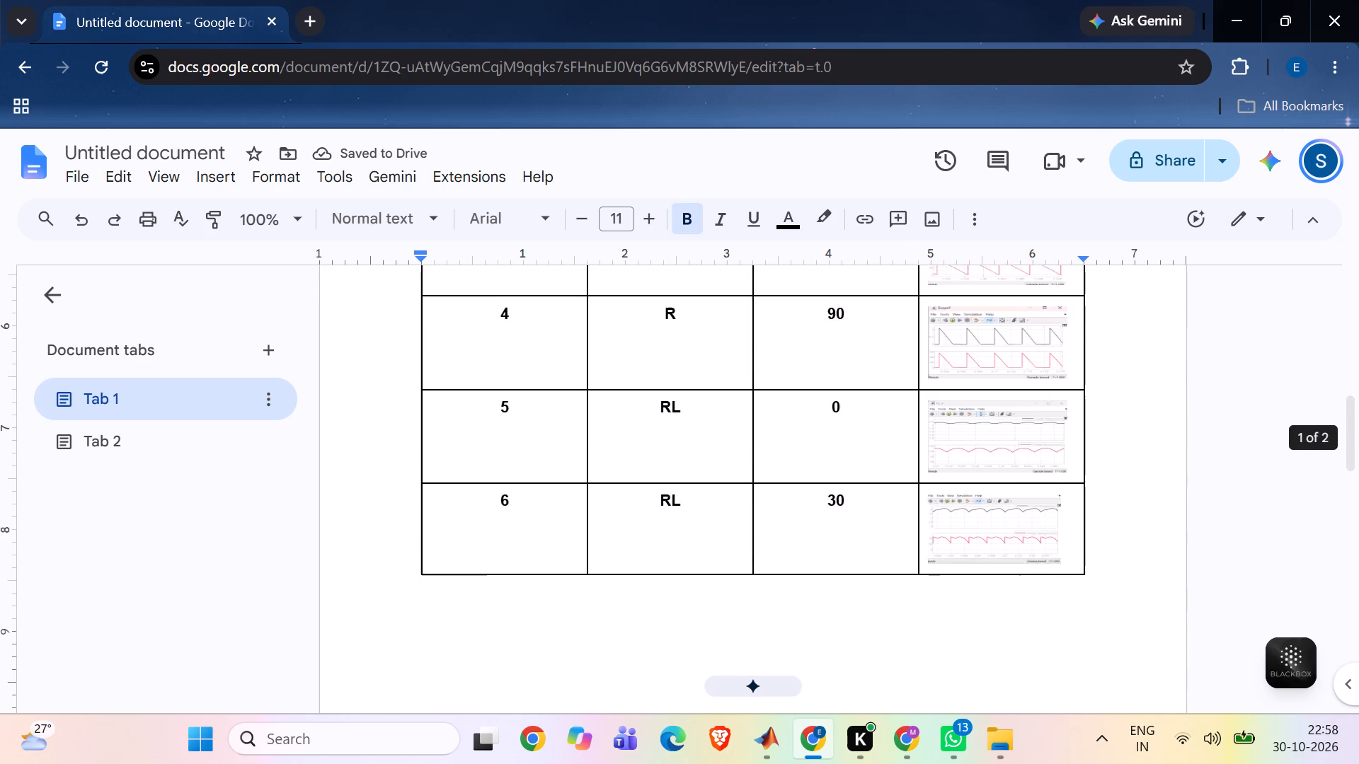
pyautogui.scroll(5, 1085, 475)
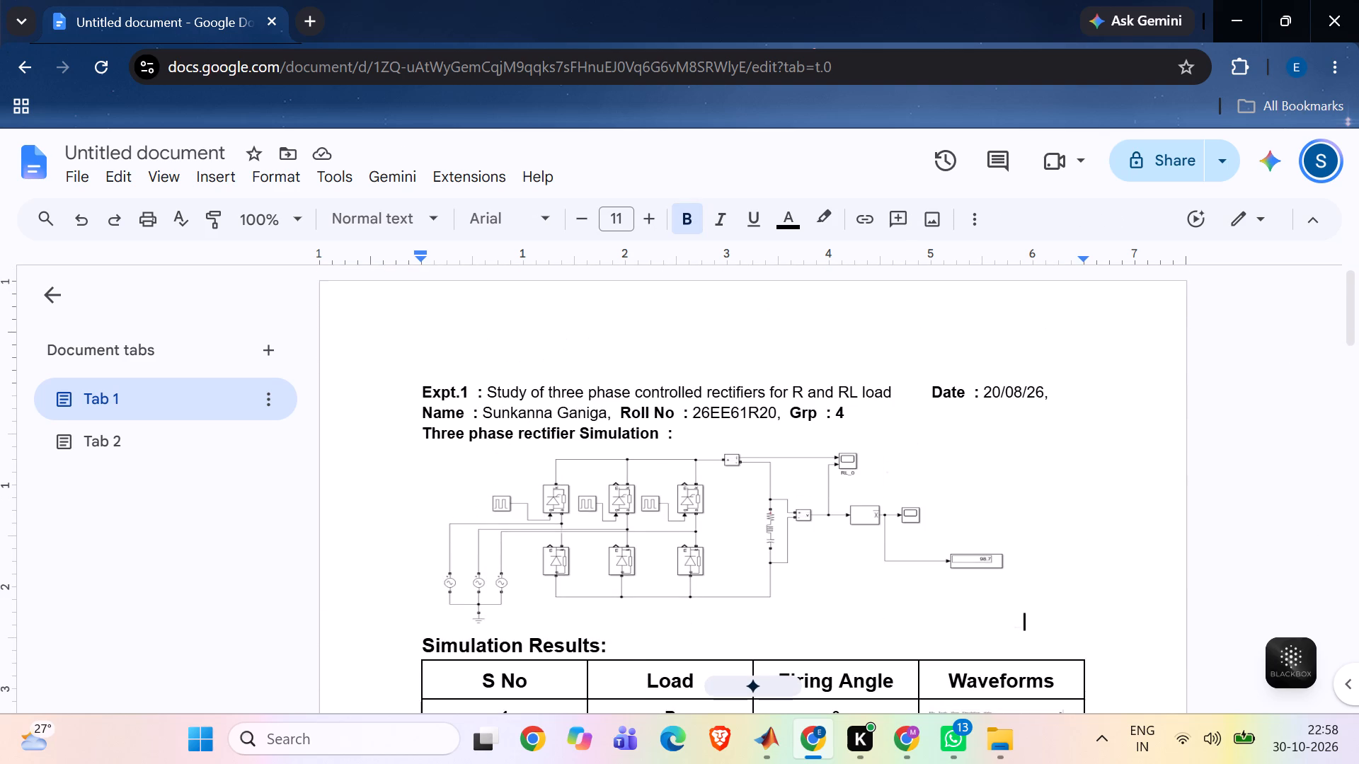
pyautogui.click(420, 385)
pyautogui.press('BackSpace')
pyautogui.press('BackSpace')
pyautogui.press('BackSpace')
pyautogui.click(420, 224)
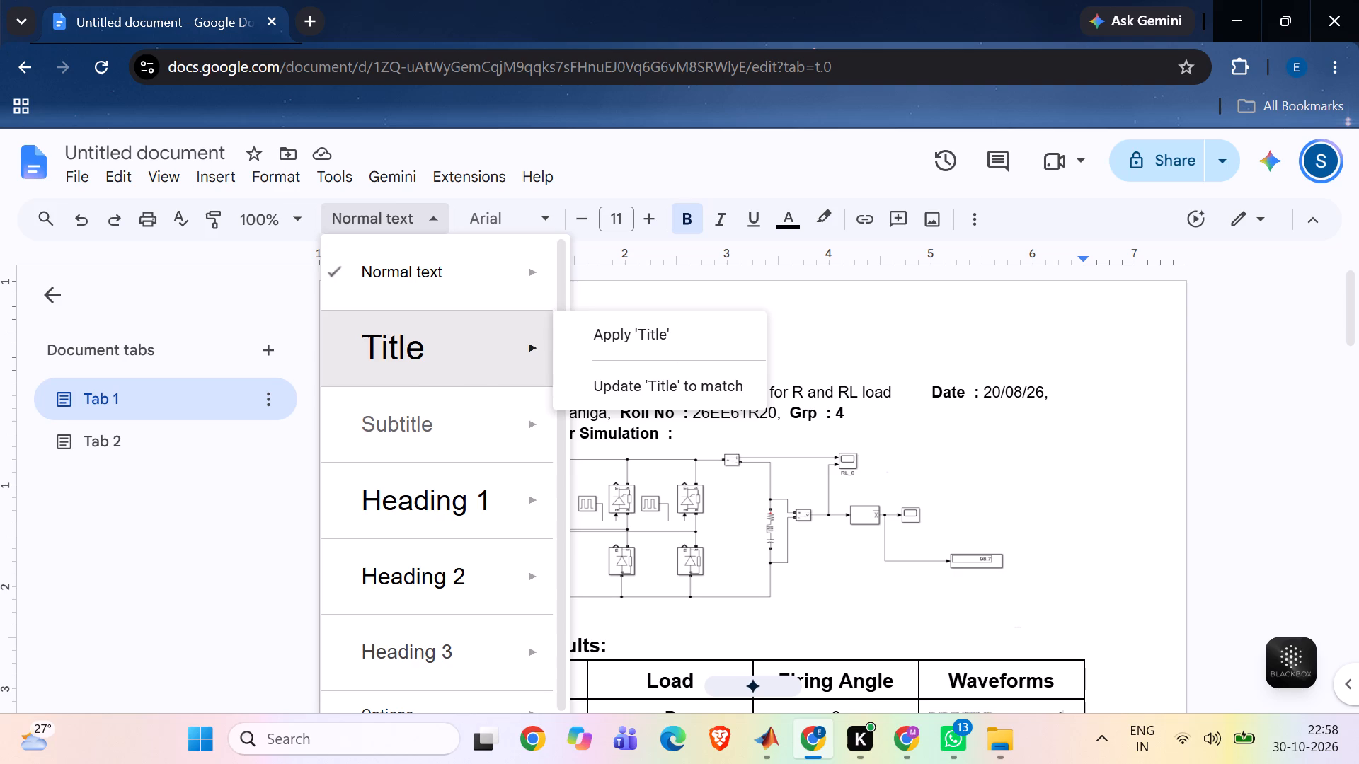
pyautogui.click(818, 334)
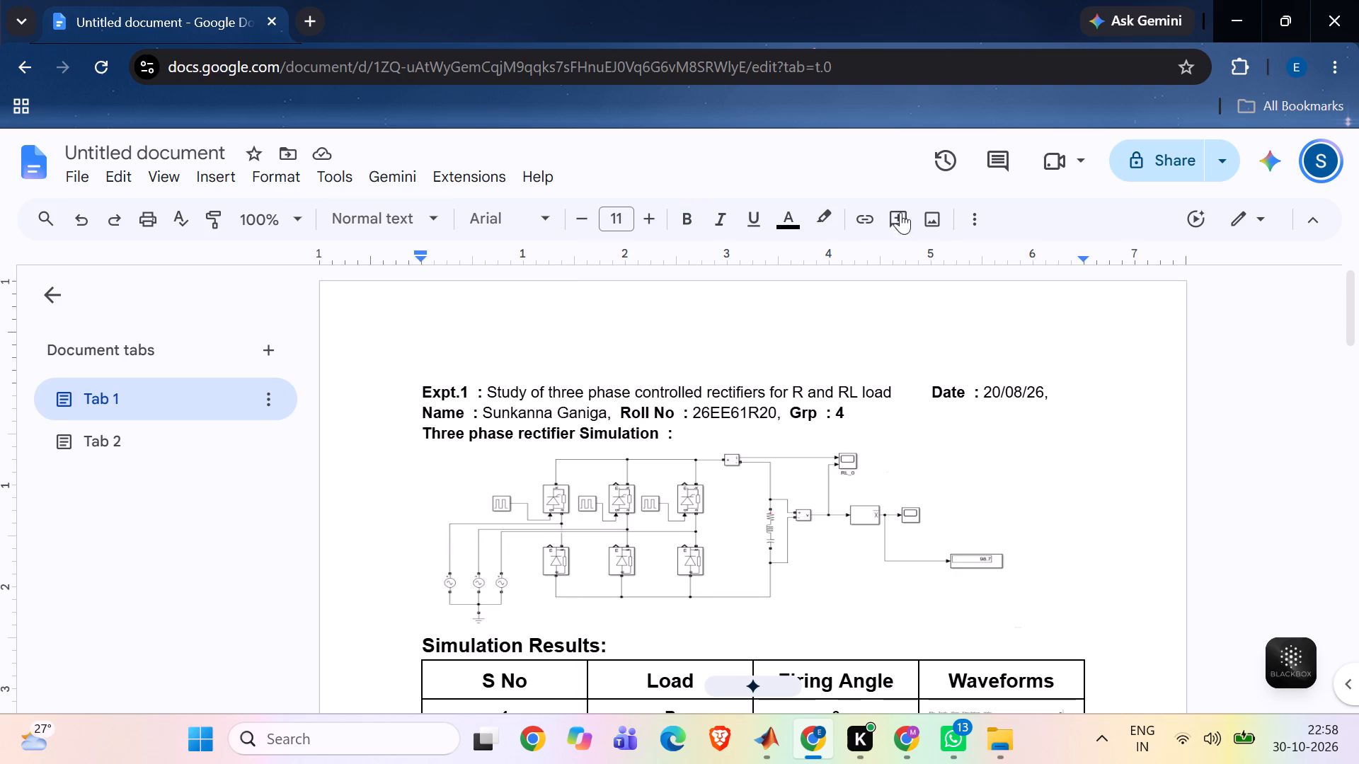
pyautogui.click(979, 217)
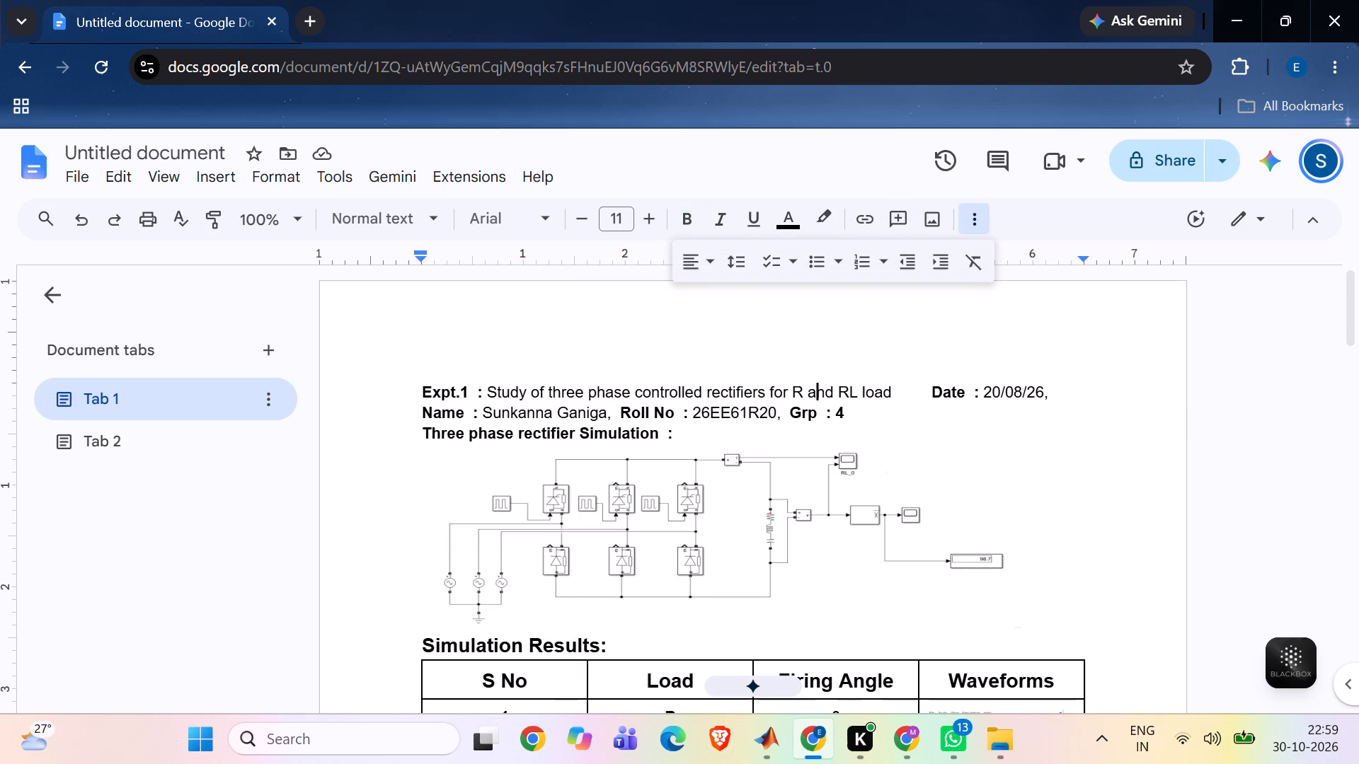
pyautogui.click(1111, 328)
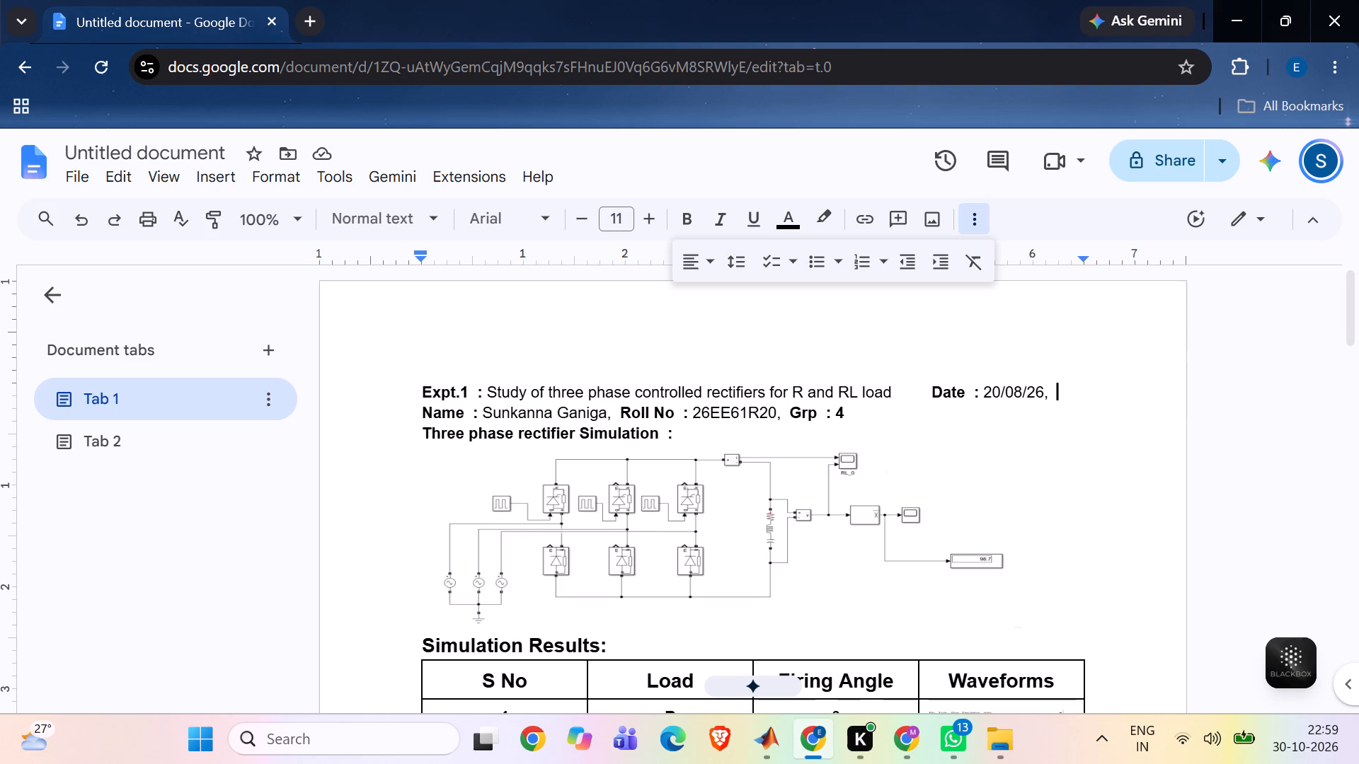
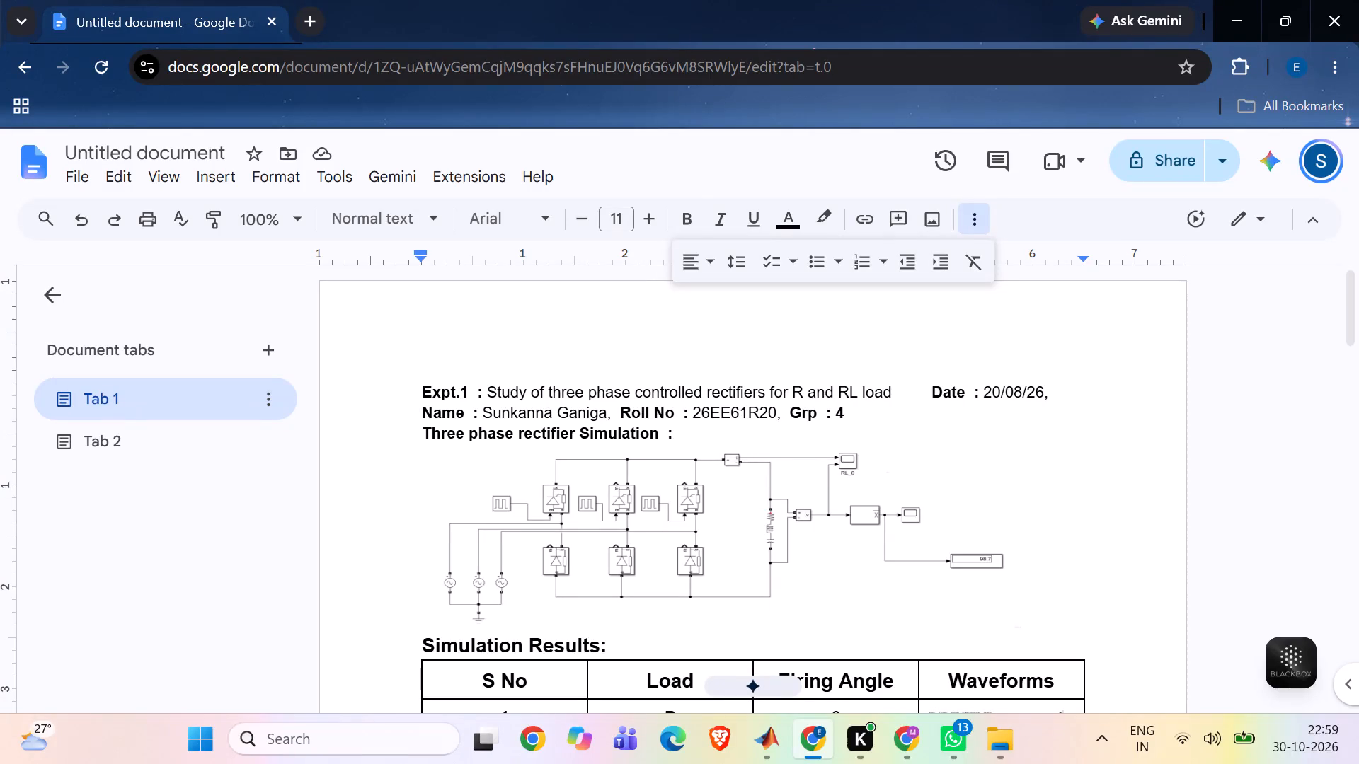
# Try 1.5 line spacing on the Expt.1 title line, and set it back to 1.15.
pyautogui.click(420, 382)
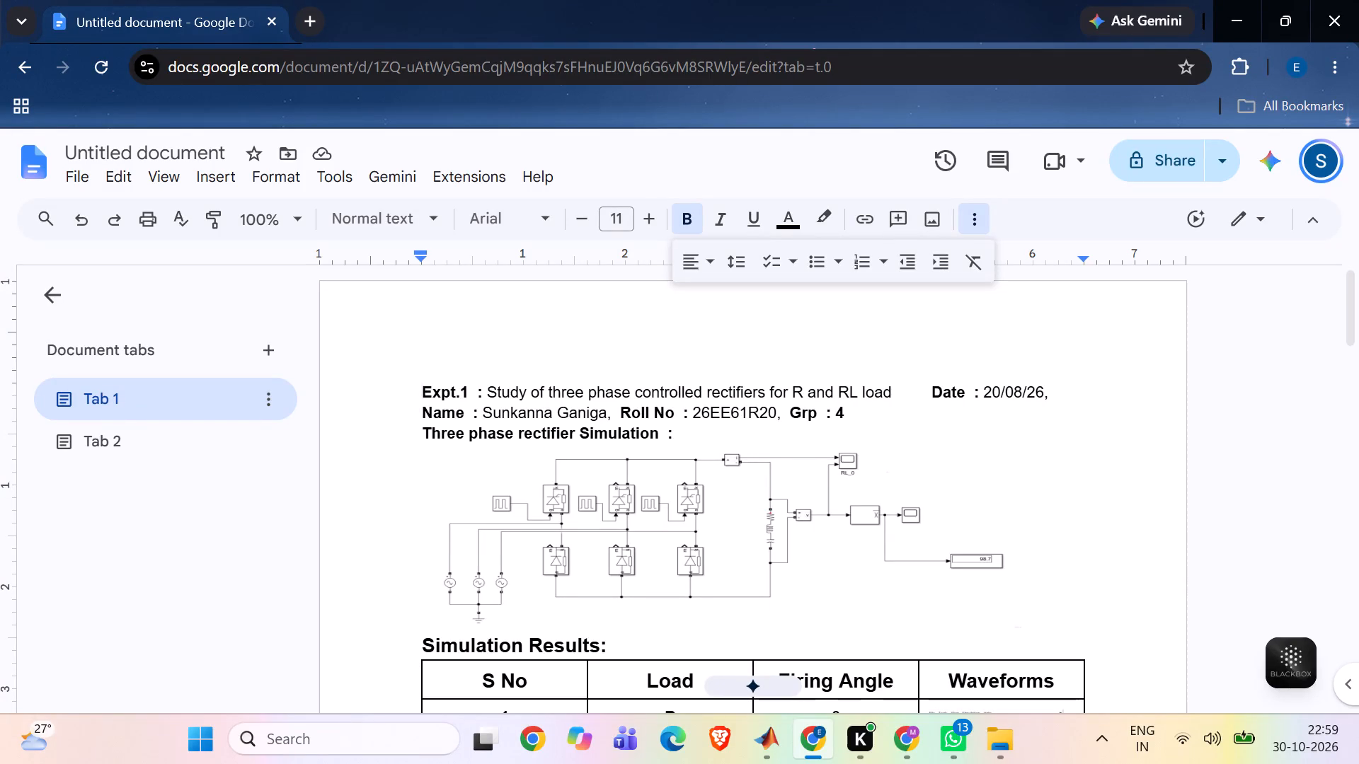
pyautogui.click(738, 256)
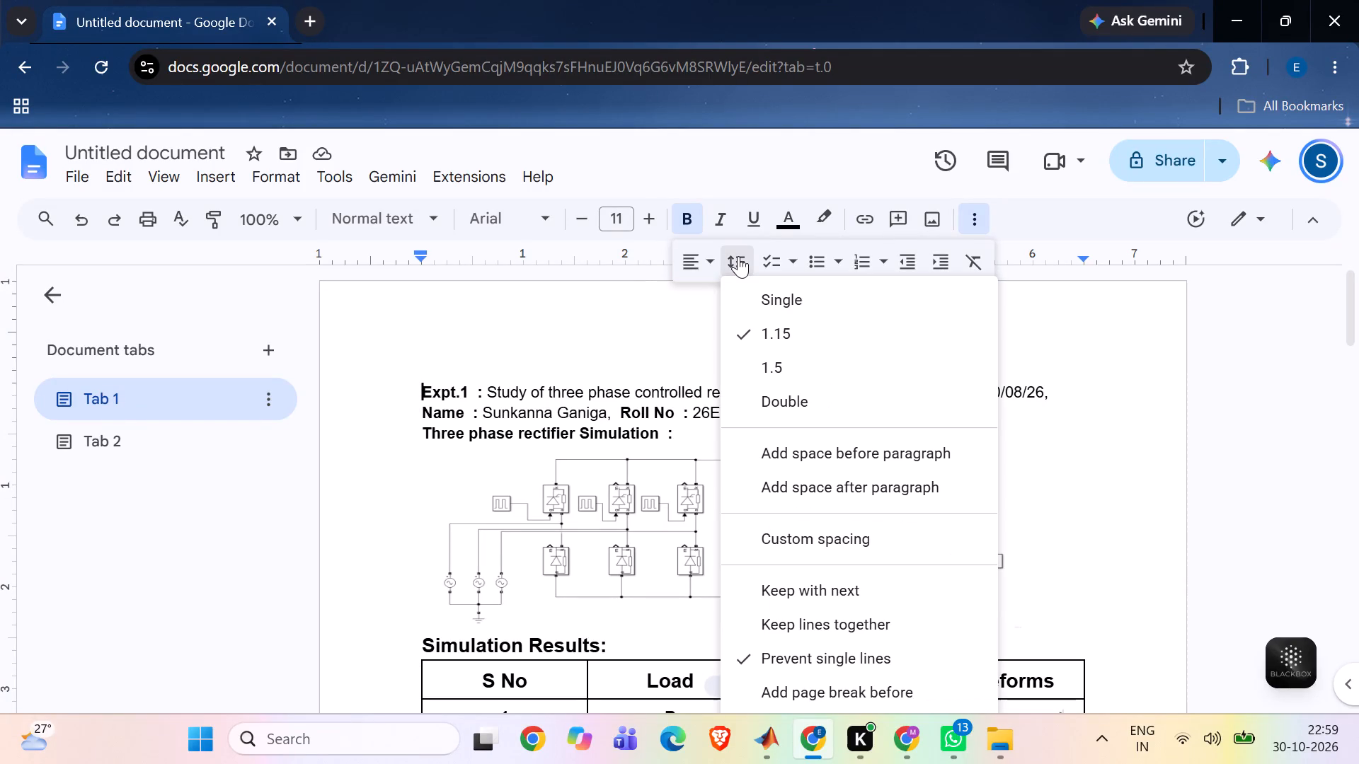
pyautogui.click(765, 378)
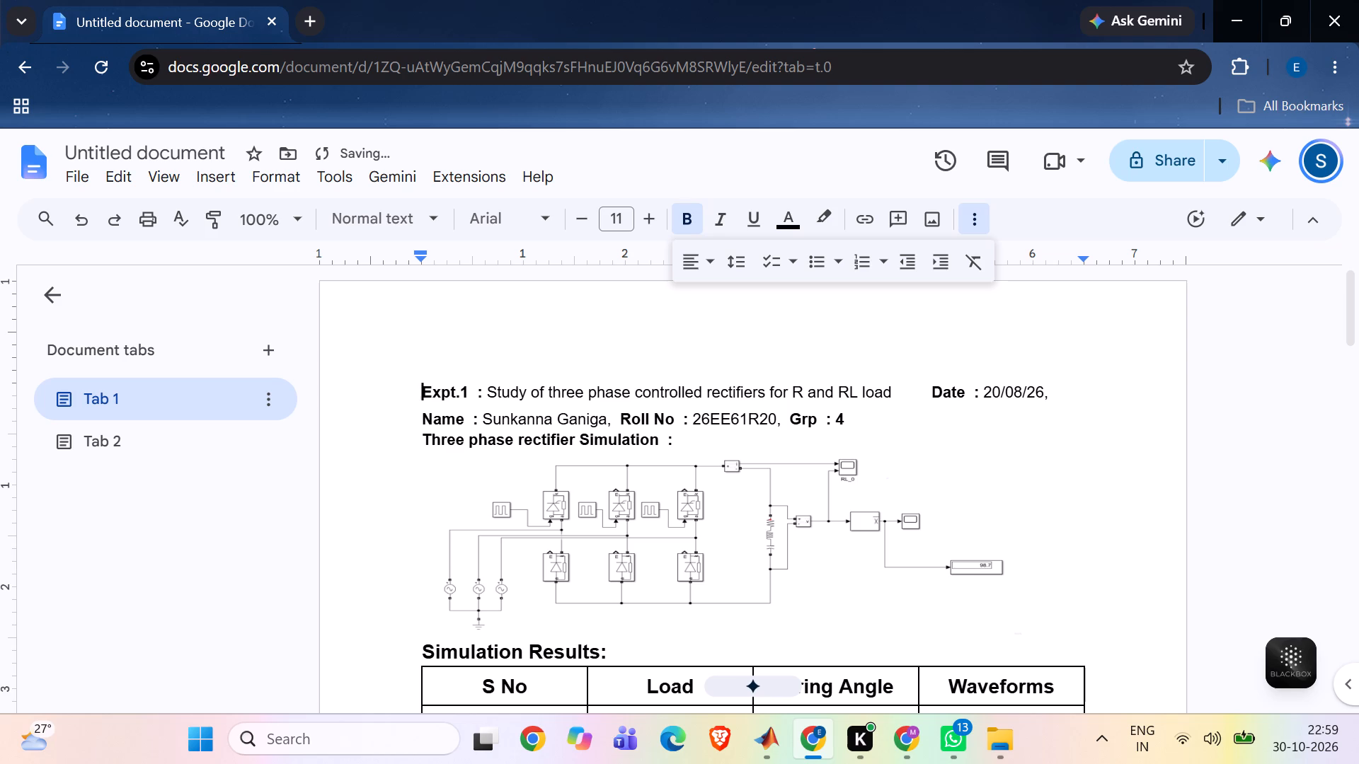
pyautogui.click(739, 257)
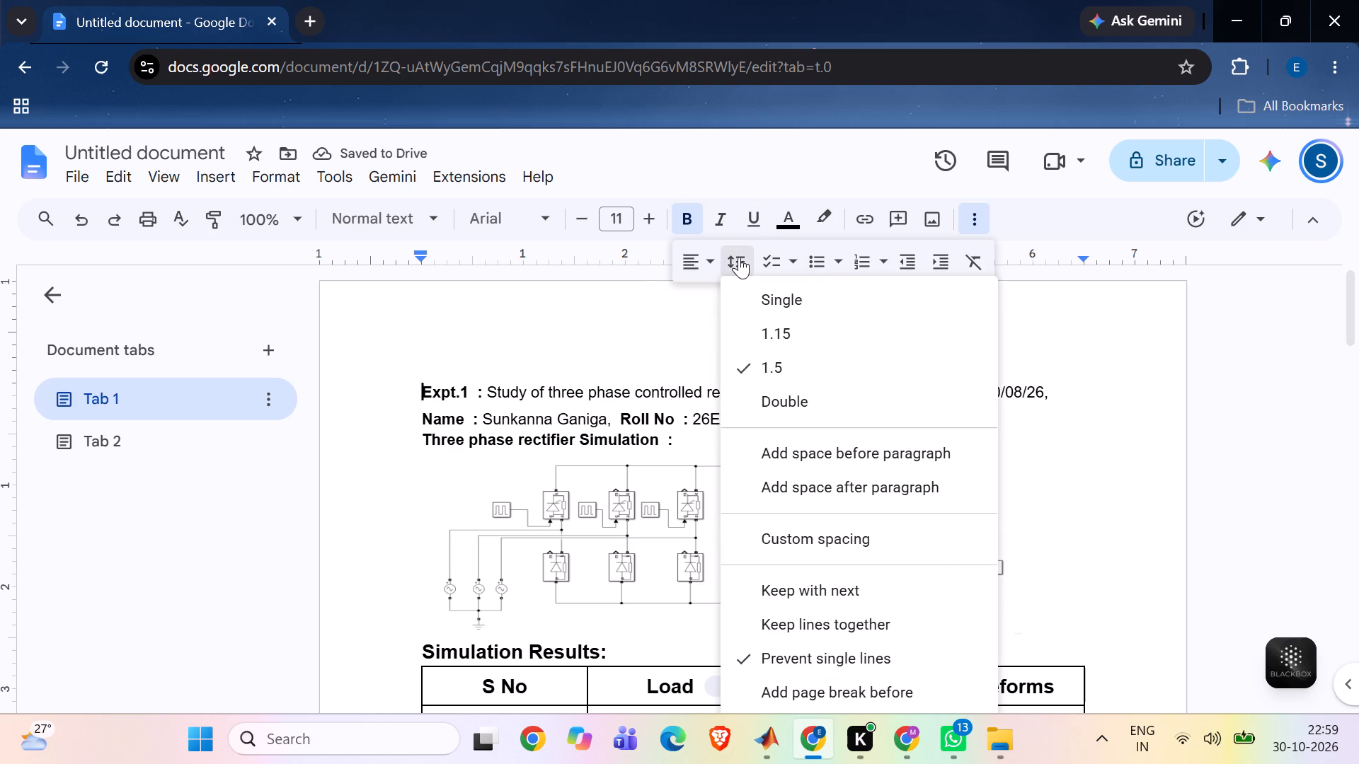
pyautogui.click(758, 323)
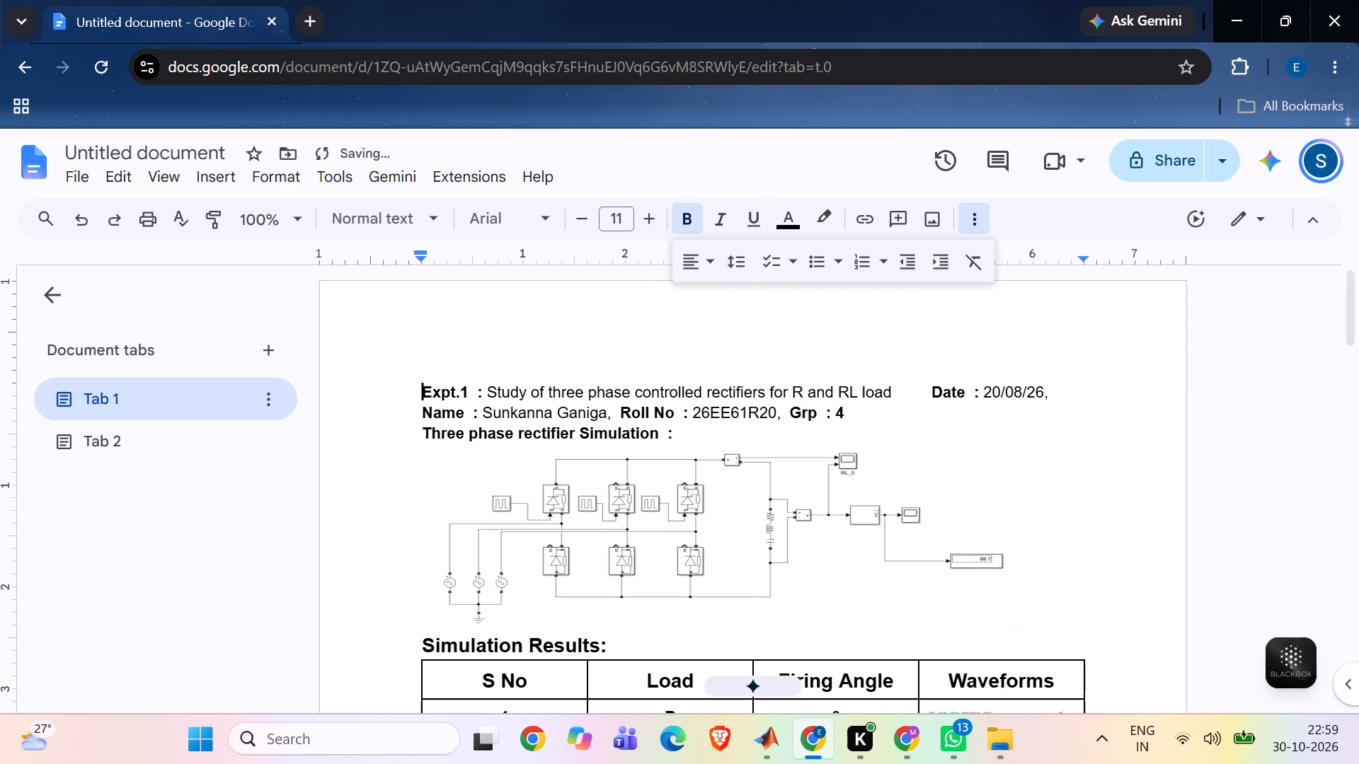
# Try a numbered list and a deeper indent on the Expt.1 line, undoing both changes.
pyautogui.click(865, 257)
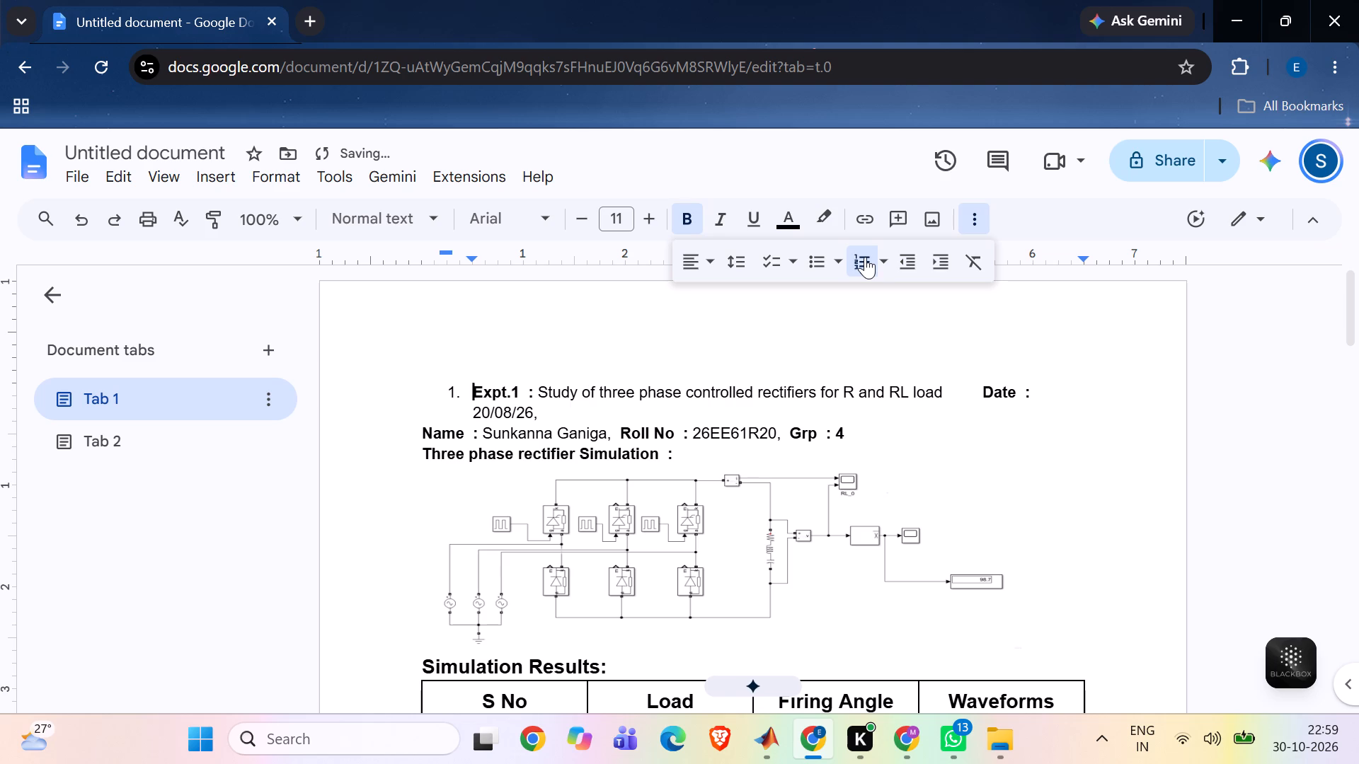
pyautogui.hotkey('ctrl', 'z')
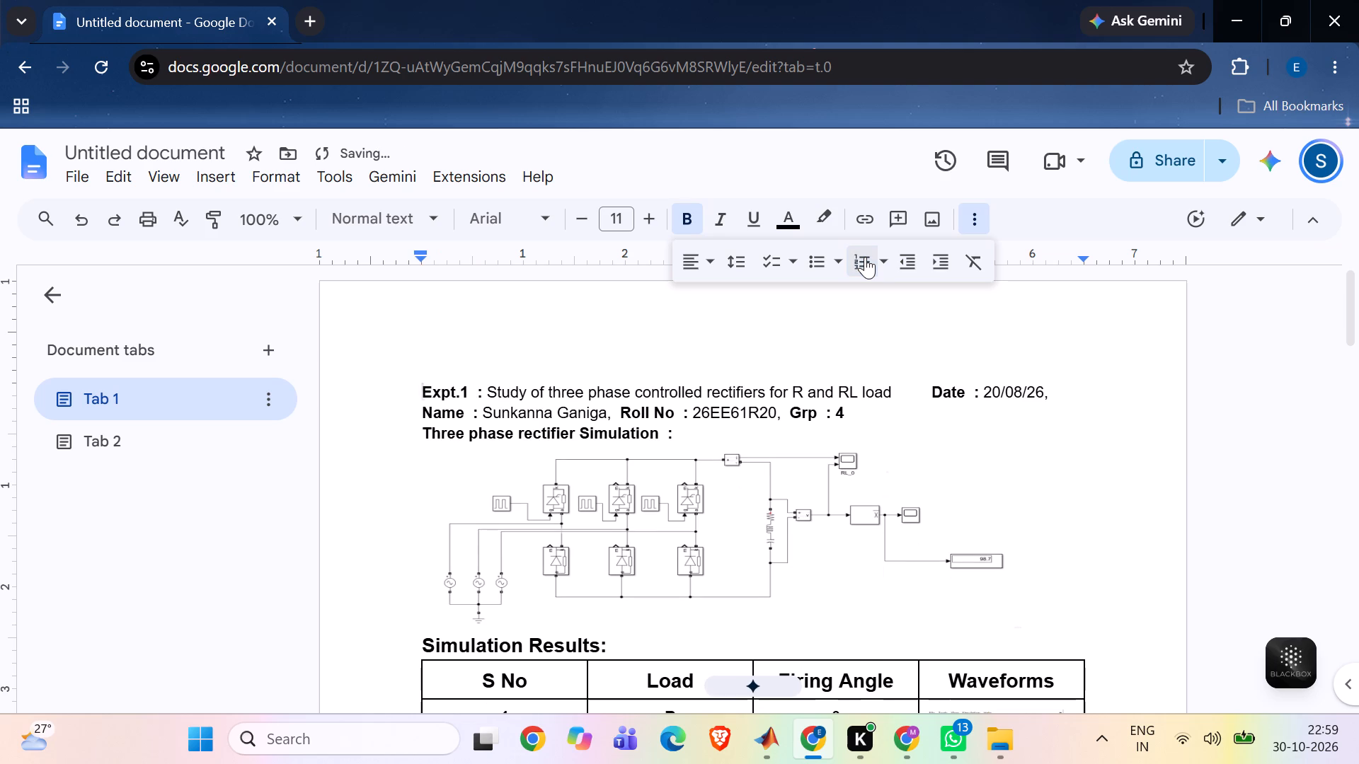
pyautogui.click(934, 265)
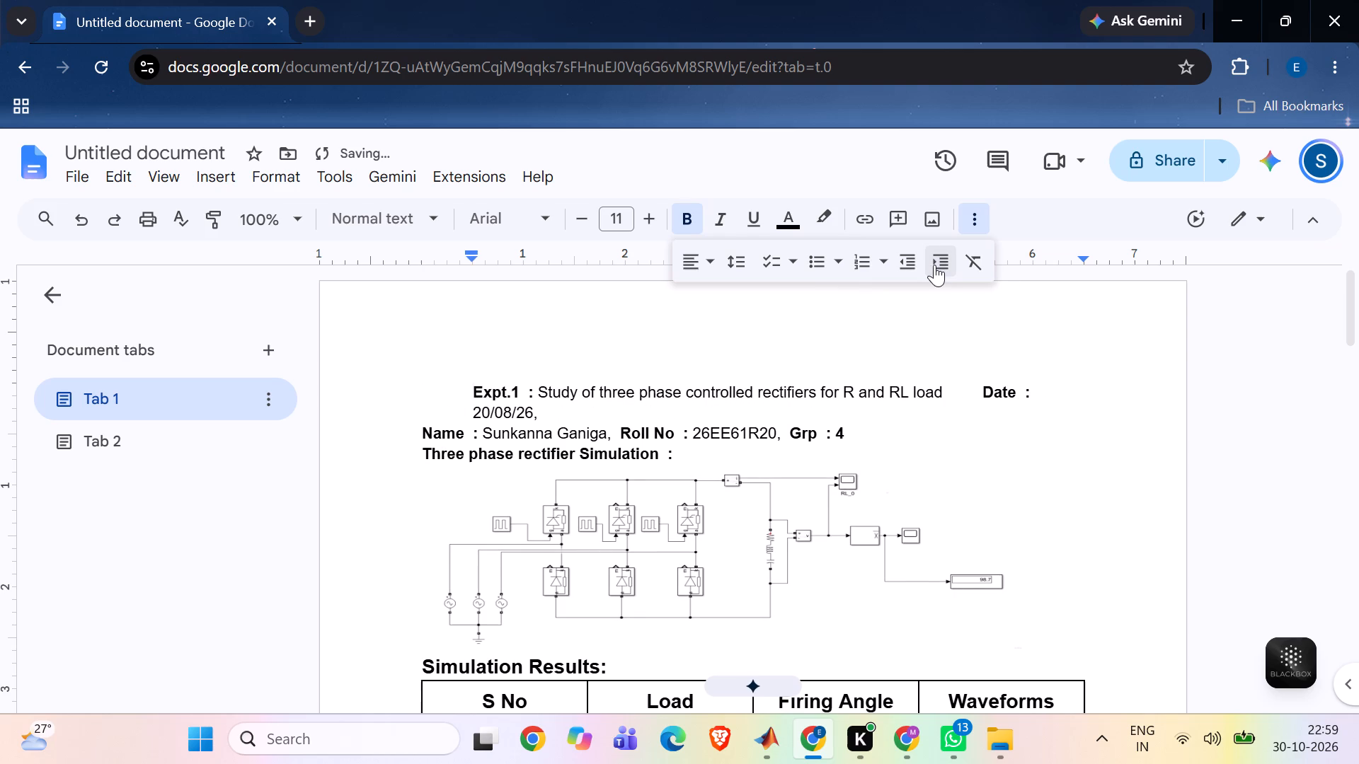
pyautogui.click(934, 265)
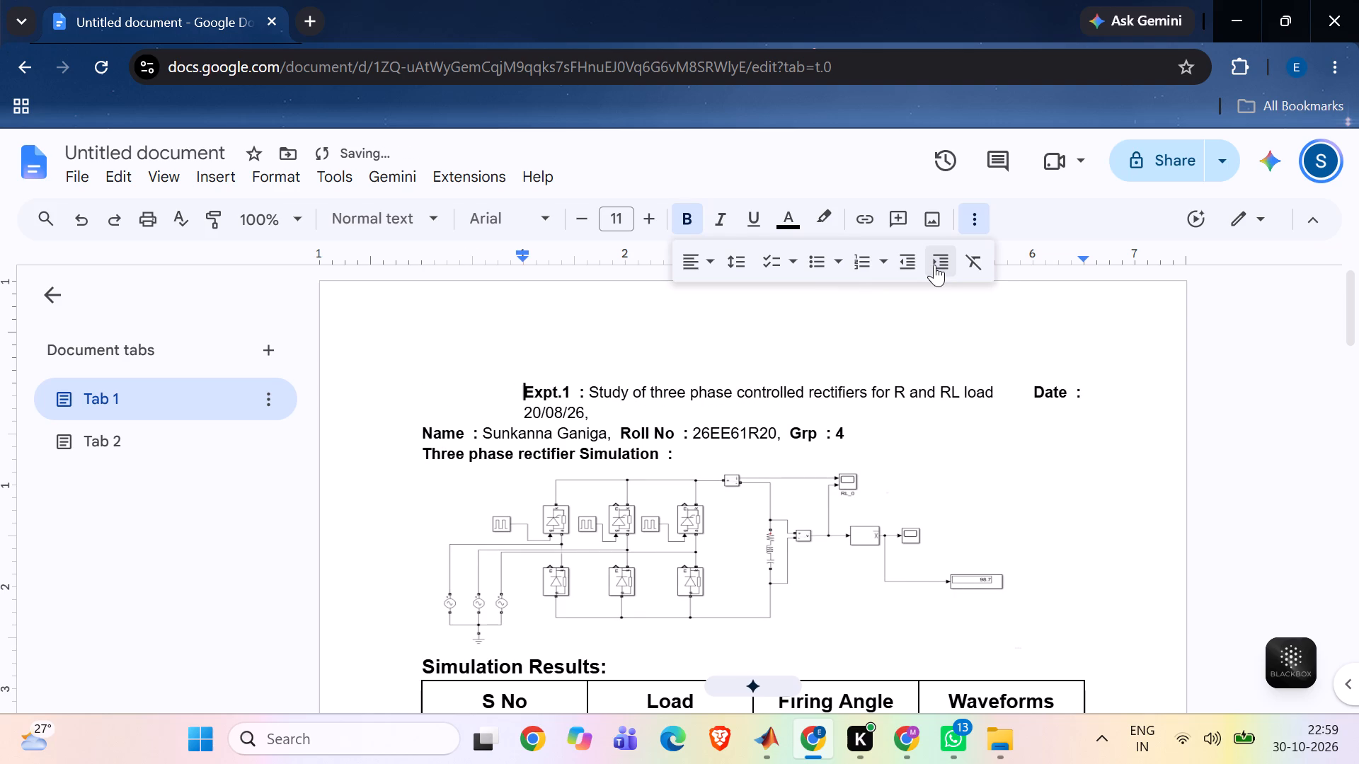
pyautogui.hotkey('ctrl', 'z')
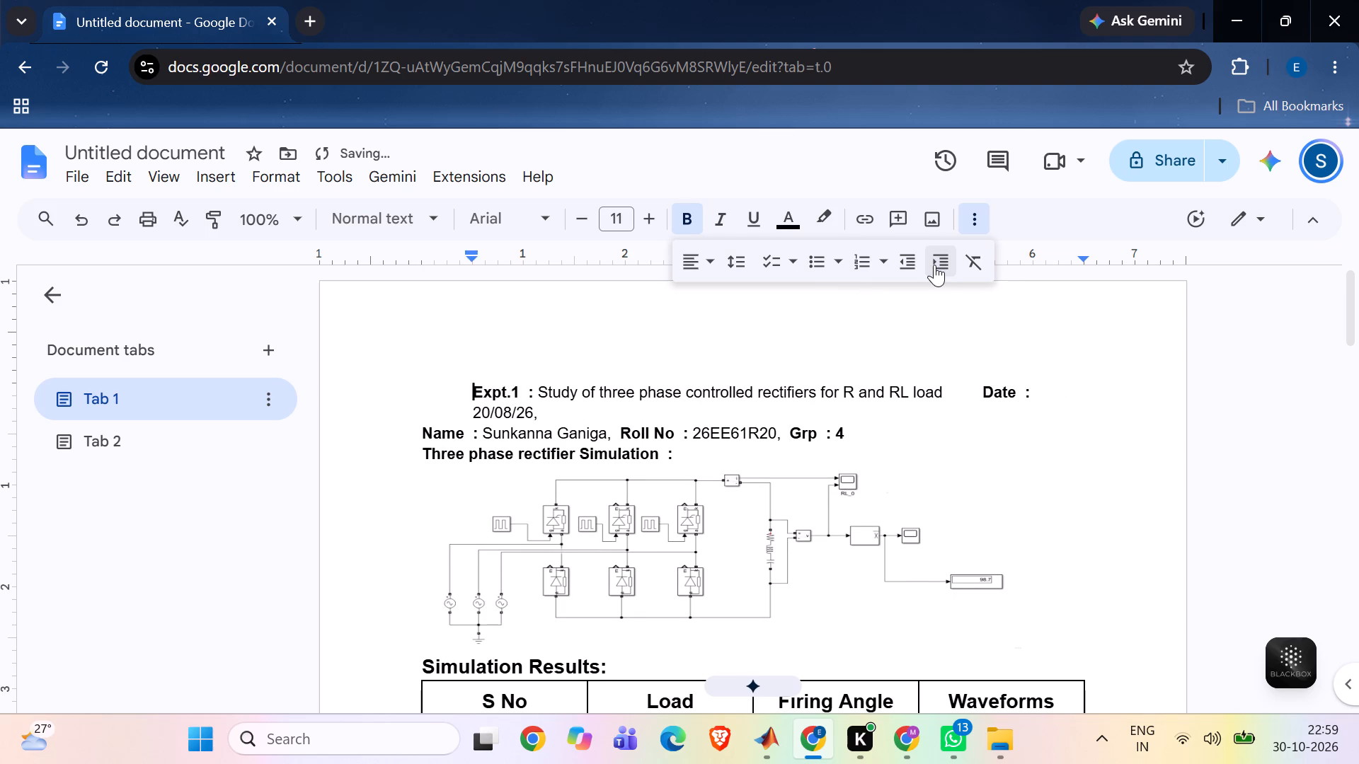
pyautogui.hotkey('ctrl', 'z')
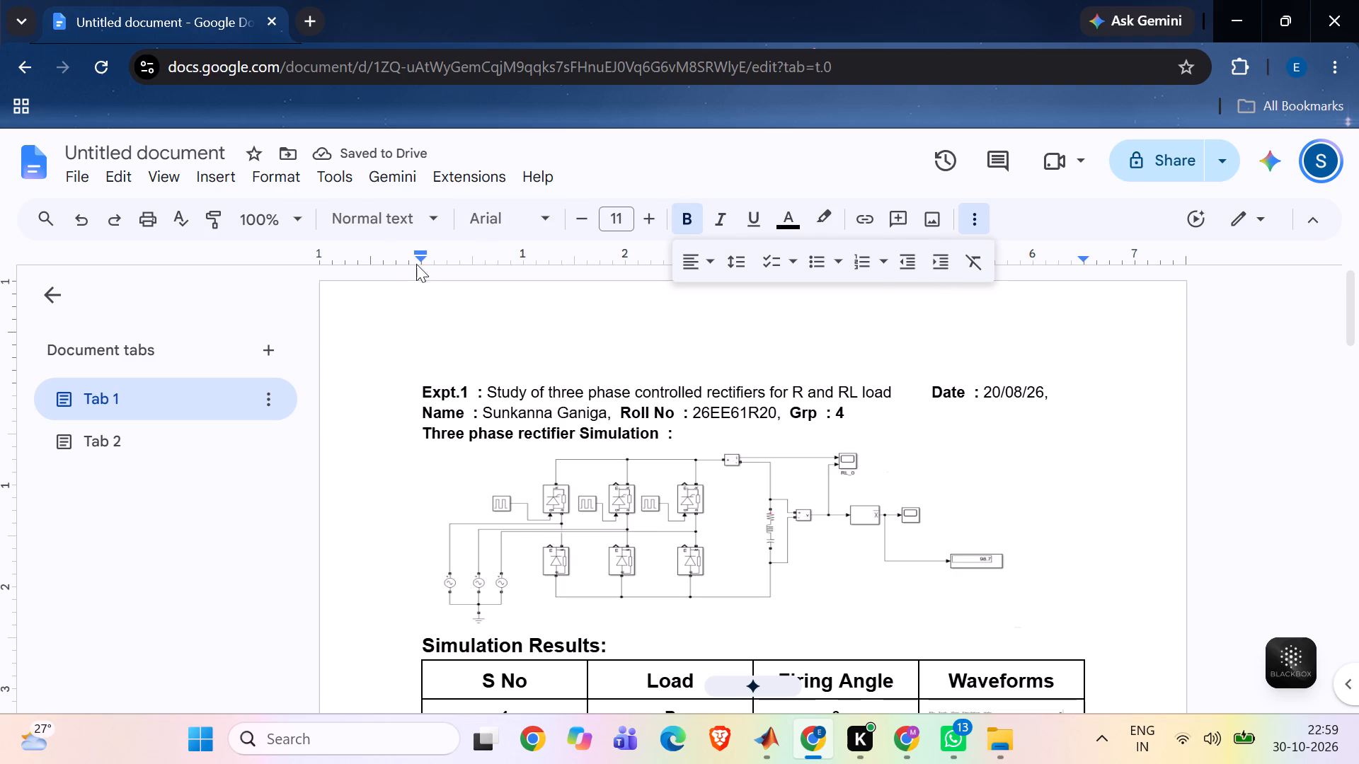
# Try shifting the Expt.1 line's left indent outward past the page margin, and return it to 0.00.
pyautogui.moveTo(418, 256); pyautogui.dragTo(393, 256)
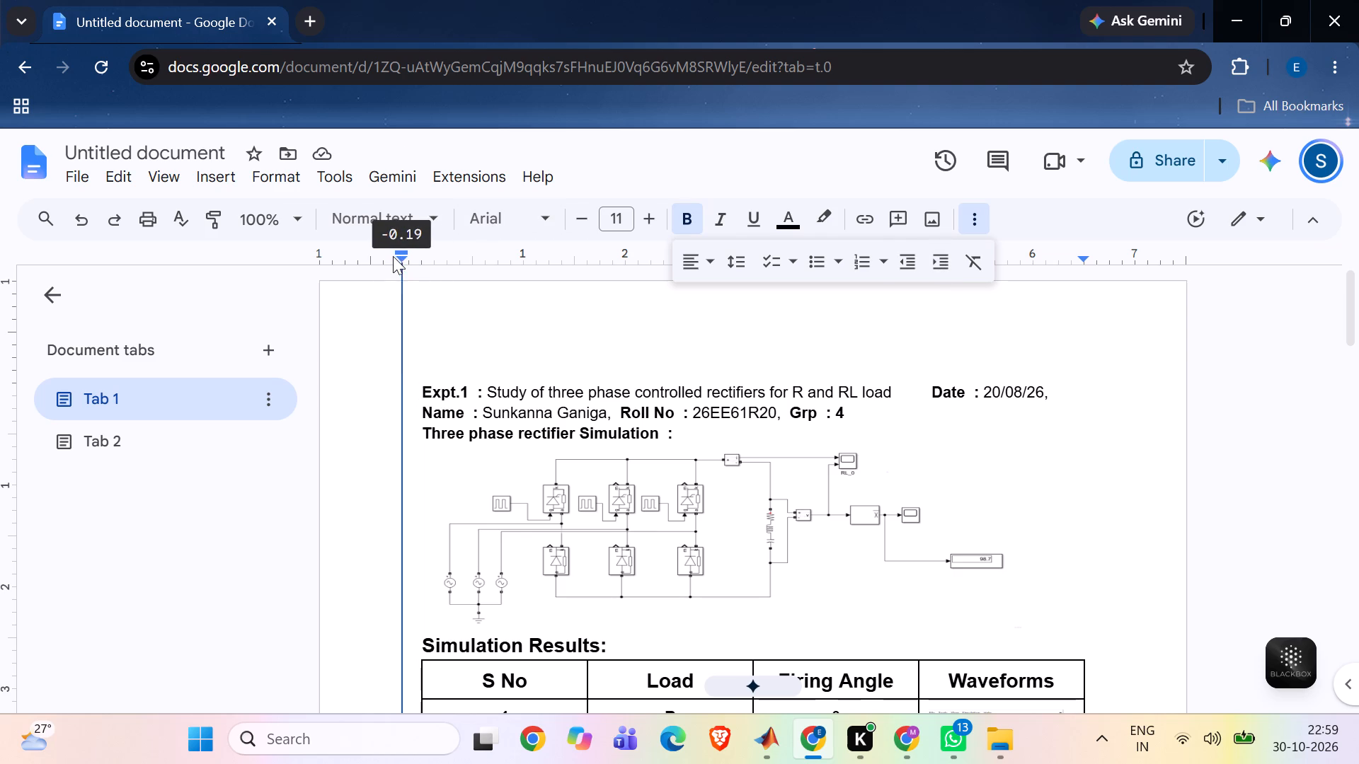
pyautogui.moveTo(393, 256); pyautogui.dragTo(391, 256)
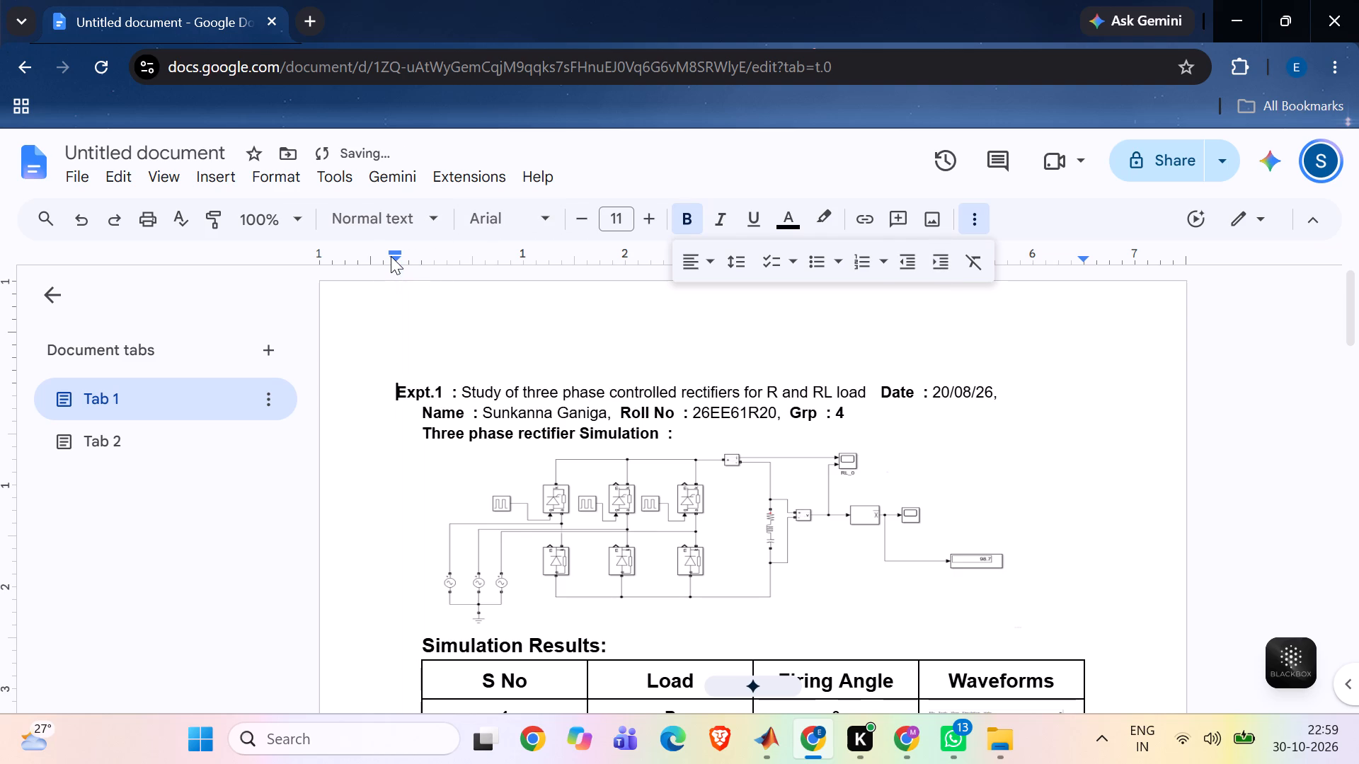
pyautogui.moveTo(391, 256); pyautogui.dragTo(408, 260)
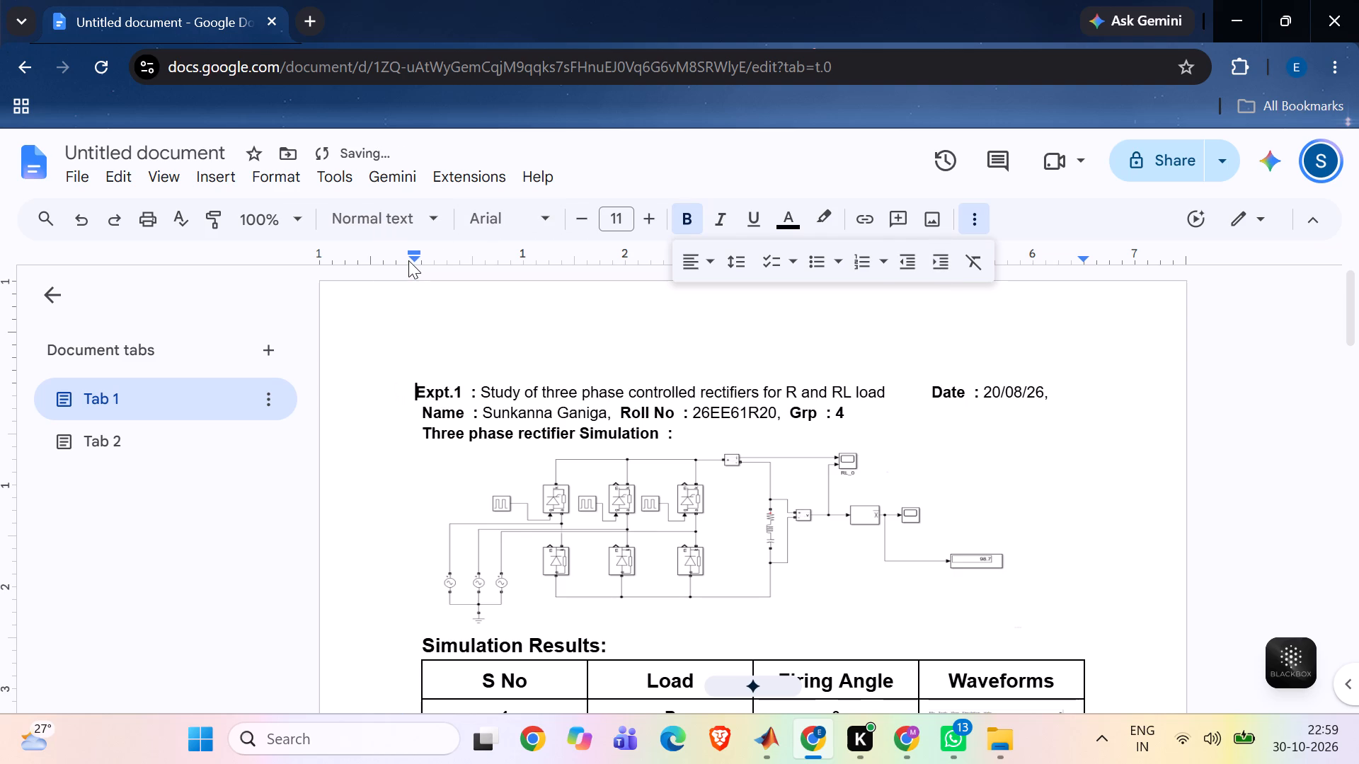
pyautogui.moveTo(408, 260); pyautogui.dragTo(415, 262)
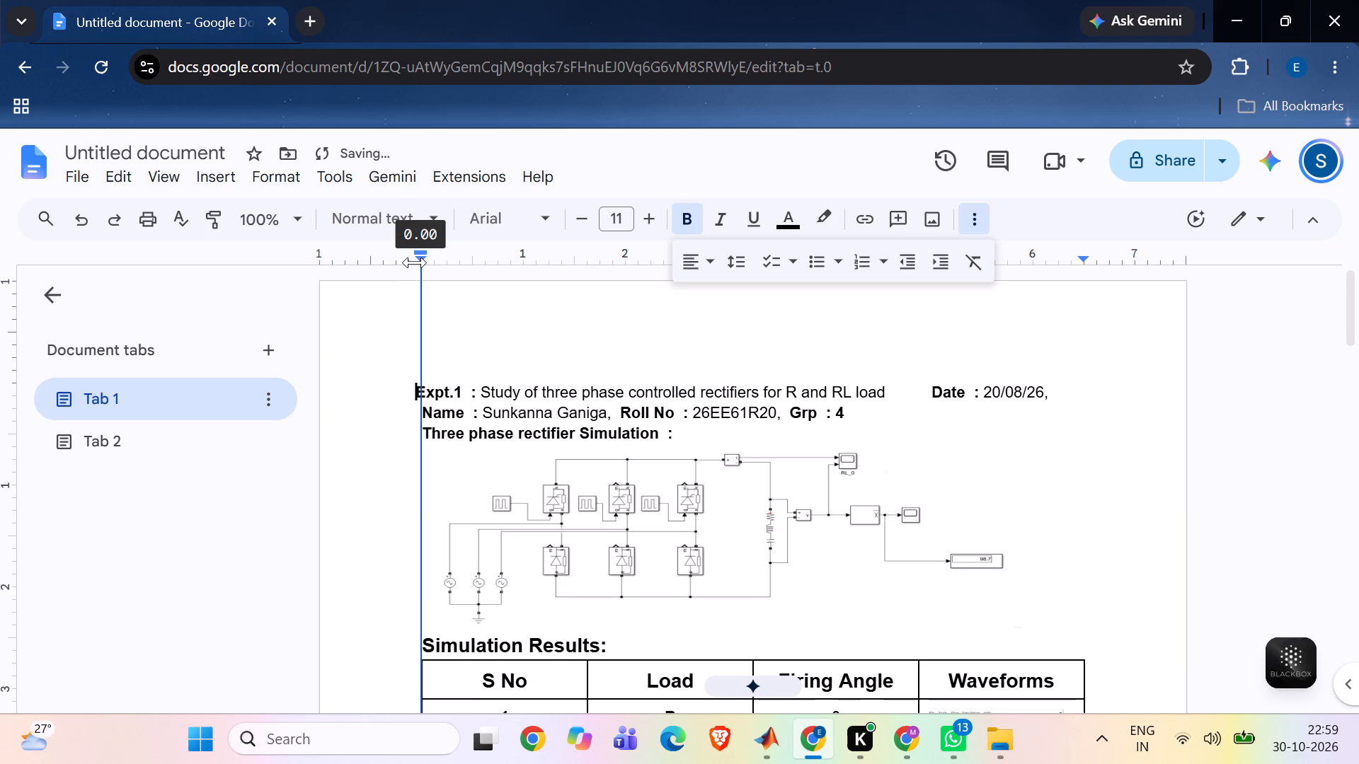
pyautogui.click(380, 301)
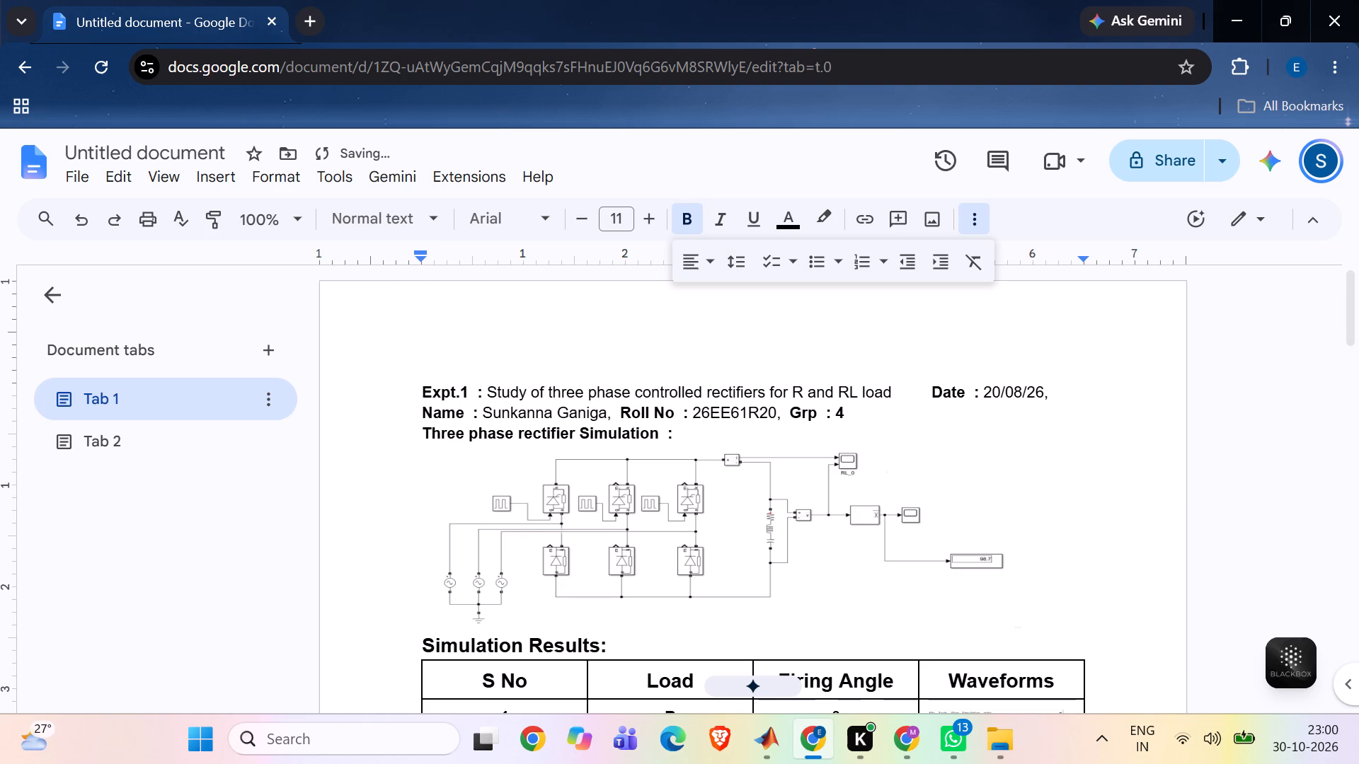
# Review the report's layout across both pages, from the title lines and circuit diagram through the waveform rows of the results table.
pyautogui.scroll(-7, 380, 301)
pyautogui.scroll(6, 380, 301)
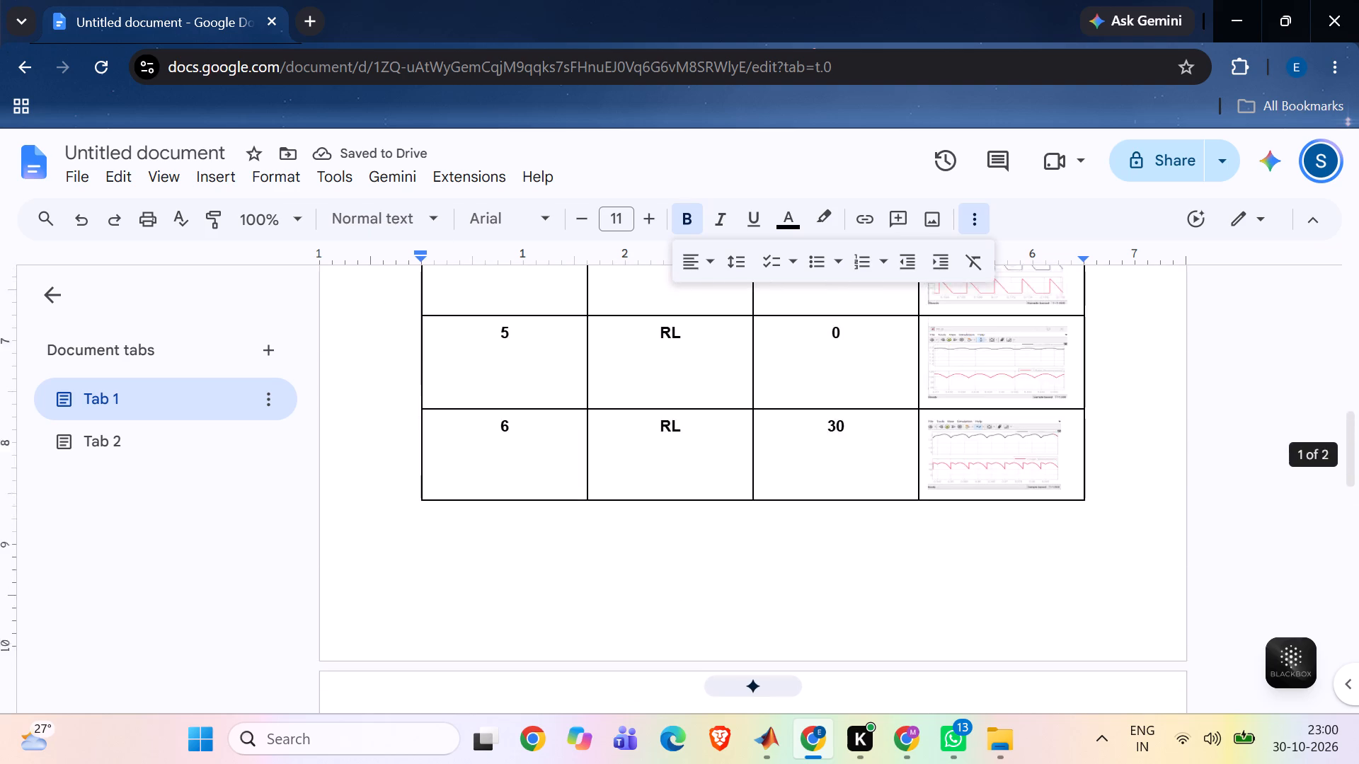
pyautogui.scroll(5, 380, 301)
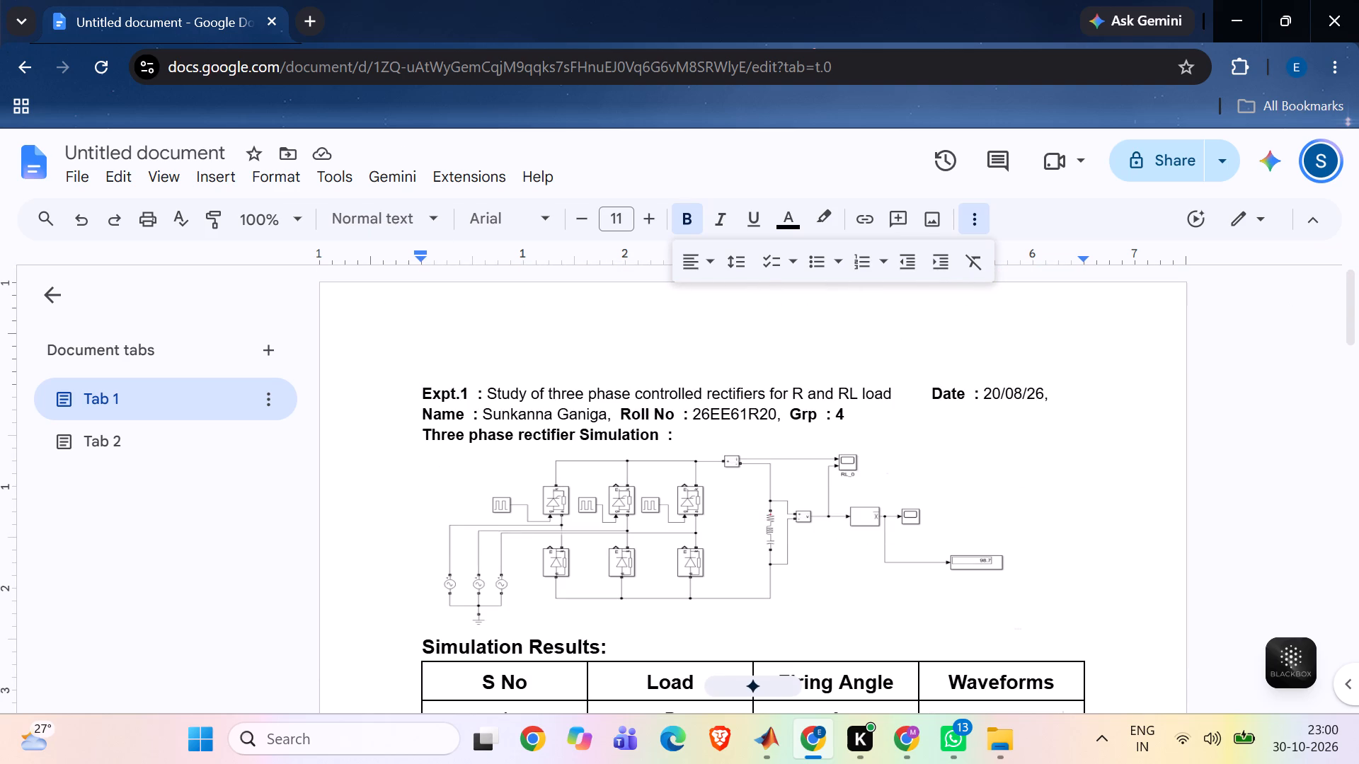
pyautogui.click(1146, 357)
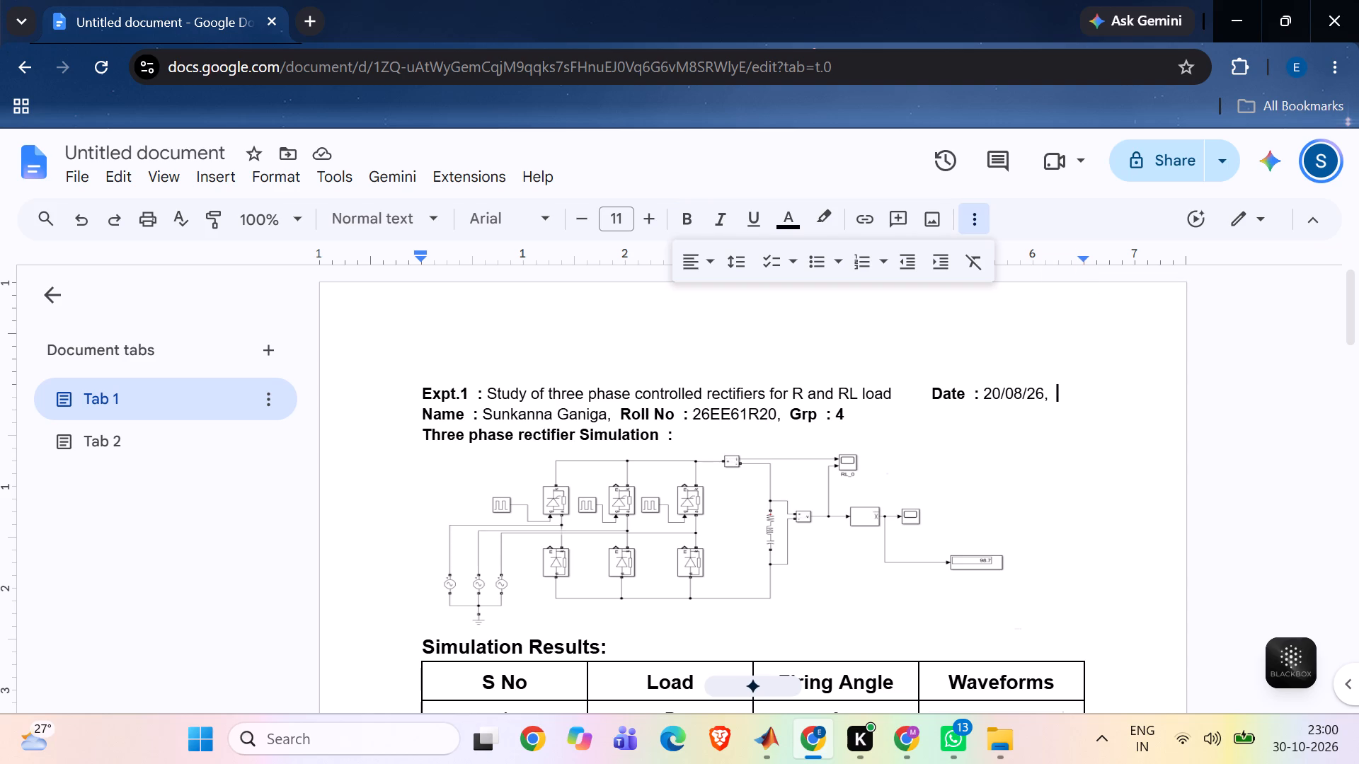
pyautogui.scroll(-9, 1091, 286)
pyautogui.scroll(6, 1091, 286)
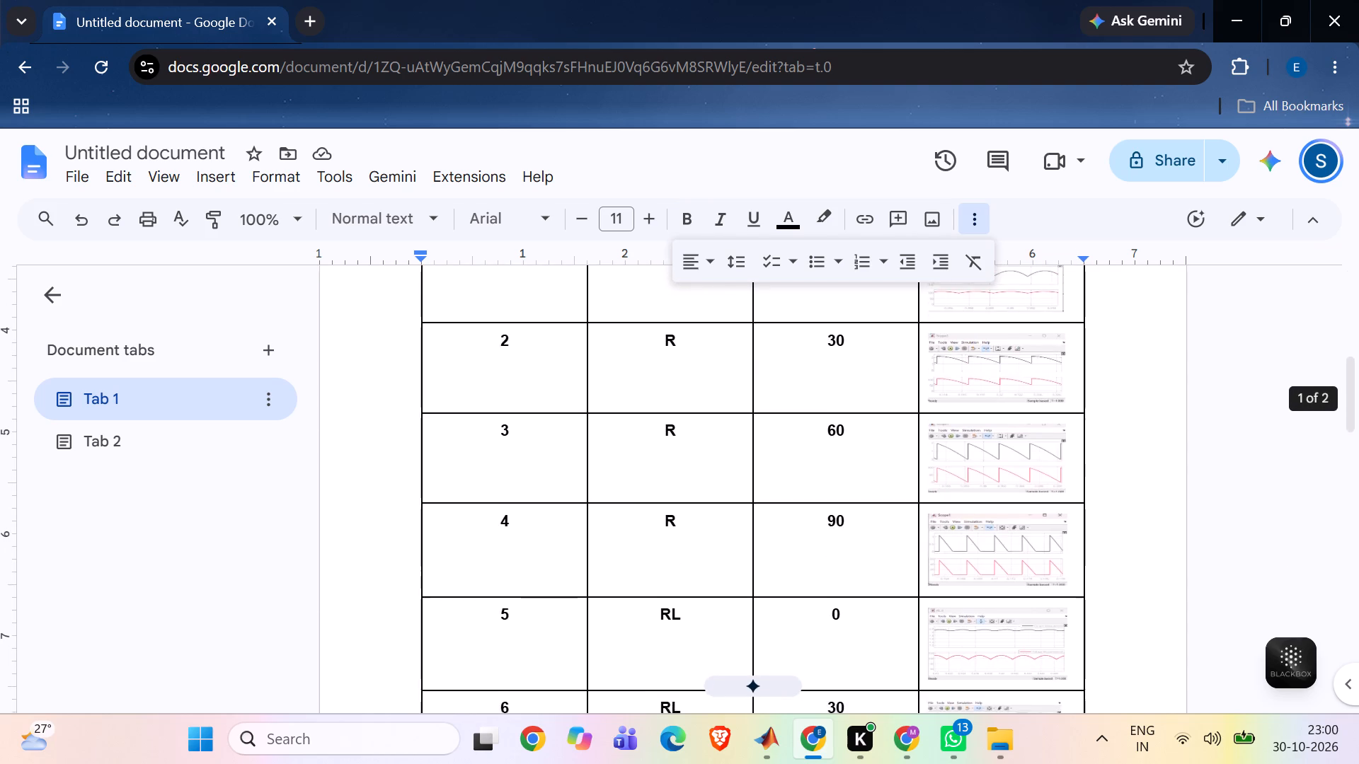
pyautogui.scroll(3, 1091, 286)
pyautogui.scroll(-4, 1091, 286)
pyautogui.scroll(1, 1091, 286)
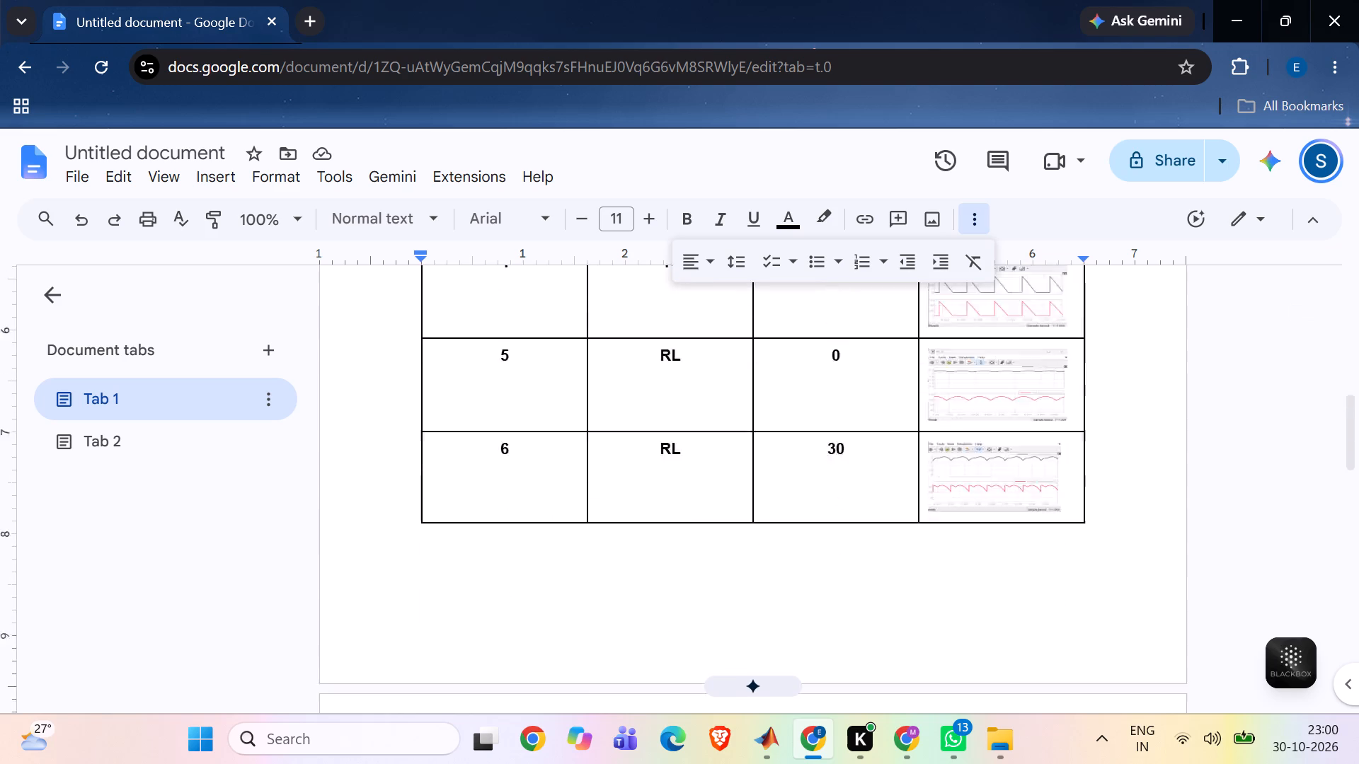
pyautogui.scroll(1, 1091, 286)
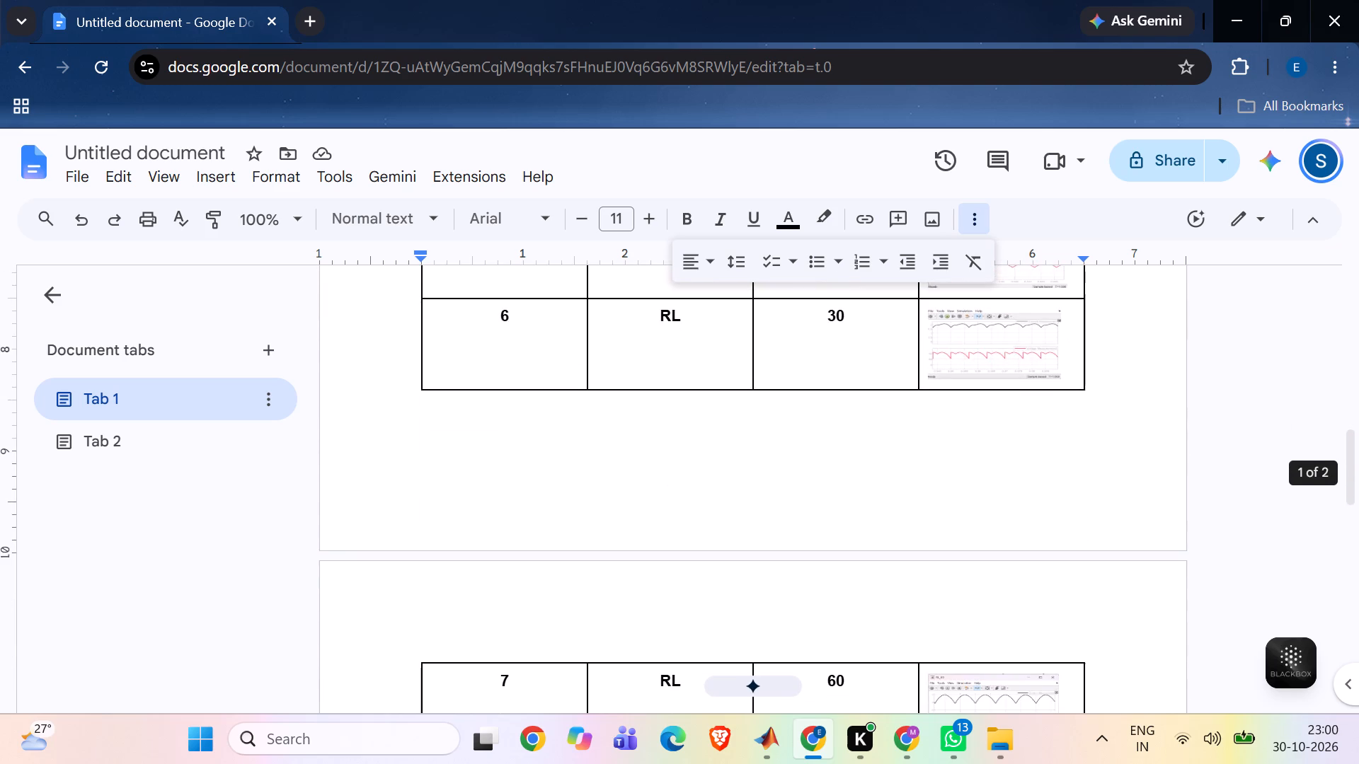
pyautogui.scroll(2, 1091, 286)
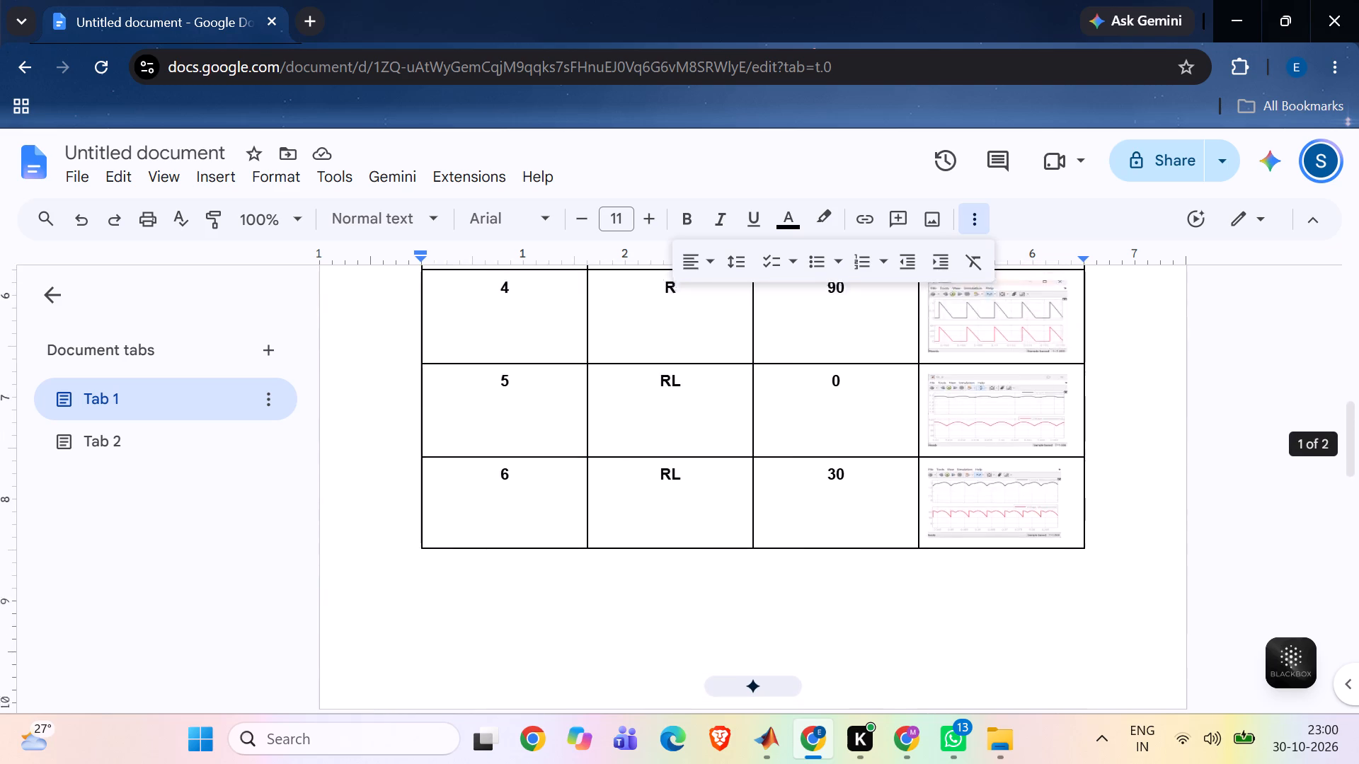
pyautogui.scroll(2, 1091, 286)
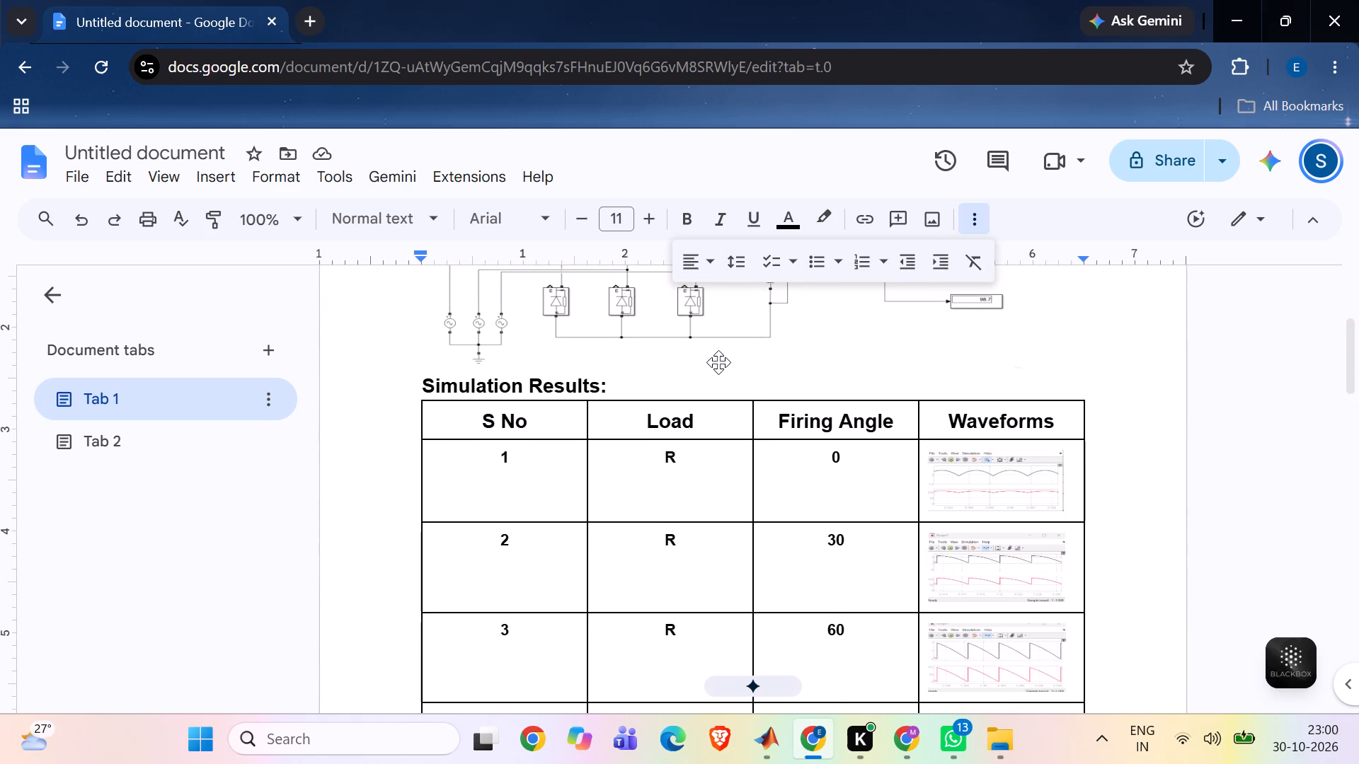
# Make the header row of the Simulation Results table slightly taller.
pyautogui.moveTo(750, 398); pyautogui.dragTo(750, 376)
pyautogui.scroll(-1, 750, 376)
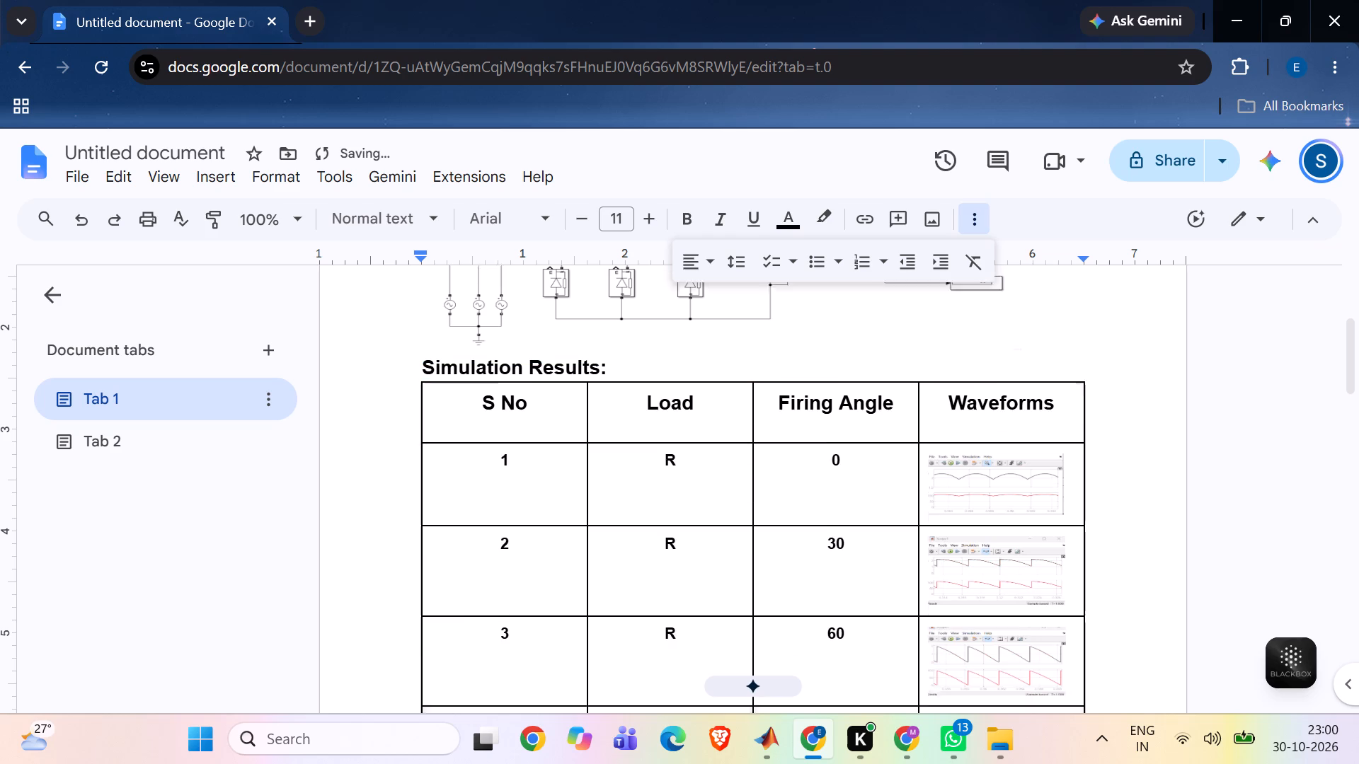
pyautogui.scroll(-1, 750, 376)
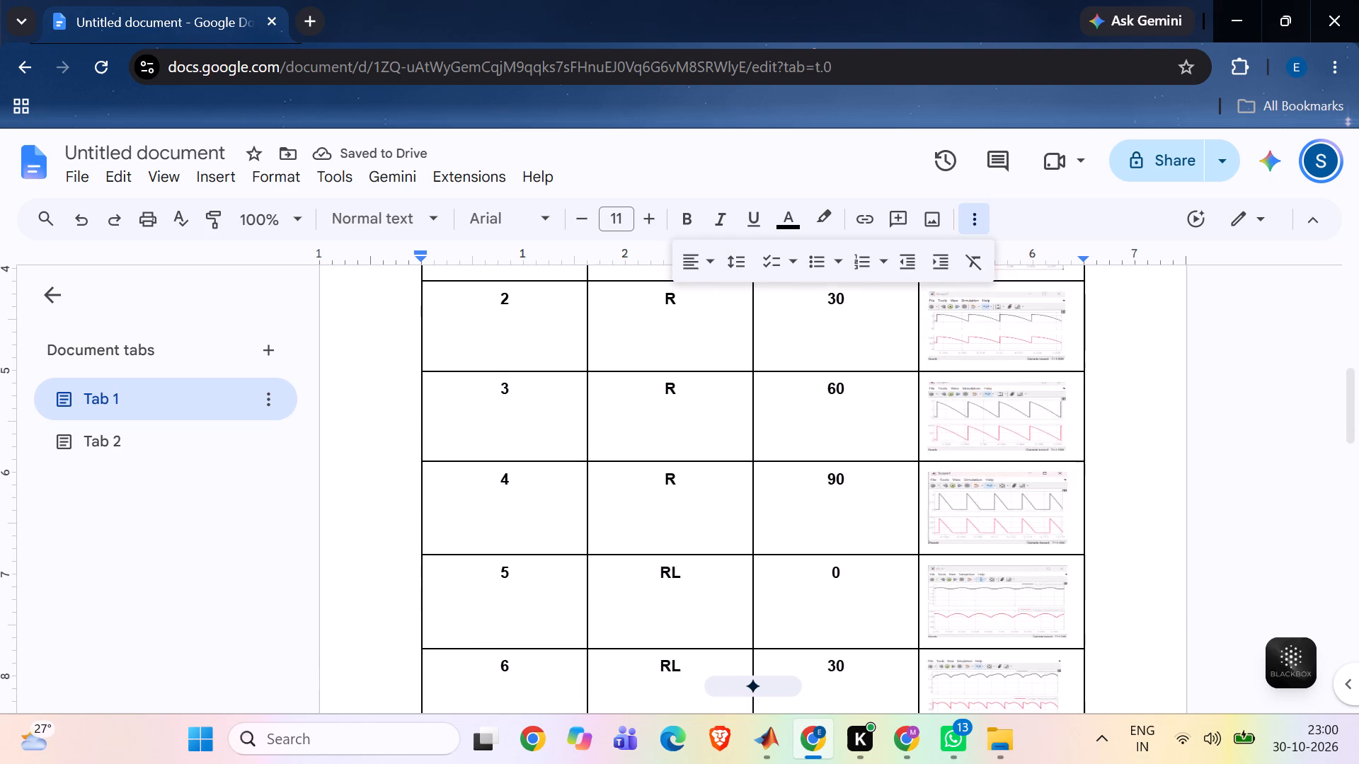
pyautogui.scroll(2, 750, 376)
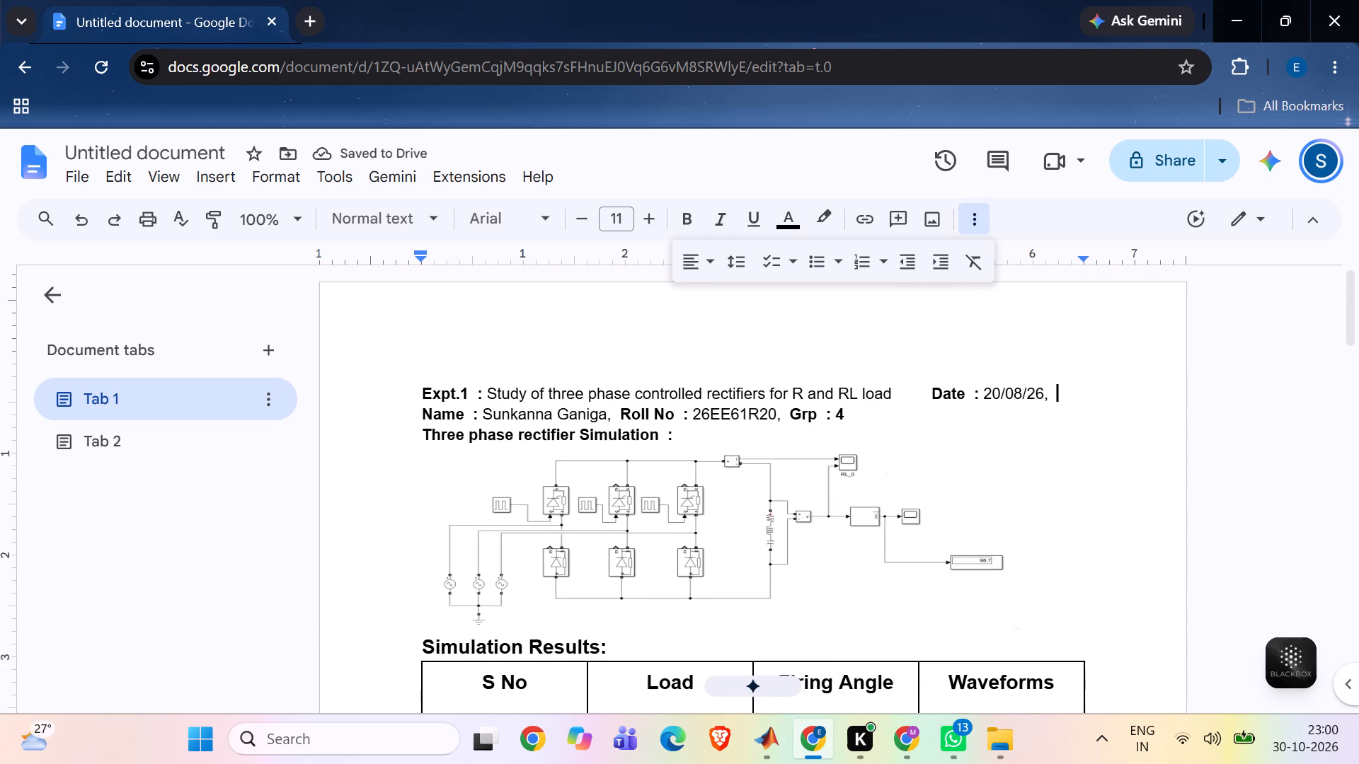
pyautogui.scroll(1, 750, 376)
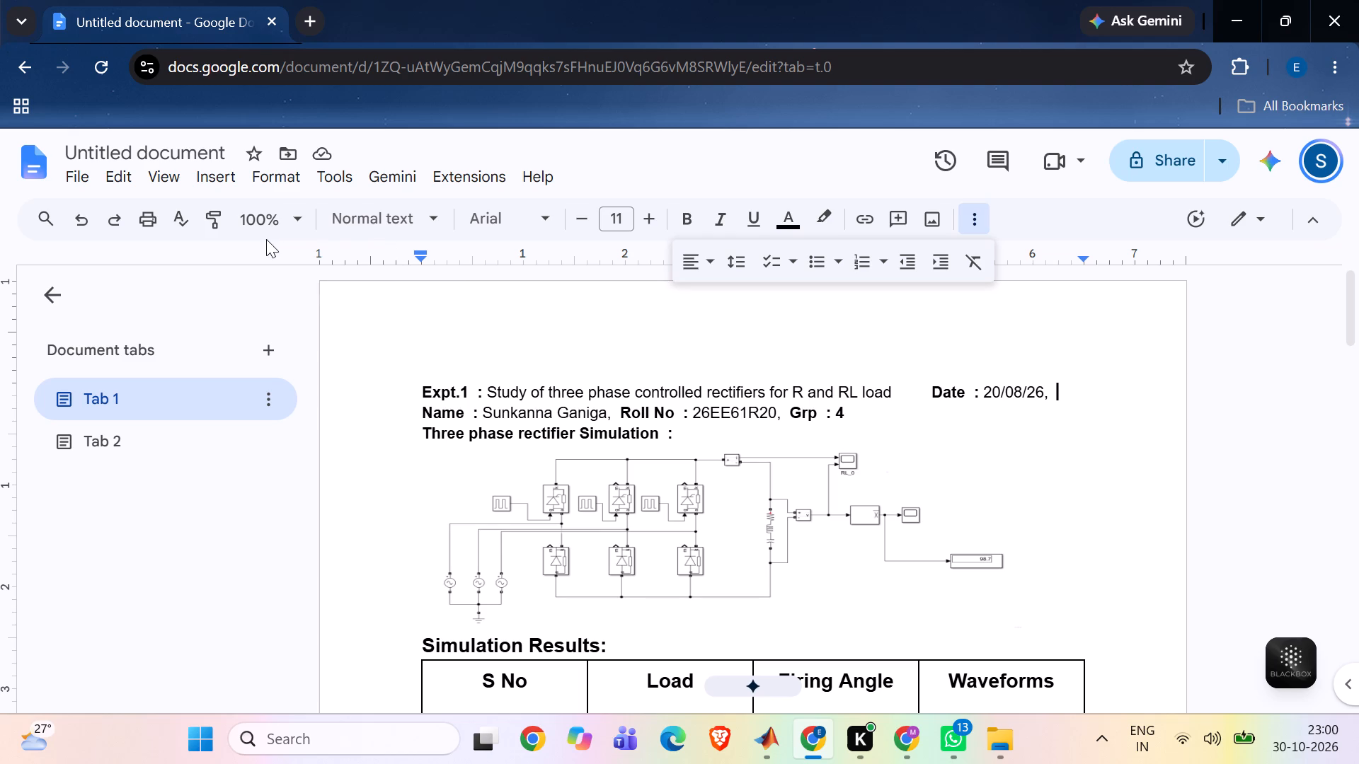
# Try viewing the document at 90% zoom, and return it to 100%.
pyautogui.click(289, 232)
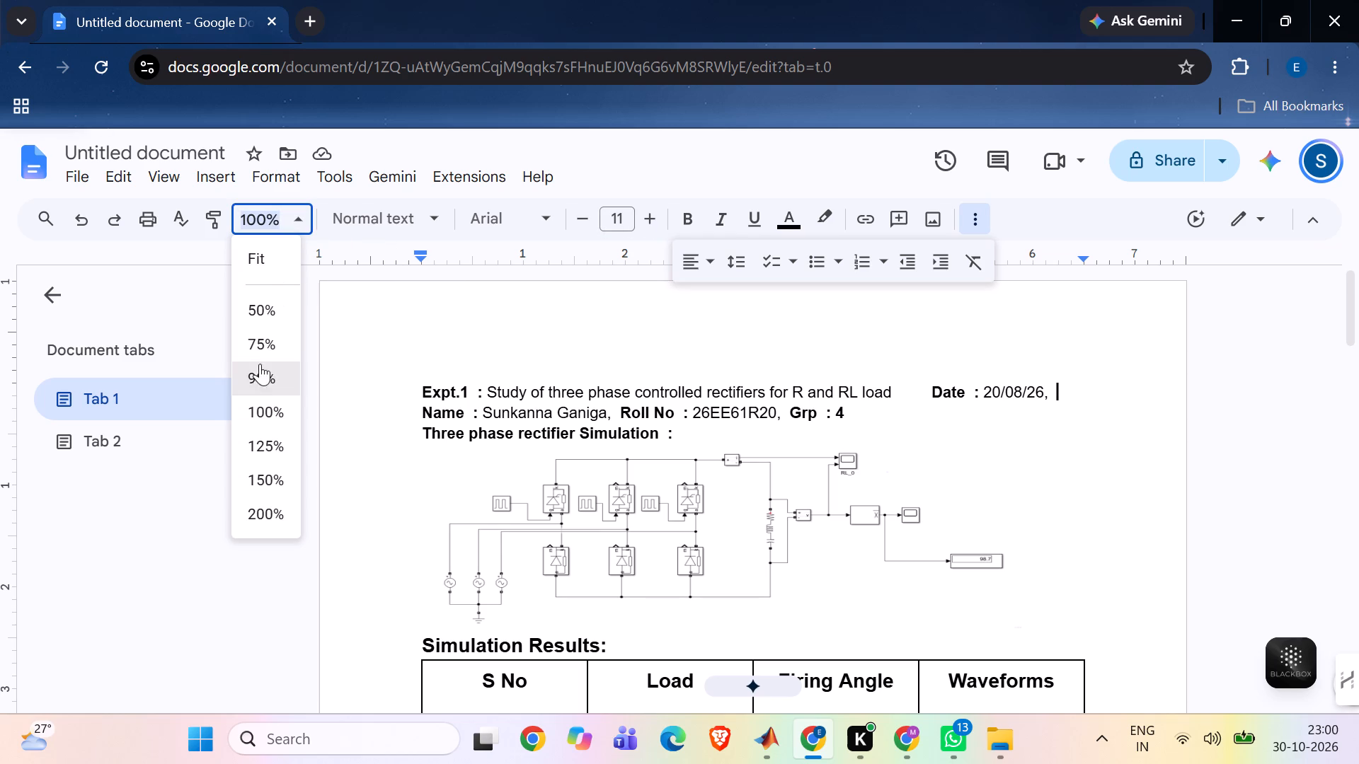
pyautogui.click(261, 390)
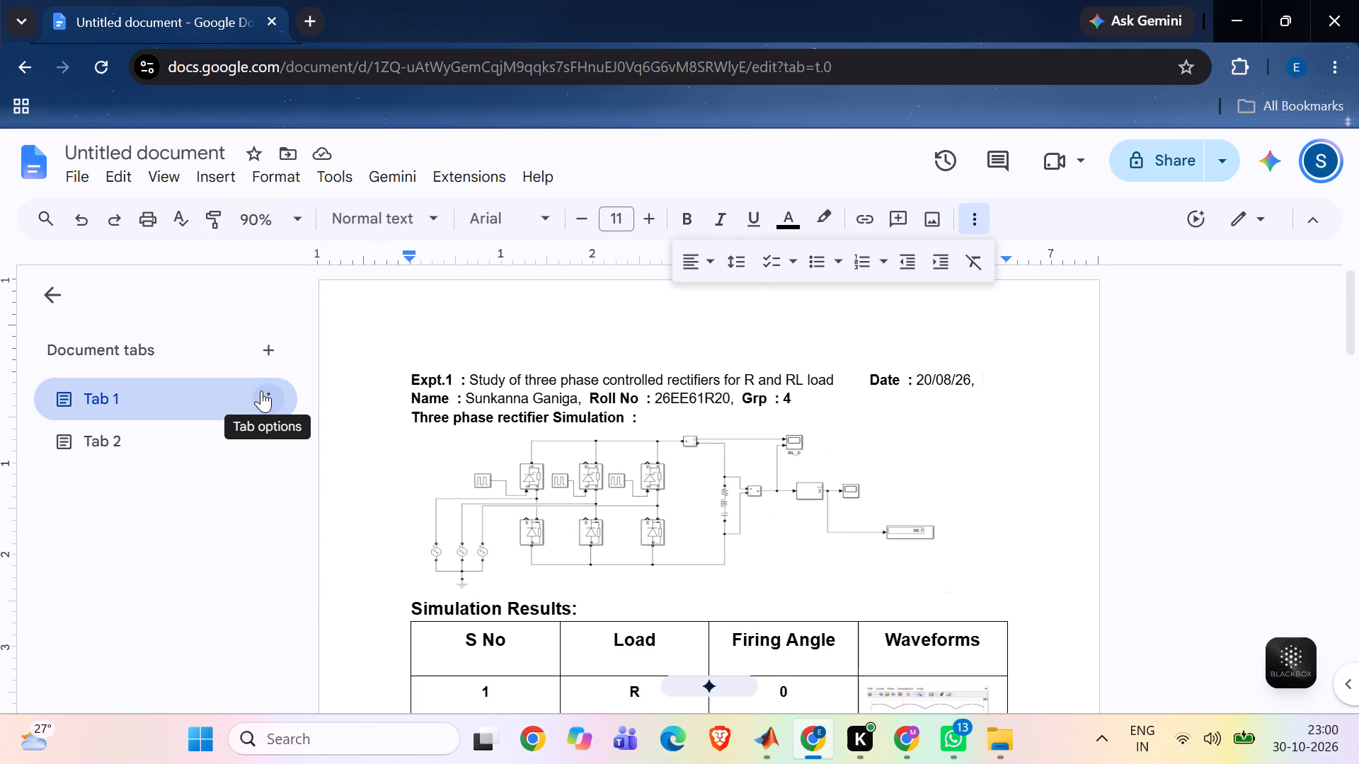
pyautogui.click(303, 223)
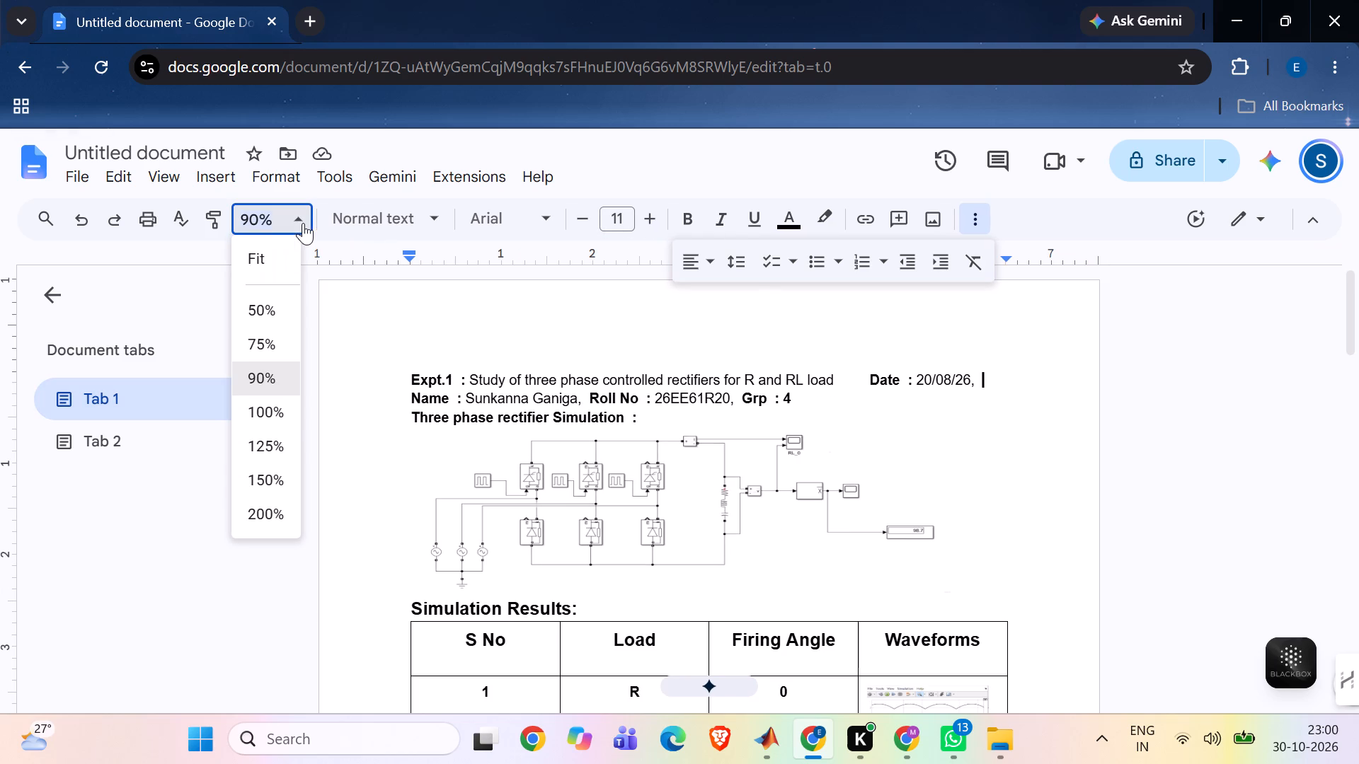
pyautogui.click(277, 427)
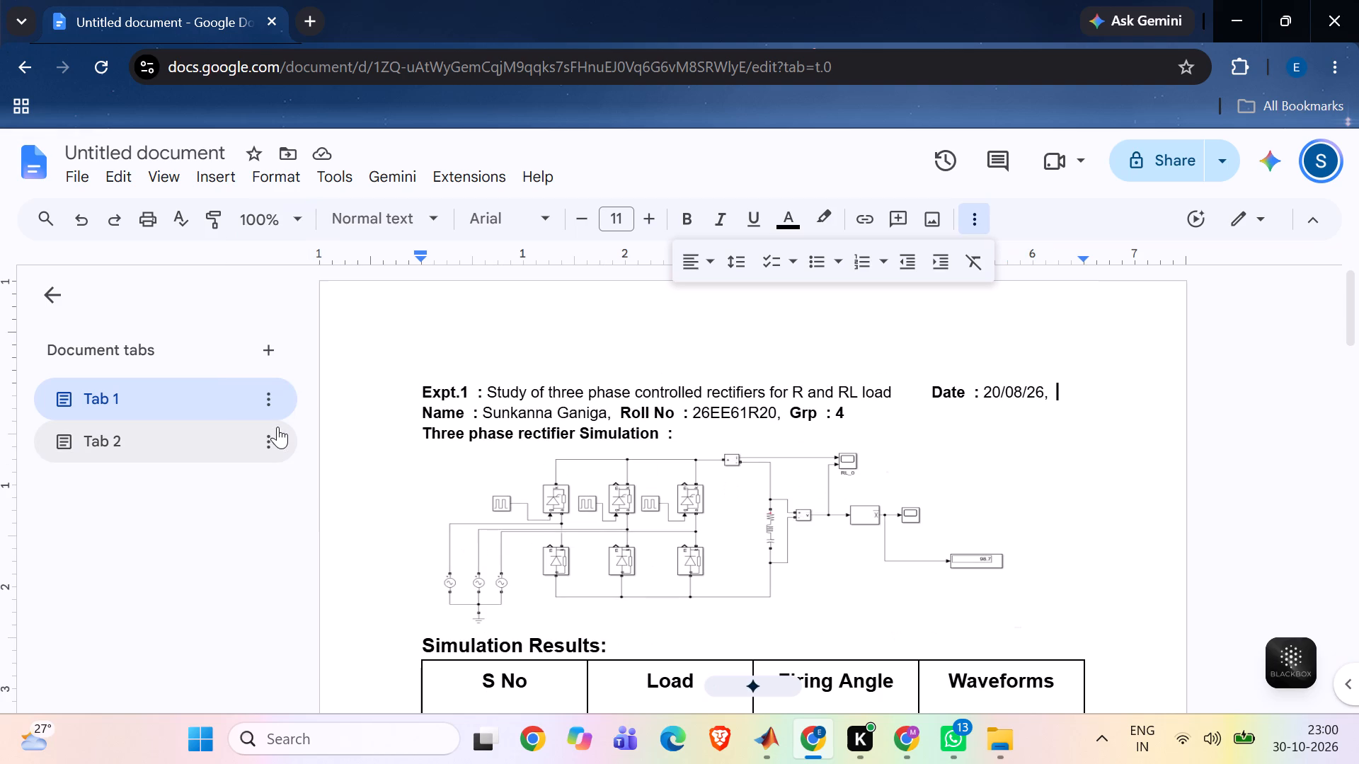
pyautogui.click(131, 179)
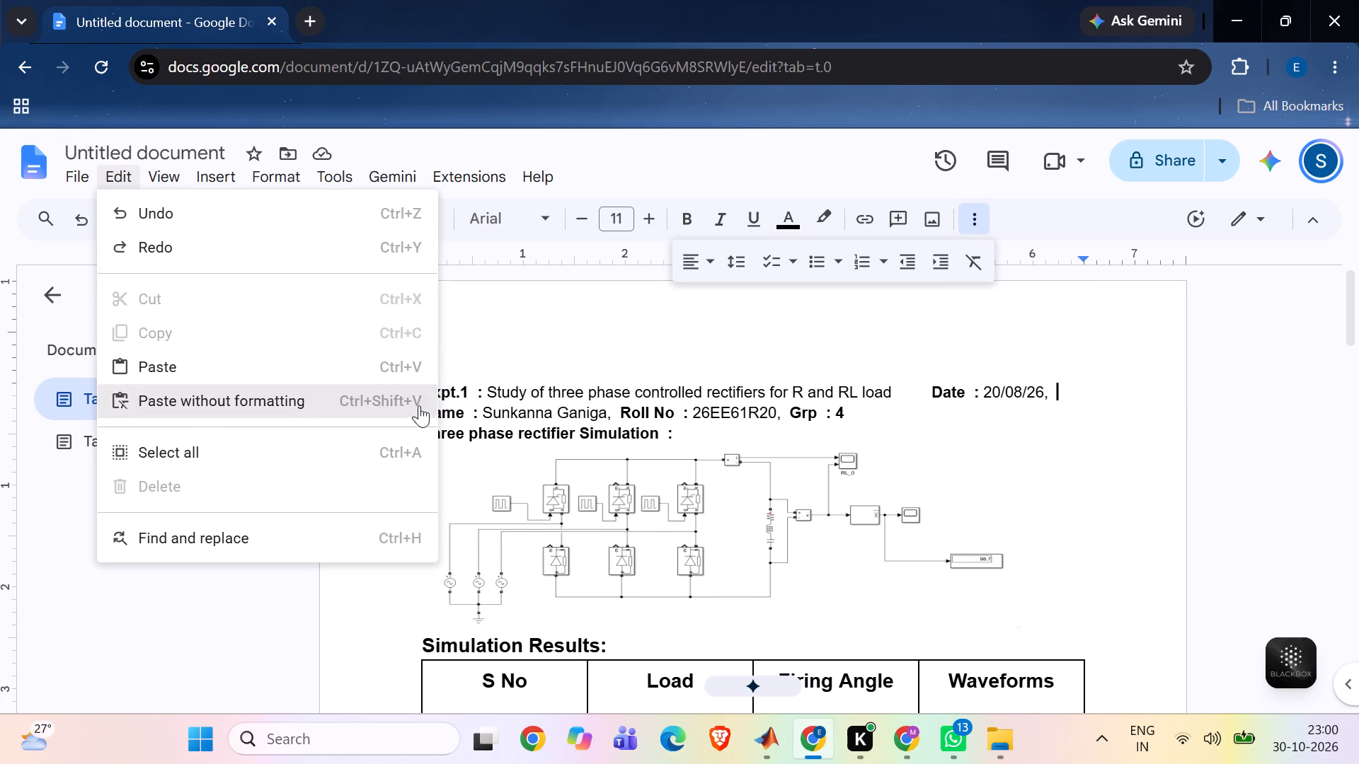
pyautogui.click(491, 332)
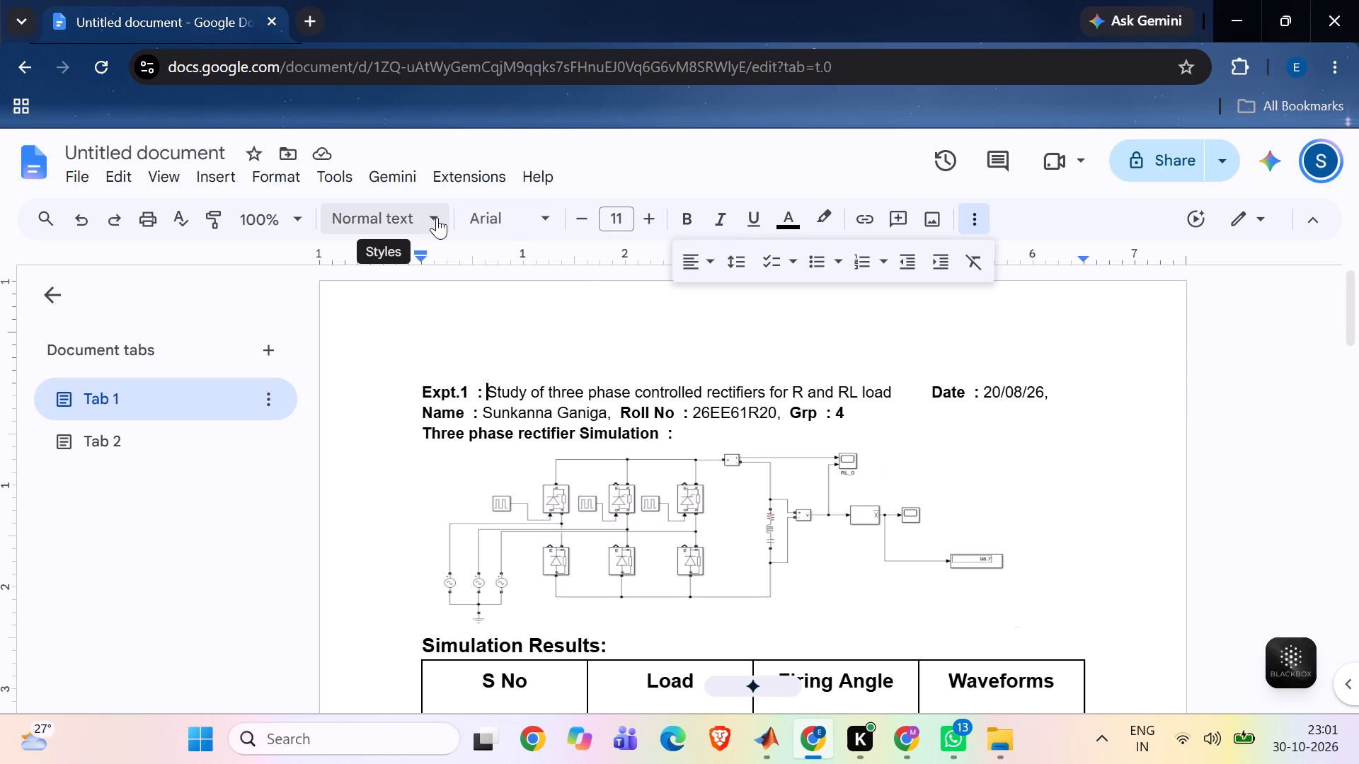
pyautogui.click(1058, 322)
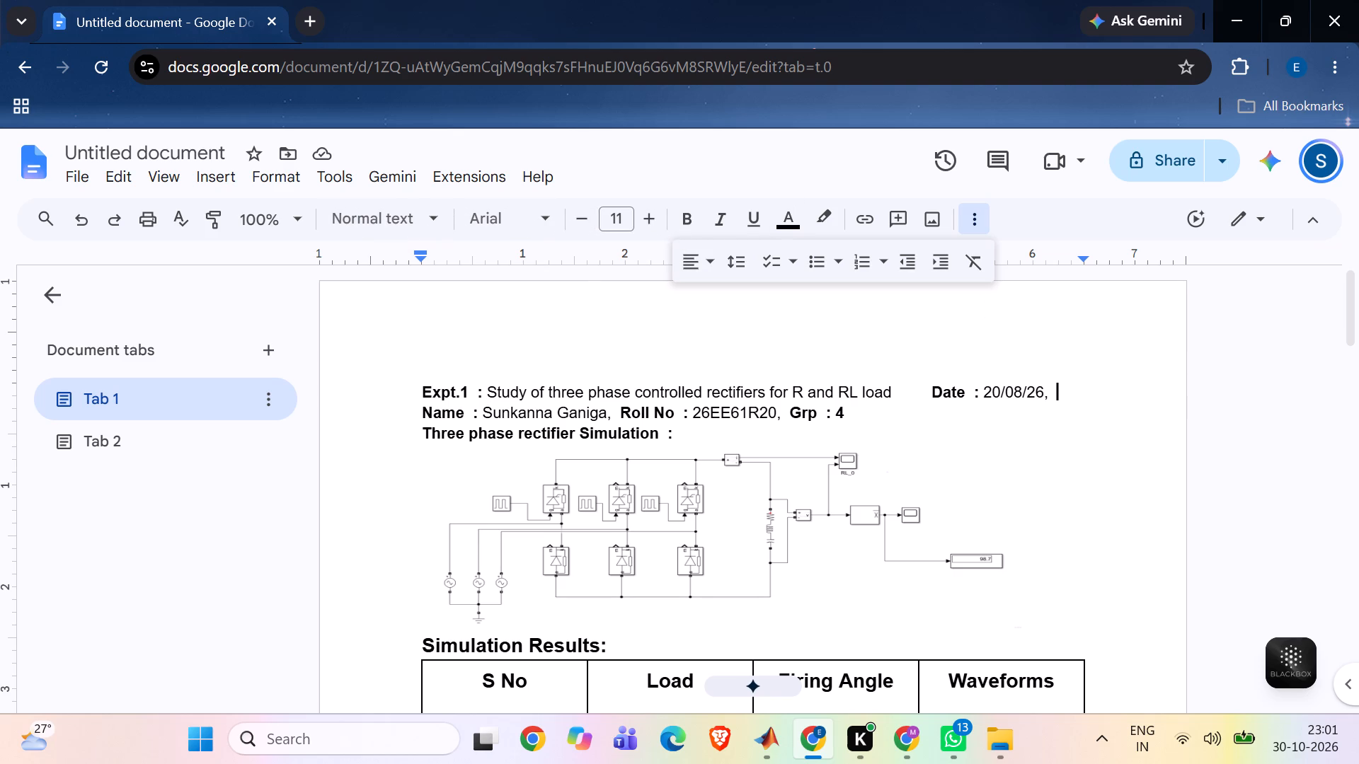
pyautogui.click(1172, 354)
# View the document's details, including location, owner and dates, and close them.
pyautogui.click(83, 183)
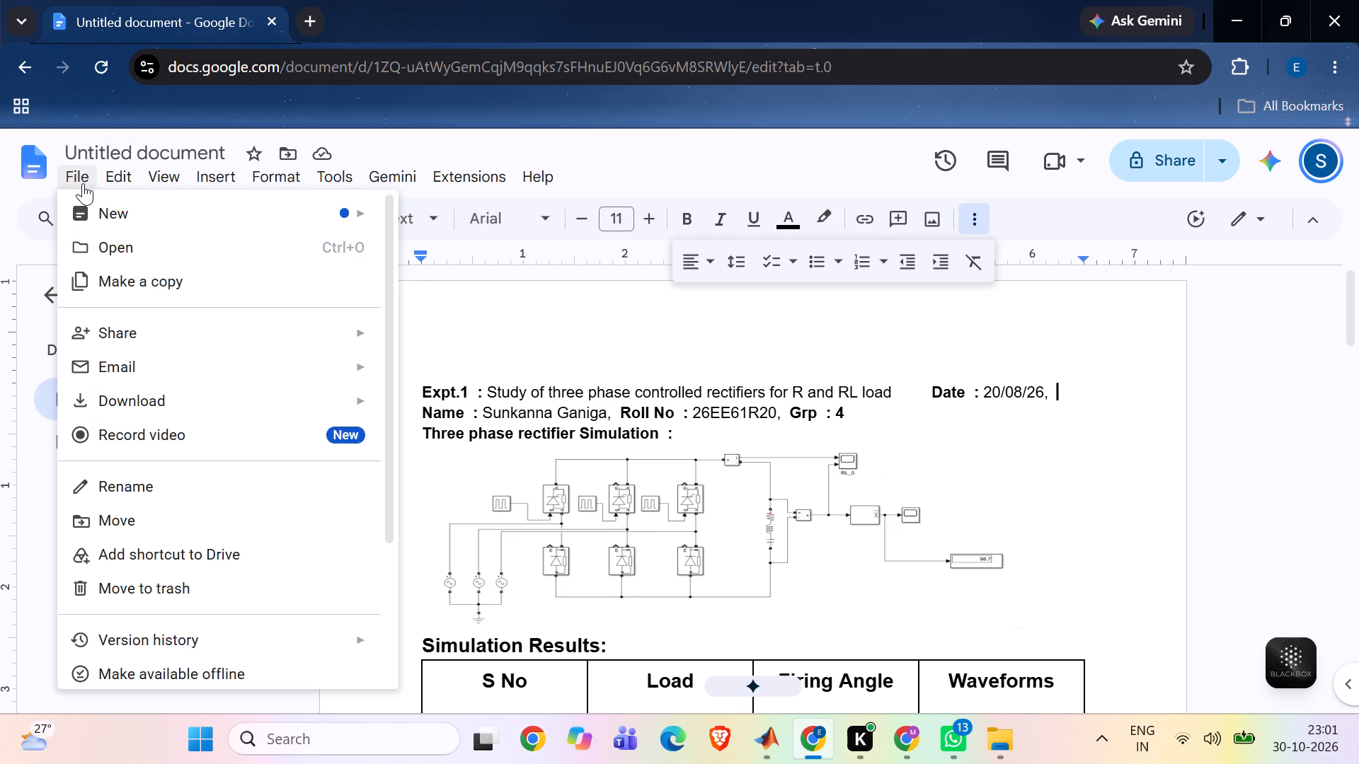
pyautogui.scroll(-3, 152, 499)
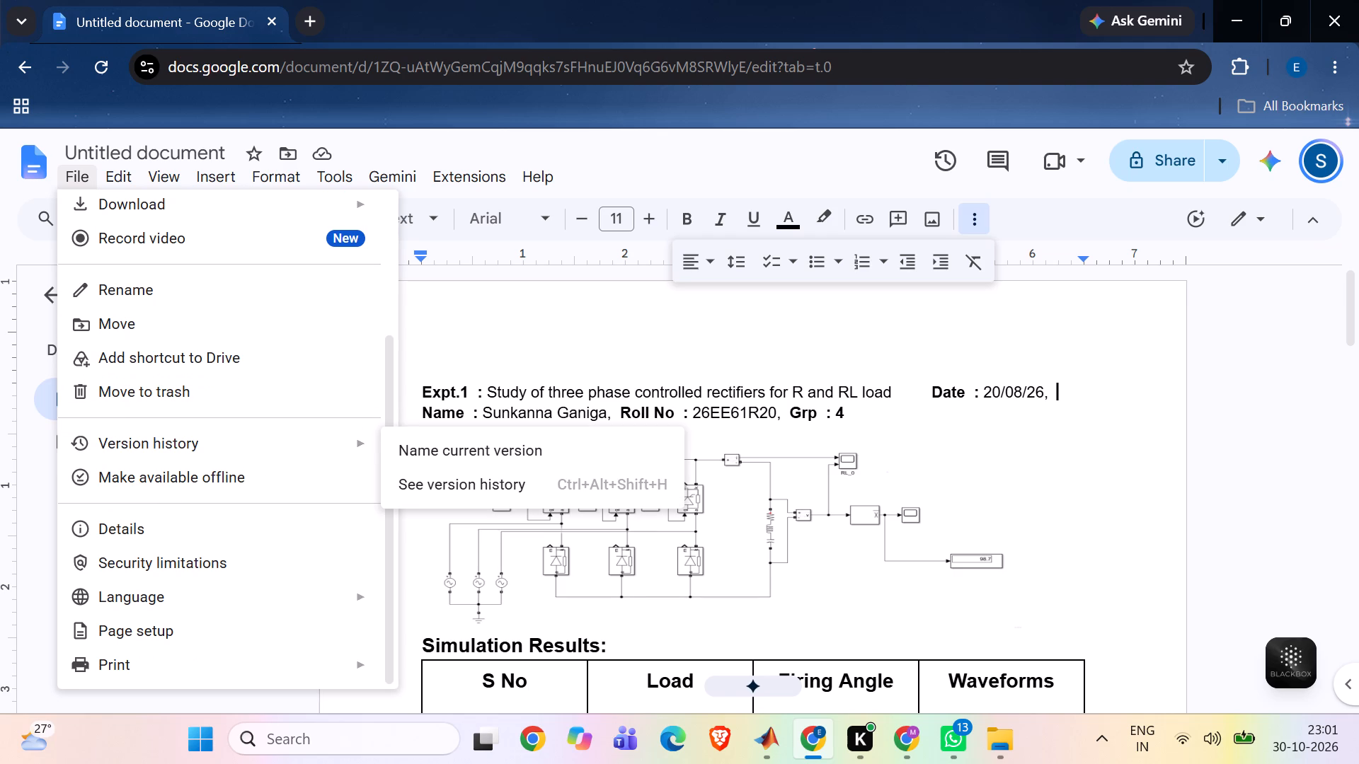
pyautogui.click(127, 518)
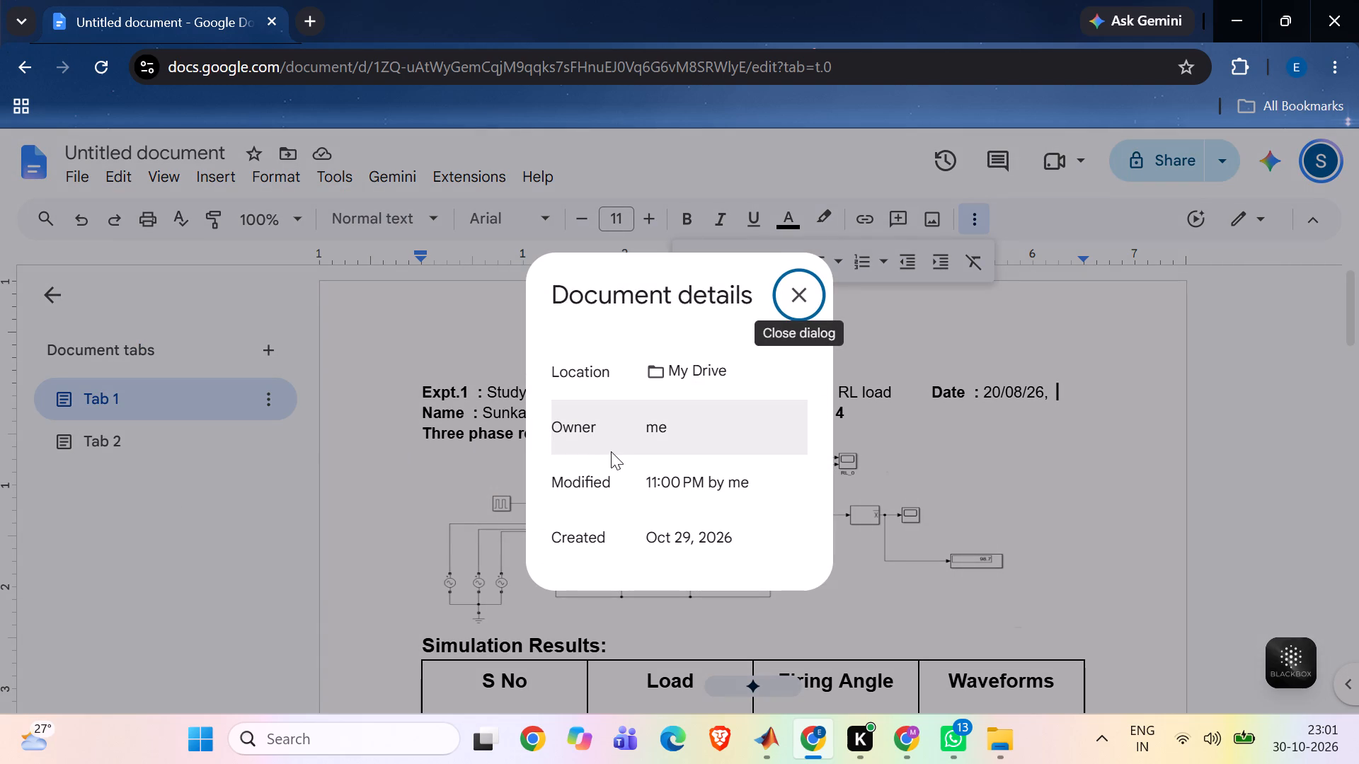
pyautogui.click(788, 295)
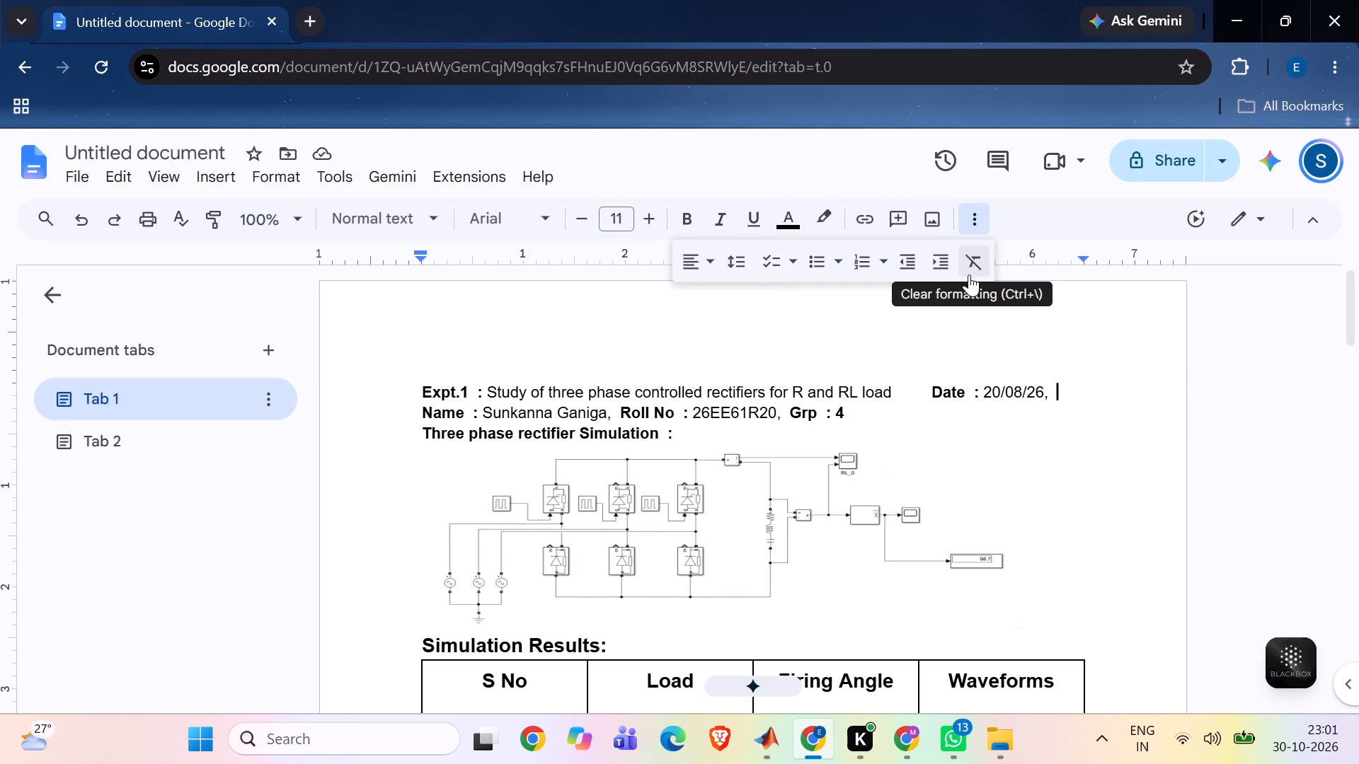
# Review the report's layout from the title lines and circuit diagram through the results table's waveform rows and page break.
pyautogui.click(1090, 369)
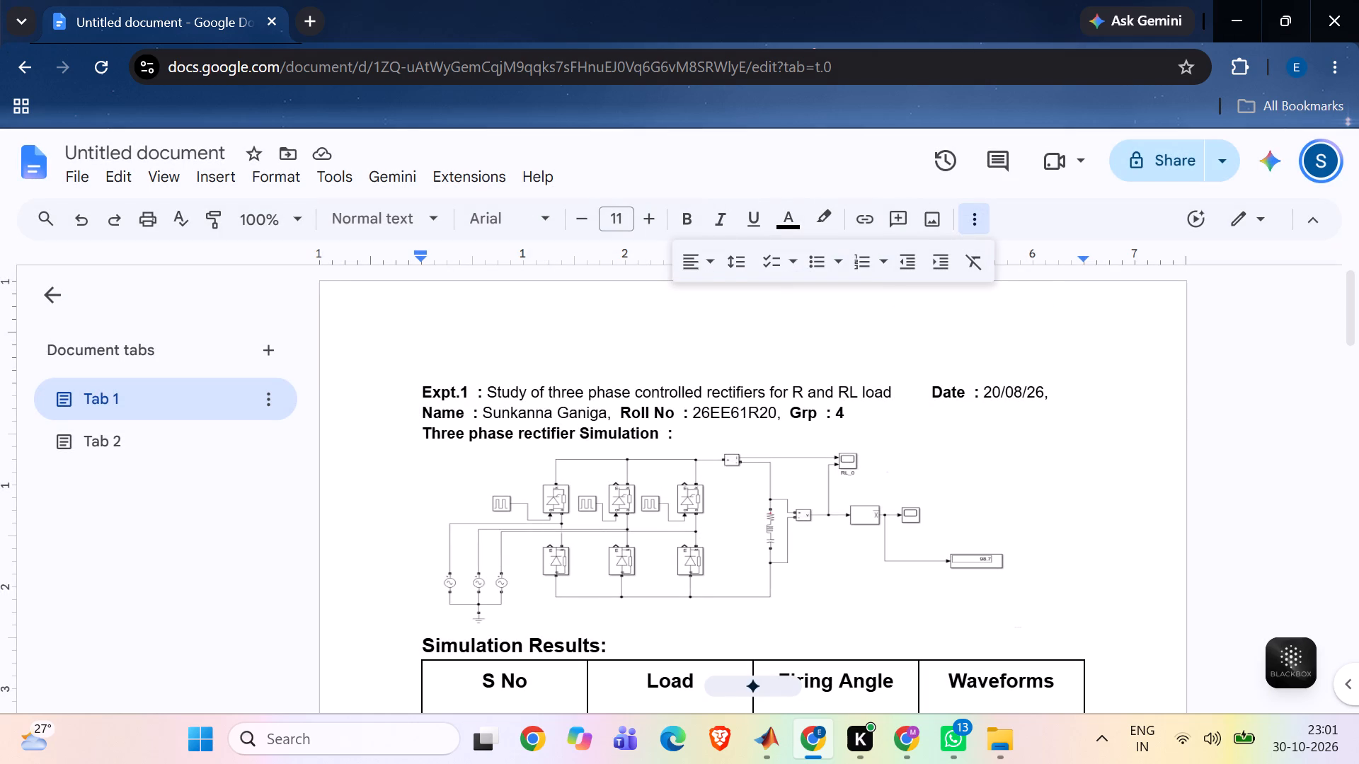
pyautogui.click(927, 357)
pyautogui.click(375, 362)
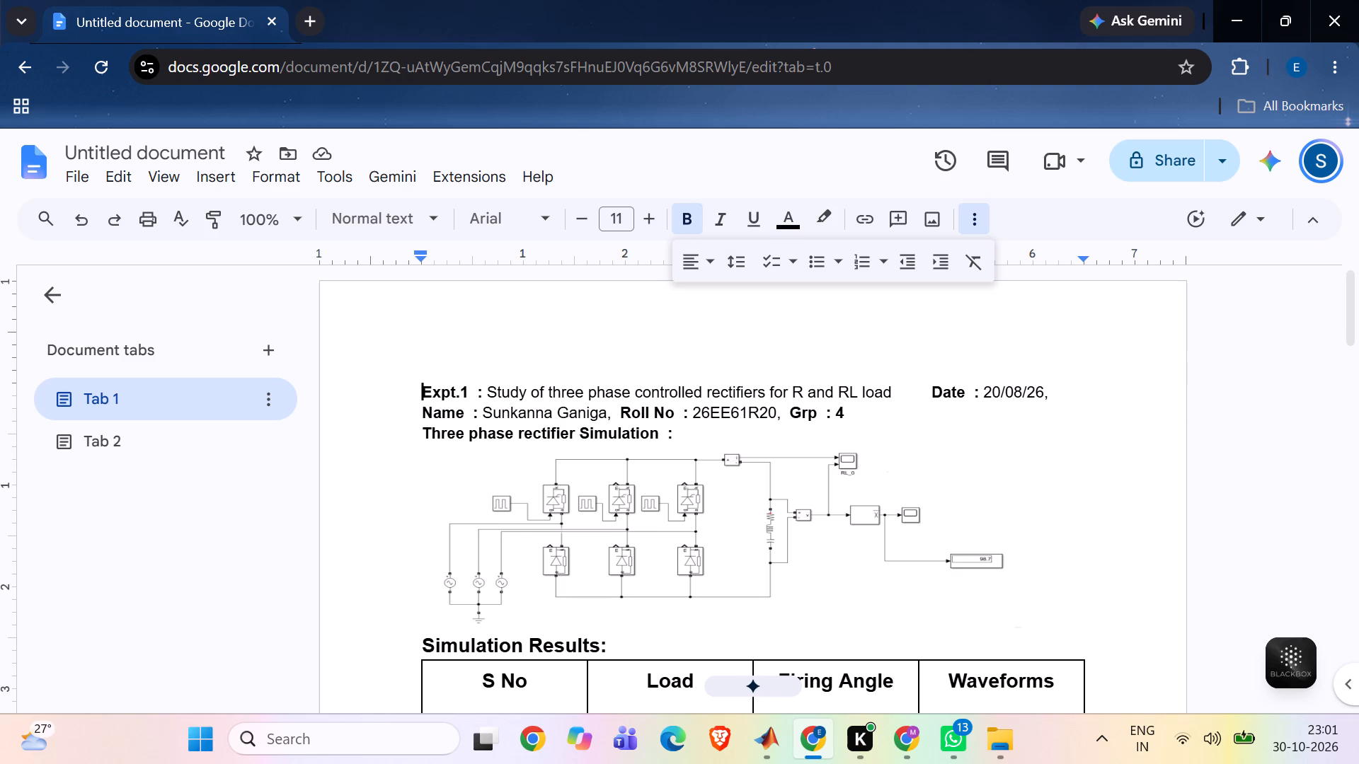
pyautogui.scroll(-10, 375, 362)
pyautogui.scroll(2, 375, 362)
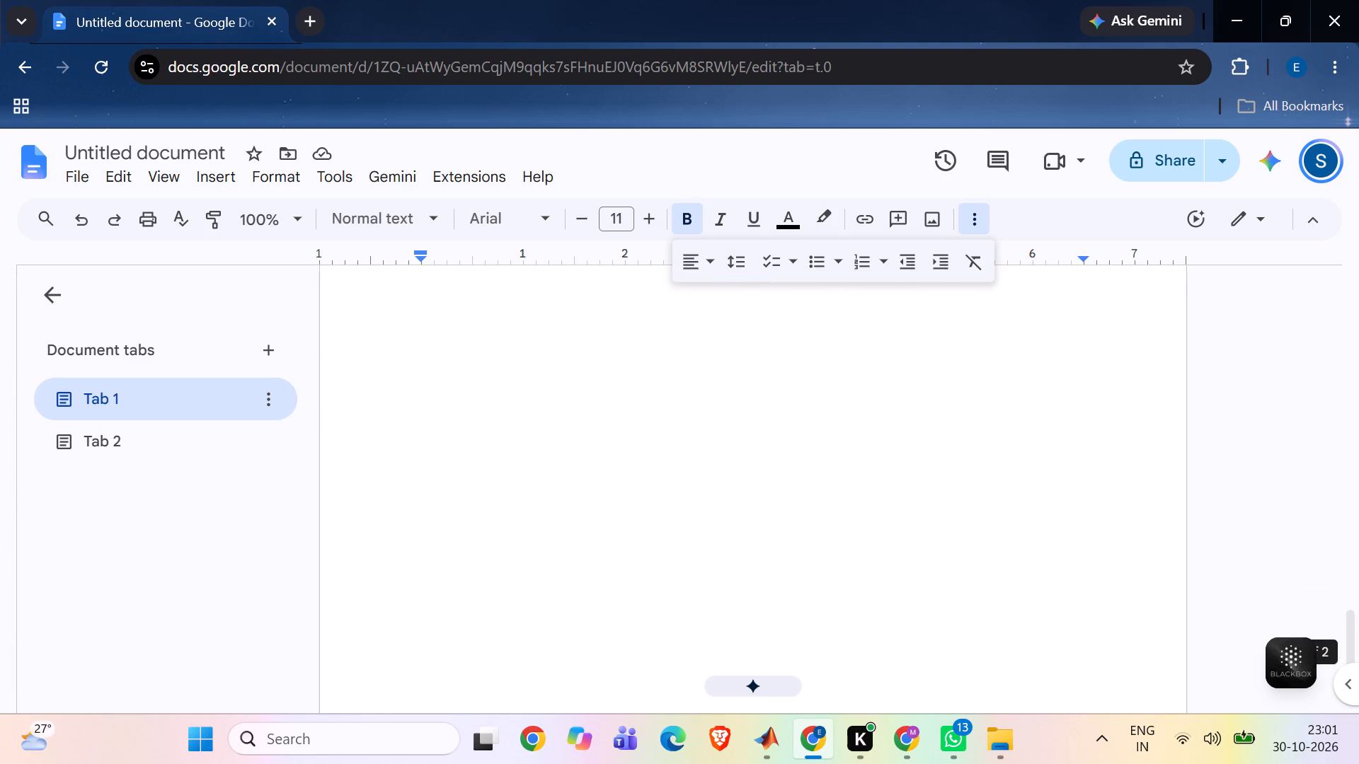
pyautogui.scroll(7, 375, 362)
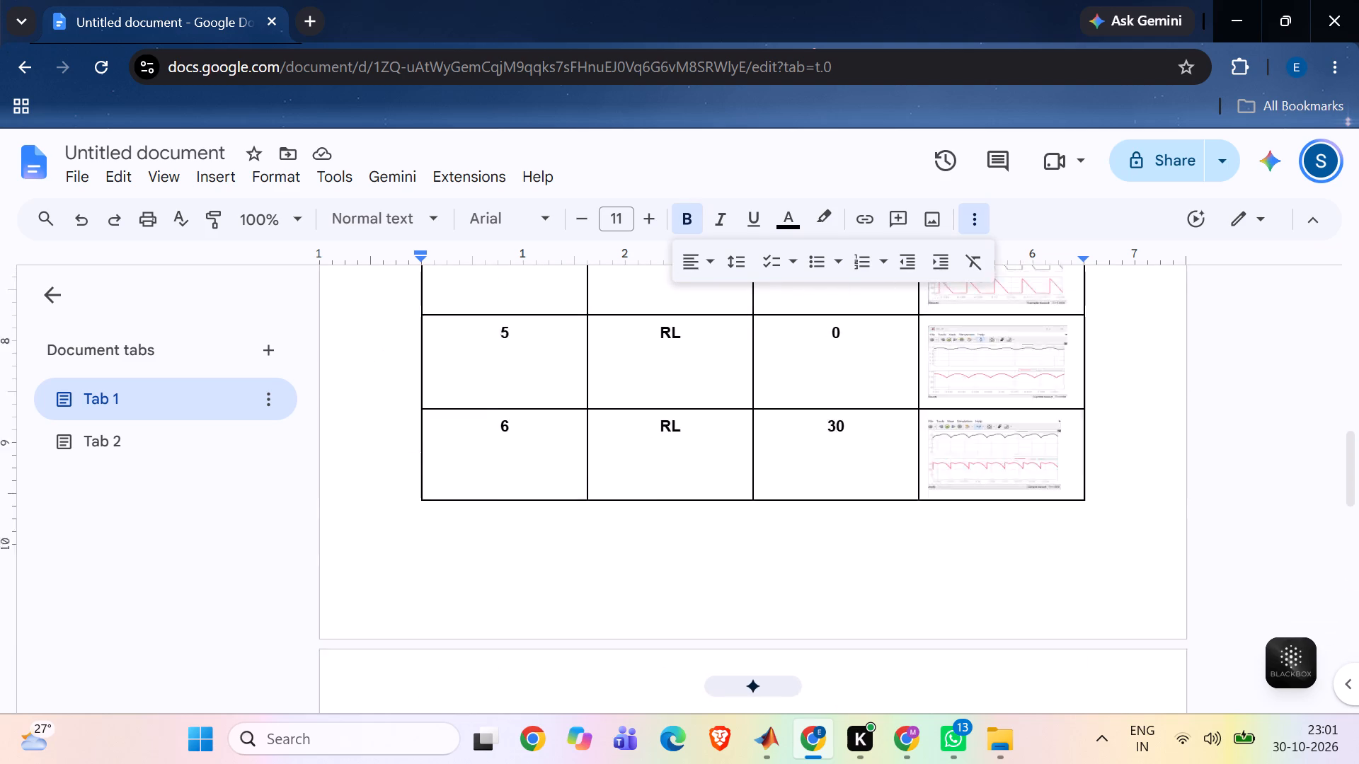
pyautogui.scroll(2, 375, 362)
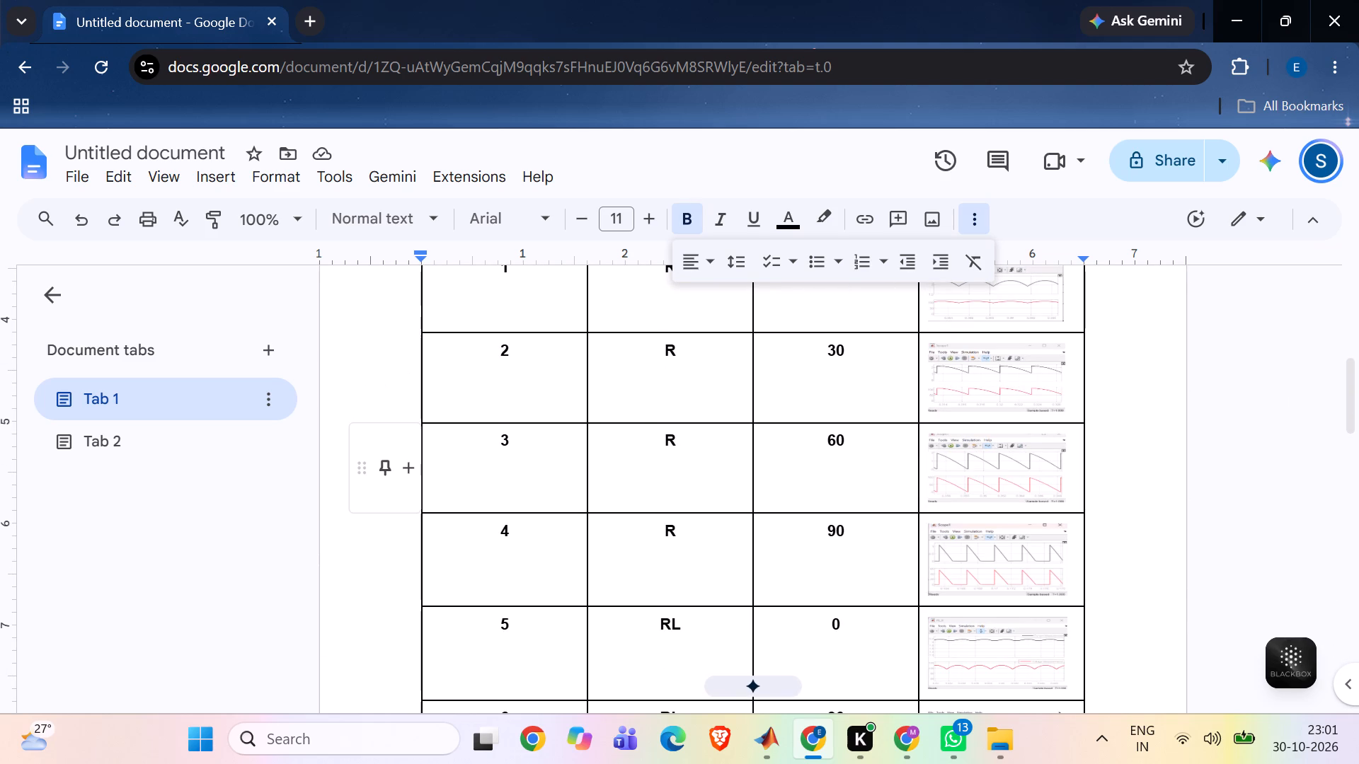
pyautogui.scroll(1, 789, 422)
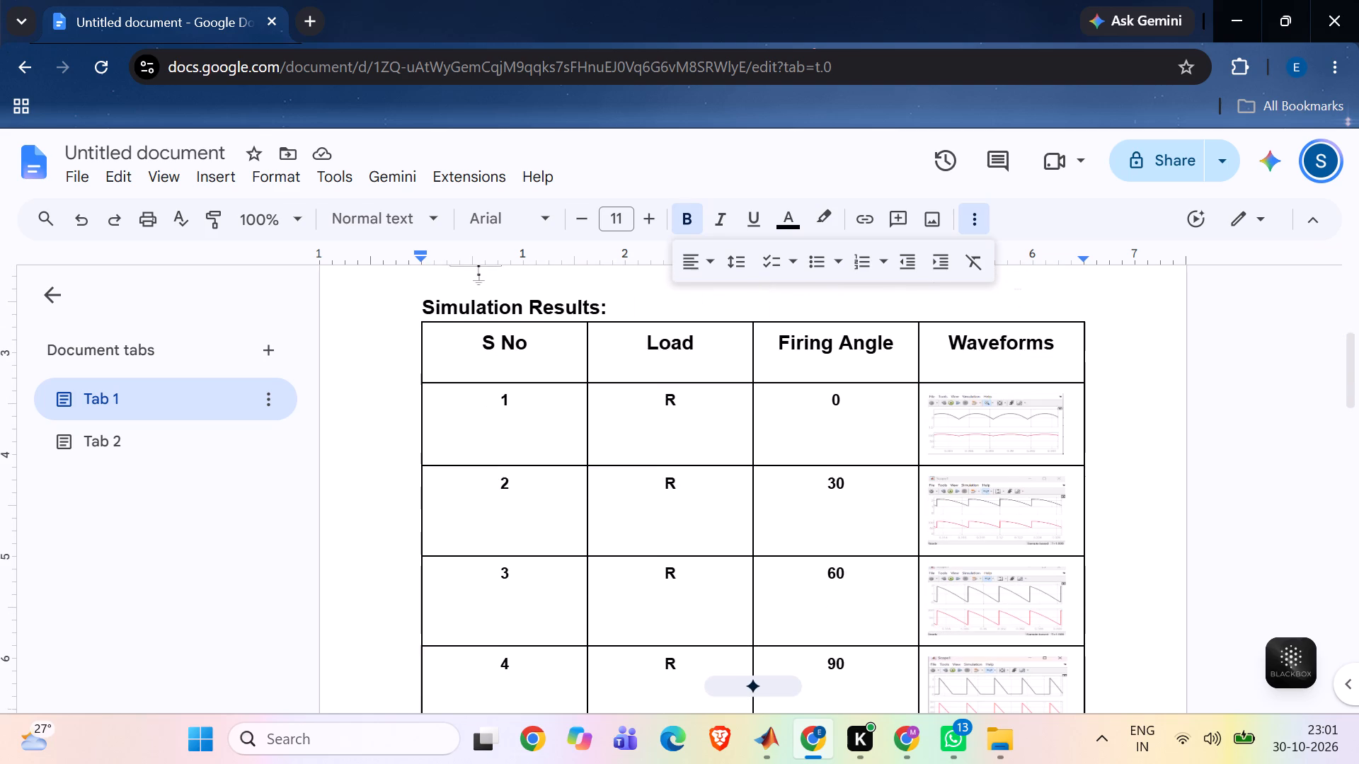
pyautogui.scroll(1, 789, 422)
pyautogui.scroll(-2, 969, 538)
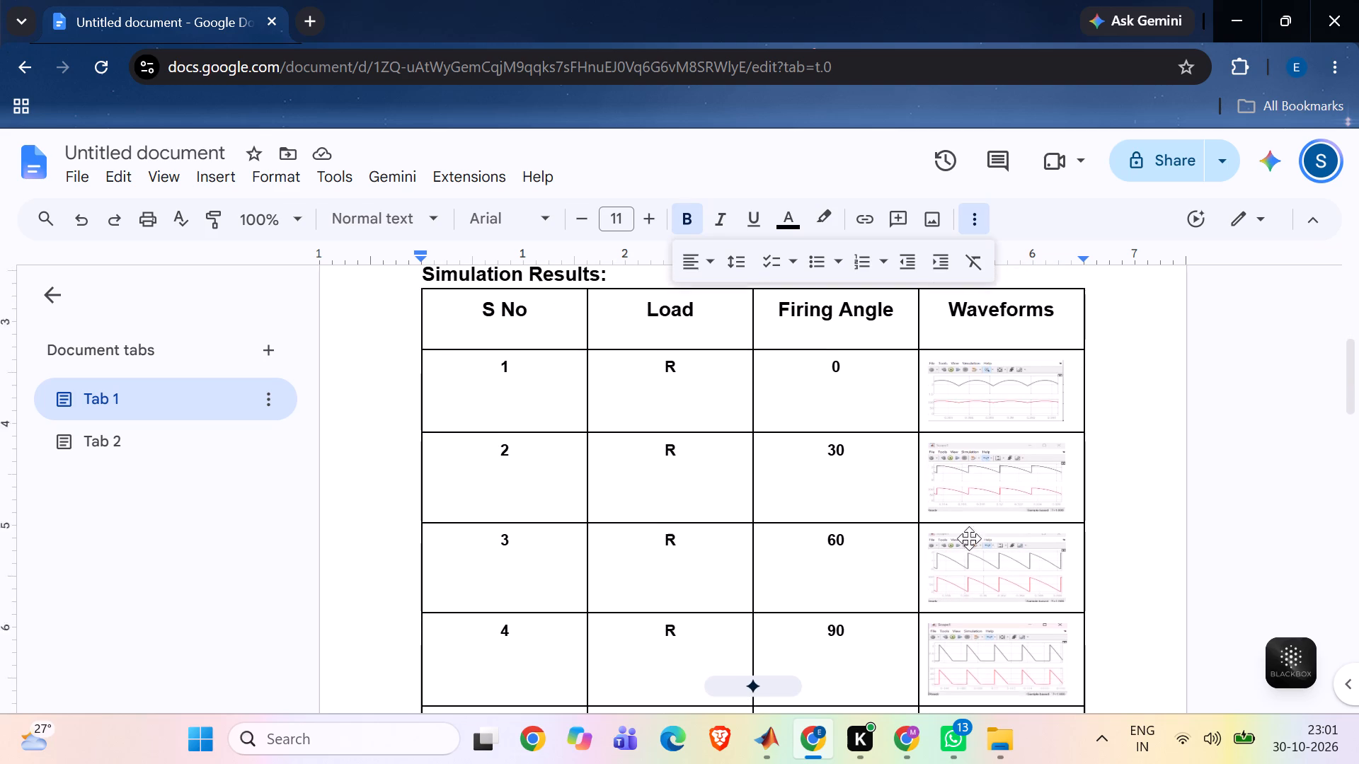
pyautogui.scroll(-4, 969, 538)
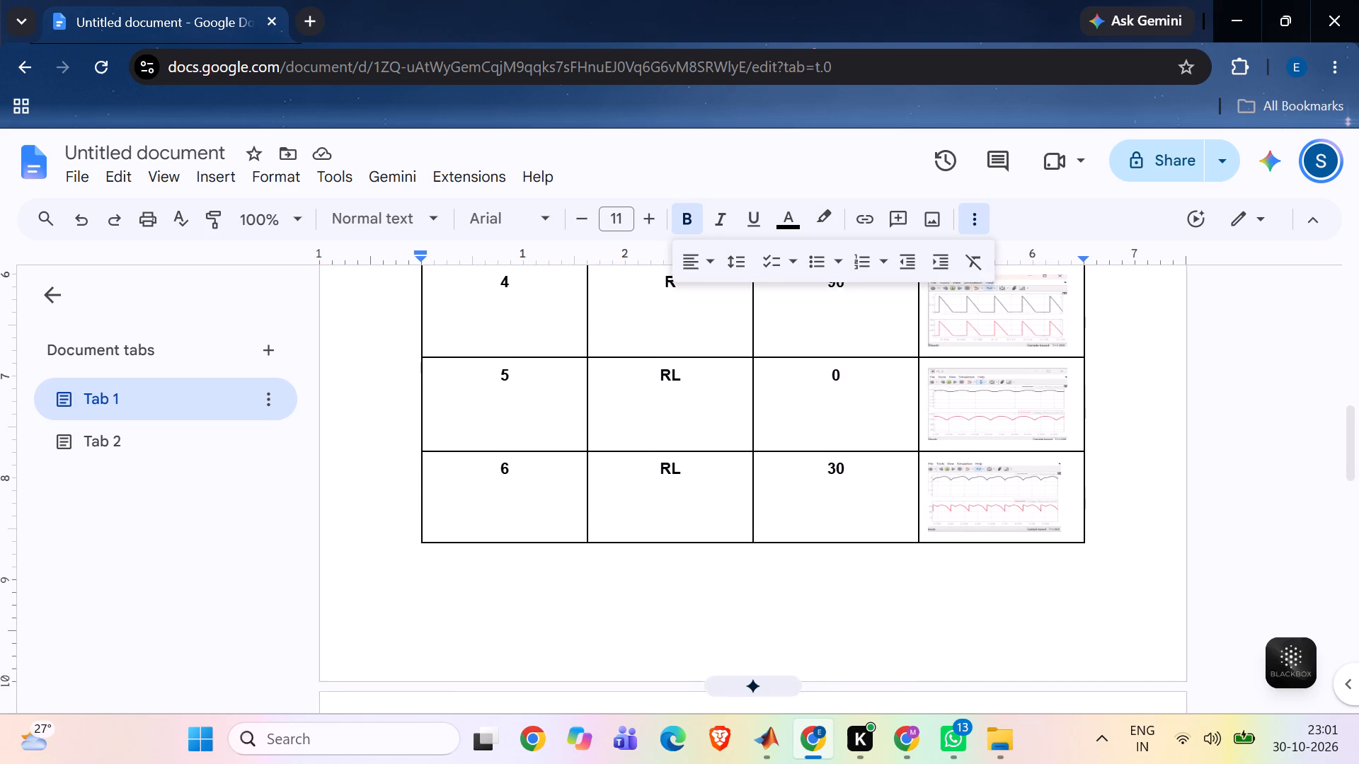
pyautogui.scroll(2, 969, 538)
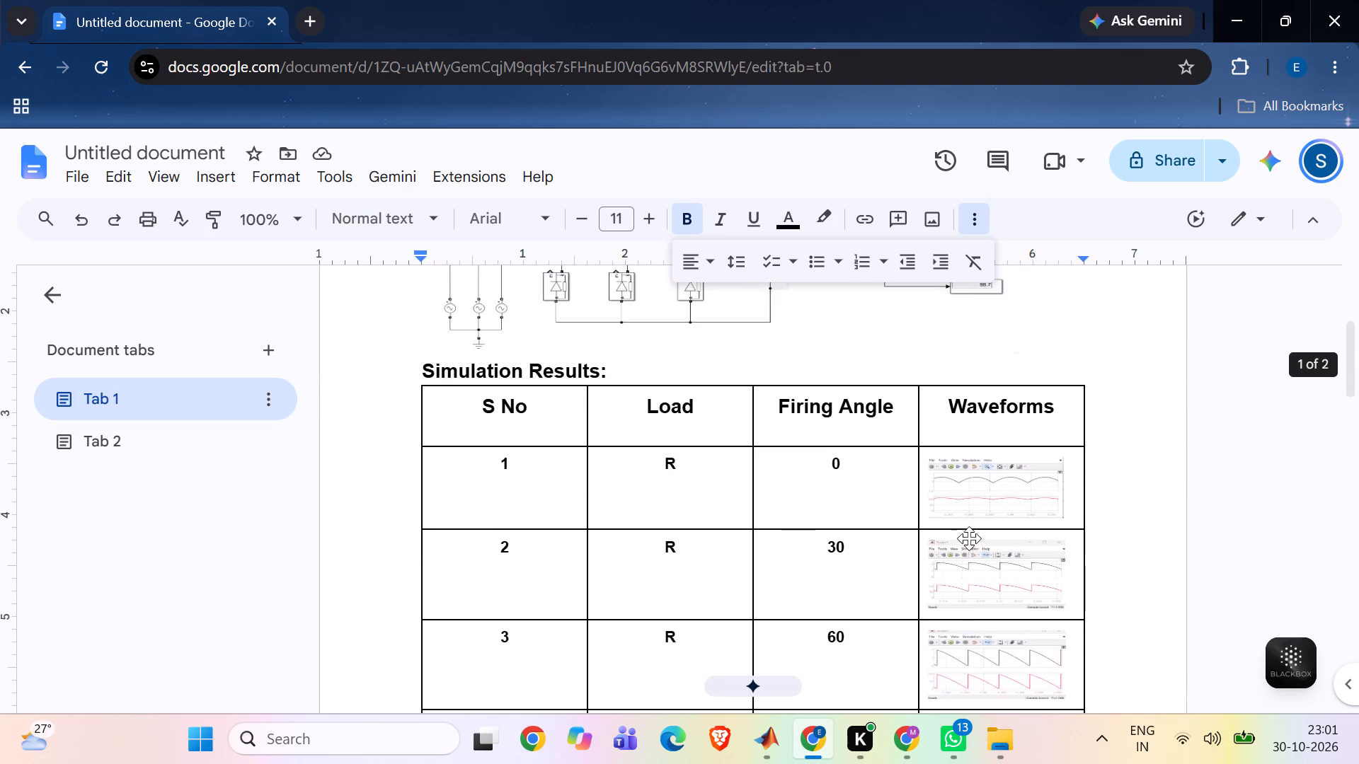
pyautogui.scroll(1, 969, 538)
# Slightly reduce the heights of the R-load waveform images for firing angles 30, 60 and 90, keeping their widths.
pyautogui.click(1015, 635)
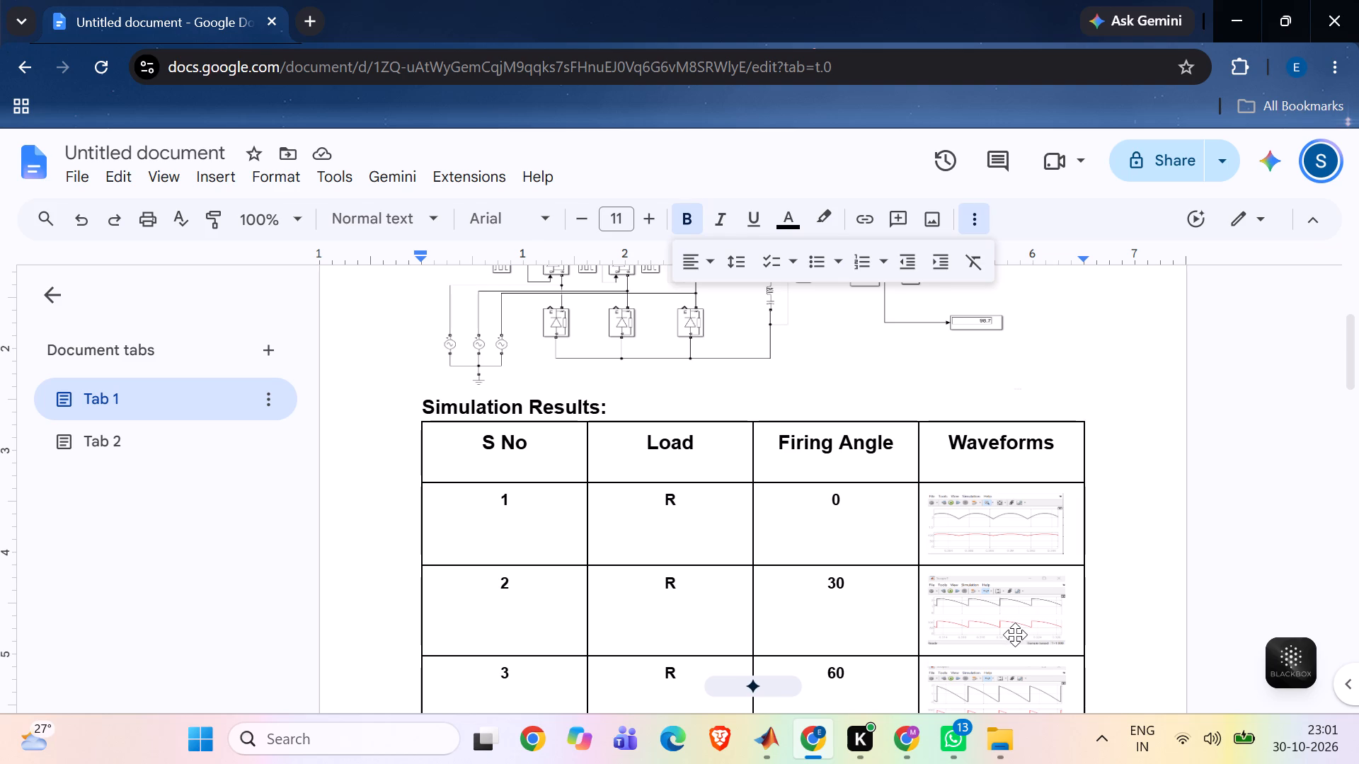
pyautogui.moveTo(999, 644); pyautogui.dragTo(999, 639)
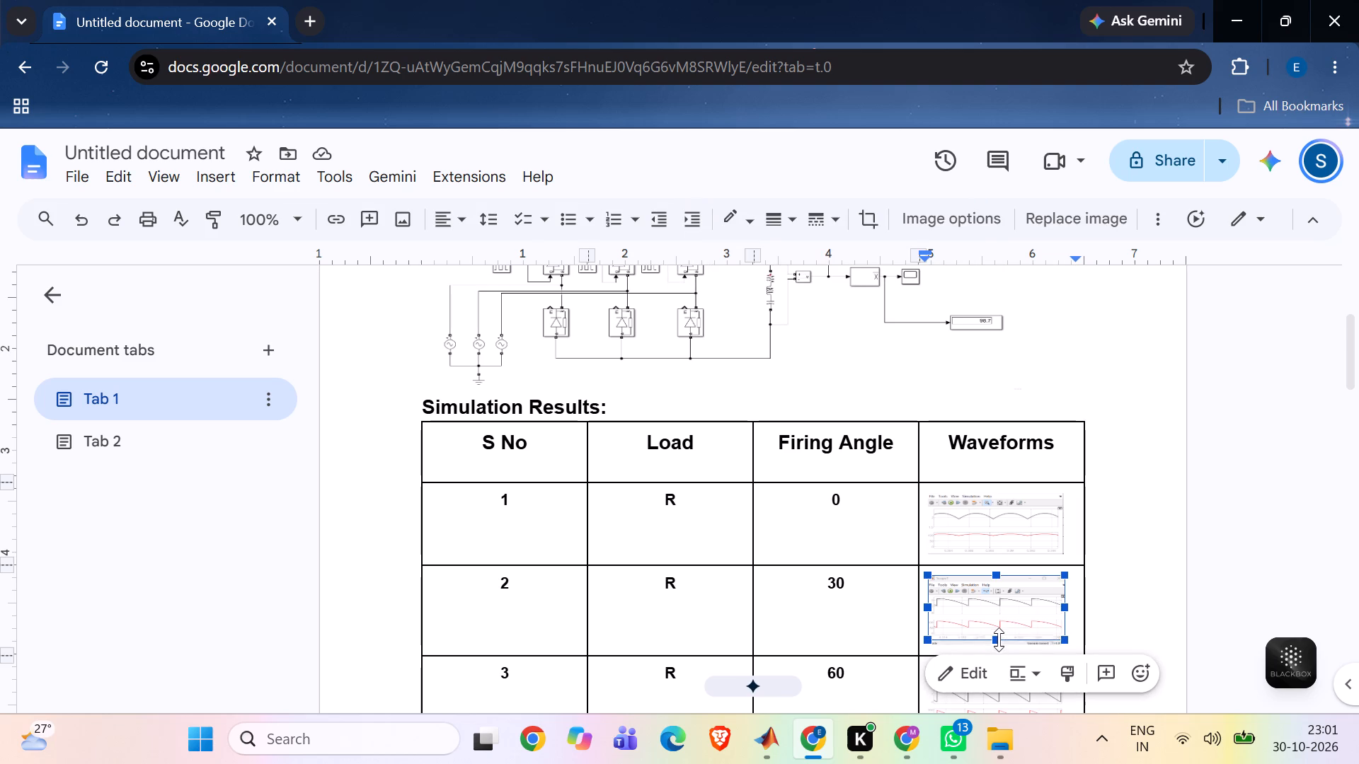
pyautogui.moveTo(999, 639); pyautogui.dragTo(999, 637)
pyautogui.click(999, 637)
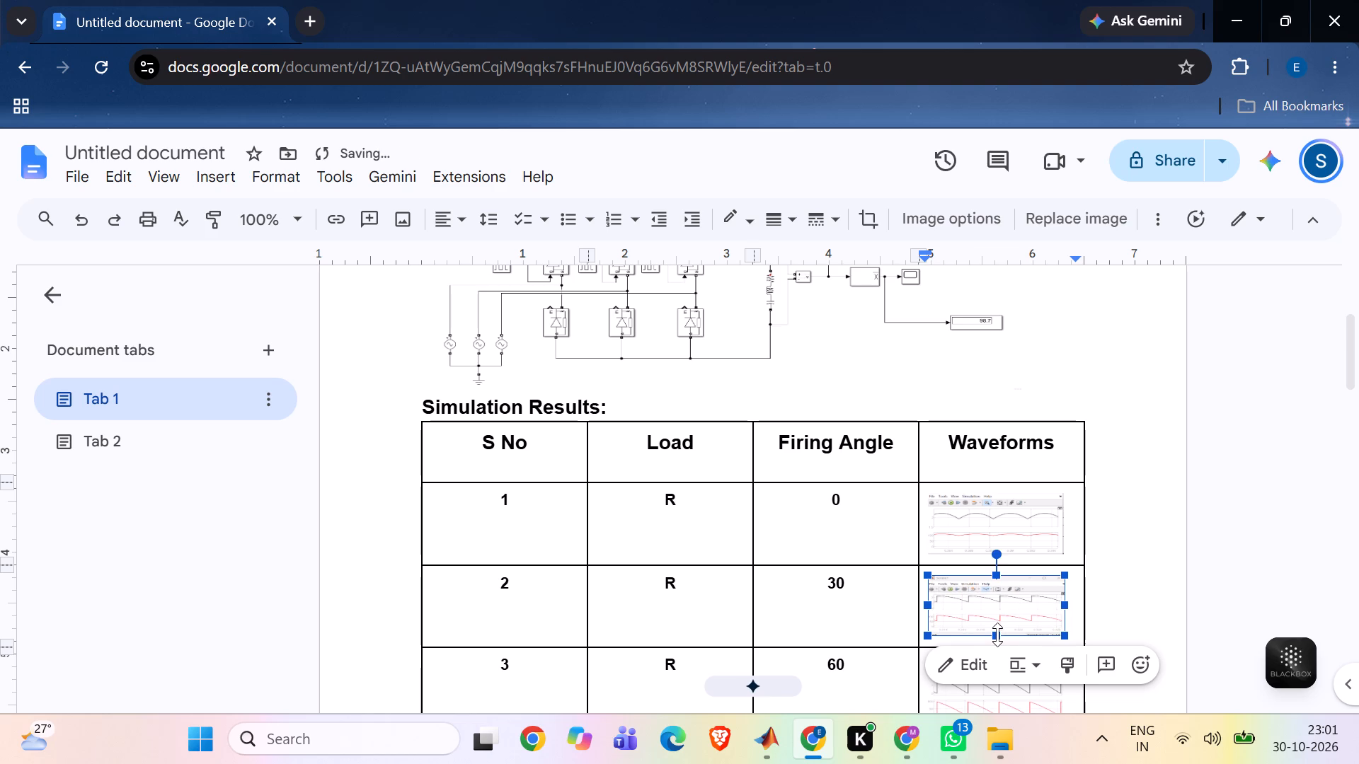
pyautogui.scroll(-1, 911, 624)
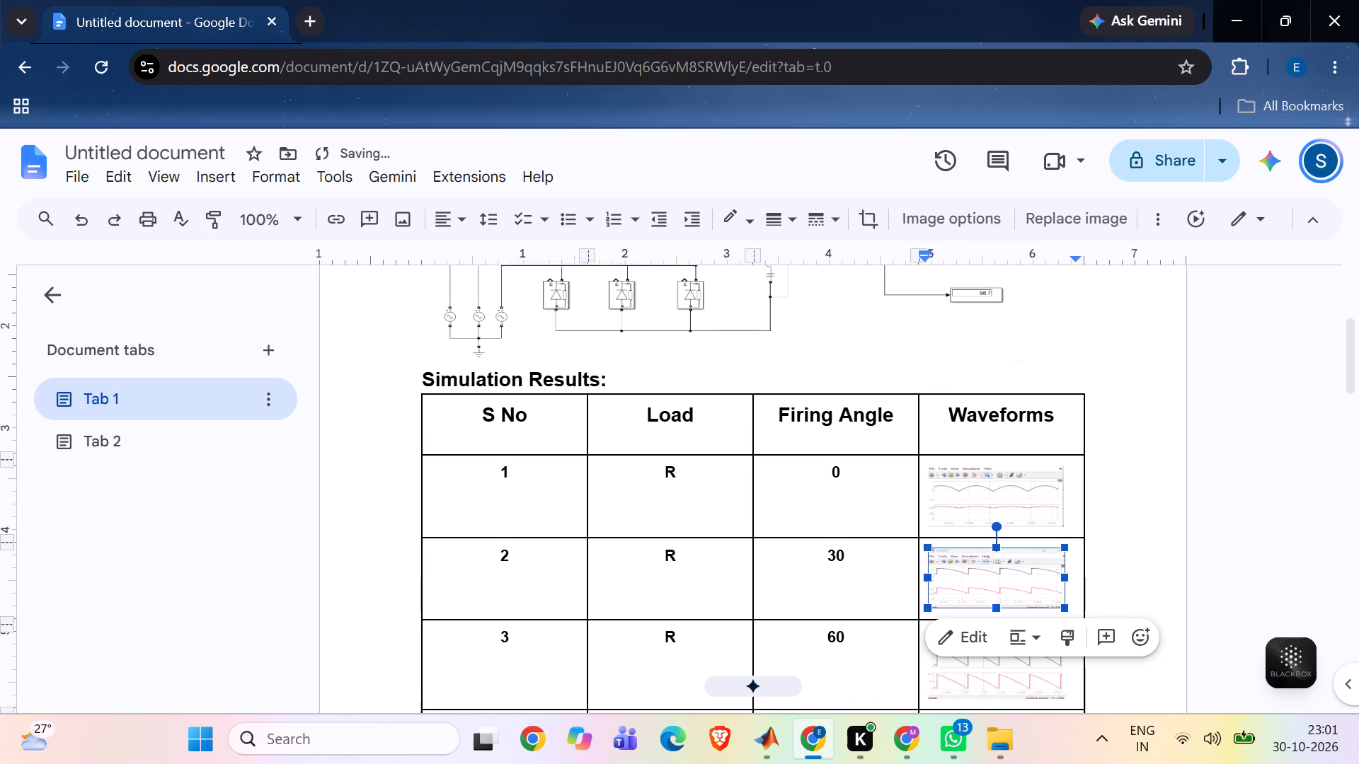
pyautogui.scroll(-2, 911, 624)
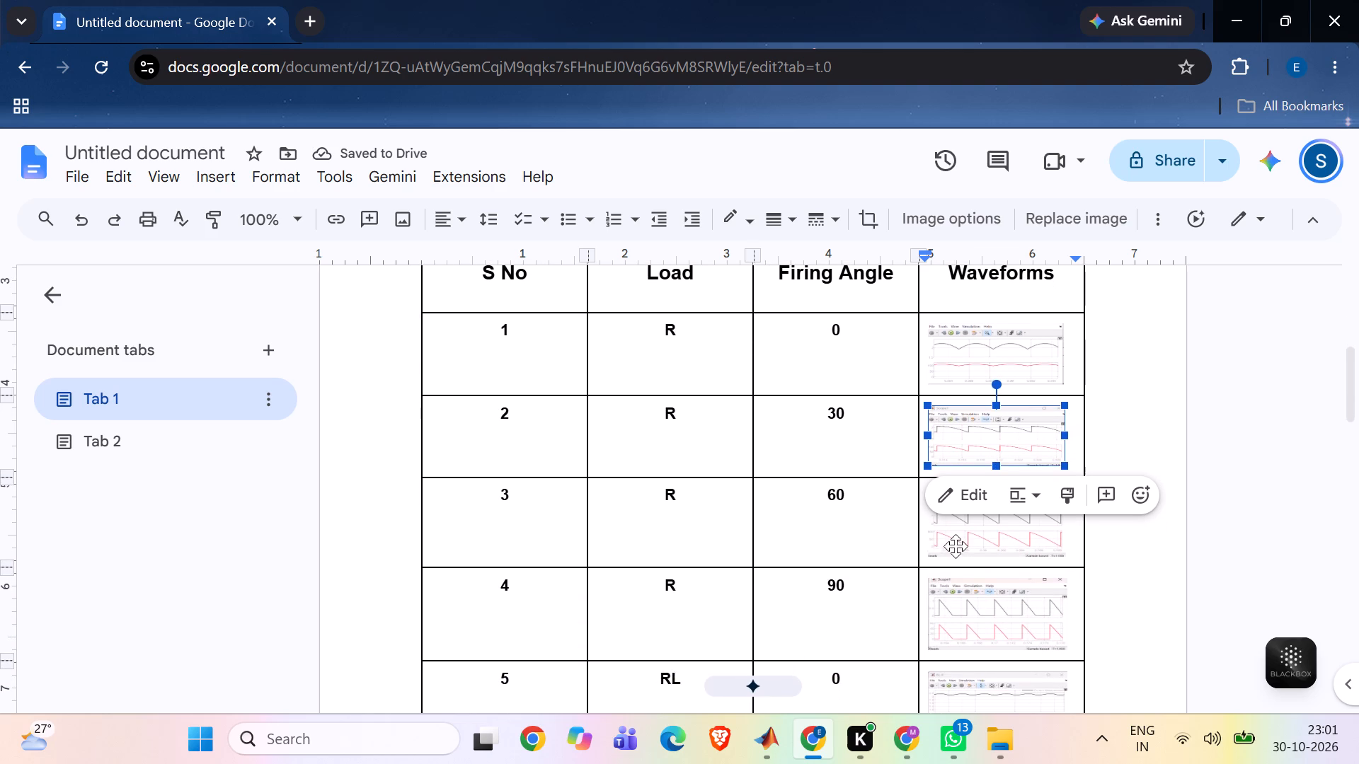
pyautogui.click(974, 547)
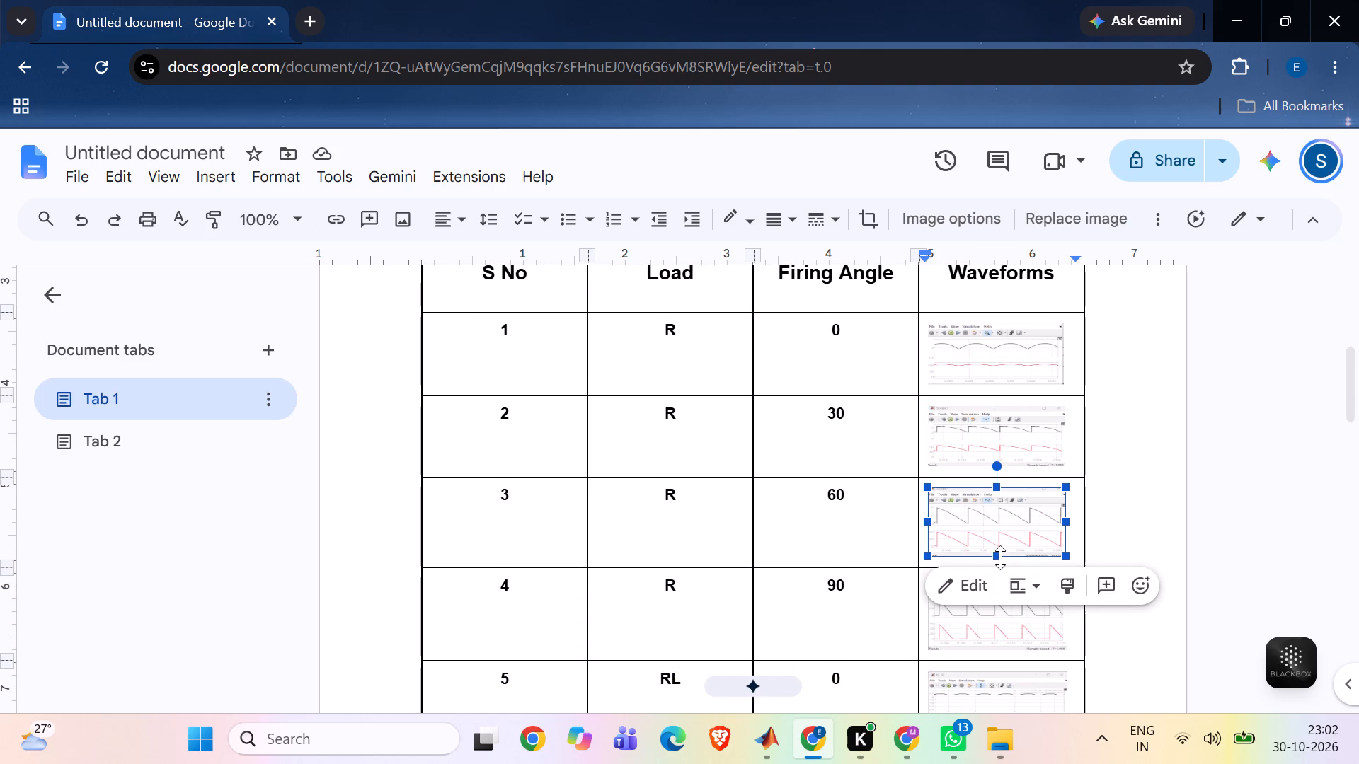
pyautogui.moveTo(1000, 557); pyautogui.dragTo(1001, 546)
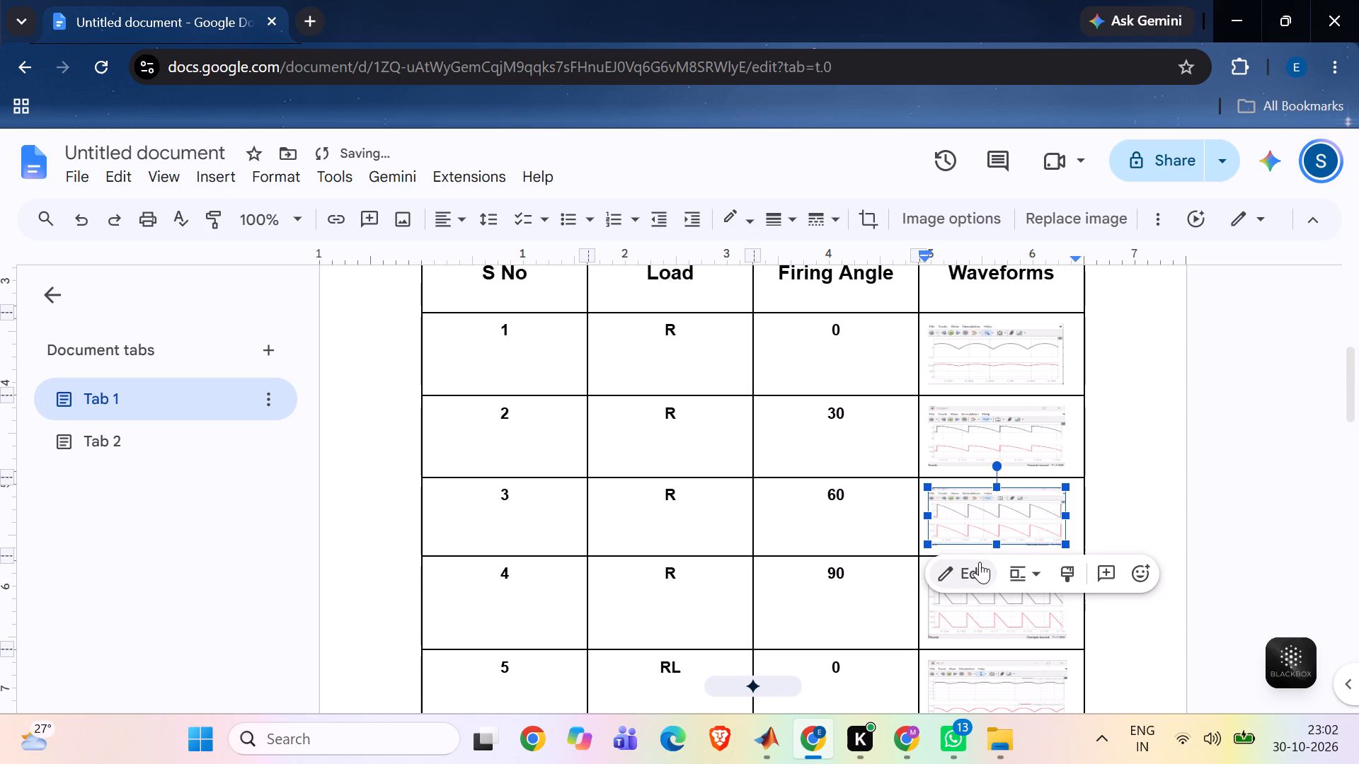
pyautogui.click(996, 627)
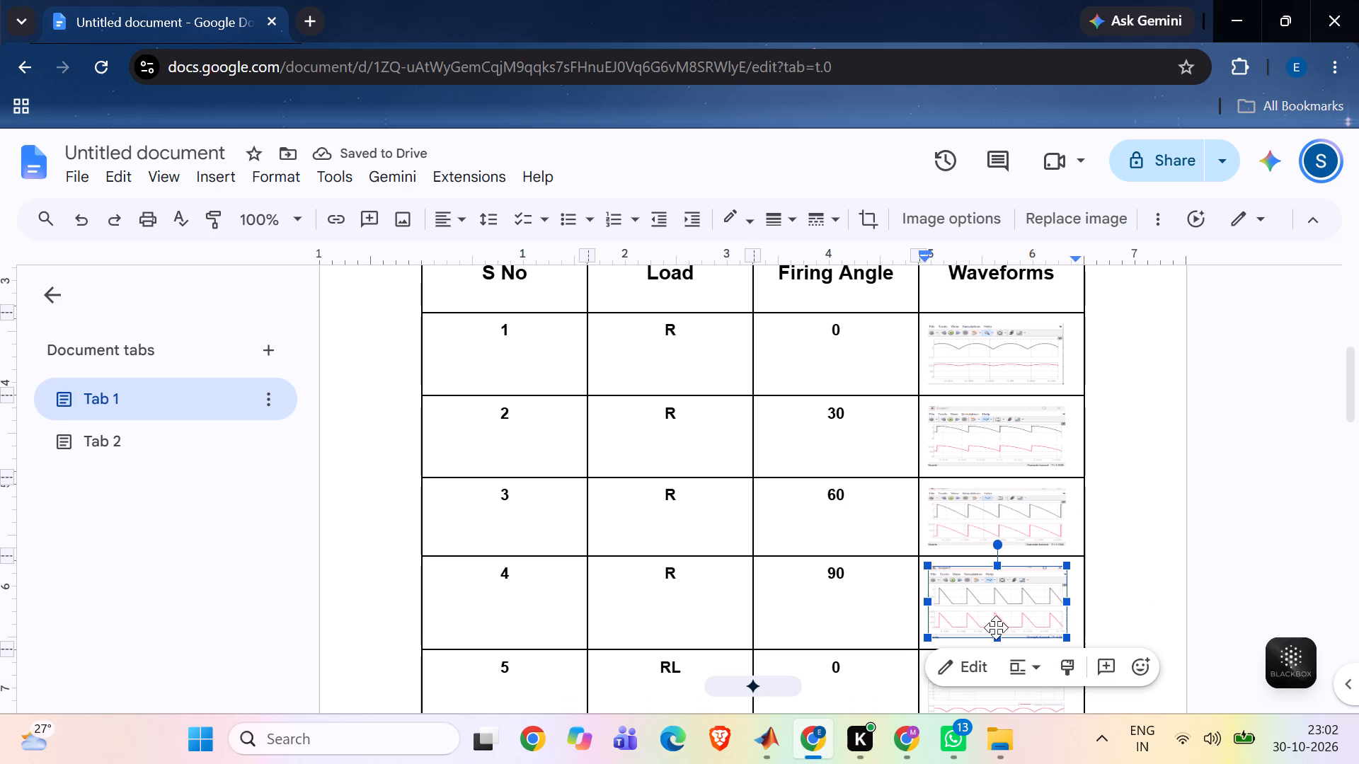
pyautogui.moveTo(997, 636); pyautogui.dragTo(997, 627)
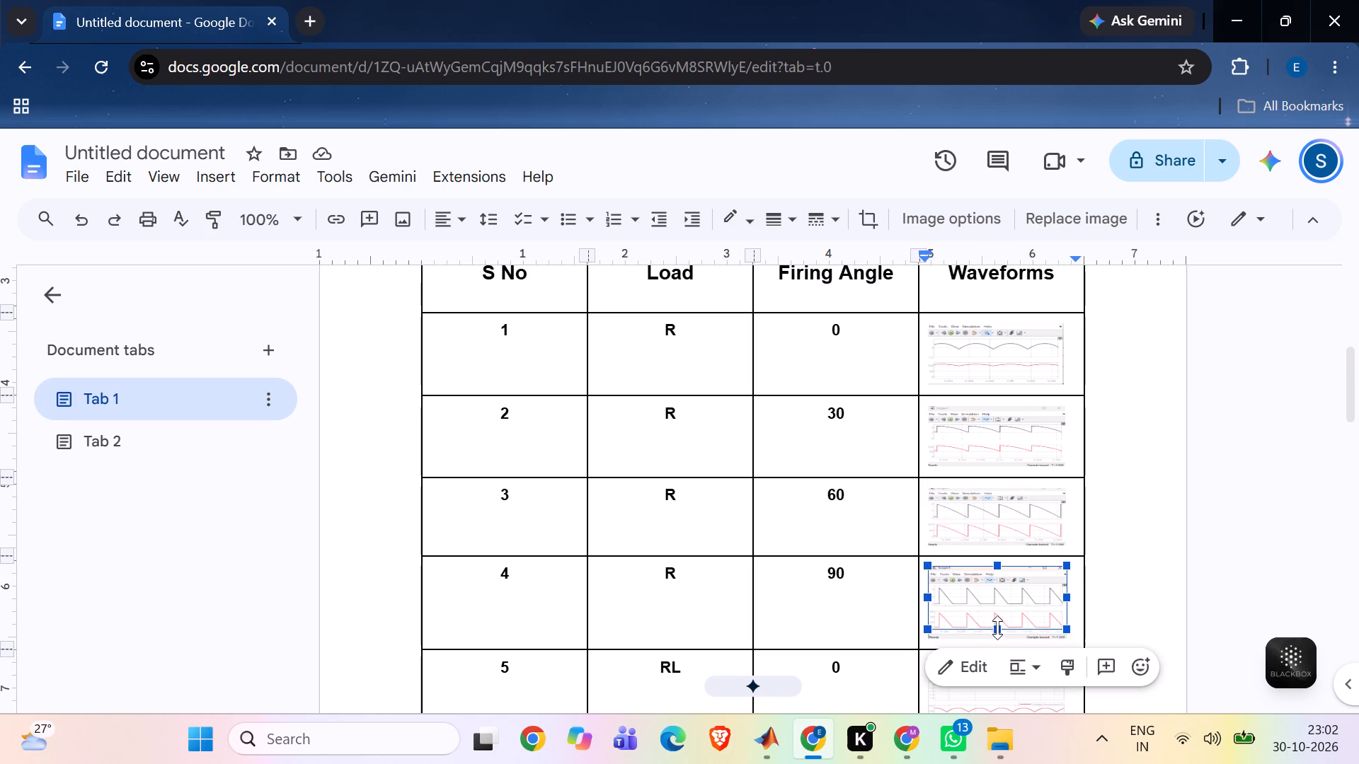
pyautogui.moveTo(997, 627); pyautogui.dragTo(997, 624)
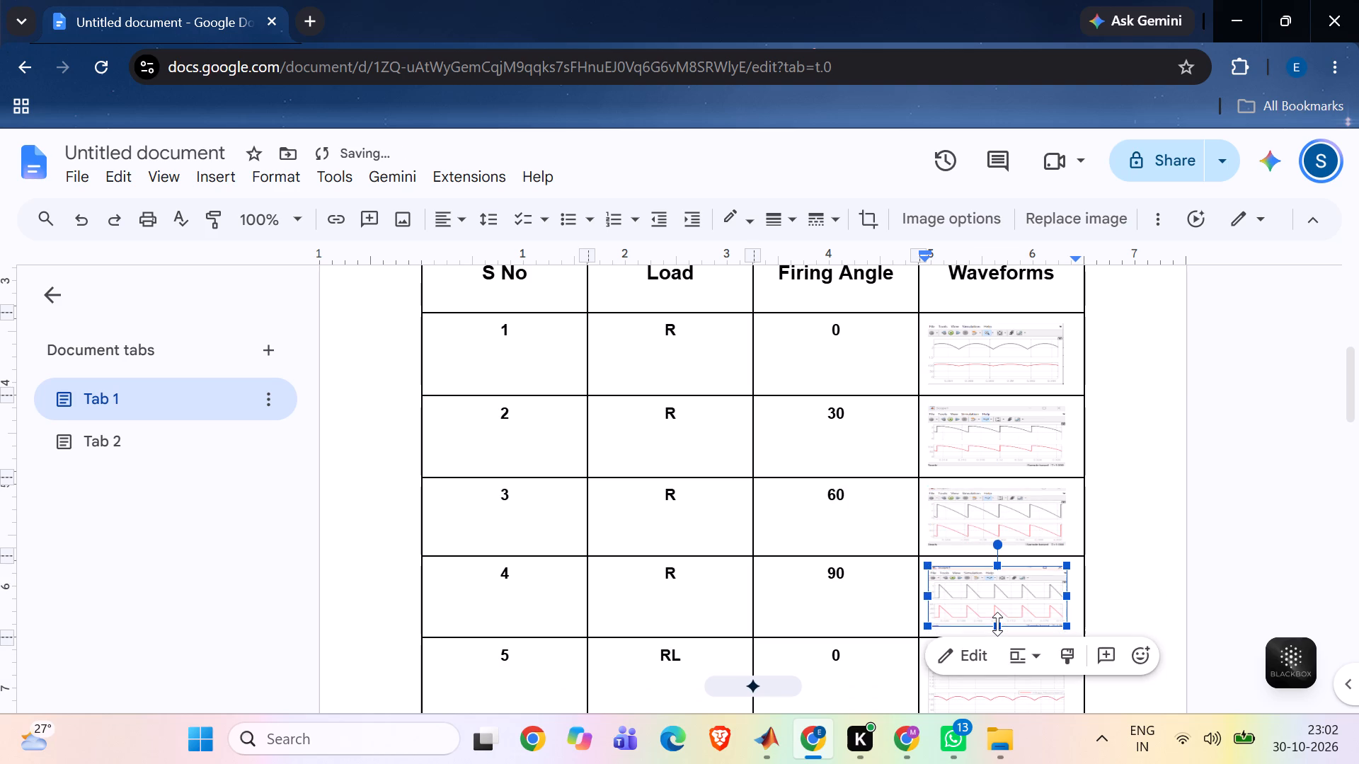
# Slightly reduce the heights of the RL-load waveform images for firing angles 0, 30 and 60, keeping their widths.
pyautogui.scroll(-2, 848, 615)
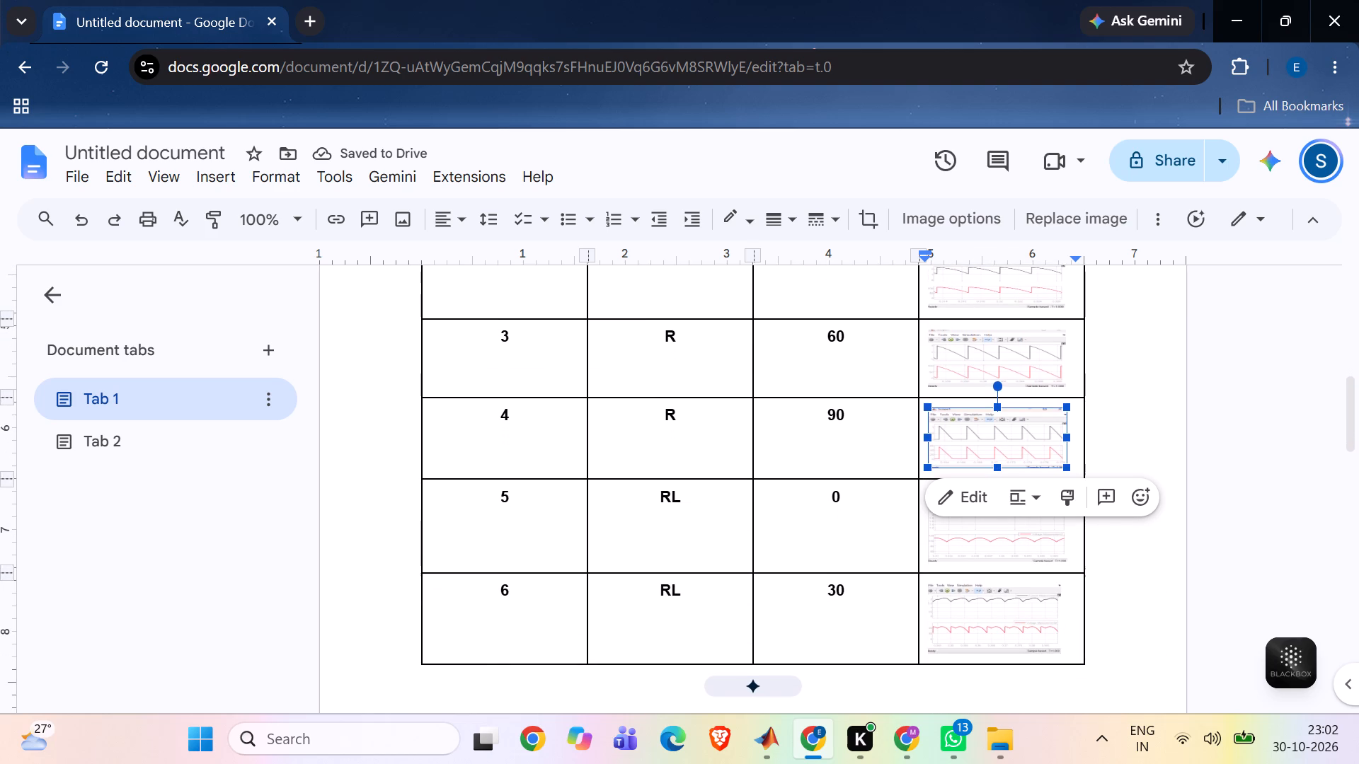
pyautogui.click(982, 545)
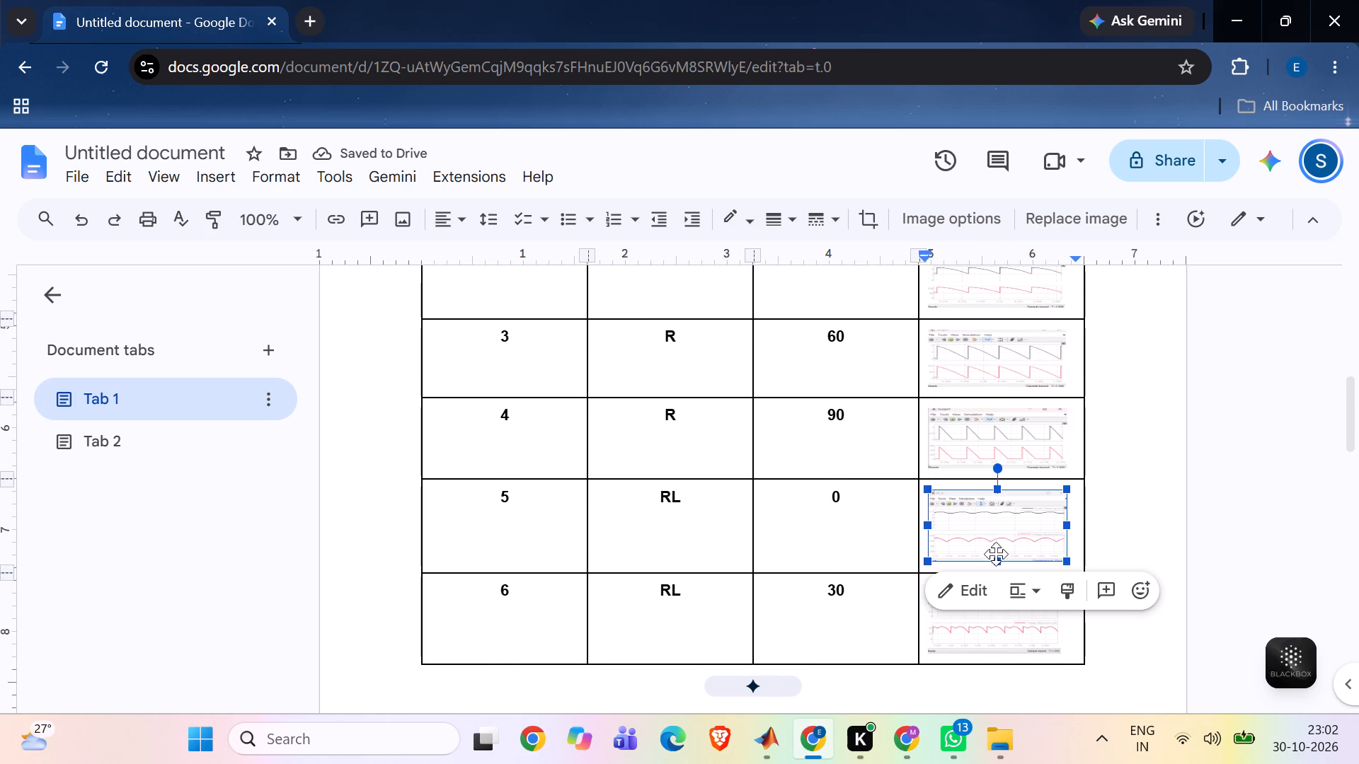
pyautogui.moveTo(999, 564); pyautogui.dragTo(999, 553)
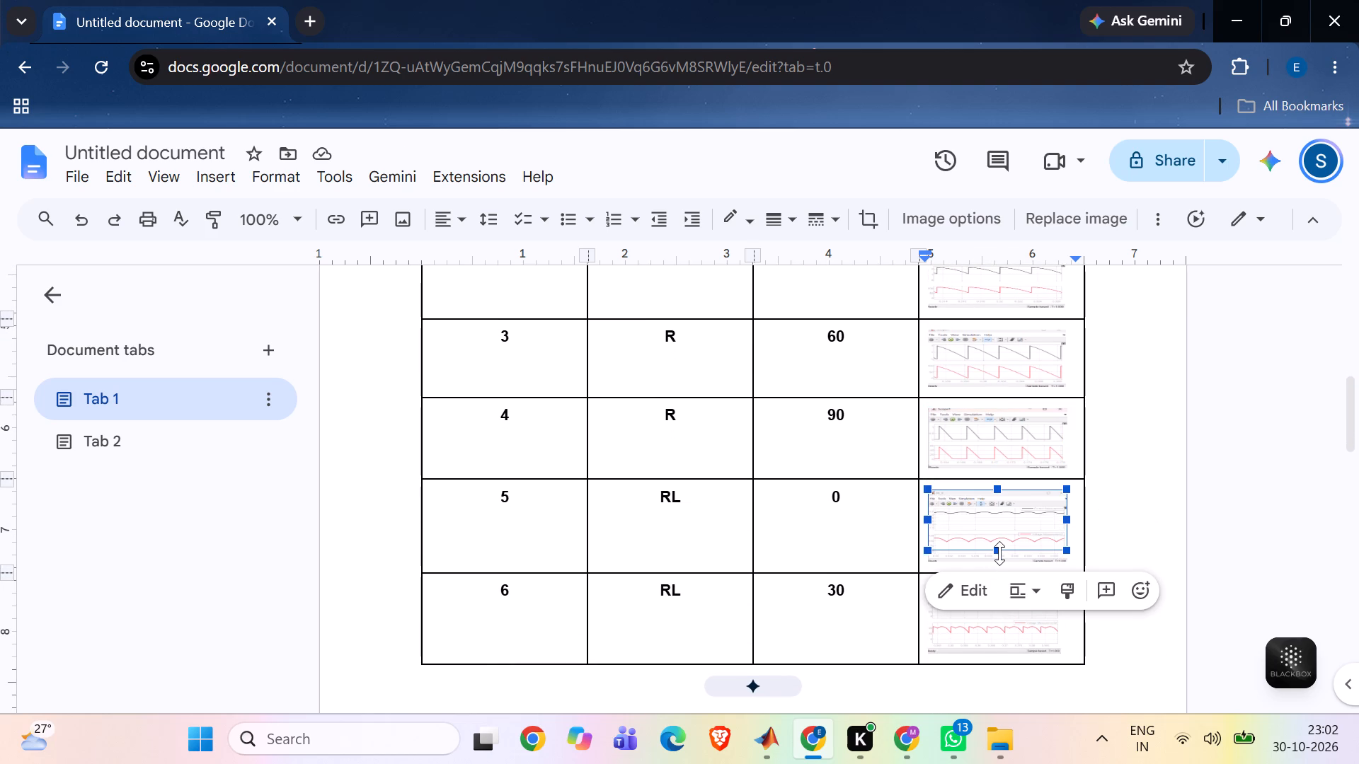
pyautogui.moveTo(999, 553); pyautogui.dragTo(999, 552)
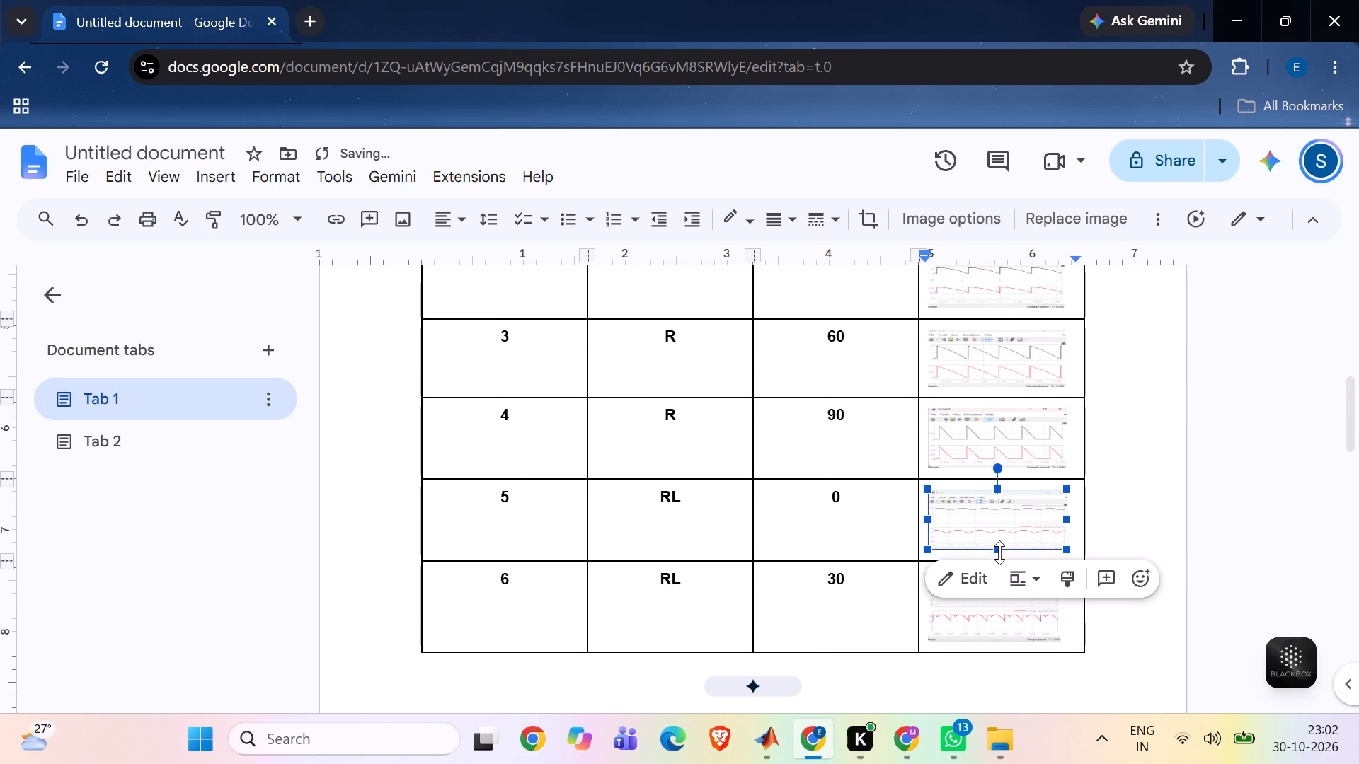
pyautogui.click(975, 620)
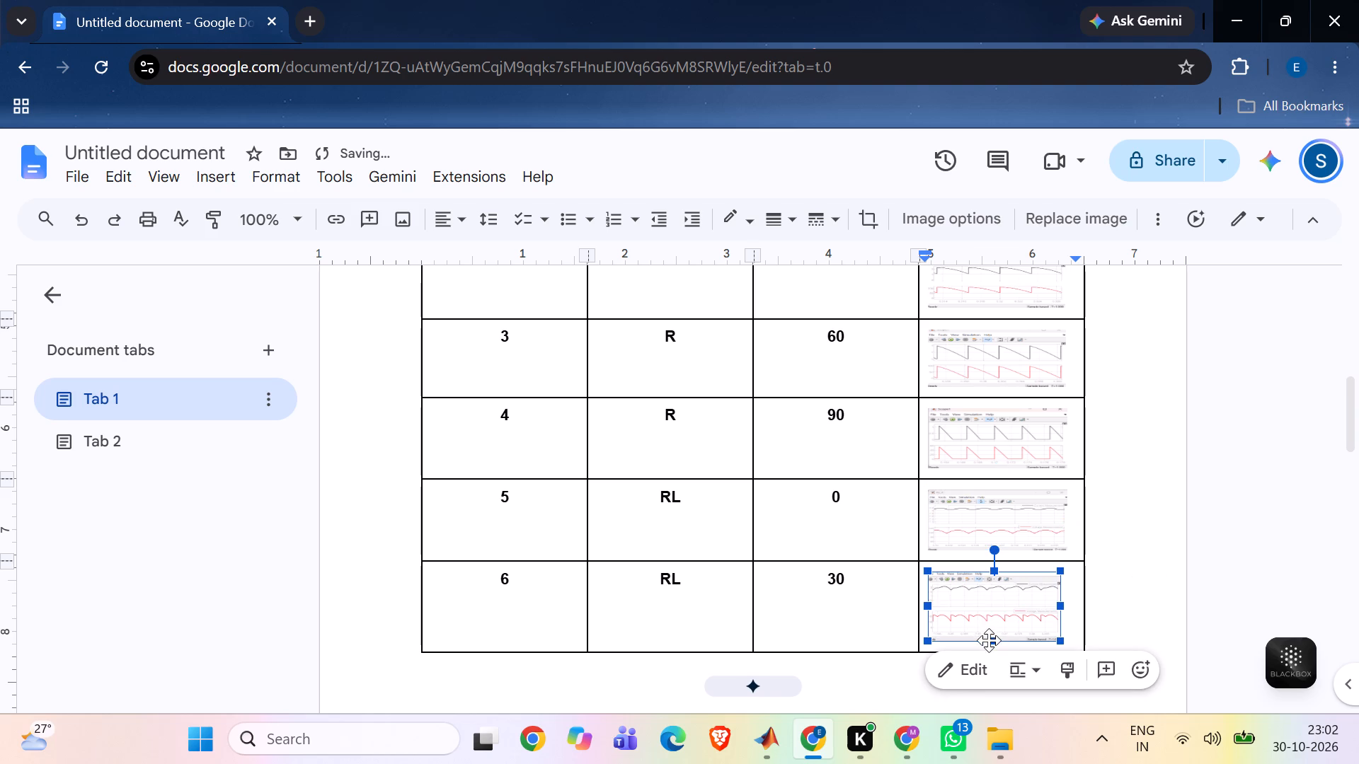
pyautogui.moveTo(993, 644); pyautogui.dragTo(996, 630)
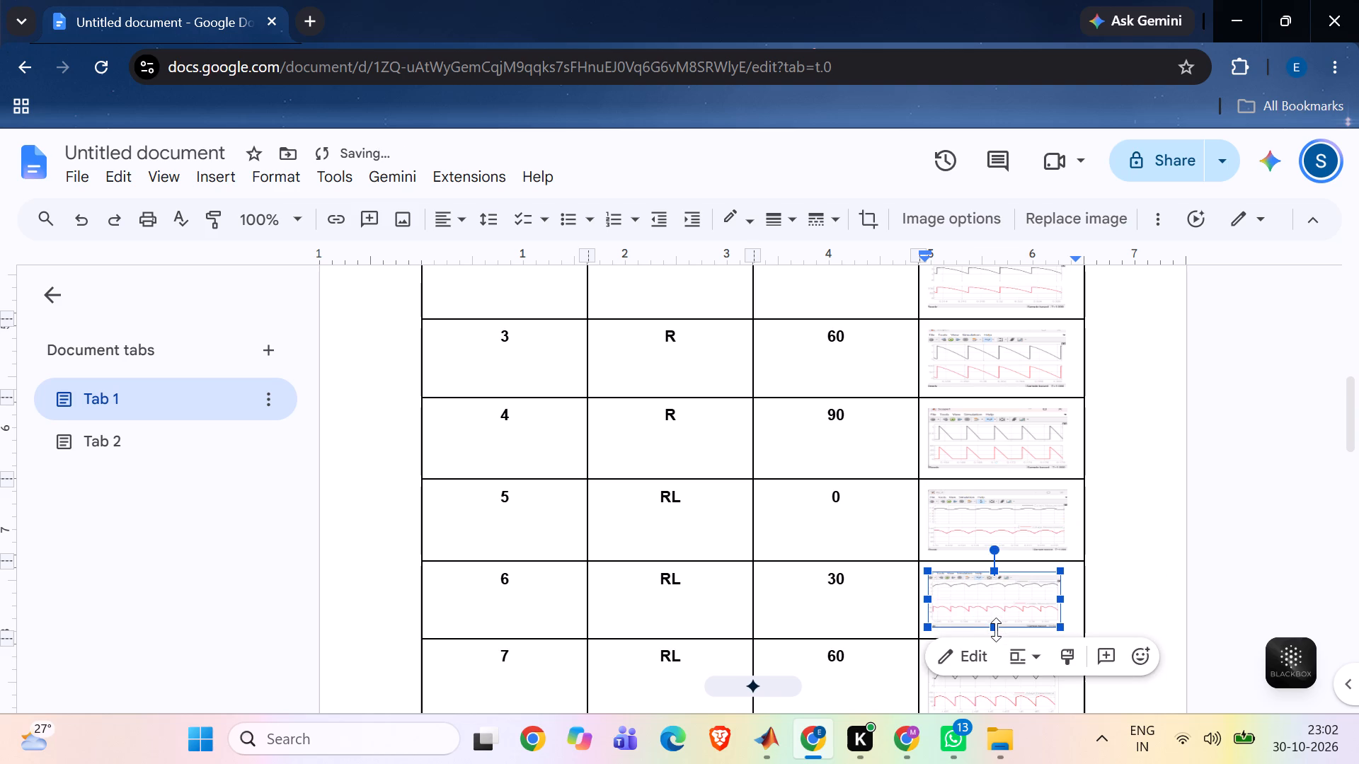
pyautogui.scroll(-4, 1117, 578)
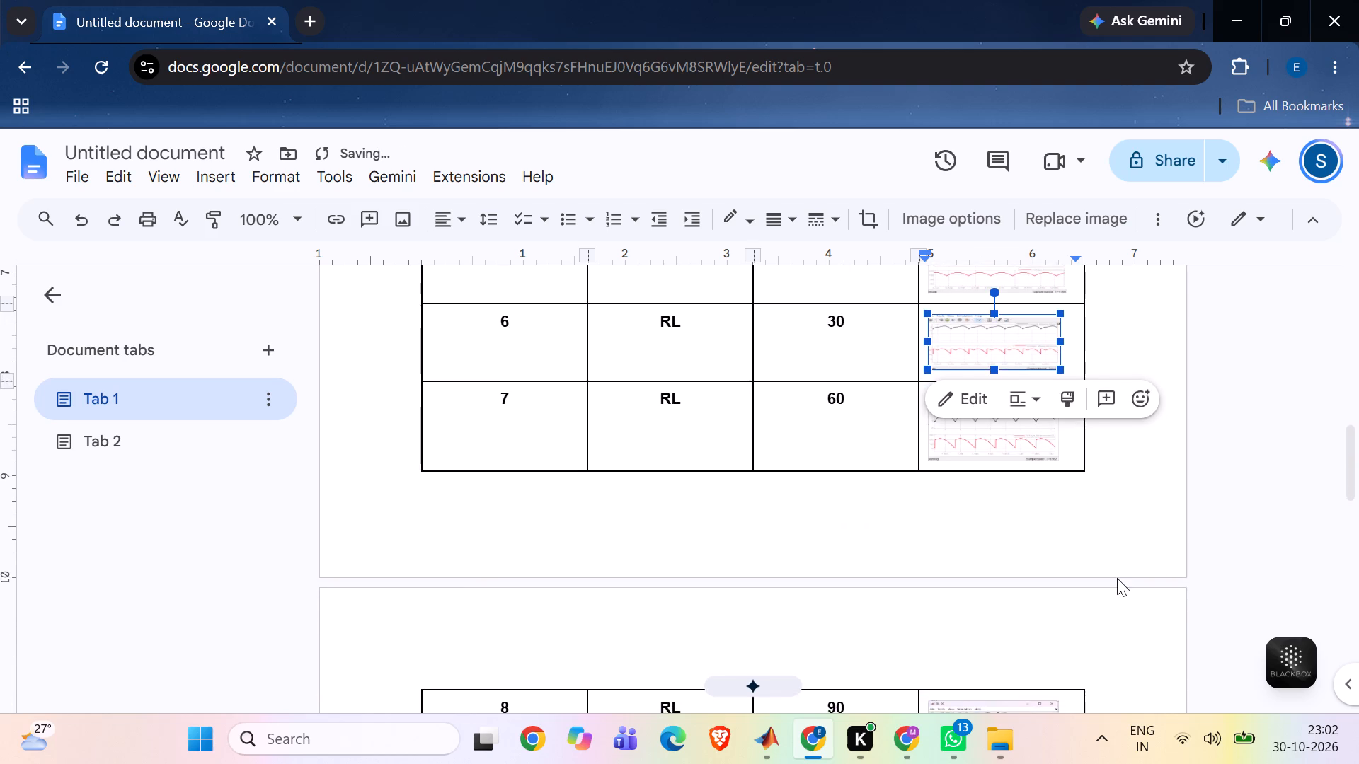
pyautogui.scroll(1, 1117, 578)
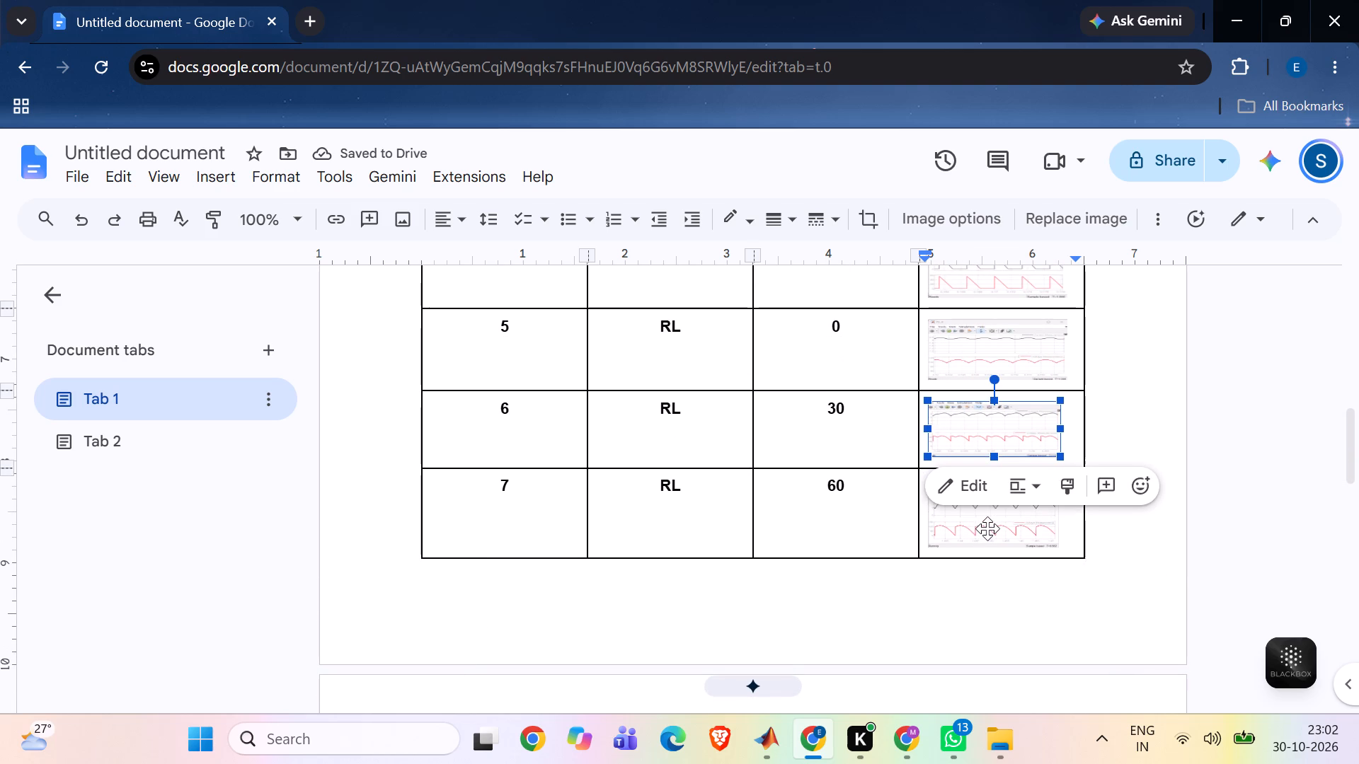
pyautogui.click(987, 528)
pyautogui.moveTo(993, 546); pyautogui.dragTo(994, 535)
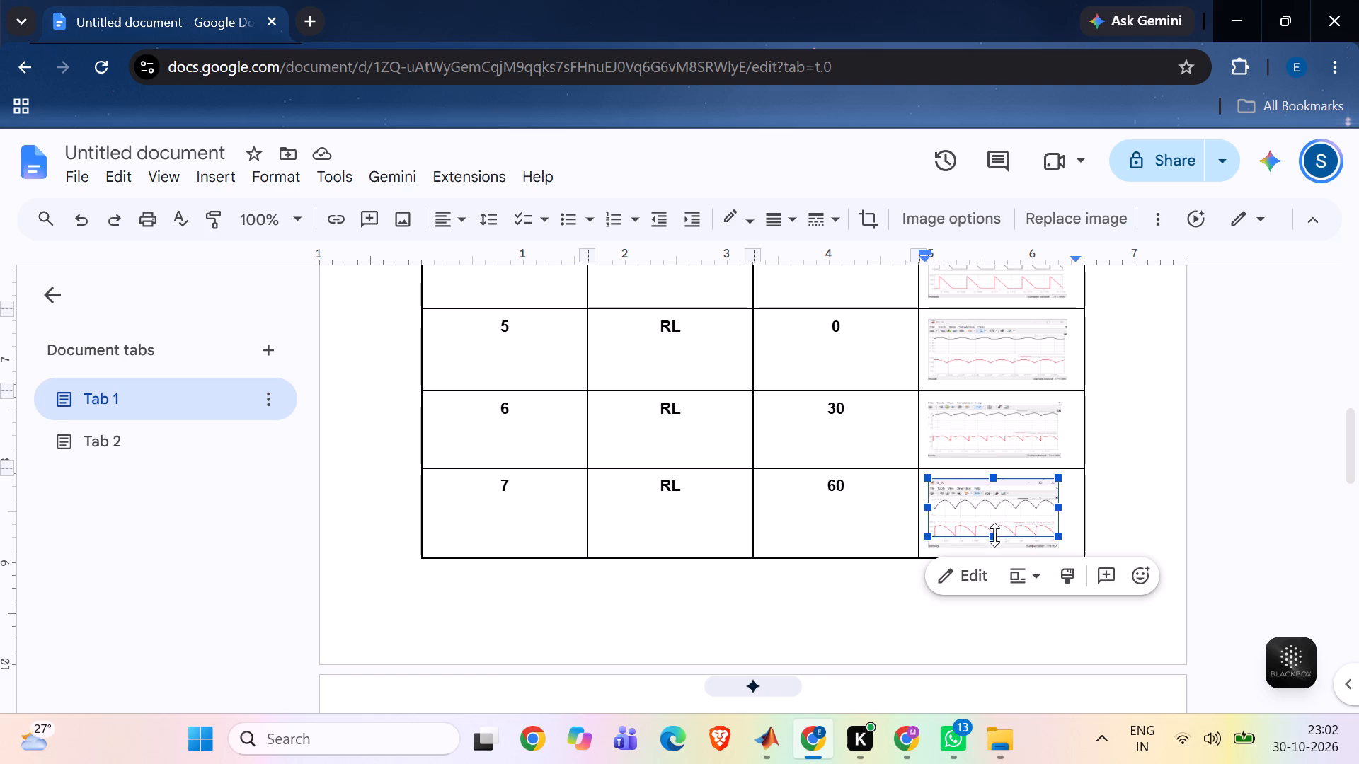
pyautogui.moveTo(994, 535); pyautogui.dragTo(994, 534)
pyautogui.click(1004, 611)
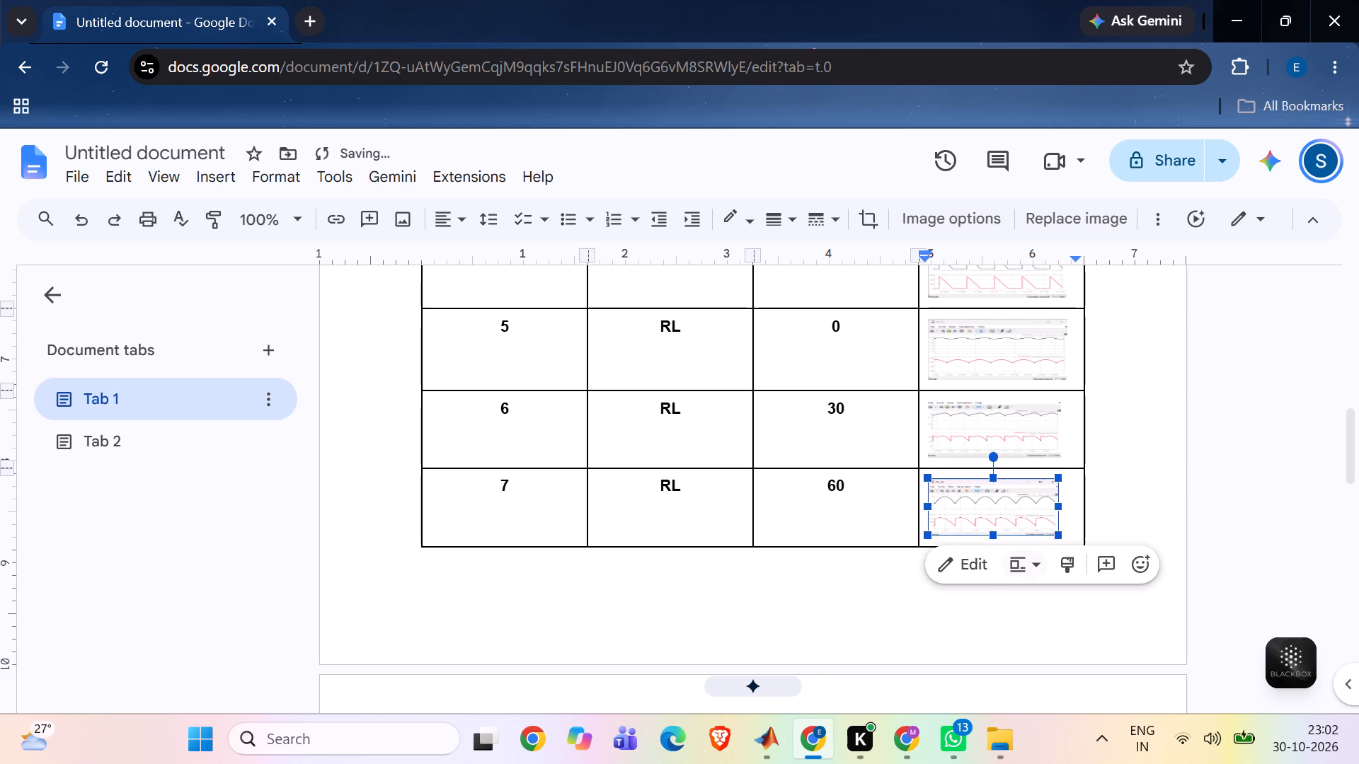
pyautogui.click(1127, 456)
# Slightly reduce the height of the RL-load waveform image for firing angle 90 in row 8, keeping its width.
pyautogui.scroll(-1, 1127, 456)
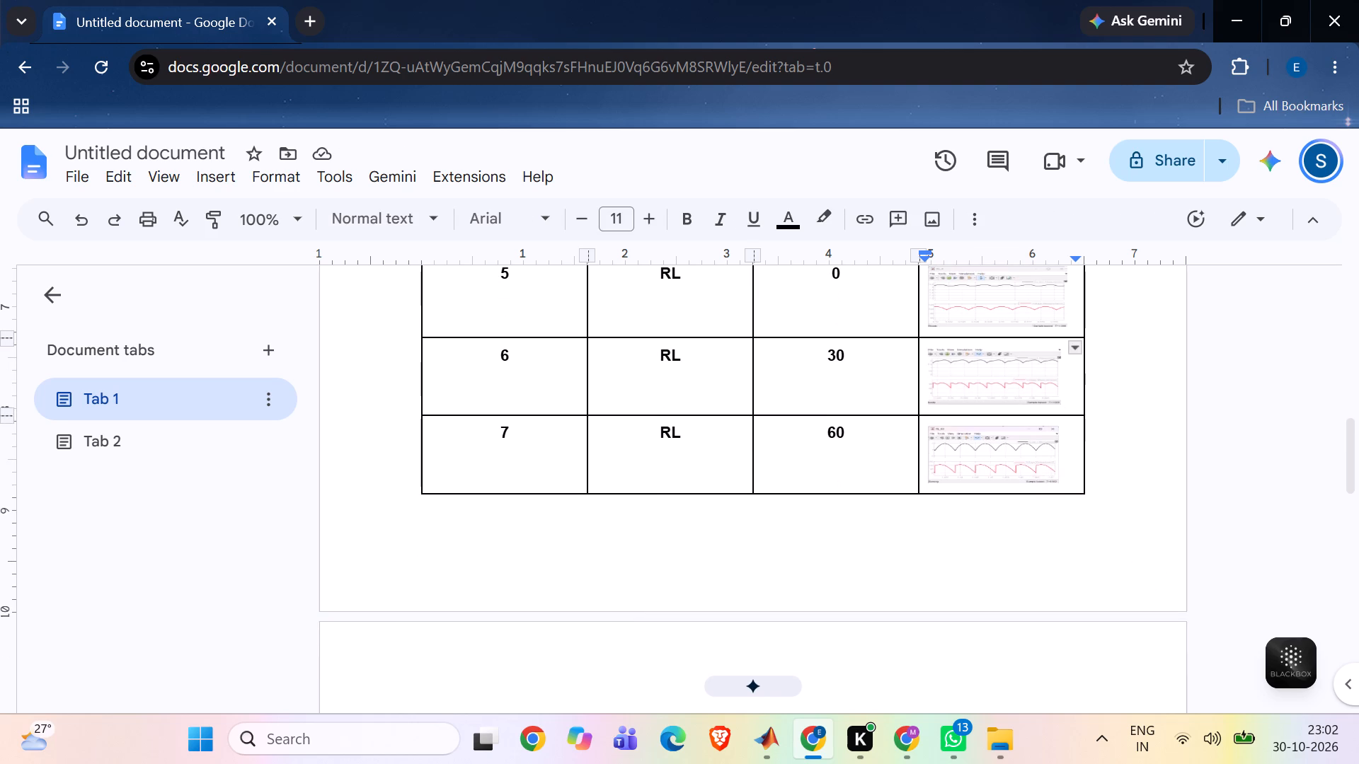
pyautogui.scroll(-4, 1127, 456)
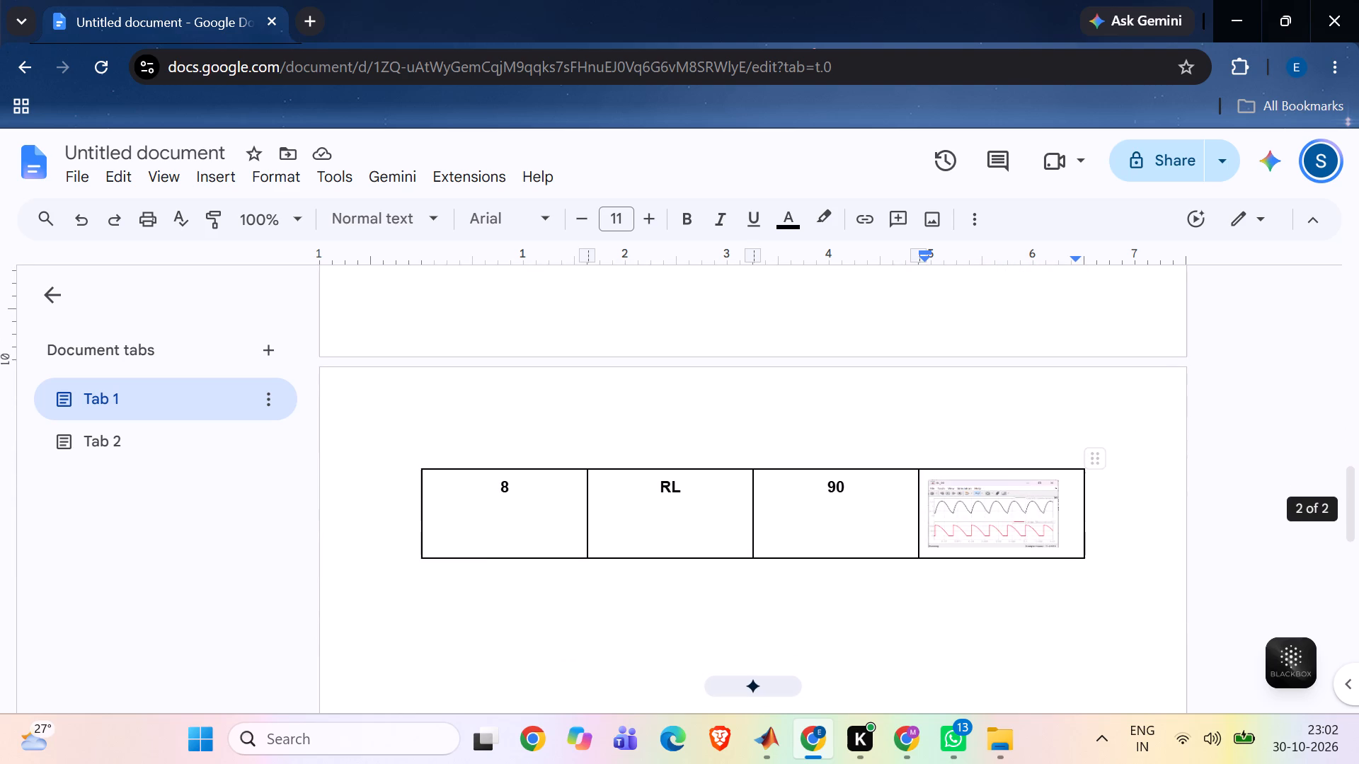
pyautogui.click(992, 524)
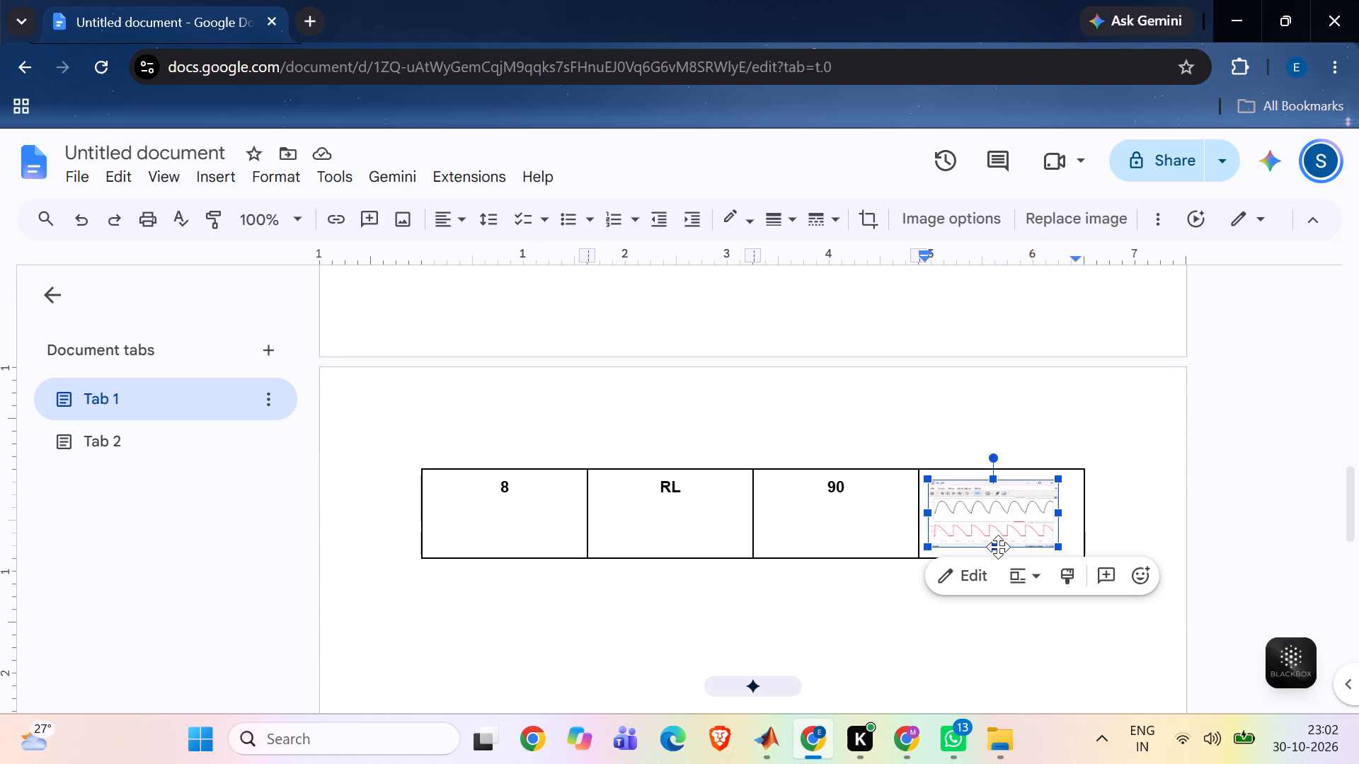
pyautogui.moveTo(994, 548); pyautogui.dragTo(994, 543)
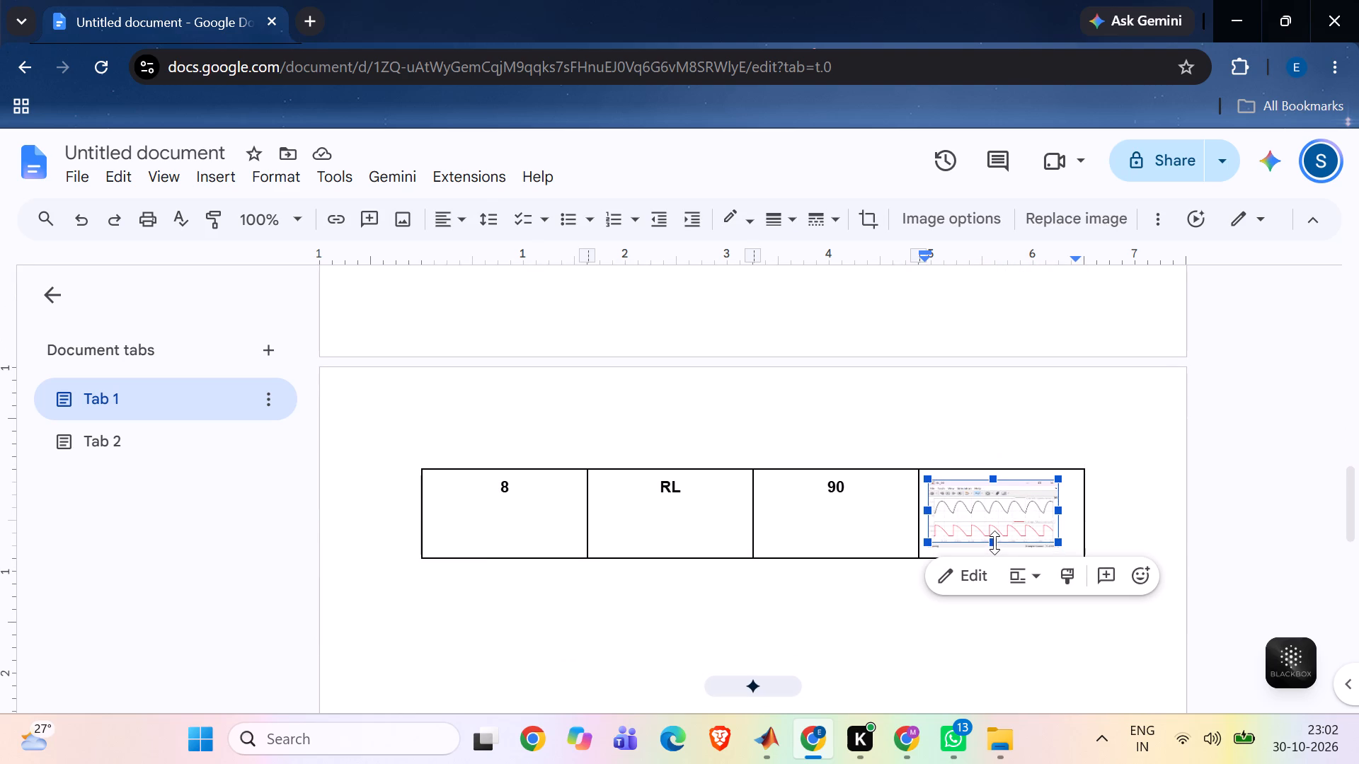
pyautogui.moveTo(994, 543); pyautogui.dragTo(994, 539)
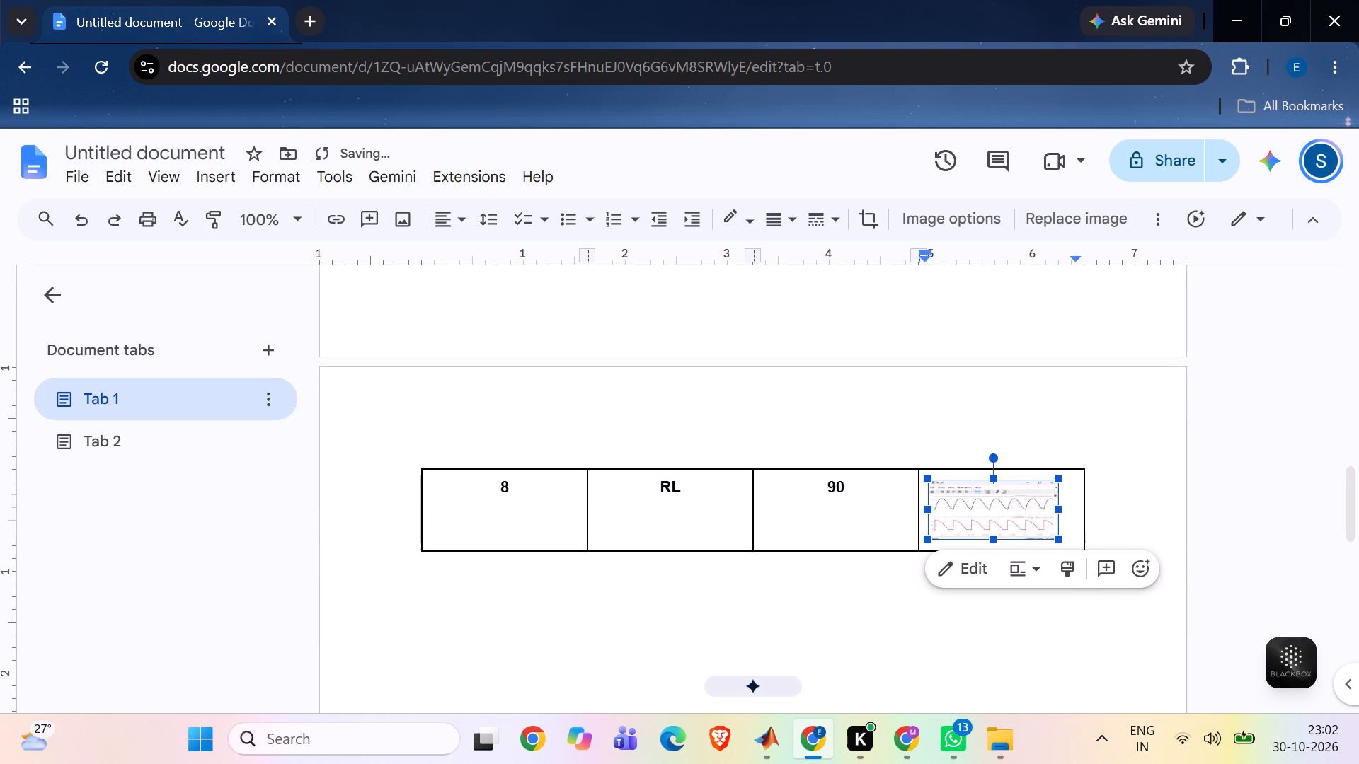
pyautogui.click(1039, 397)
pyautogui.scroll(8, 1039, 397)
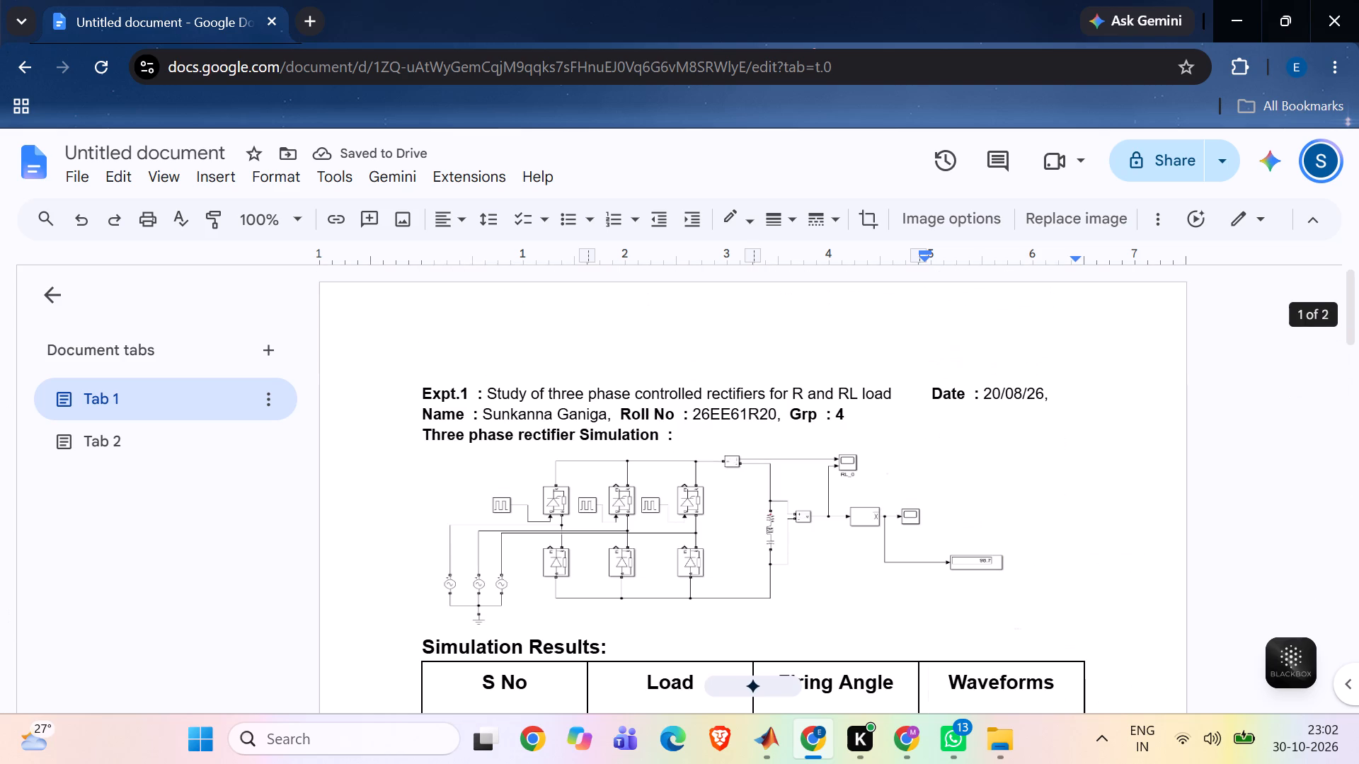
# Slightly reduce the height of the three-phase rectifier circuit diagram above the results table, keeping its width.
pyautogui.scroll(2, 1039, 397)
pyautogui.scroll(-1, 1039, 397)
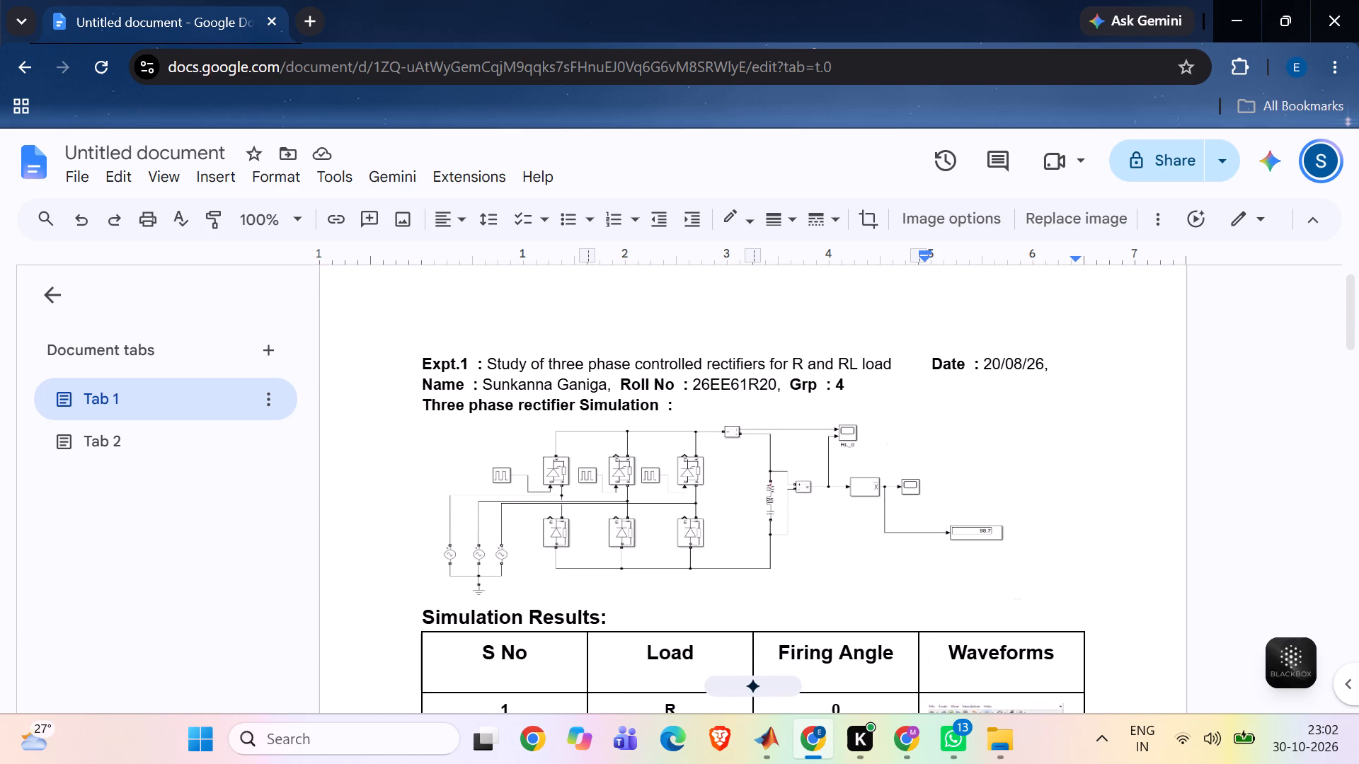
pyautogui.click(716, 485)
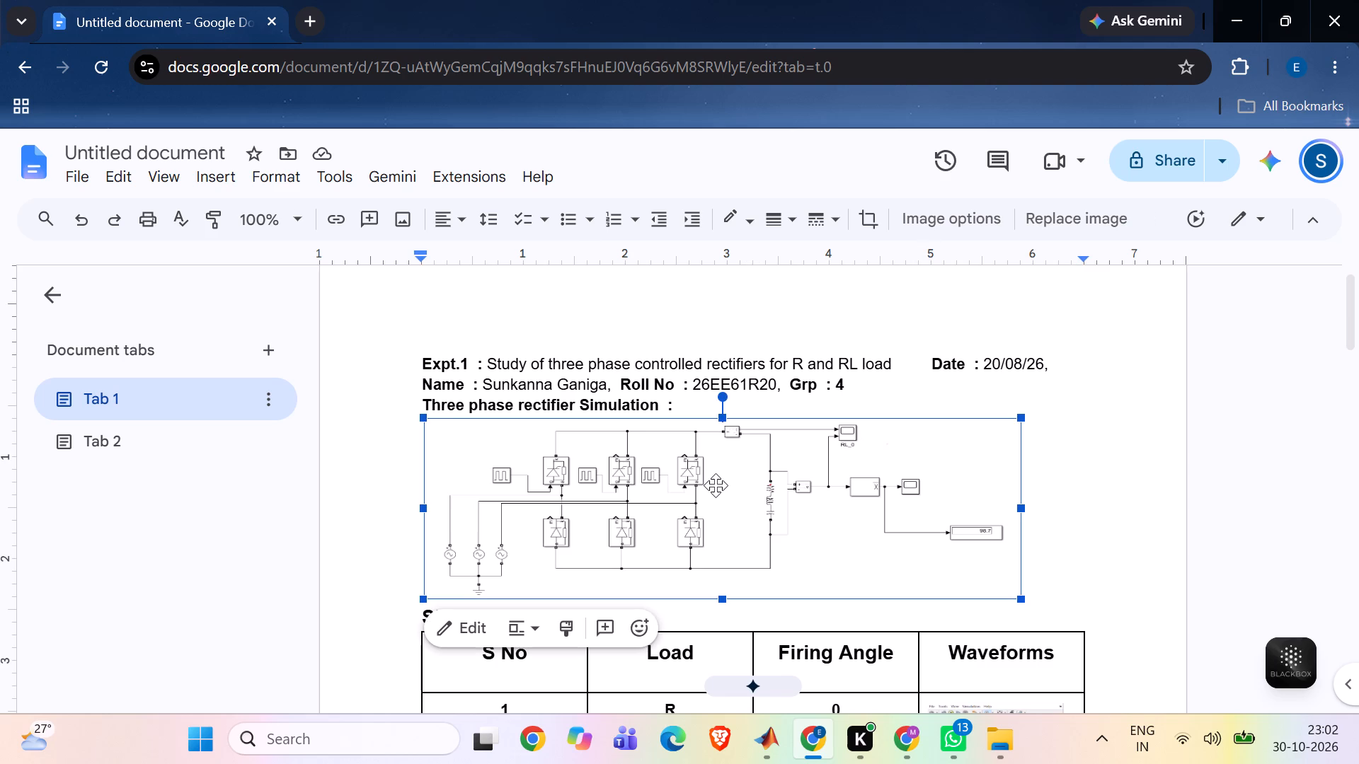
pyautogui.moveTo(716, 485); pyautogui.dragTo(757, 468)
pyautogui.moveTo(721, 603); pyautogui.dragTo(725, 579)
pyautogui.moveTo(722, 599); pyautogui.dragTo(722, 587)
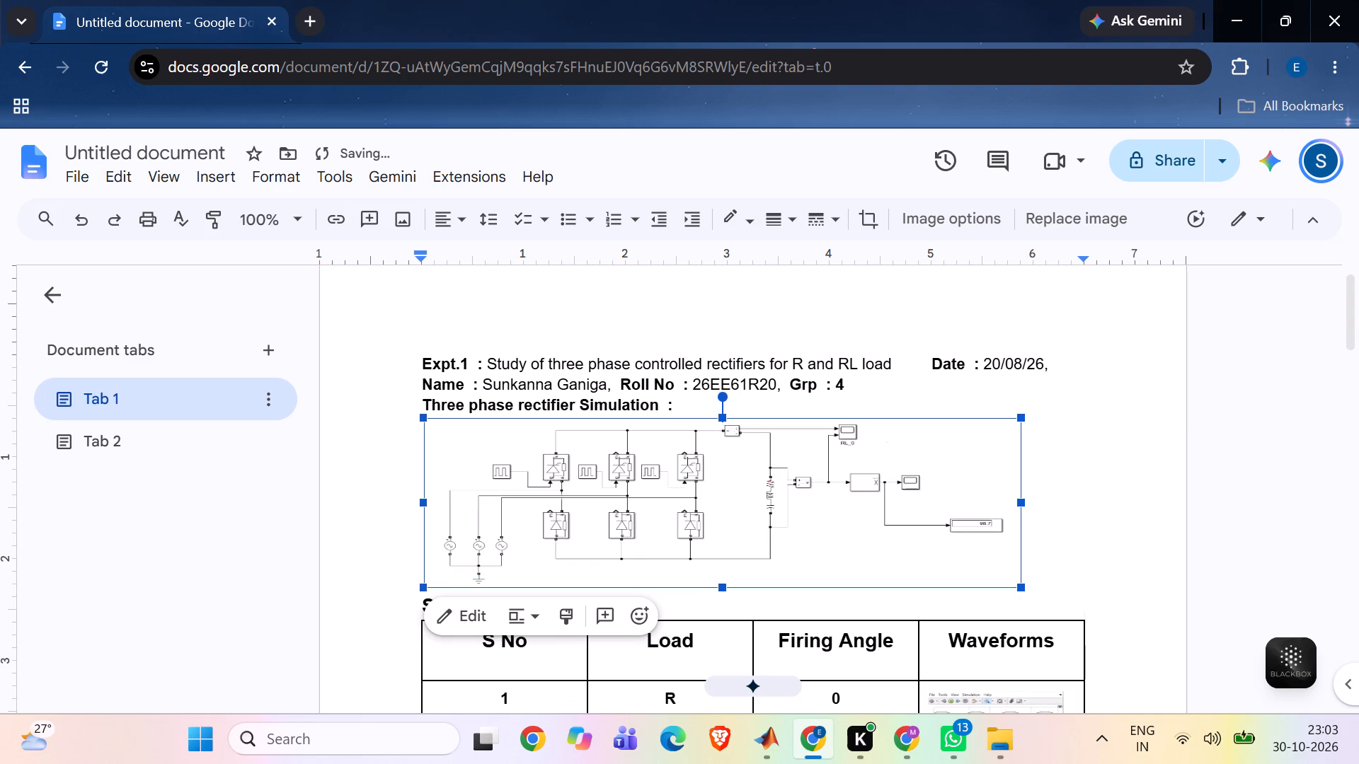
pyautogui.click(1135, 581)
# Slightly reduce the height of the R-load waveform image for firing angle 0 in row 1, keeping its width.
pyautogui.scroll(-5, 1135, 581)
pyautogui.scroll(1, 1135, 581)
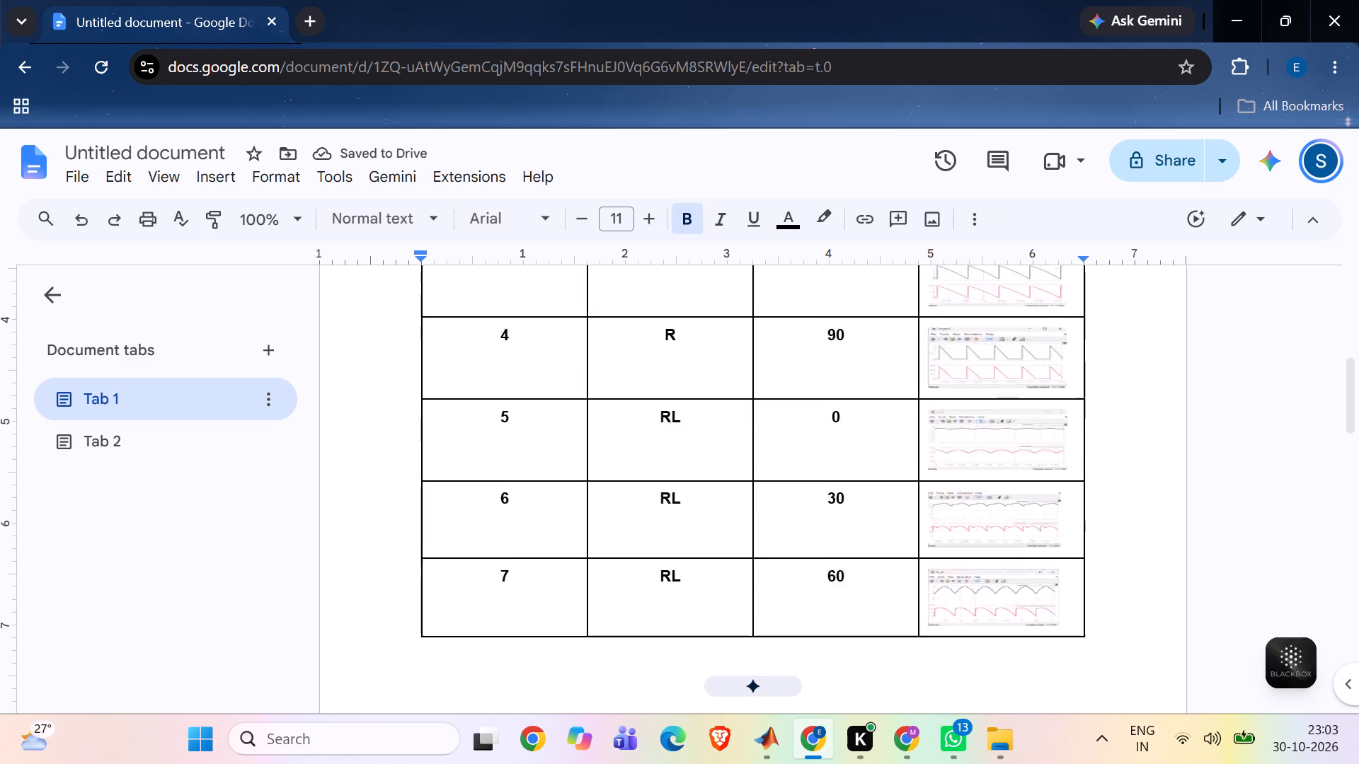
pyautogui.scroll(1, 1135, 581)
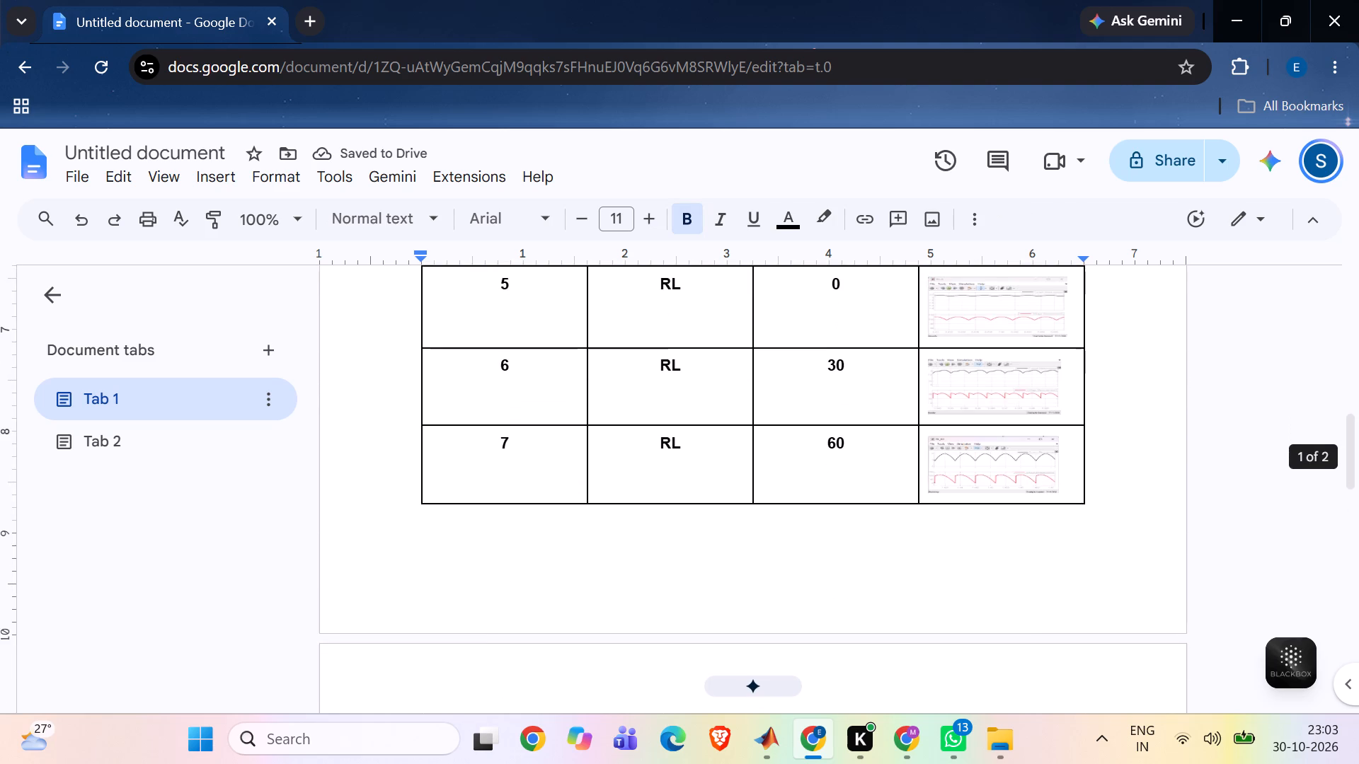
pyautogui.scroll(1, 1135, 581)
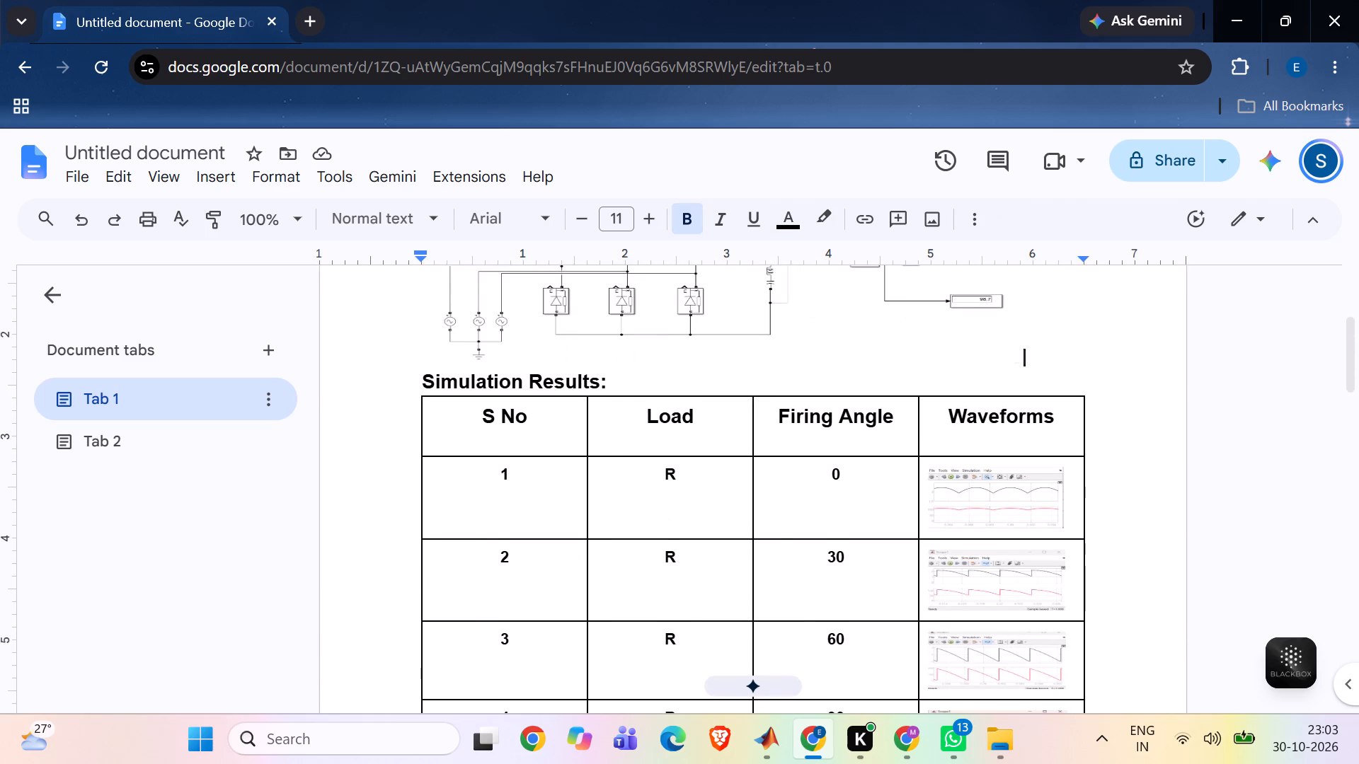
pyautogui.click(990, 522)
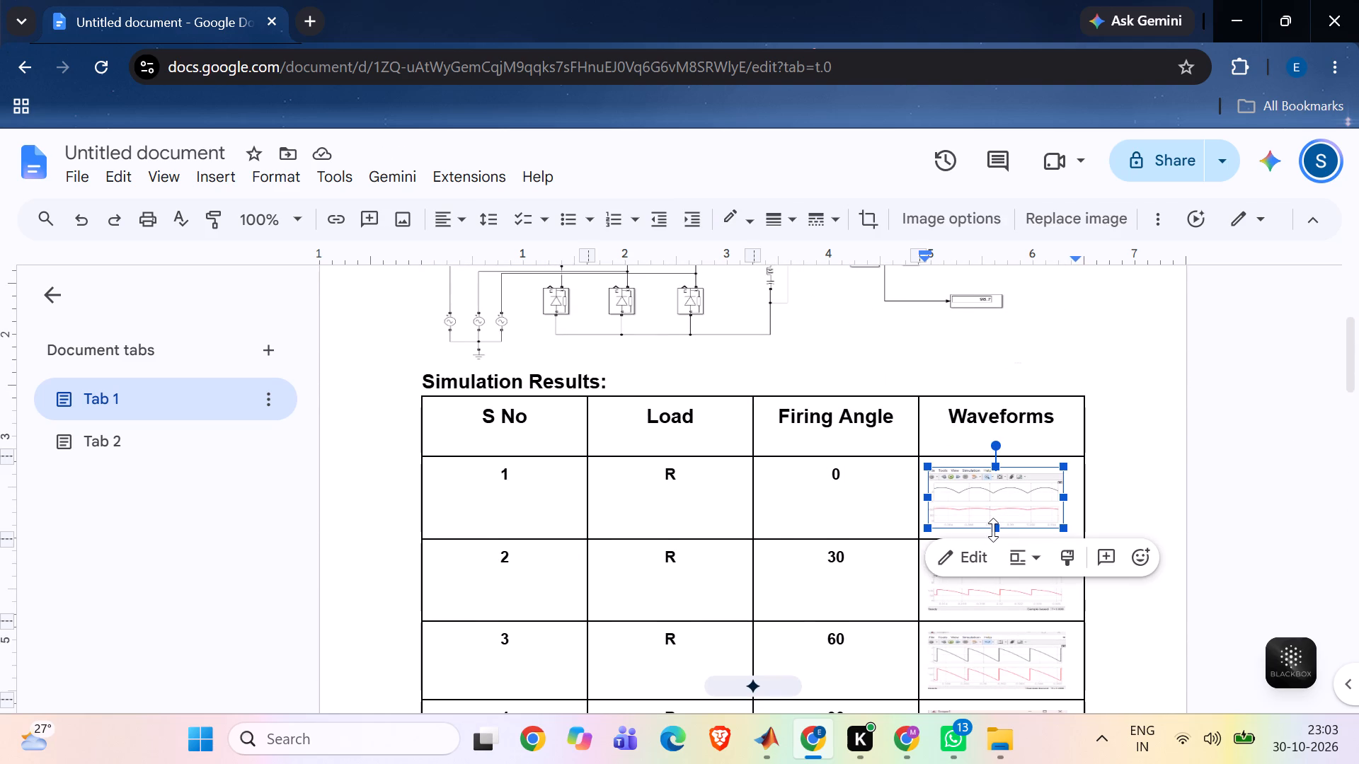
pyautogui.click(993, 530)
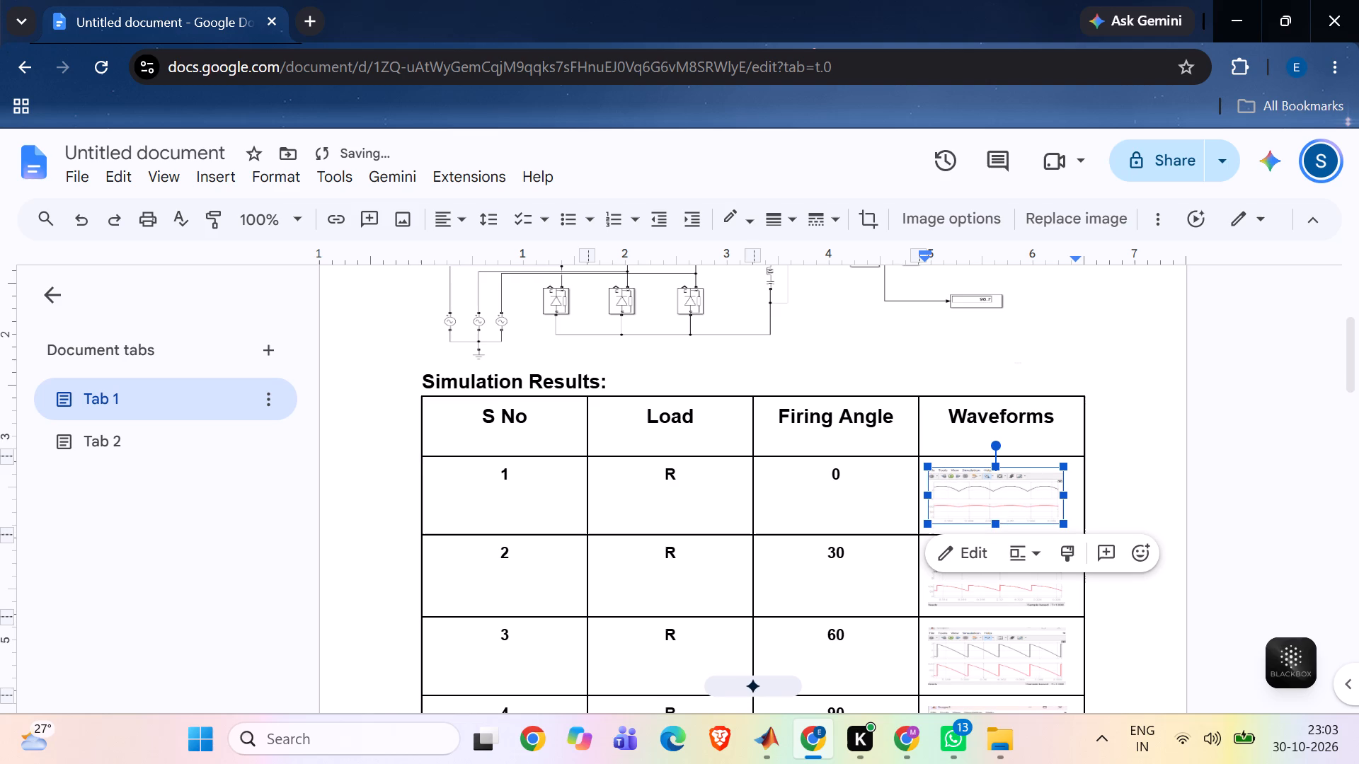
pyautogui.click(1115, 493)
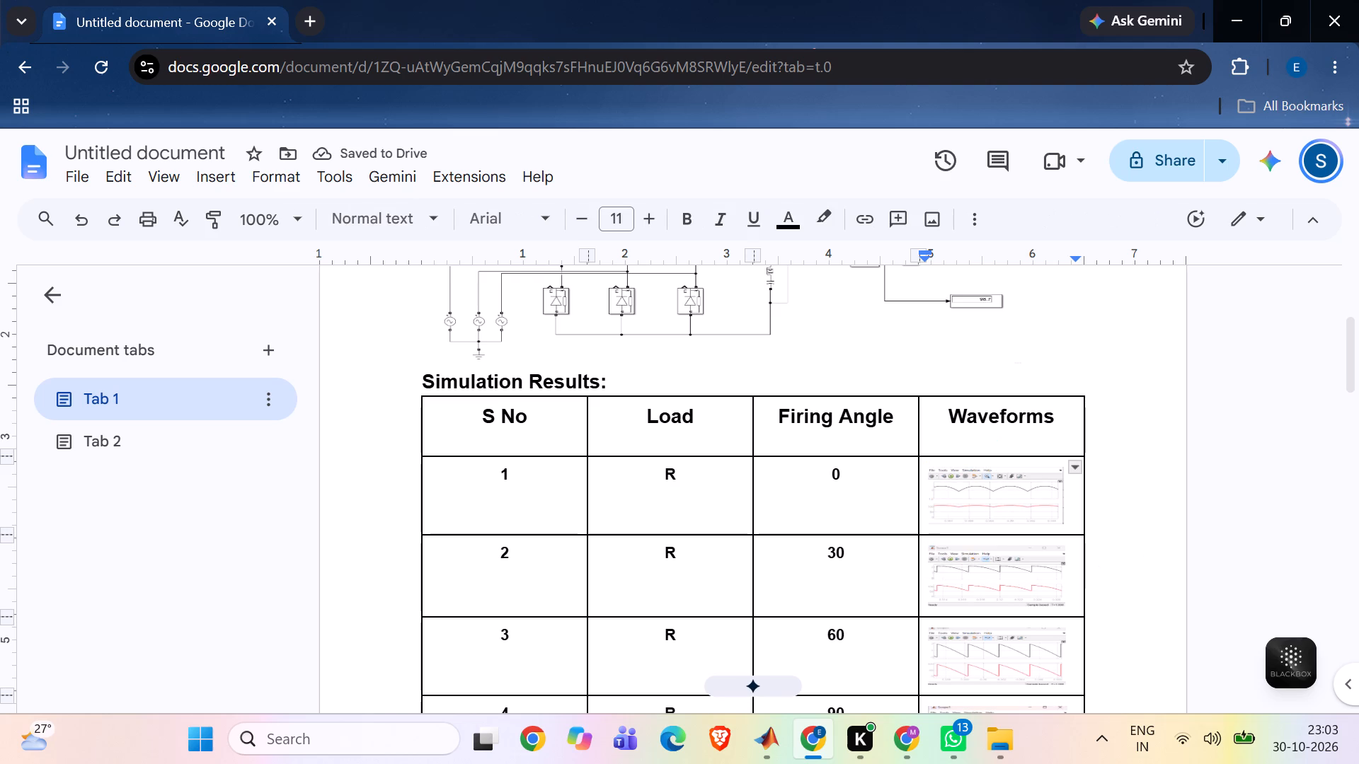
# Reduce the rectifier circuit diagram's height a little further, keeping its width.
pyautogui.scroll(-6, 1148, 523)
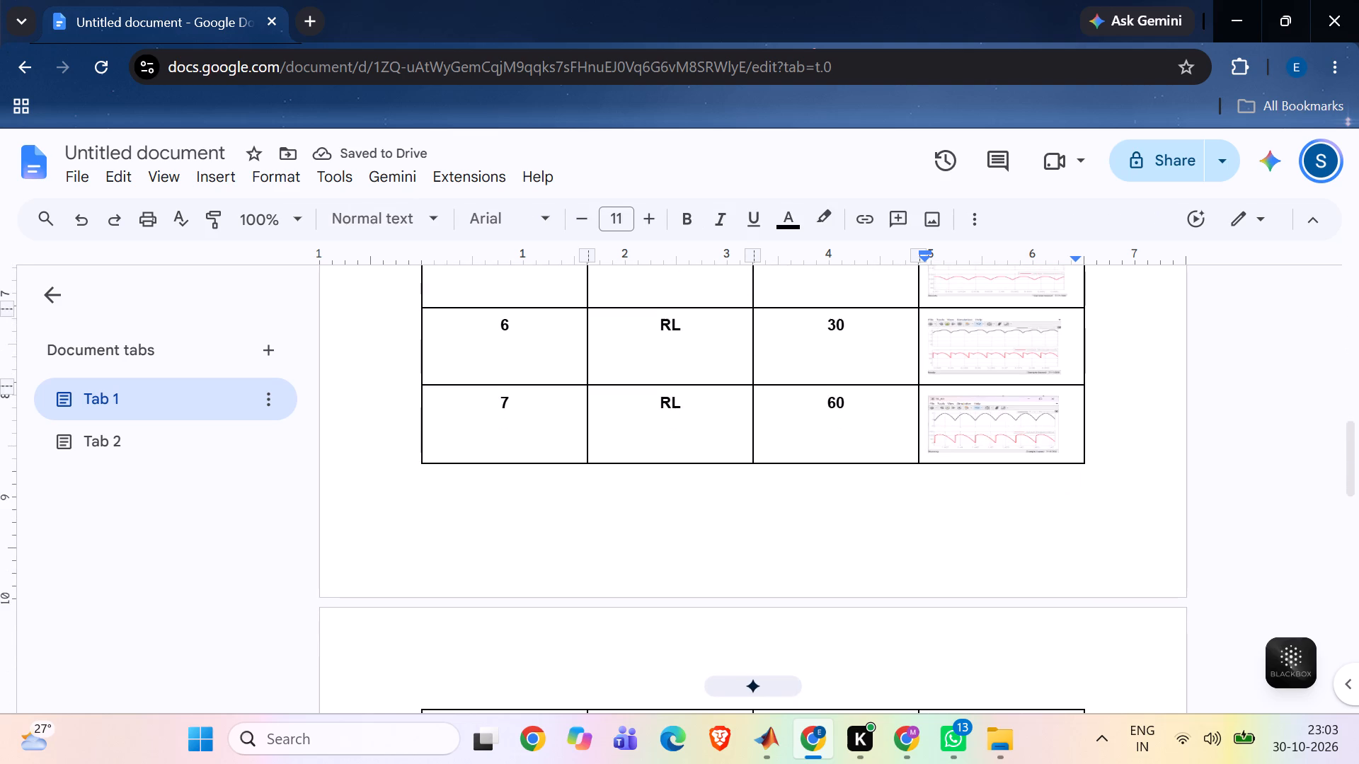
pyautogui.scroll(7, 1148, 523)
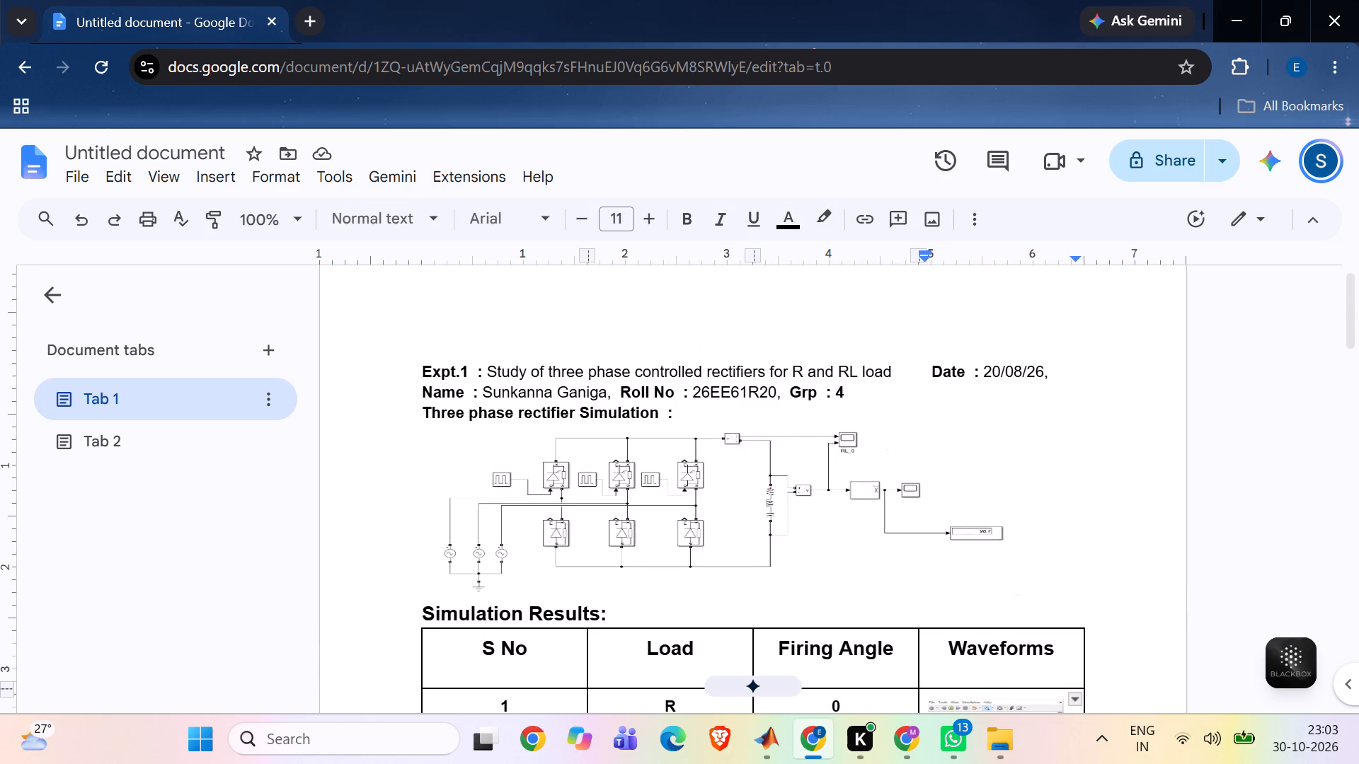
pyautogui.click(713, 494)
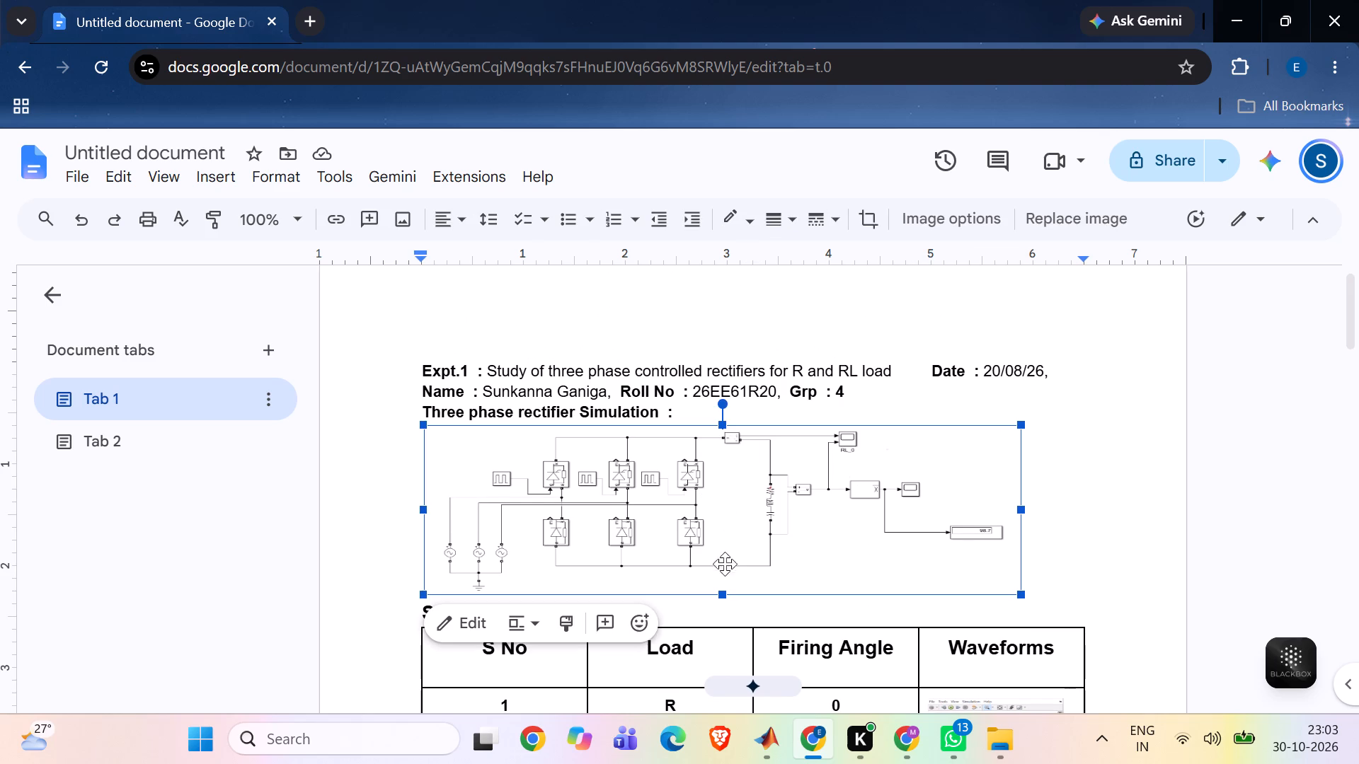
pyautogui.moveTo(722, 599); pyautogui.dragTo(727, 570)
pyautogui.moveTo(724, 594); pyautogui.dragTo(726, 583)
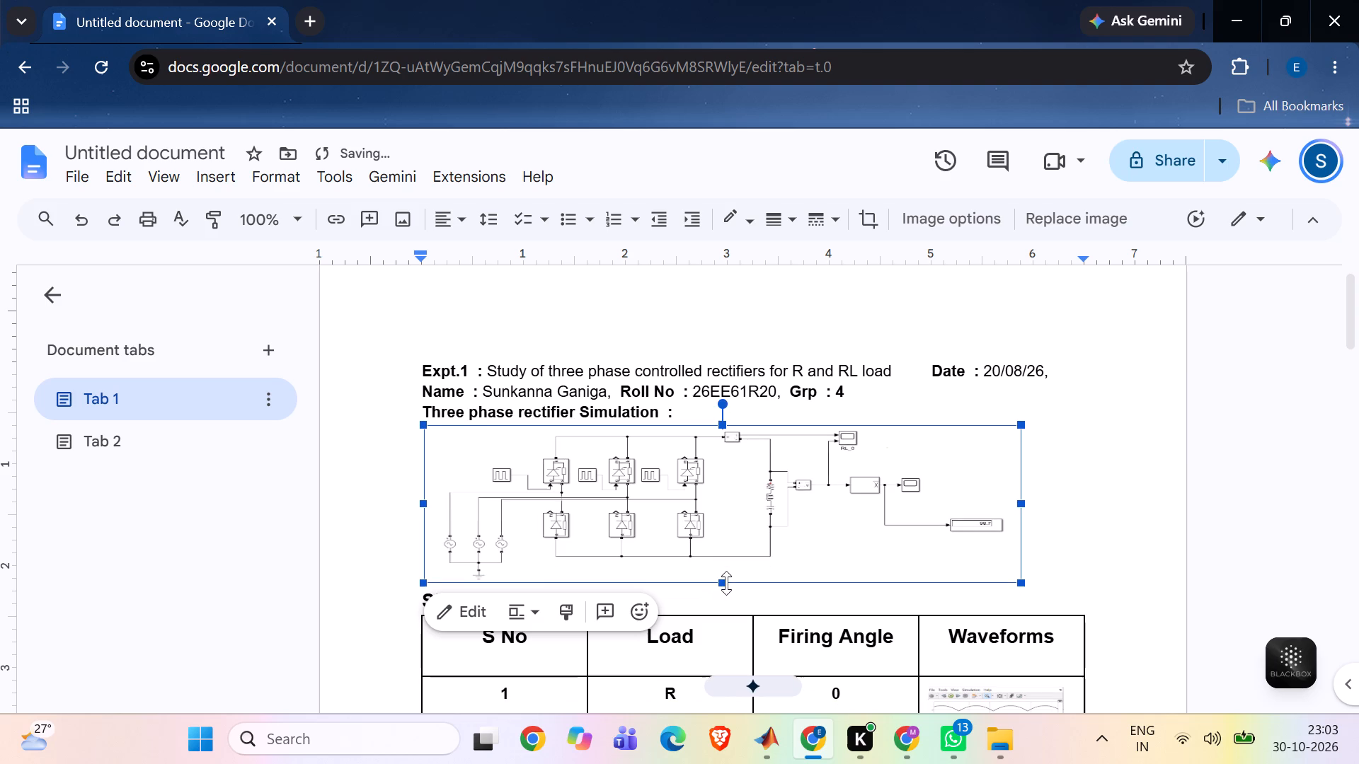
pyautogui.click(1069, 554)
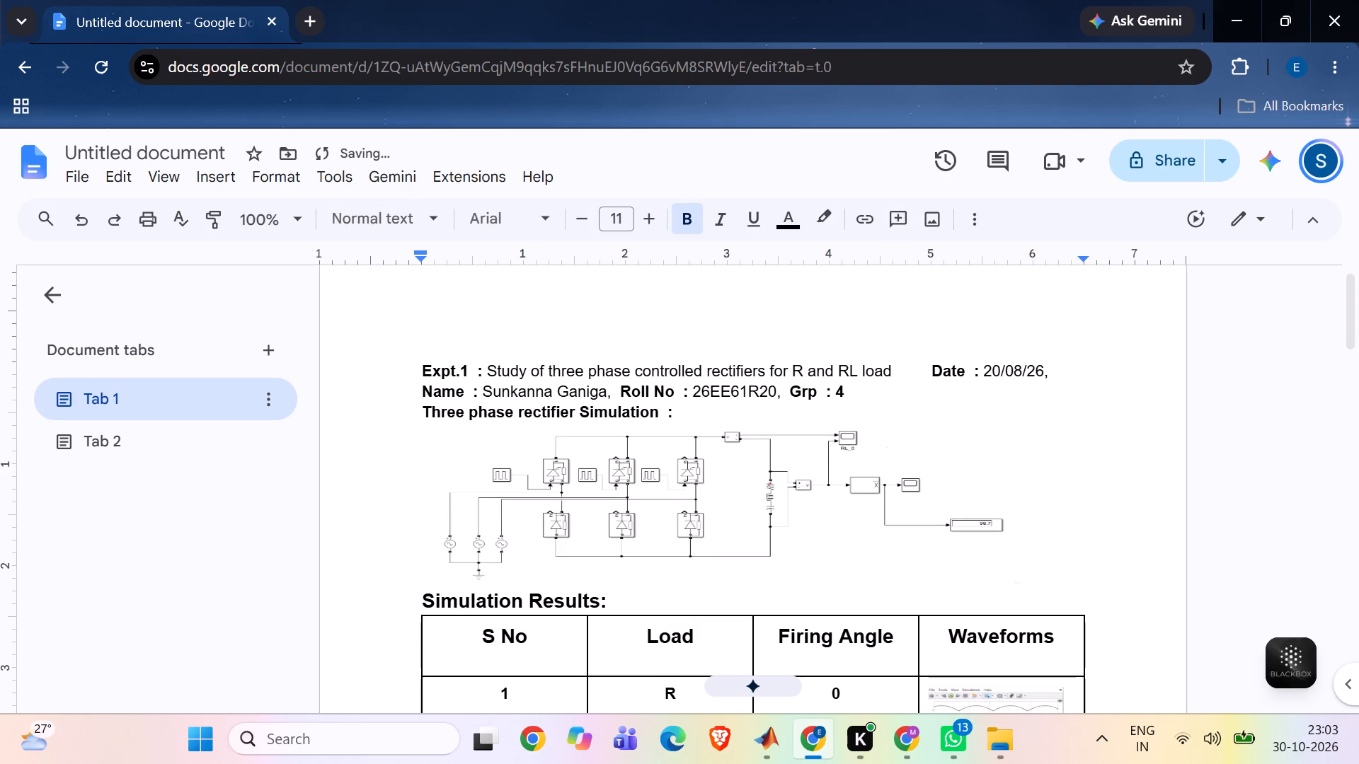
# Widen the rectifier circuit diagram until its right edge aligns with the results table's right edge, keeping its height.
pyautogui.scroll(-5, 1069, 554)
pyautogui.scroll(2, 1069, 554)
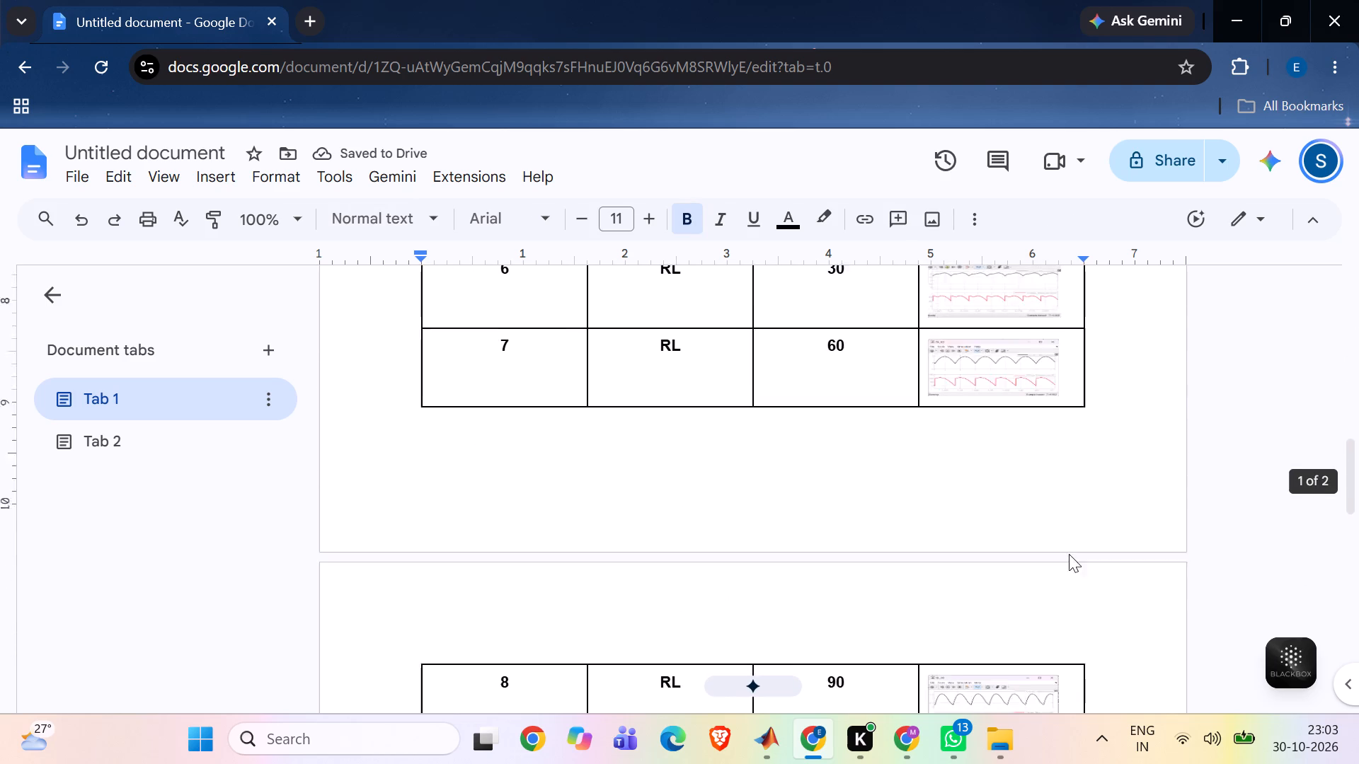
pyautogui.scroll(3, 1069, 554)
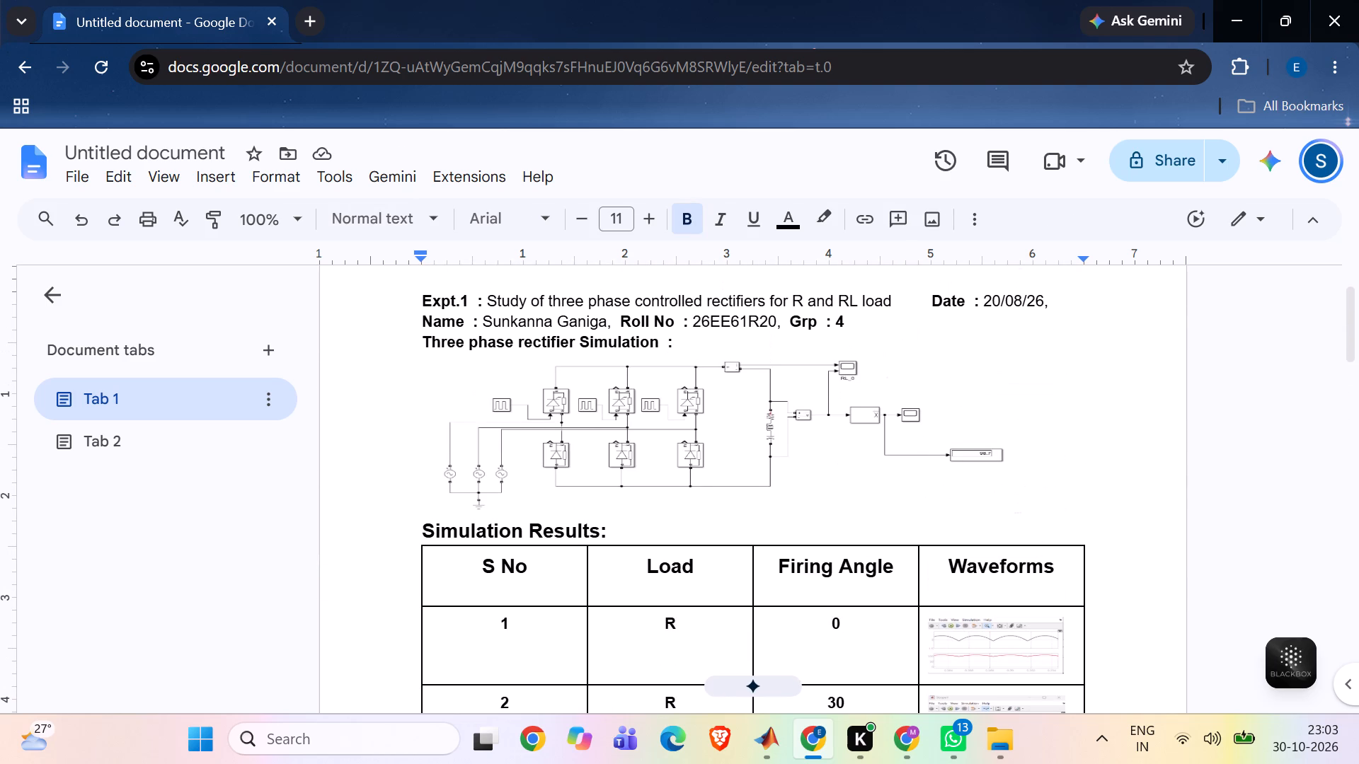
pyautogui.click(833, 486)
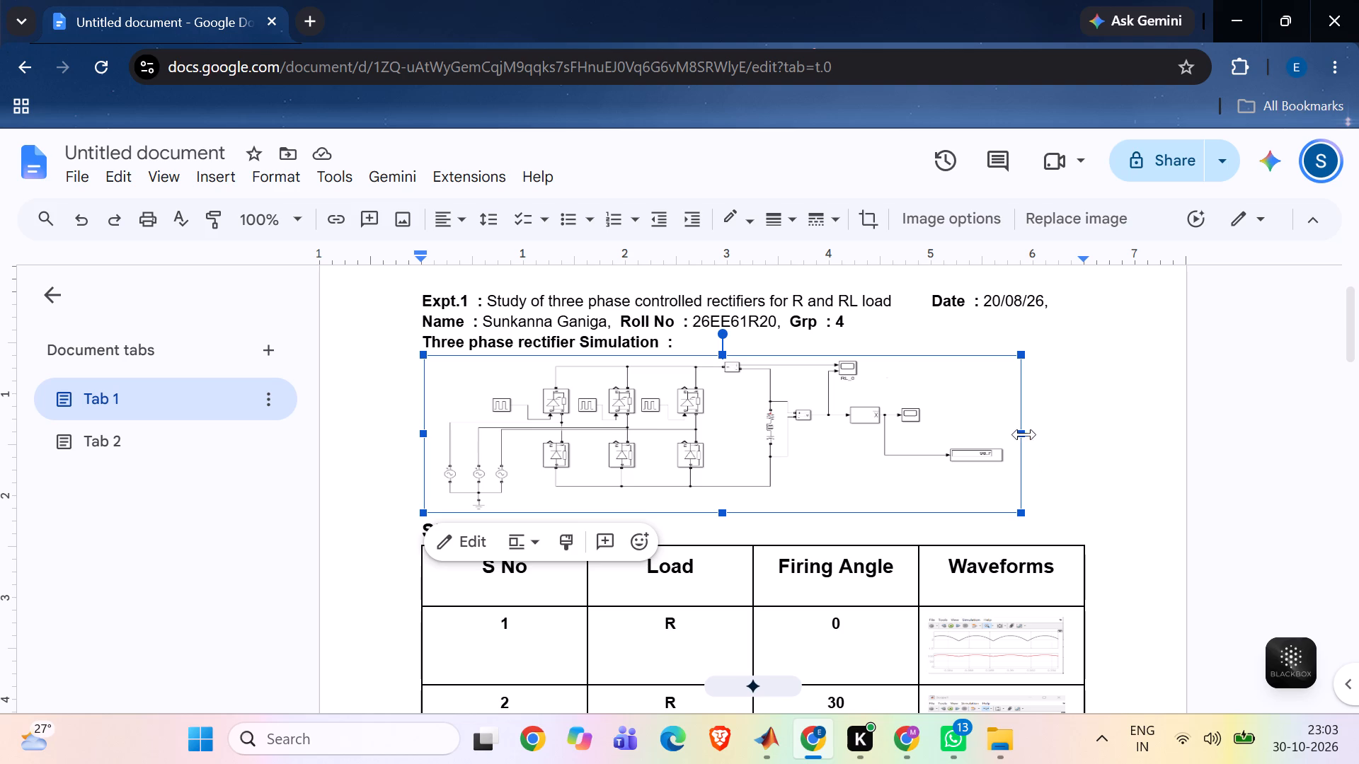
pyautogui.moveTo(1019, 434); pyautogui.dragTo(1081, 422)
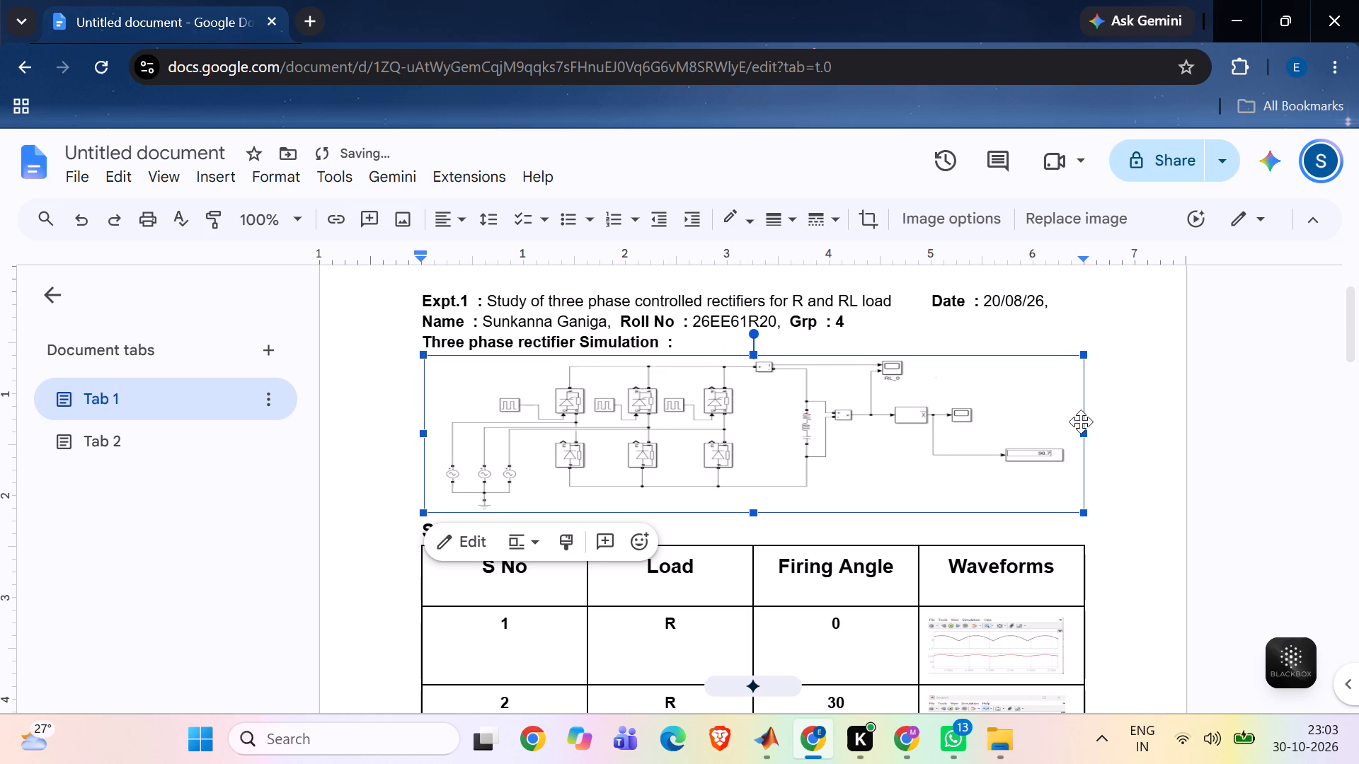
pyautogui.click(1167, 413)
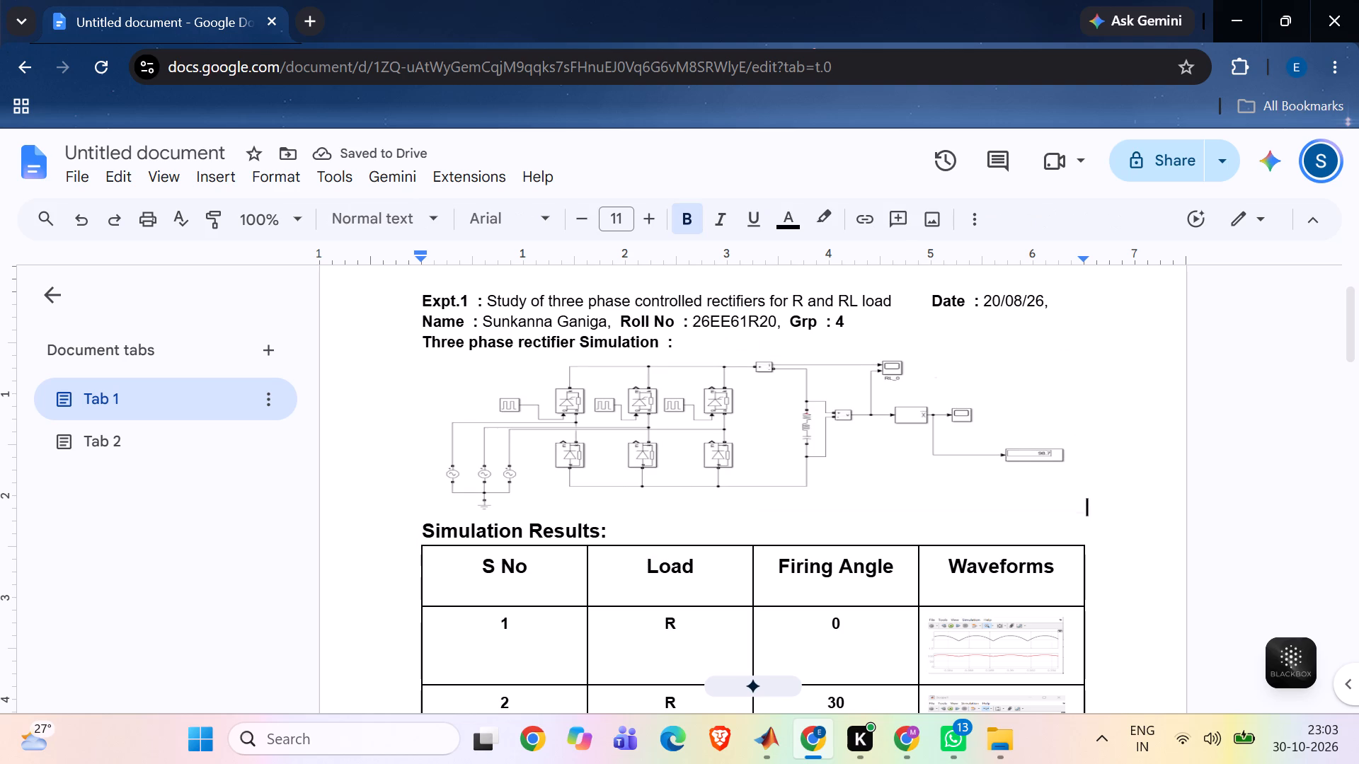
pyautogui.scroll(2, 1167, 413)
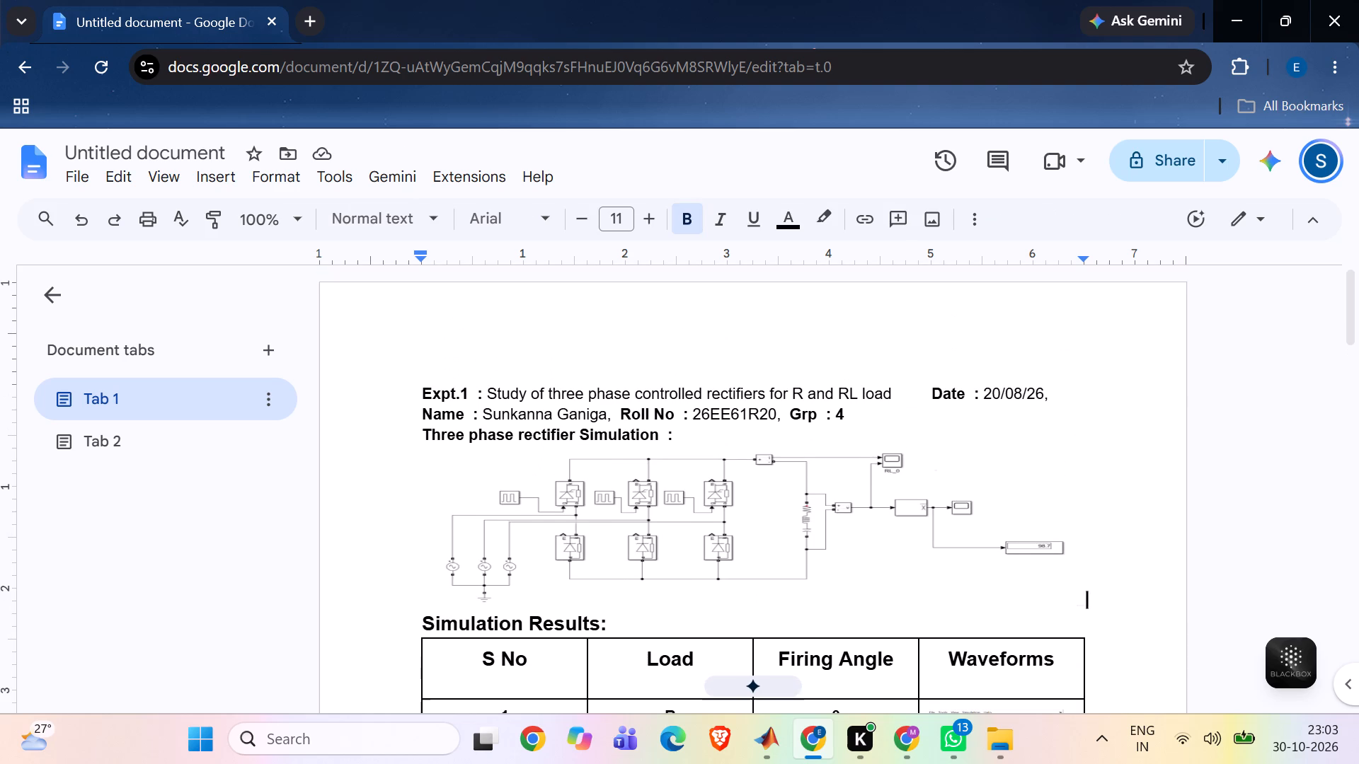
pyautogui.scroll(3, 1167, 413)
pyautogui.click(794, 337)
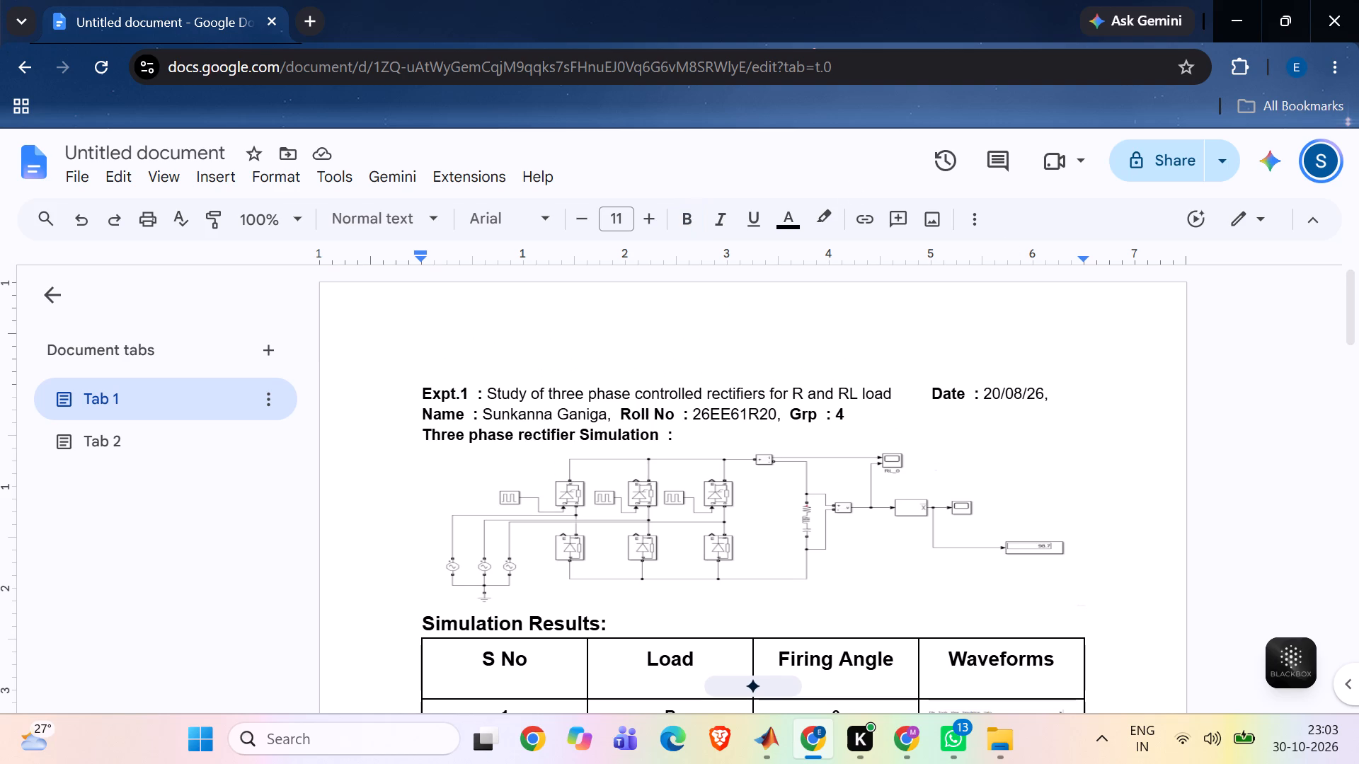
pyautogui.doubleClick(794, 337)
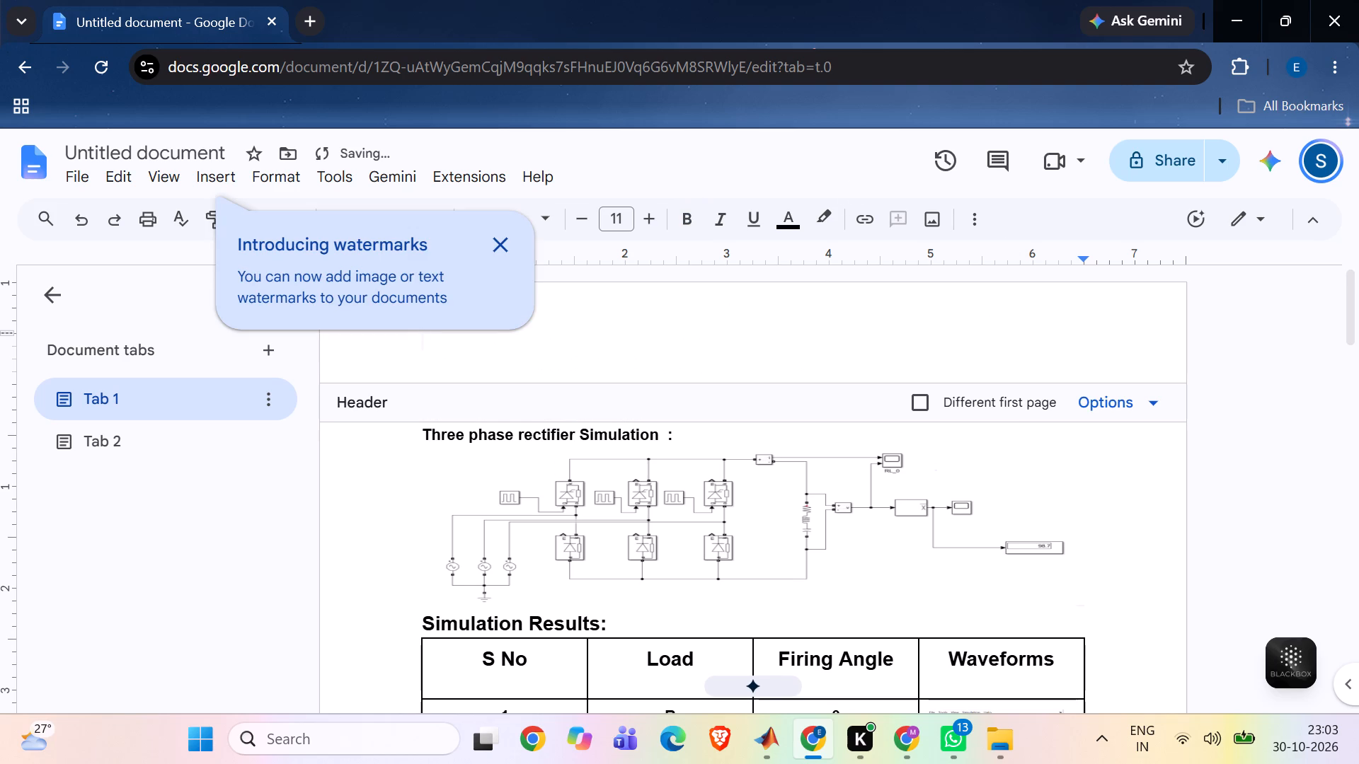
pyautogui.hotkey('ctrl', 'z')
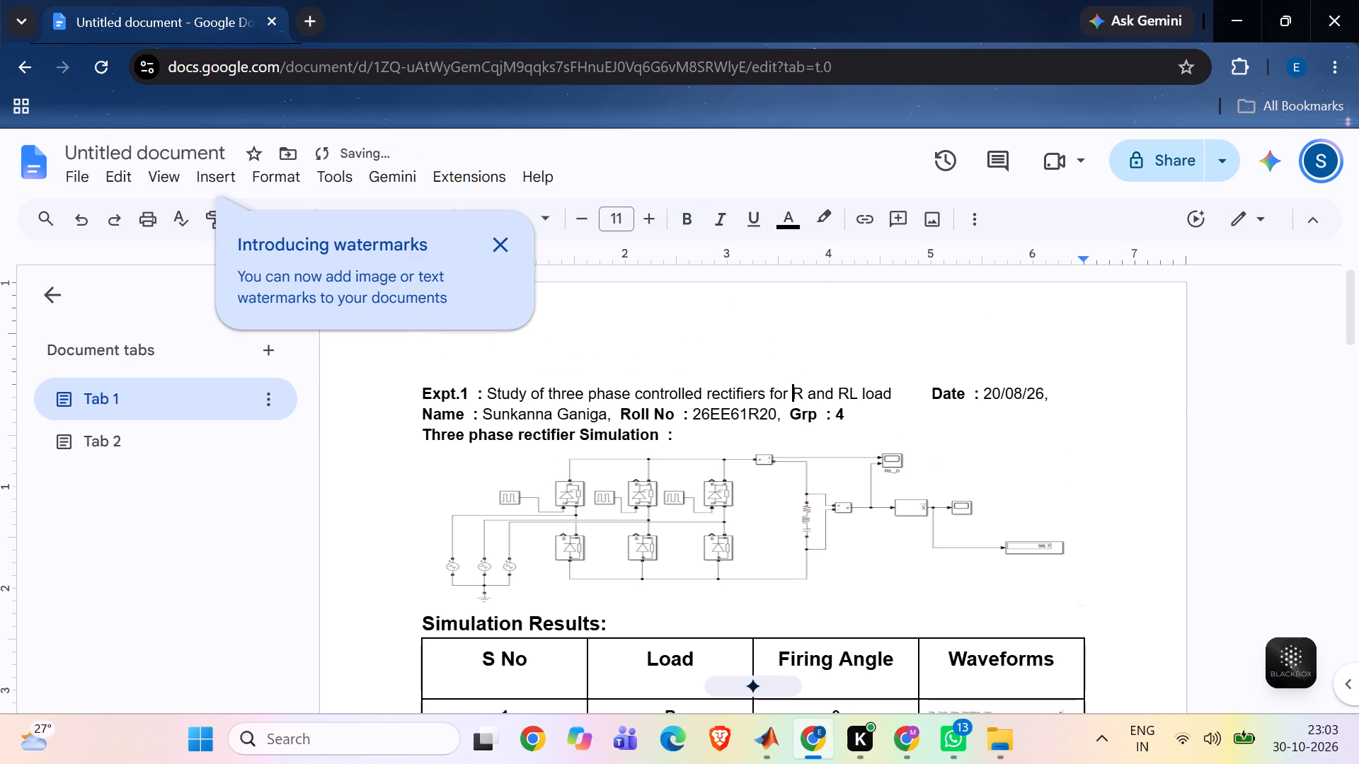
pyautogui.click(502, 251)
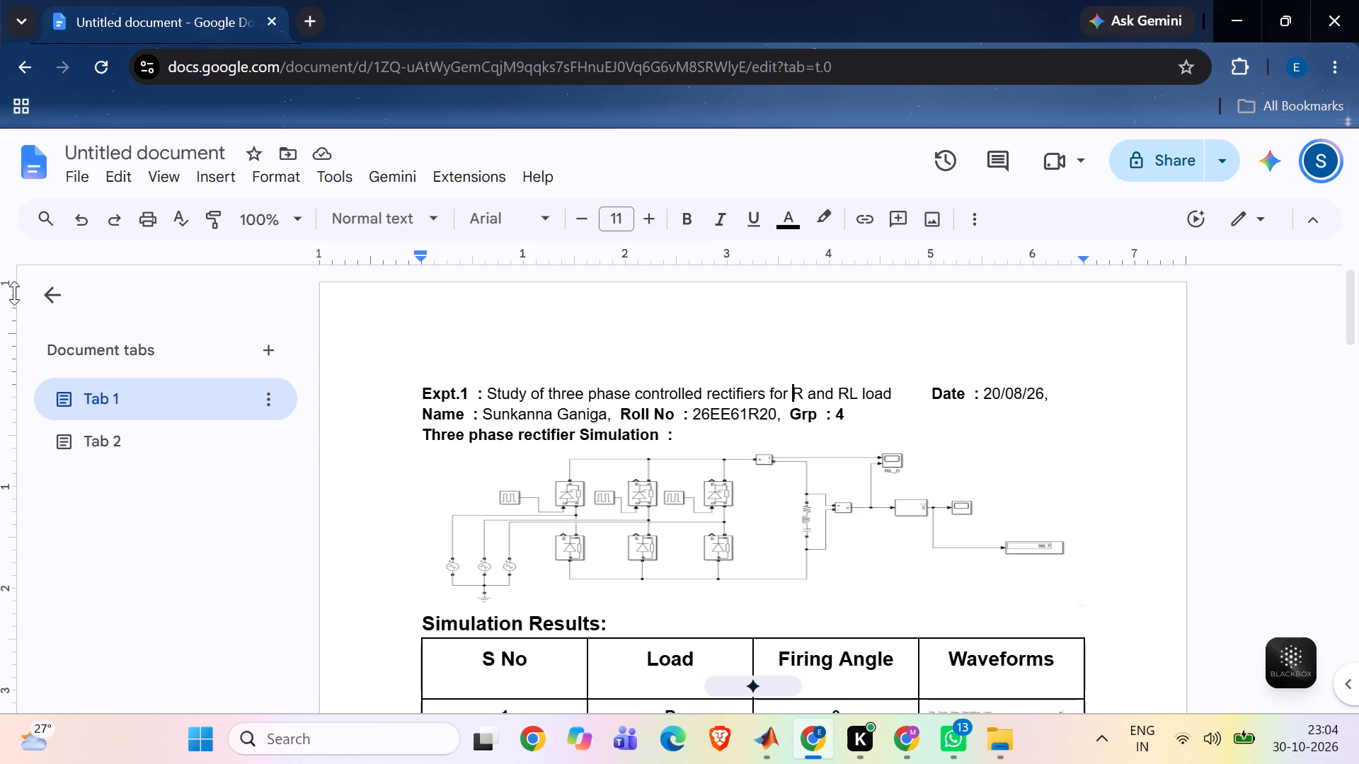
# Reduce the page's top margin to about 0.7 inch so the title lines start higher.
pyautogui.moveTo(14, 293); pyautogui.dragTo(15, 312)
pyautogui.moveTo(15, 312); pyautogui.dragTo(15, 281)
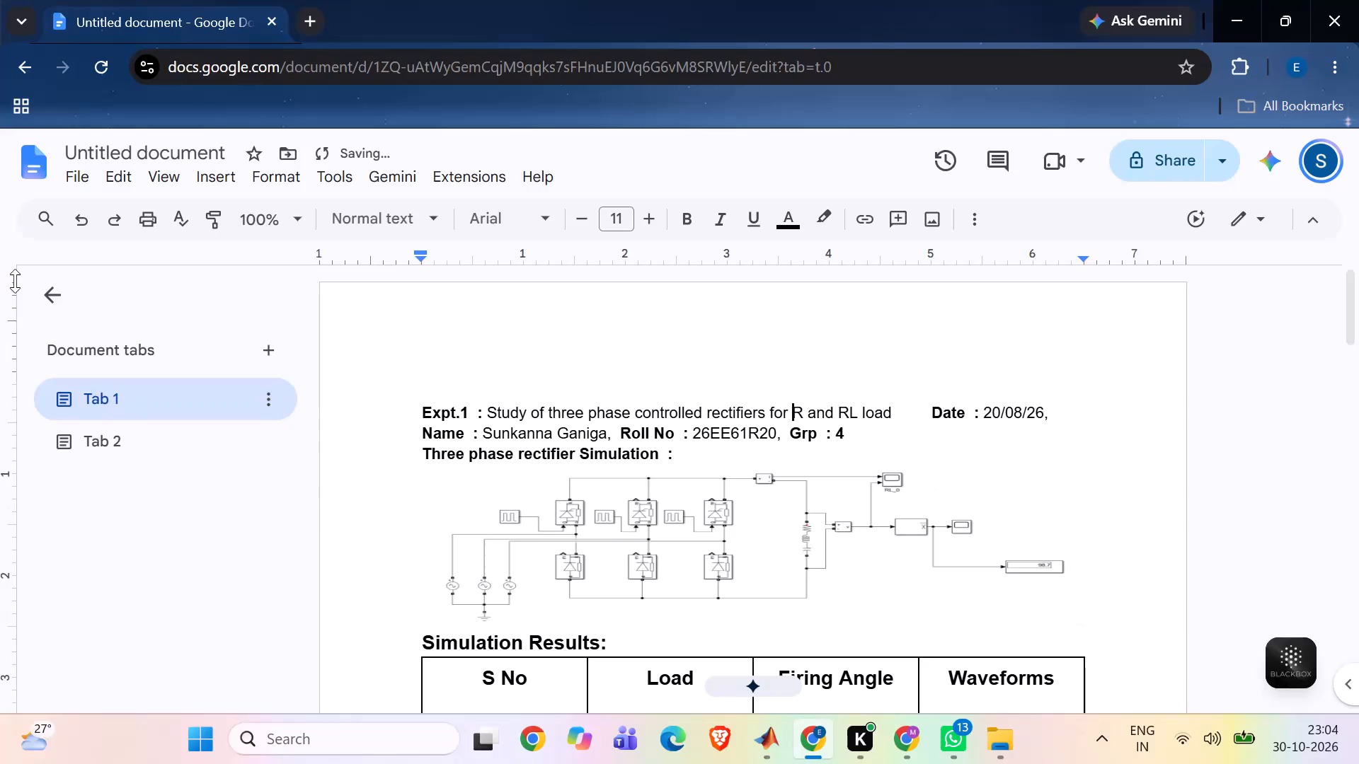
pyautogui.moveTo(15, 281); pyautogui.dragTo(14, 281)
pyautogui.moveTo(14, 281); pyautogui.dragTo(14, 264)
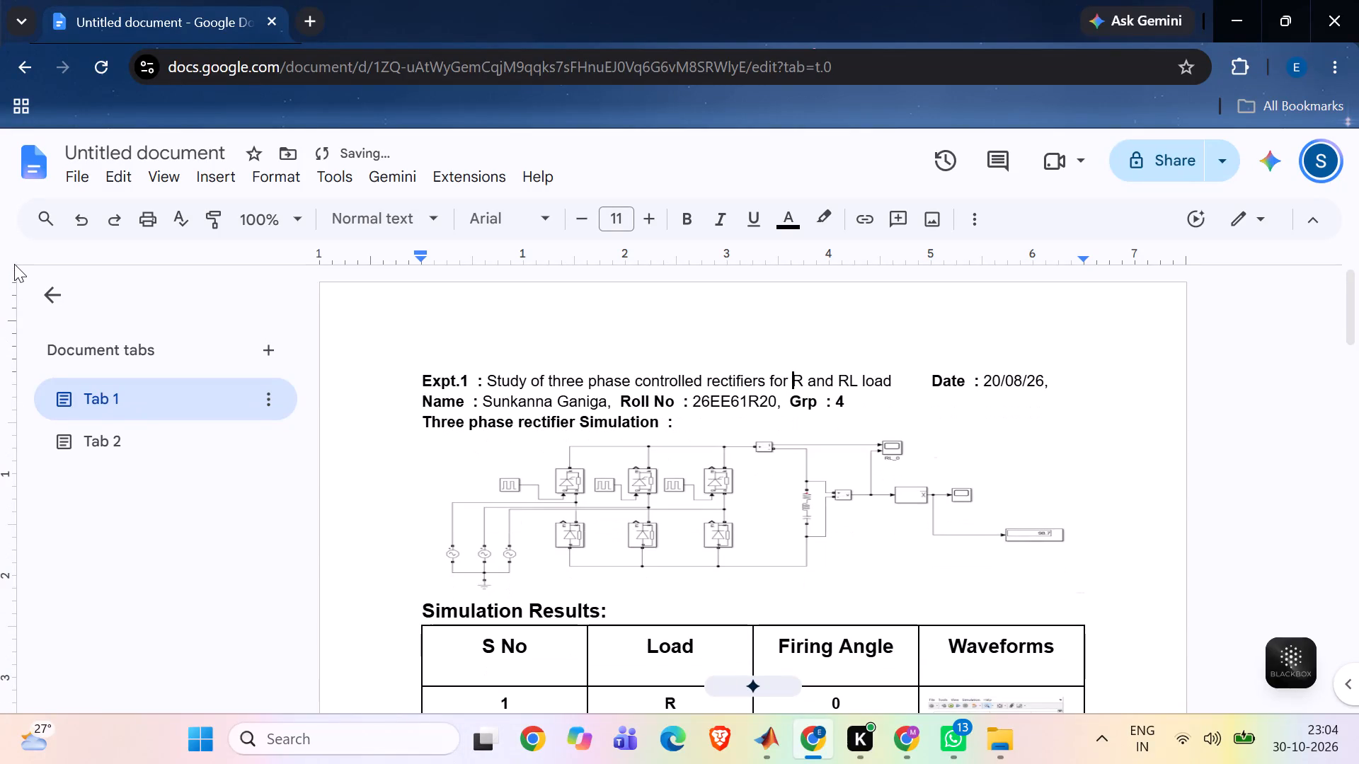
pyautogui.moveTo(11, 300); pyautogui.dragTo(11, 281)
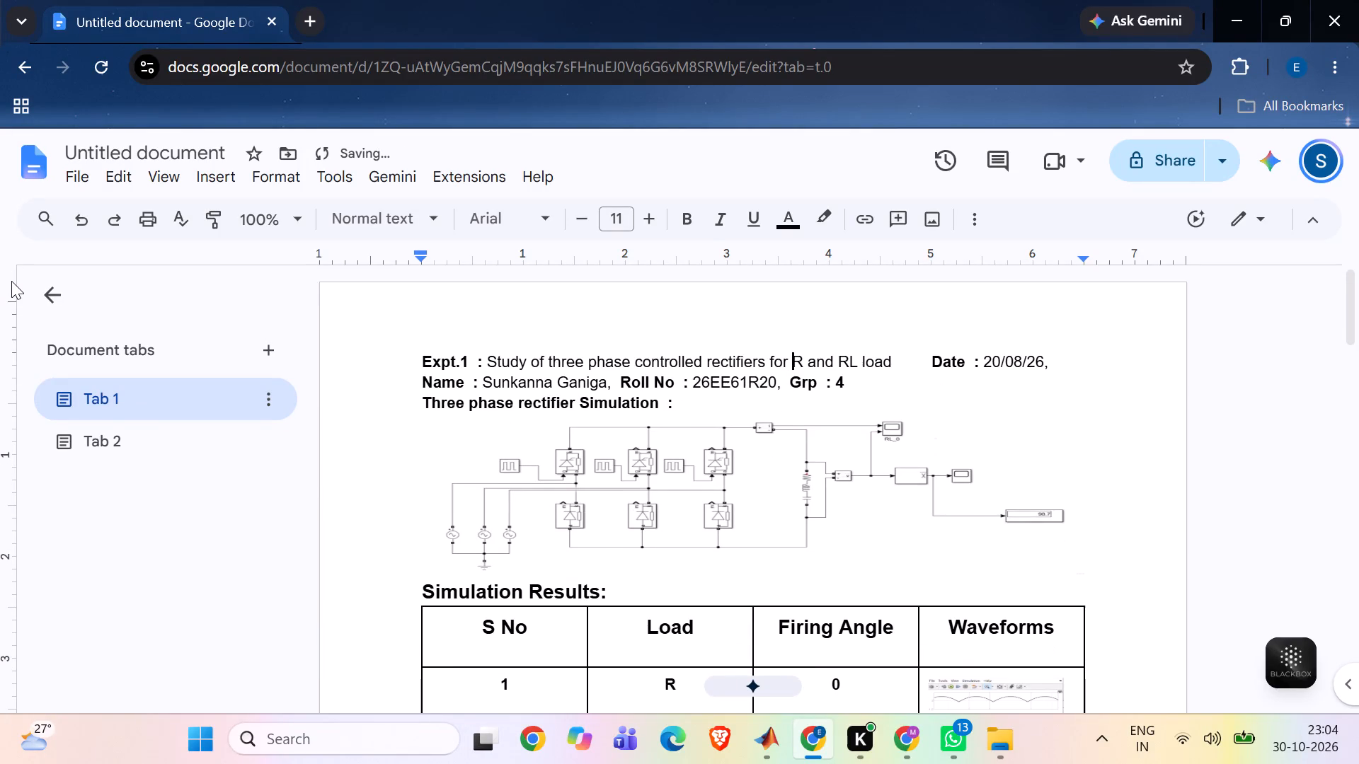
# Reduce the page's top margin further to about 0.5 inch and check how the results table fits on the page.
pyautogui.click(376, 320)
pyautogui.scroll(-8, 376, 320)
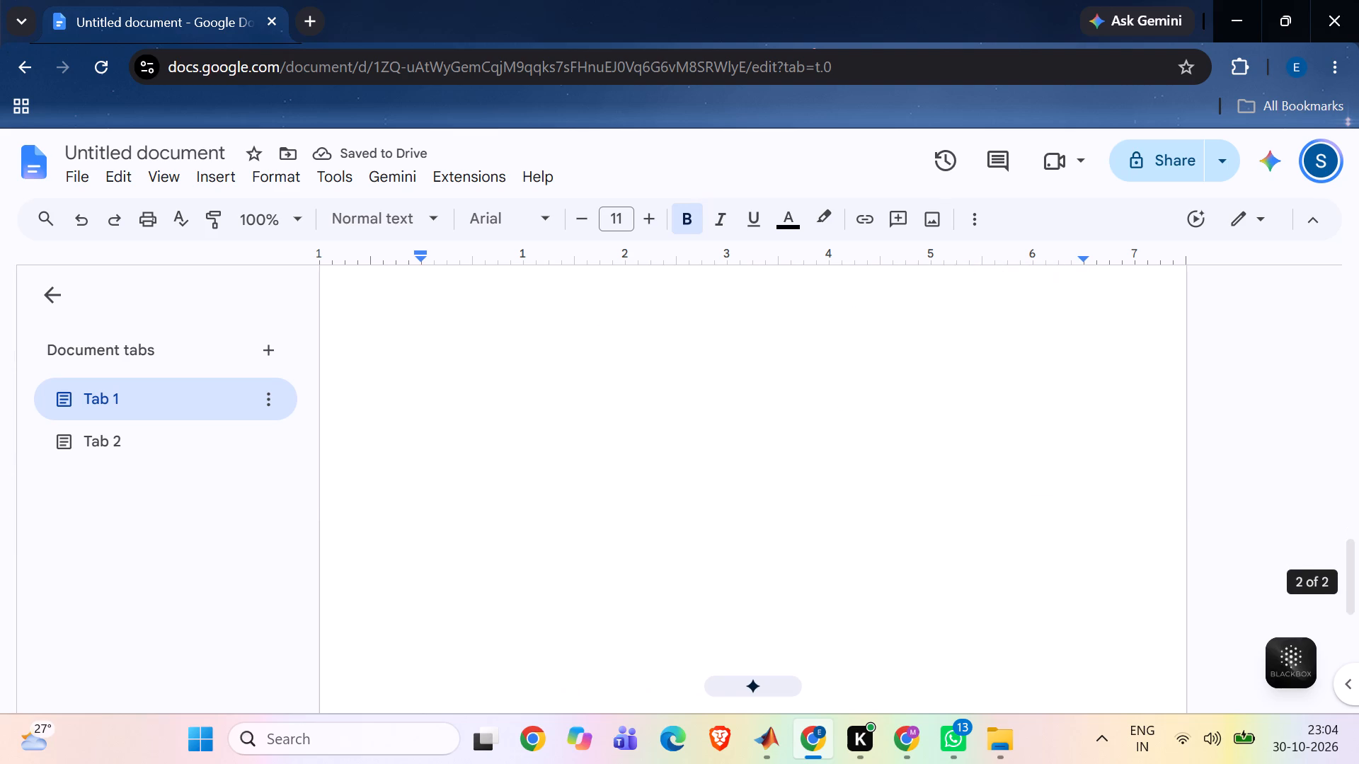
pyautogui.scroll(10, 376, 320)
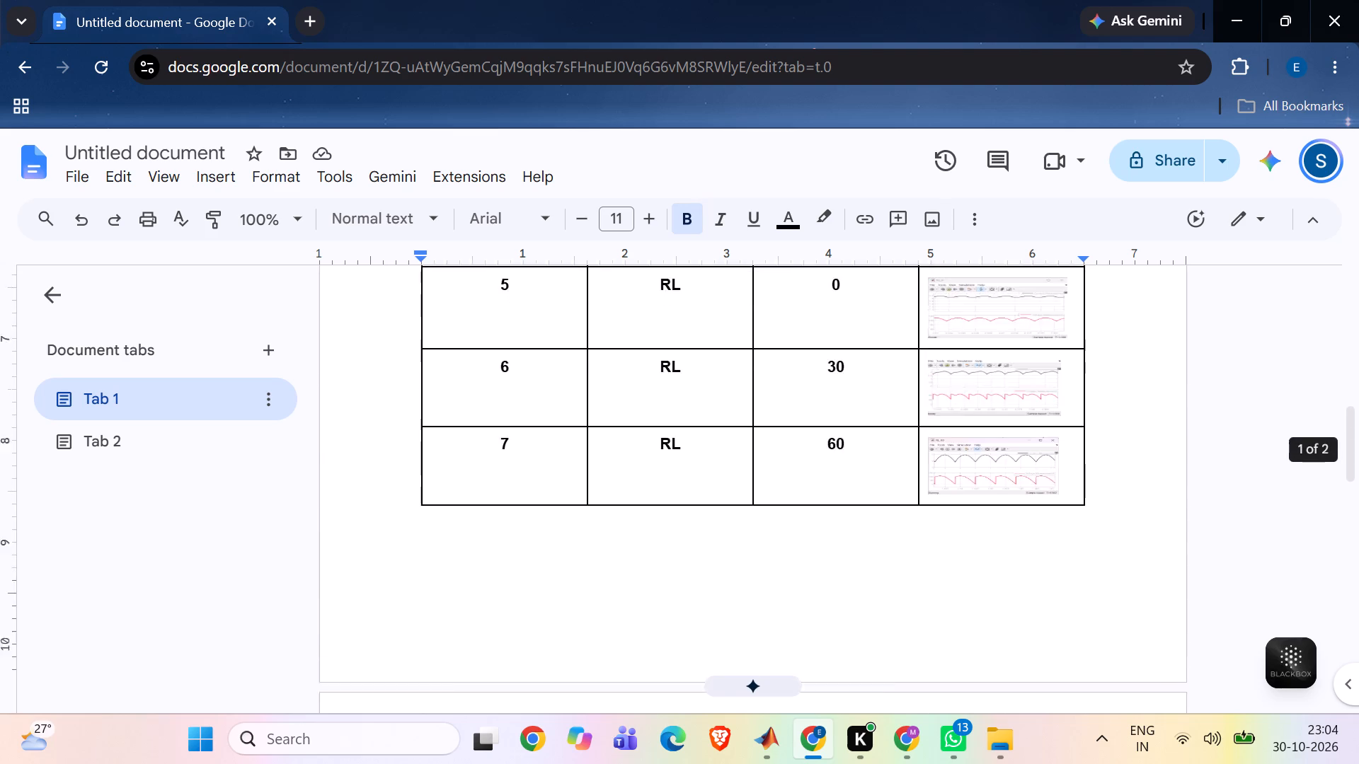
pyautogui.scroll(3, 376, 320)
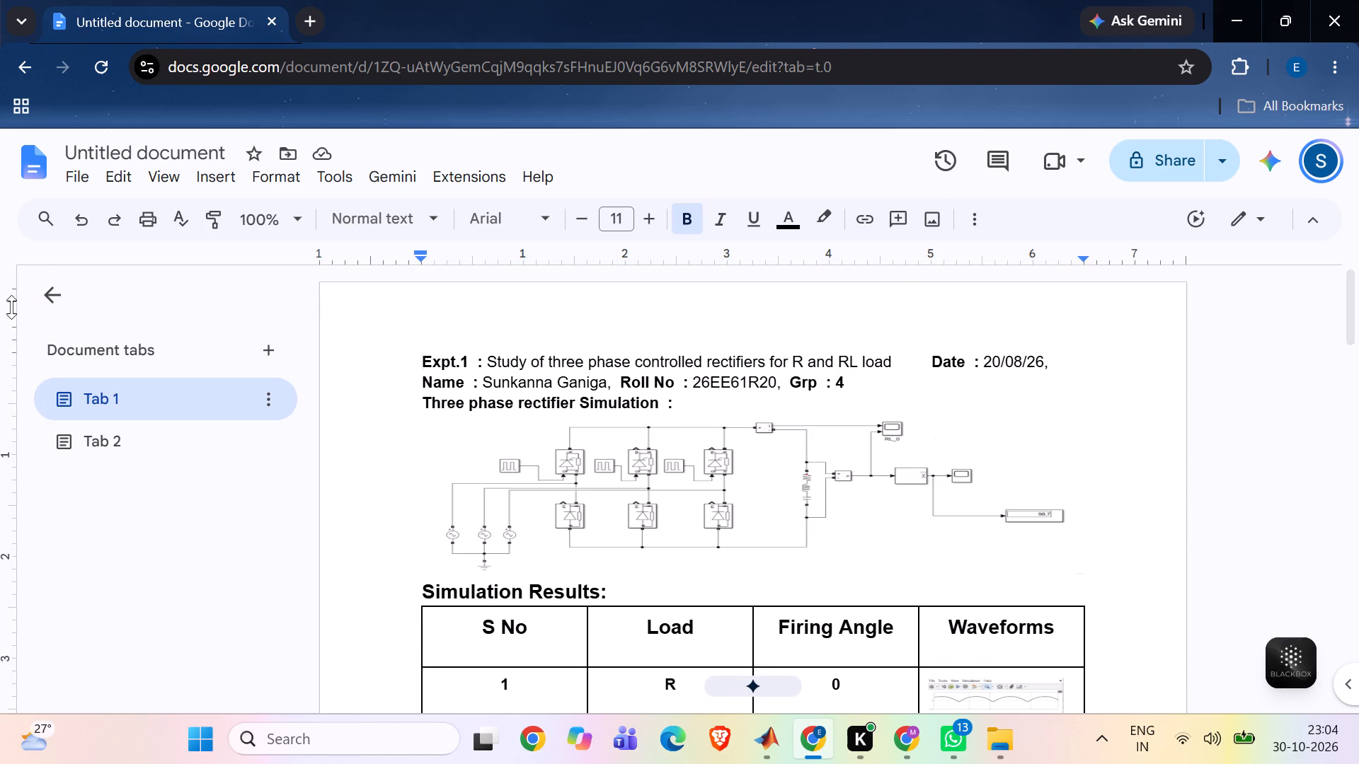
pyautogui.moveTo(9, 310); pyautogui.dragTo(6, 293)
pyautogui.scroll(-3, 418, 456)
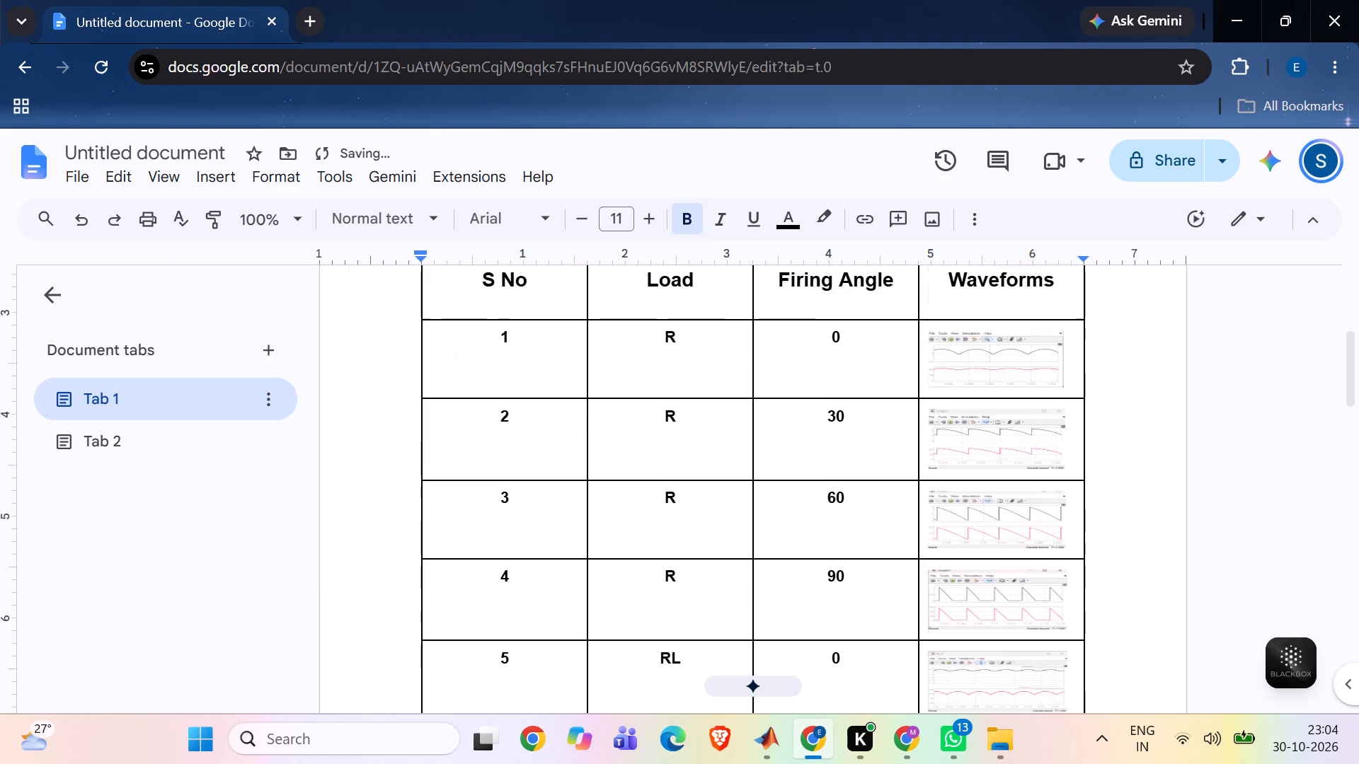
pyautogui.scroll(-2, 418, 456)
pyautogui.scroll(3, 418, 456)
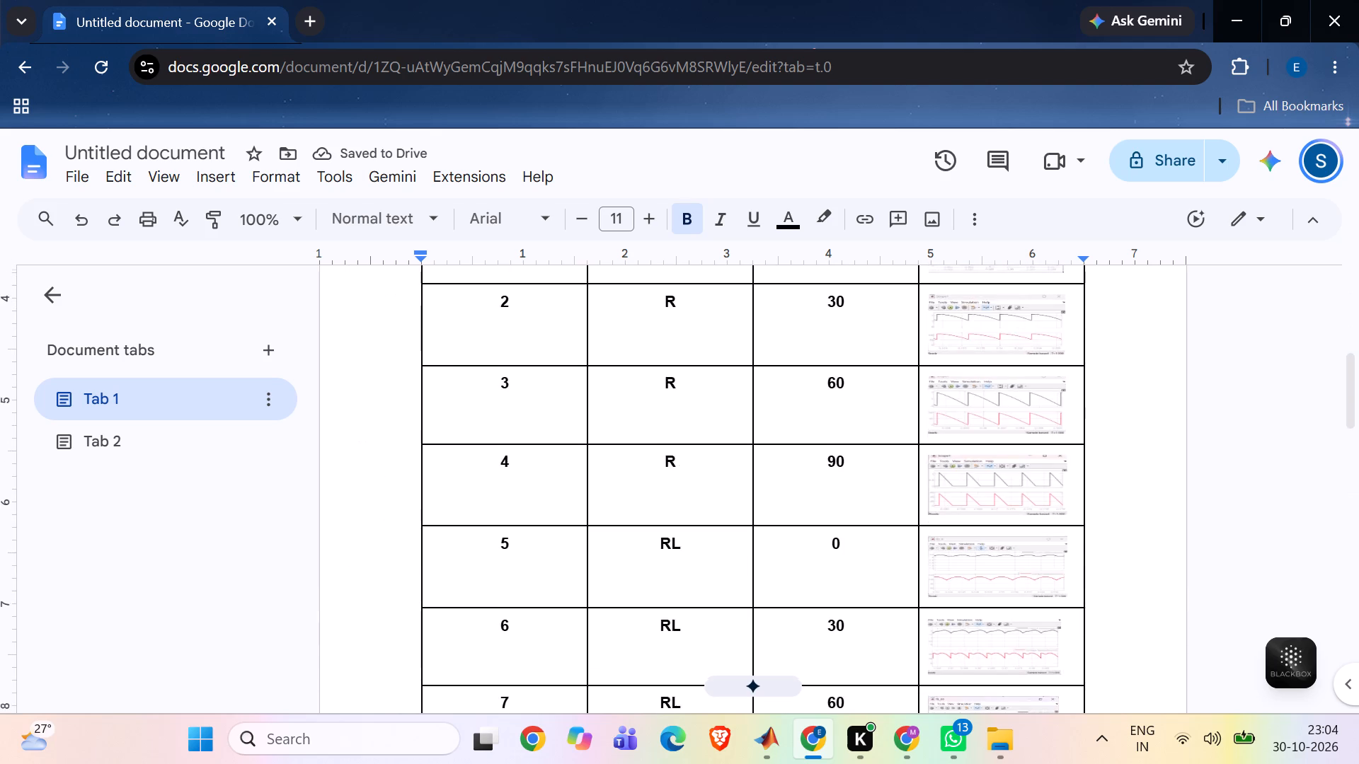
pyautogui.scroll(4, 418, 456)
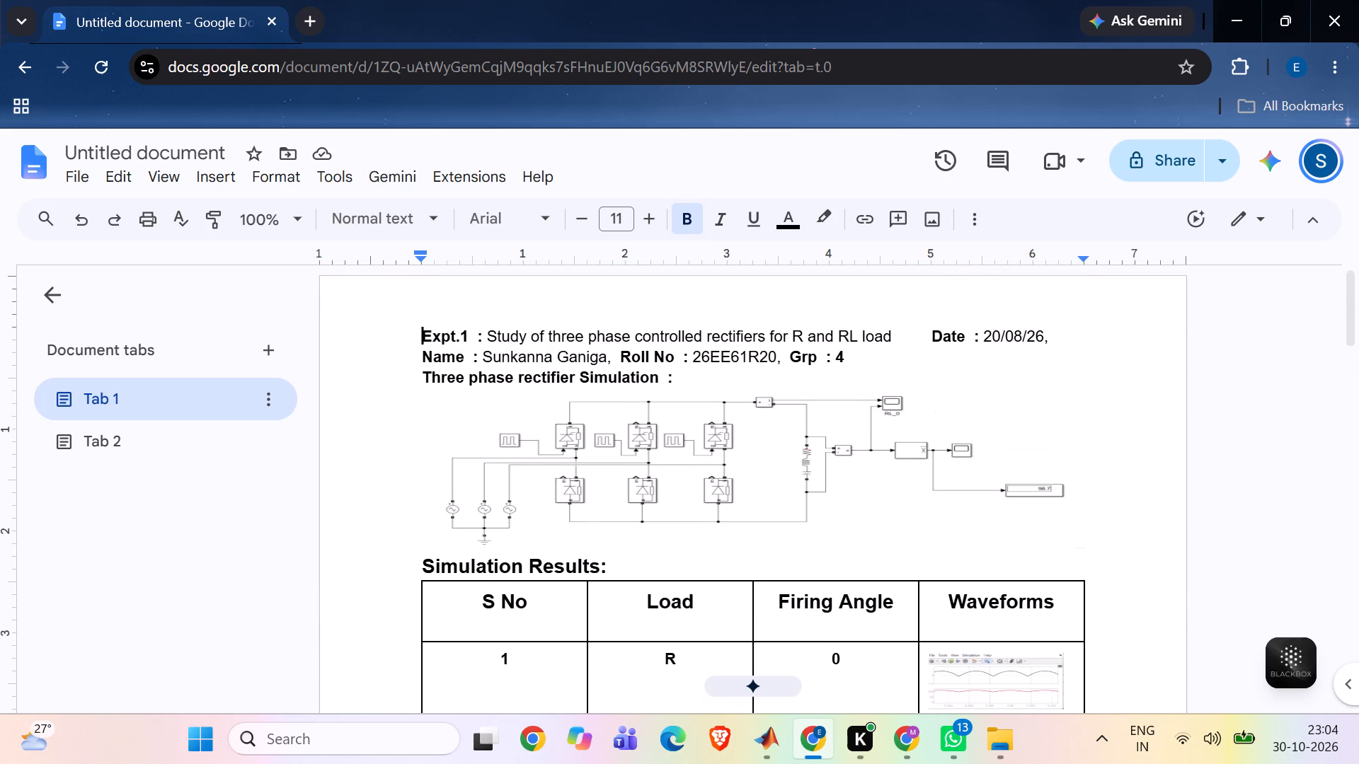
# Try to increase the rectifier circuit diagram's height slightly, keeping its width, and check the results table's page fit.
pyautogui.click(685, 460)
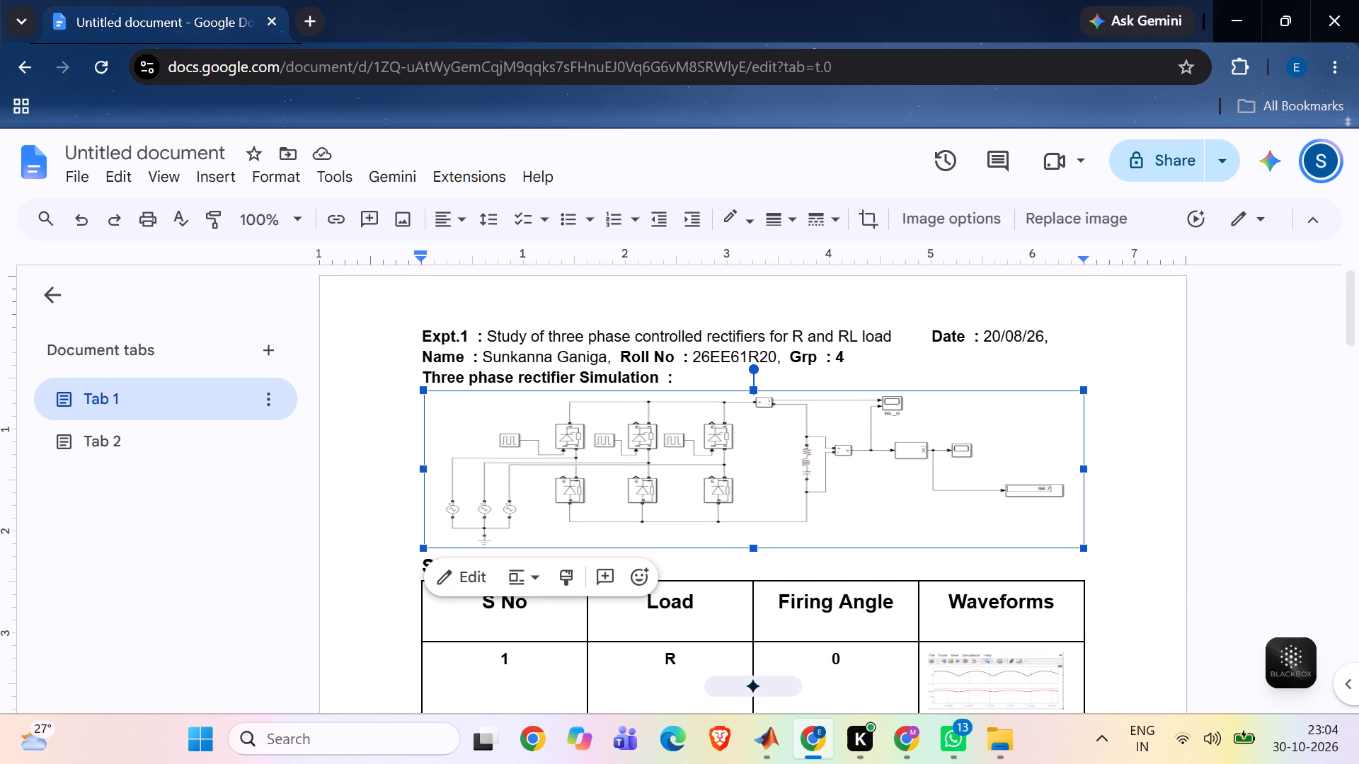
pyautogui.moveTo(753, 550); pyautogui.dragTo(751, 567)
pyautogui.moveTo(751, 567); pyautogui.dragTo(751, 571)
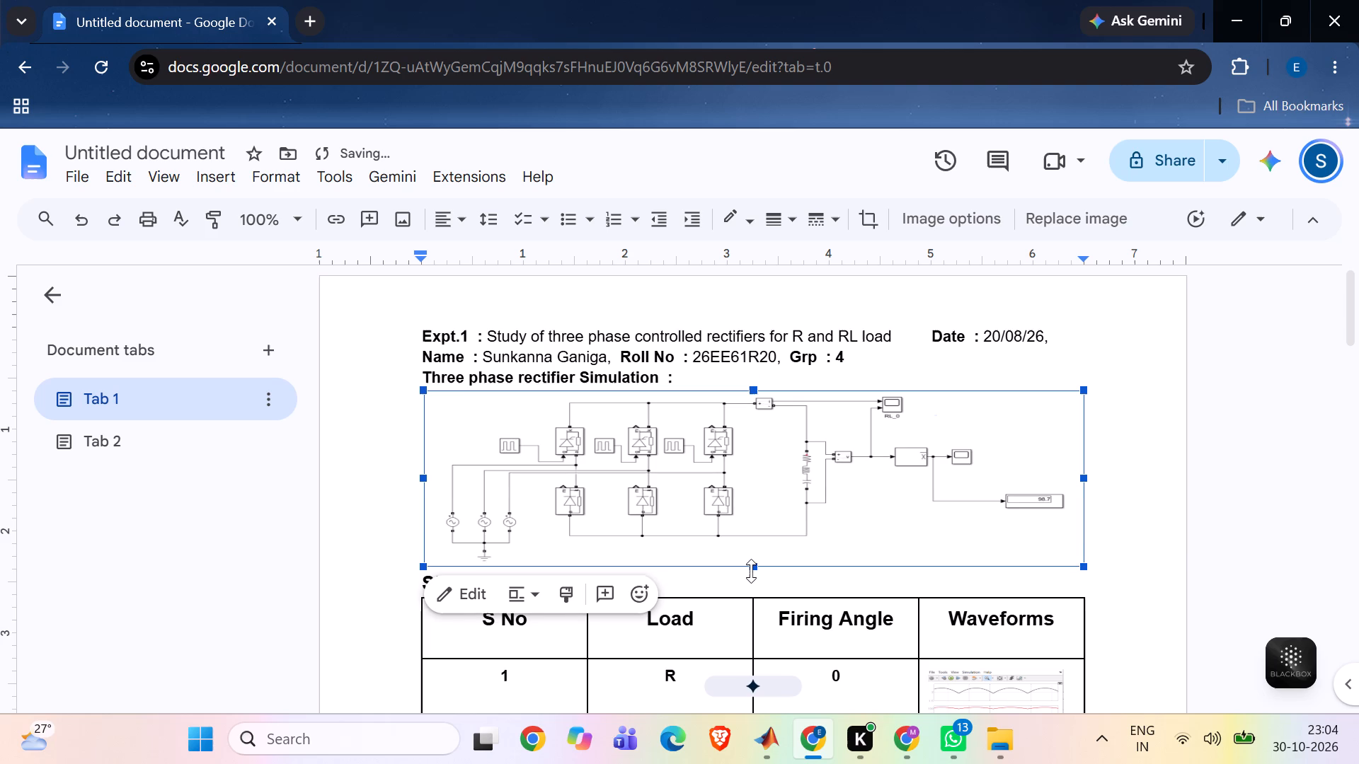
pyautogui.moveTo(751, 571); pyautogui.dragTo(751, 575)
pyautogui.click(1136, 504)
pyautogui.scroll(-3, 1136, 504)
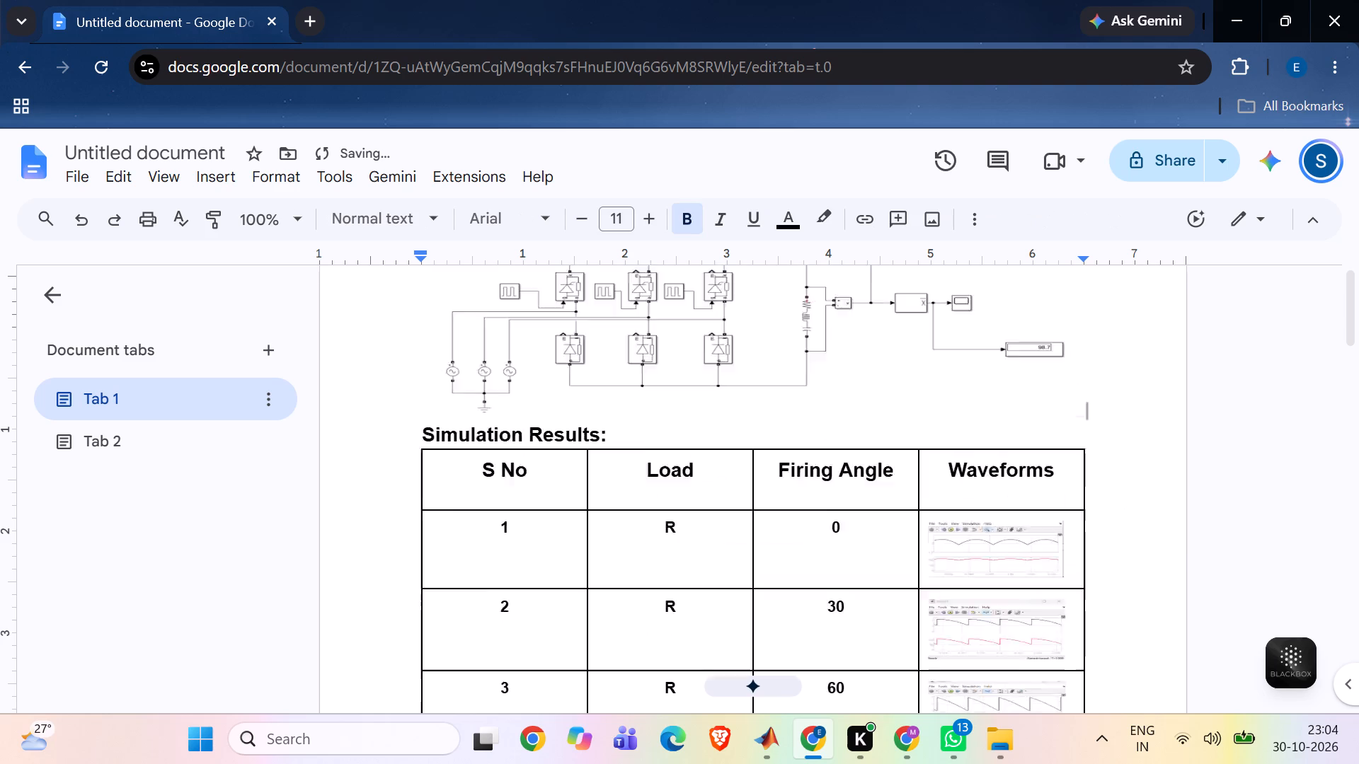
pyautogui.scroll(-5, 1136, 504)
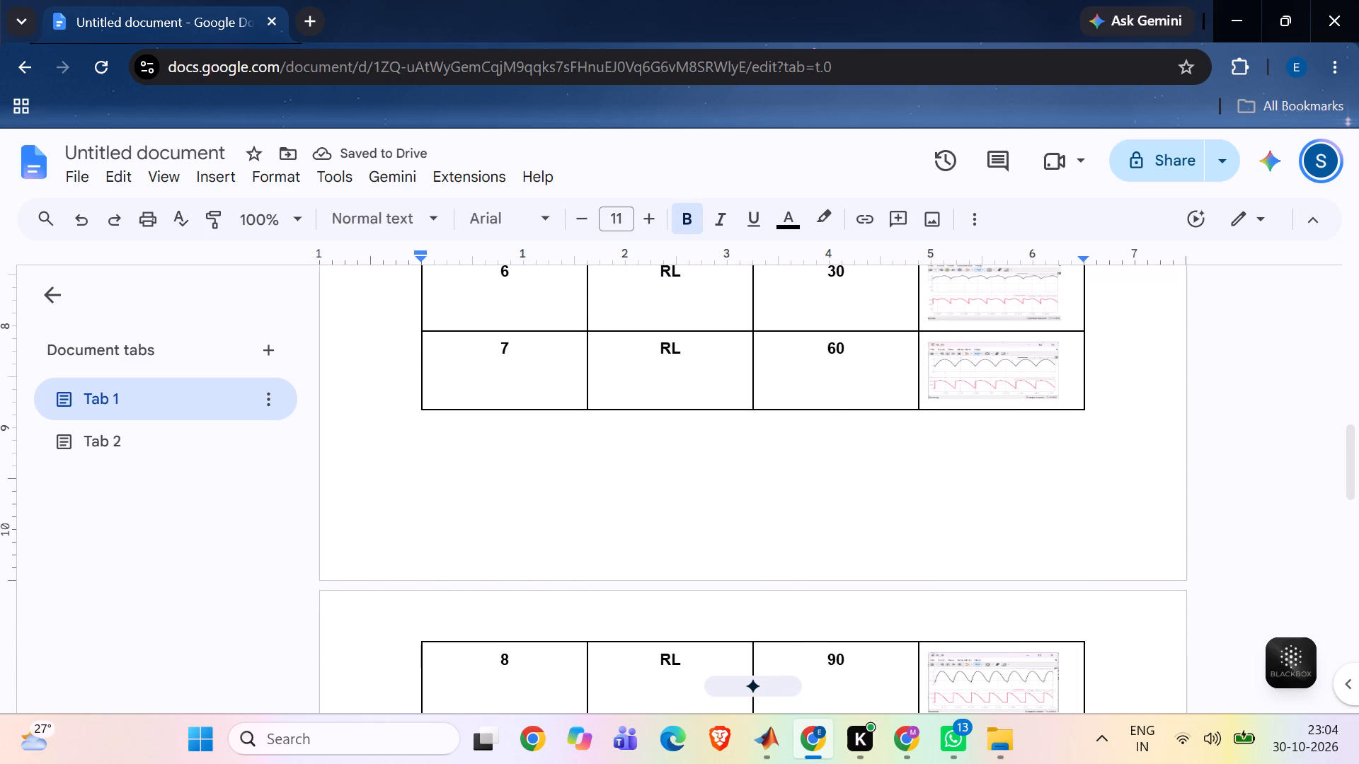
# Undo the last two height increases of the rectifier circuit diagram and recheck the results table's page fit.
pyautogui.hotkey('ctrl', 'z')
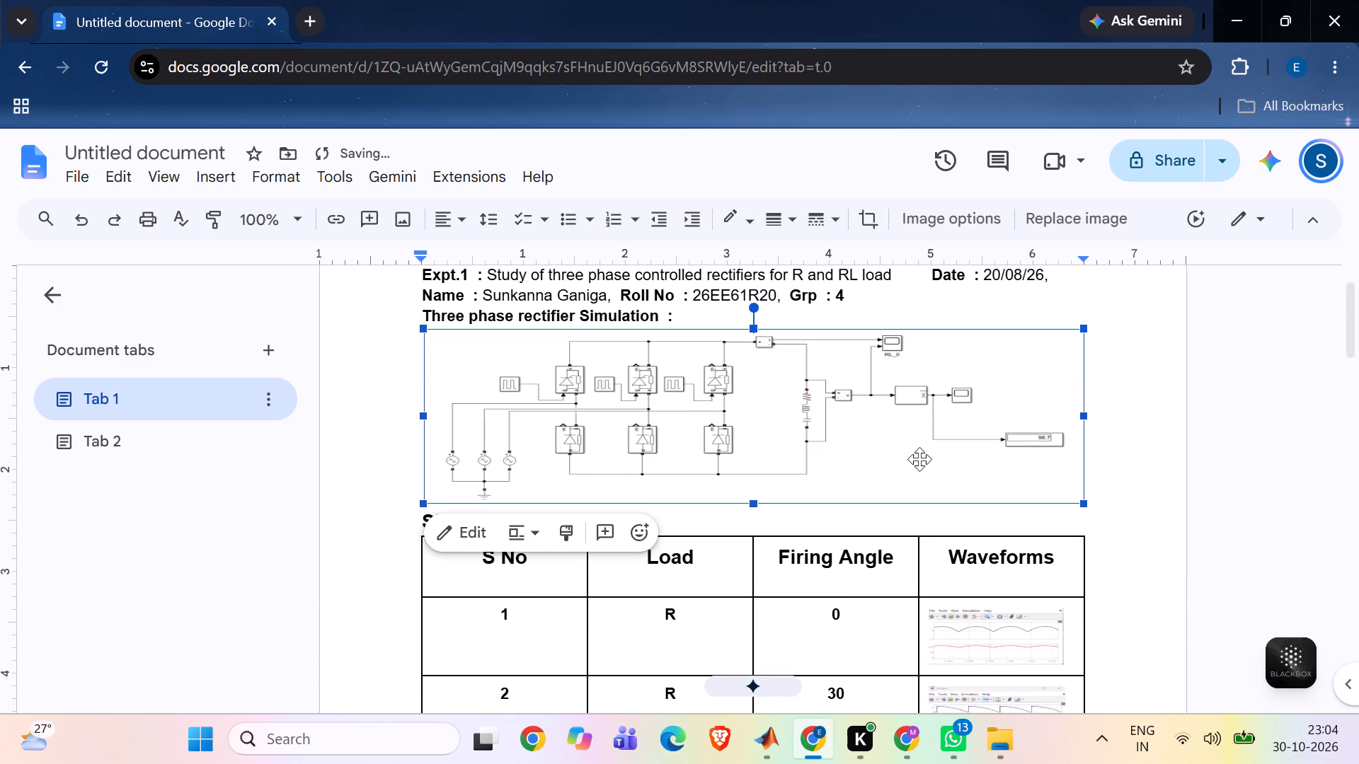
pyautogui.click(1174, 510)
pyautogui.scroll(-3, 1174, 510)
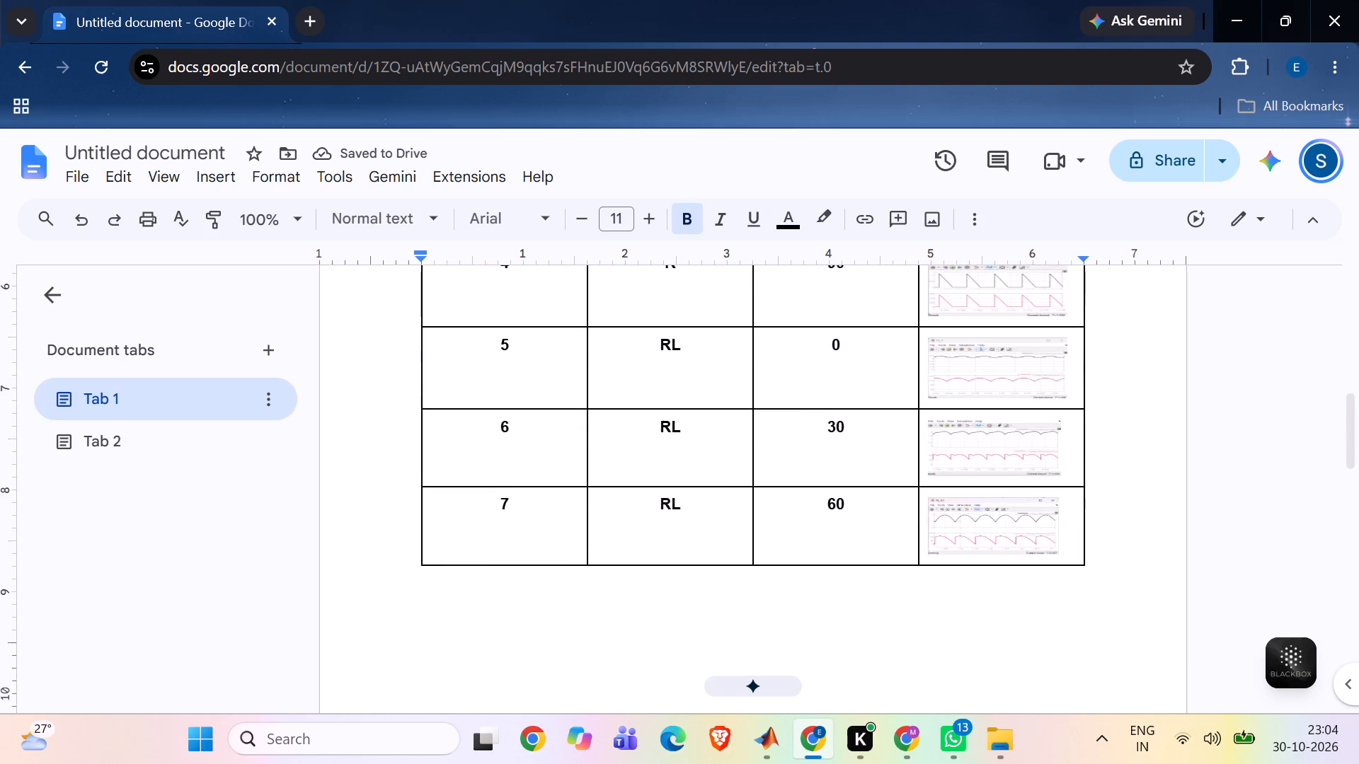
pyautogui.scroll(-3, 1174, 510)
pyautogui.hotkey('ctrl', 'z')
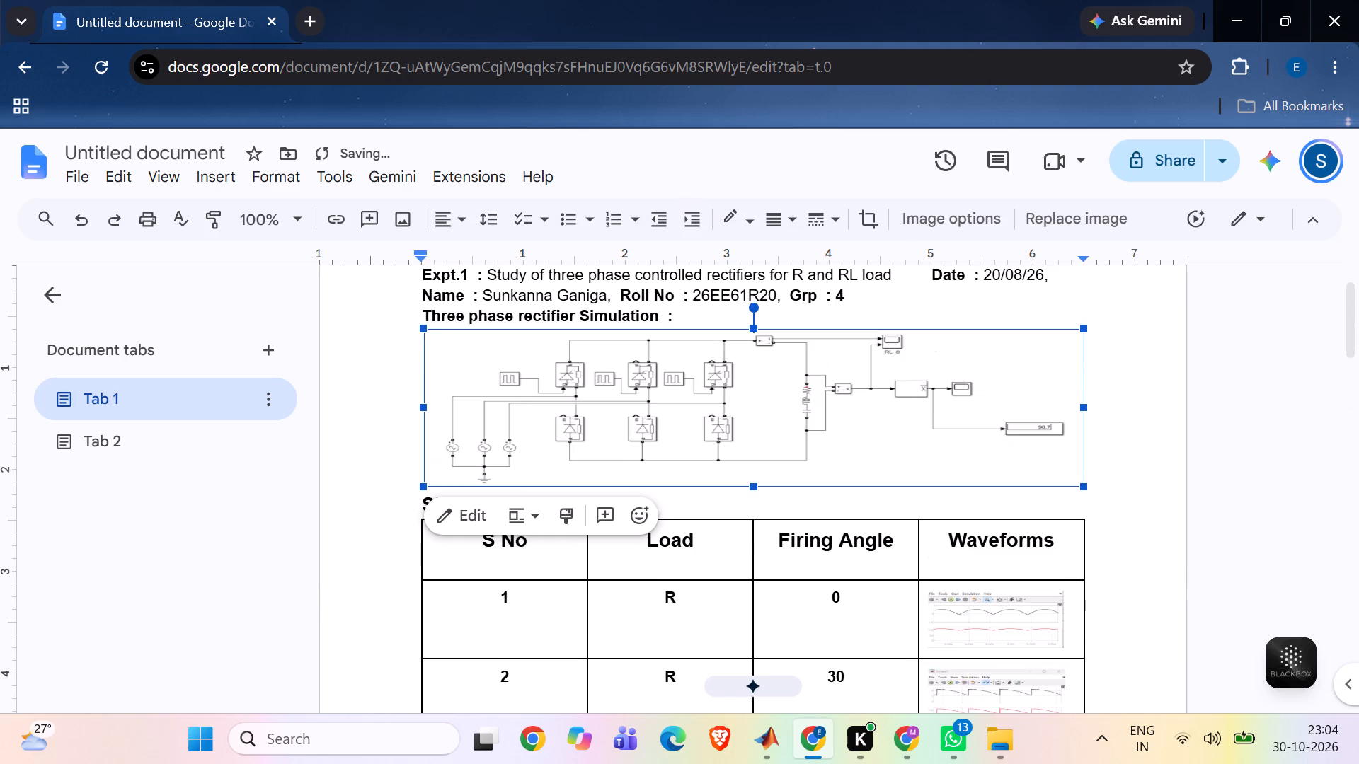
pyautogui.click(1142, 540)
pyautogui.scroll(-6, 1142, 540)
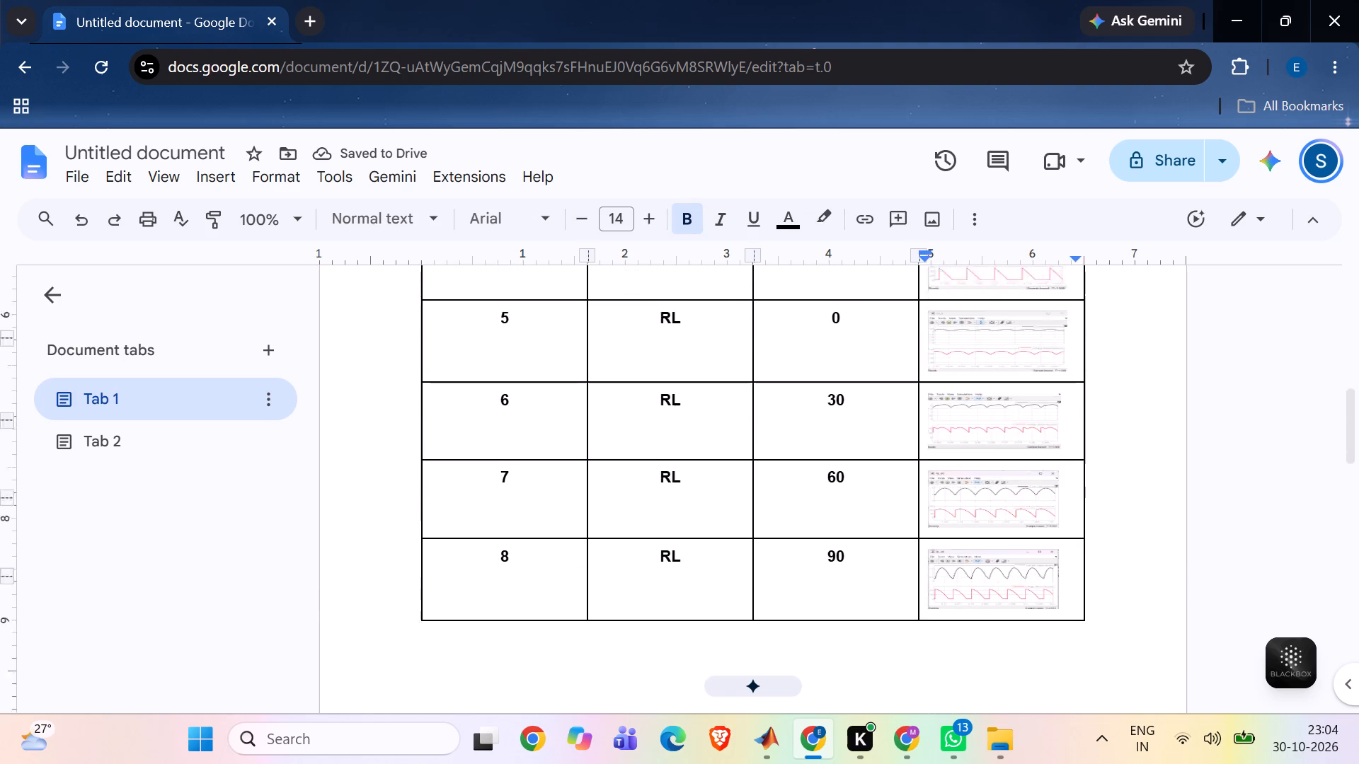
# Examine the layout of both pages, from the title lines through the results table to the second page.
pyautogui.scroll(3, 1142, 540)
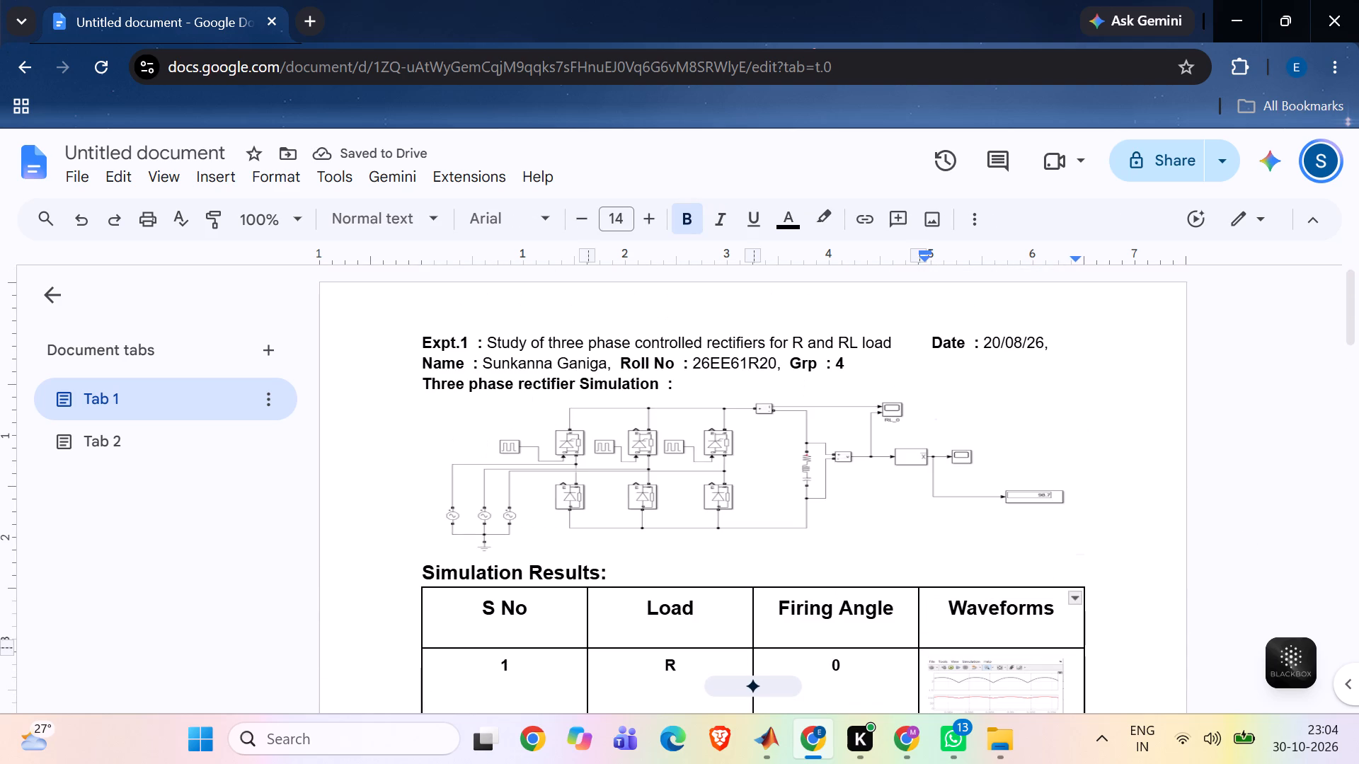
pyautogui.scroll(-2, 1142, 540)
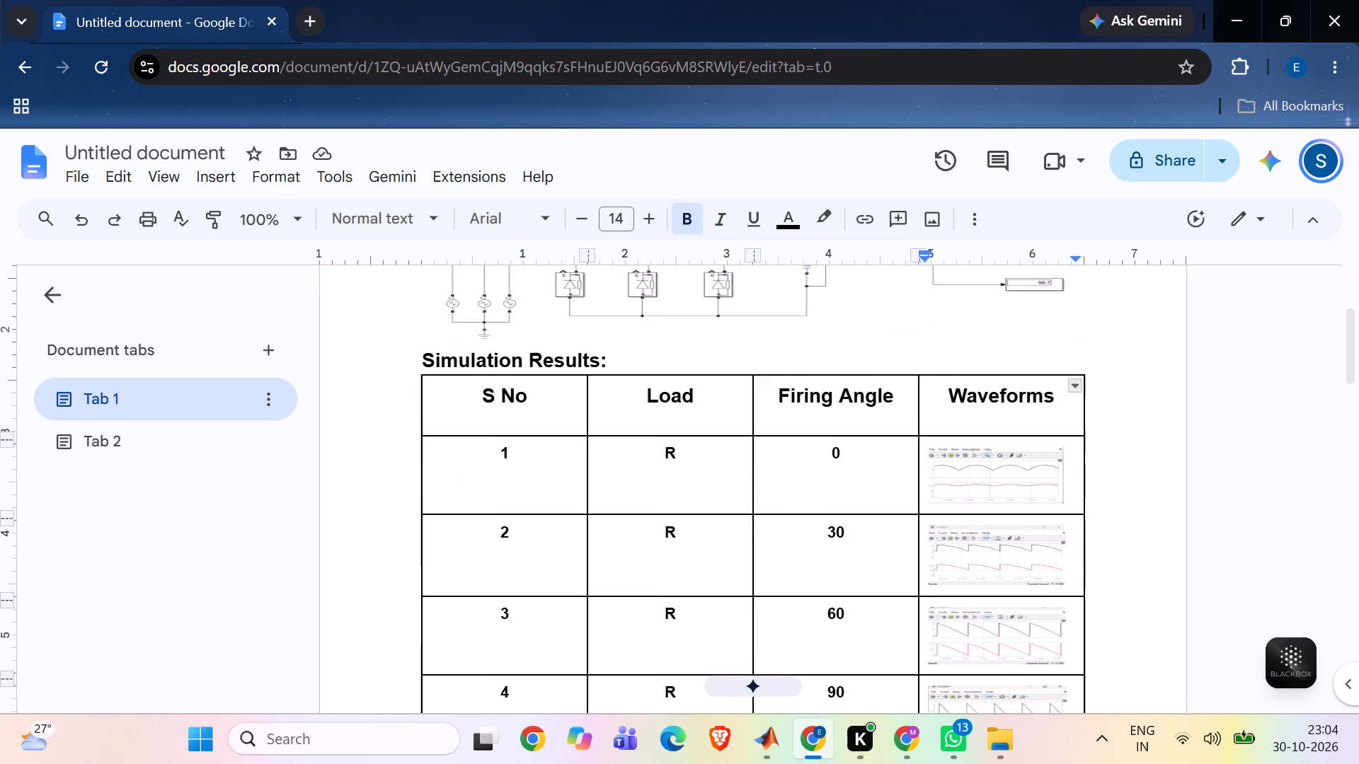
pyautogui.scroll(-10, 1142, 540)
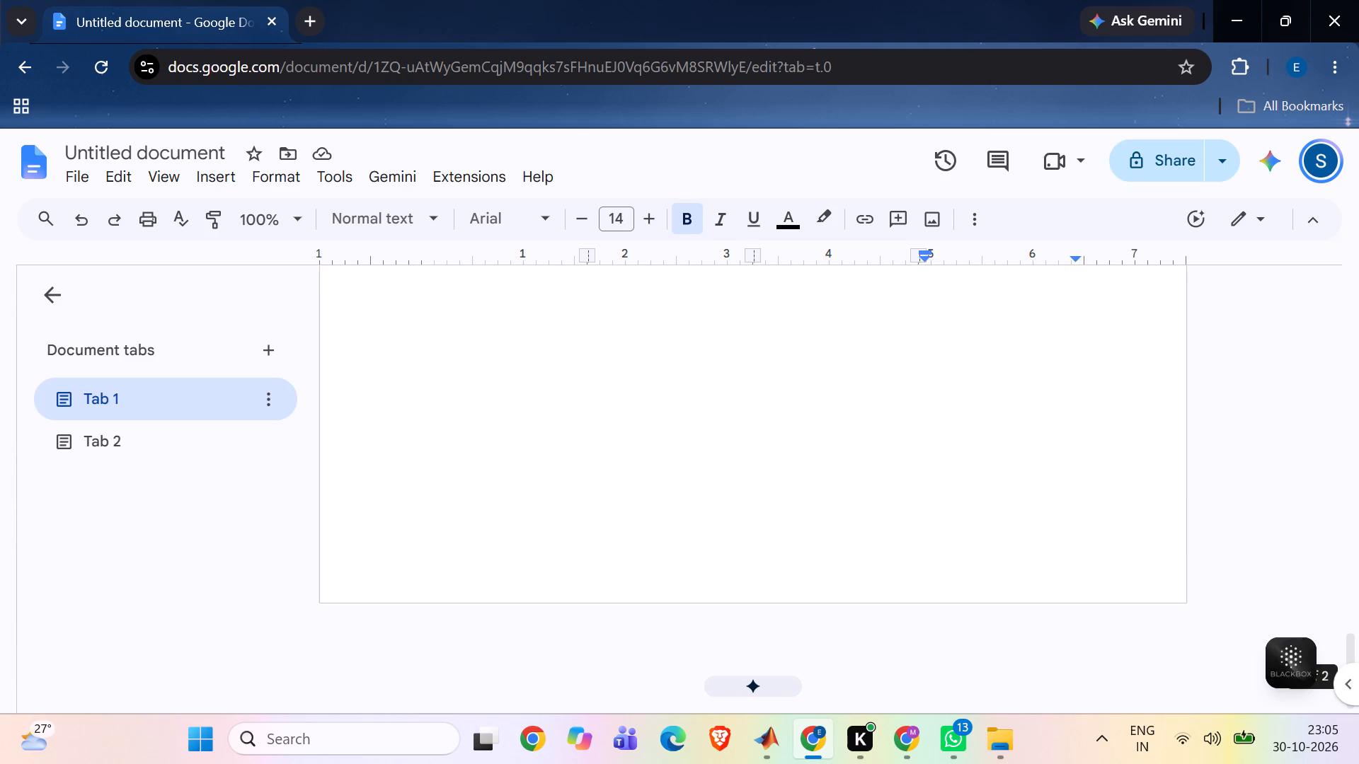
pyautogui.scroll(4, 1142, 540)
pyautogui.scroll(-2, 1142, 540)
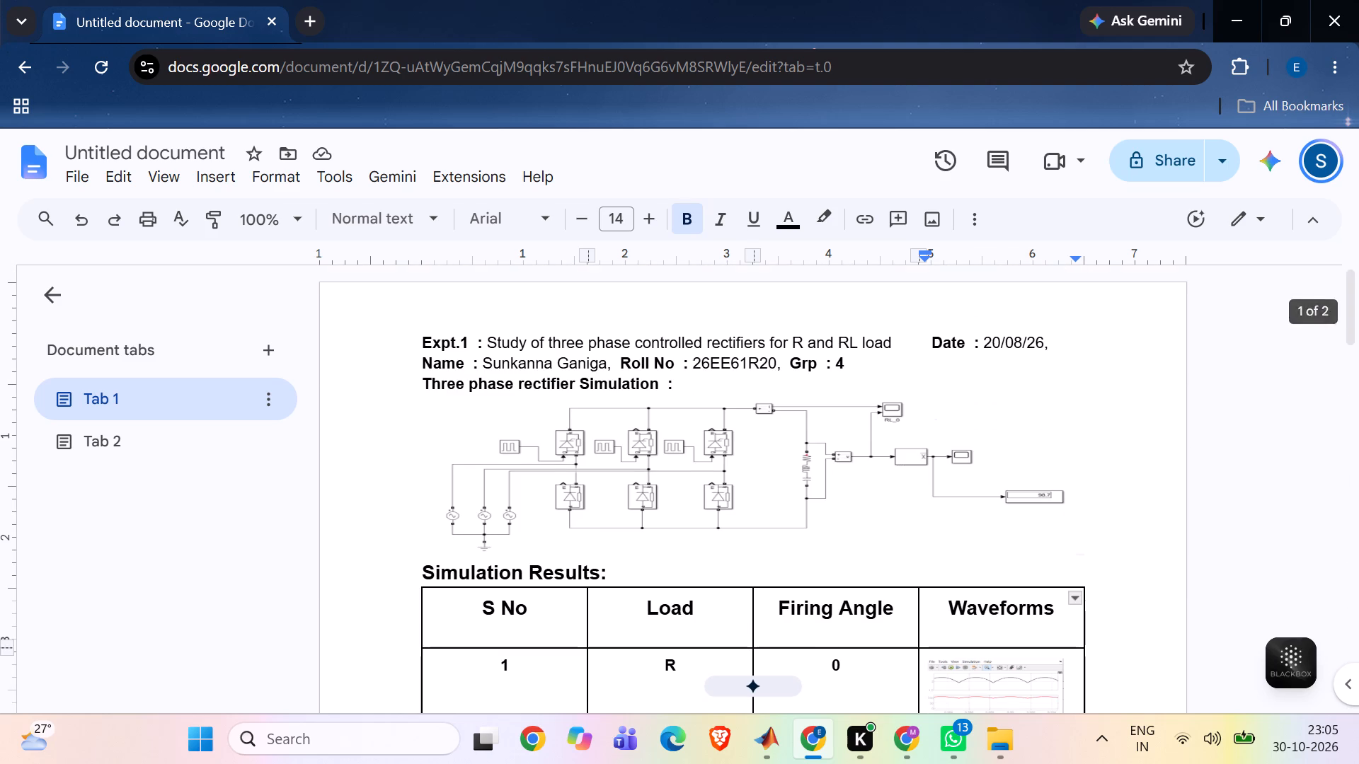
pyautogui.scroll(-5, 1142, 540)
pyautogui.click(578, 432)
# Copy the three heading lines, from Expt.1 to Three phase rectifier Simulation, from page 1 to the top of page 2.
pyautogui.scroll(7, 578, 432)
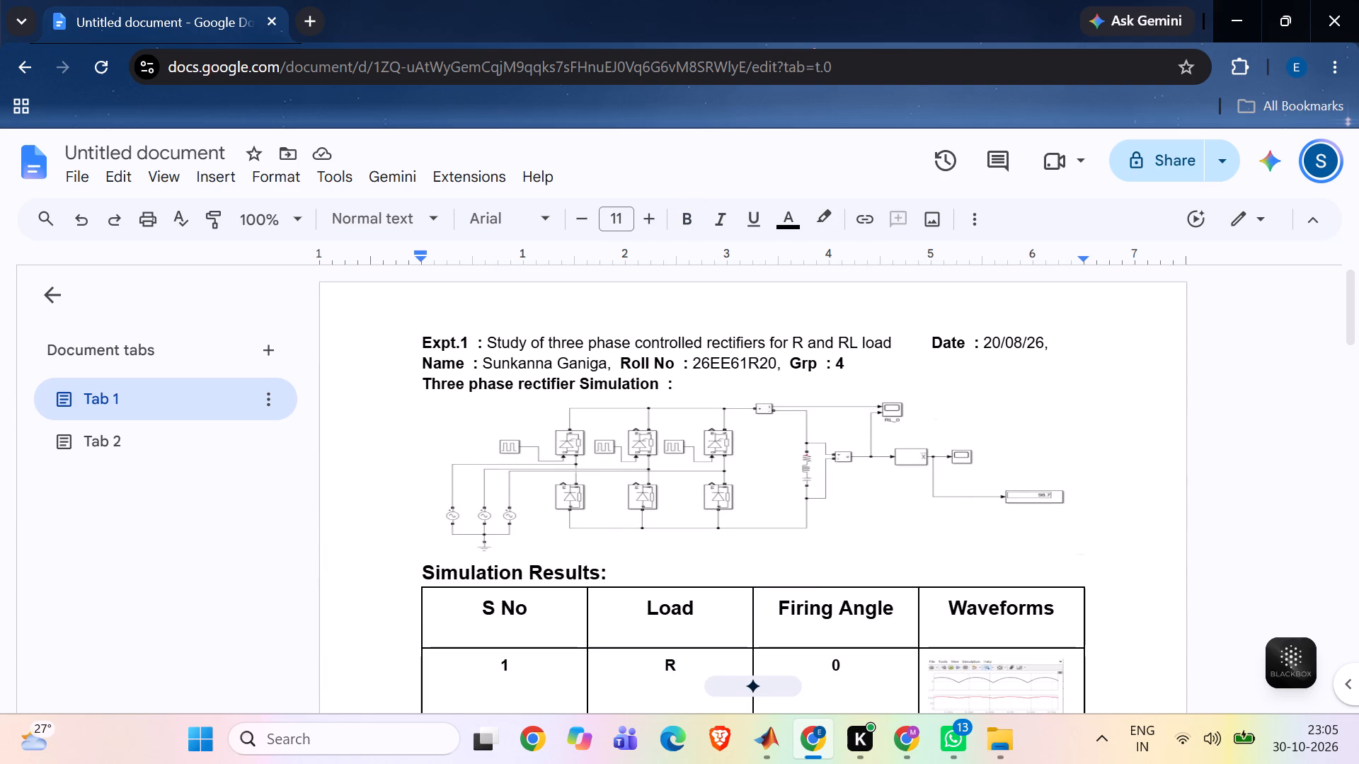
pyautogui.moveTo(689, 387); pyautogui.dragTo(432, 326)
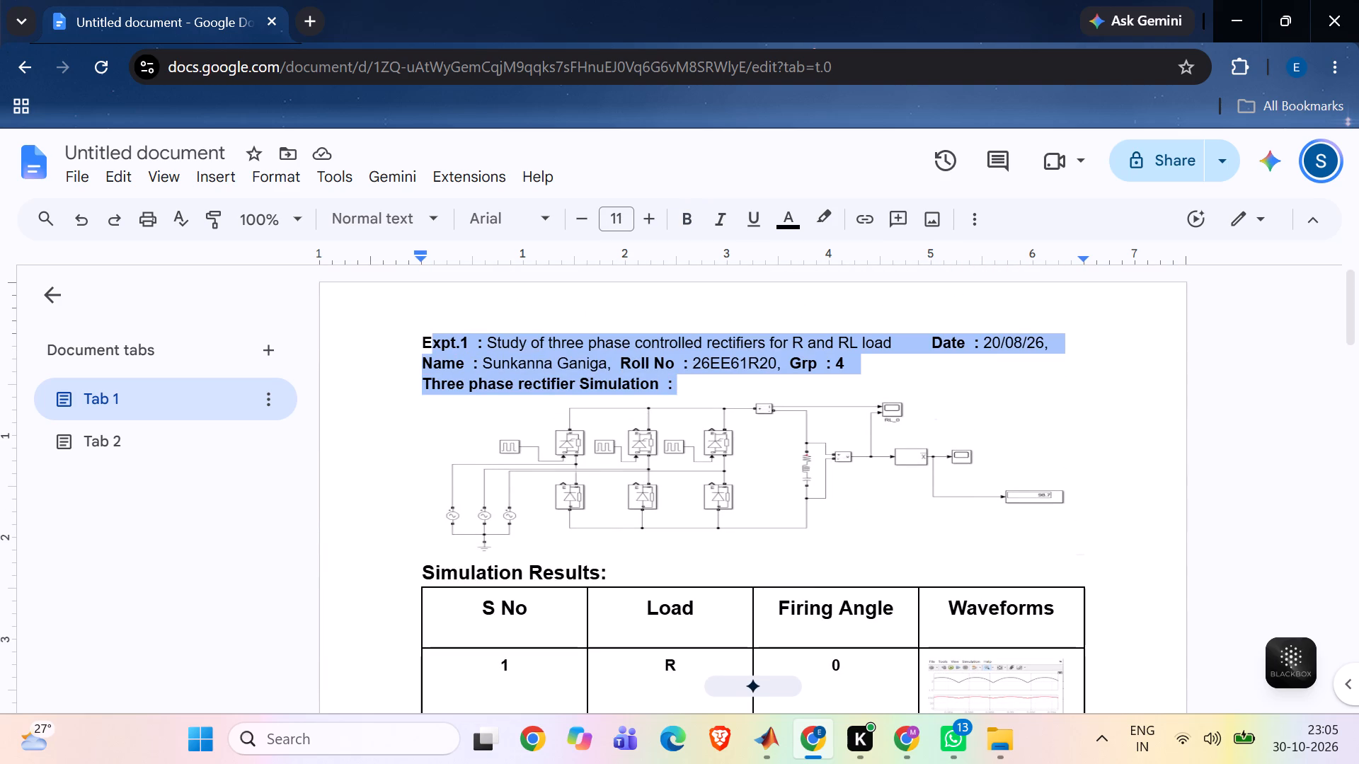
pyautogui.moveTo(432, 326); pyautogui.dragTo(423, 329)
pyautogui.hotkey('ctrl', 'c')
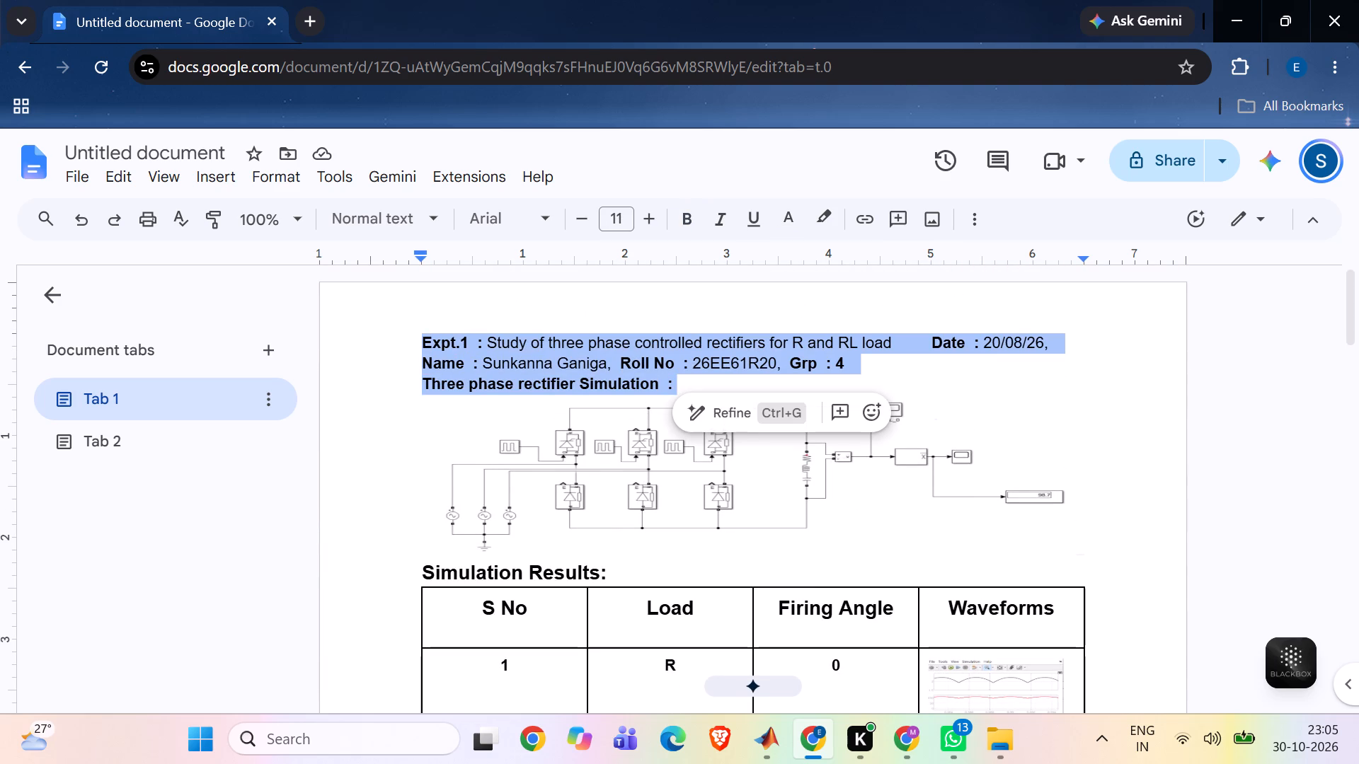
pyautogui.click(386, 491)
pyautogui.scroll(-5, 386, 491)
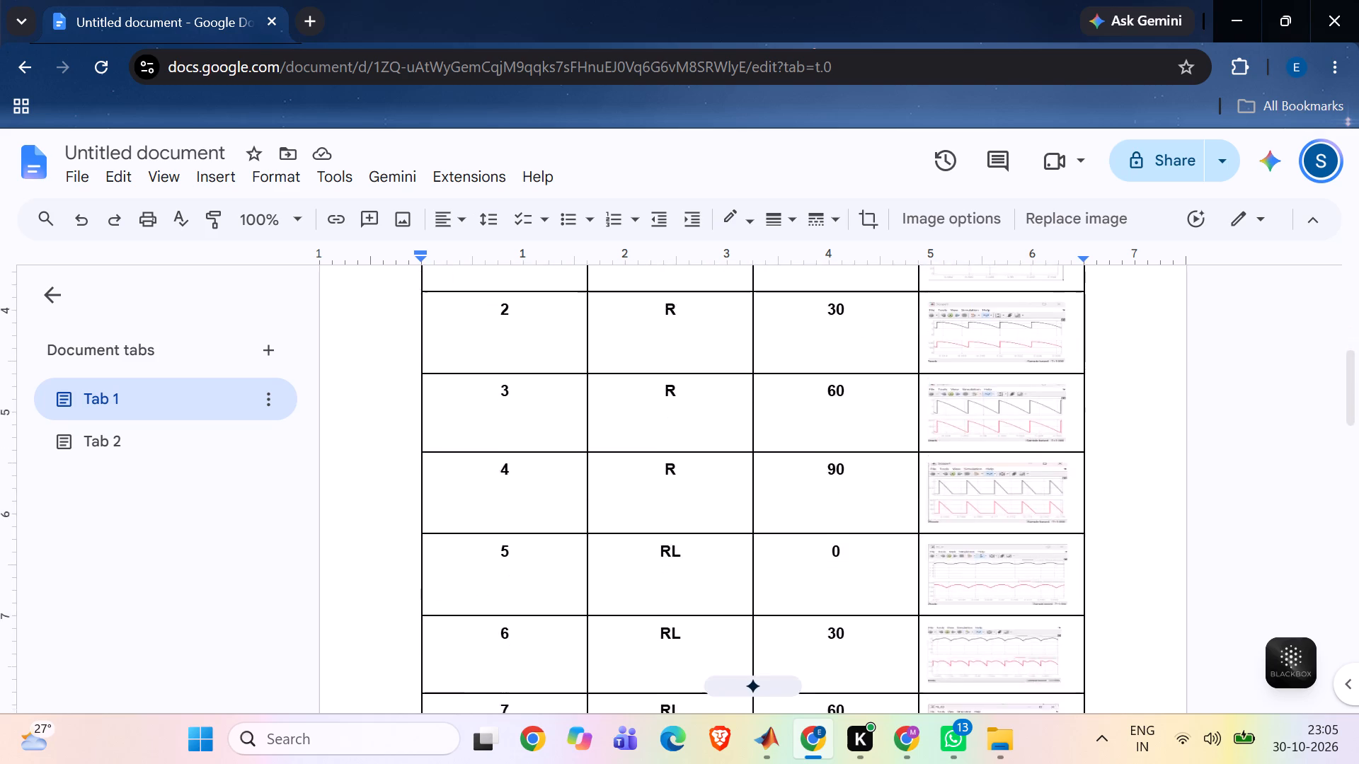
pyautogui.scroll(-3, 386, 491)
pyautogui.click(440, 374)
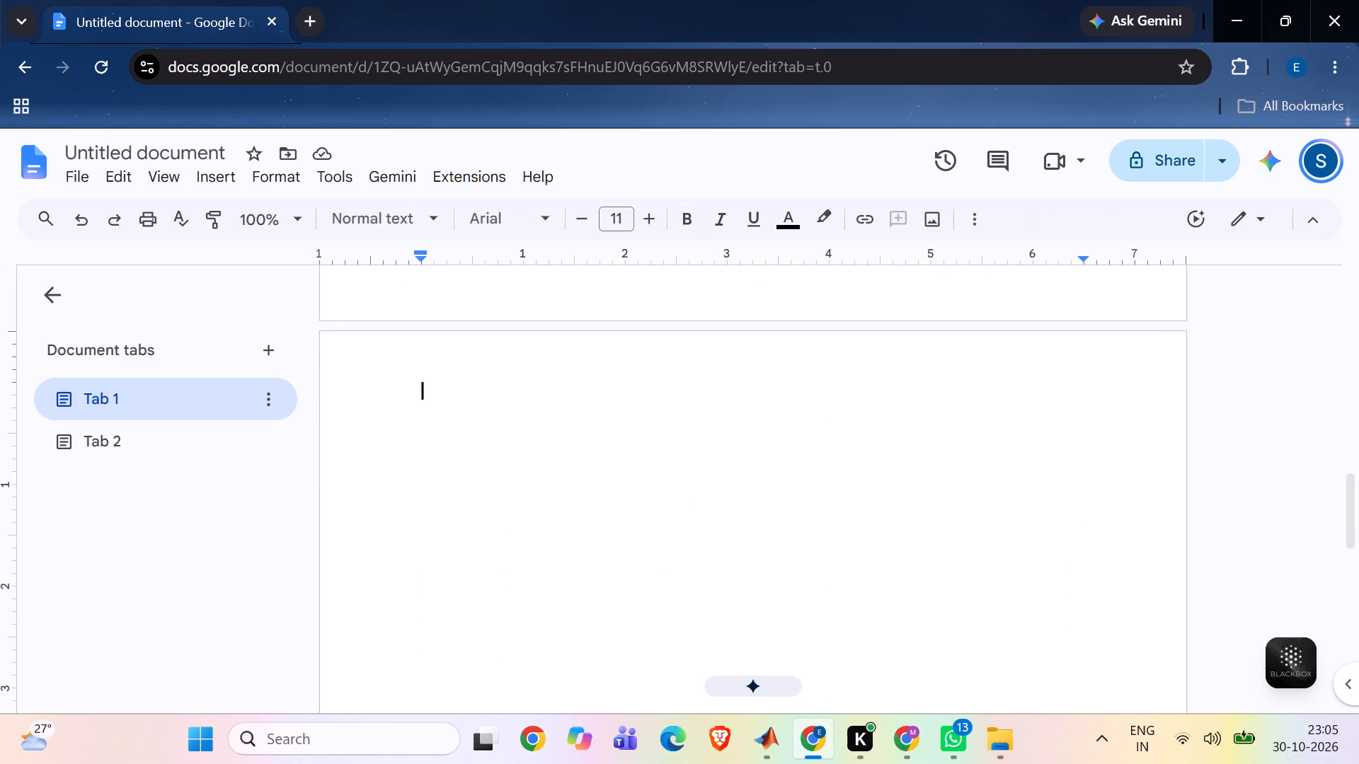
pyautogui.hotkey('ctrl', 'v')
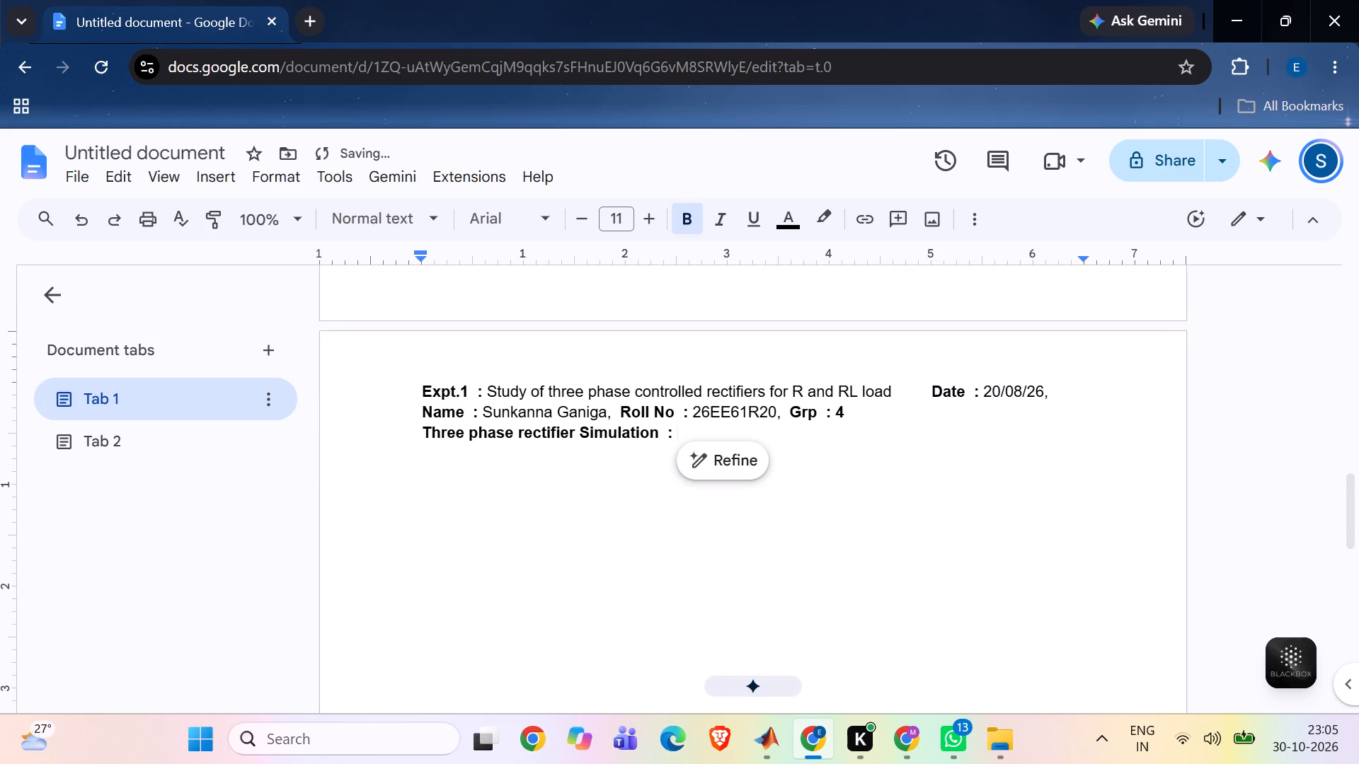
pyautogui.click(580, 526)
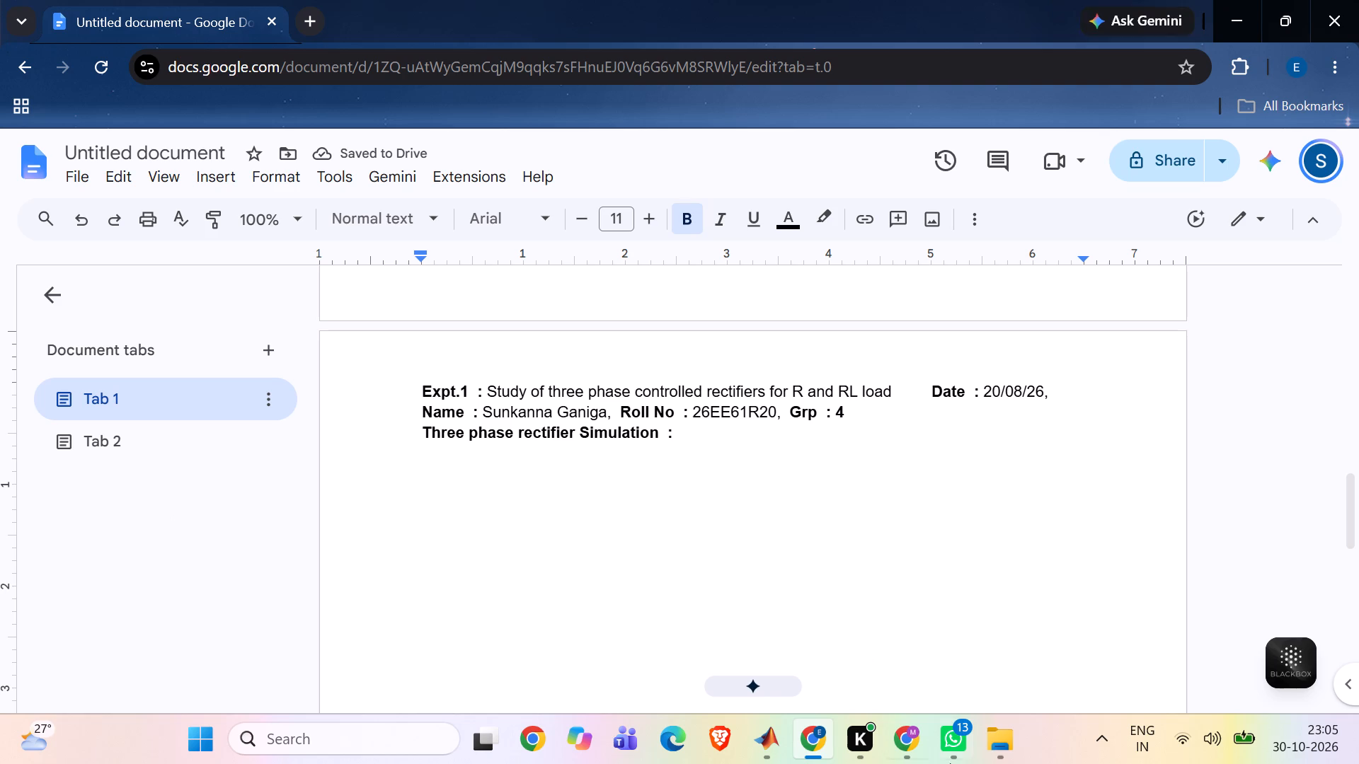
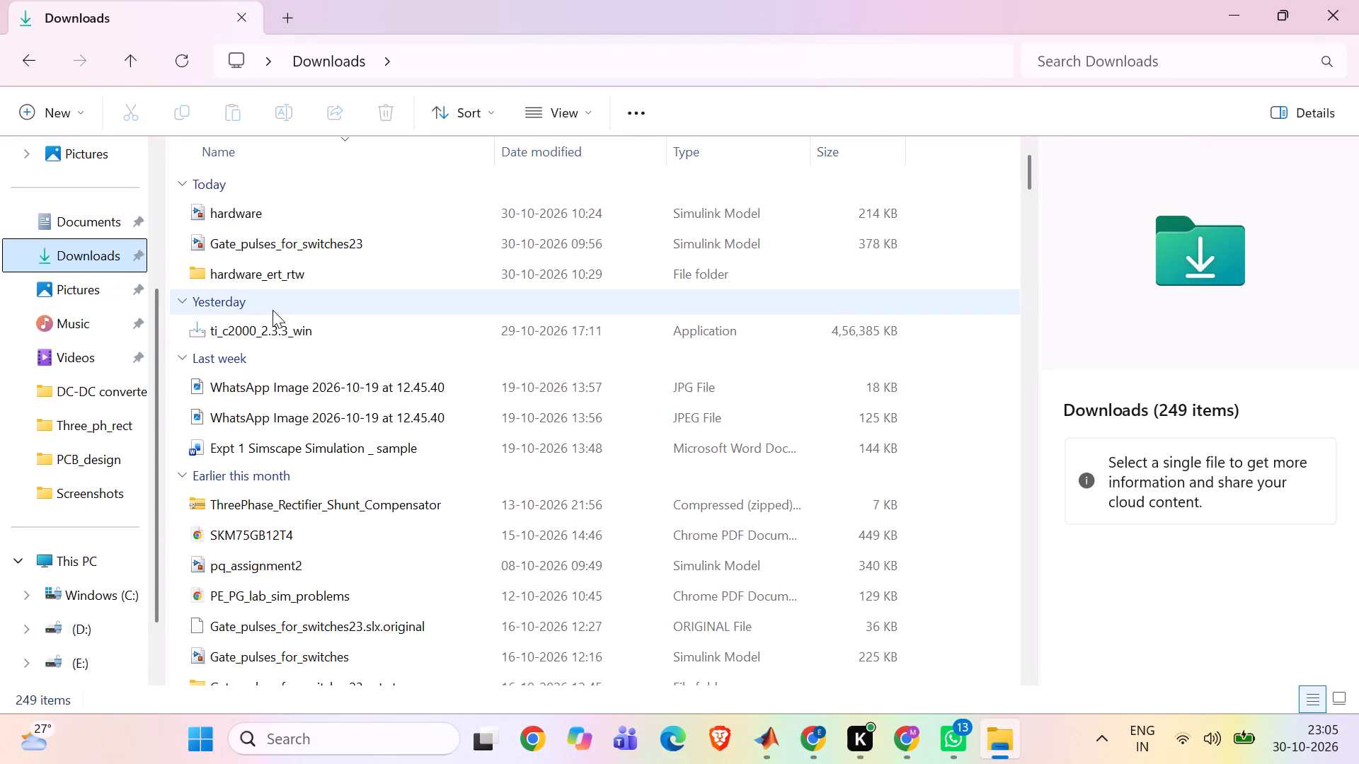
# Look through the files in the Downloads folder, from the newest to those dated earlier this year, and return to the newest.
pyautogui.scroll(-2, 273, 310)
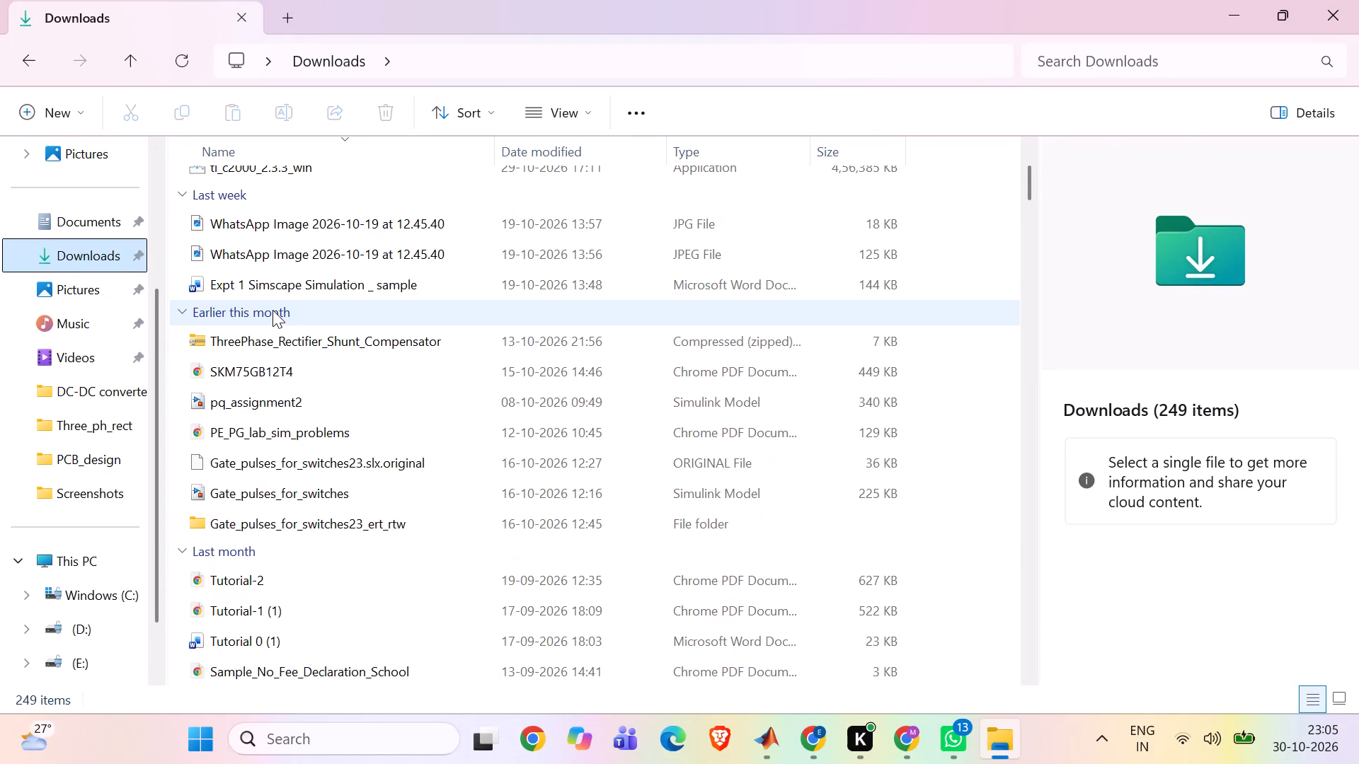
pyautogui.scroll(-1, 273, 310)
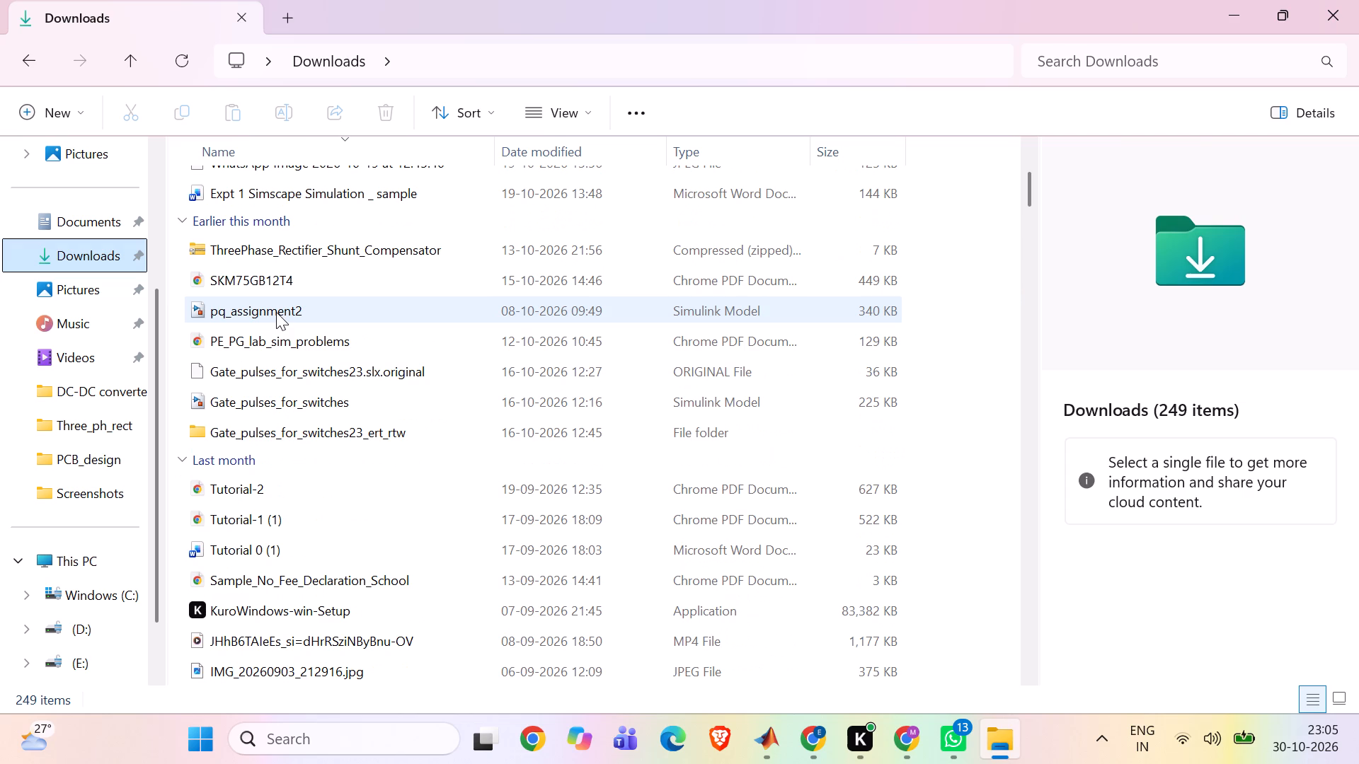
pyautogui.scroll(-4, 276, 312)
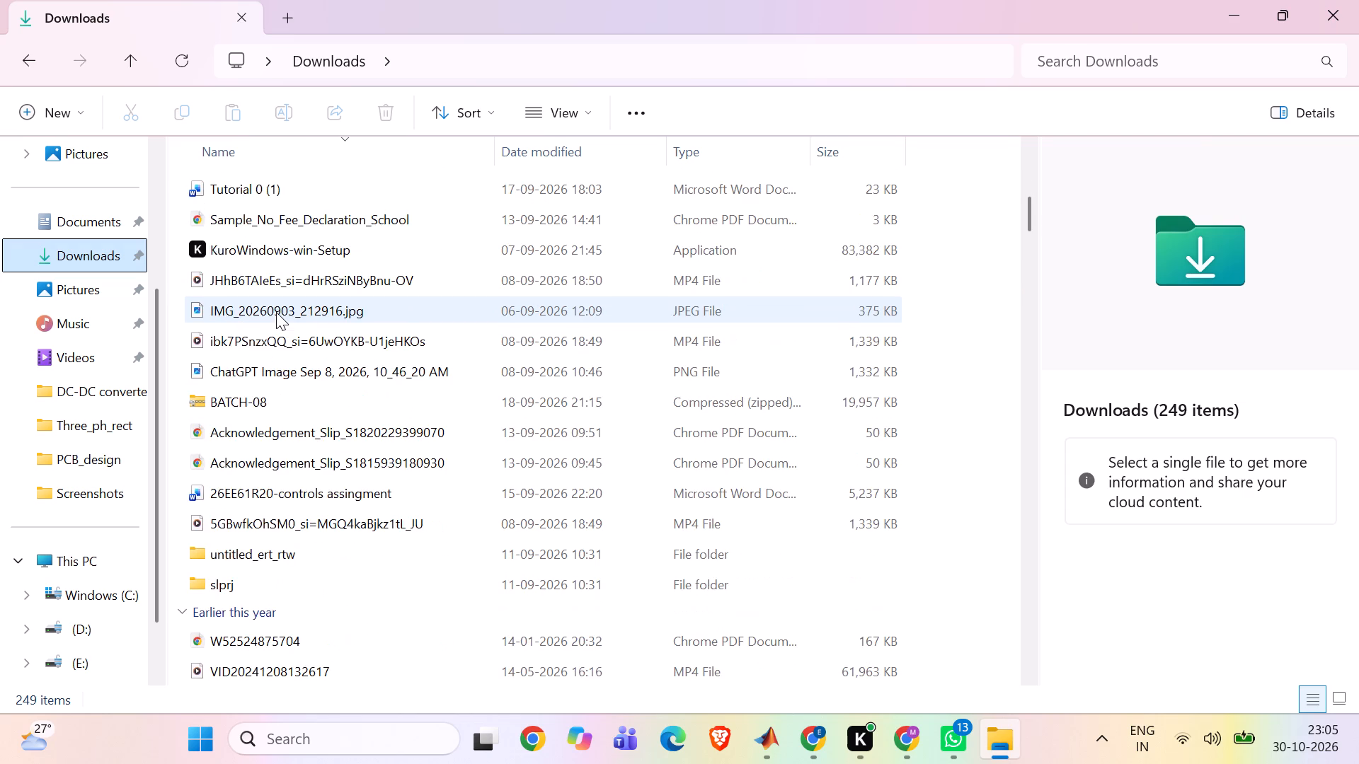
pyautogui.scroll(-7, 276, 312)
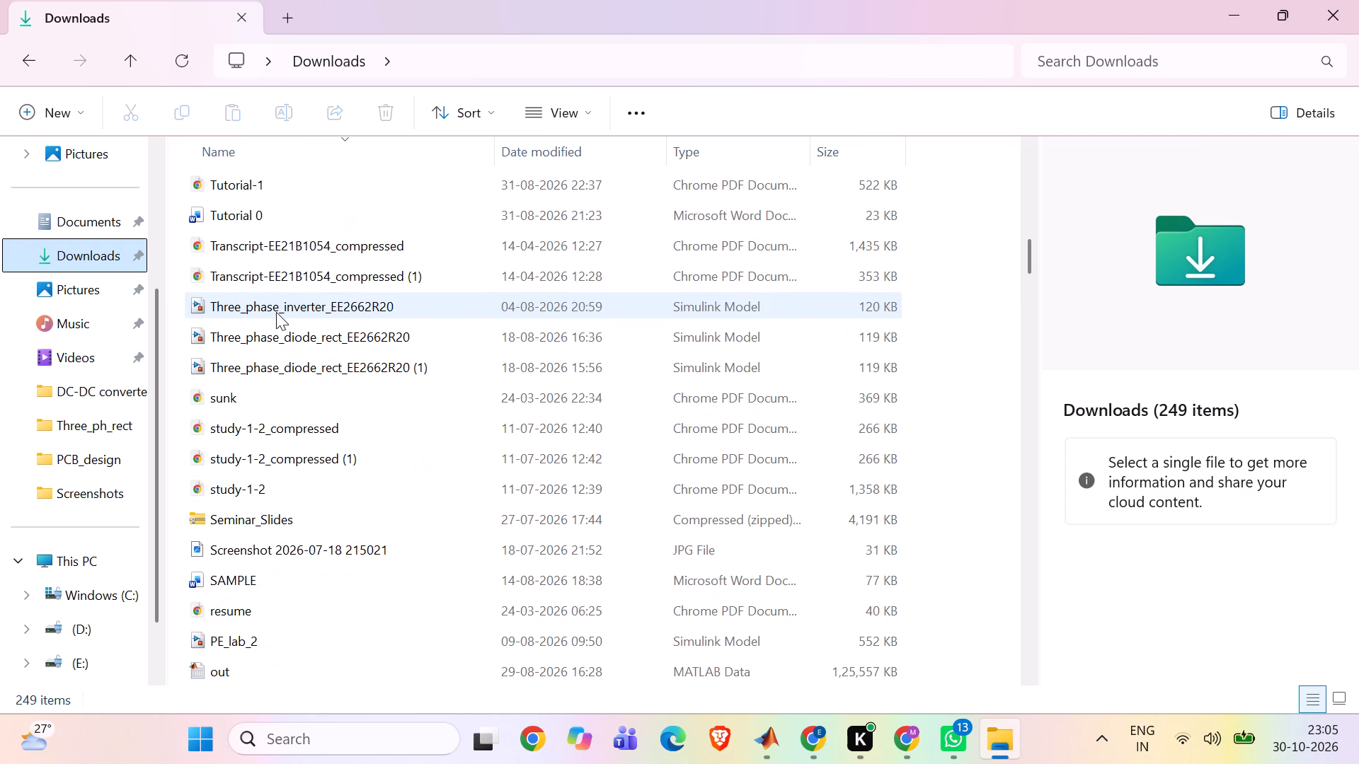
pyautogui.scroll(-1, 276, 312)
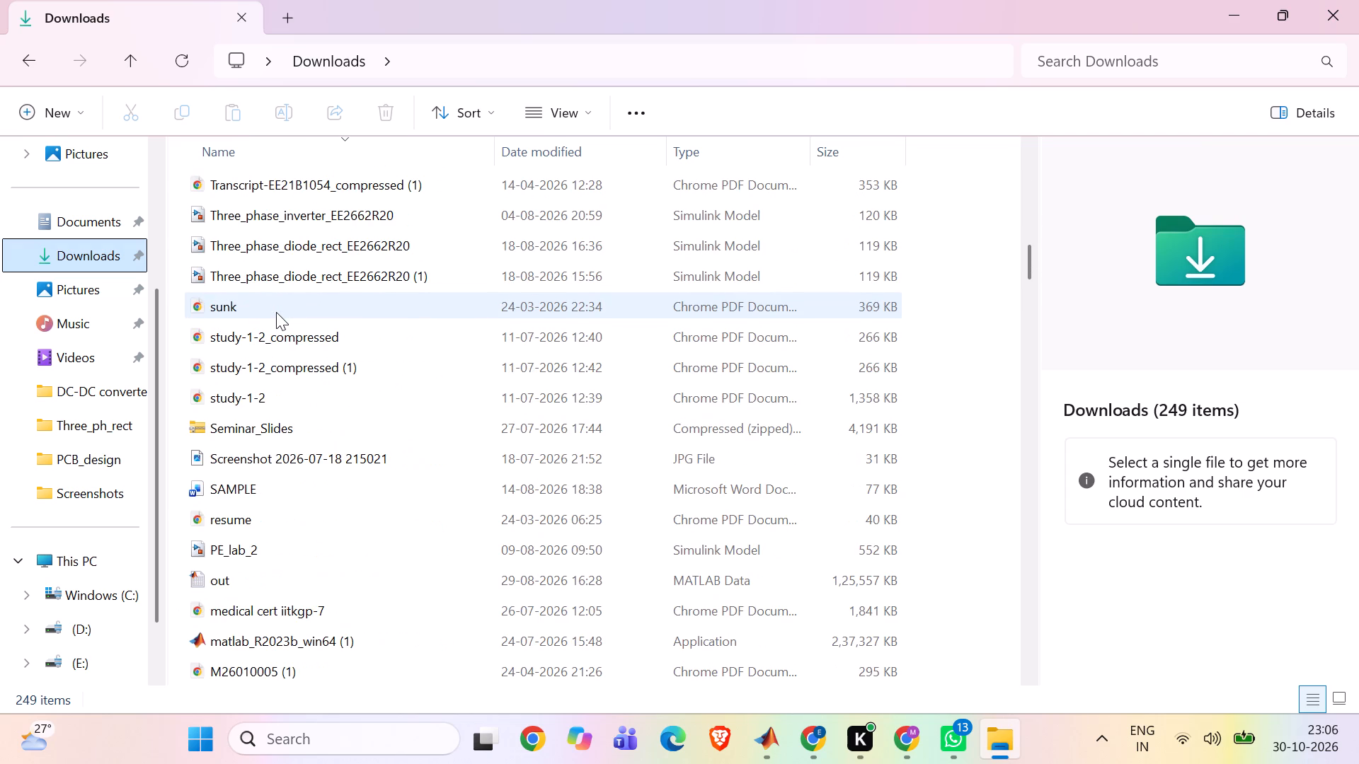
pyautogui.scroll(1, 276, 312)
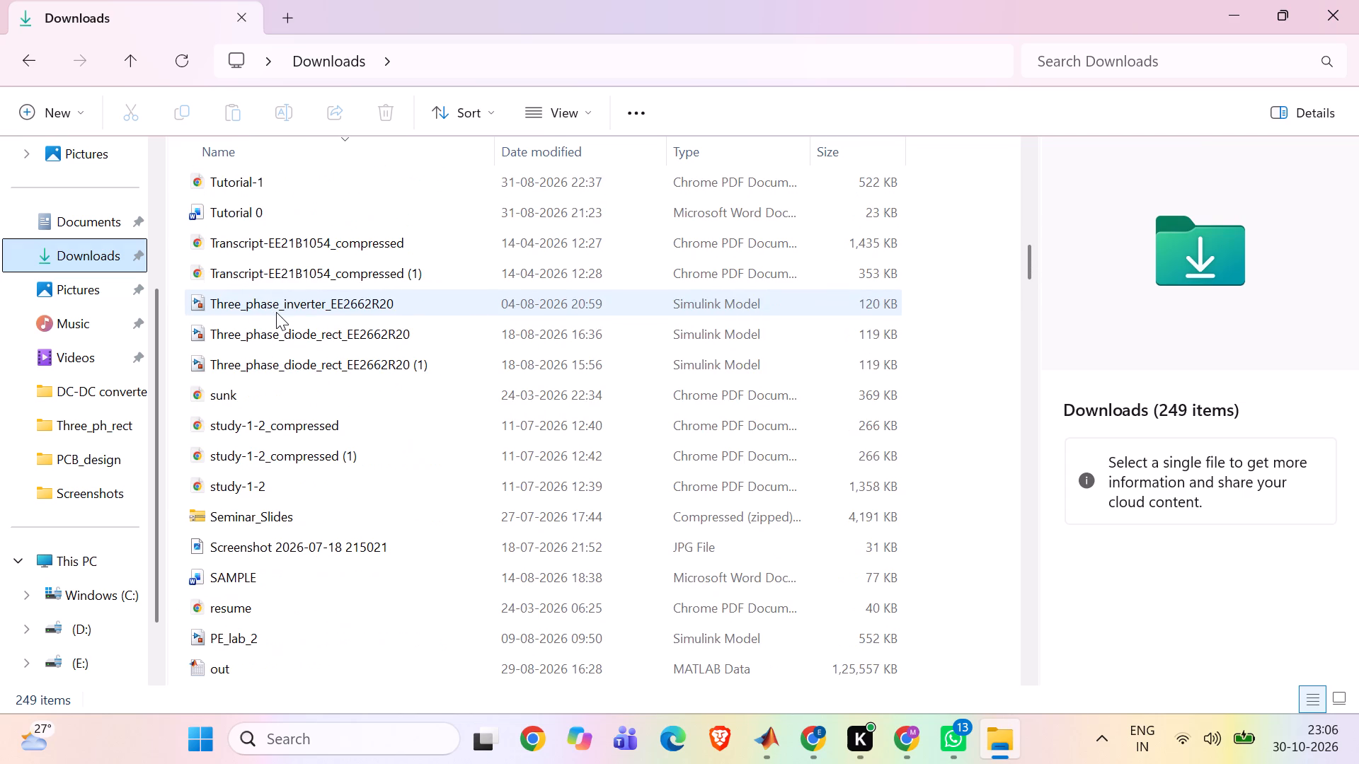
pyautogui.scroll(-8, 276, 312)
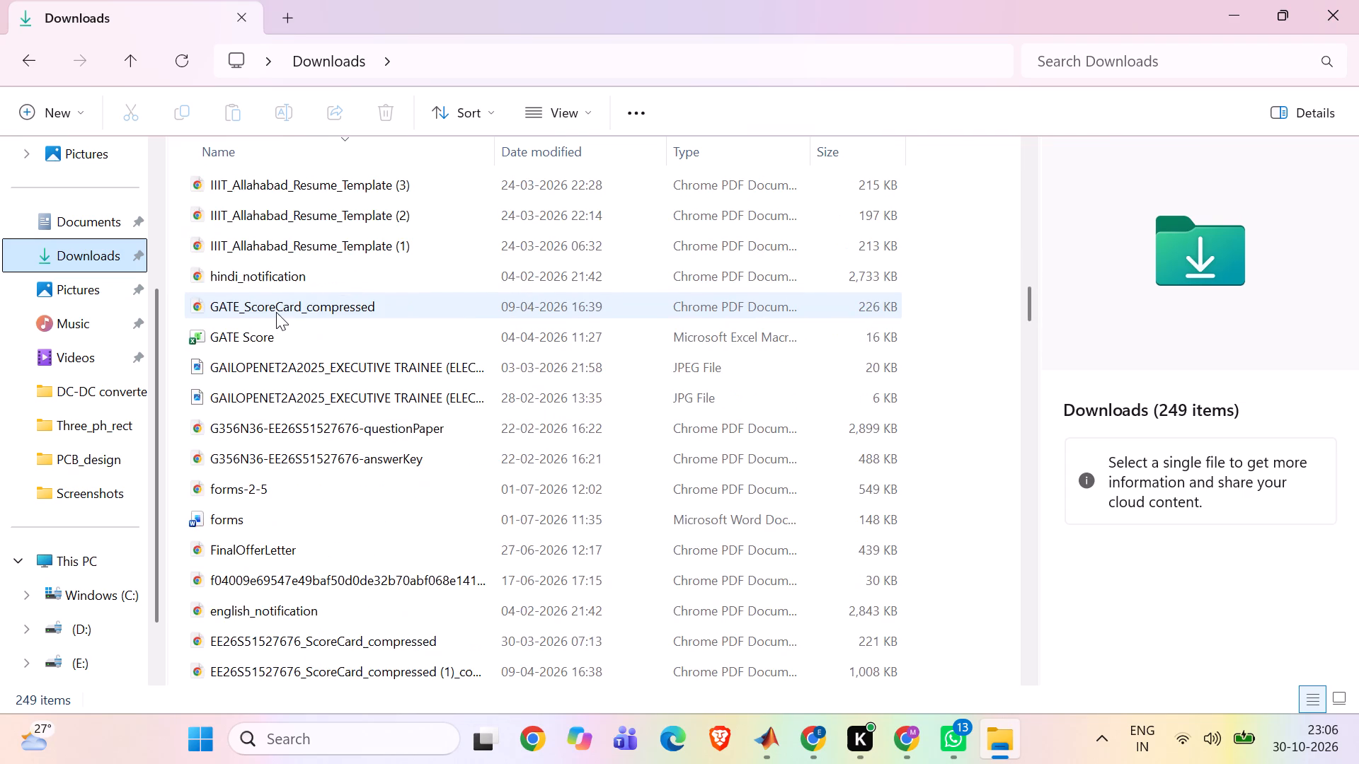
pyautogui.scroll(-9, 276, 312)
pyautogui.scroll(4, 256, 318)
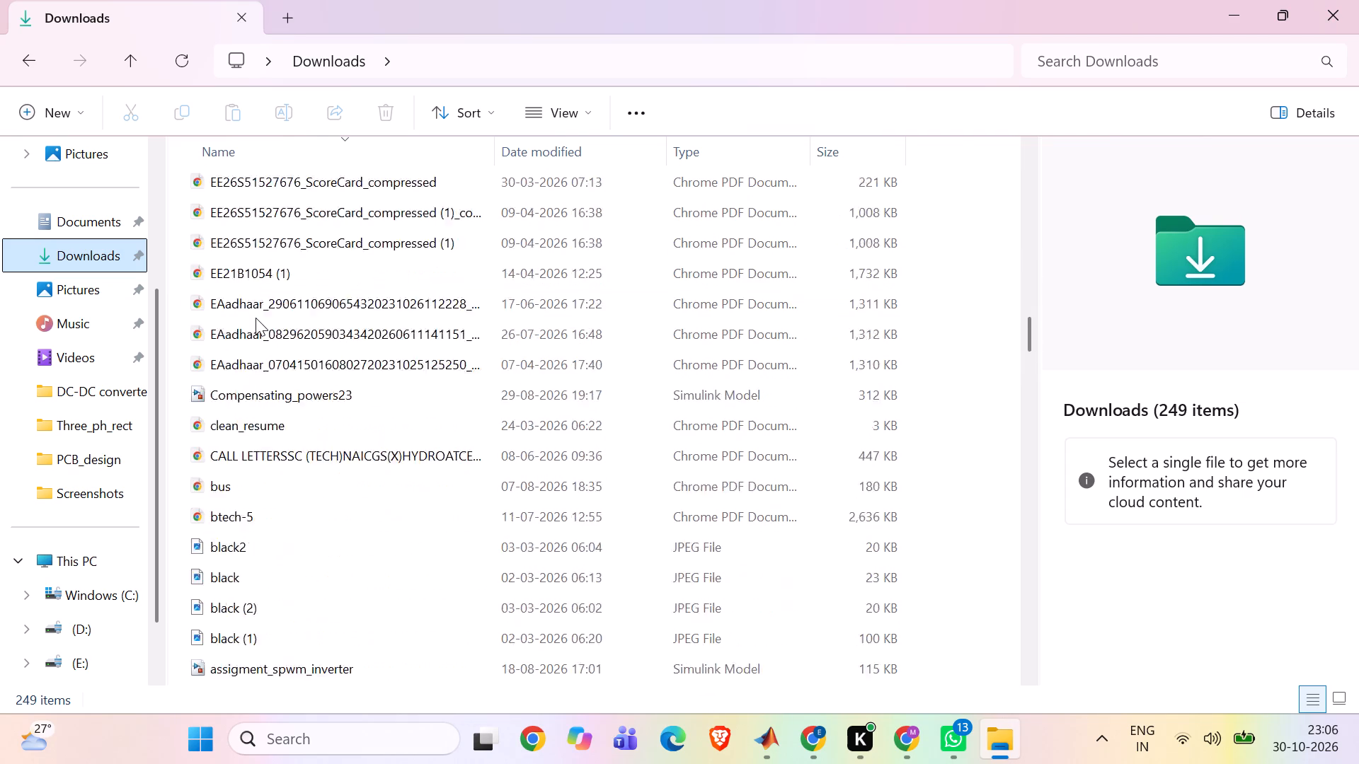
pyautogui.scroll(11, 256, 318)
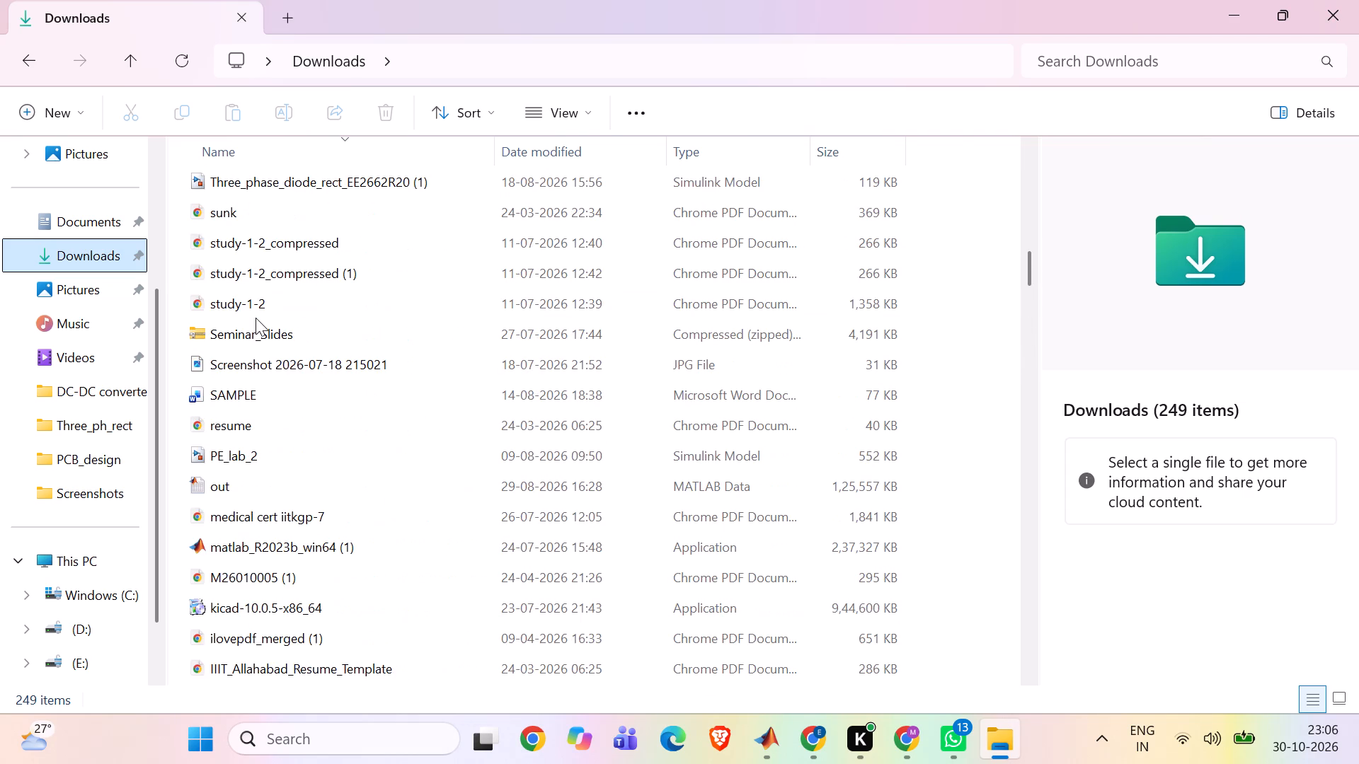
pyautogui.scroll(2, 256, 318)
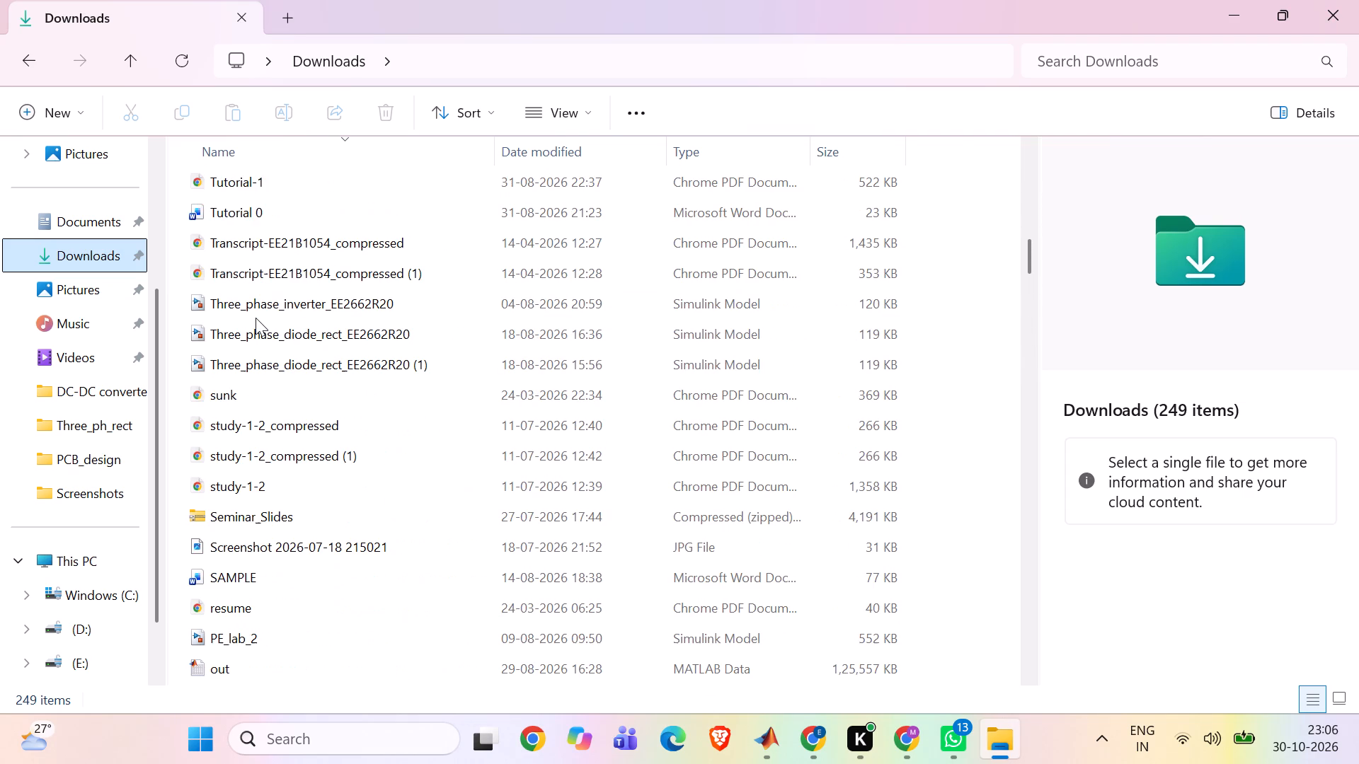
pyautogui.scroll(3, 256, 318)
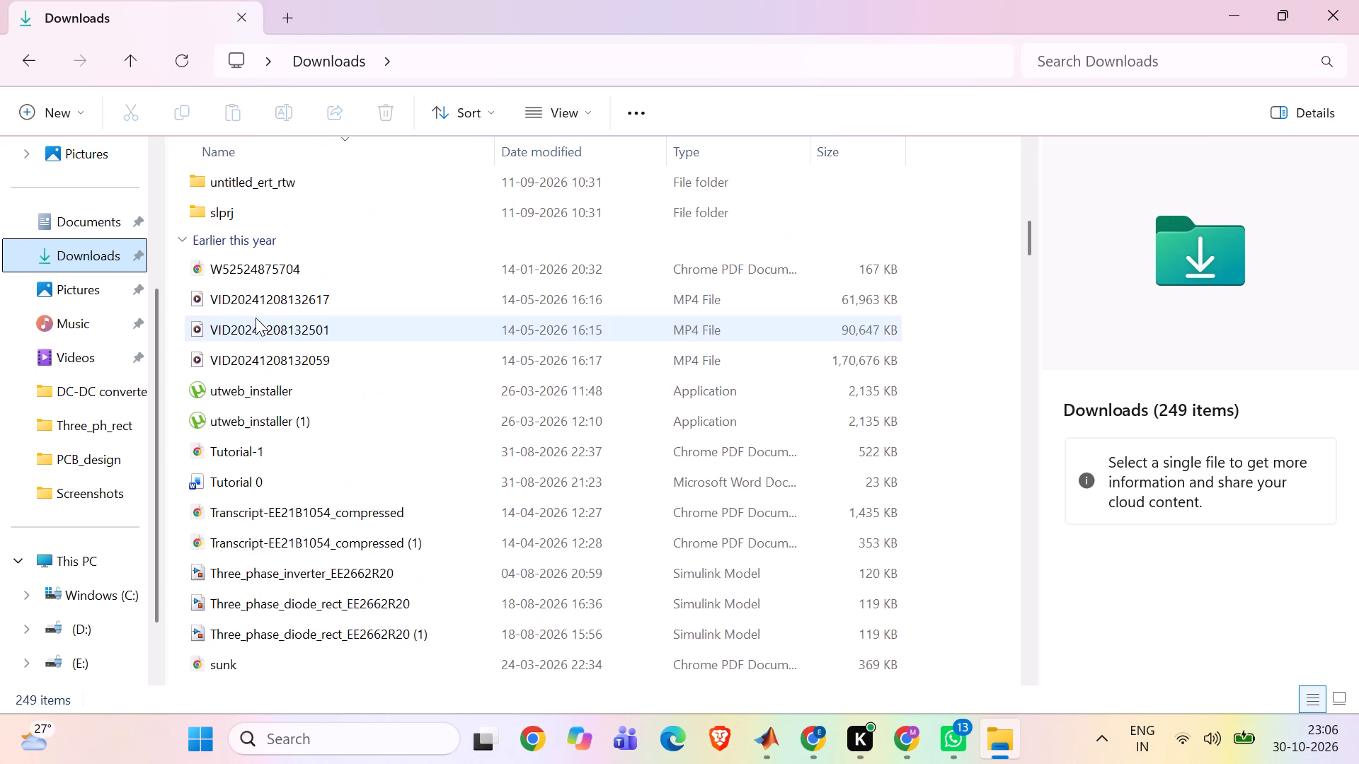
pyautogui.scroll(2, 256, 318)
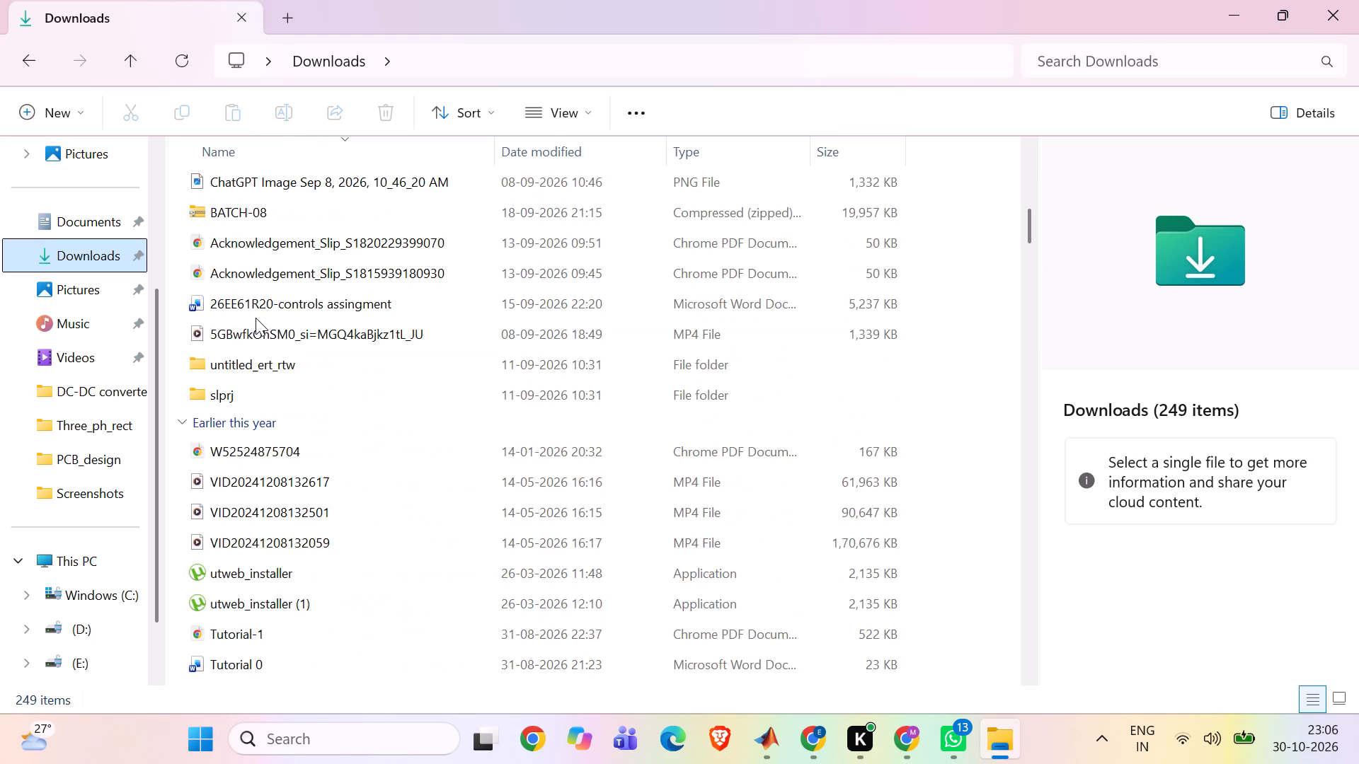
pyautogui.scroll(3, 256, 318)
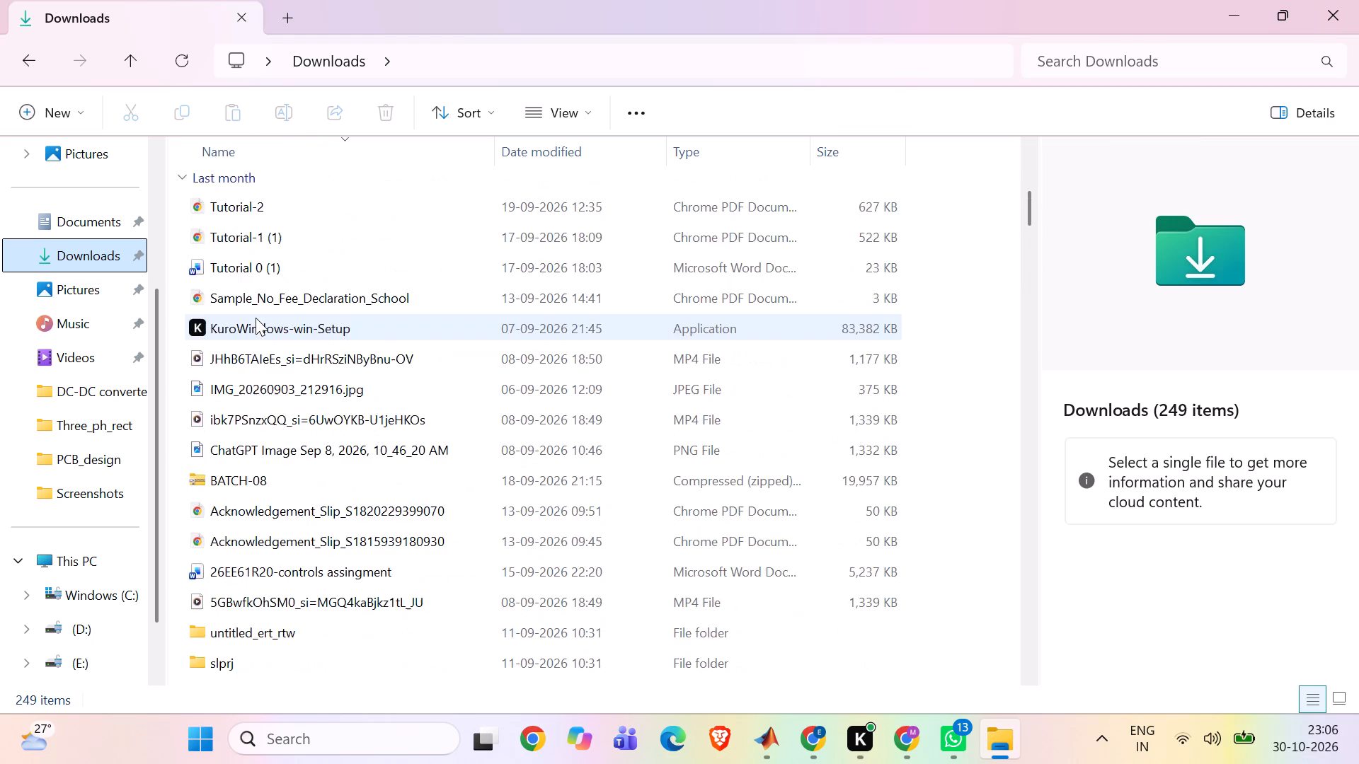
pyautogui.scroll(2, 256, 318)
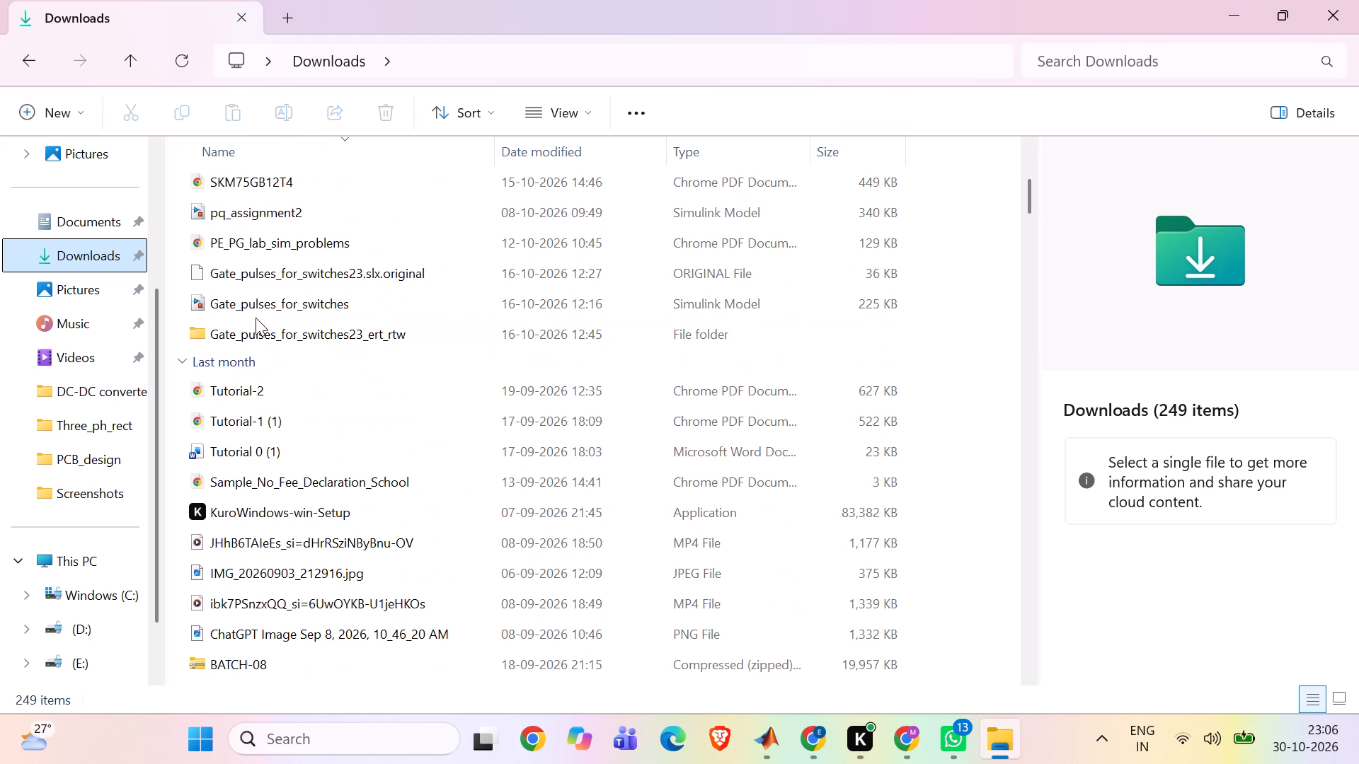
pyautogui.scroll(6, 256, 318)
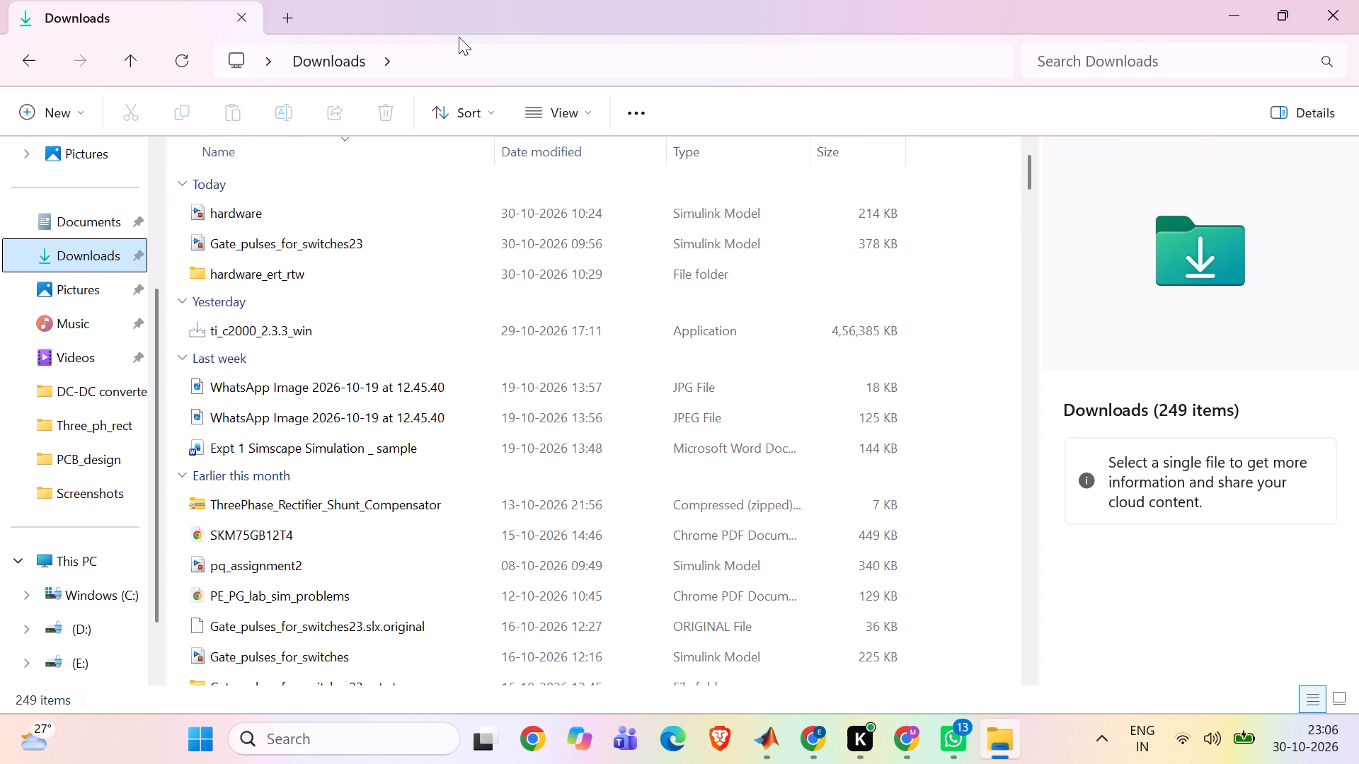
# Search the Downloads folder for "googl" and clear the search text.
pyautogui.click(1250, 66)
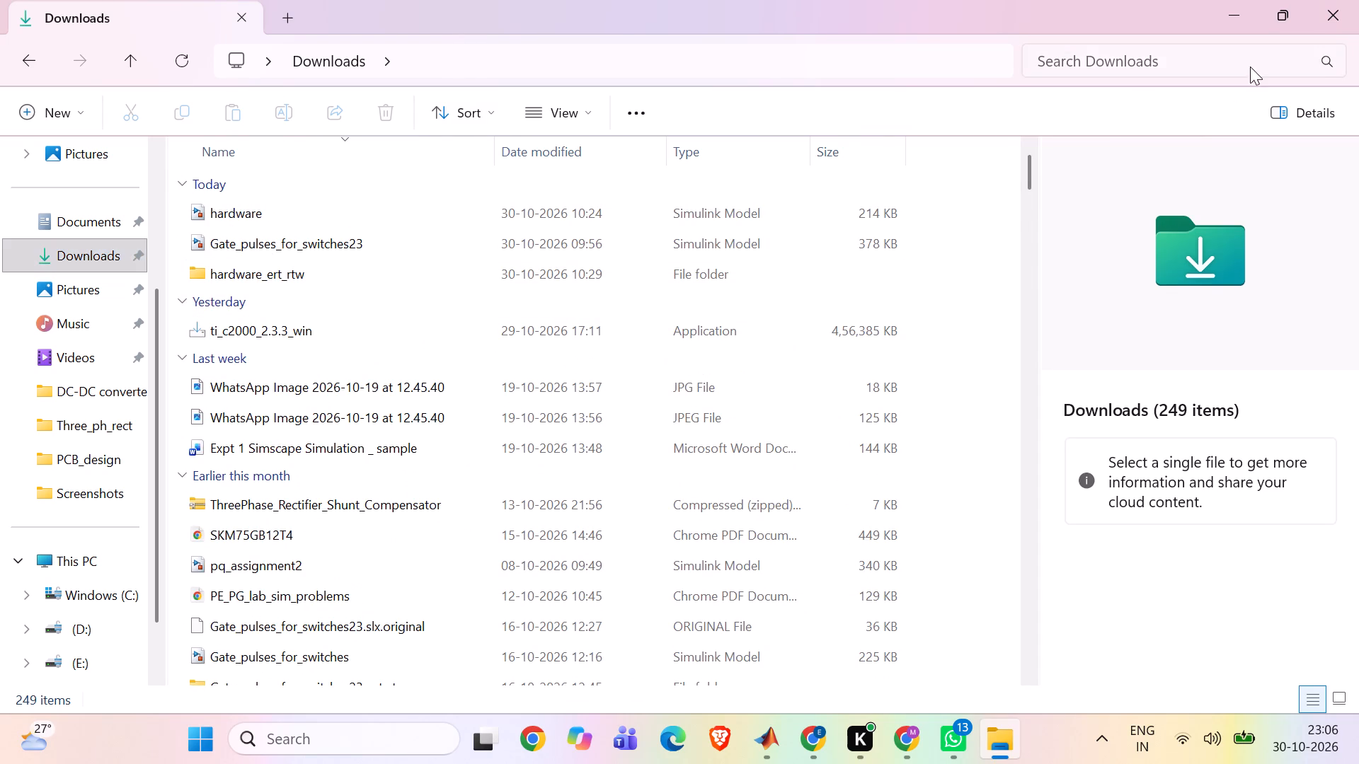
pyautogui.write('googl')
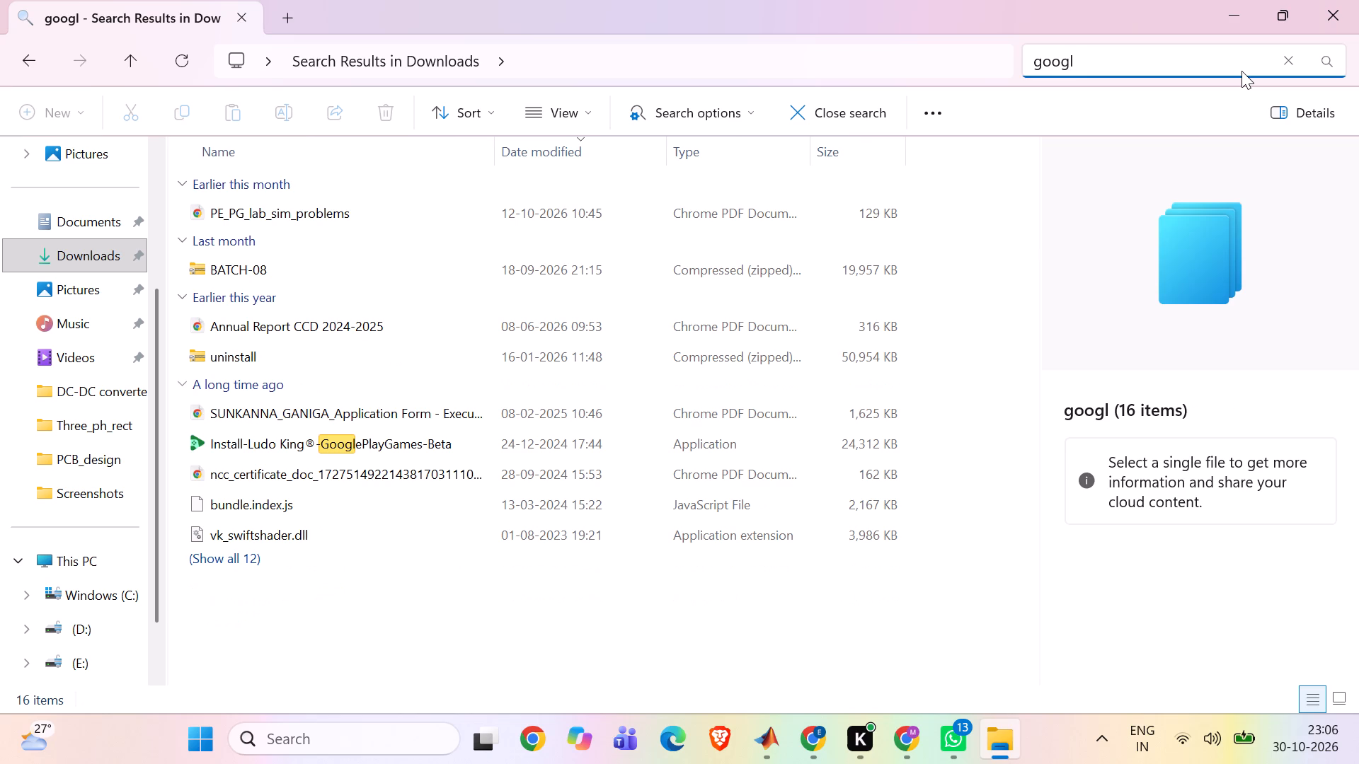
pyautogui.press('BackSpace')
pyautogui.press('BackSpace')
pyautogui.press('BackSpace')
pyautogui.press('BackSpace')
pyautogui.press('BackSpace')
pyautogui.press('BackSpace')
pyautogui.press('BackSpace')
pyautogui.press('BackSpace')
pyautogui.press('BackSpace')
pyautogui.press('BackSpace')
pyautogui.press('BackSpace')
pyautogui.press('BackSpace')
pyautogui.press('BackSpace')
pyautogui.press('BackSpace')
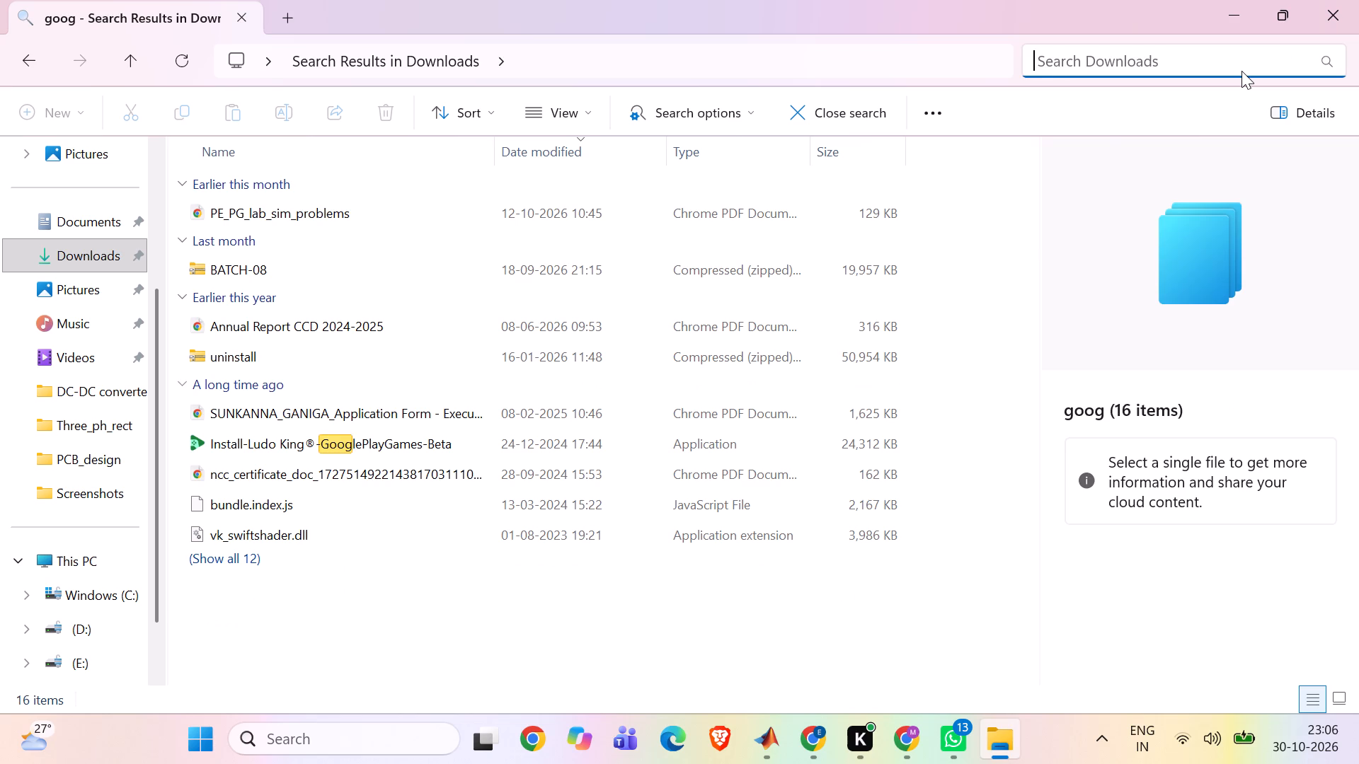
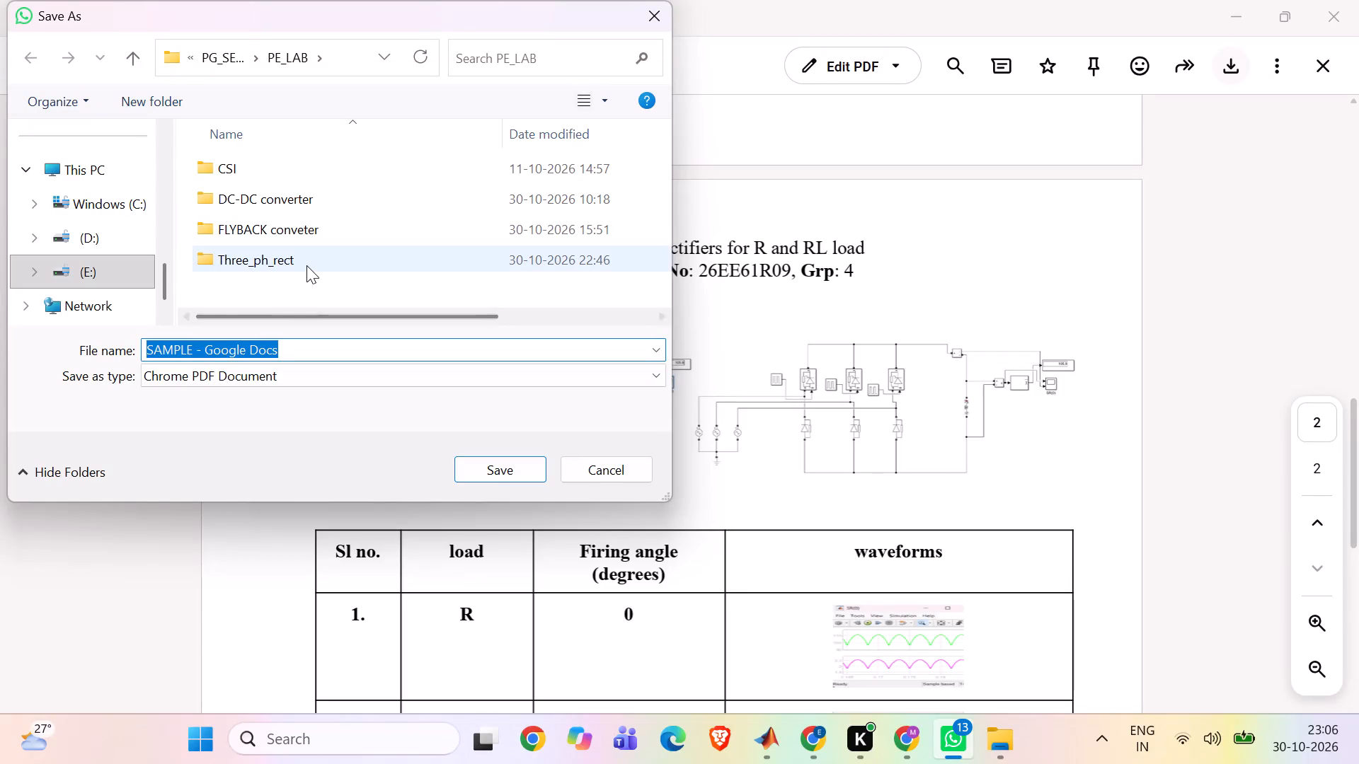
# Save the rectifier report PDF in the Three_ph_rect folder over the existing file SAMPLE - Google Docs.
pyautogui.doubleClick(250, 254)
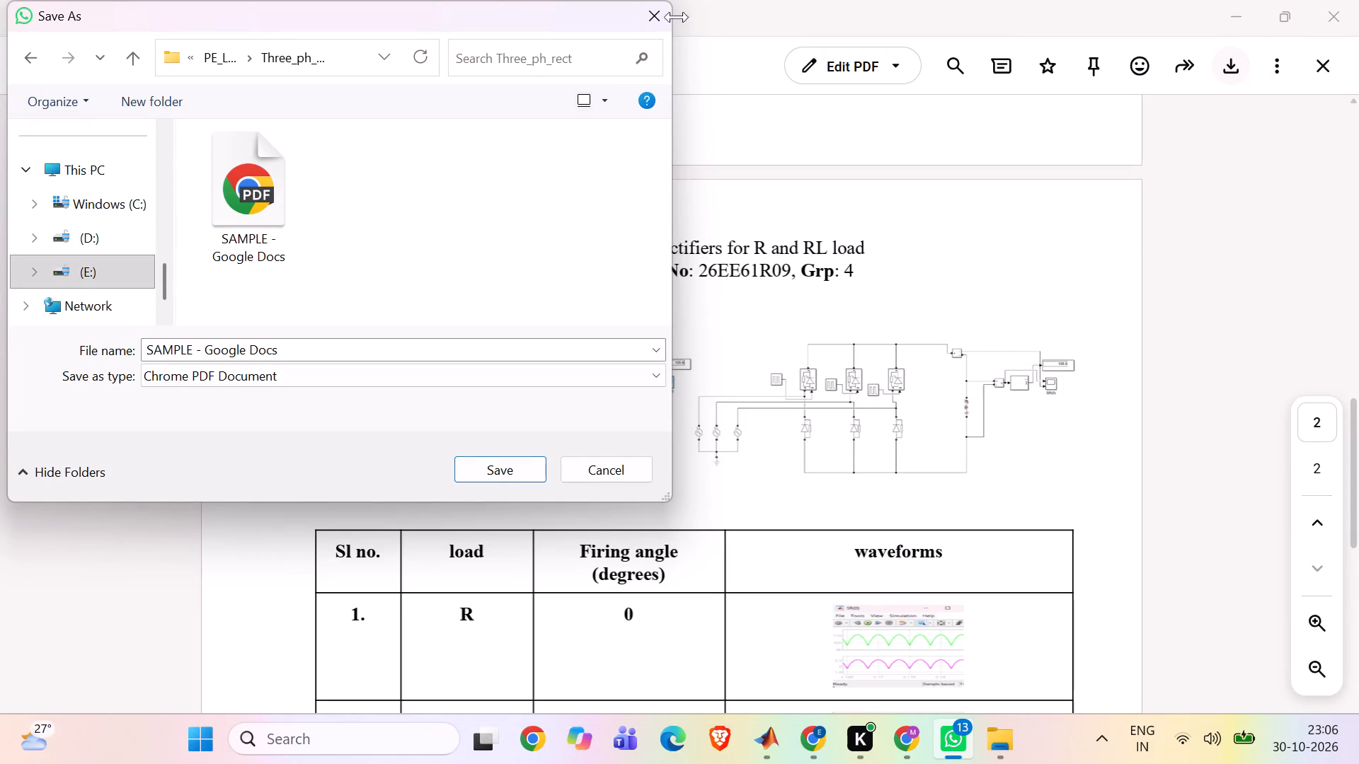
pyautogui.click(254, 180)
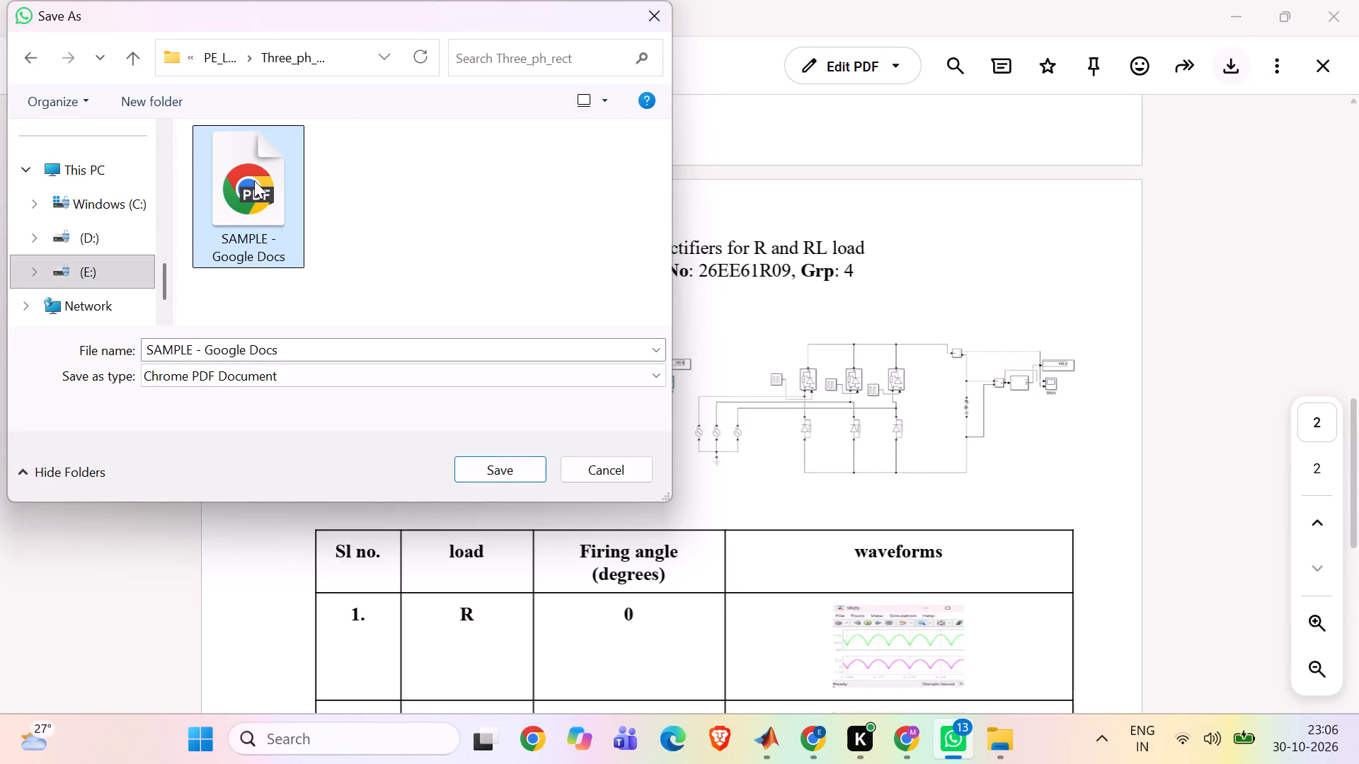
pyautogui.click(467, 458)
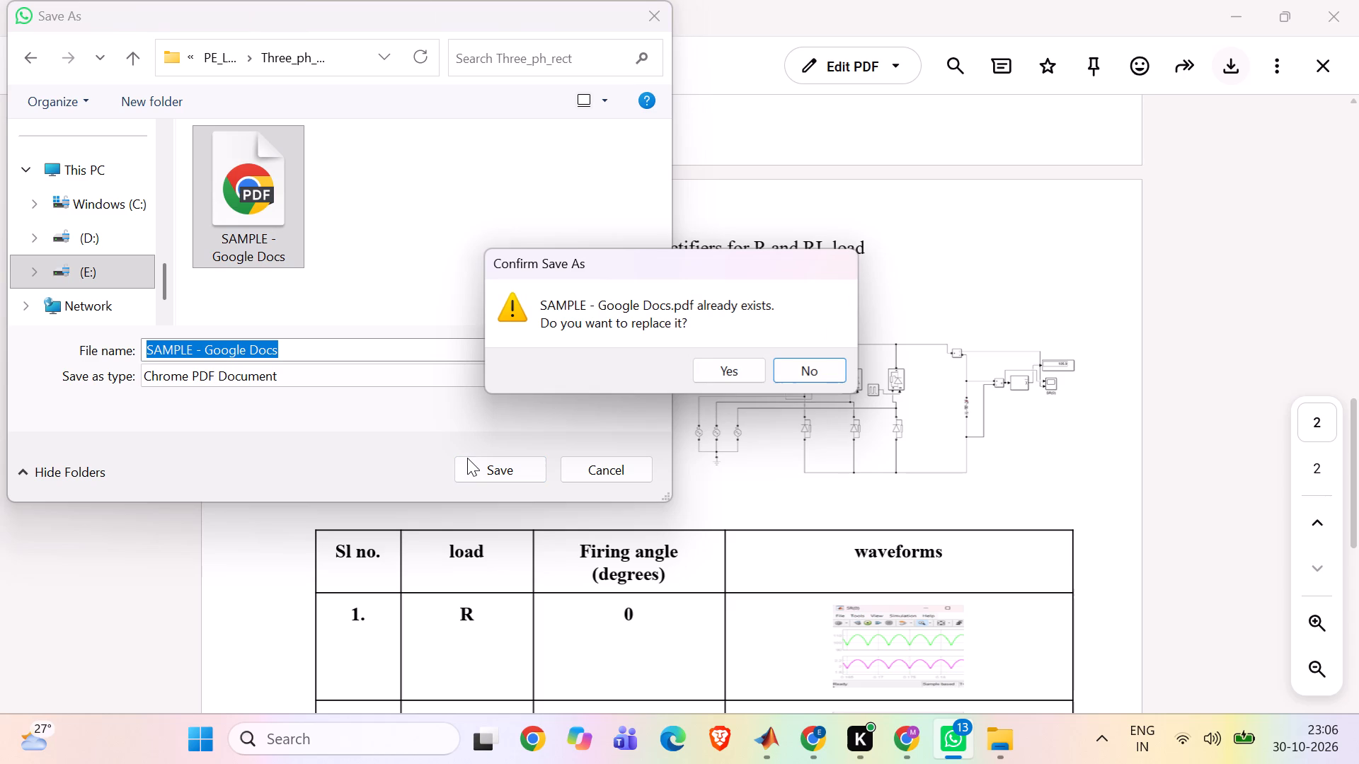
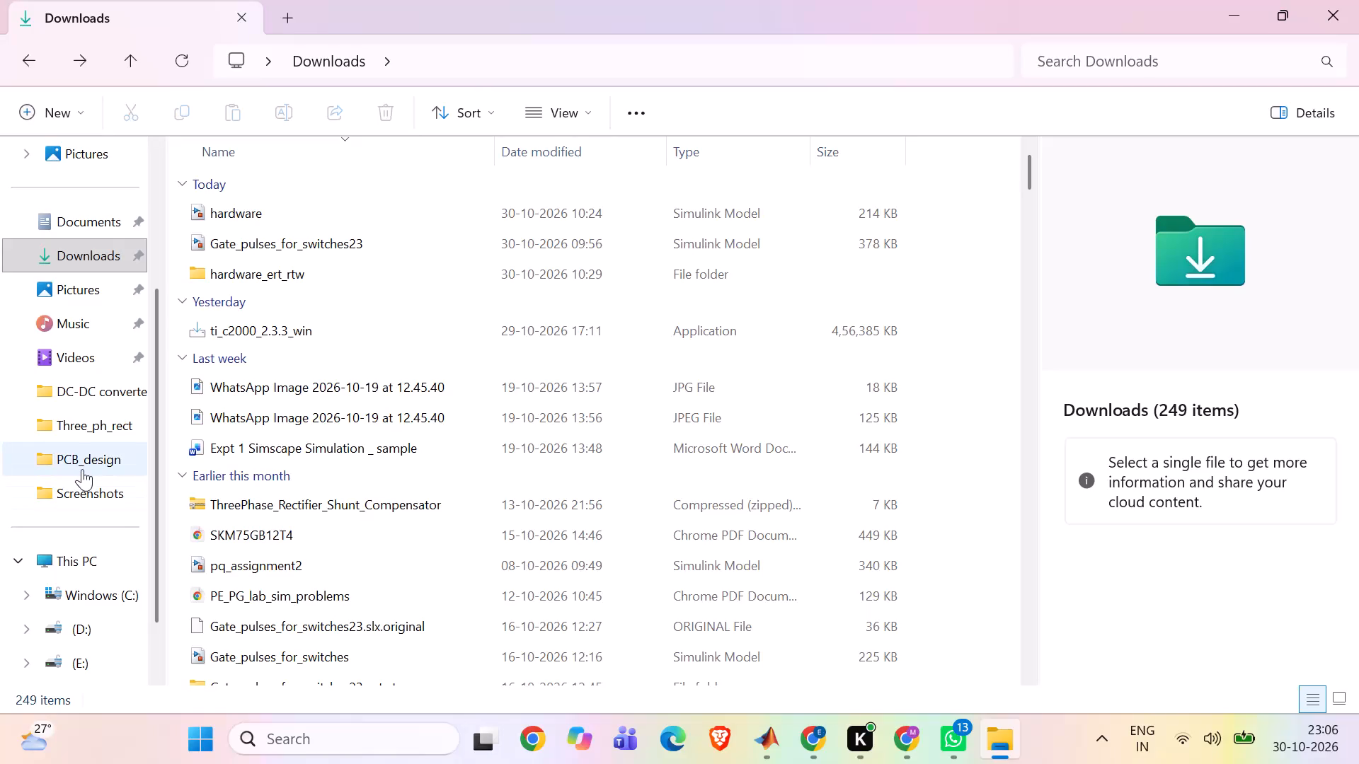
# Open the SAMPLE - Google Docs PDF from the Three_ph_rect folder and dismiss the text annotations notice.
pyautogui.click(86, 415)
pyautogui.doubleClick(93, 426)
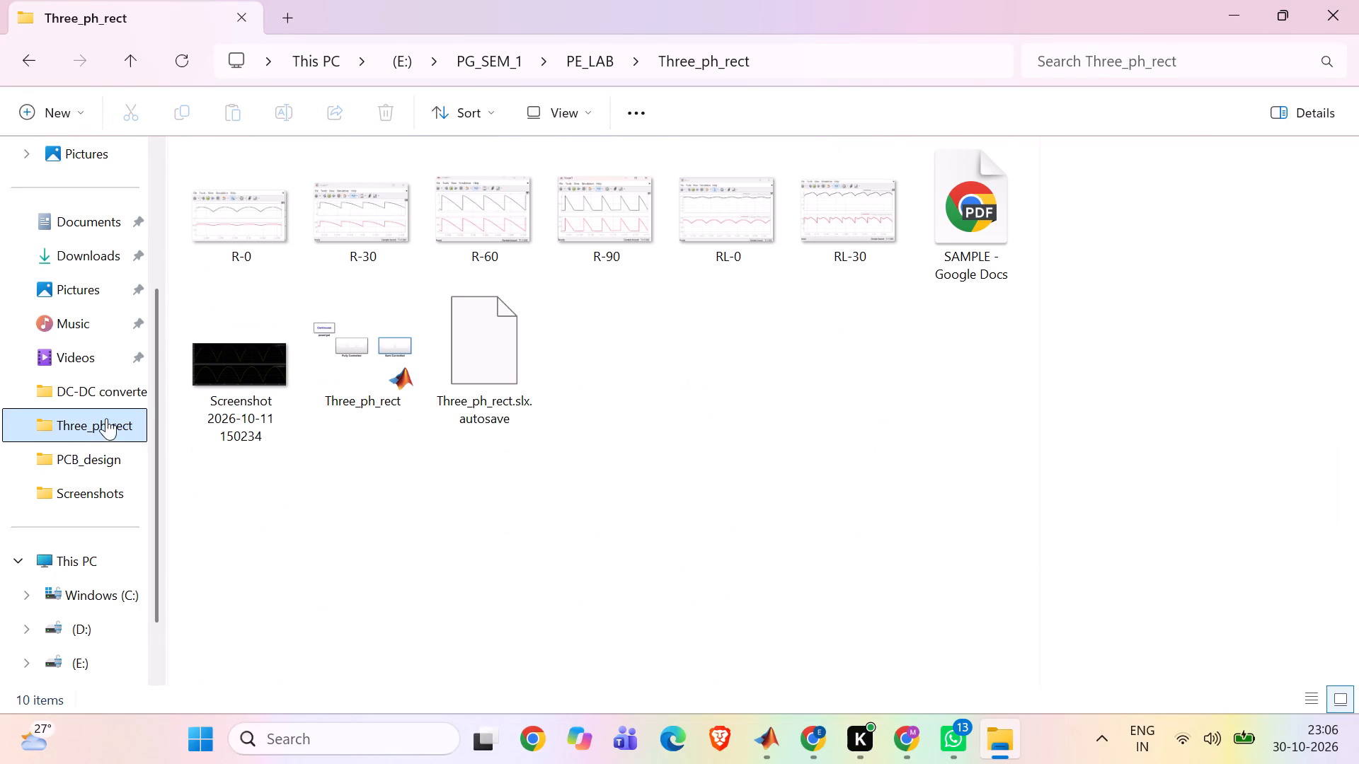
pyautogui.doubleClick(993, 225)
pyautogui.click(929, 345)
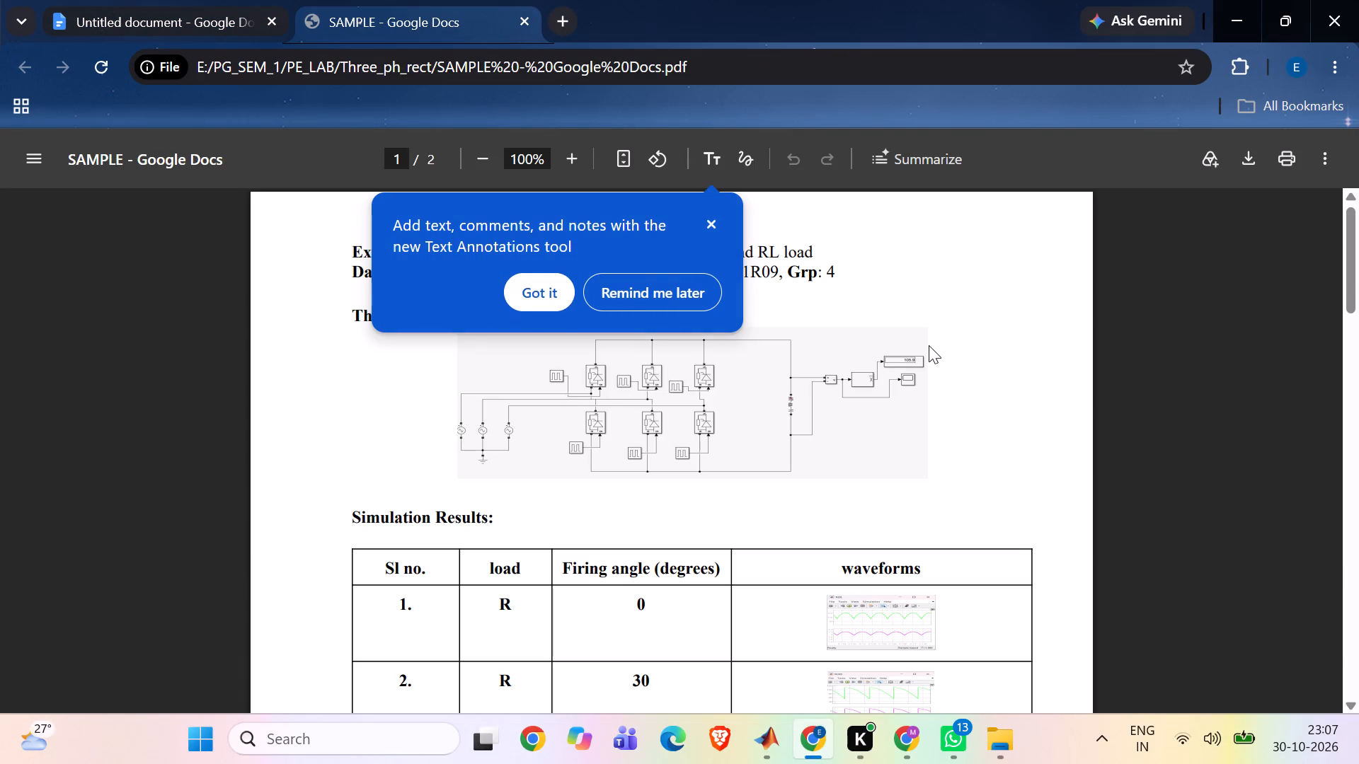
pyautogui.click(709, 218)
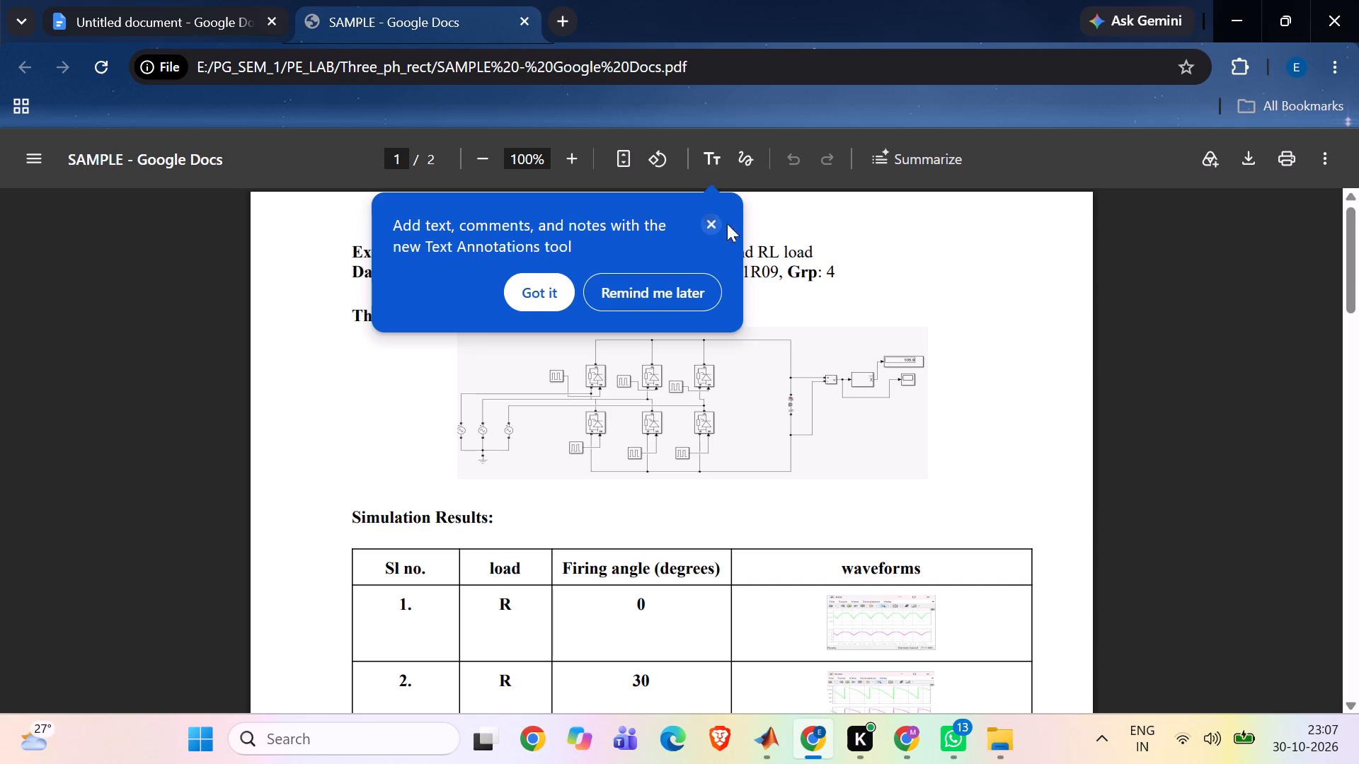
# Enlarge the report PDF to 250% and skim the waveform column of the results table through to page 2.
pyautogui.scroll(-8, 775, 410)
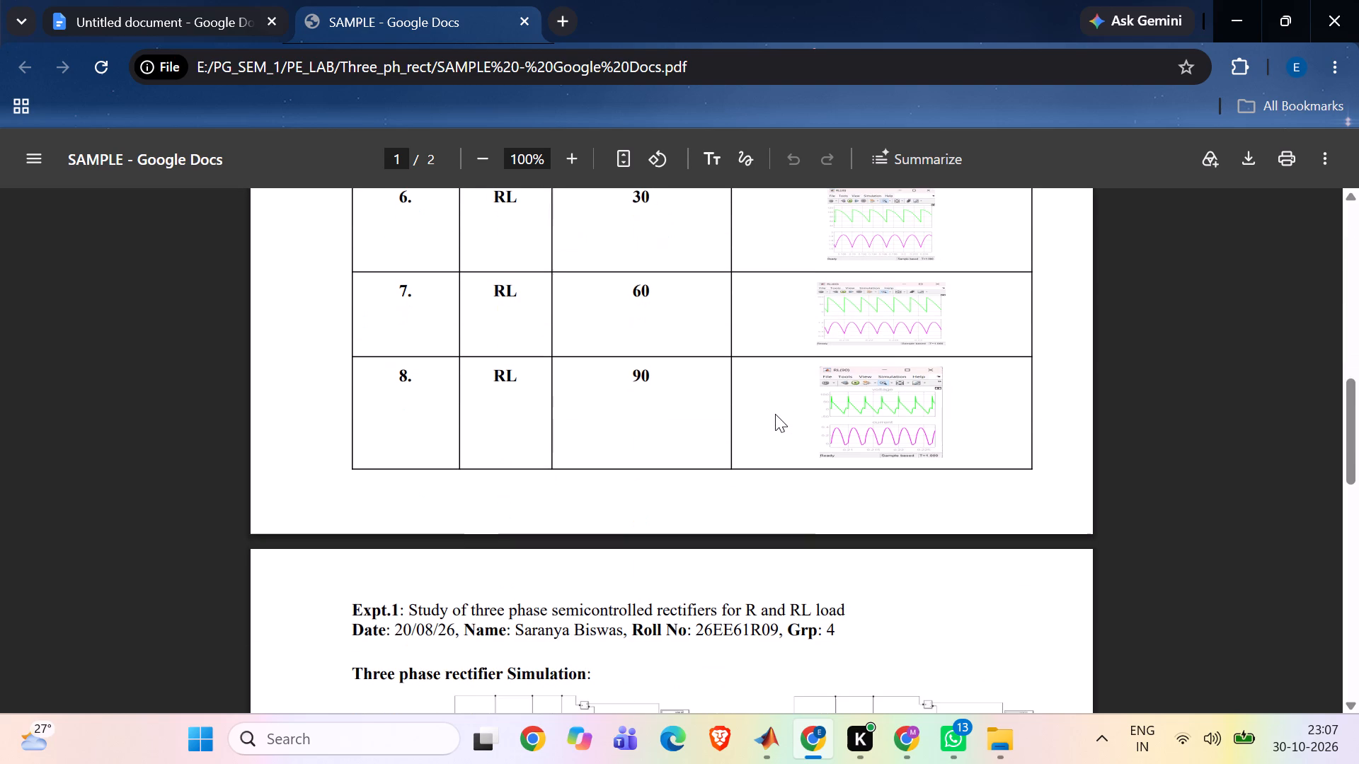
pyautogui.moveTo(775, 414); pyautogui.dragTo(765, 364)
pyautogui.click(585, 166)
pyautogui.tripleClick(585, 166)
pyautogui.doubleClick(585, 166)
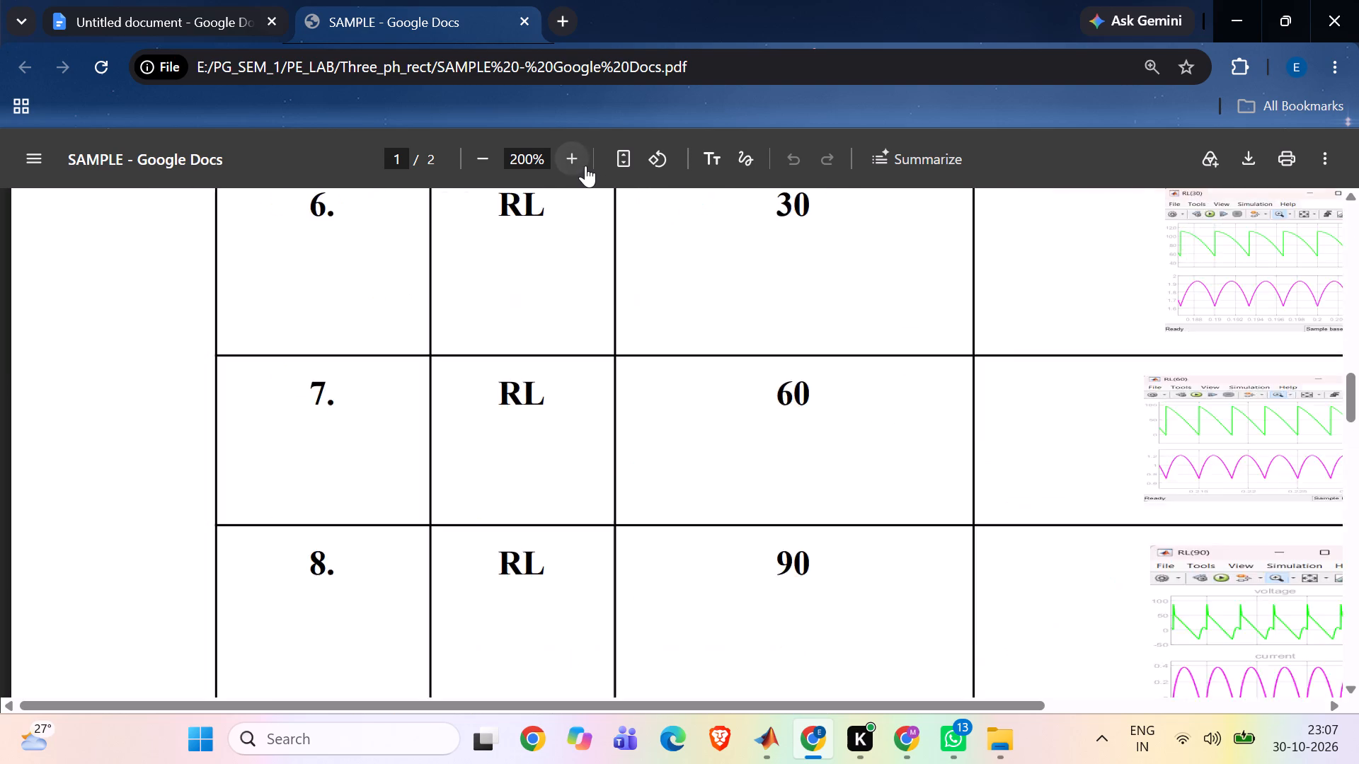
pyautogui.moveTo(762, 702); pyautogui.dragTo(1358, 707)
pyautogui.scroll(11, 1065, 572)
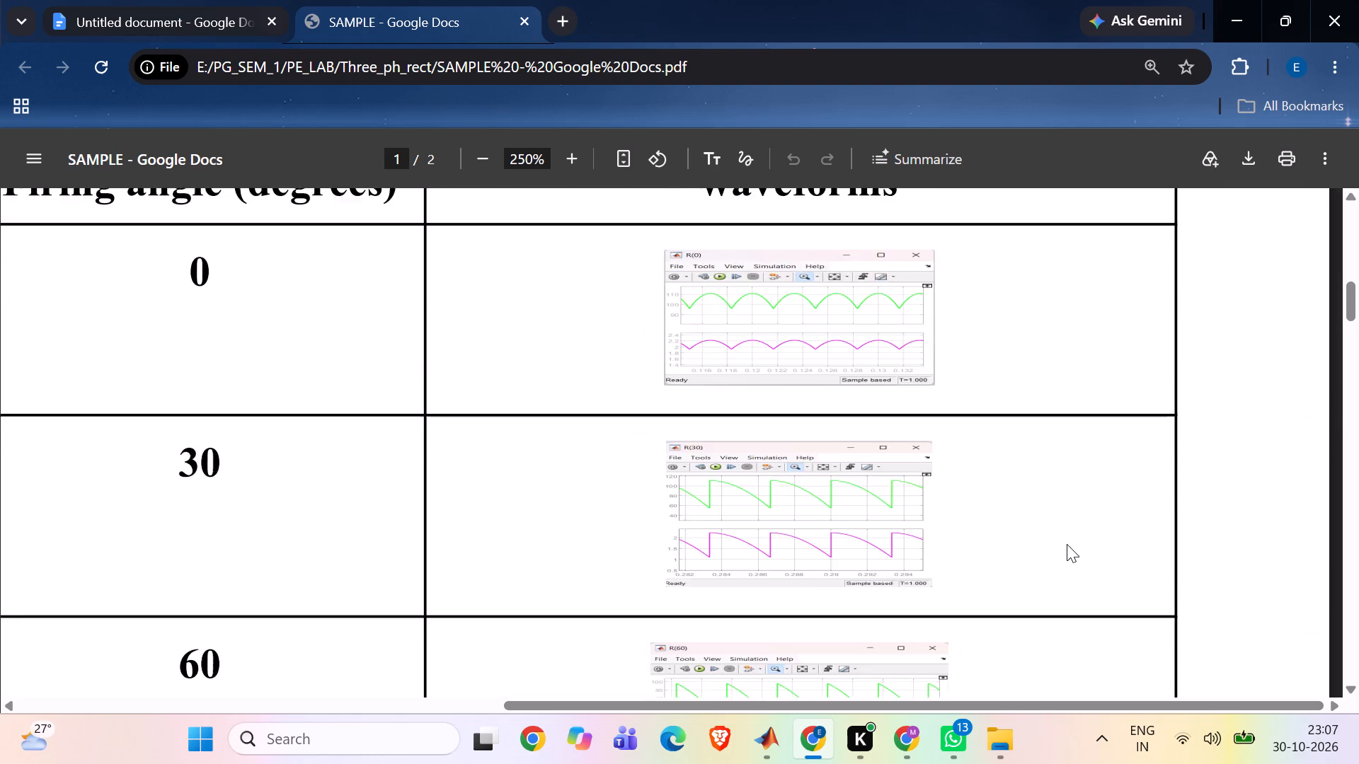
pyautogui.scroll(5, 1067, 544)
pyautogui.scroll(-5, 1070, 536)
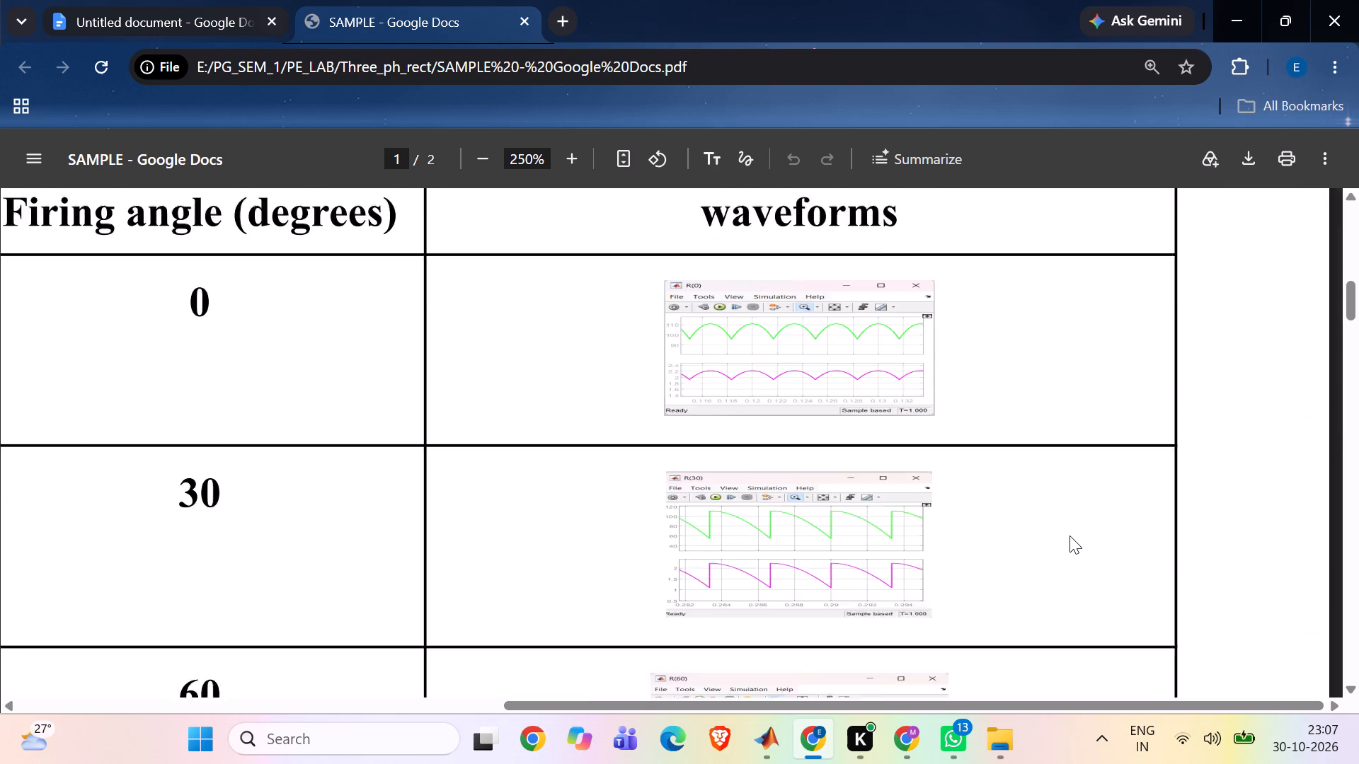
pyautogui.scroll(-20, 1070, 536)
pyautogui.scroll(-3, 1070, 536)
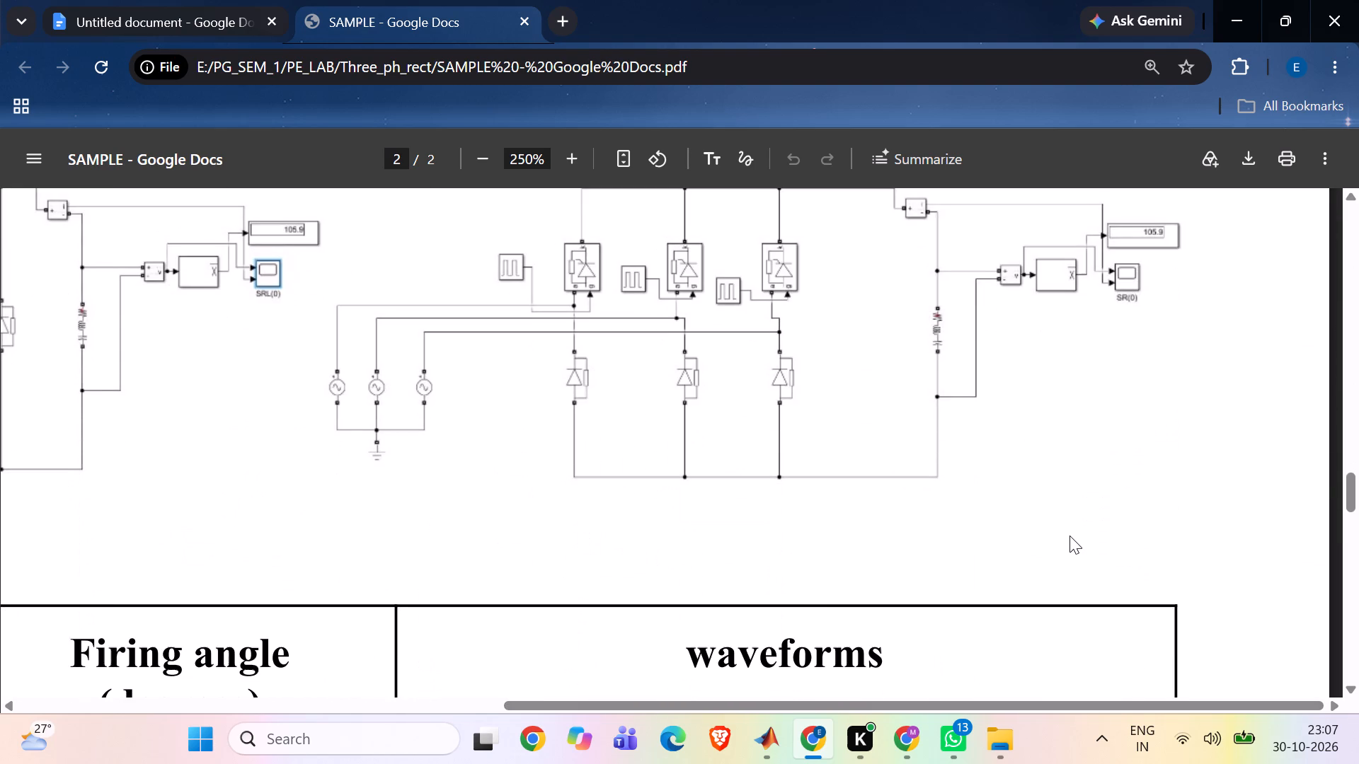
# Examine both semicontrolled rectifier circuit diagrams across the full width of page 2.
pyautogui.moveTo(429, 528); pyautogui.dragTo(753, 530)
pyautogui.moveTo(532, 705); pyautogui.dragTo(83, 688)
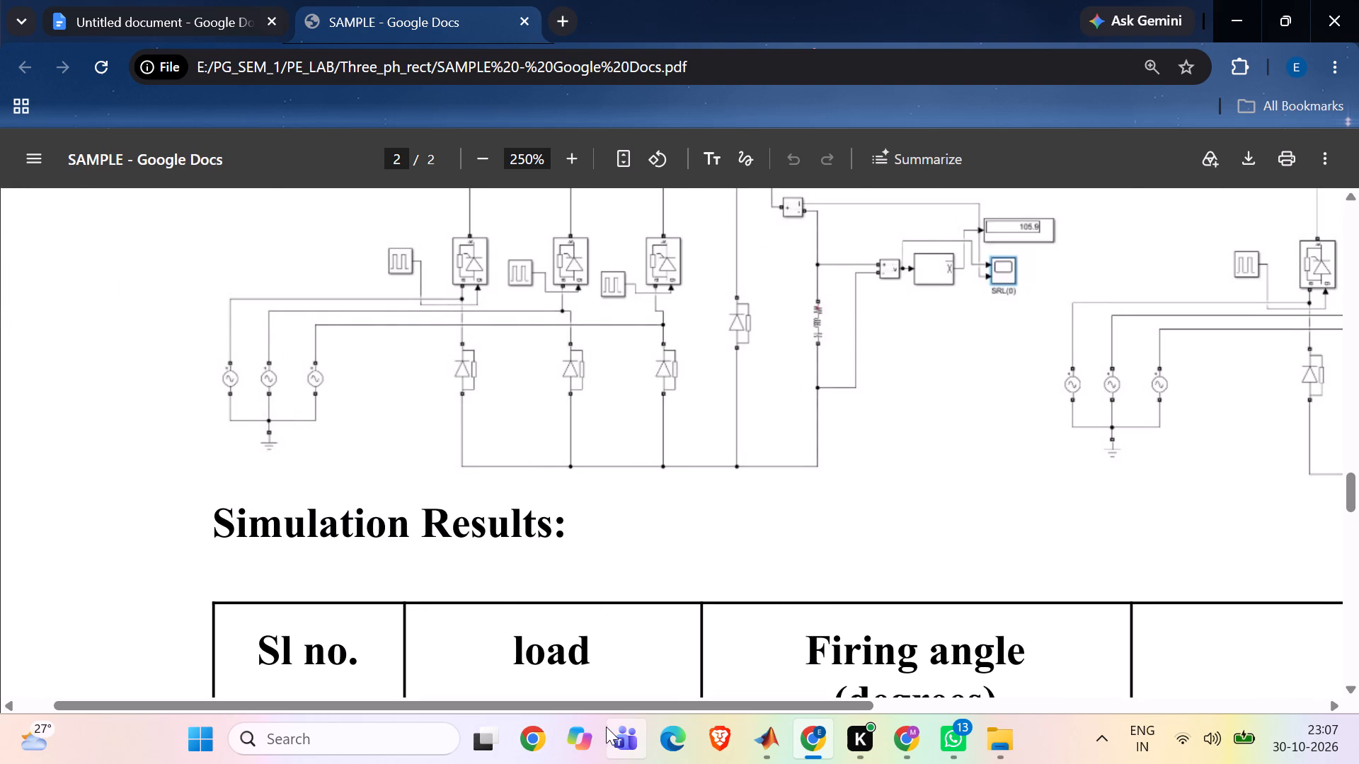
pyautogui.moveTo(594, 707); pyautogui.dragTo(594, 707)
pyautogui.moveTo(594, 707); pyautogui.dragTo(767, 689)
pyautogui.moveTo(792, 707); pyautogui.dragTo(1120, 723)
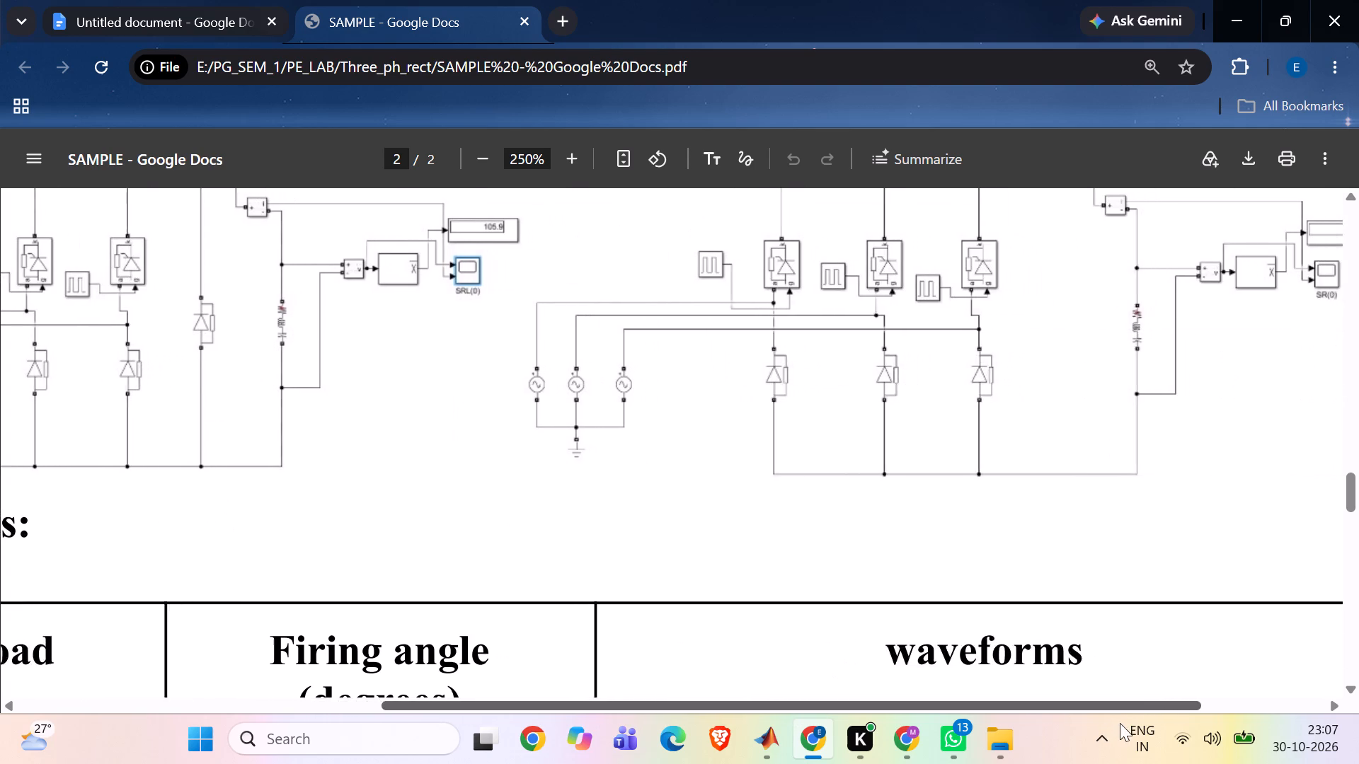
pyautogui.moveTo(1120, 723); pyautogui.dragTo(1191, 719)
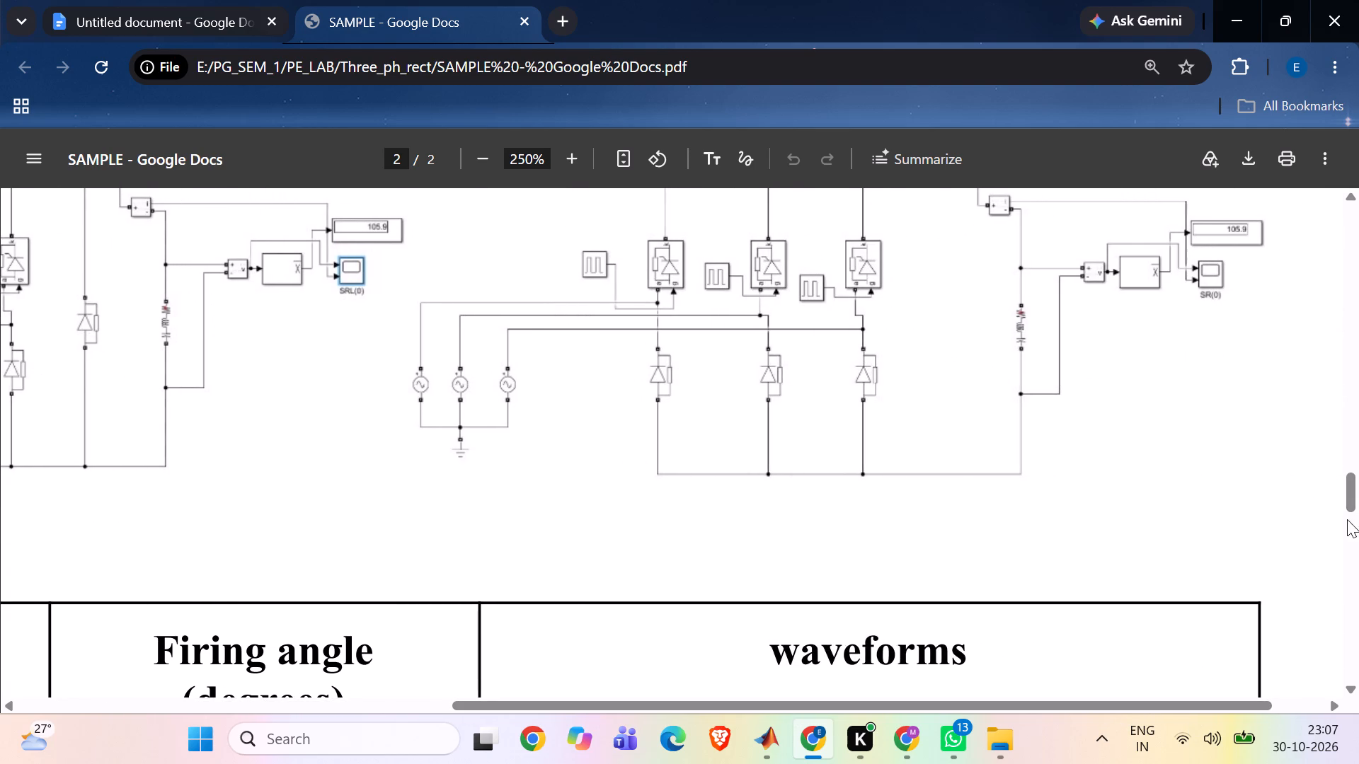
# Examine the waveform images for R and RL loads in the results tables, from page 1's circuit diagram to the end of page 2.
pyautogui.moveTo(1349, 504); pyautogui.dragTo(1336, 271)
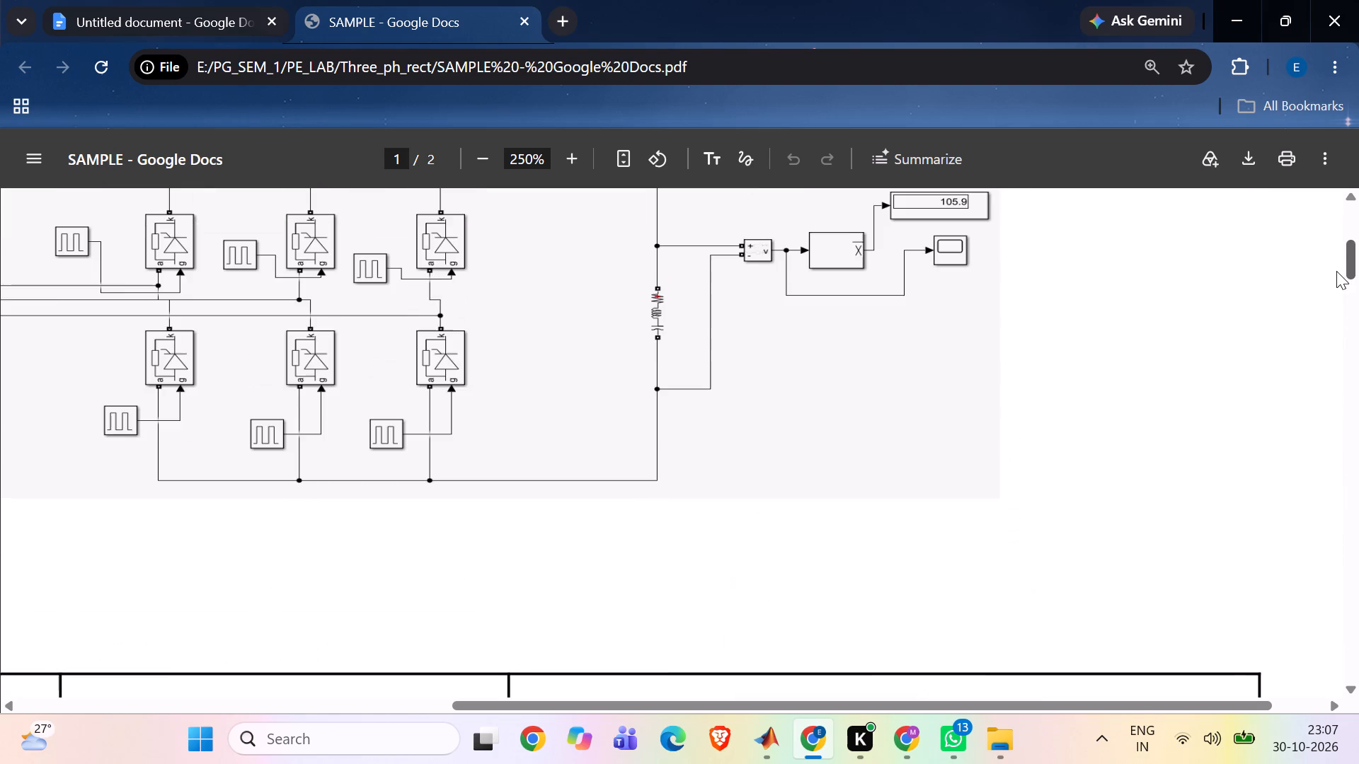
pyautogui.moveTo(1336, 271); pyautogui.dragTo(1341, 271)
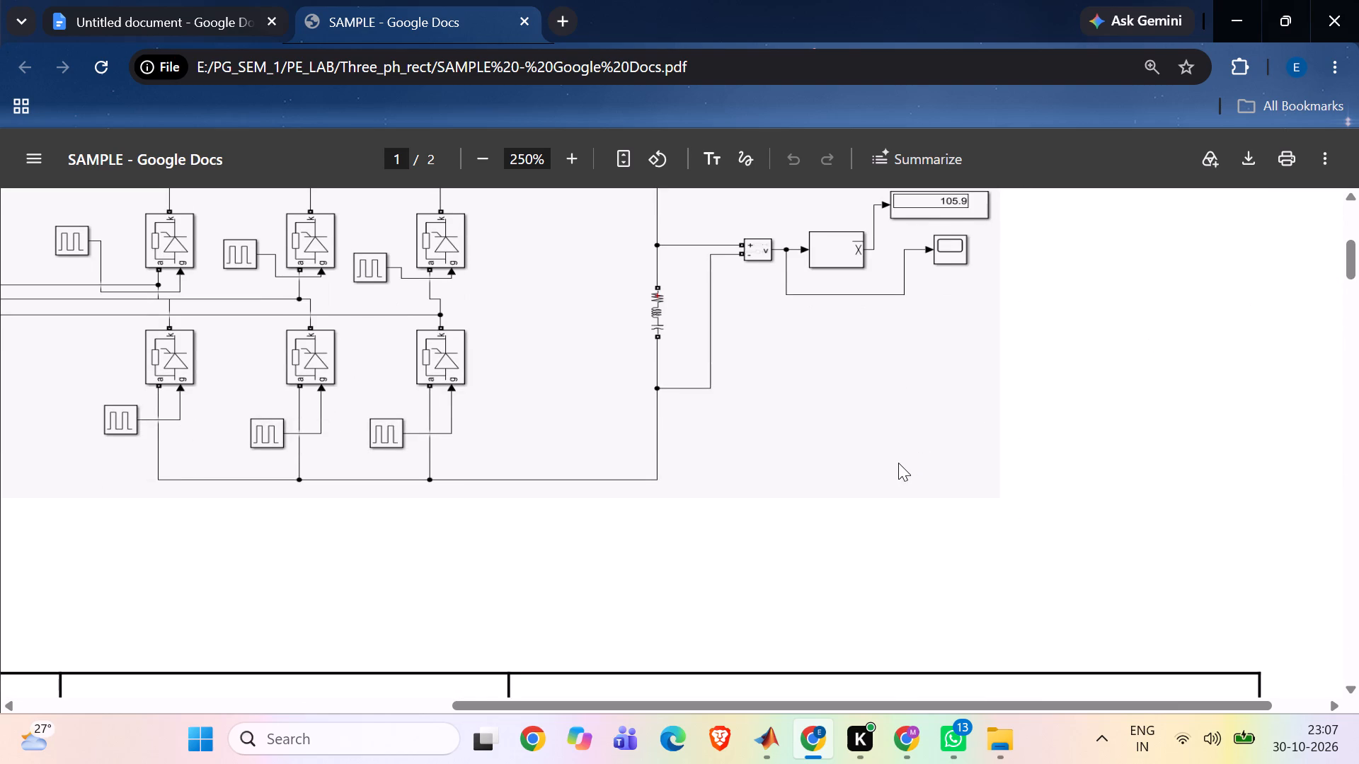
pyautogui.scroll(-4, 895, 463)
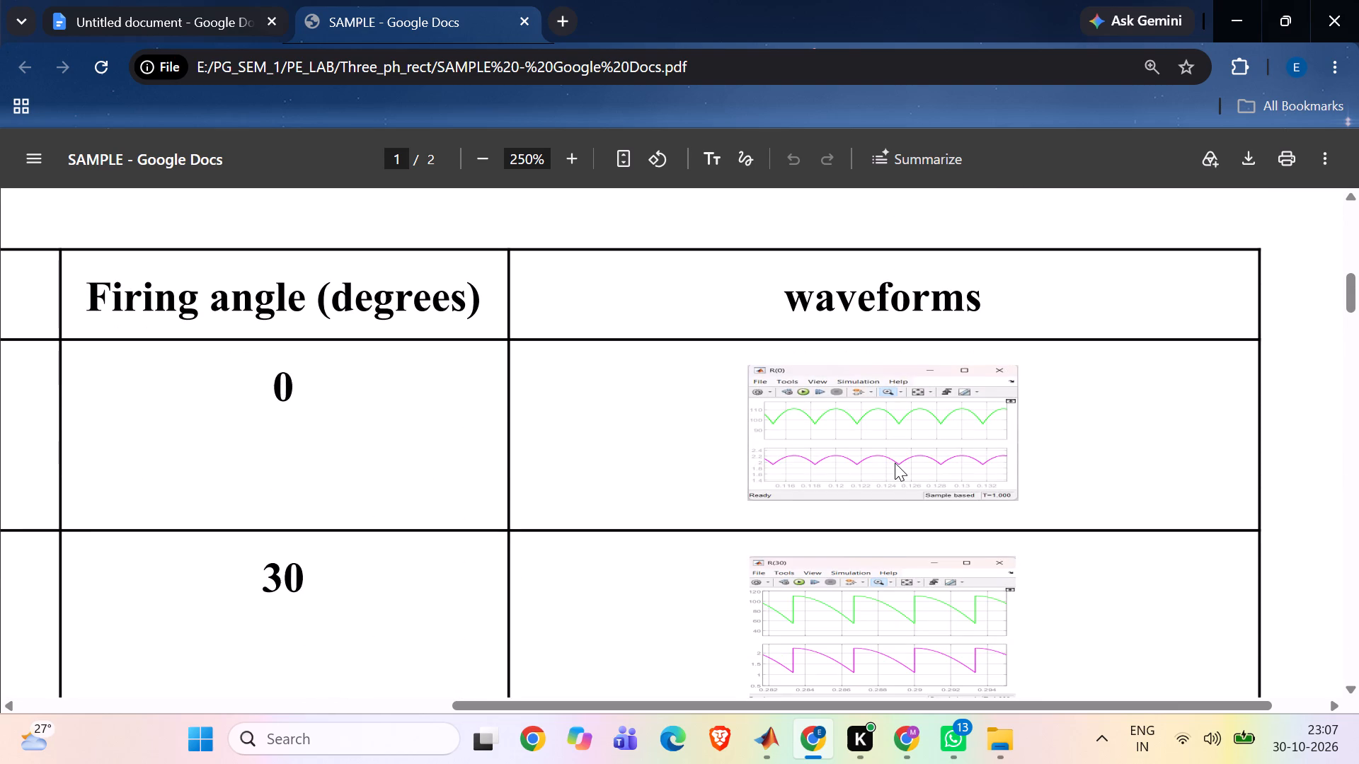
pyautogui.scroll(-7, 895, 463)
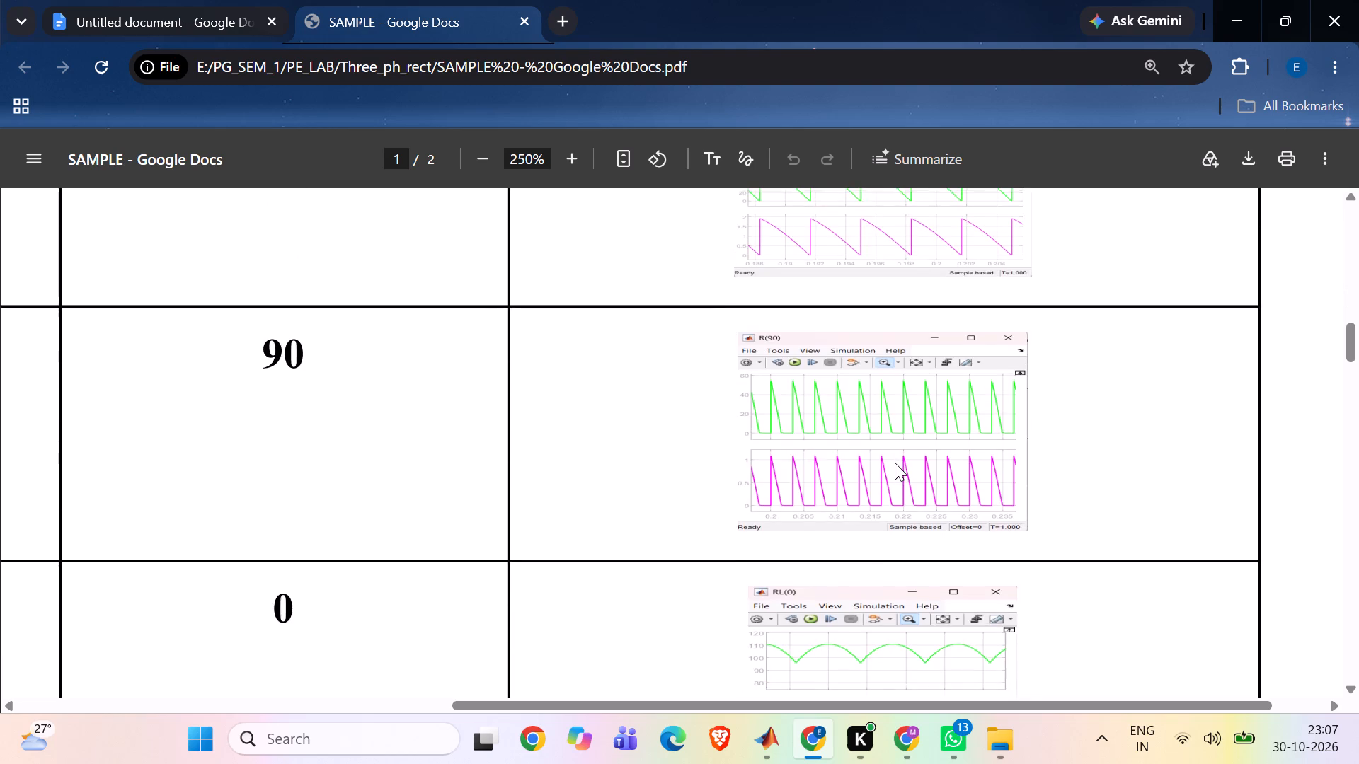
pyautogui.scroll(-12, 895, 463)
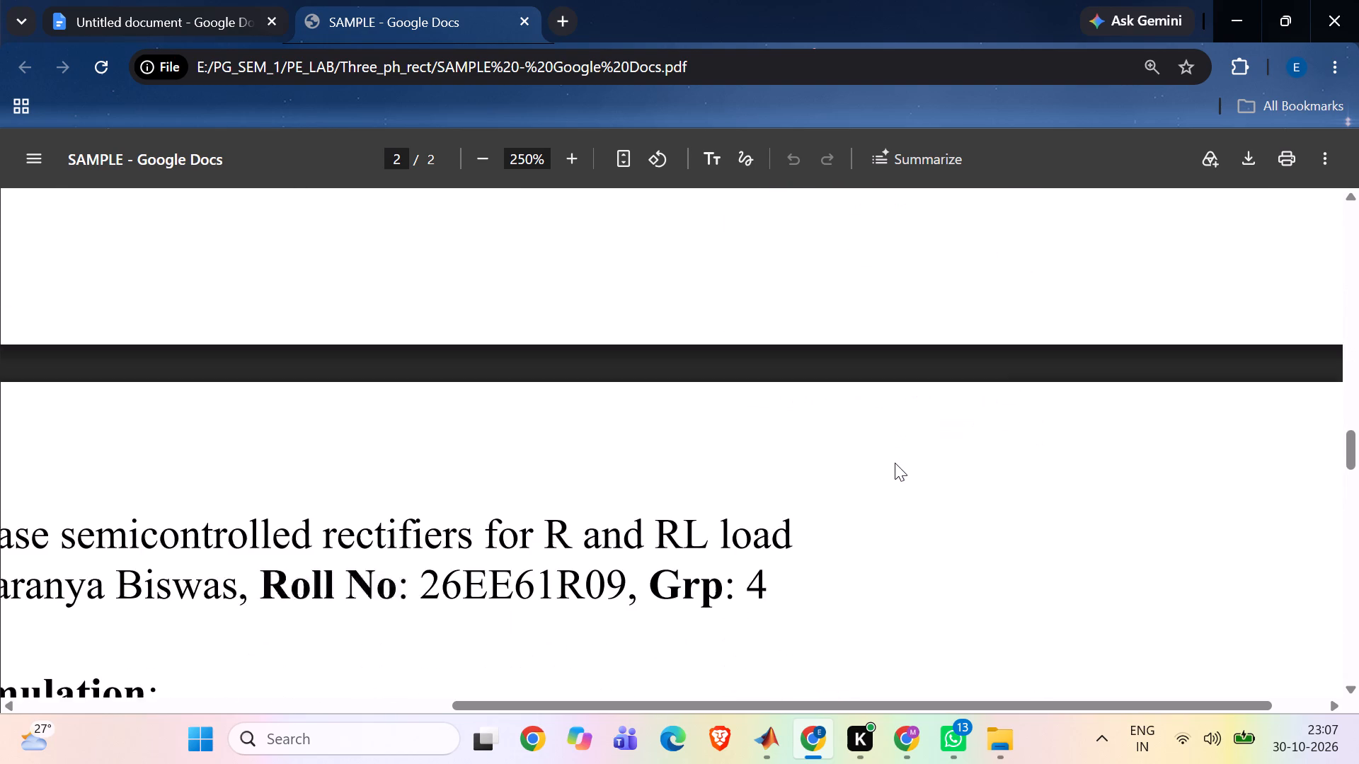
pyautogui.scroll(-11, 895, 463)
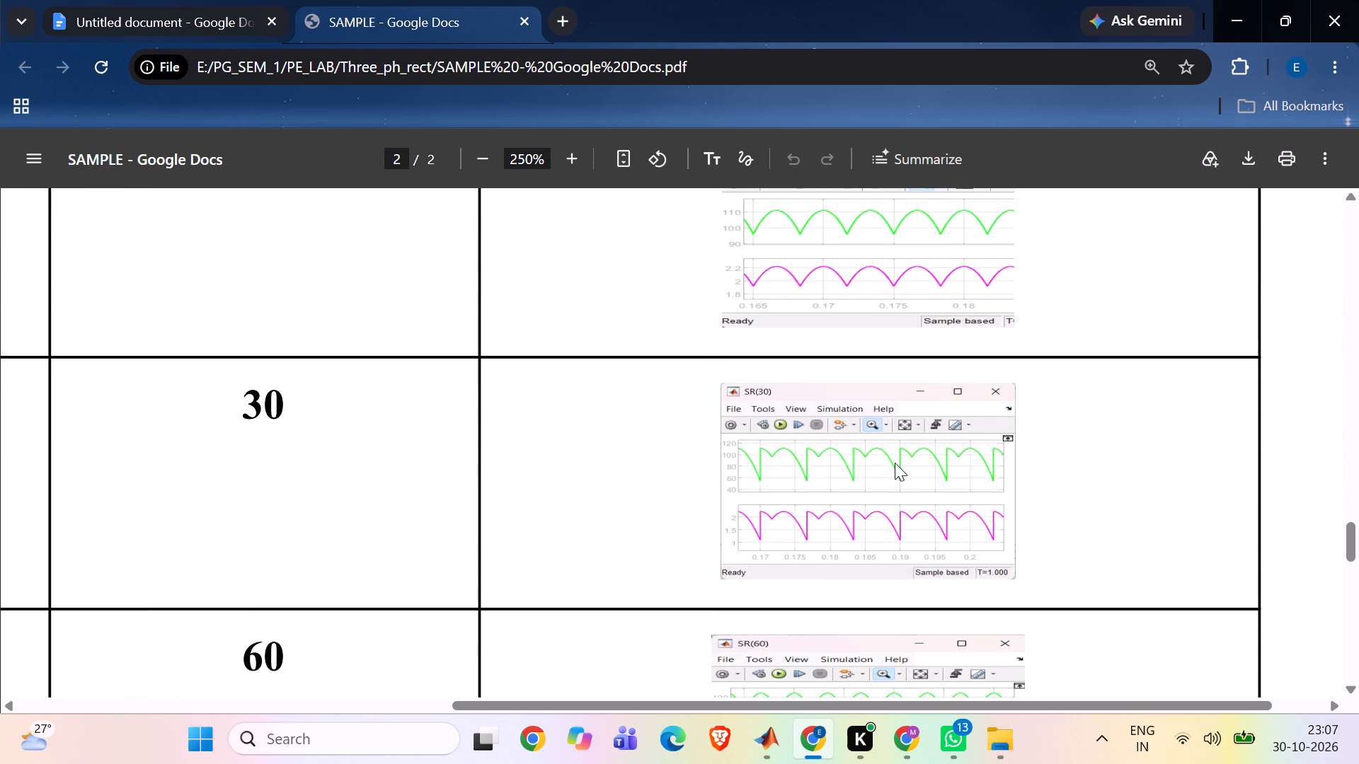
pyautogui.scroll(-5, 895, 463)
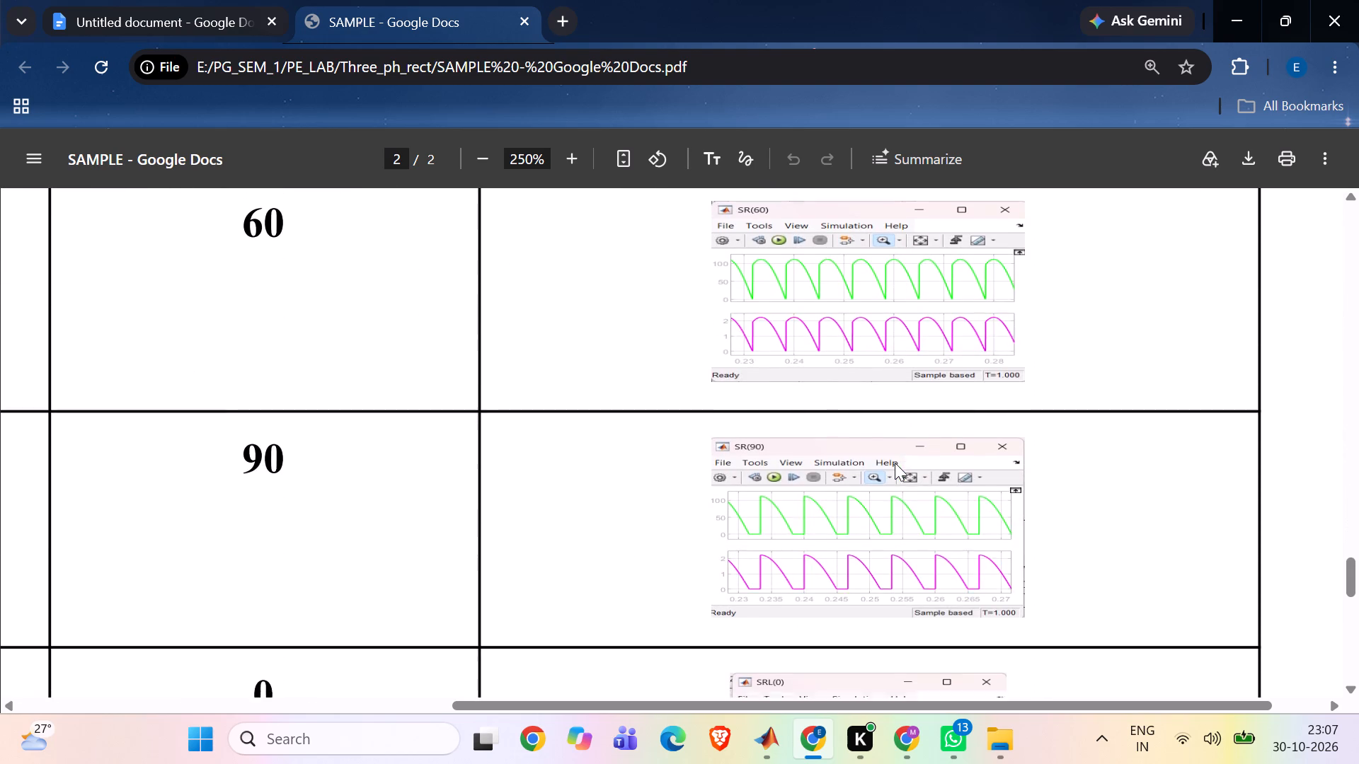
pyautogui.scroll(-2, 895, 463)
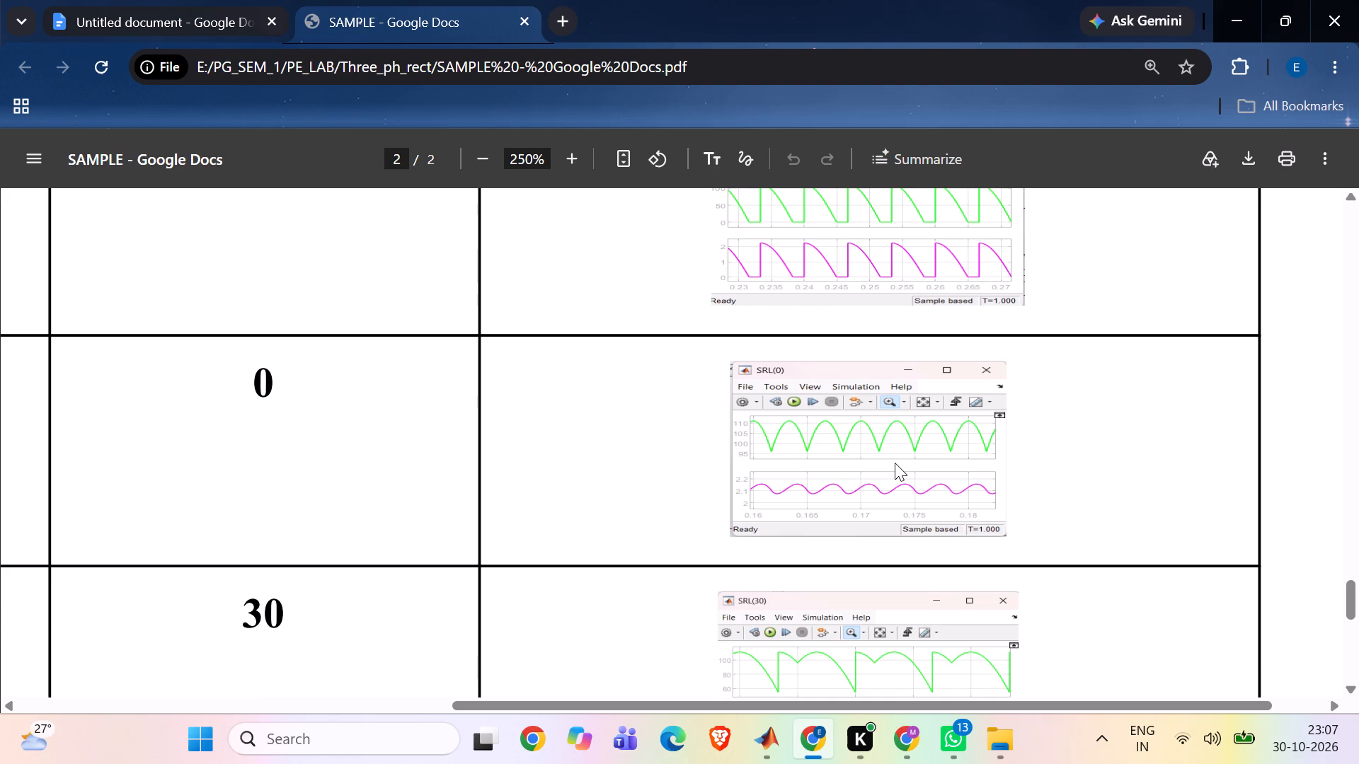
pyautogui.scroll(-6, 895, 463)
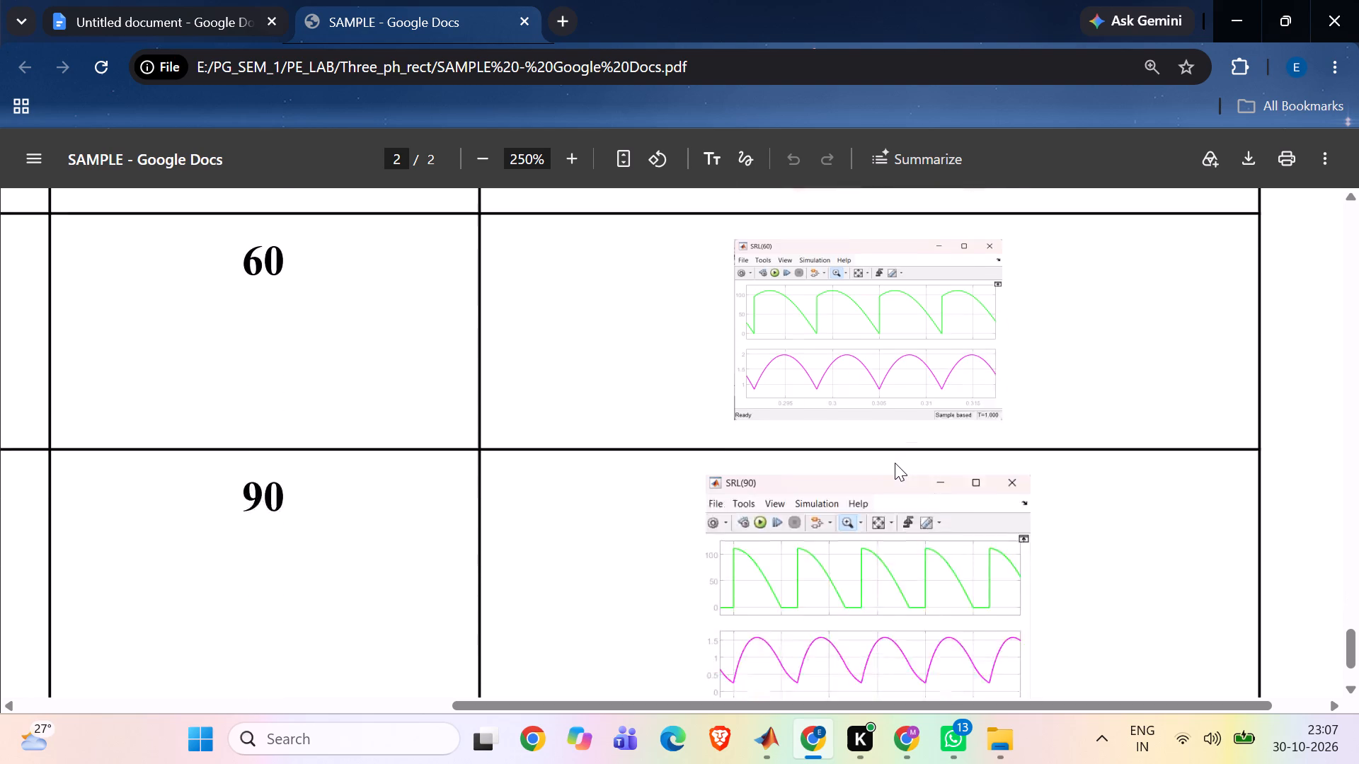
pyautogui.scroll(-6, 895, 463)
# Review the waveform images in reverse order, from page 2's last rows back to the page 1 heading.
pyautogui.scroll(2, 895, 463)
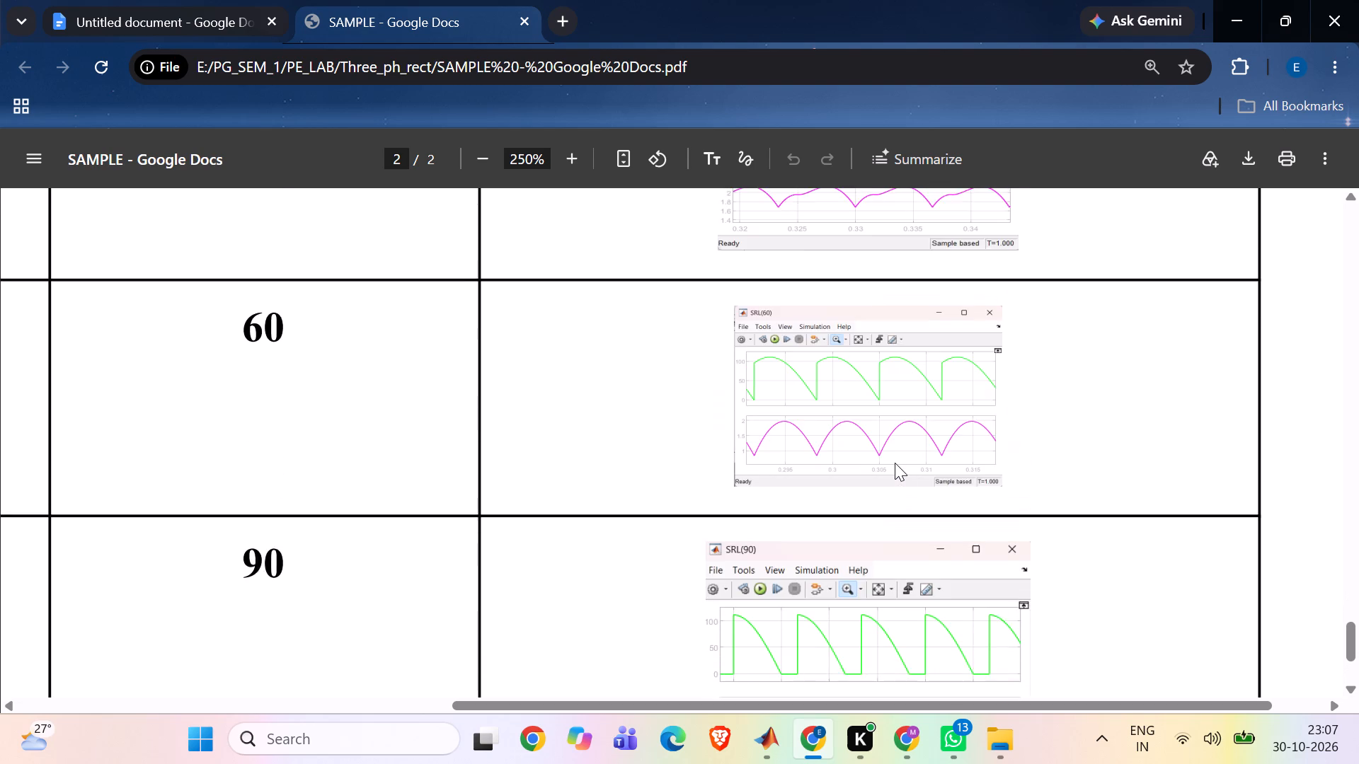
pyautogui.scroll(5, 895, 463)
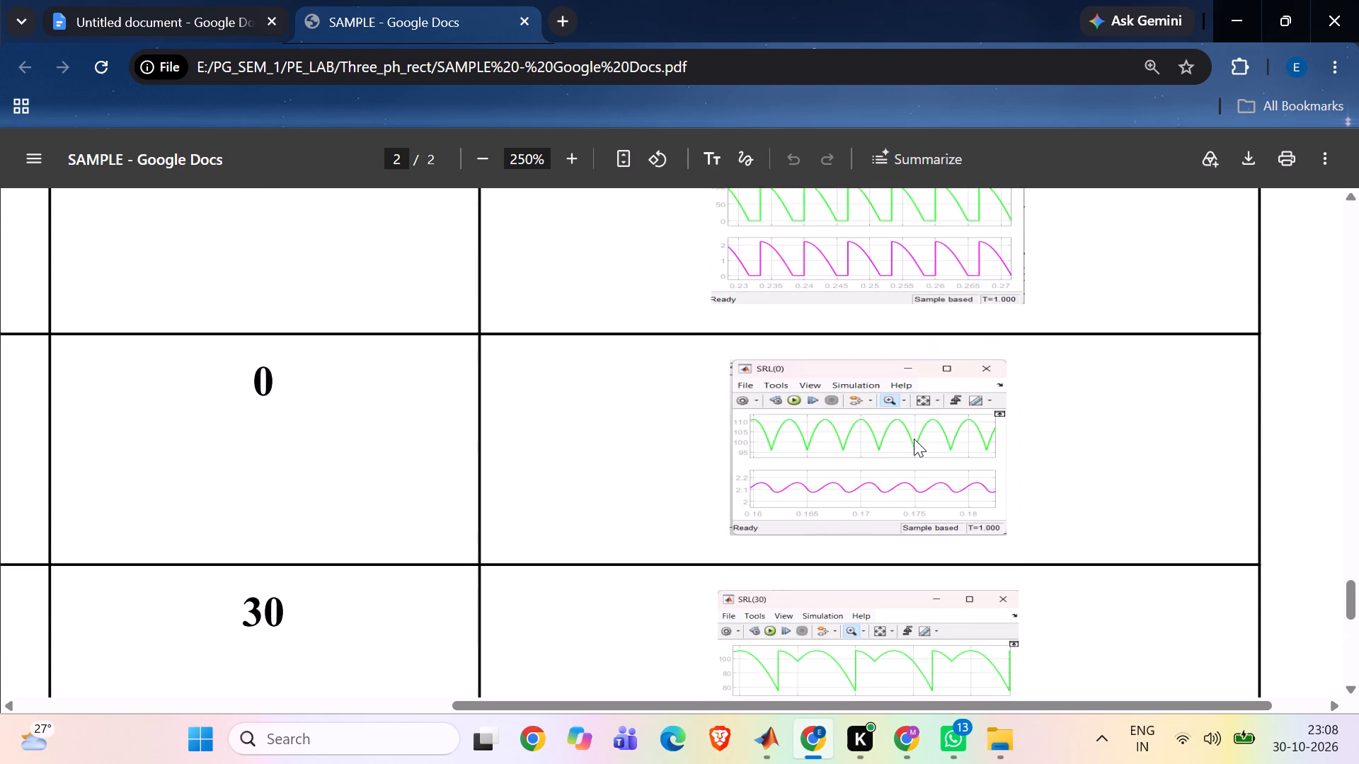
pyautogui.scroll(11, 914, 439)
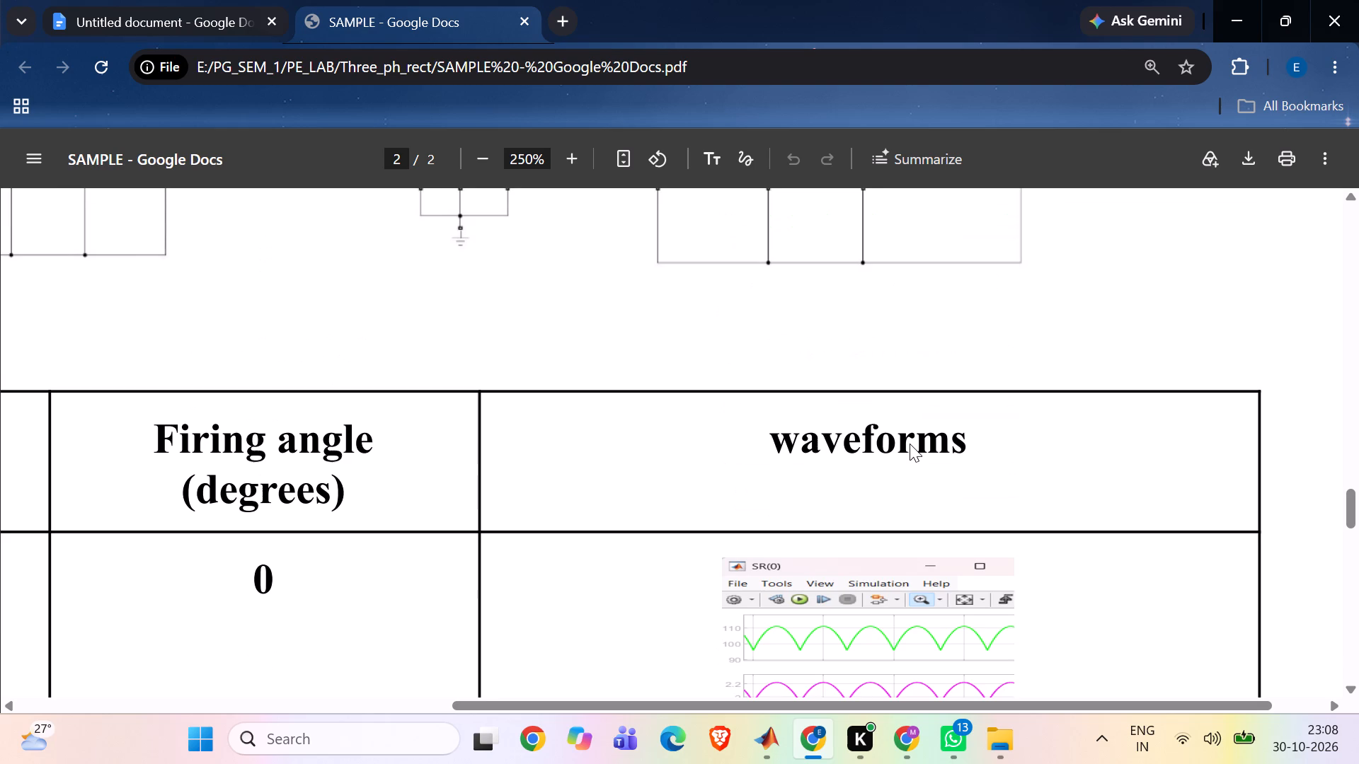
pyautogui.scroll(18, 910, 444)
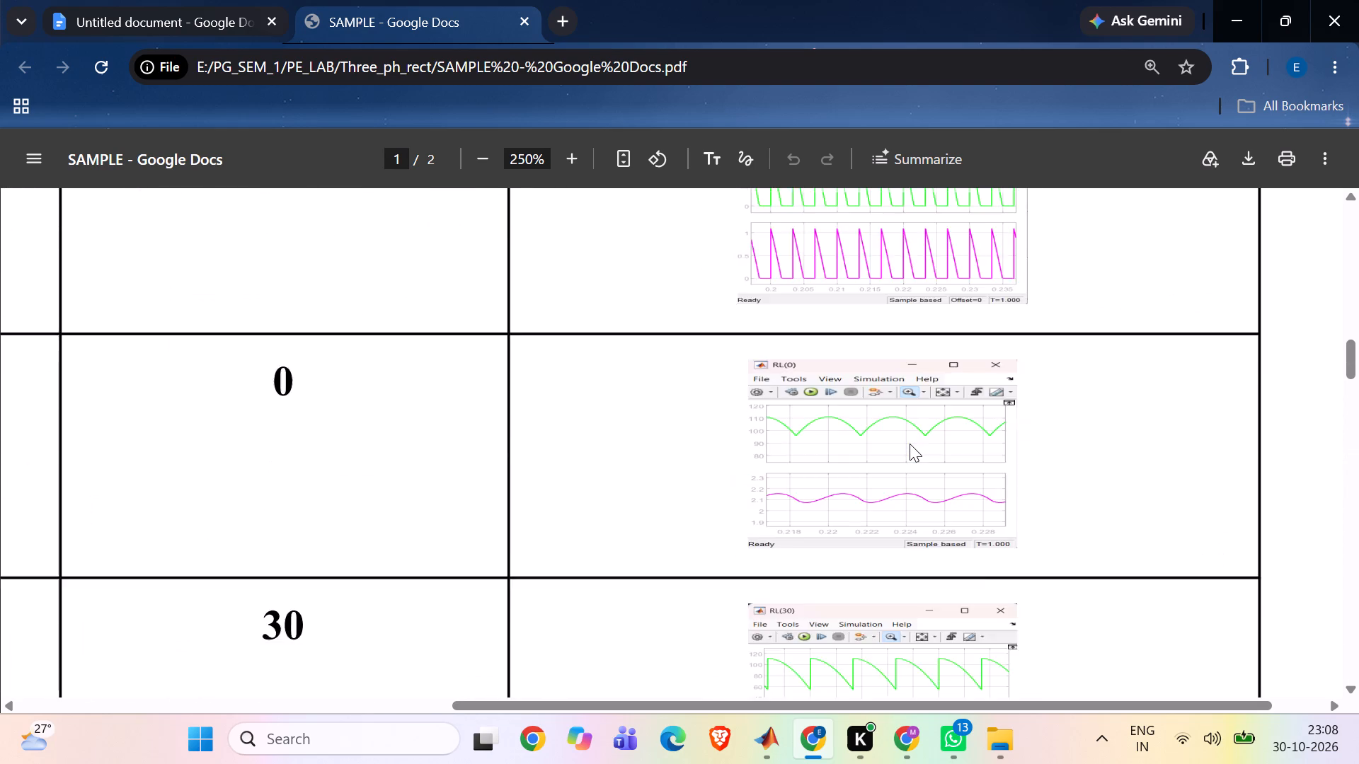
pyautogui.scroll(20, 910, 444)
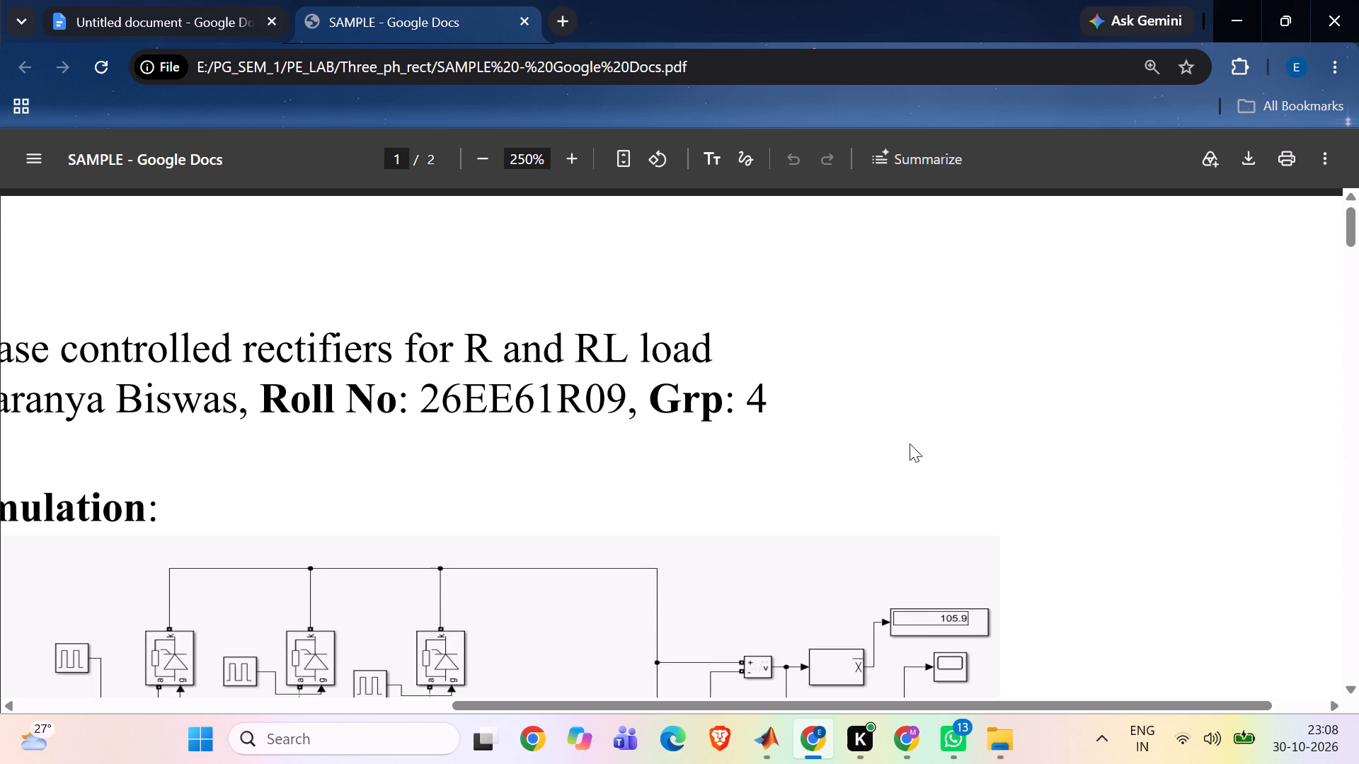
# Check the load and firing-angle columns on page 1 and the circuit diagrams on page 2 against the report's headings.
pyautogui.moveTo(748, 699); pyautogui.dragTo(685, 733)
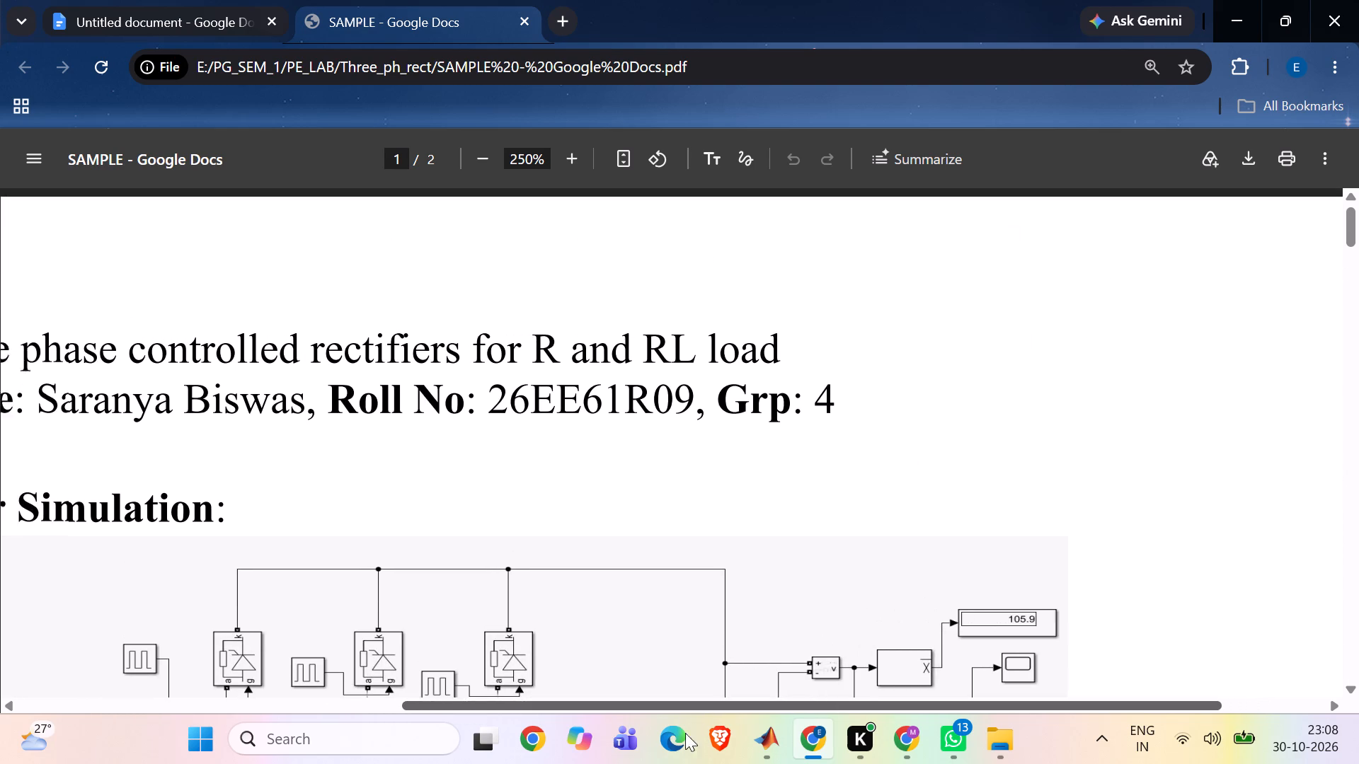
pyautogui.moveTo(685, 733); pyautogui.dragTo(563, 763)
pyautogui.scroll(-8, 630, 533)
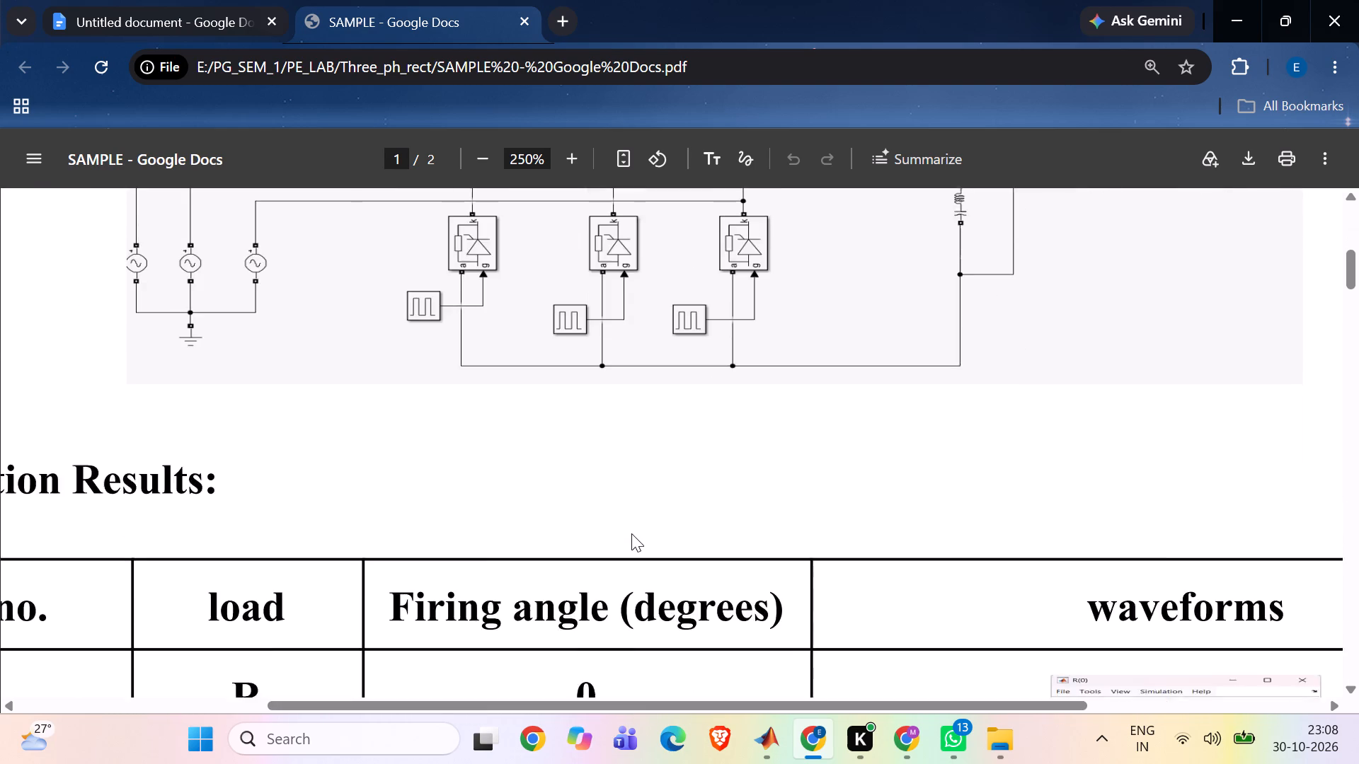
pyautogui.scroll(-16, 631, 533)
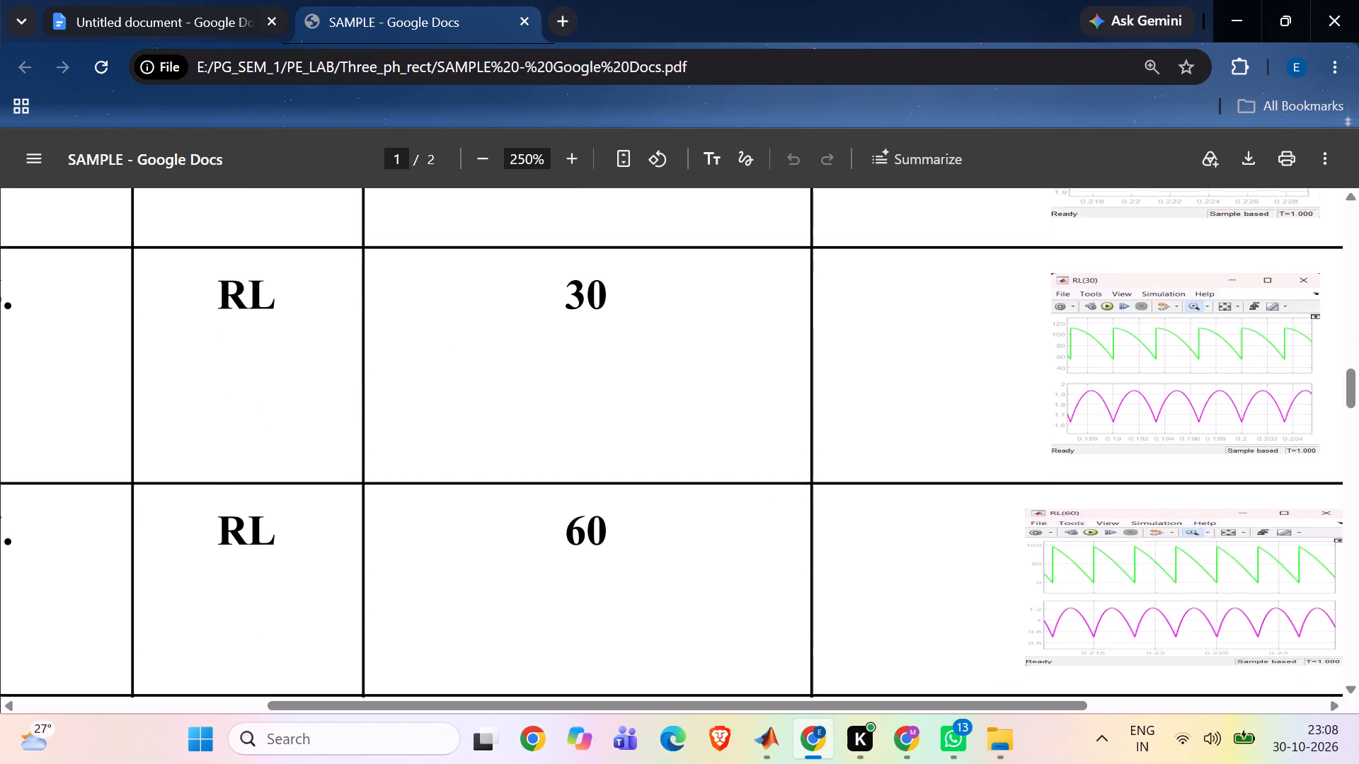
pyautogui.scroll(-10, 642, 532)
pyautogui.scroll(4, 642, 532)
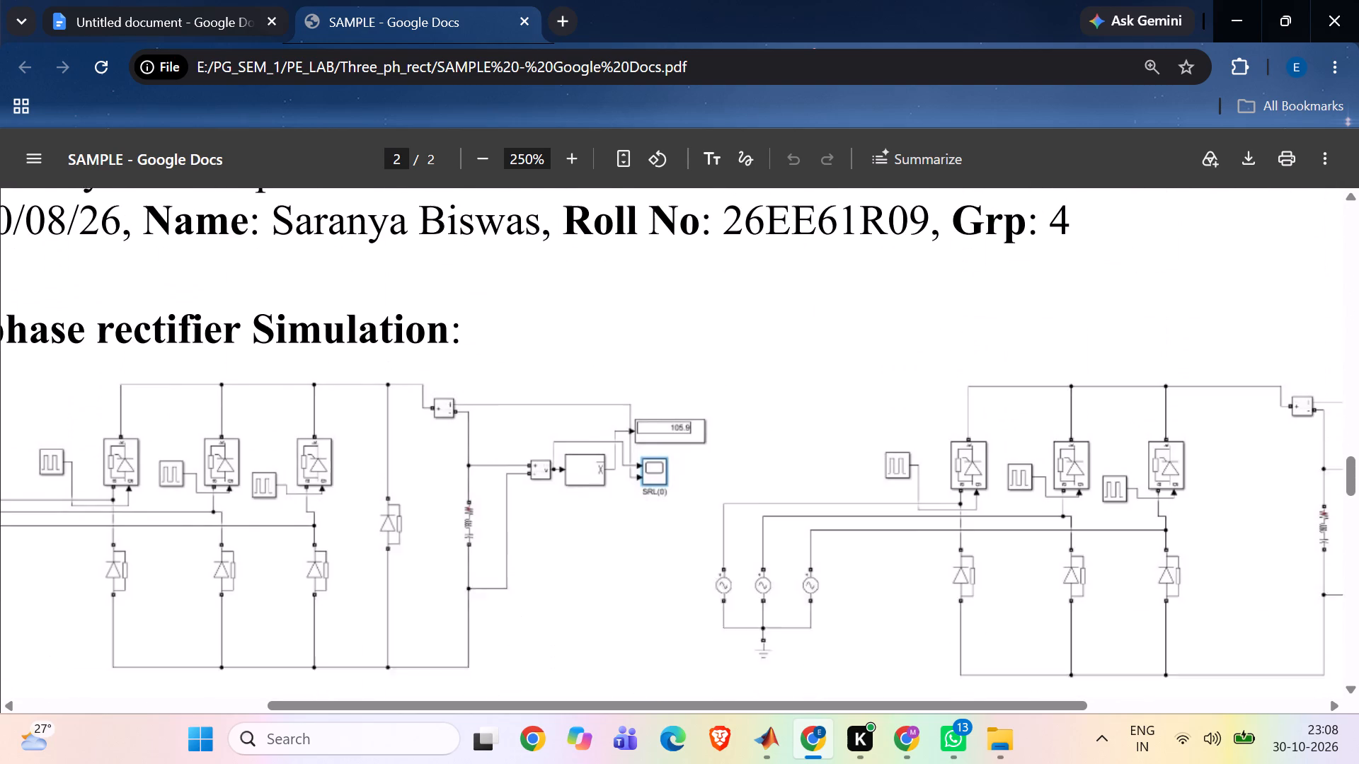
pyautogui.scroll(-3, 642, 532)
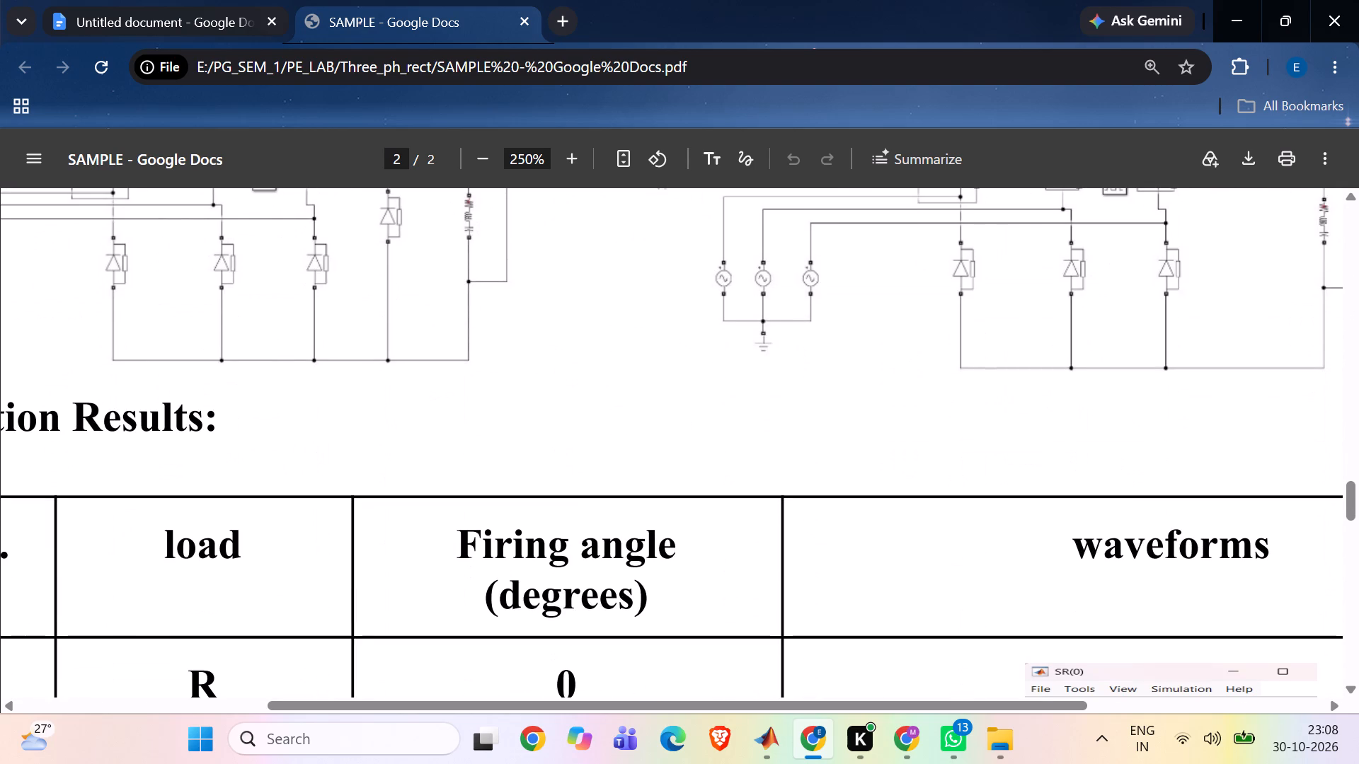
pyautogui.scroll(-2, 642, 532)
pyautogui.scroll(5, 642, 532)
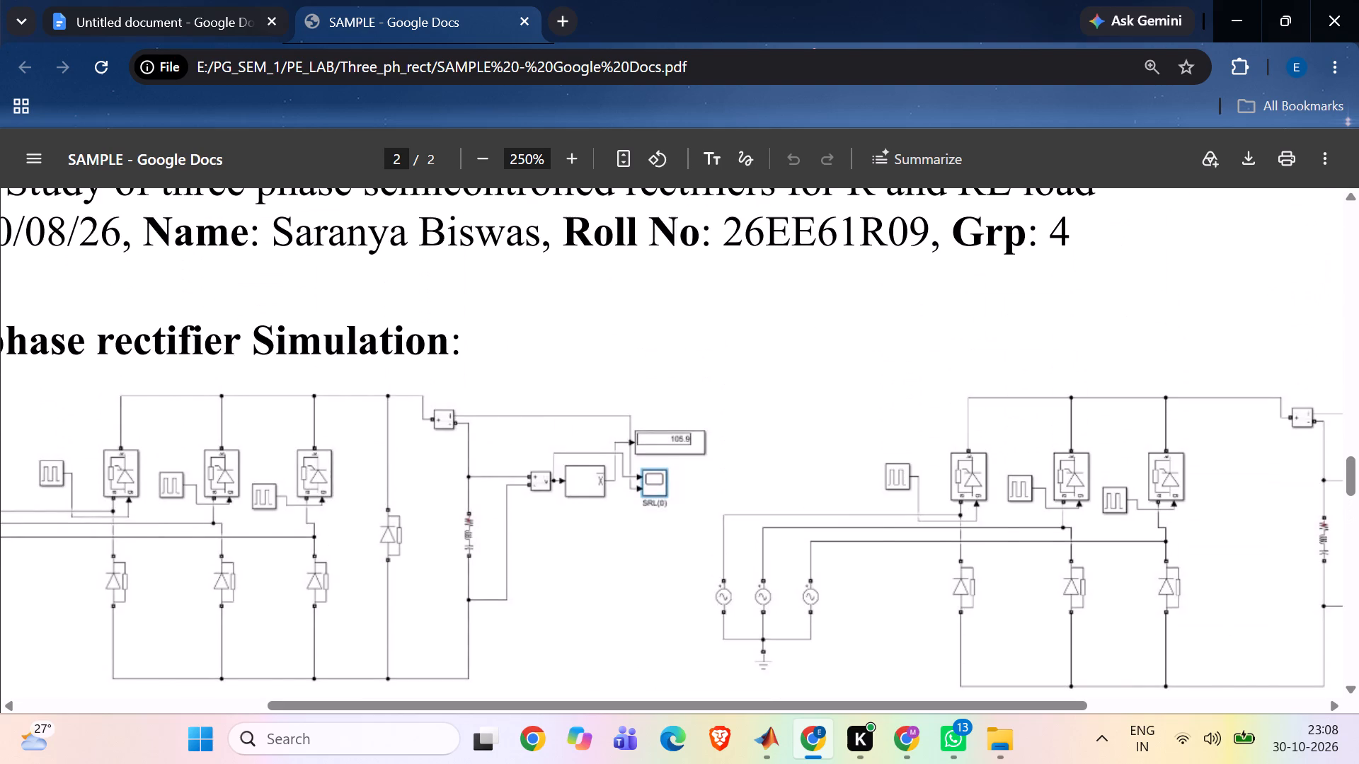
pyautogui.scroll(8, 642, 532)
pyautogui.scroll(13, 676, 525)
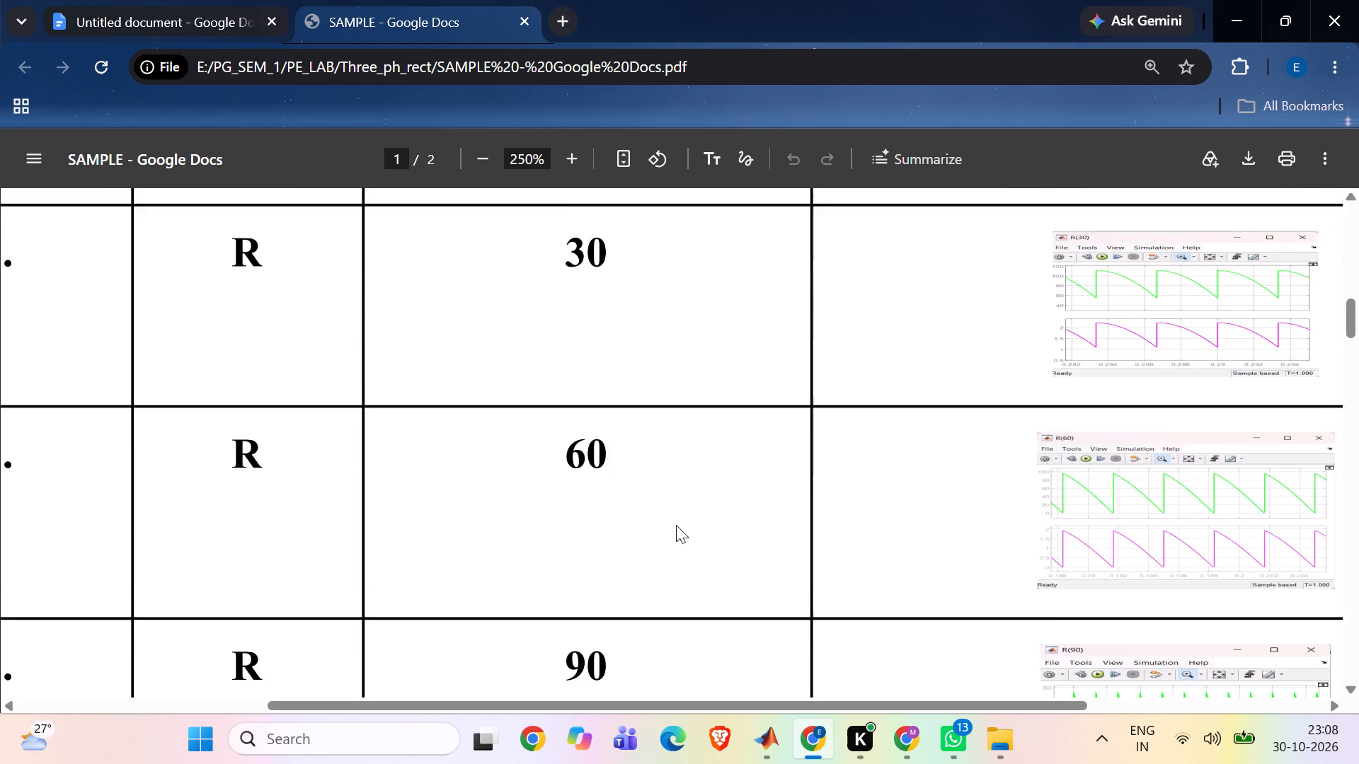
# Examine page 1 of the sample PDF, from its heading and rectifier circuit diagram to the R-load waveform rows.
pyautogui.scroll(8, 676, 525)
pyautogui.rightClick(687, 540)
pyautogui.scroll(4, 687, 540)
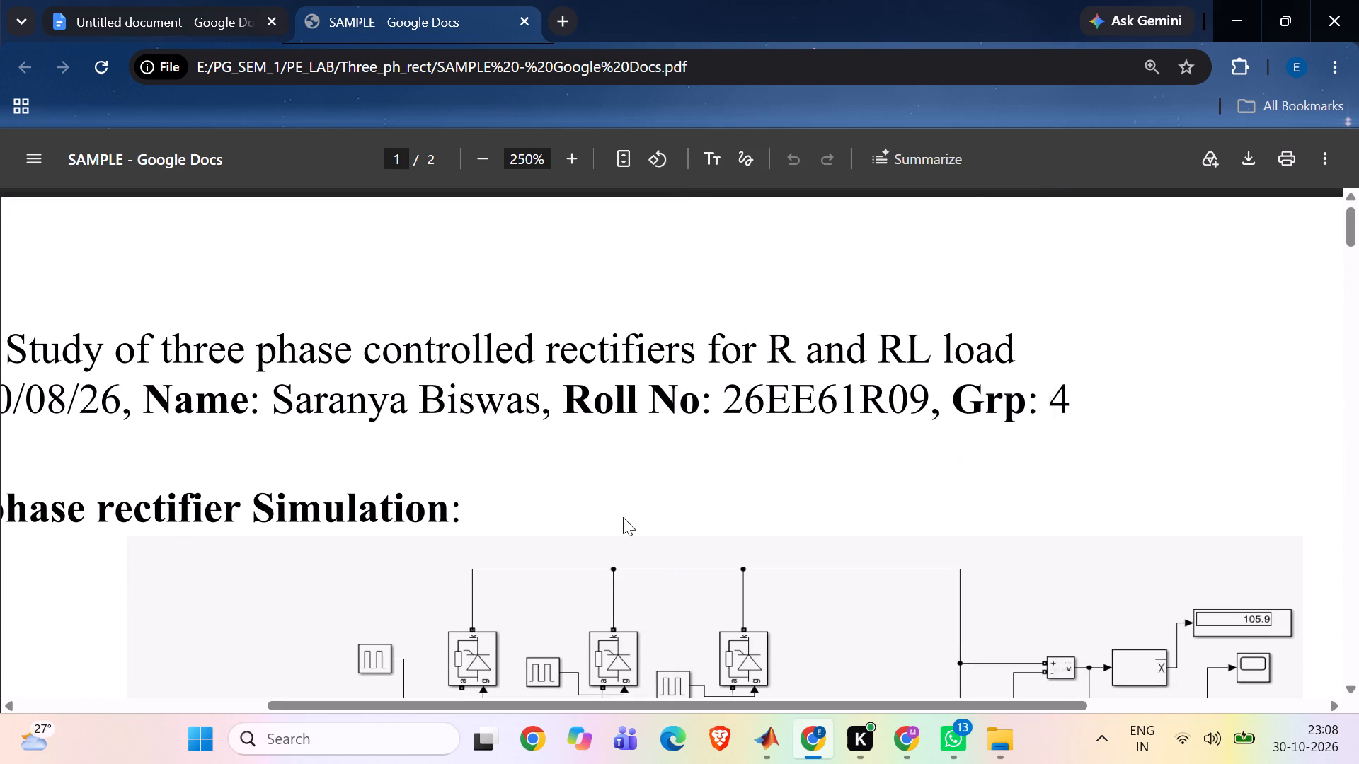
pyautogui.click(623, 517)
pyautogui.scroll(1, 623, 517)
pyautogui.scroll(-2, 623, 517)
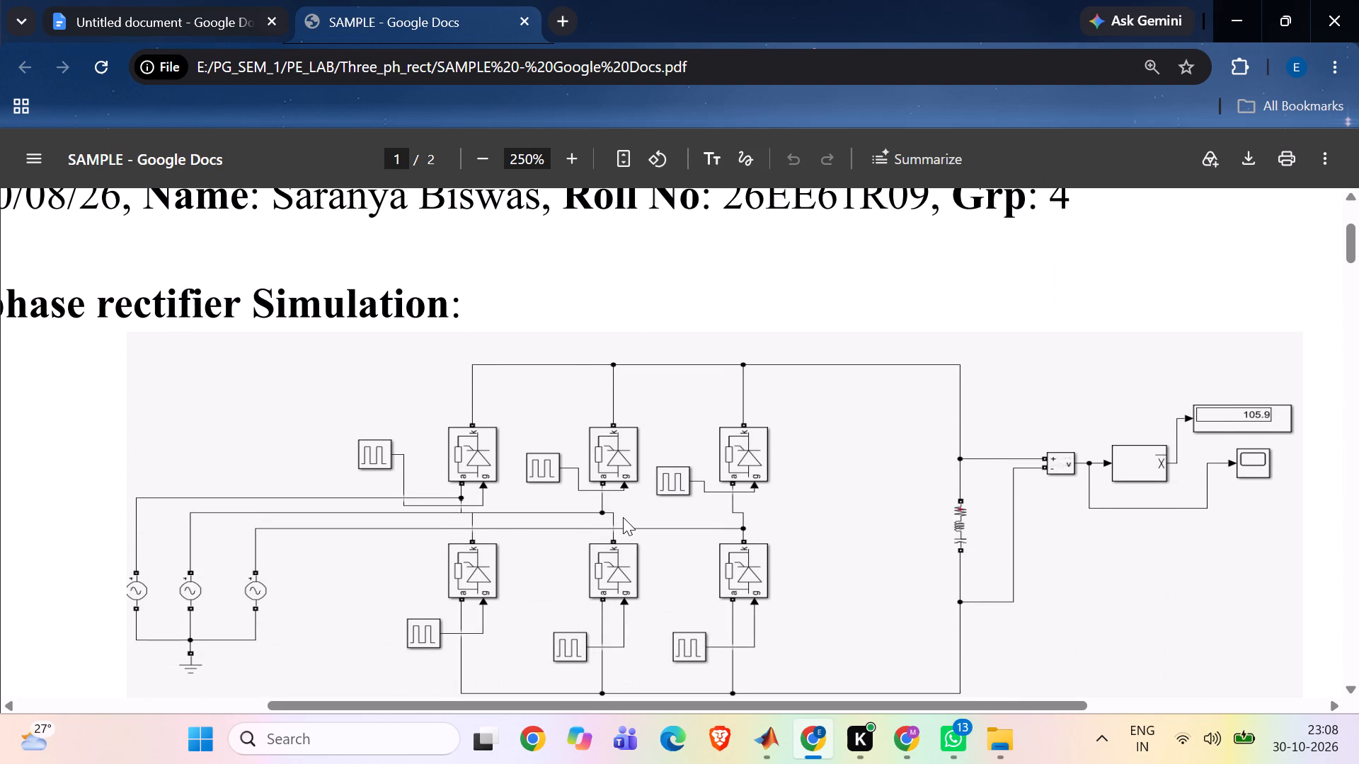
pyautogui.scroll(-7, 623, 517)
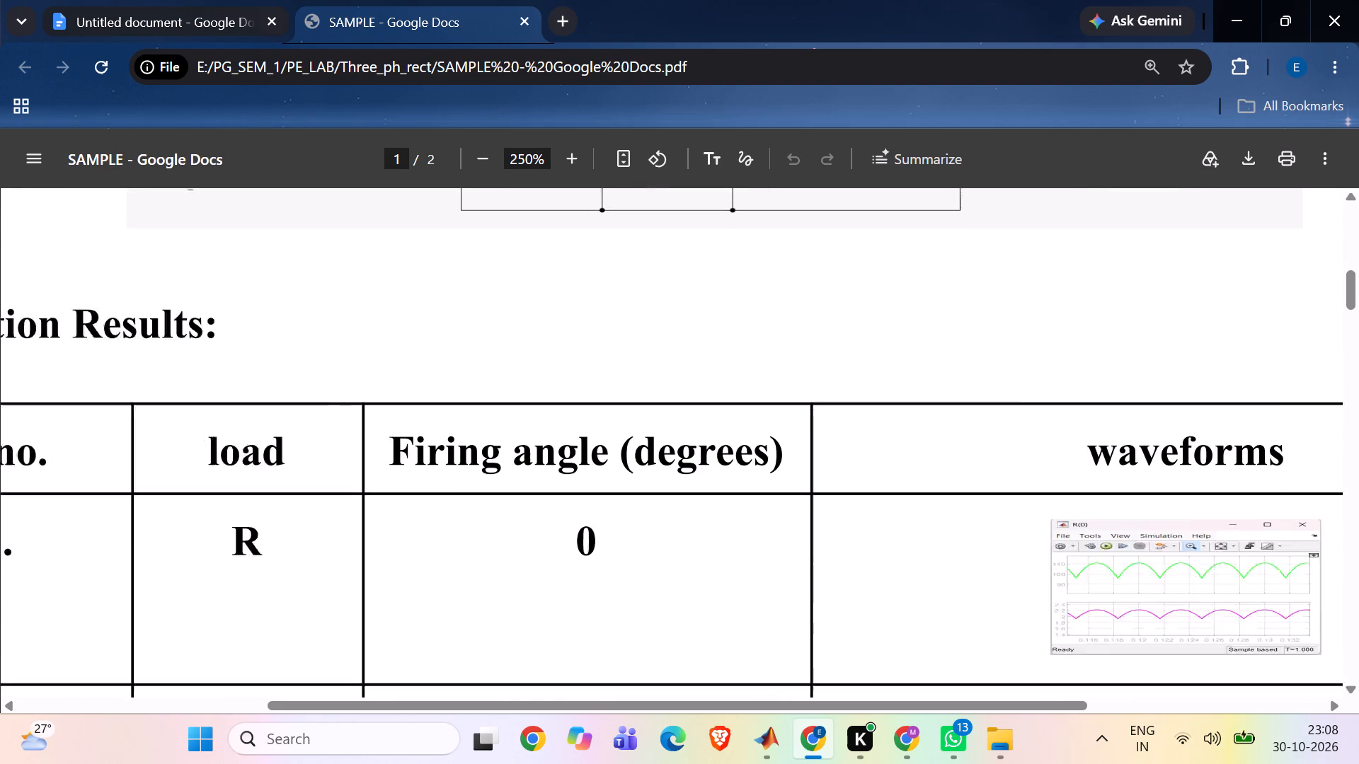
pyautogui.scroll(-3, 624, 517)
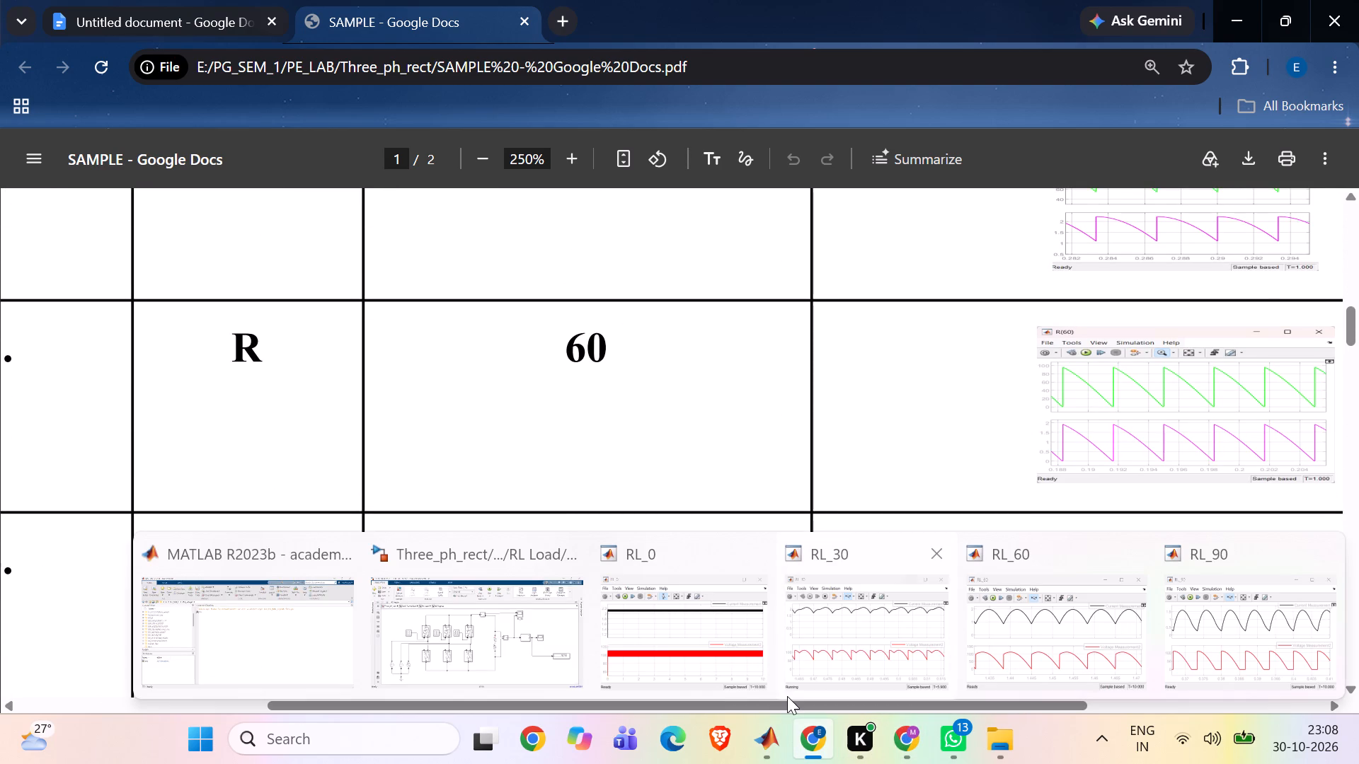
# Switch to the Three_ph_rect Simulink model and open the 0 Degree subsystem under Fully Controlled, R Load.
pyautogui.click(544, 623)
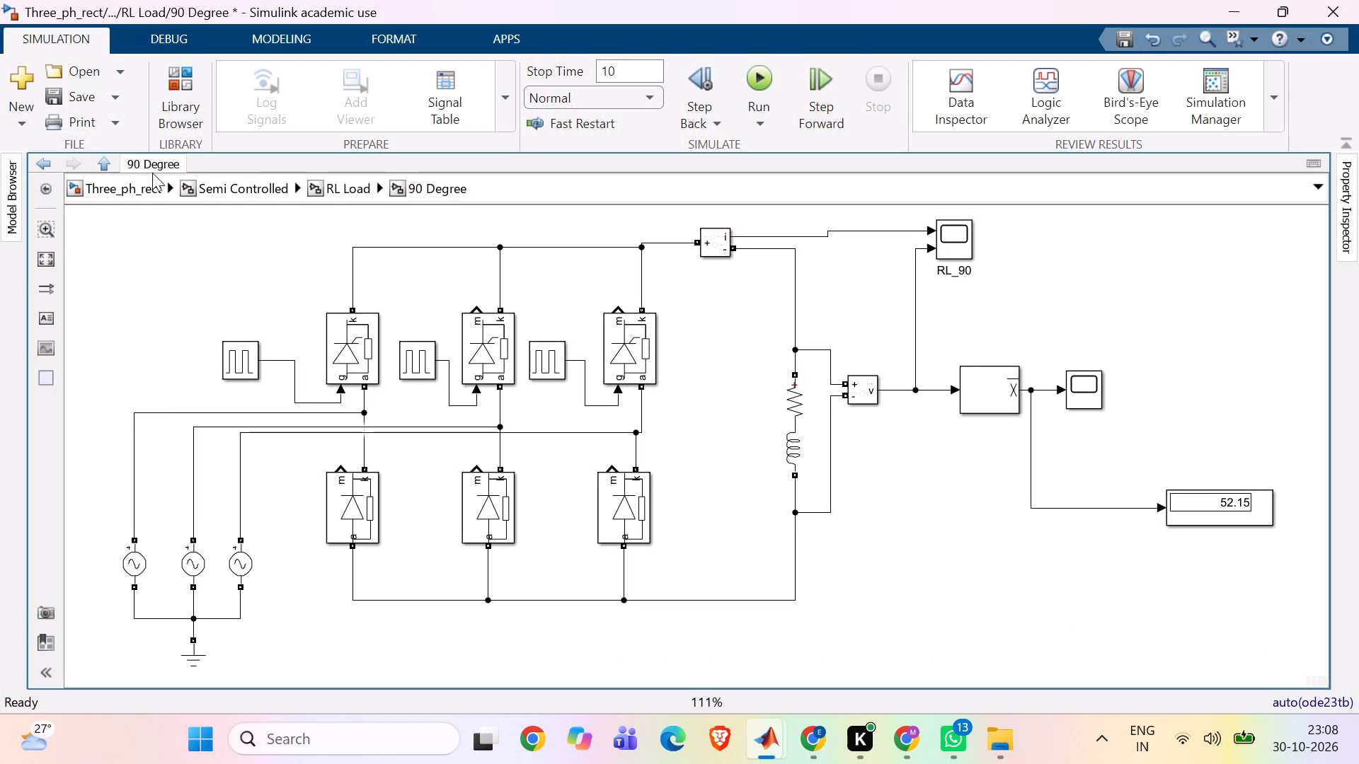
pyautogui.click(98, 171)
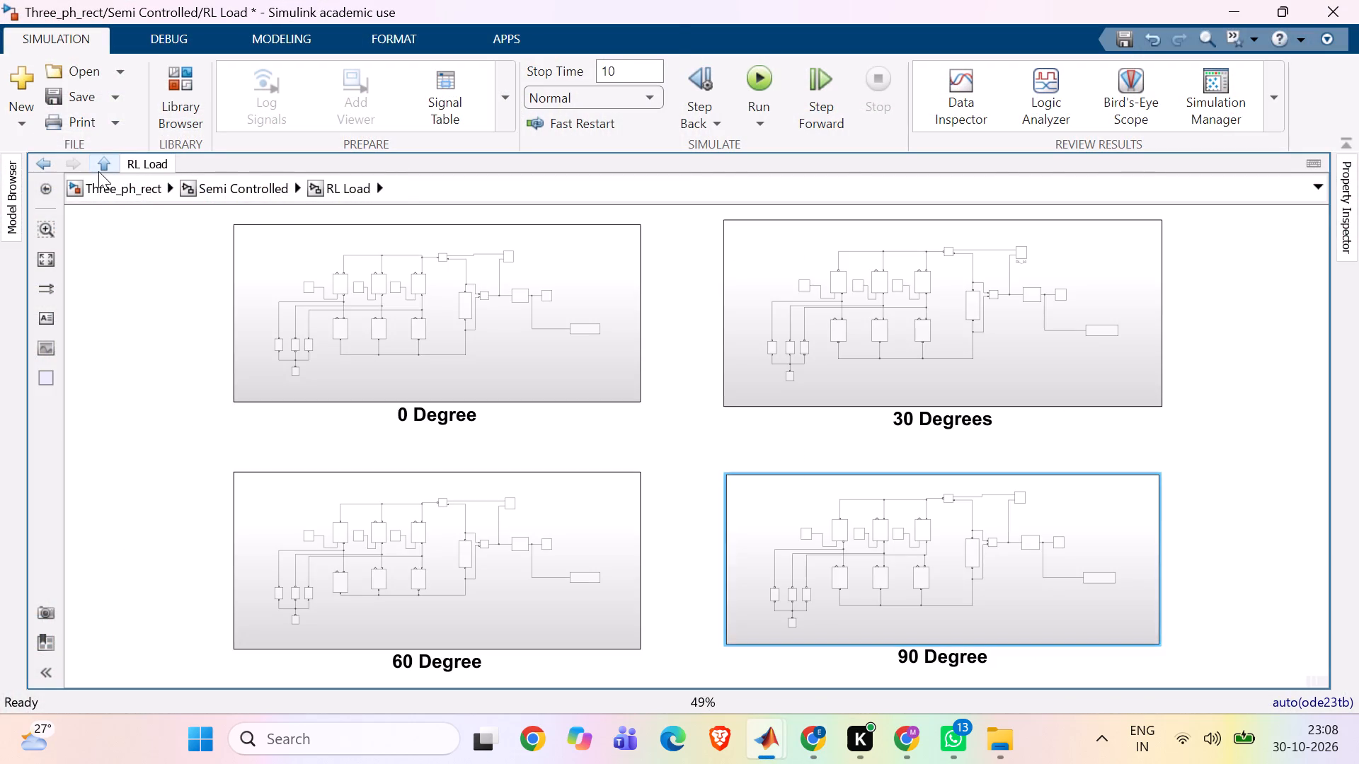
pyautogui.click(98, 171)
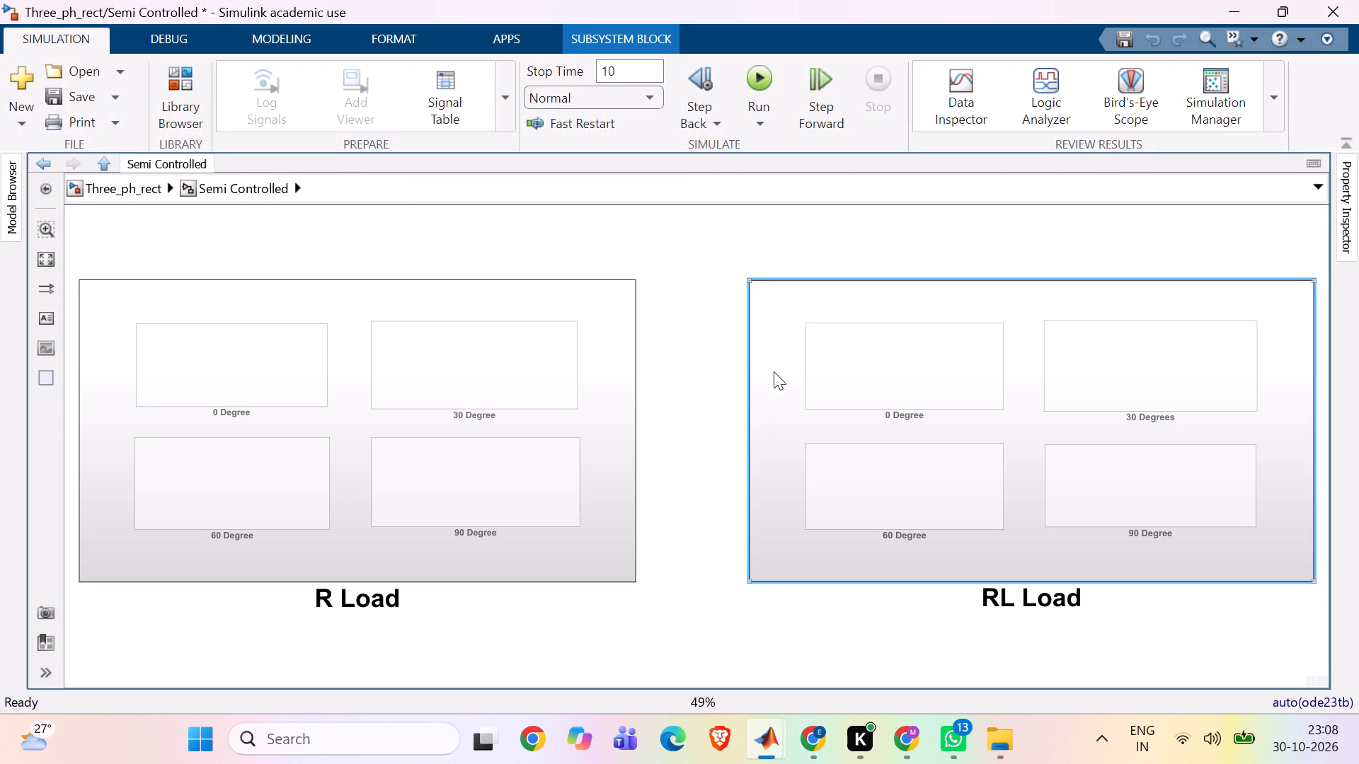
pyautogui.click(110, 166)
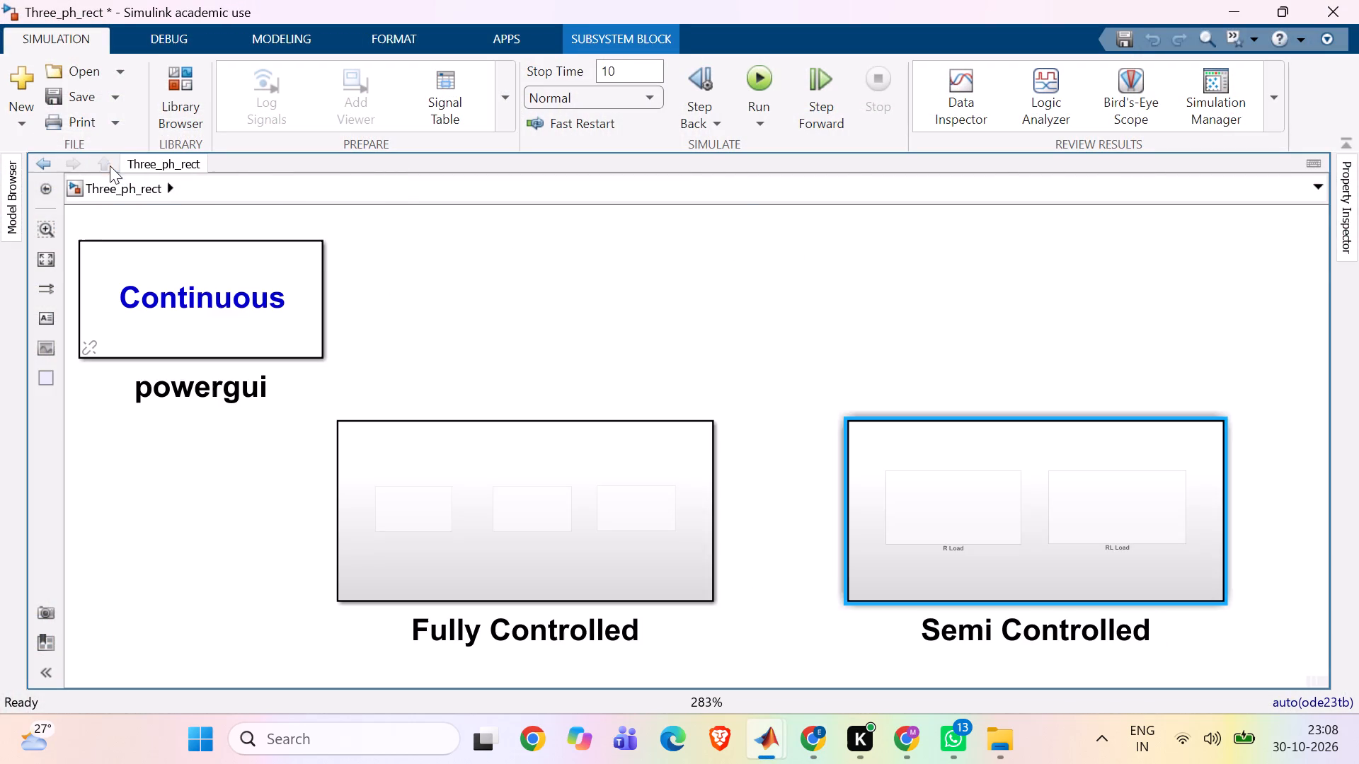
pyautogui.scroll(-4, 619, 543)
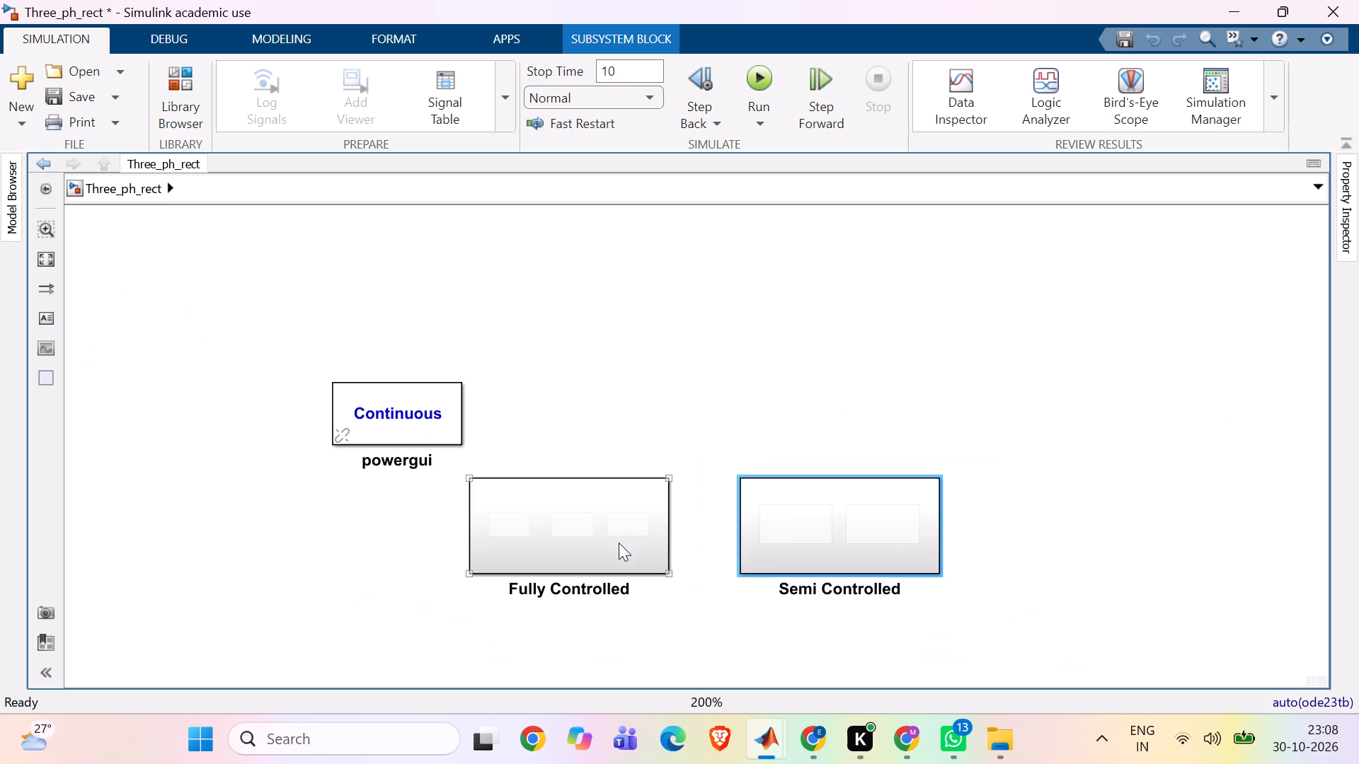
pyautogui.click(44, 267)
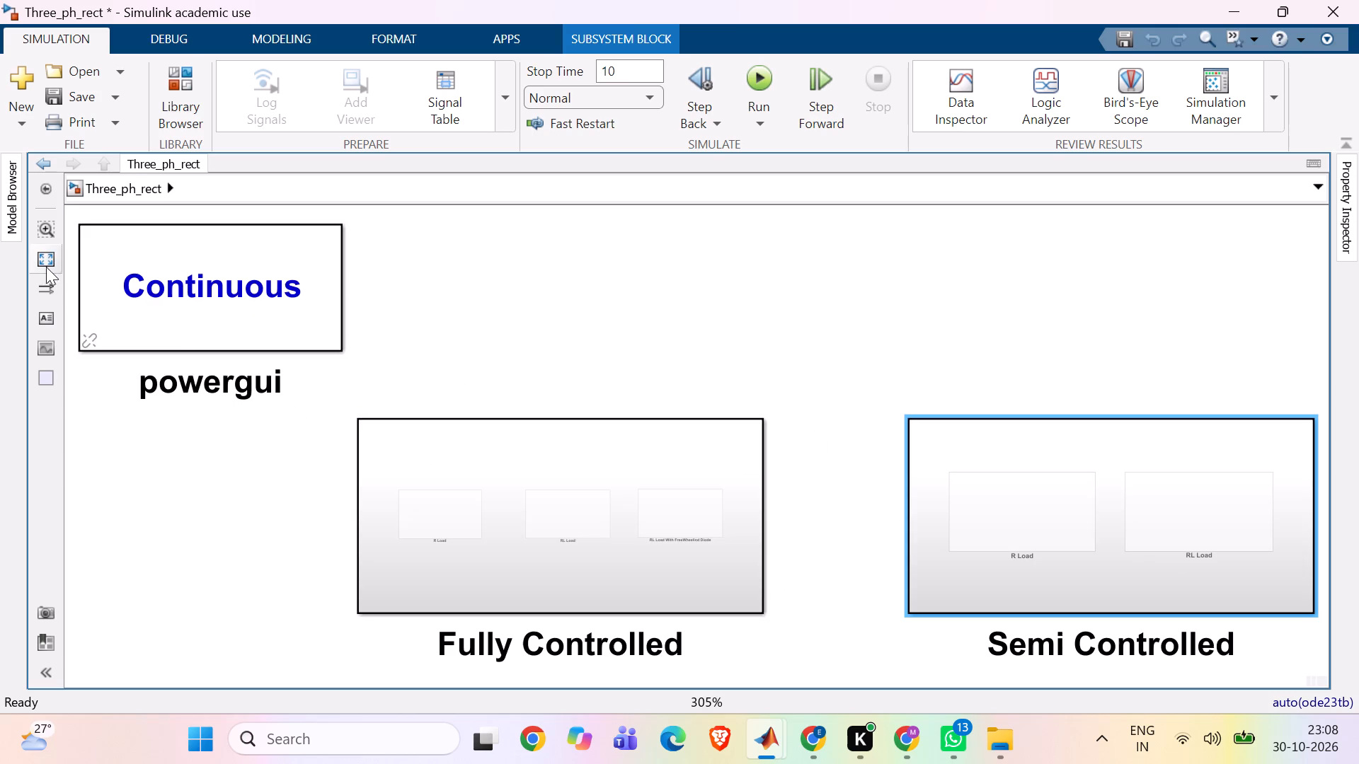
pyautogui.doubleClick(643, 560)
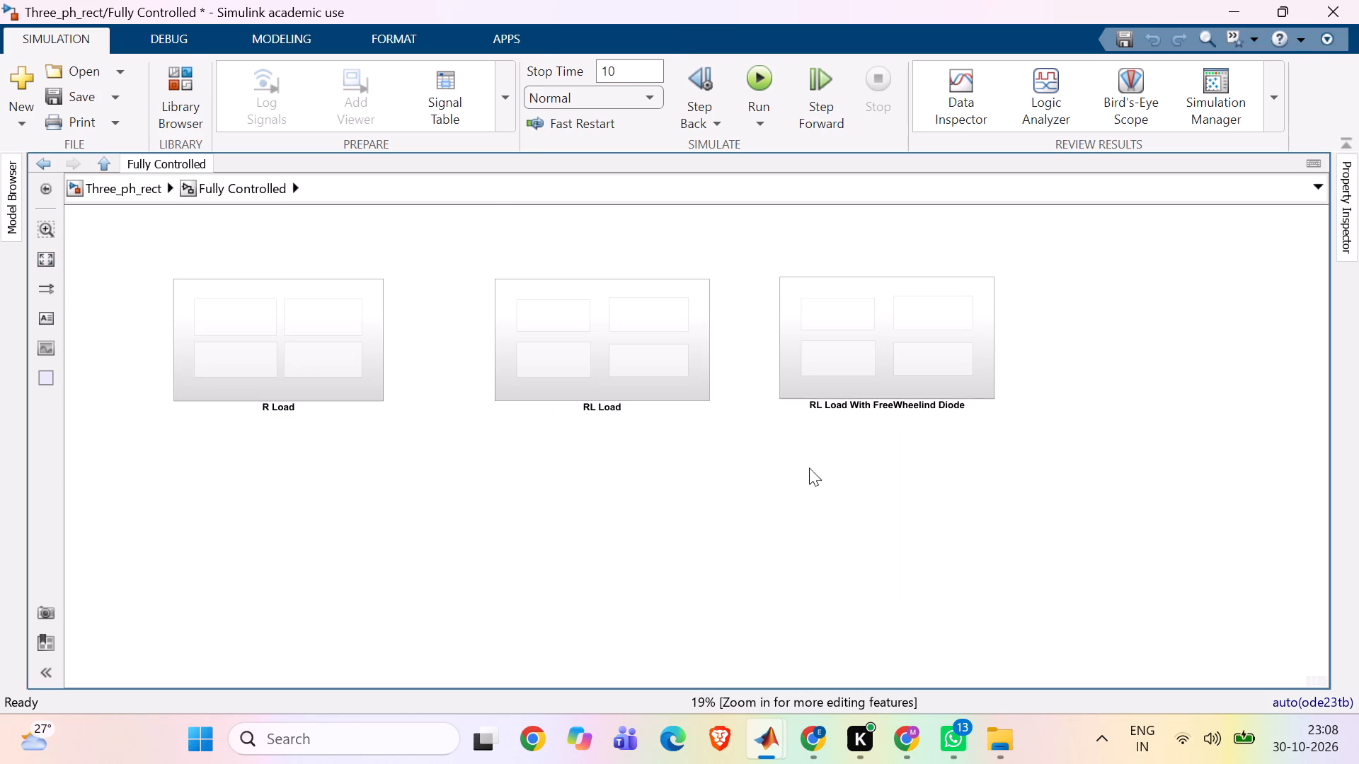
pyautogui.doubleClick(246, 320)
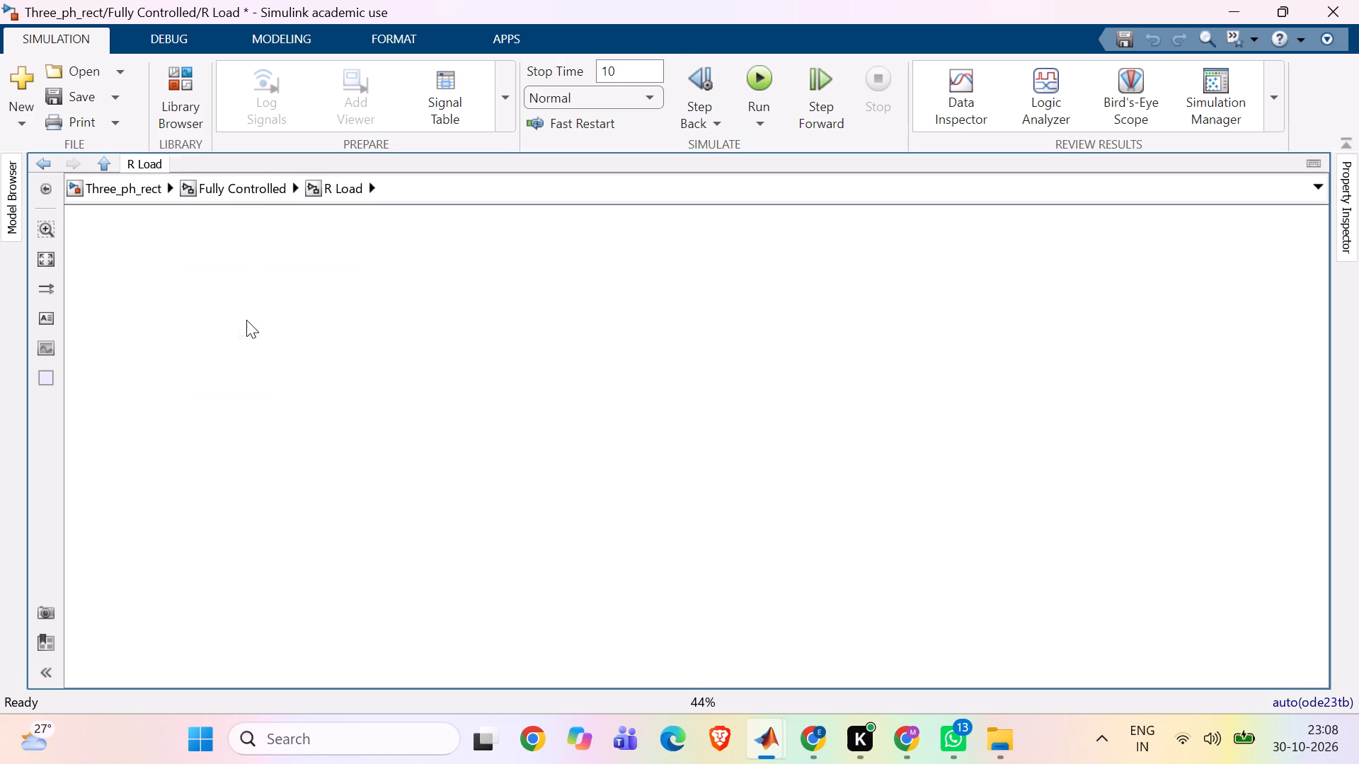
pyautogui.doubleClick(524, 335)
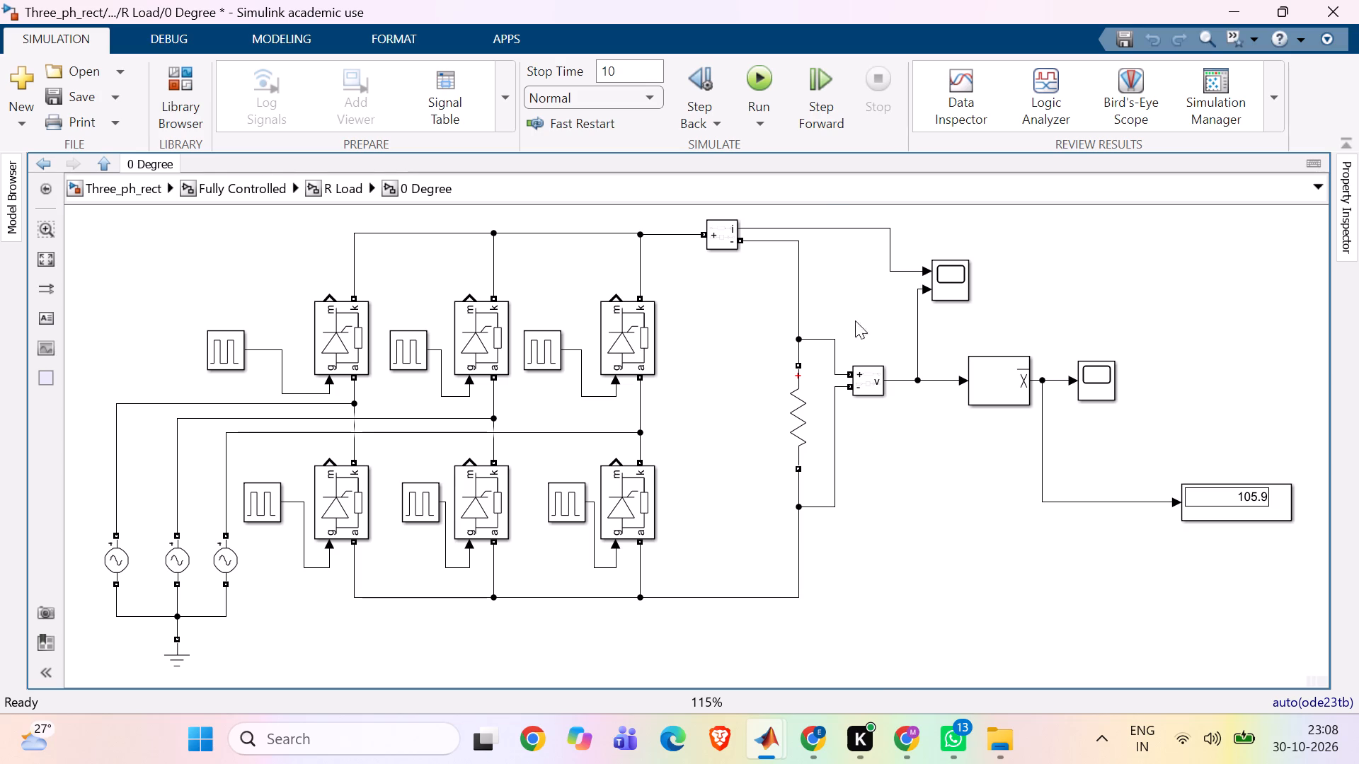
# Set the simulation stop time to 1.
pyautogui.doubleClick(620, 63)
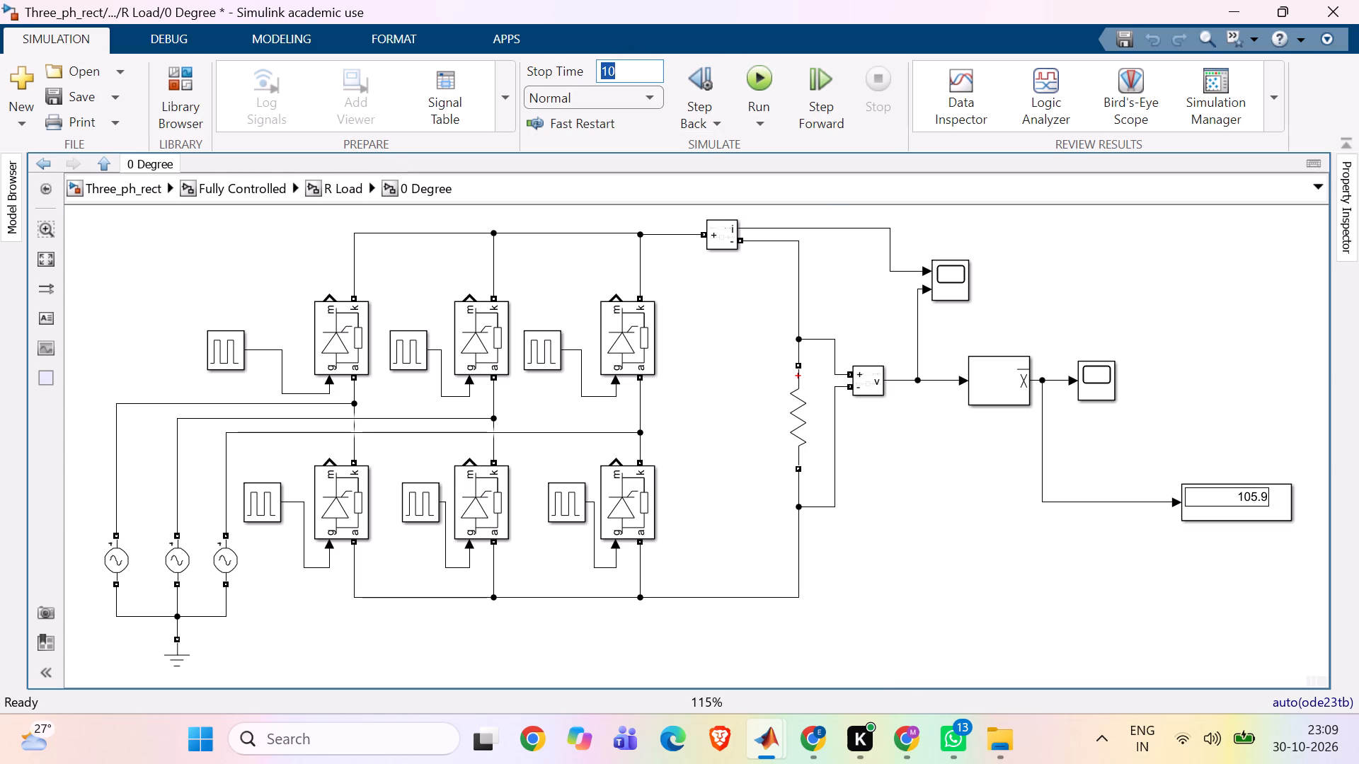
pyautogui.click(631, 70)
pyautogui.click(631, 69)
pyautogui.click(650, 158)
pyautogui.click(1023, 277)
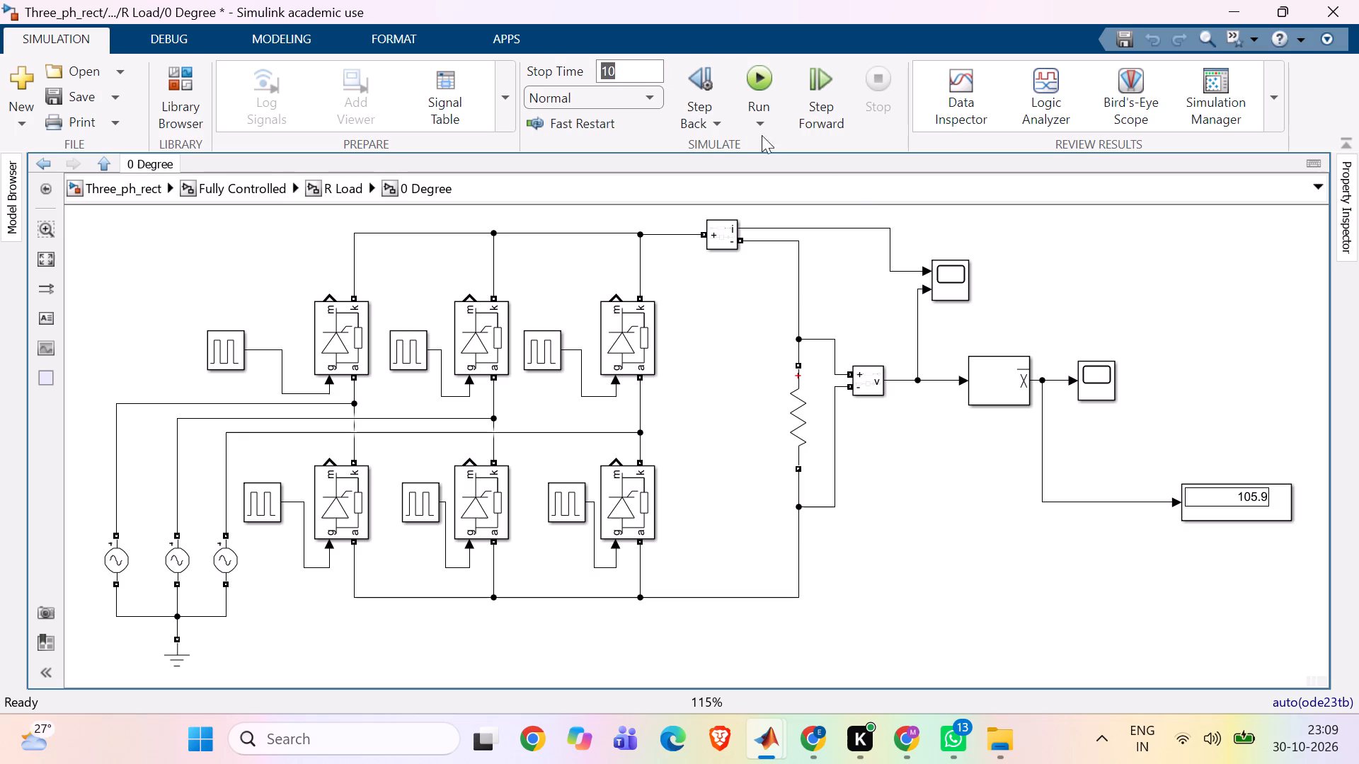
pyautogui.click(646, 76)
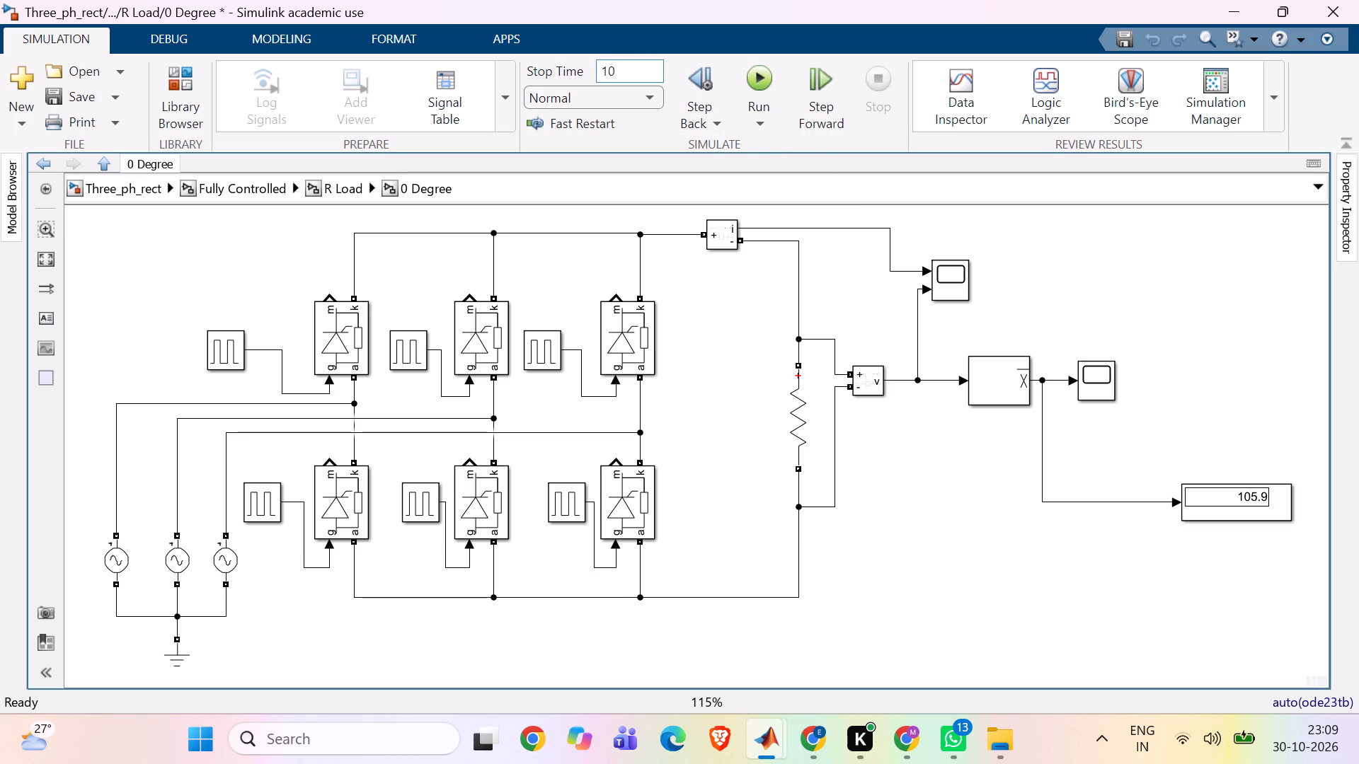
pyautogui.press('BackSpace')
pyautogui.click(1085, 293)
# Switch to the untitled Google Docs report and go to the Simulation Results section on page 1.
pyautogui.click(808, 743)
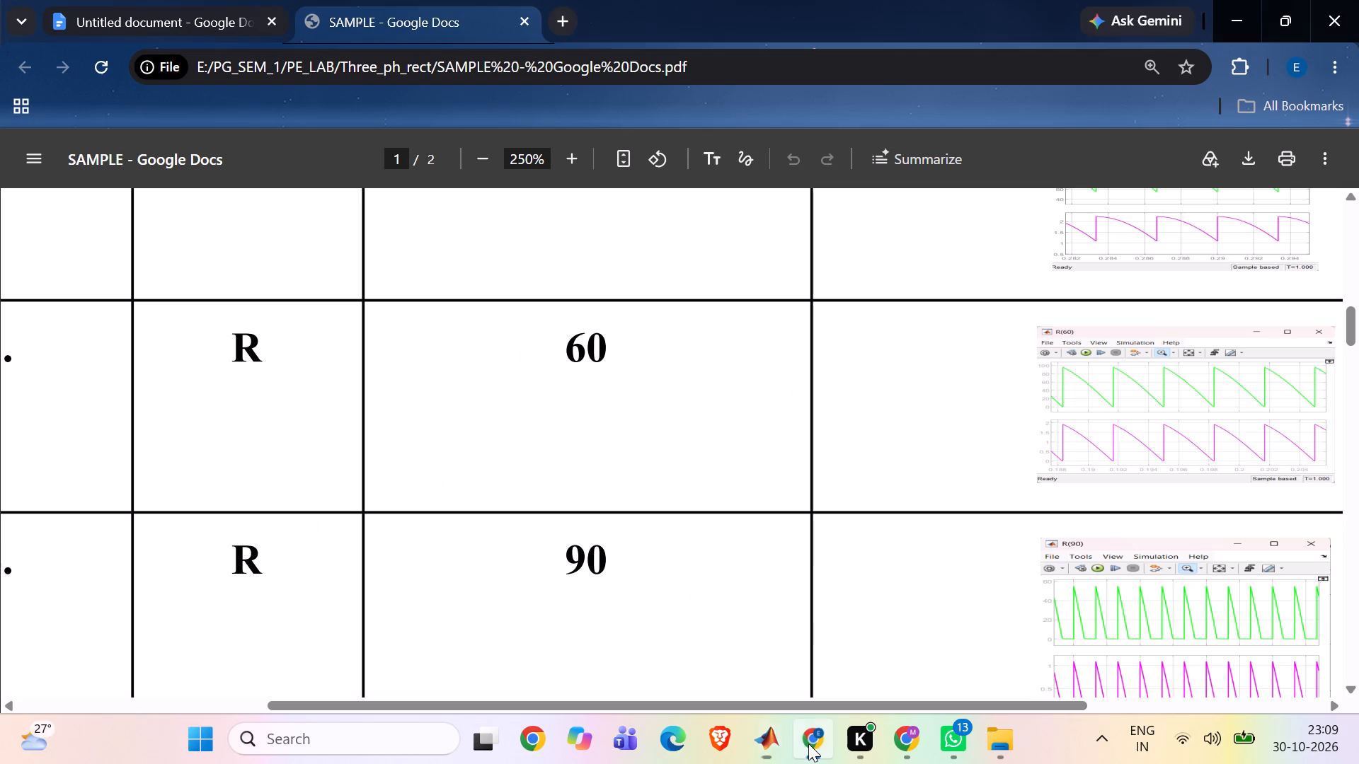
pyautogui.click(201, 21)
pyautogui.scroll(4, 512, 426)
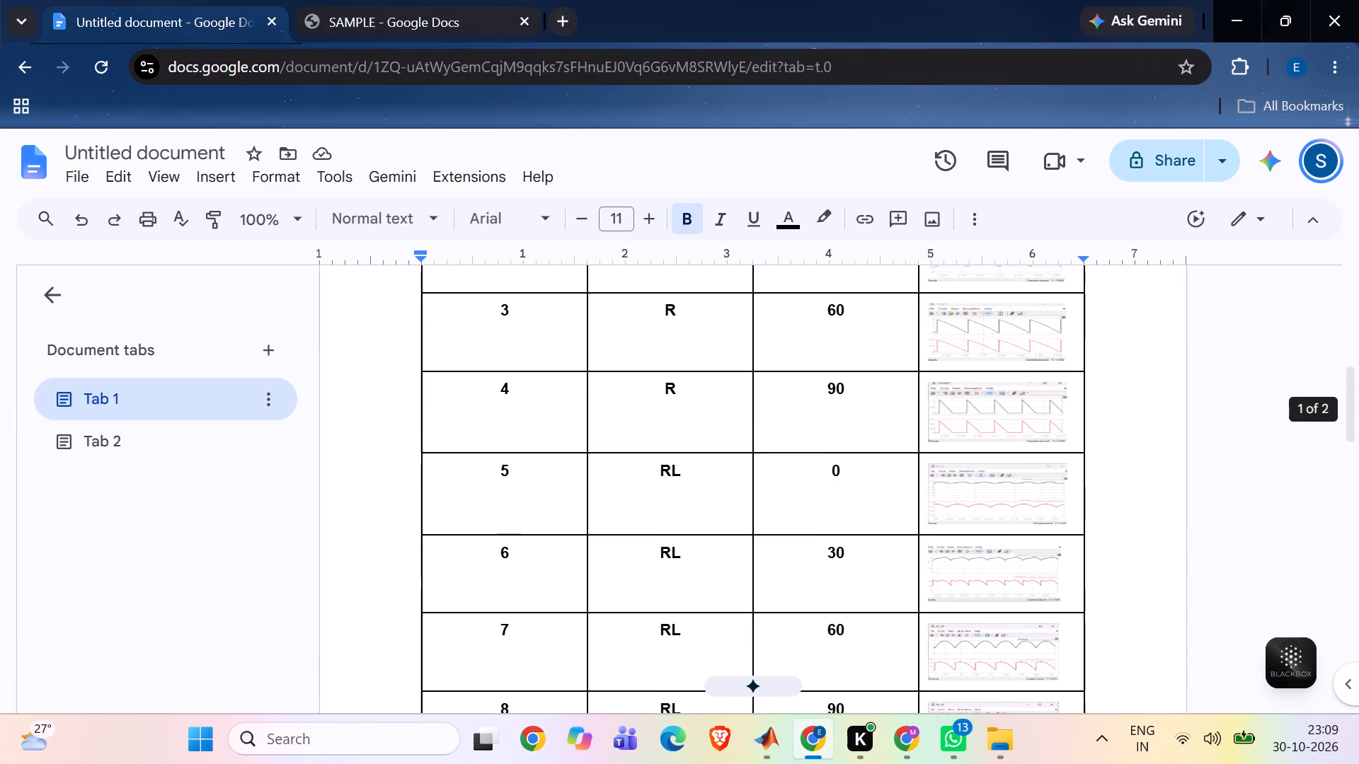
pyautogui.scroll(3, 512, 426)
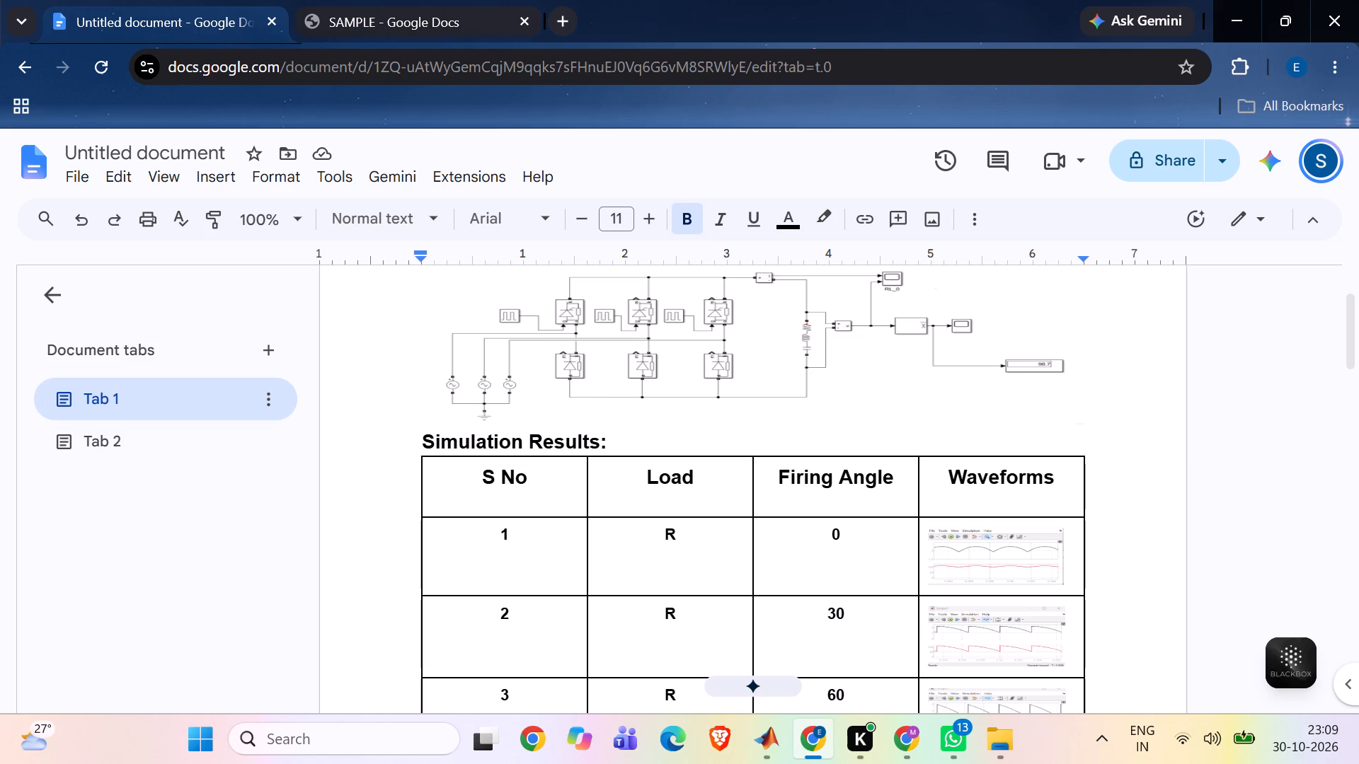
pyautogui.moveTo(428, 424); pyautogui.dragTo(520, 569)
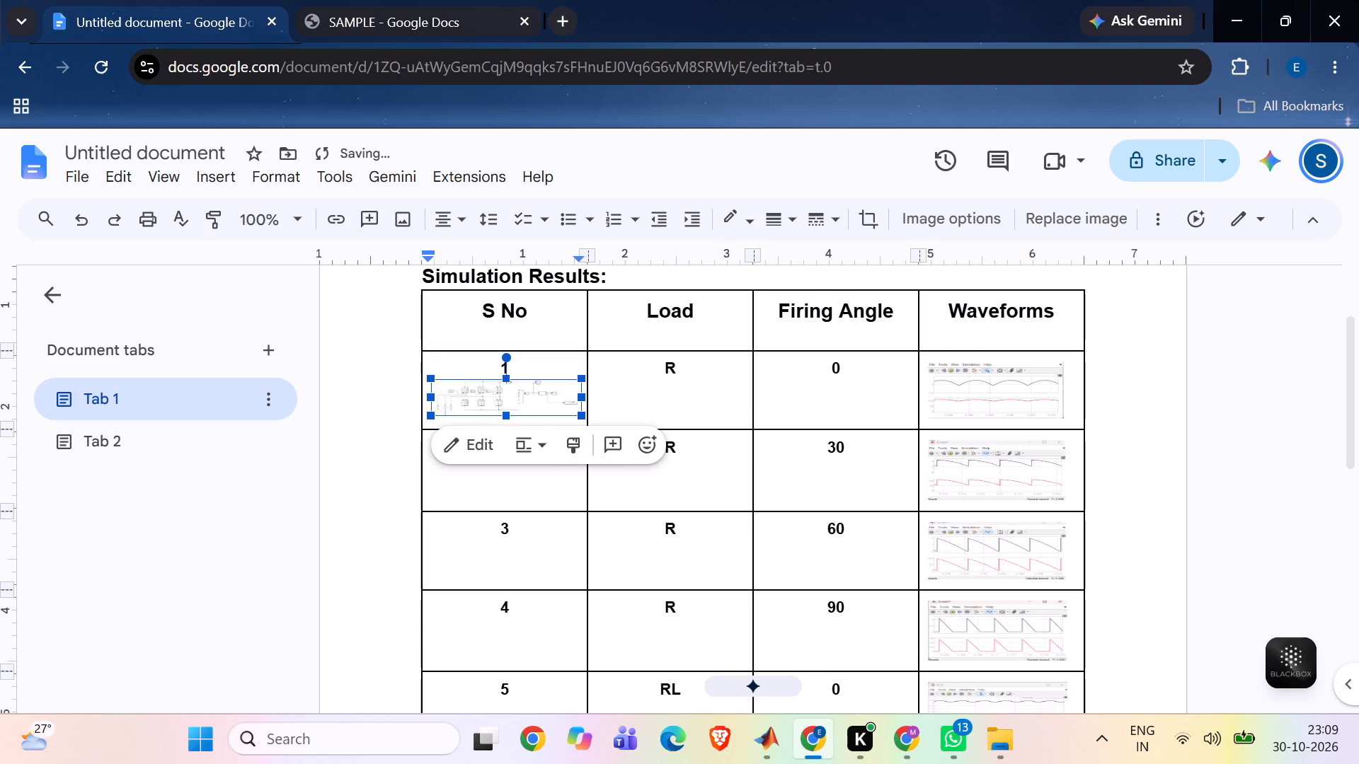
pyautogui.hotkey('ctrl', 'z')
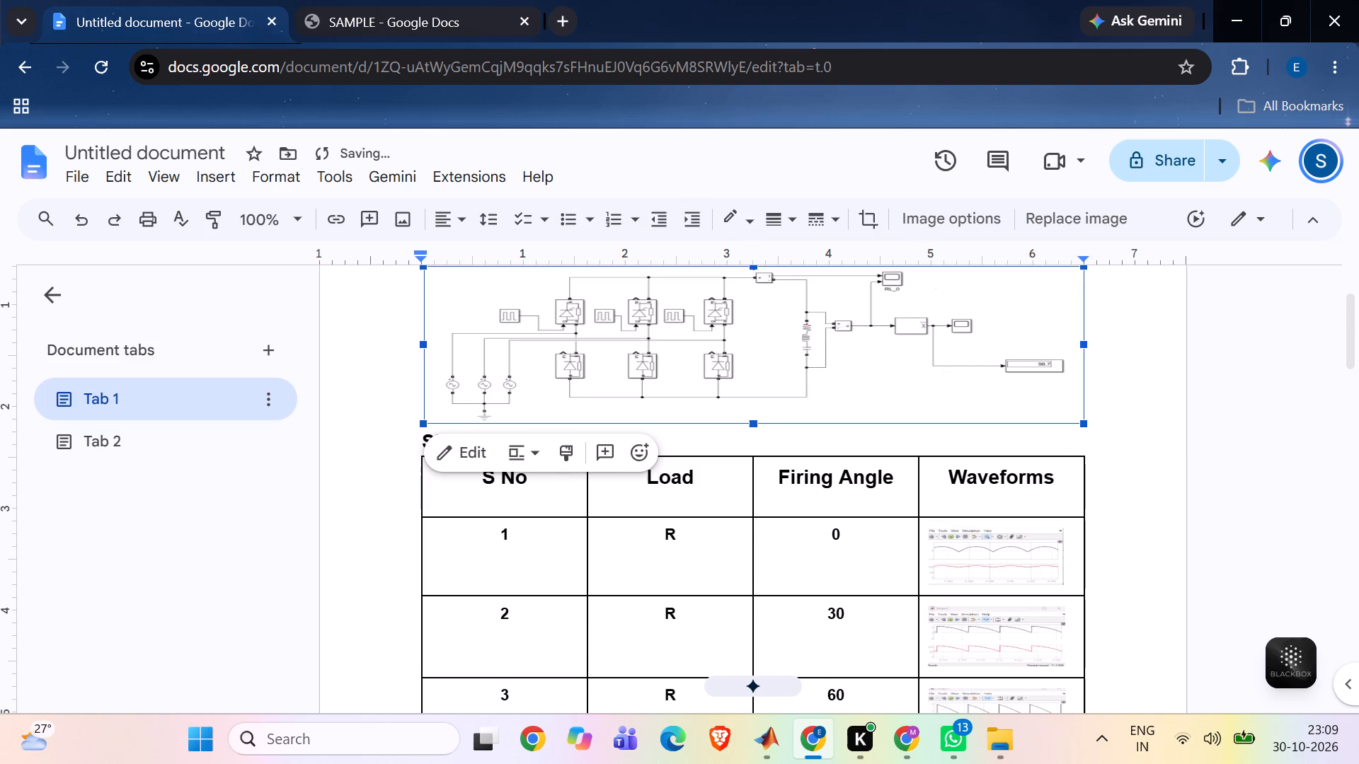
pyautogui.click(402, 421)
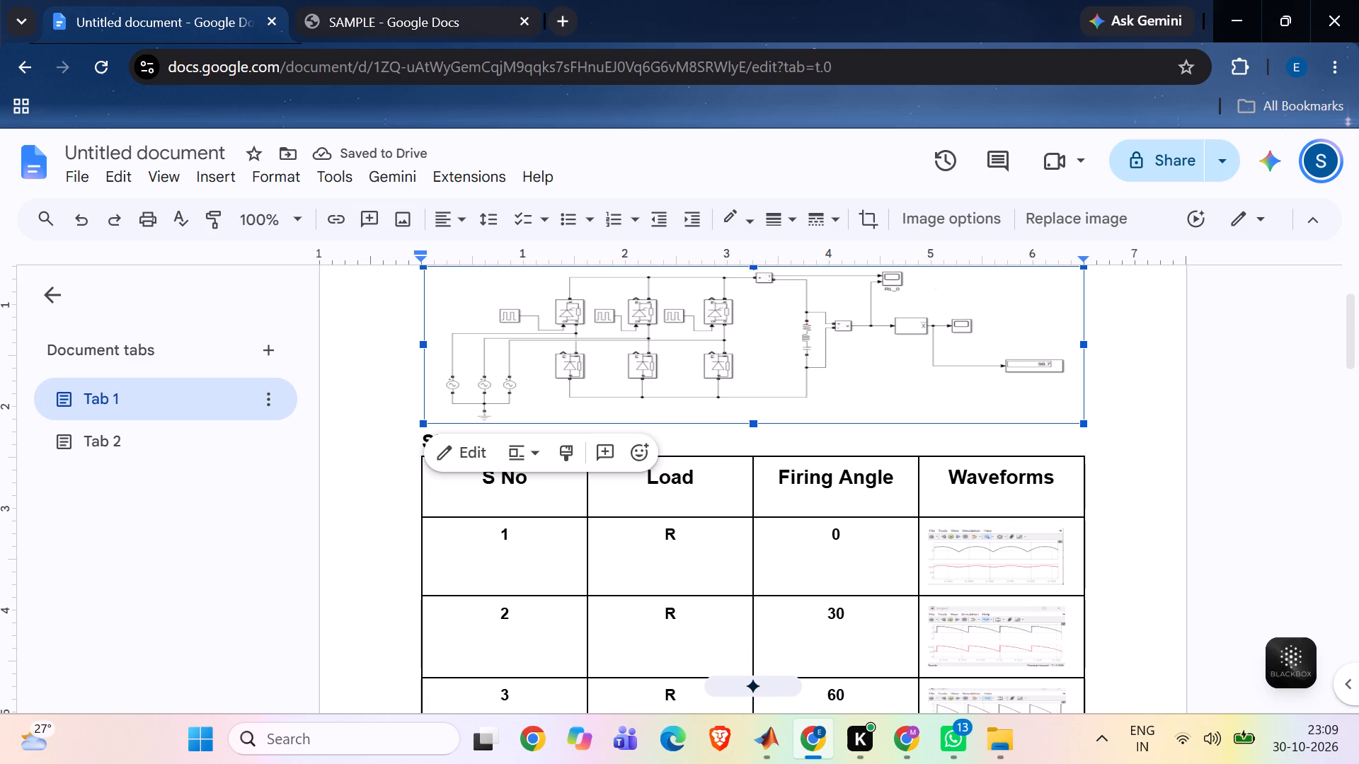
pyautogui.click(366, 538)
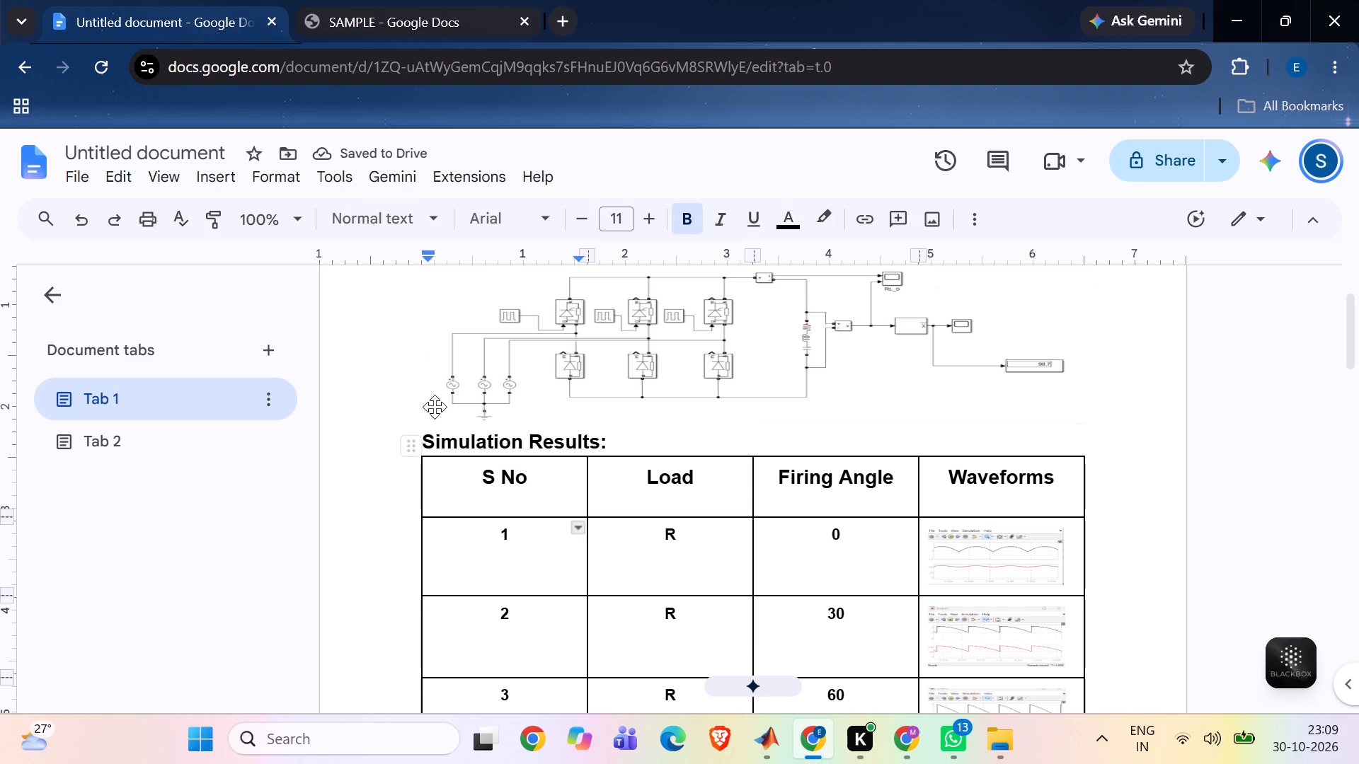
# Copy the Simulation Results heading text together with its whole table of eight R and RL load rows on page 1.
pyautogui.click(444, 437)
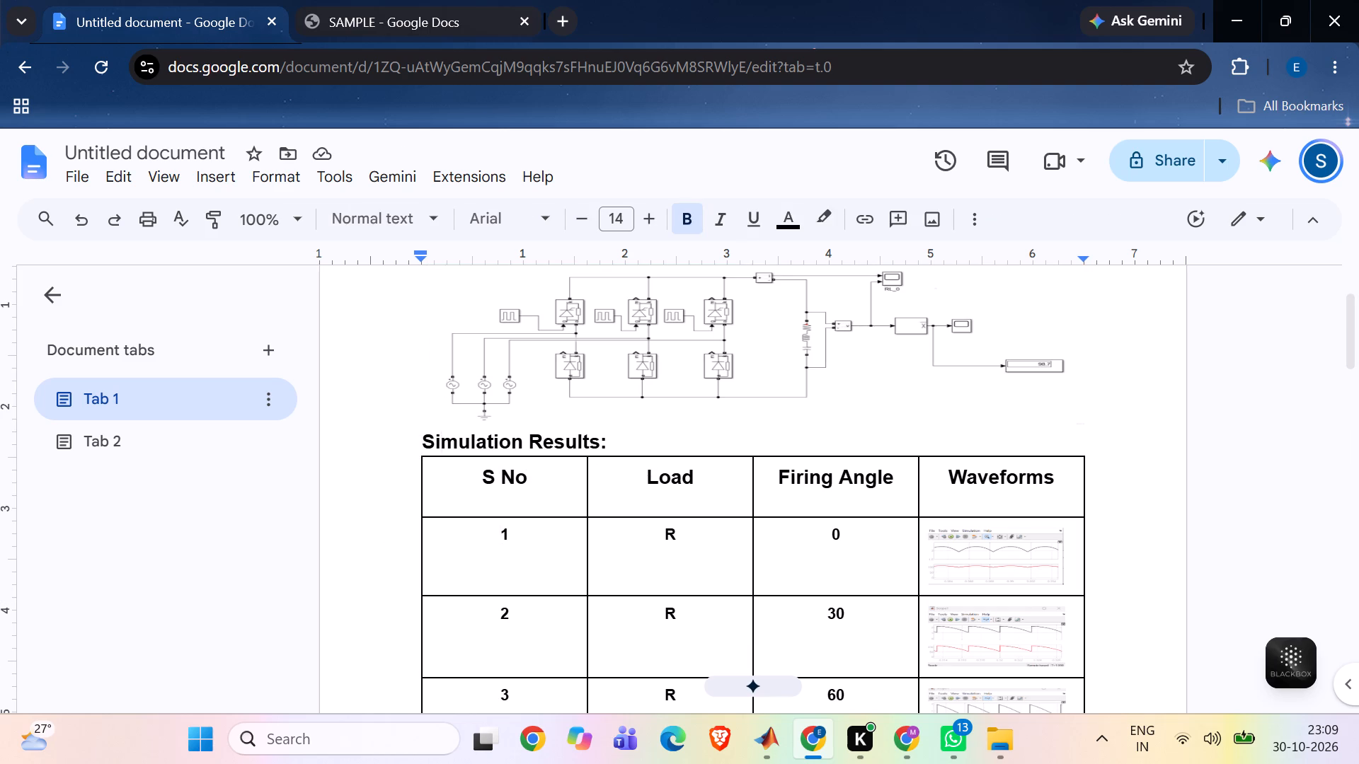
pyautogui.click(430, 441)
pyautogui.press('Left')
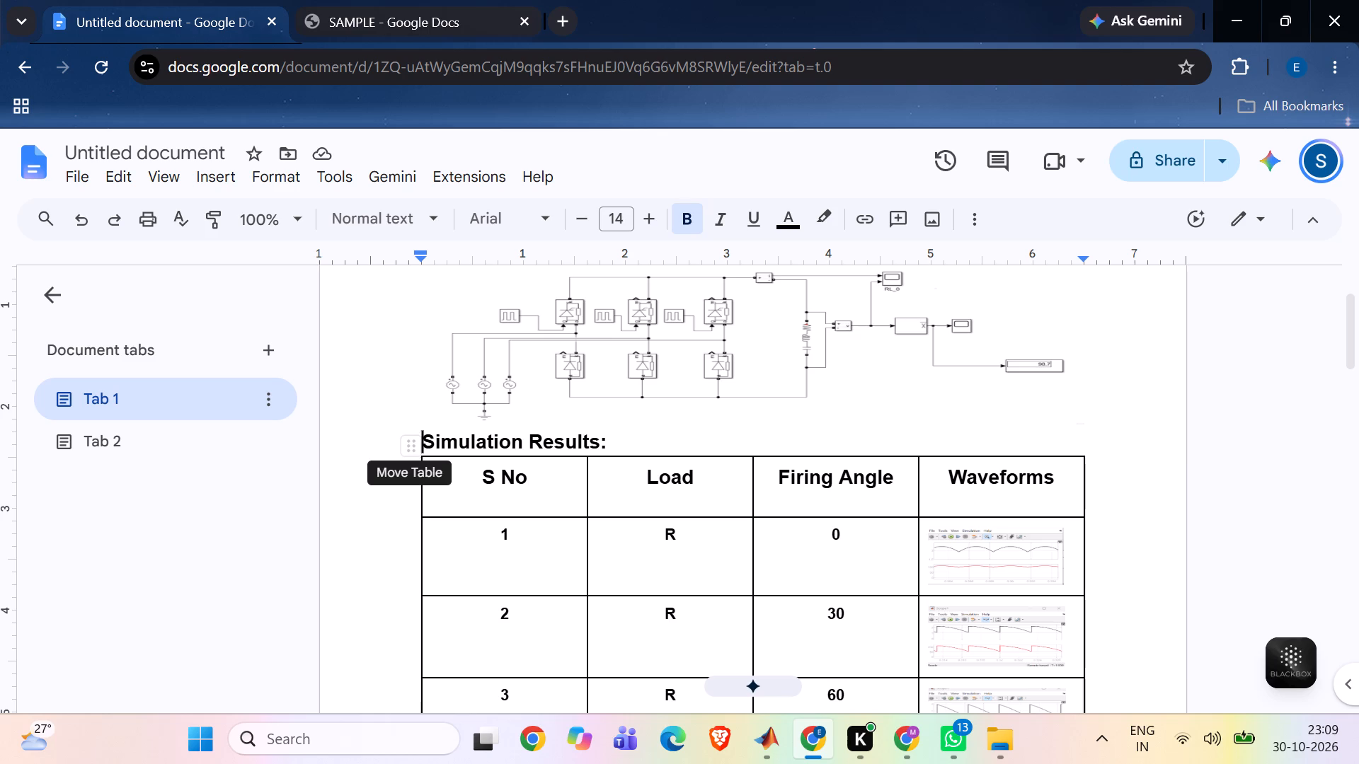
pyautogui.moveTo(429, 444); pyautogui.dragTo(516, 485)
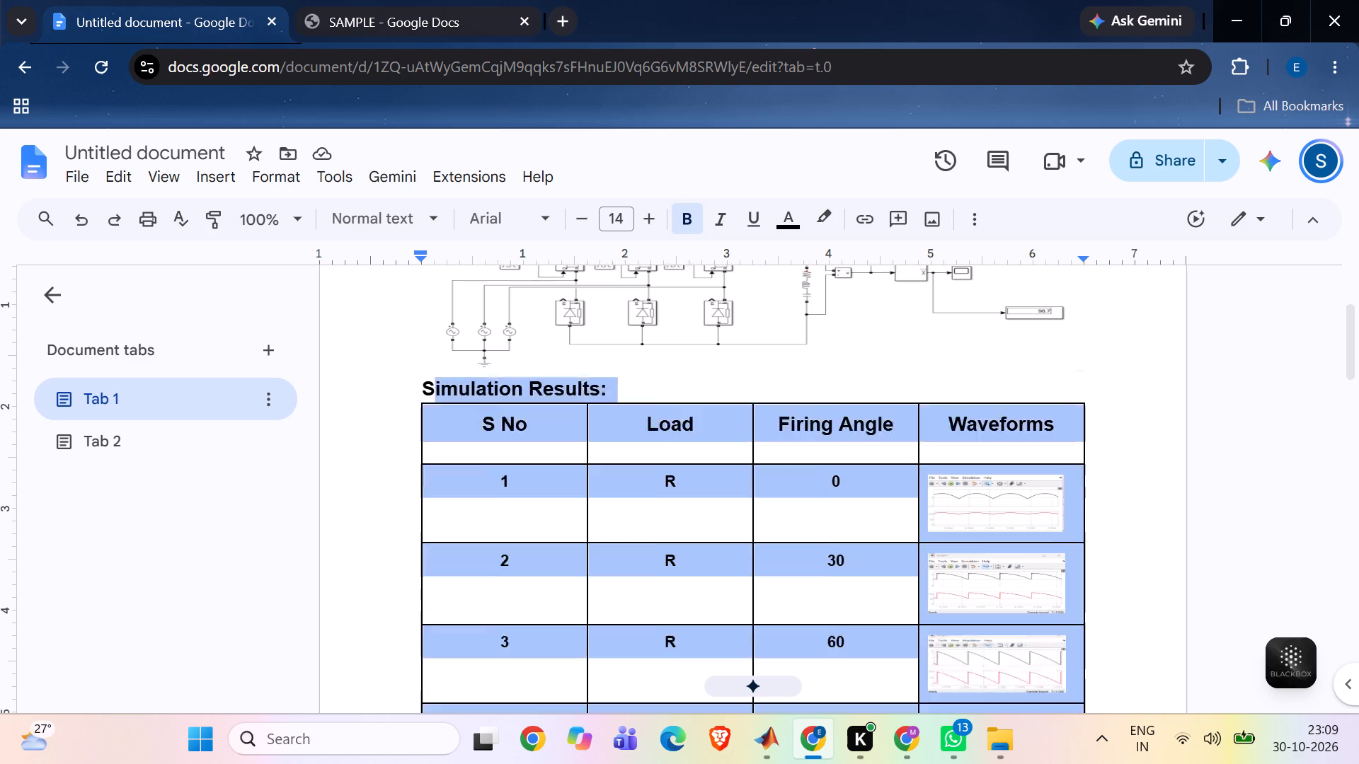
pyautogui.moveTo(516, 485); pyautogui.dragTo(593, 707)
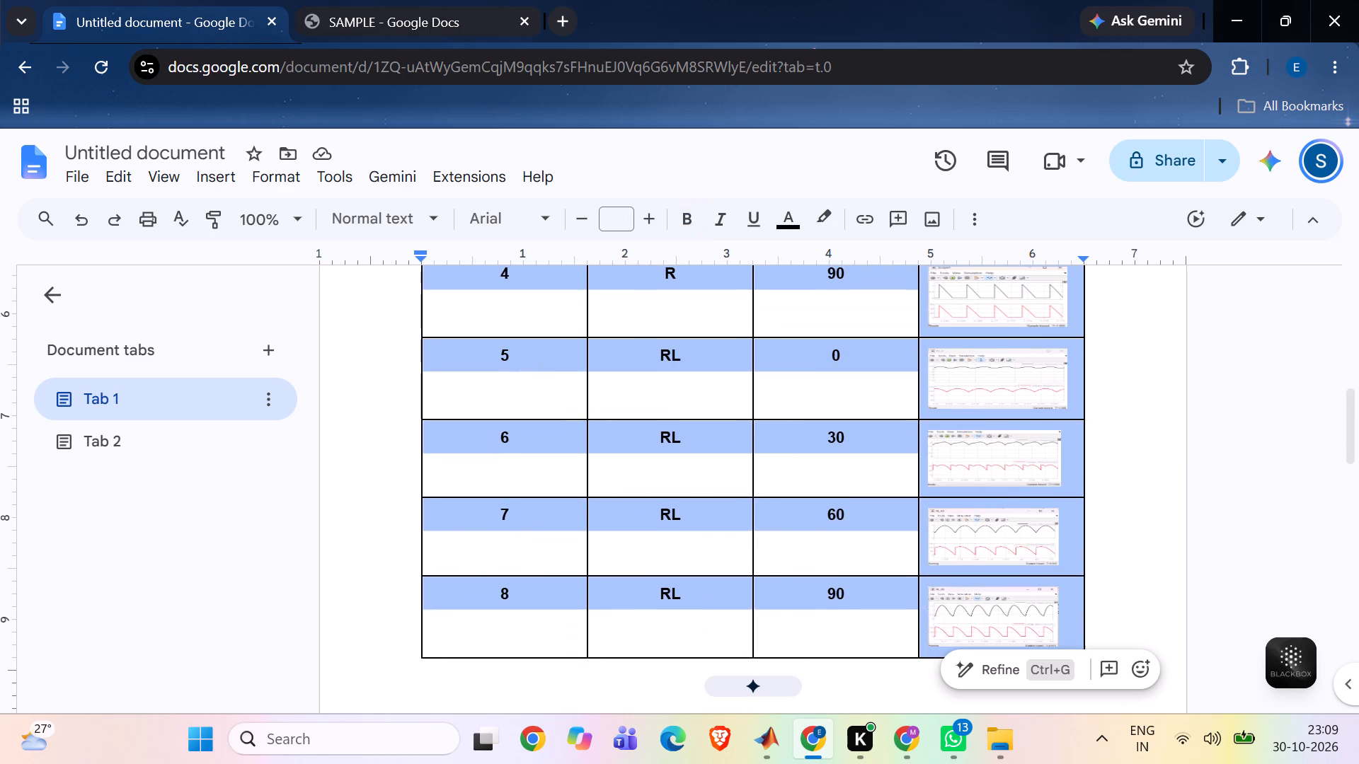
pyautogui.hotkey('ctrl', 'c')
# Paste the copied heading and results table on a new line below "Three phase rectifier Simulation :" on page 2.
pyautogui.click(1227, 533)
pyautogui.scroll(-5, 1239, 524)
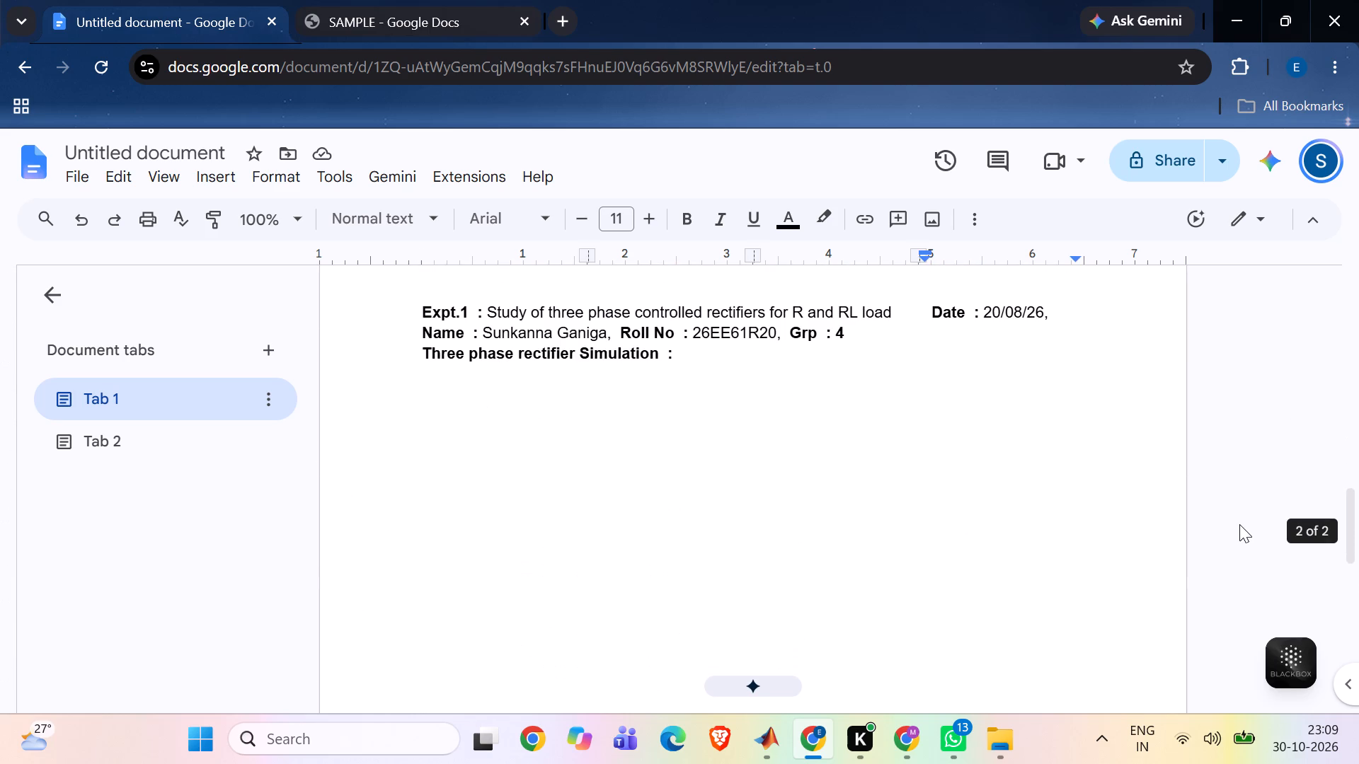
pyautogui.click(752, 369)
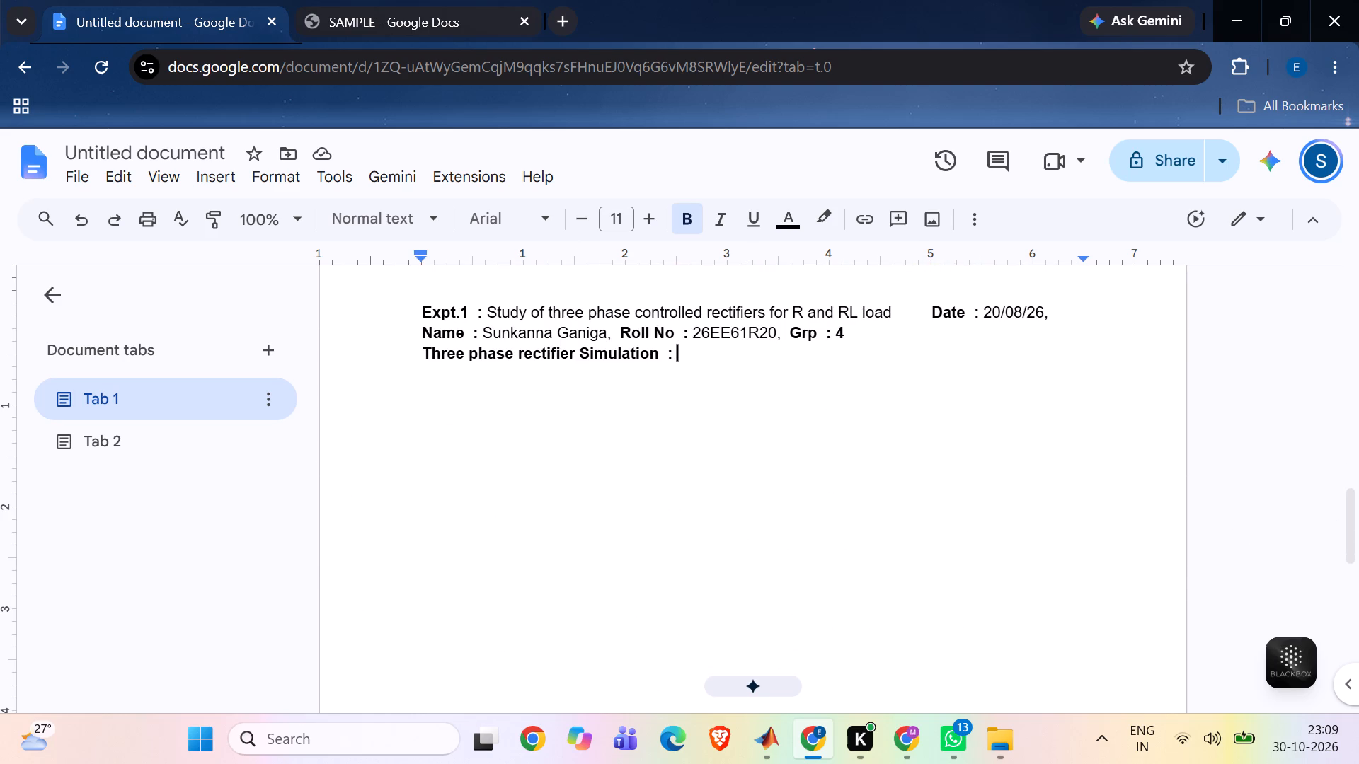
pyautogui.press('Return')
pyautogui.hotkey('ctrl', 'v')
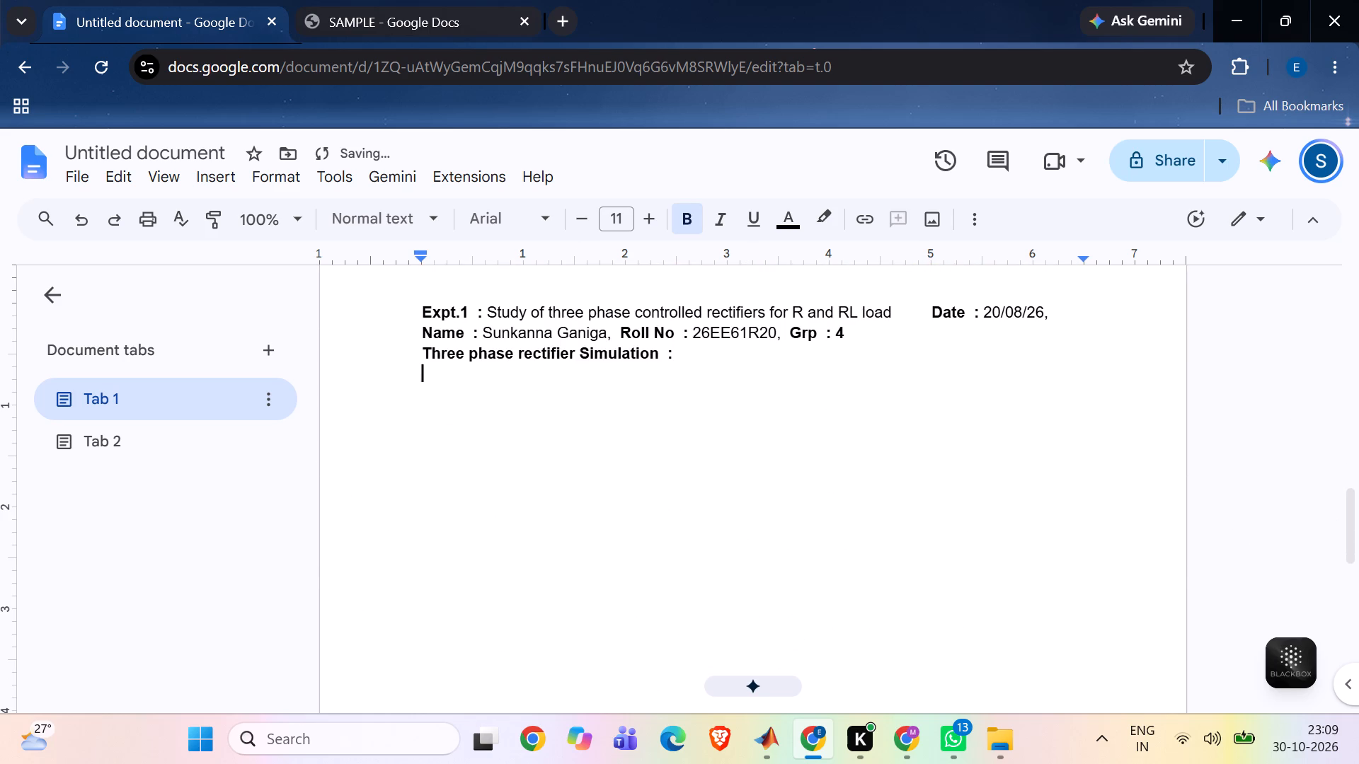
pyautogui.scroll(5, 752, 369)
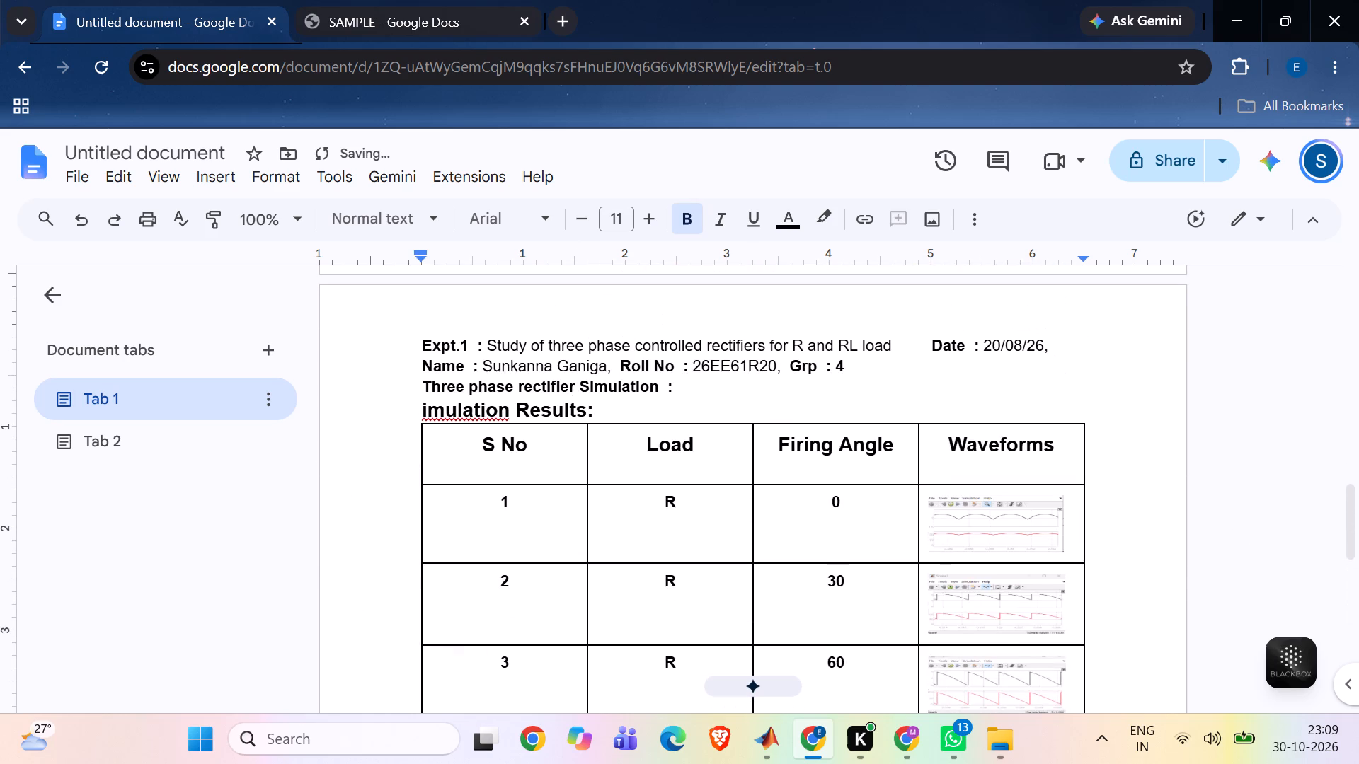
# Restore the missing capital S so the pasted heading on page 2 reads "Simulation Results:".
pyautogui.click(423, 412)
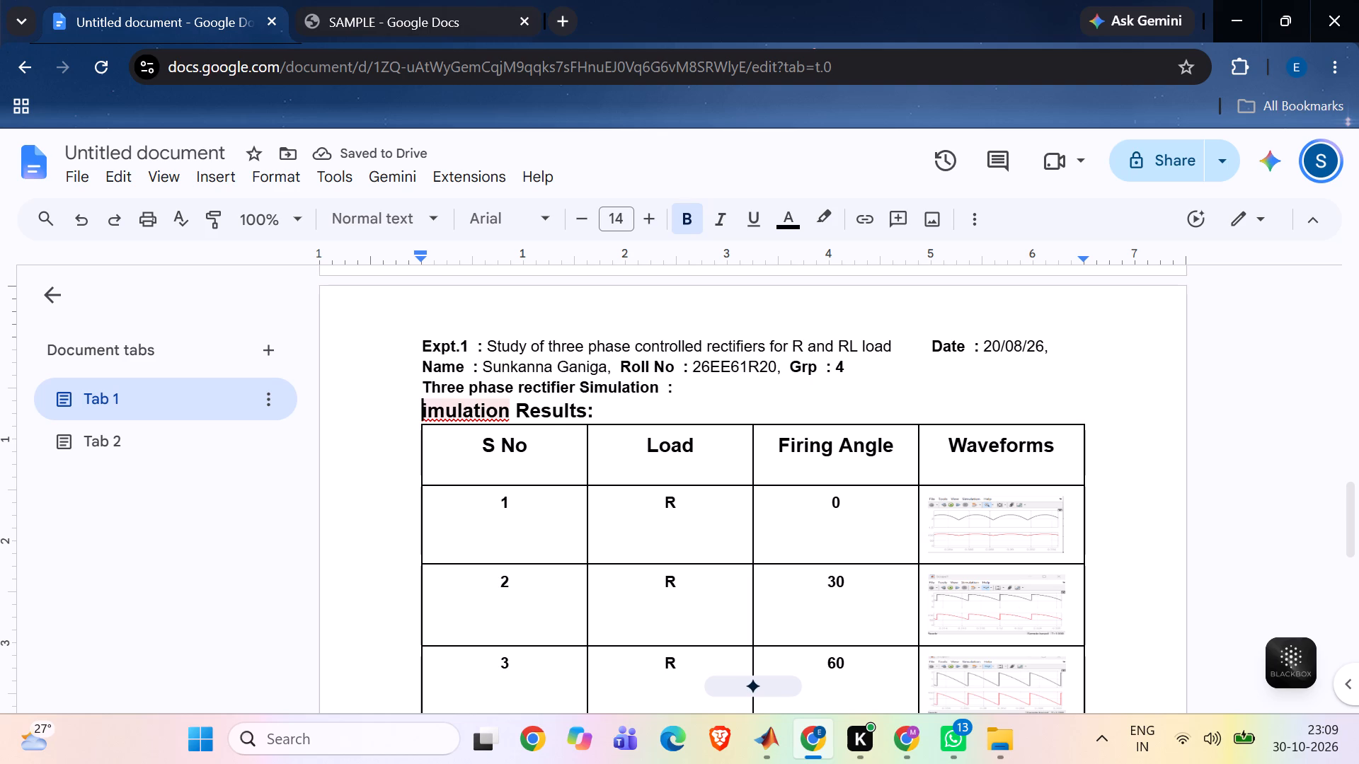
pyautogui.press('s')
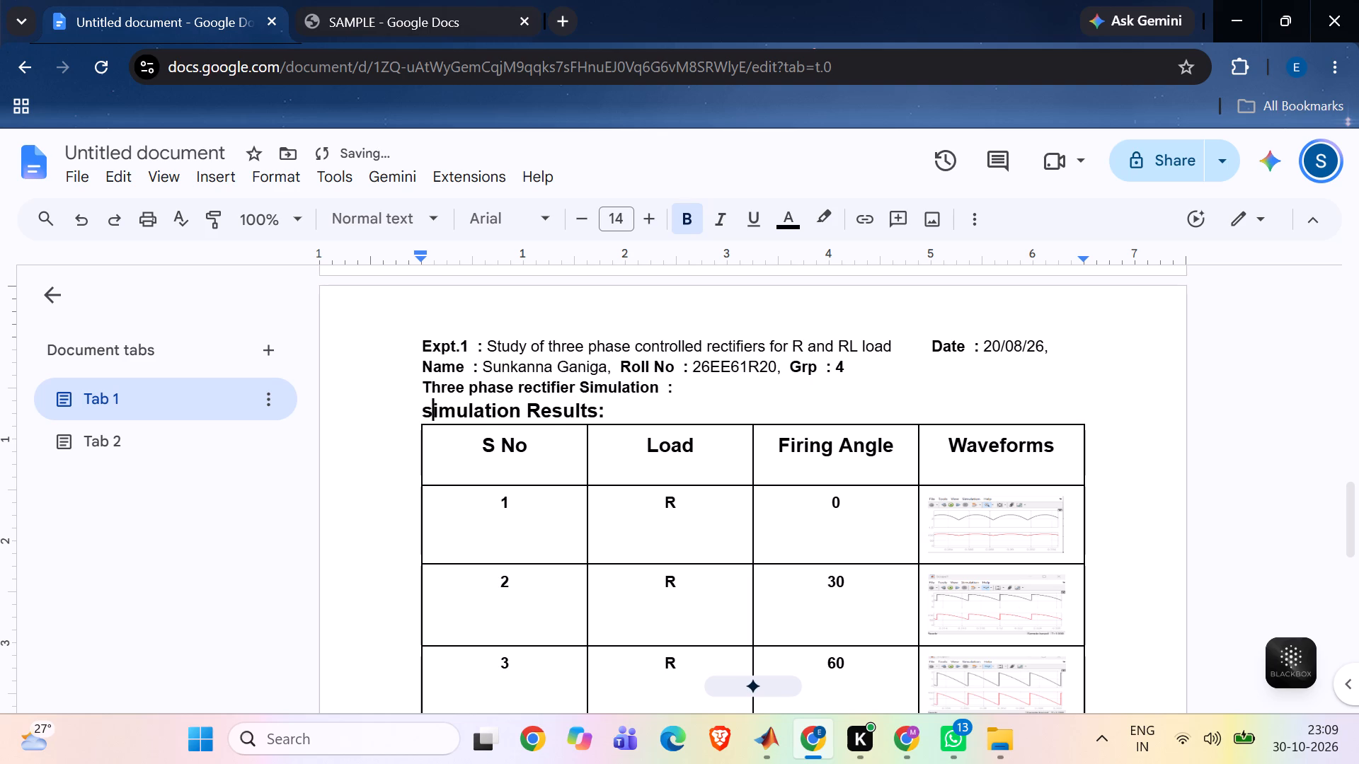
pyautogui.press('BackSpace')
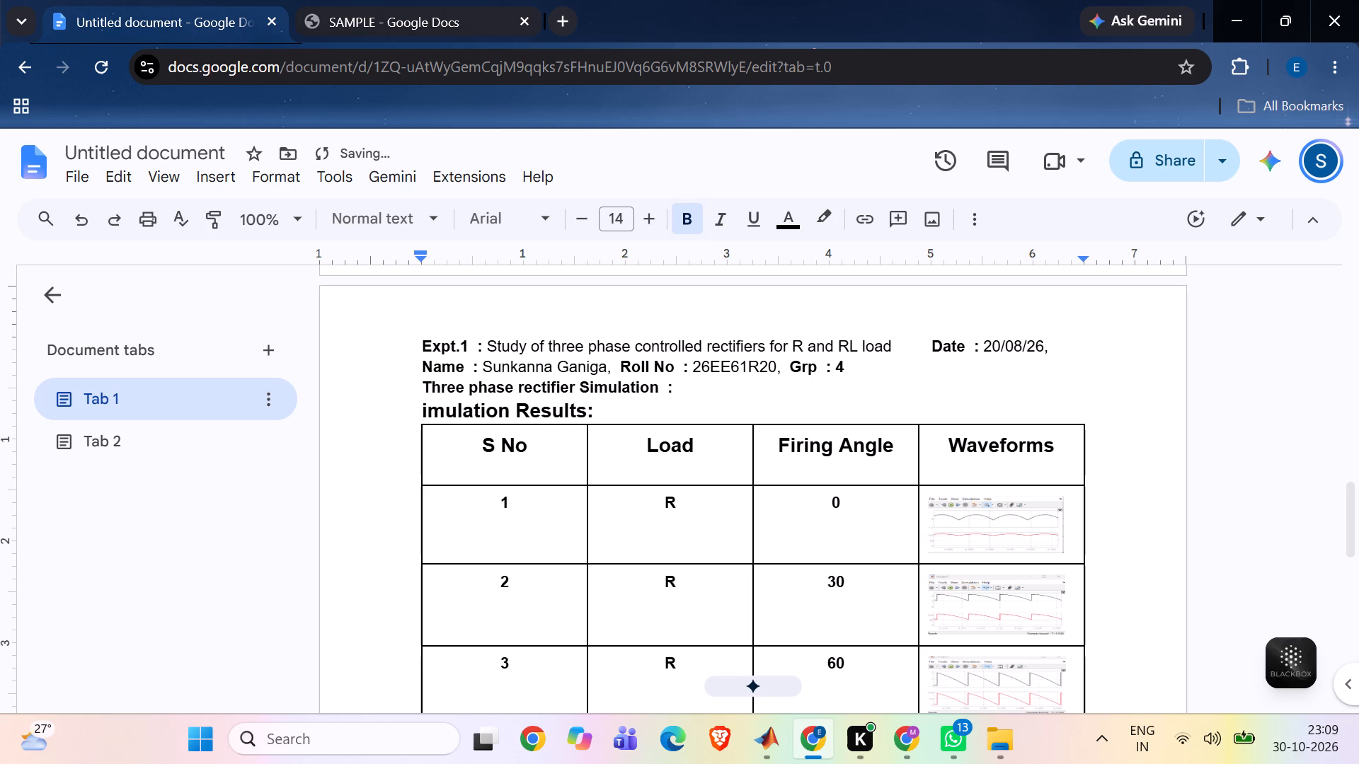
pyautogui.hotkey('shift', 's')
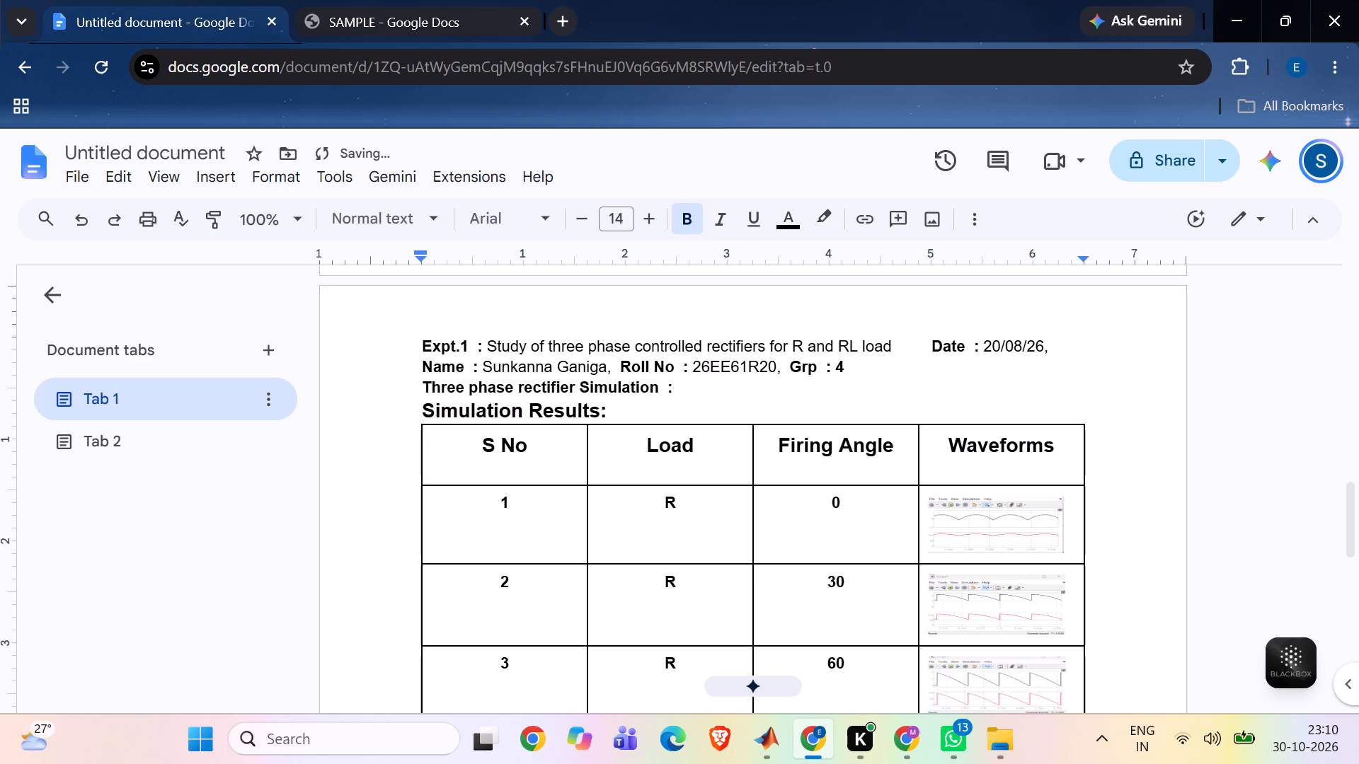
# Delete the copied waveform images from rows 1 to 6 of the page 2 results table, leaving their Waveforms cells empty.
pyautogui.click(949, 509)
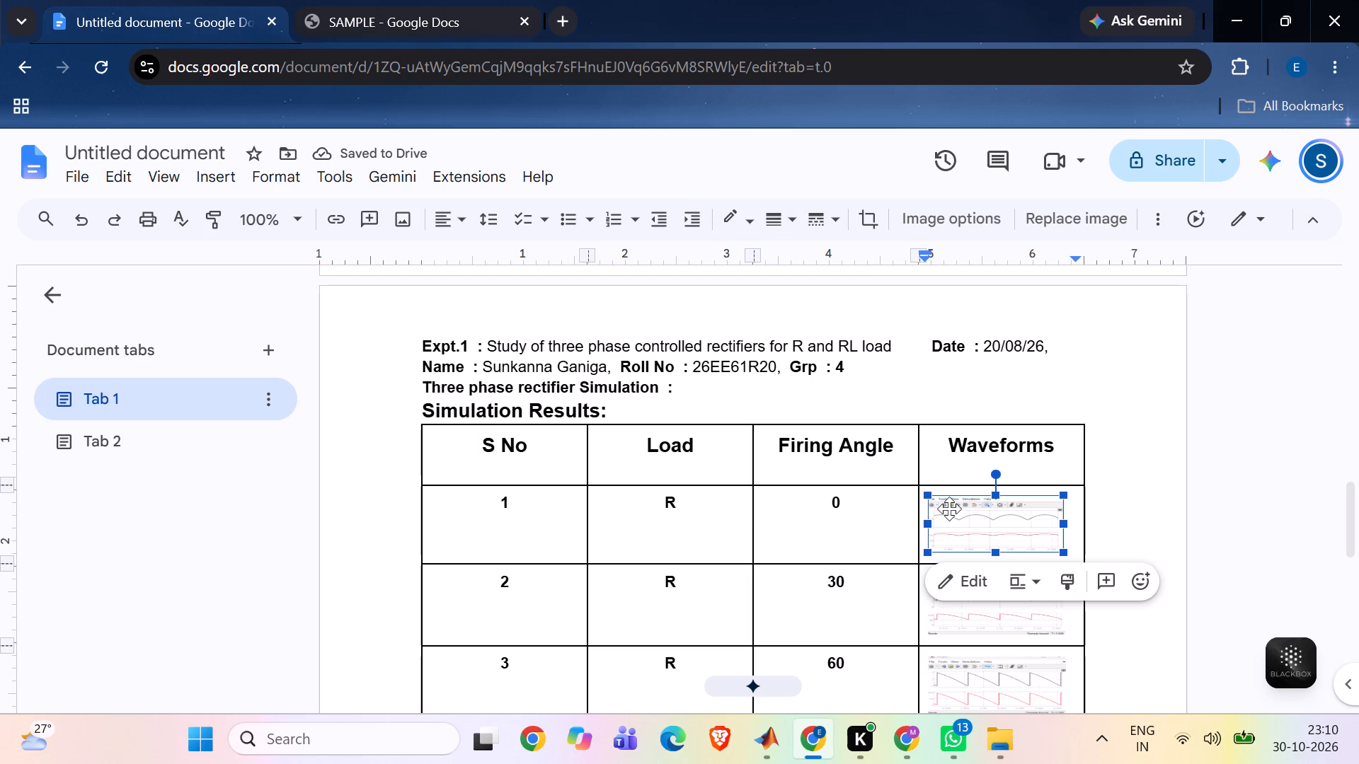
pyautogui.press('Delete')
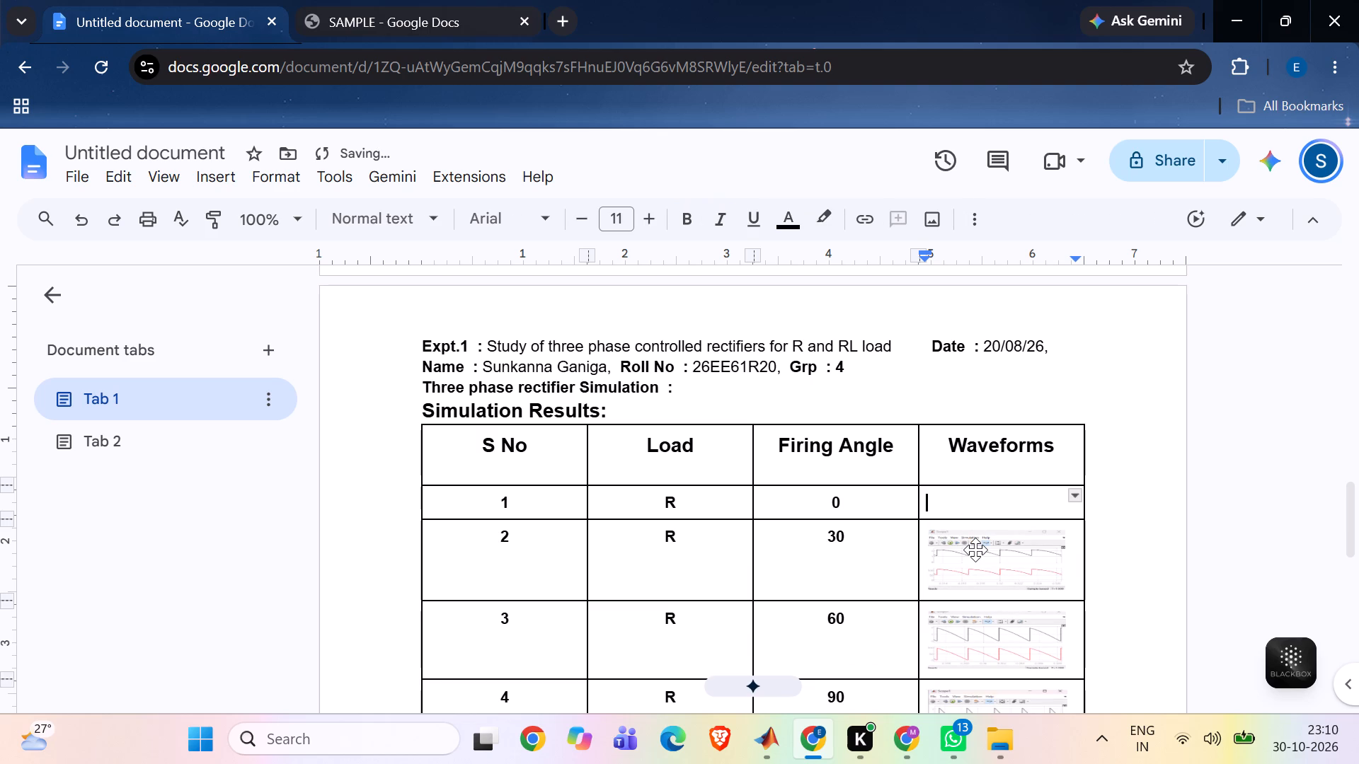
pyautogui.click(975, 550)
pyautogui.press('Delete')
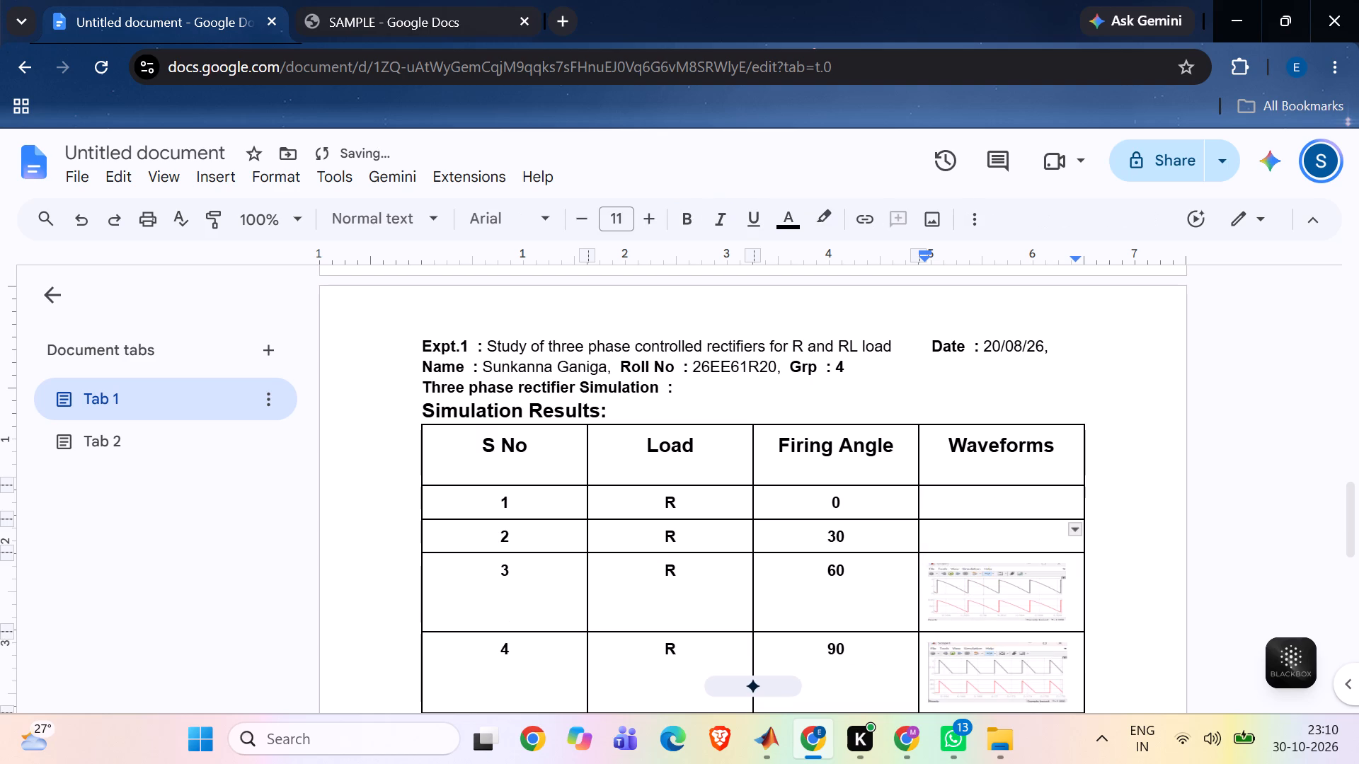
pyautogui.click(1030, 605)
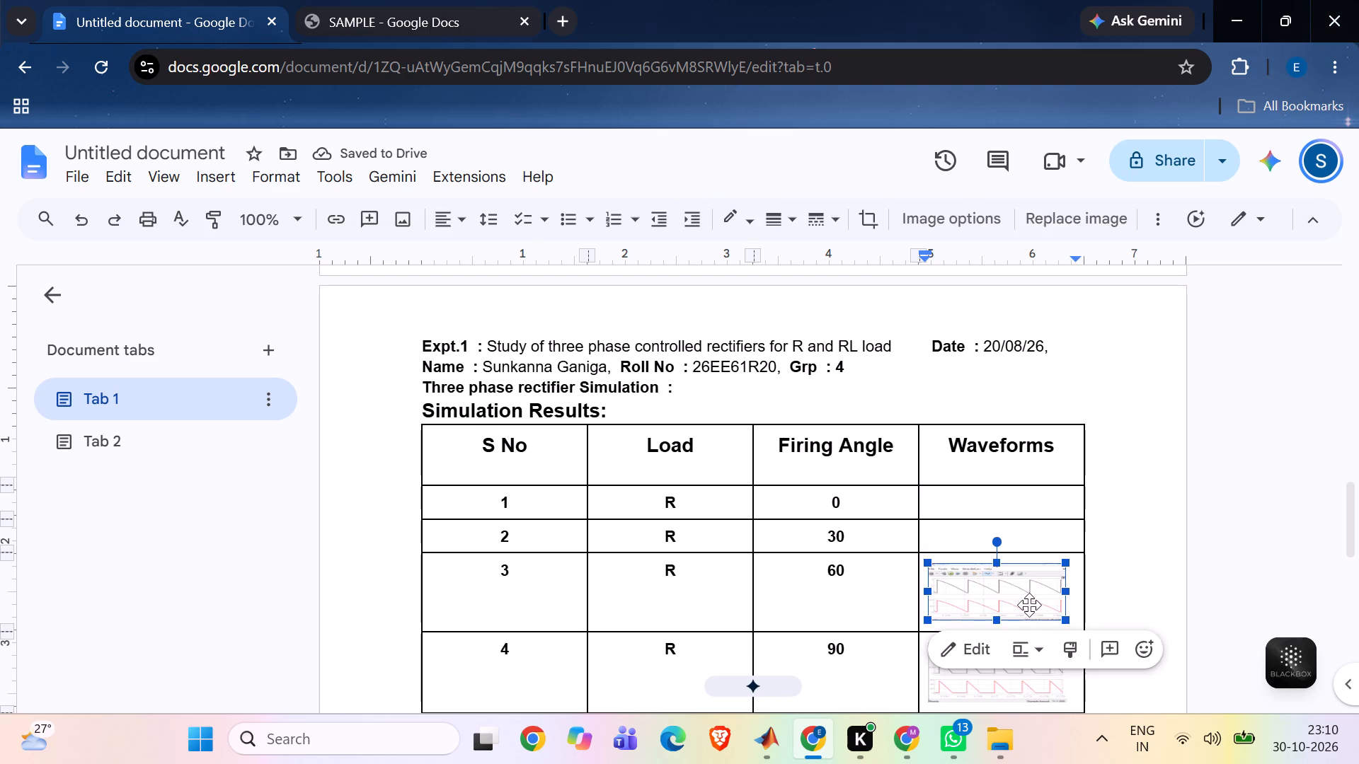
pyautogui.press('Delete')
pyautogui.click(1019, 628)
pyautogui.press('Delete')
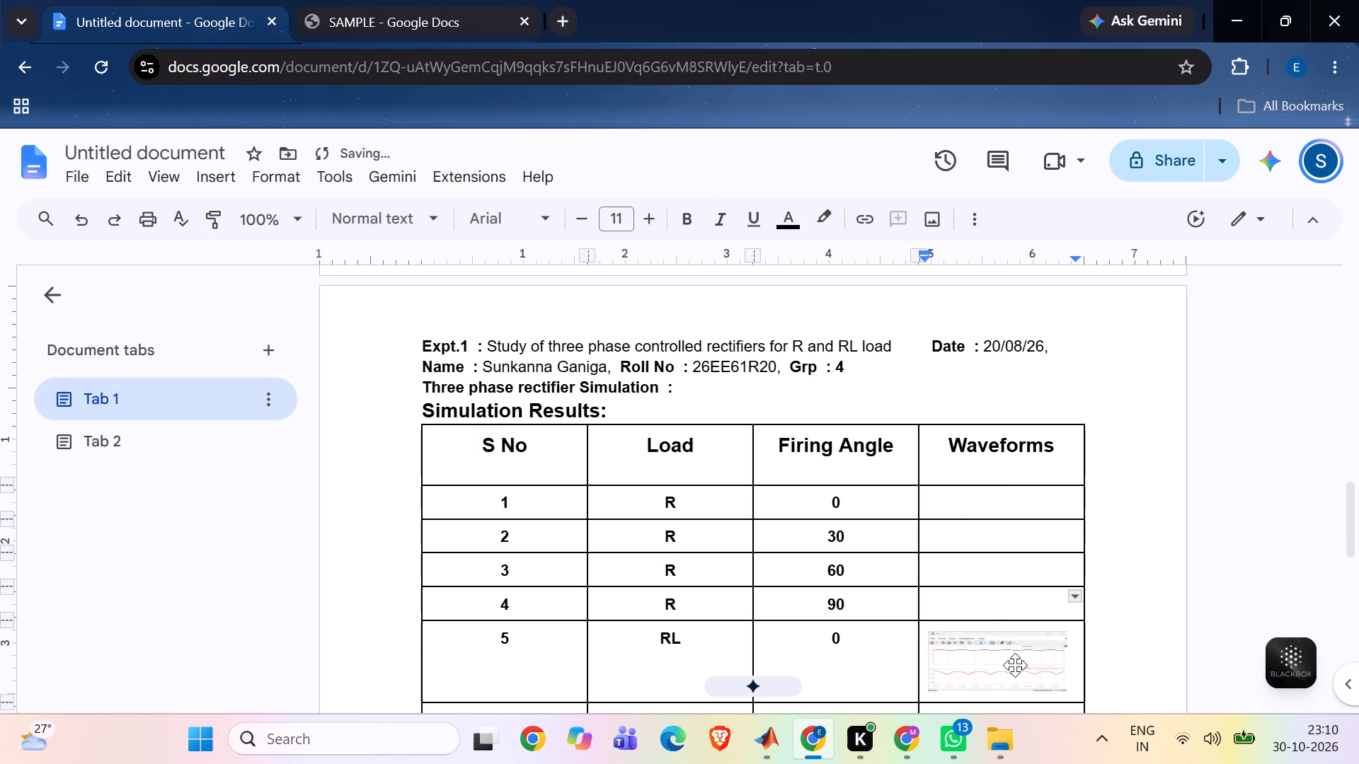
pyautogui.click(1015, 665)
pyautogui.press('Delete')
pyautogui.click(1010, 688)
pyautogui.press('Delete')
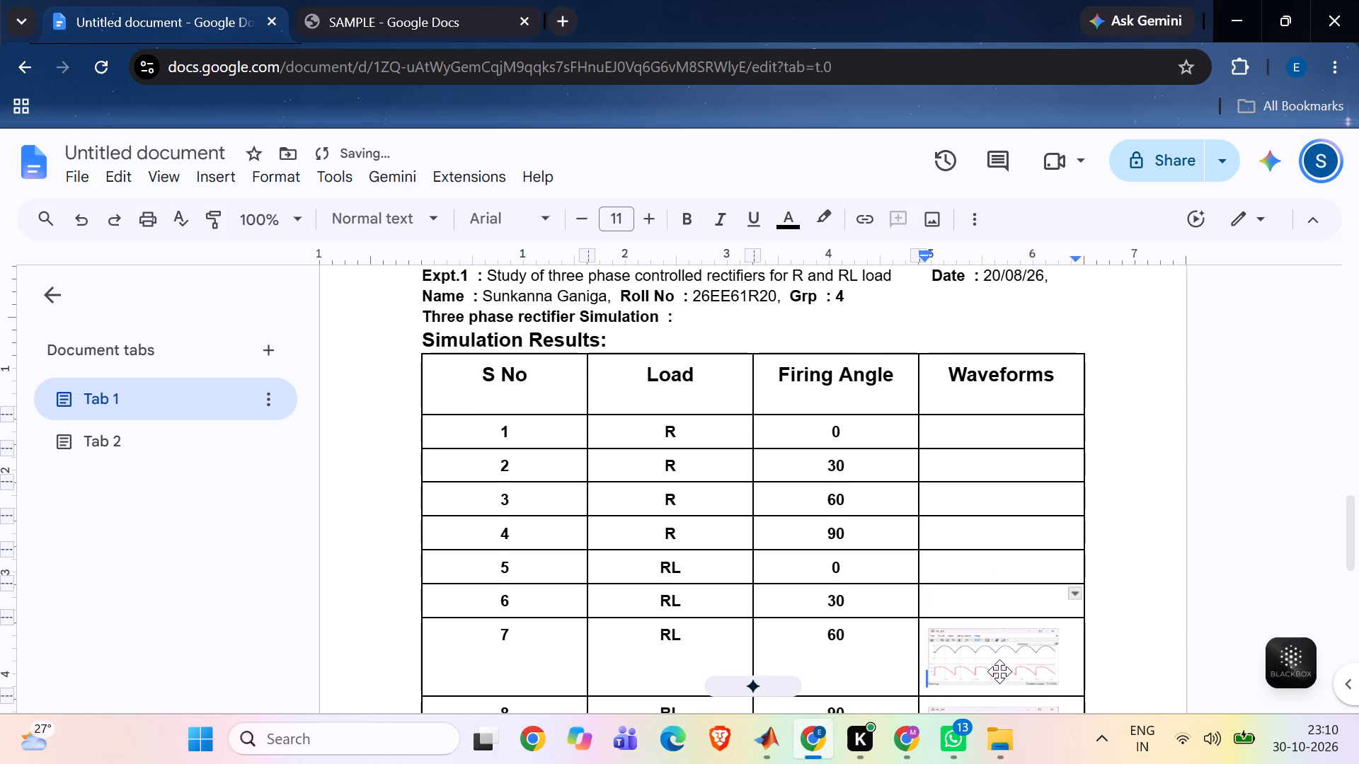
# Delete the copied waveform images from rows 7 and 8 of the page 2 results table.
pyautogui.click(999, 671)
pyautogui.press('Delete')
pyautogui.click(1000, 682)
pyautogui.press('Delete')
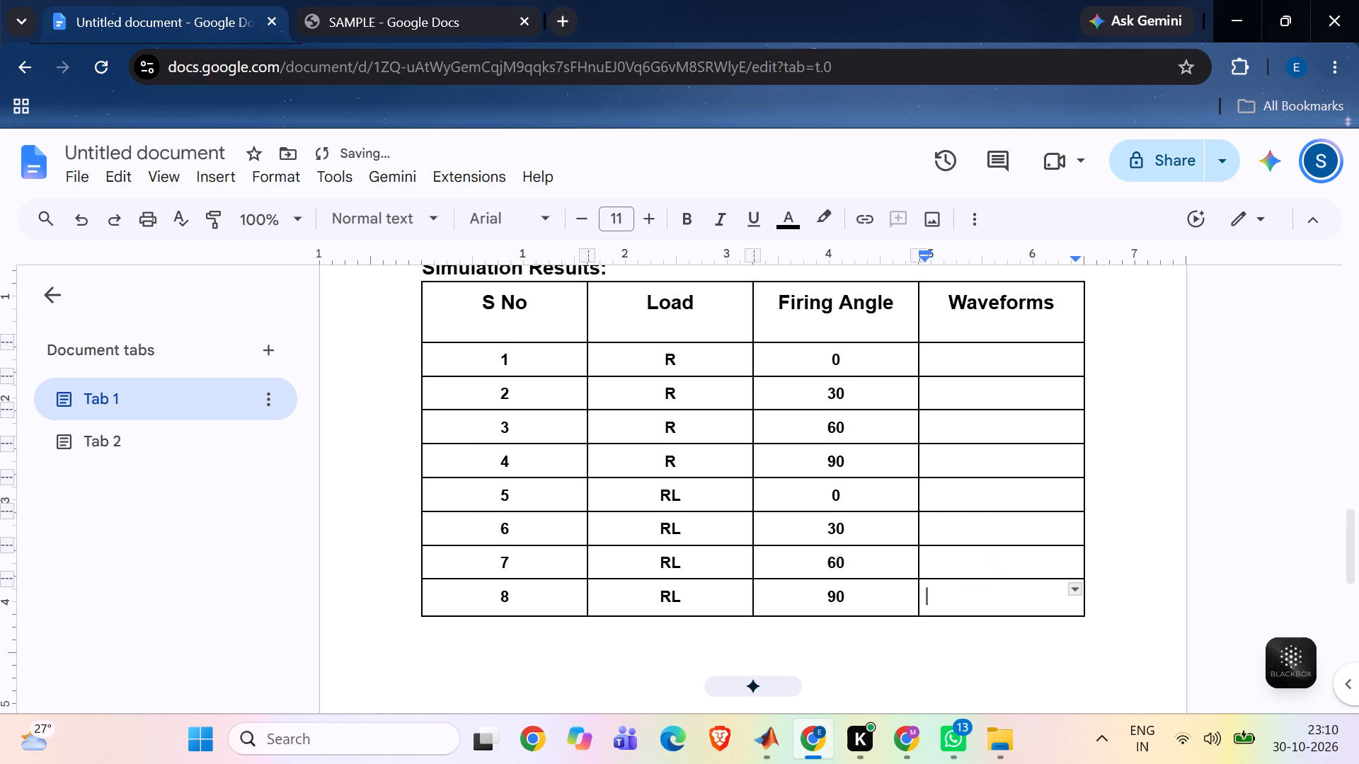
# Select the "Simulation Results:" heading line above the results table on page 2.
pyautogui.scroll(4, 1016, 565)
pyautogui.scroll(-1, 1016, 565)
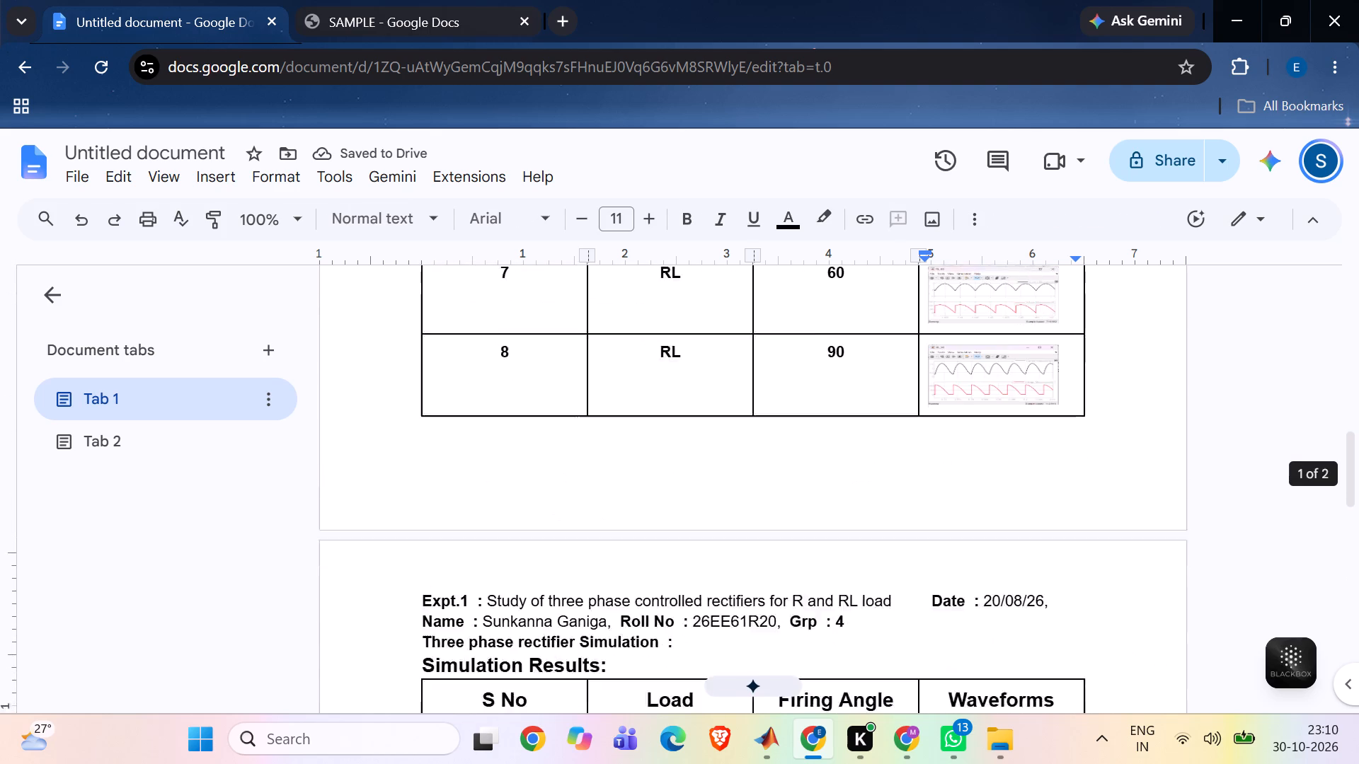
pyautogui.scroll(-1, 1016, 565)
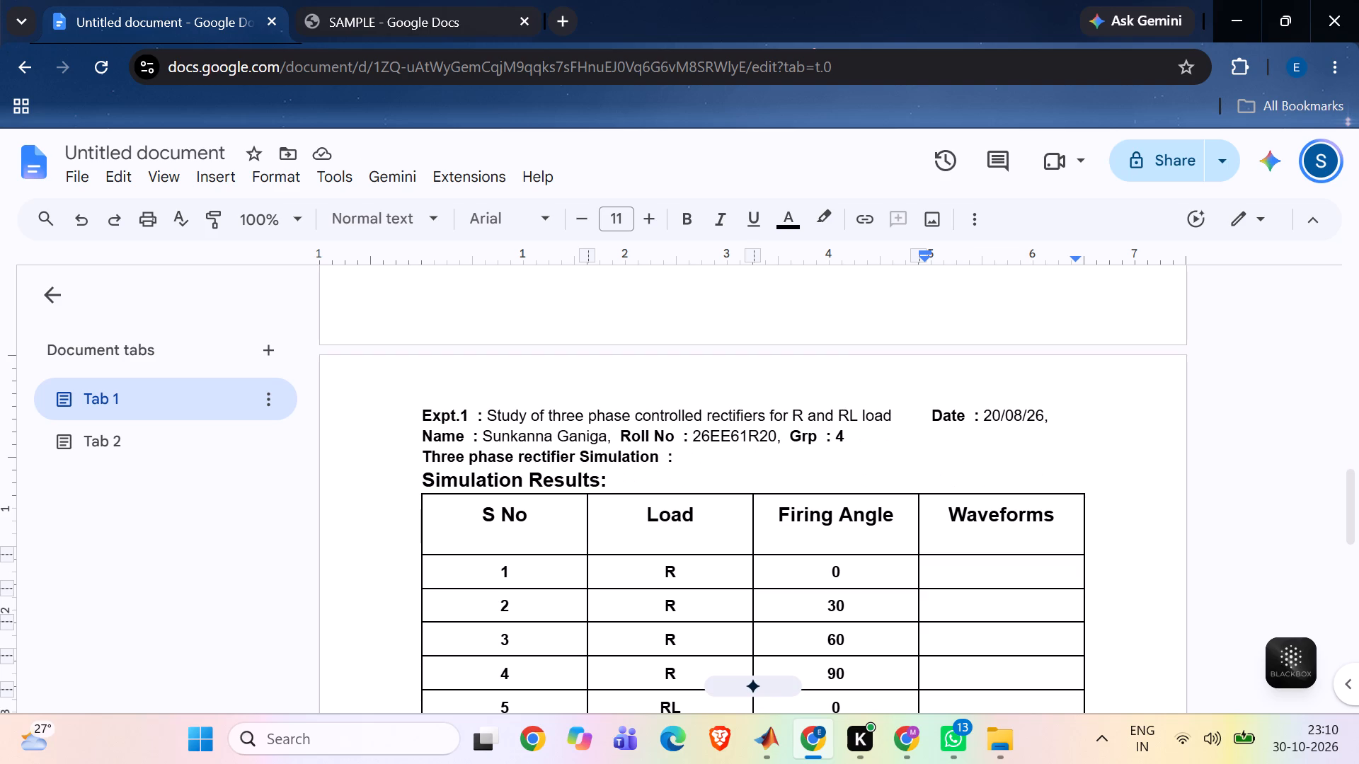
pyautogui.moveTo(841, 473); pyautogui.dragTo(835, 467)
pyautogui.moveTo(834, 467); pyautogui.dragTo(883, 504)
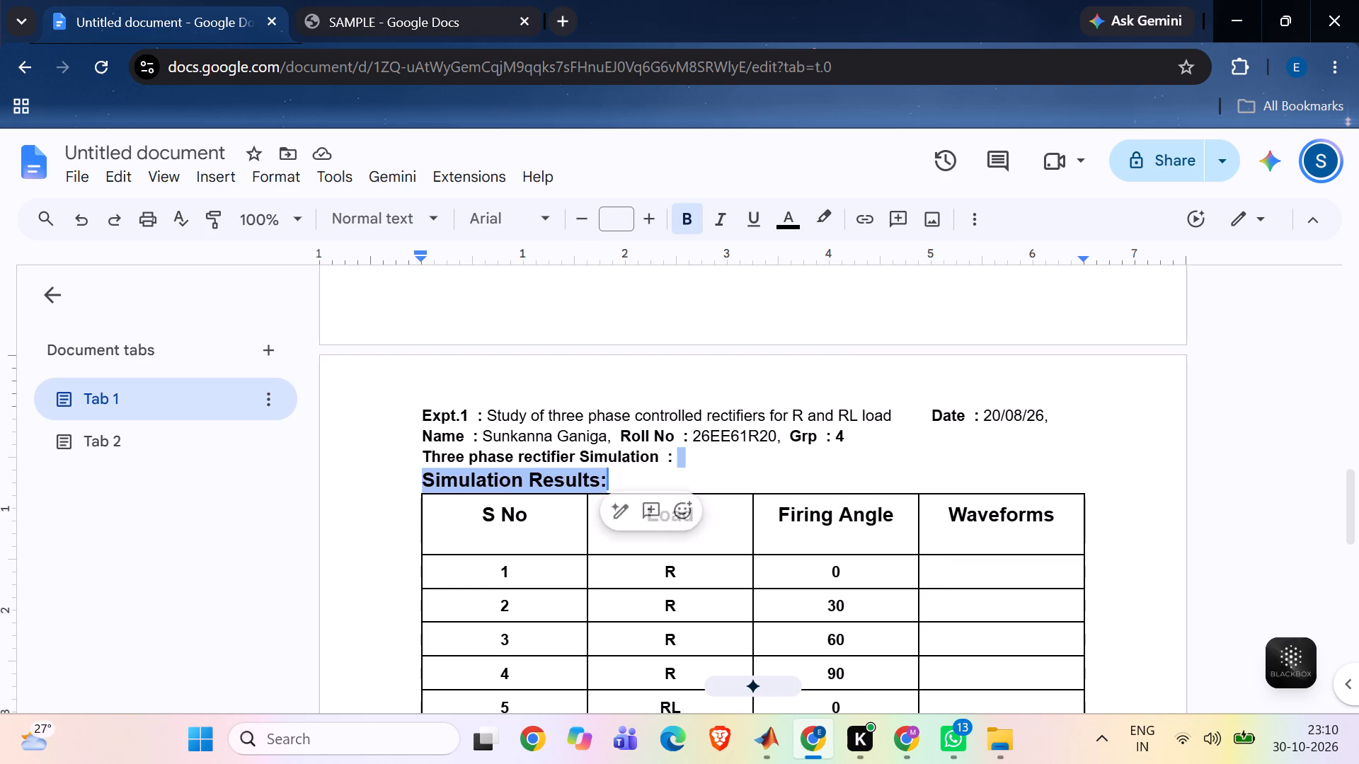
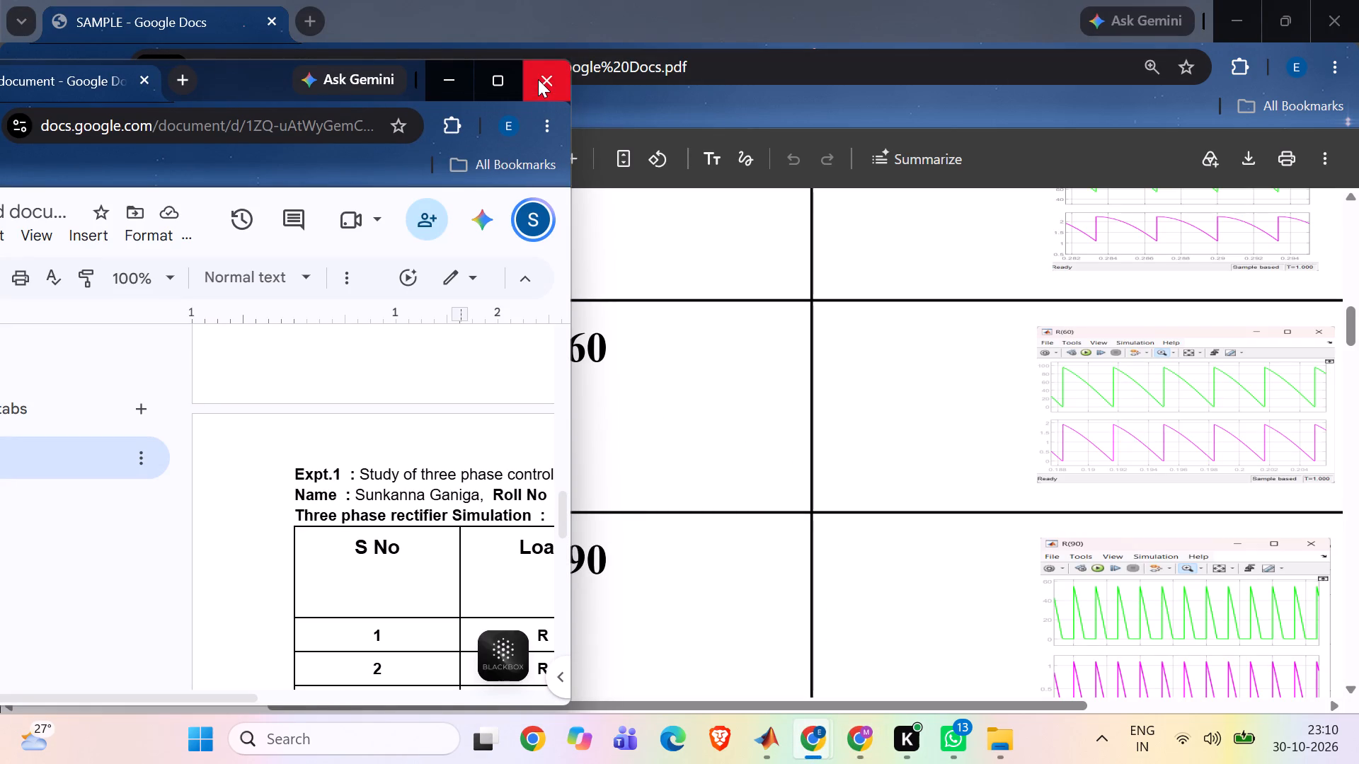
# Maximize the window of the untitled report document so it fills the screen.
pyautogui.click(482, 89)
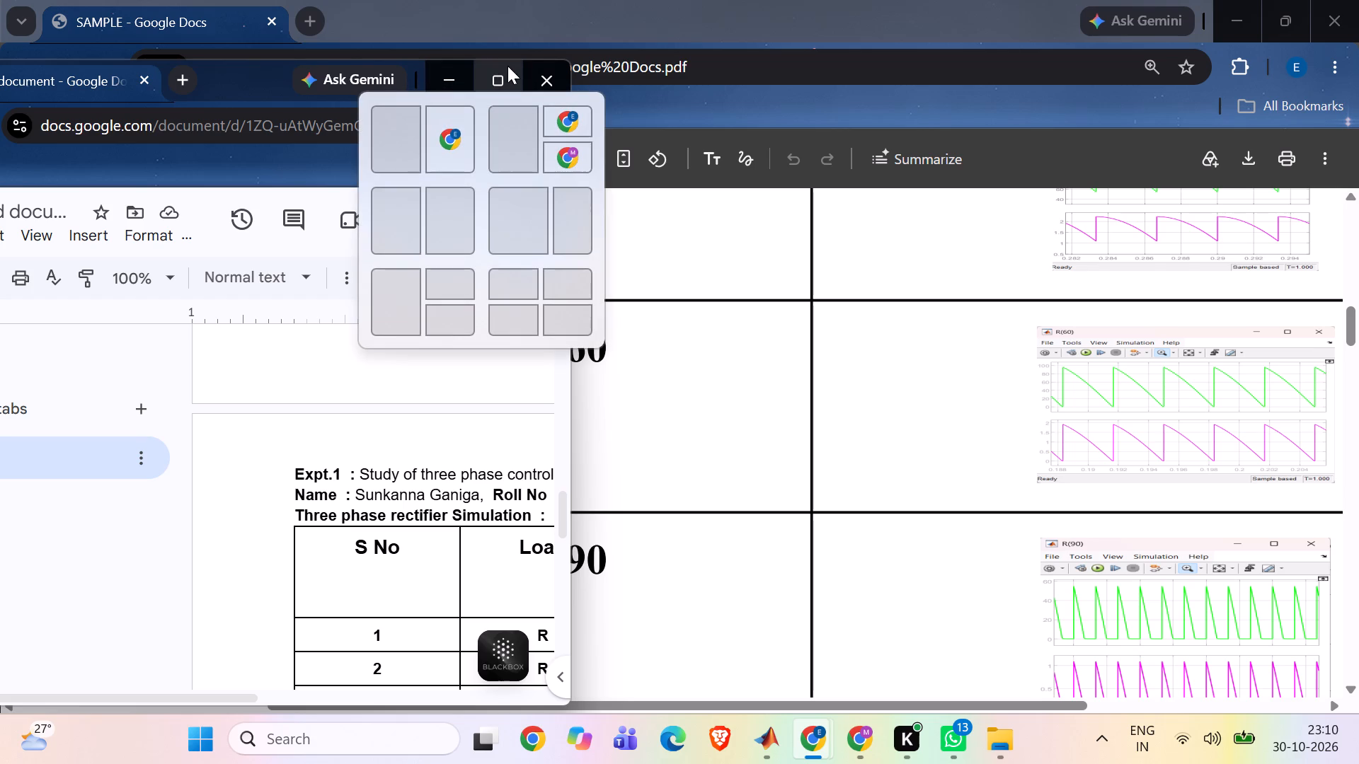
pyautogui.click(508, 66)
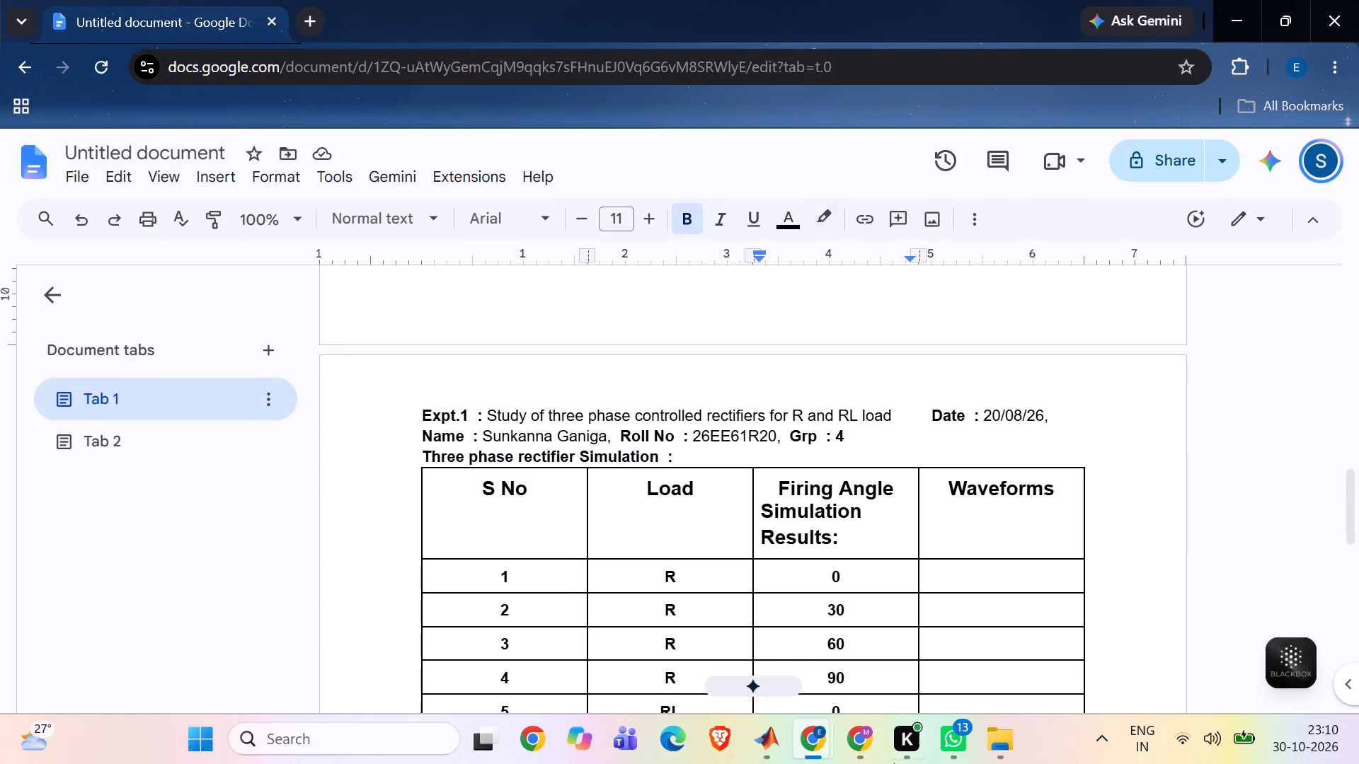
# Switch to the SAMPLE - Google Docs PDF window with the reference waveforms for the R load rows.
pyautogui.moveTo(818, 727); pyautogui.dragTo(825, 714)
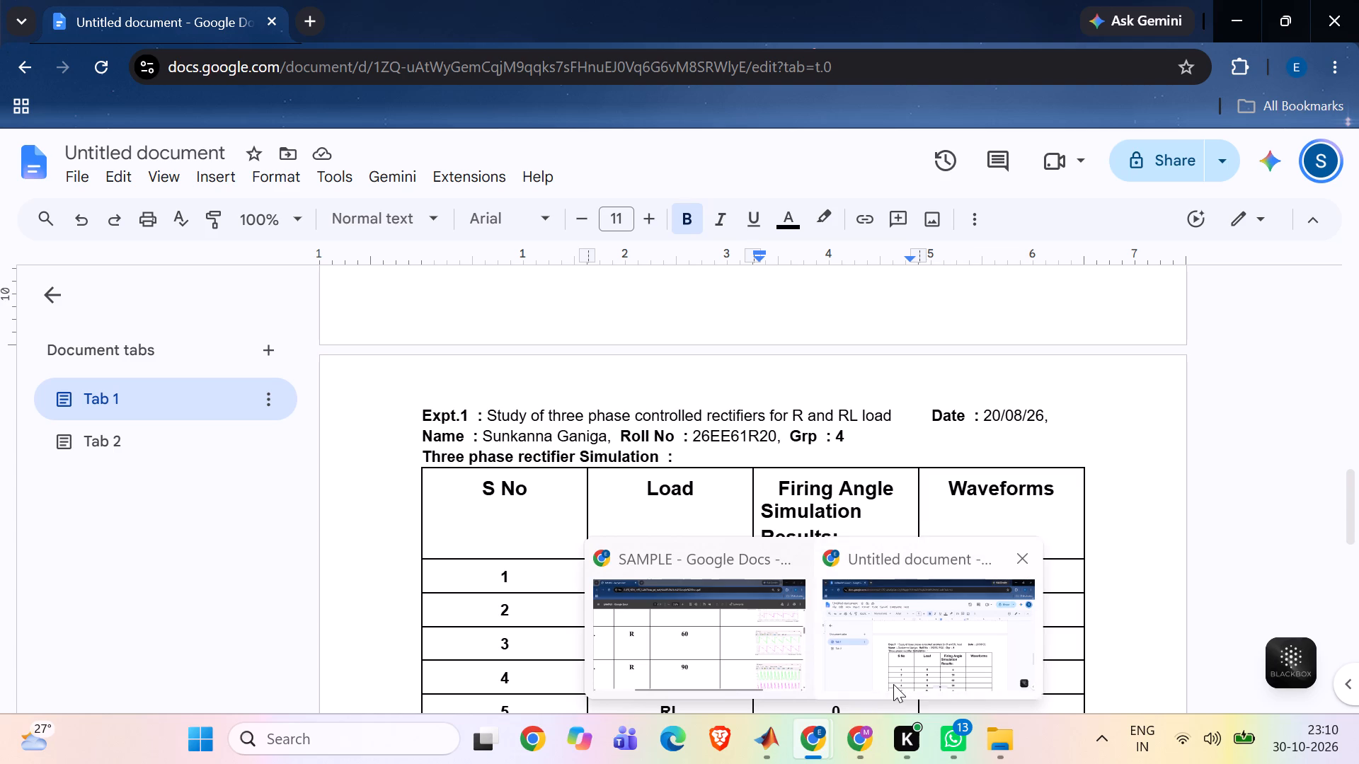
pyautogui.click(689, 630)
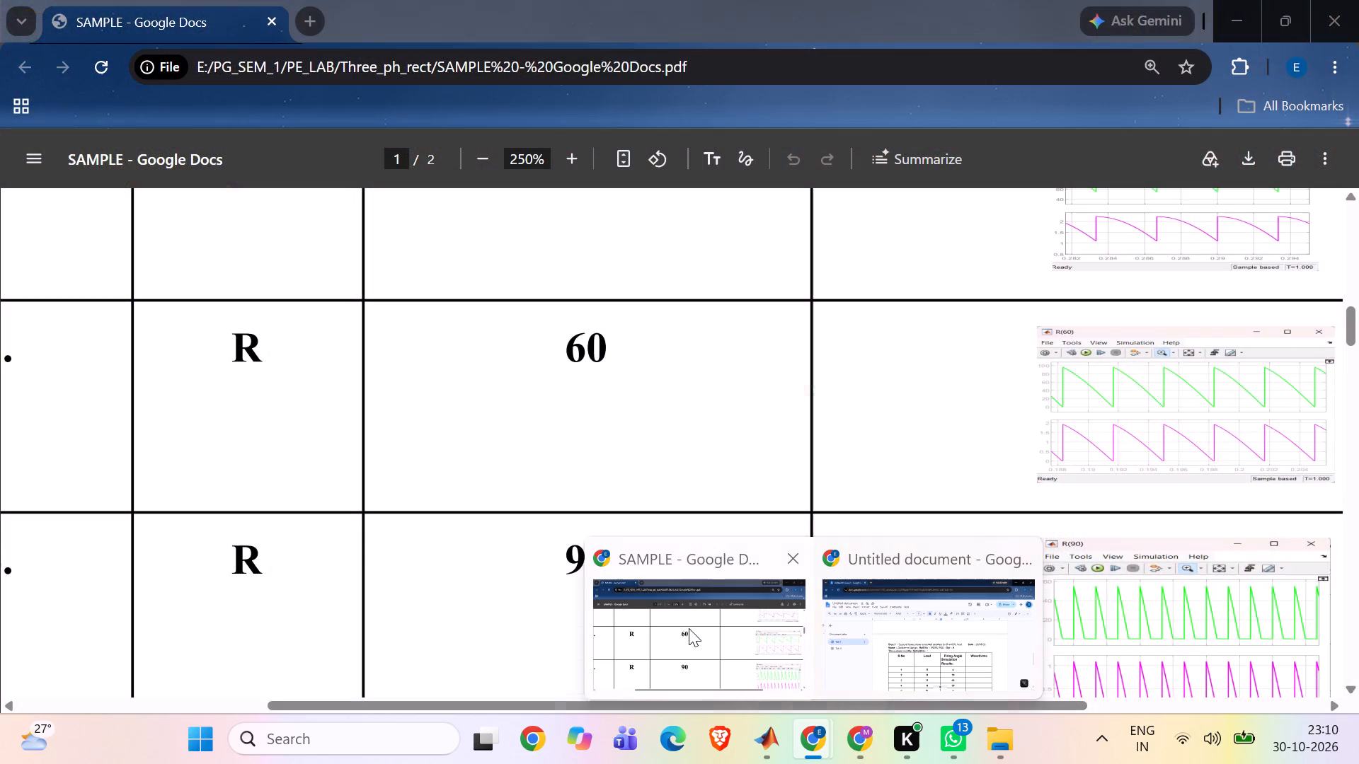
# Examine the sample PDF's controlled and semicontrolled rectifier pages, comparing their titles, circuit diagrams and results tables.
pyautogui.tripleClick(487, 159)
pyautogui.tripleClick(487, 162)
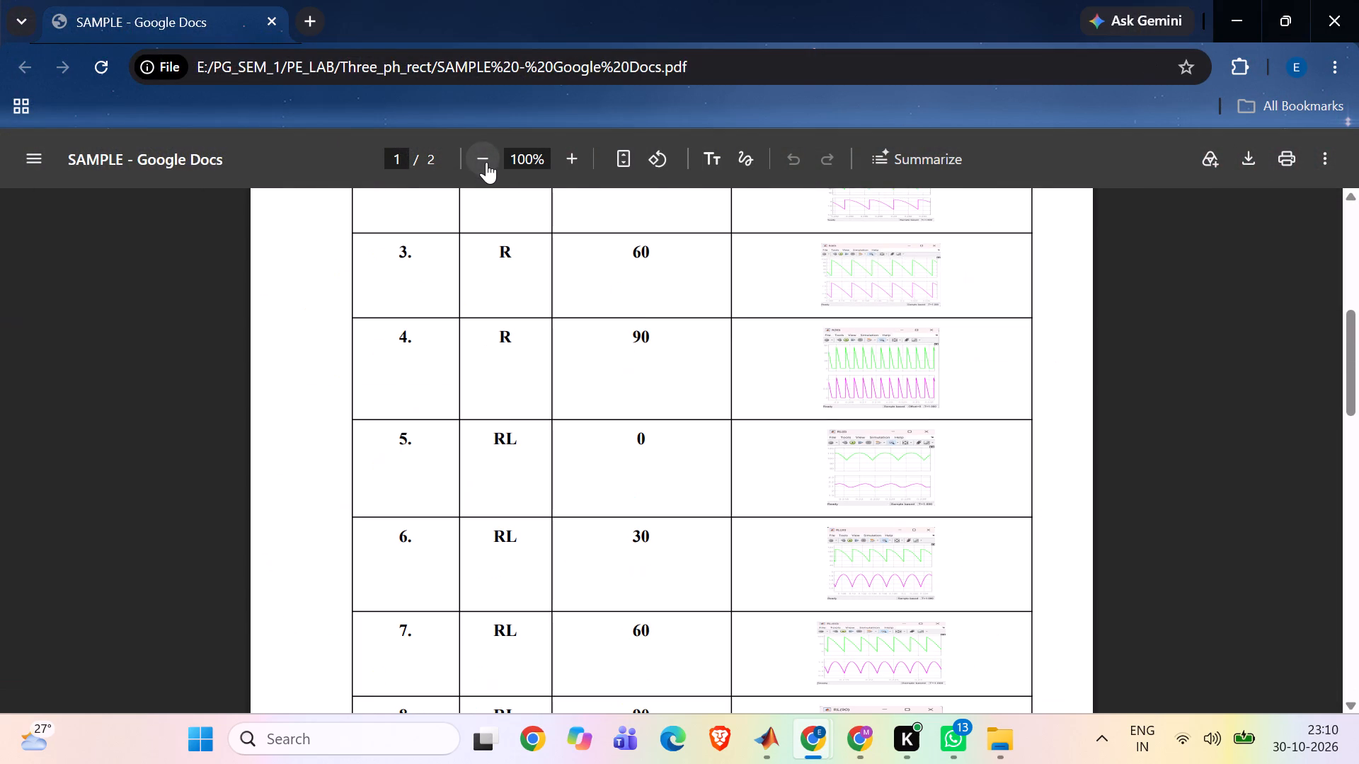
pyautogui.scroll(-4, 747, 442)
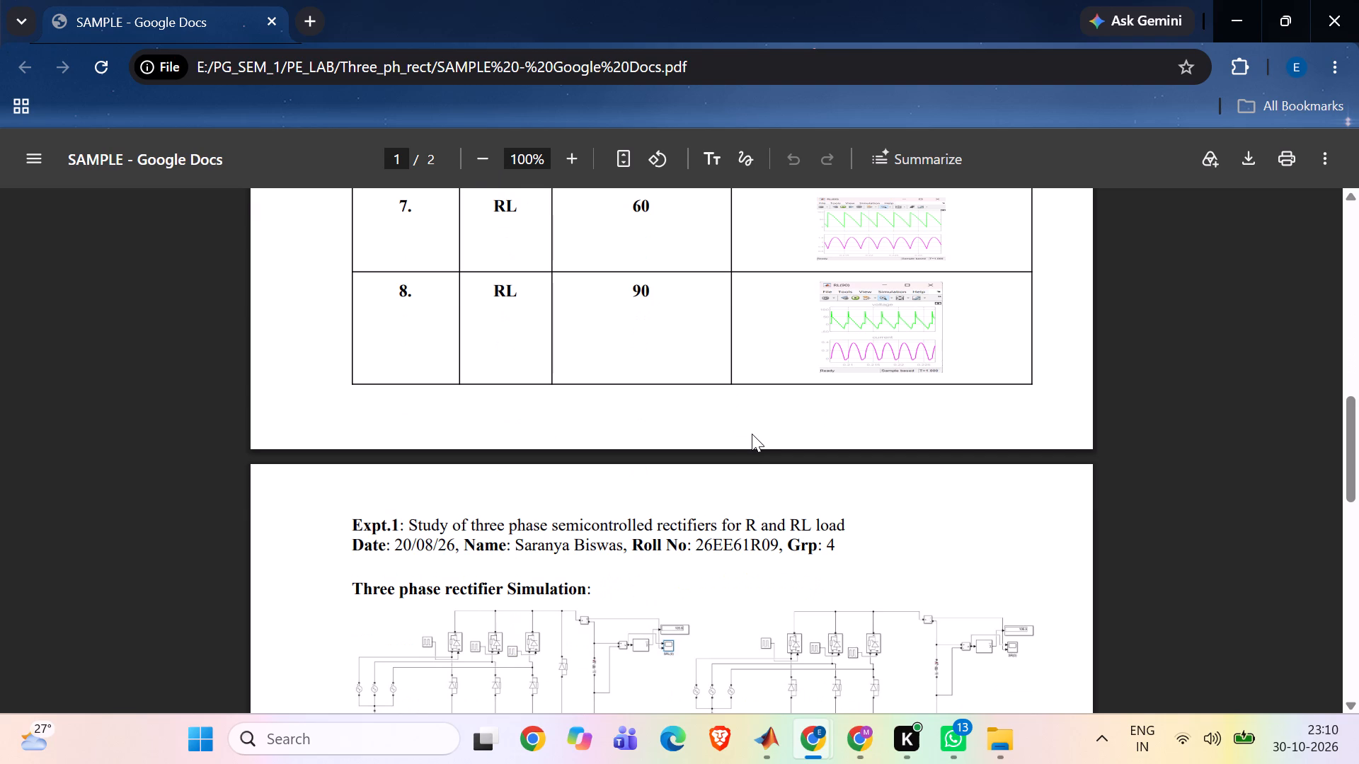
pyautogui.scroll(10, 752, 434)
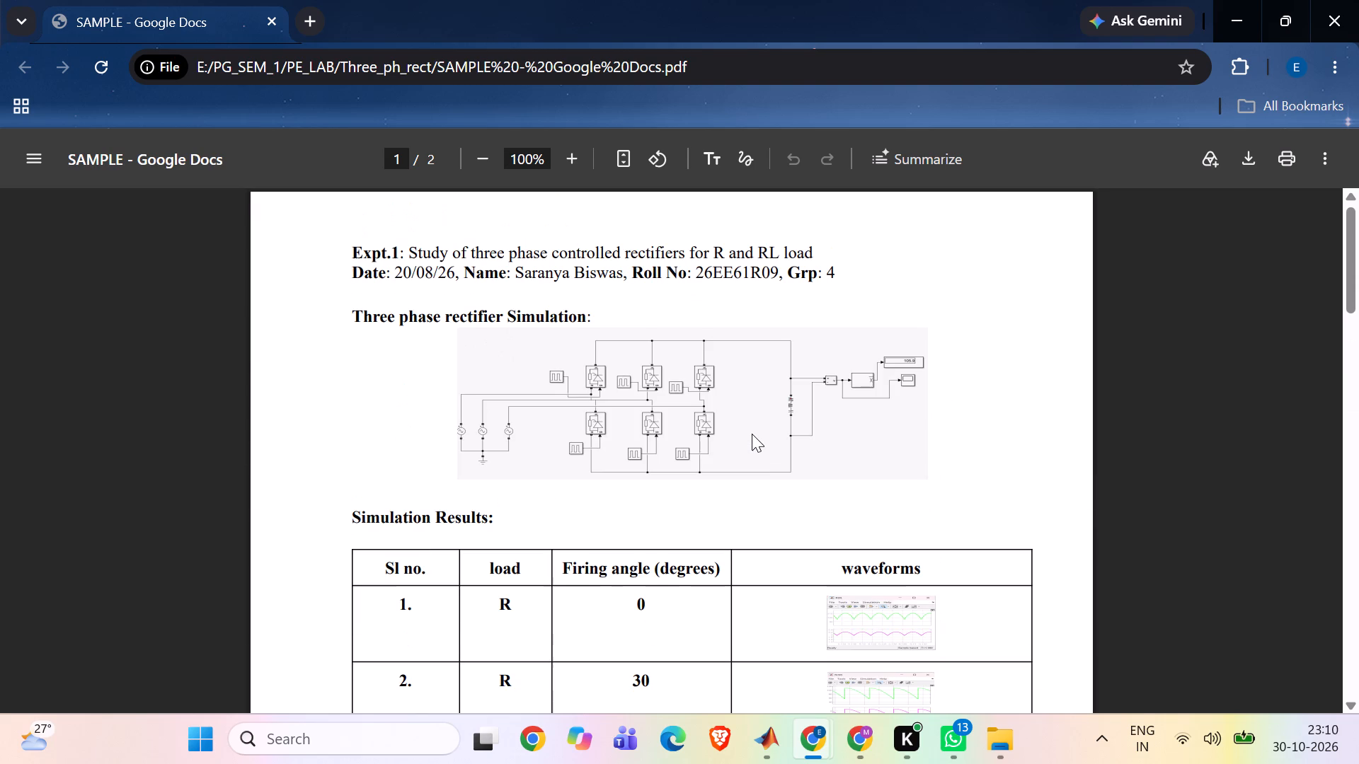
pyautogui.scroll(1, 752, 434)
pyautogui.scroll(-8, 753, 432)
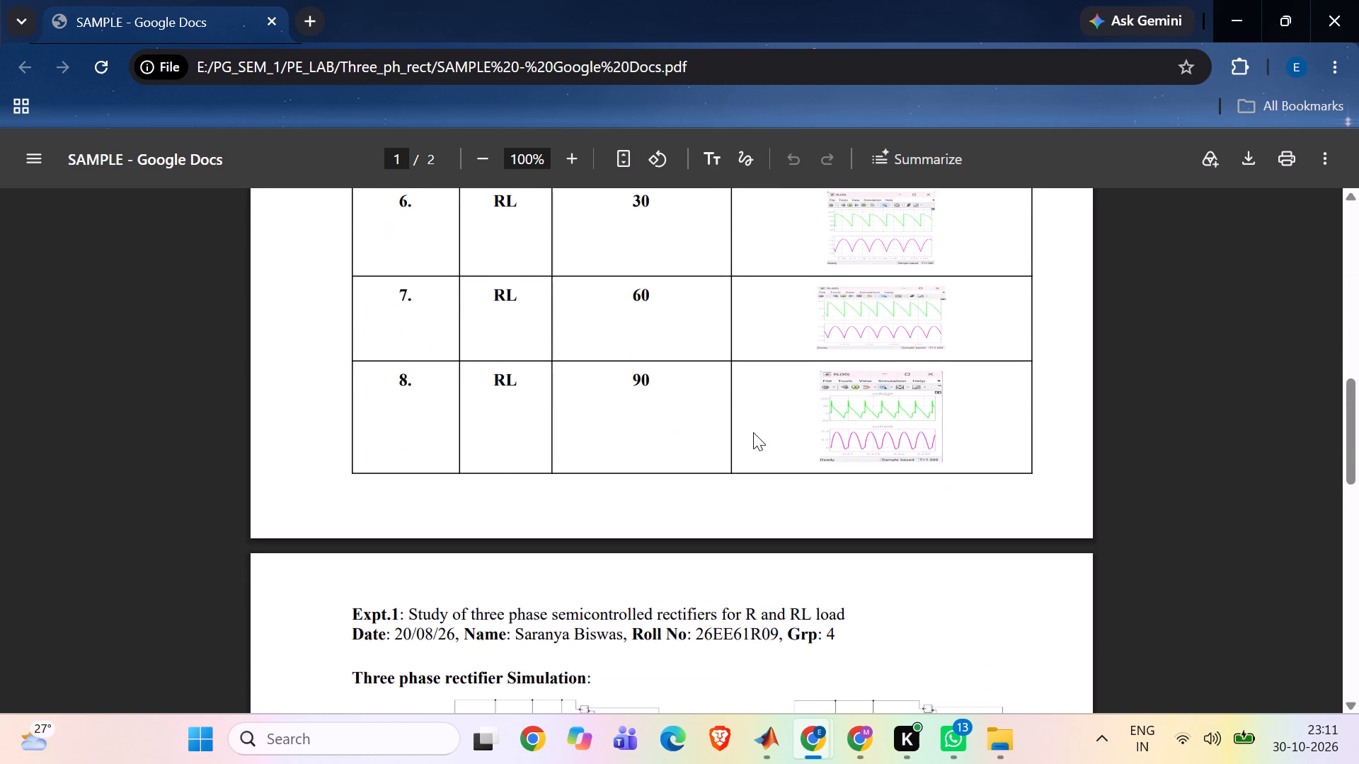
pyautogui.scroll(-1, 753, 432)
pyautogui.scroll(9, 753, 432)
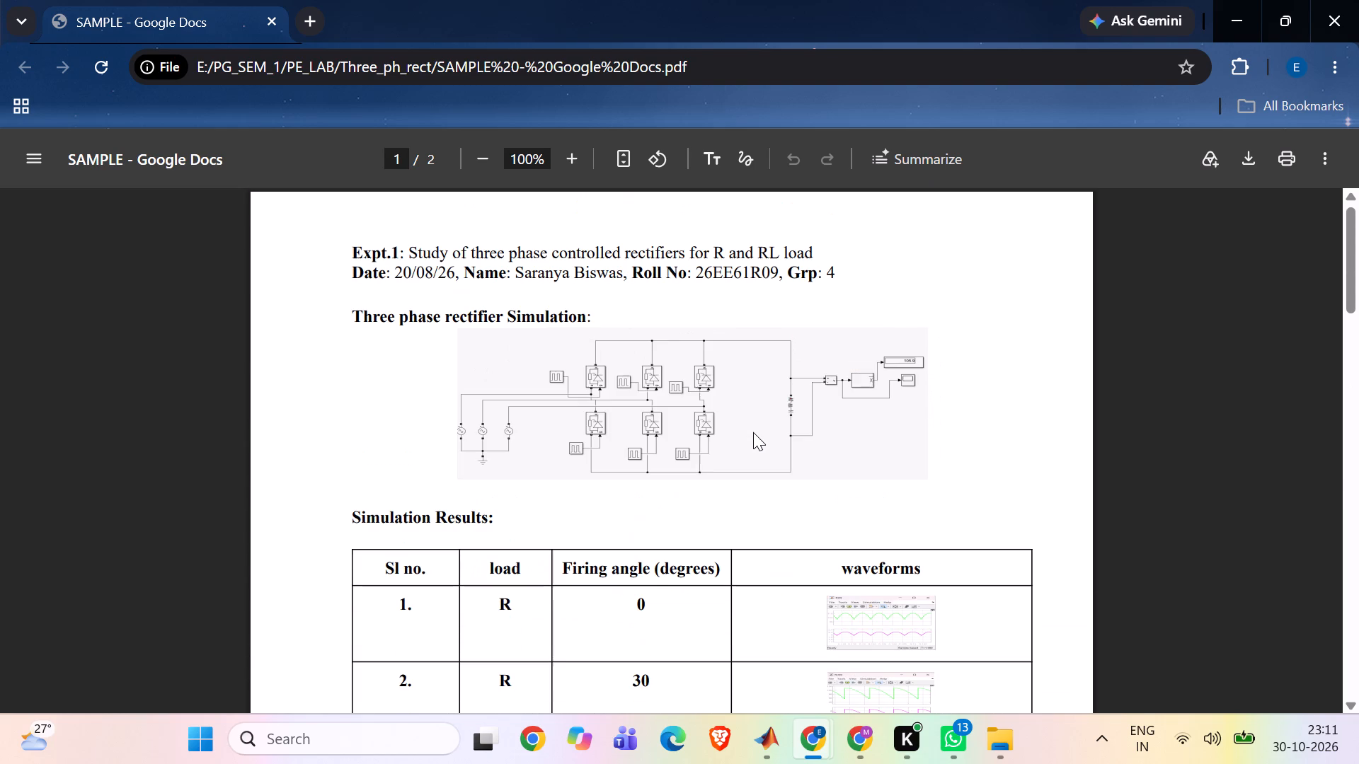
pyautogui.scroll(3, 753, 432)
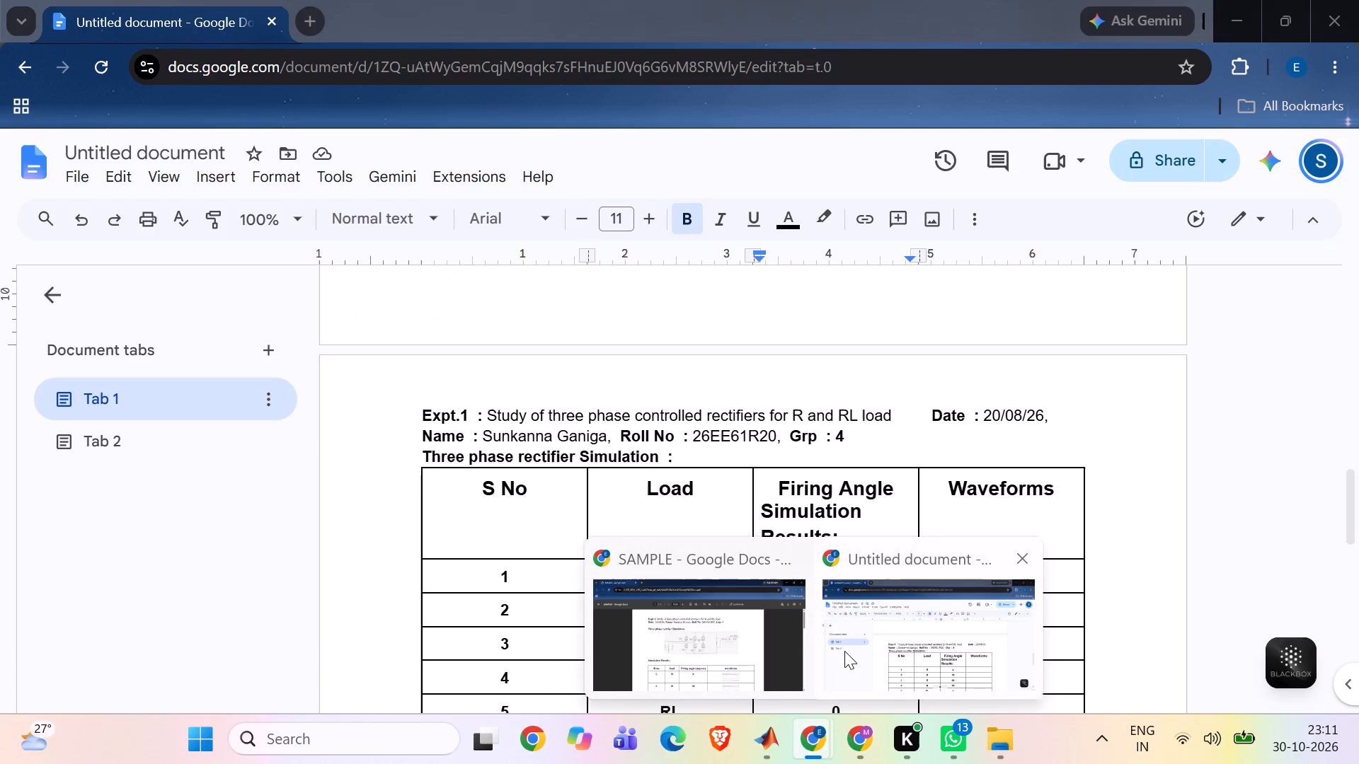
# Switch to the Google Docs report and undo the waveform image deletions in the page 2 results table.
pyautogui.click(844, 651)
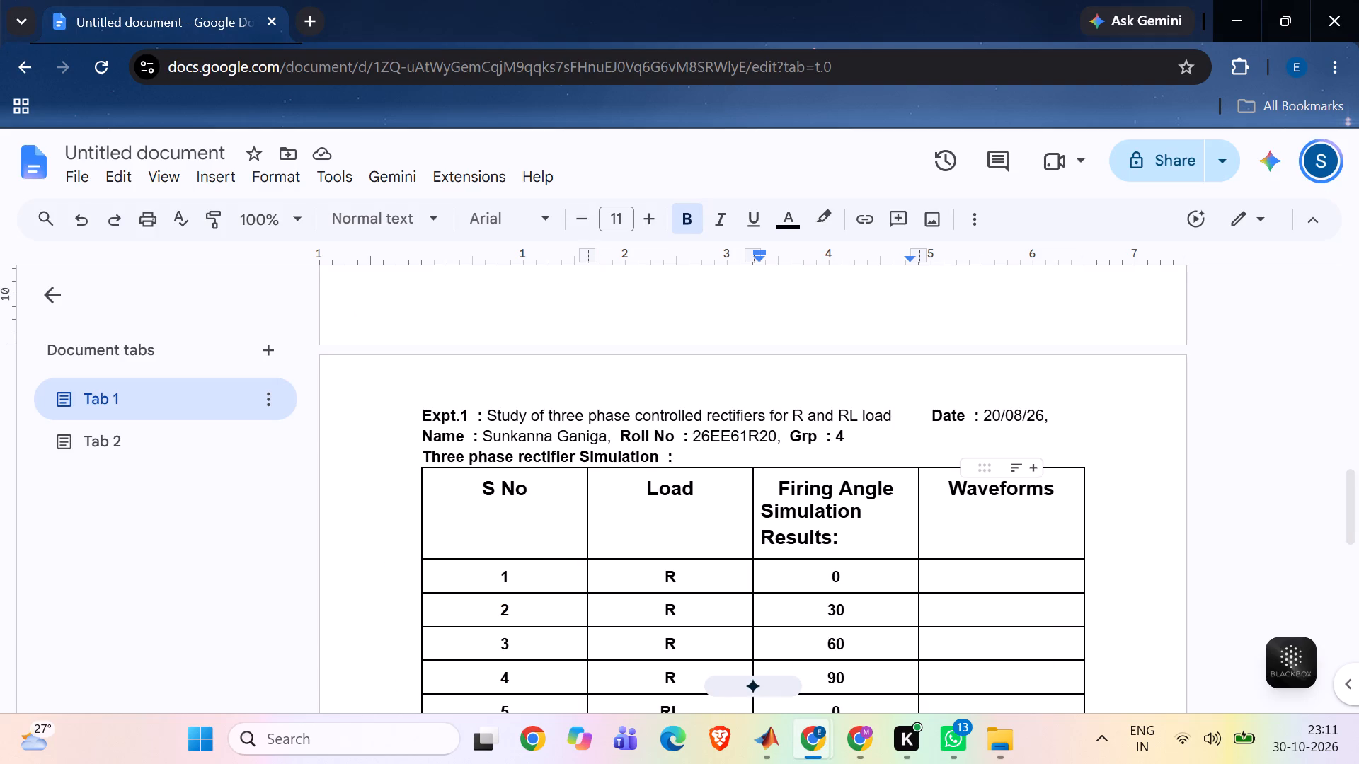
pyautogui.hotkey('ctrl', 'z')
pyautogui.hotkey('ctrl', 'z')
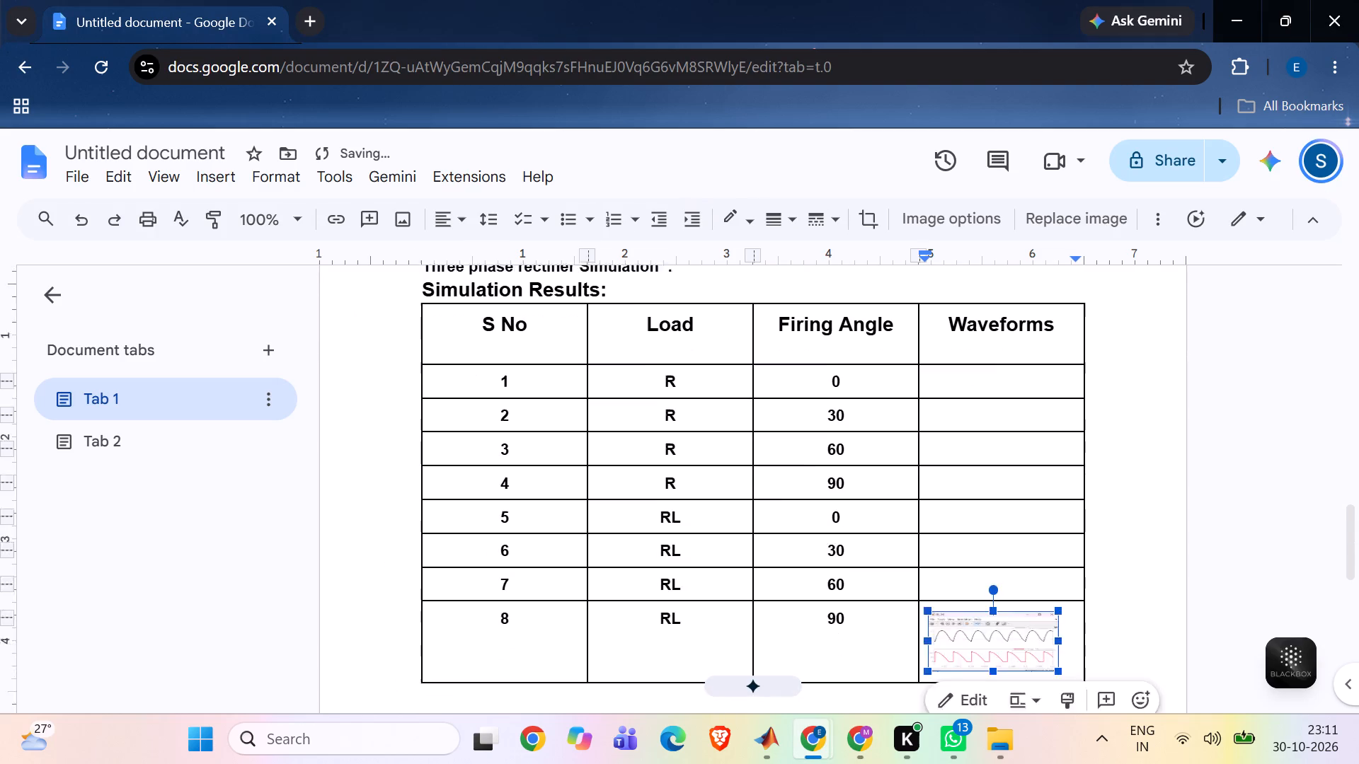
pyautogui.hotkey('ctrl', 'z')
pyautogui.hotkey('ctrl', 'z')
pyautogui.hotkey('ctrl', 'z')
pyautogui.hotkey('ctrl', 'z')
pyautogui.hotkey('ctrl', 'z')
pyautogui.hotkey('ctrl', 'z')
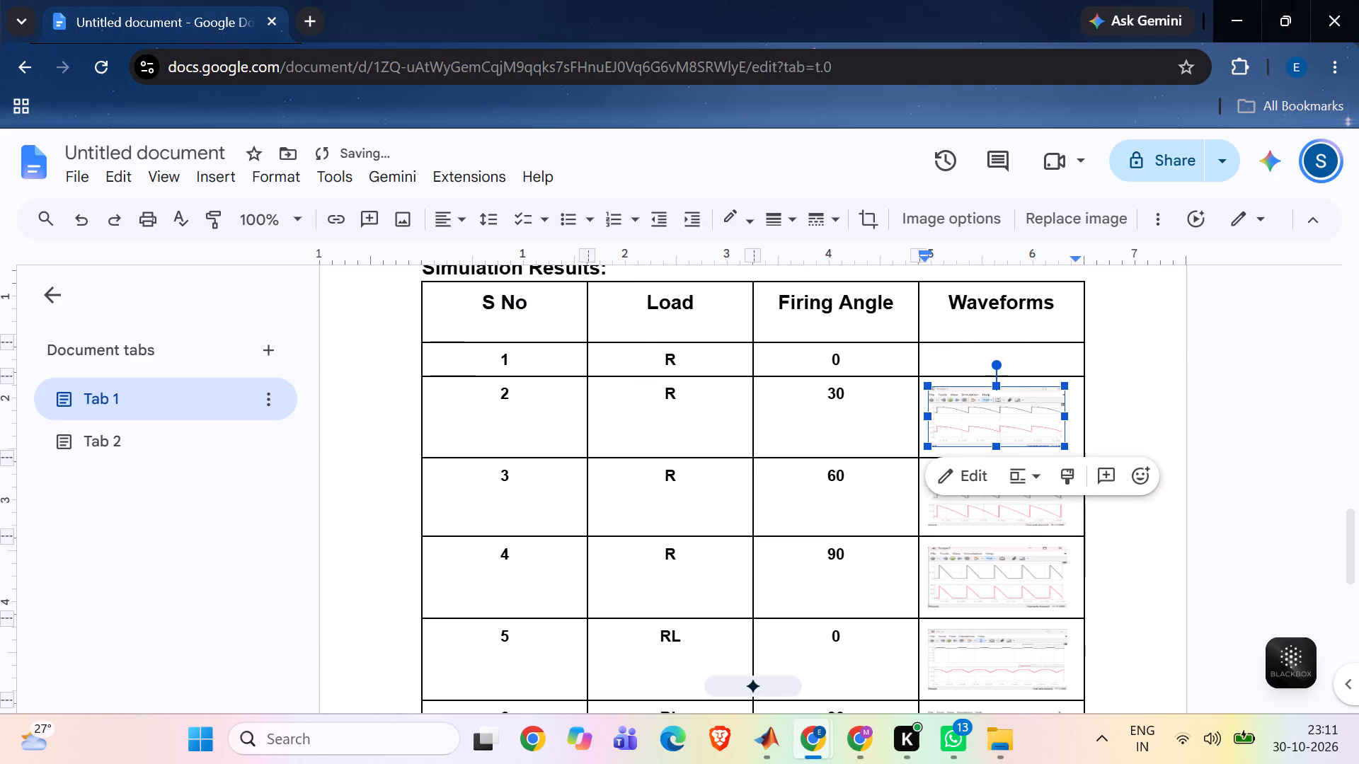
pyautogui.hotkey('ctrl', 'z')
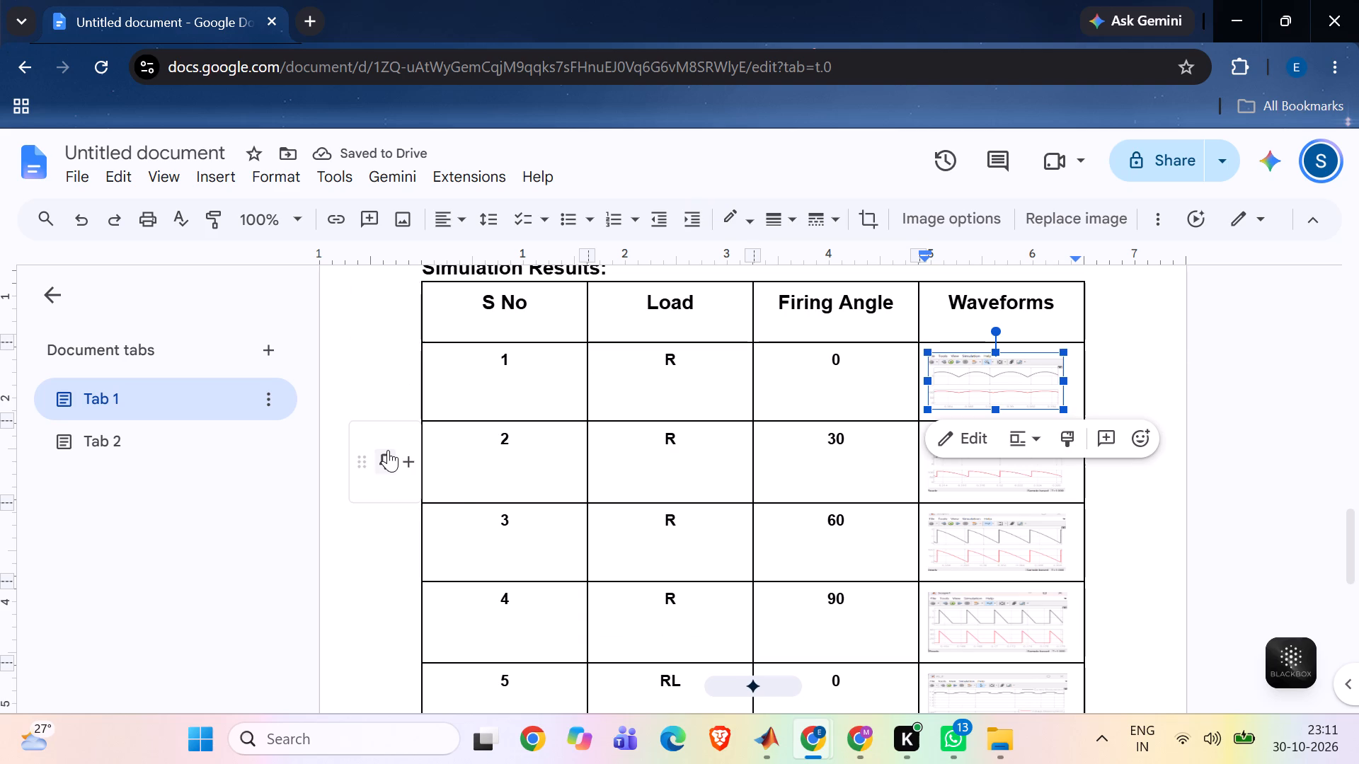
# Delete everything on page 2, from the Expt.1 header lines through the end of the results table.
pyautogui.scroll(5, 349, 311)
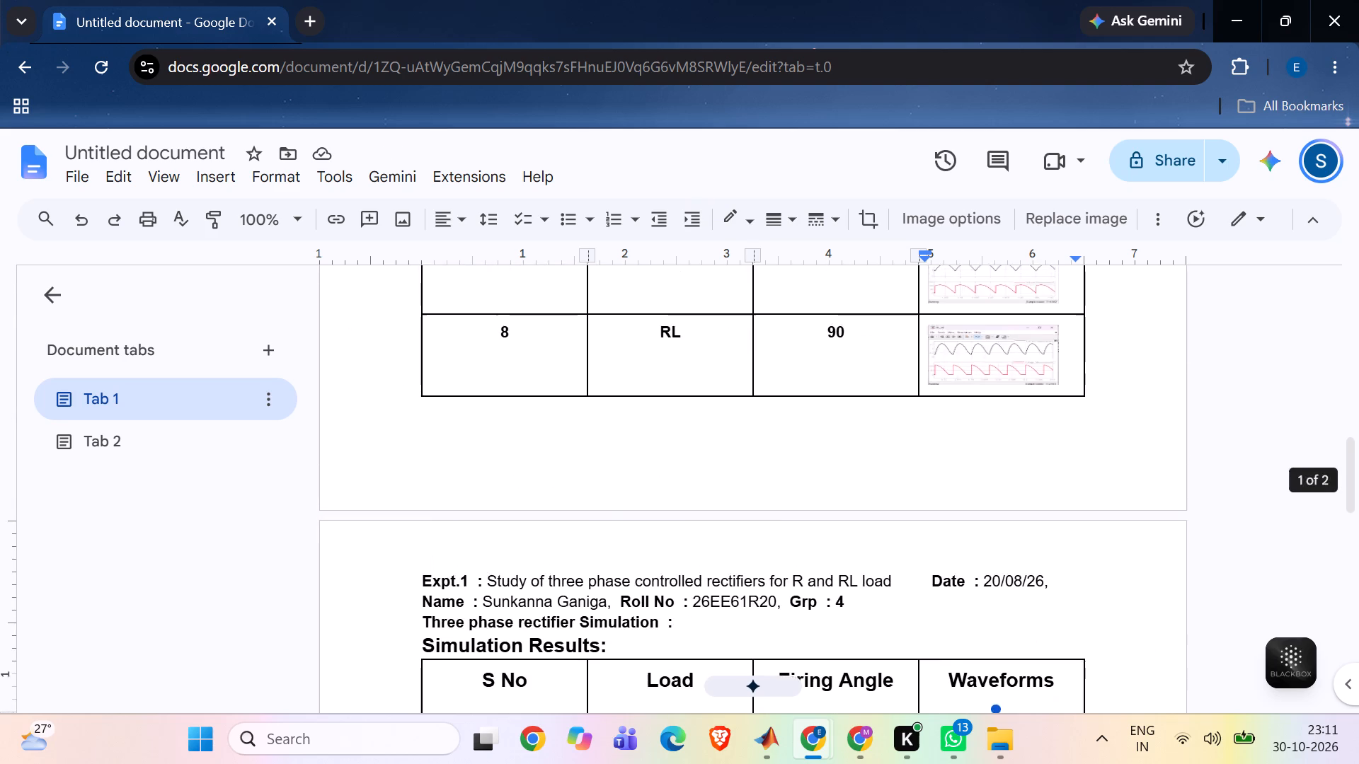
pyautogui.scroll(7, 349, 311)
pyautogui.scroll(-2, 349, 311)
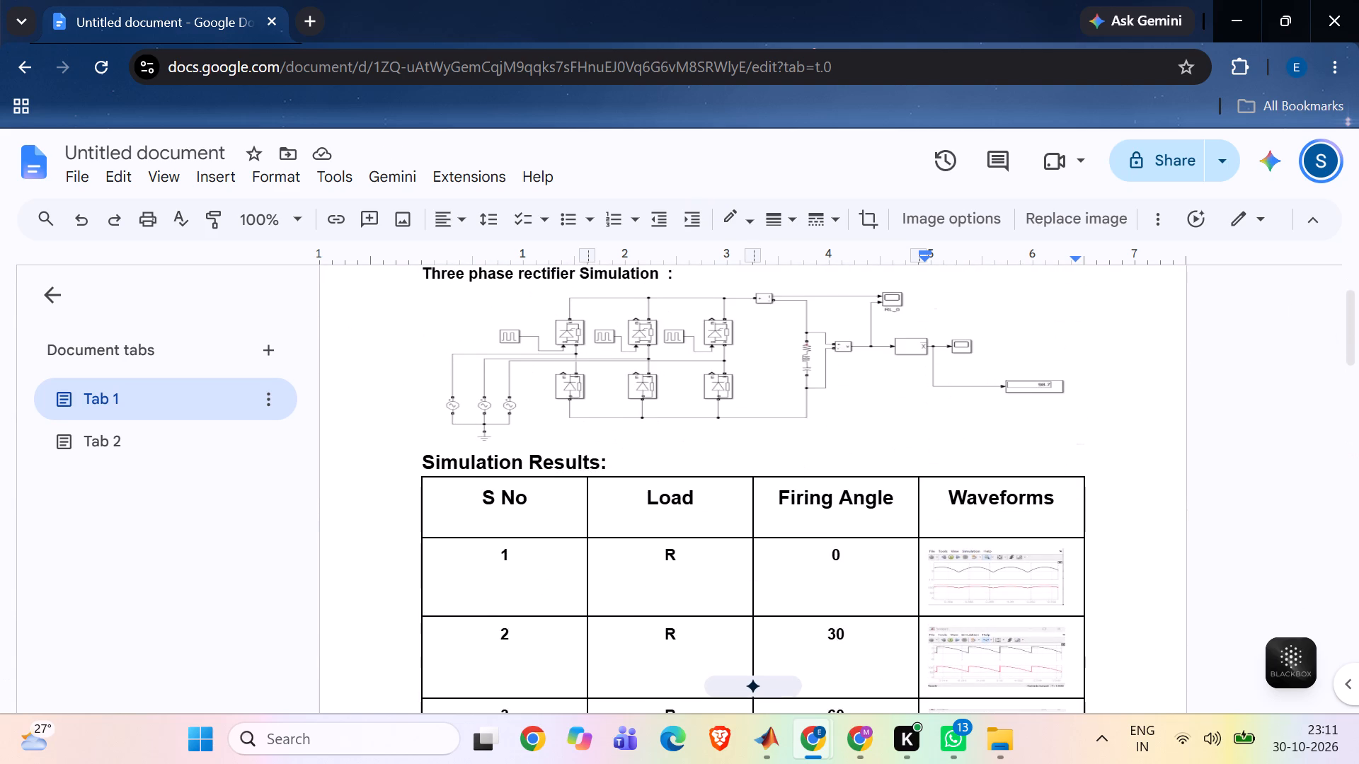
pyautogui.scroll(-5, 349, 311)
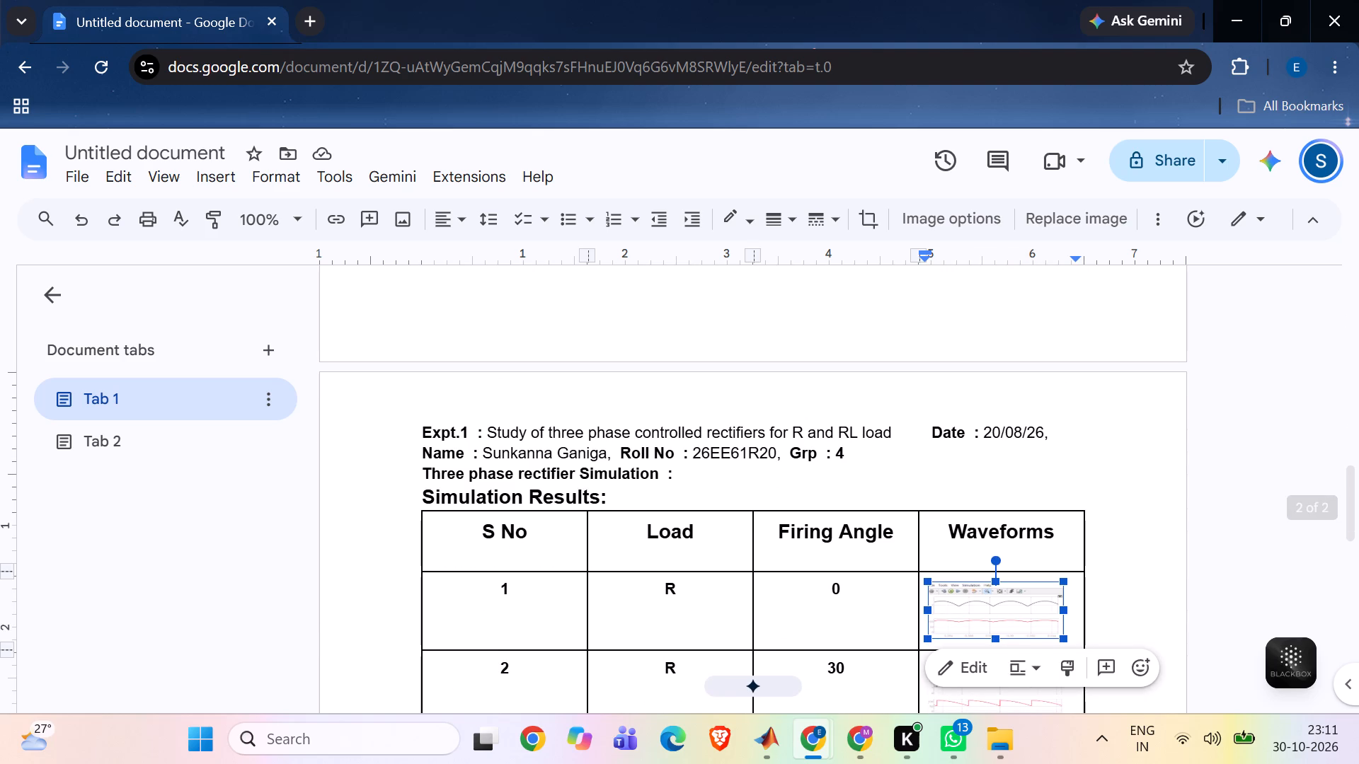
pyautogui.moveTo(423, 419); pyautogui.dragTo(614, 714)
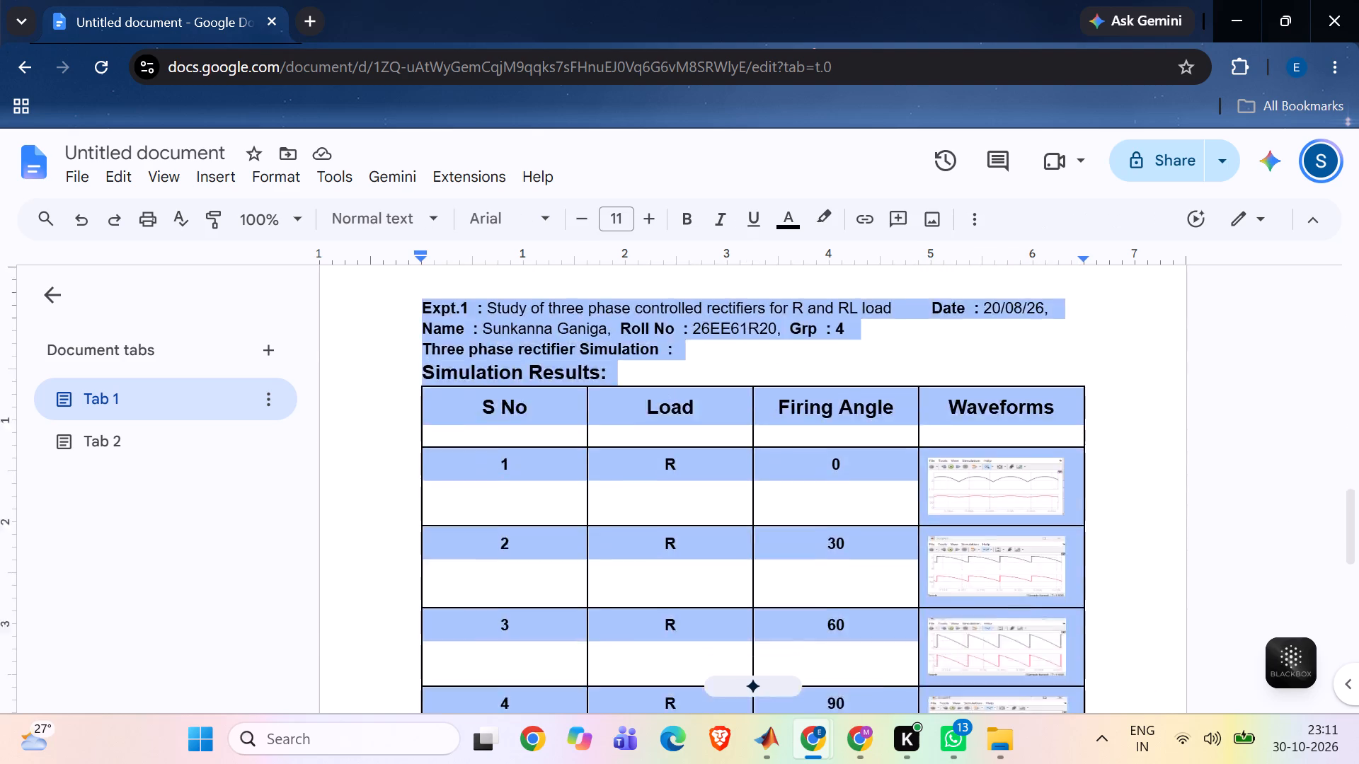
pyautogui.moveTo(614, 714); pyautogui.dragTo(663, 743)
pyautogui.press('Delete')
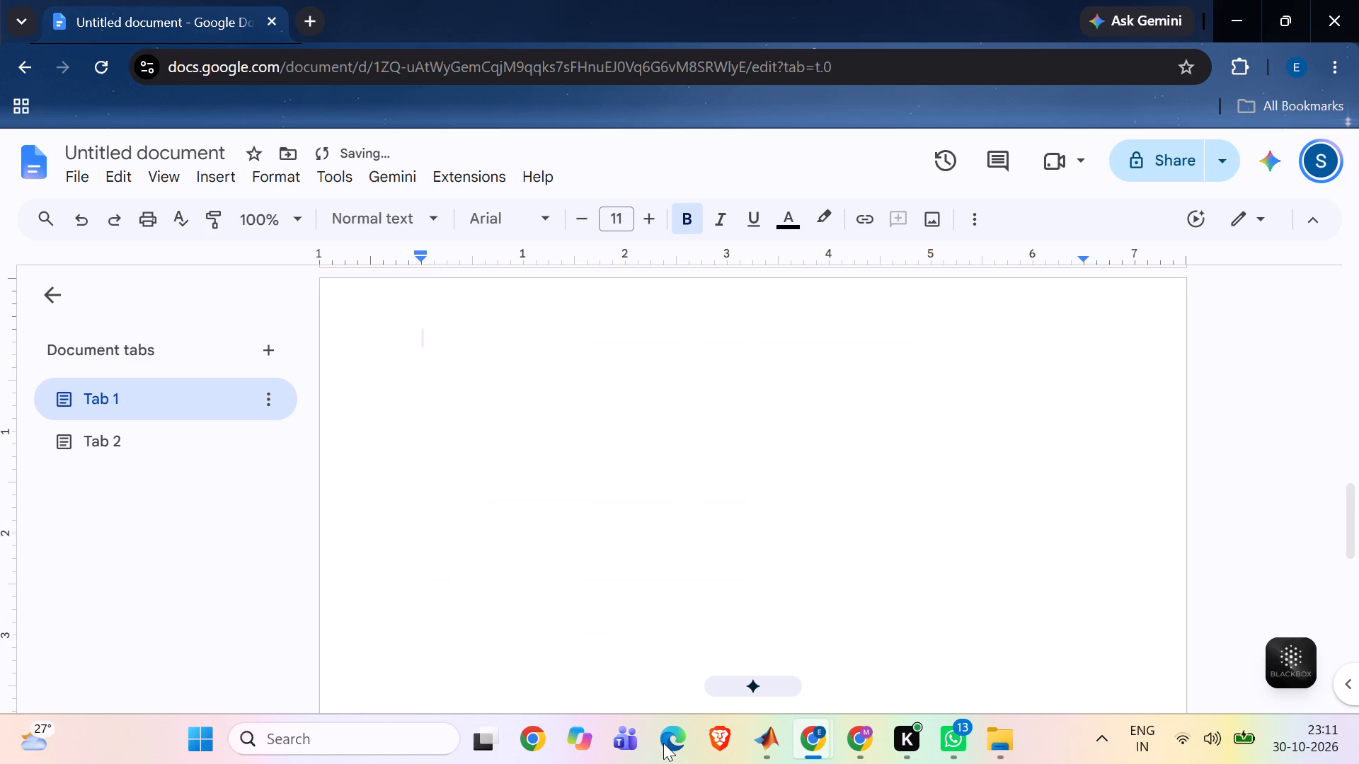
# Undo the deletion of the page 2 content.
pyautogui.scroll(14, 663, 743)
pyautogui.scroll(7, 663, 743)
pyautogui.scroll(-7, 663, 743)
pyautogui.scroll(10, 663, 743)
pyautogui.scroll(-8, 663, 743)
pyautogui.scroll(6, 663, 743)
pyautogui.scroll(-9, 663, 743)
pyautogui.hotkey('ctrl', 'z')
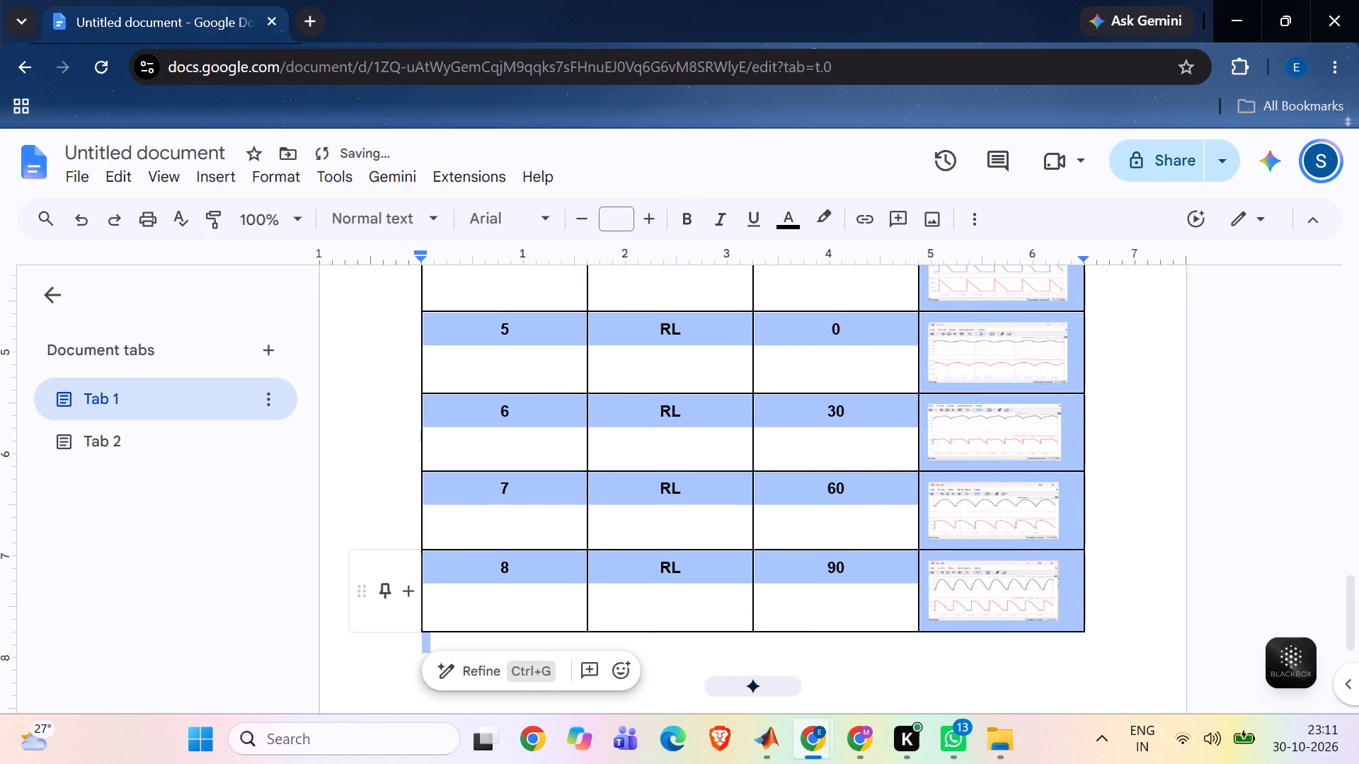
pyautogui.click(391, 581)
pyautogui.scroll(8, 391, 581)
pyautogui.scroll(-1, 391, 581)
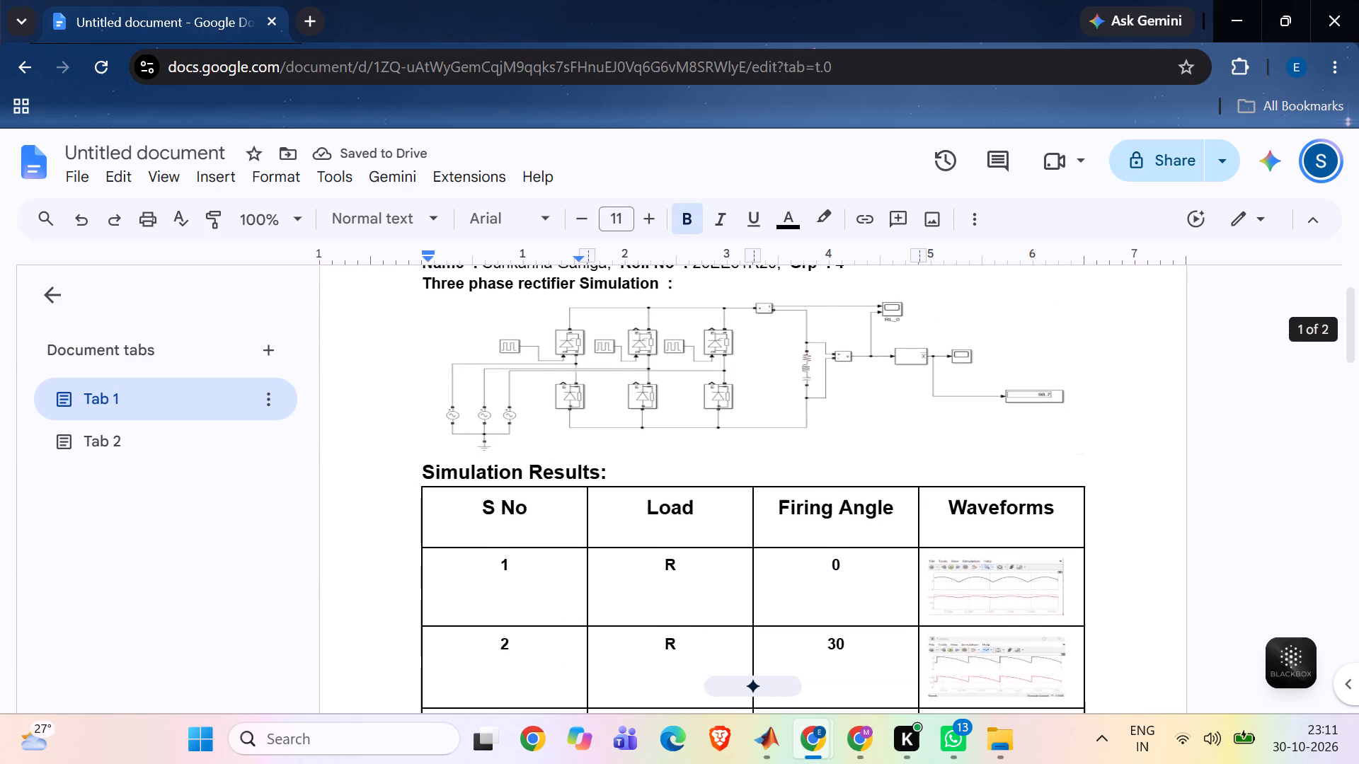
pyautogui.scroll(-1, 391, 581)
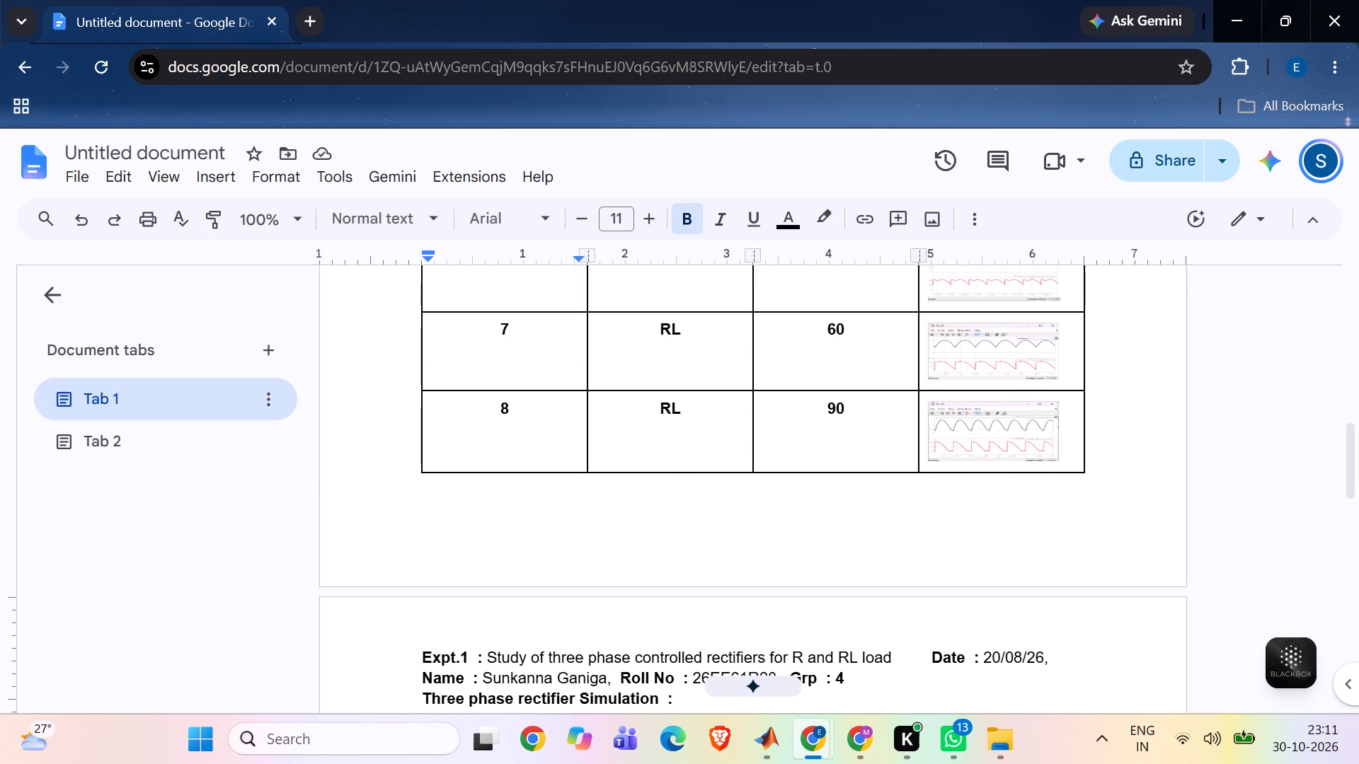
pyautogui.moveTo(419, 661); pyautogui.dragTo(575, 733)
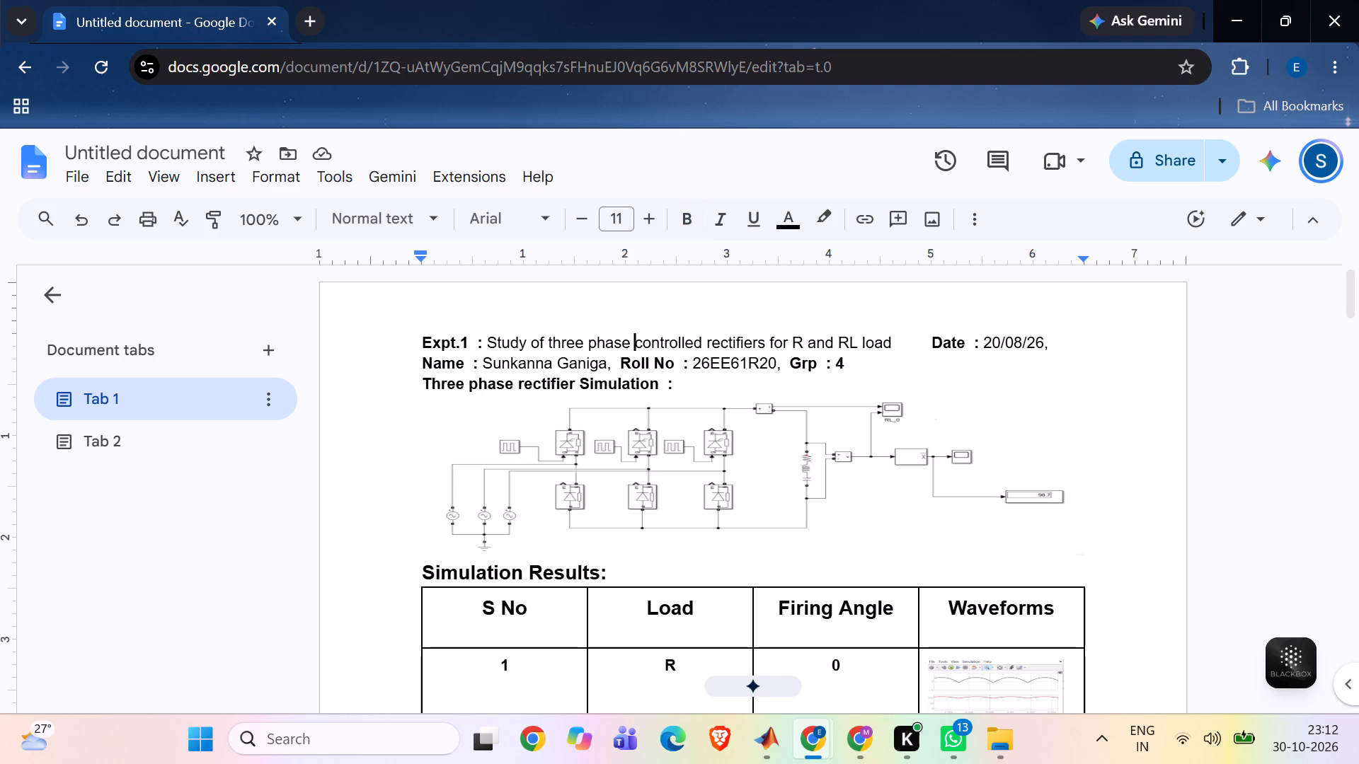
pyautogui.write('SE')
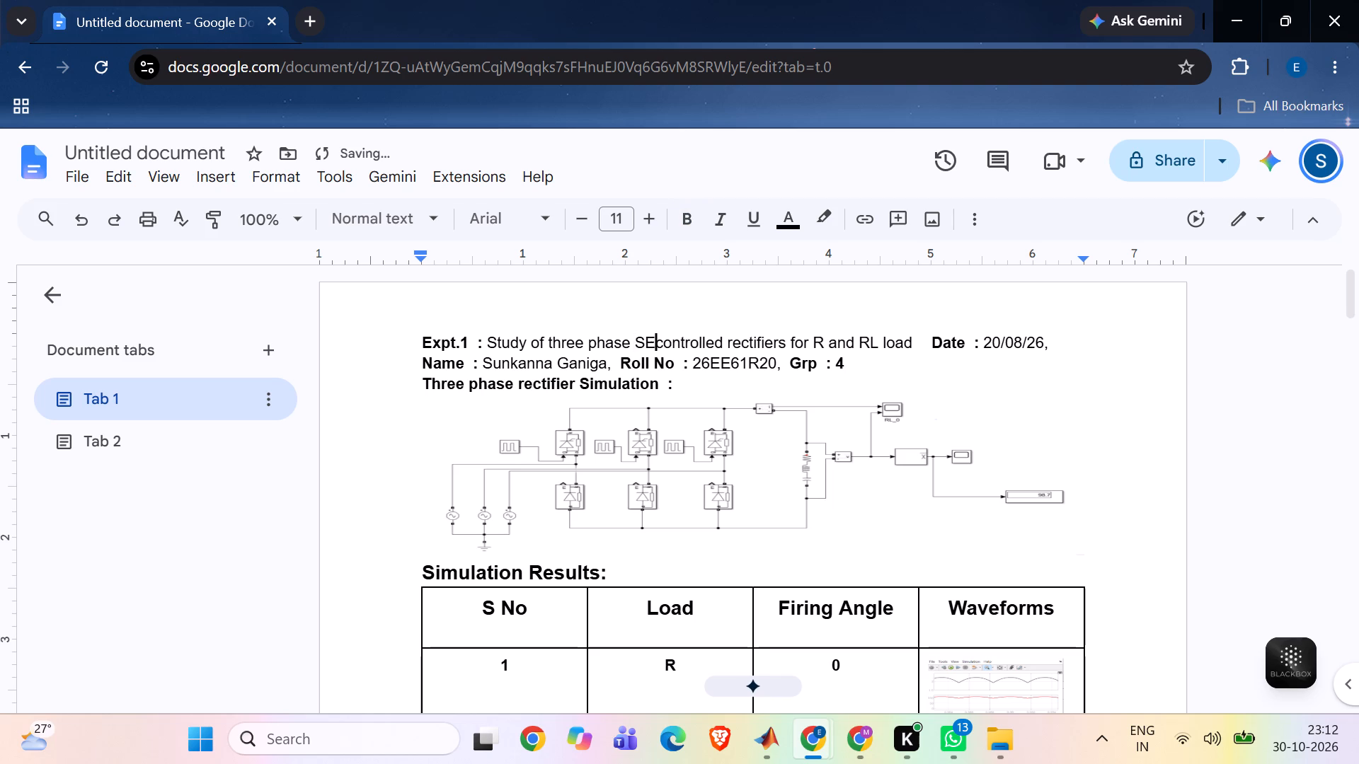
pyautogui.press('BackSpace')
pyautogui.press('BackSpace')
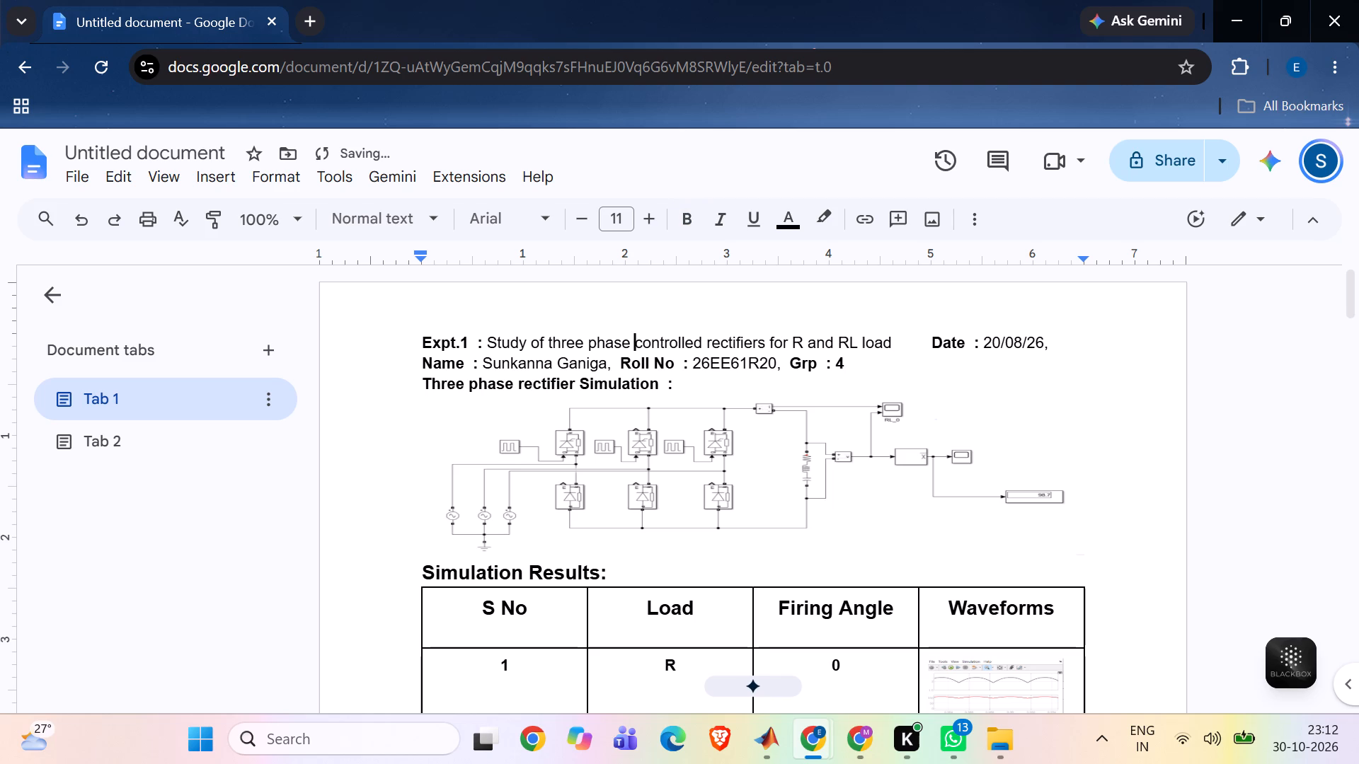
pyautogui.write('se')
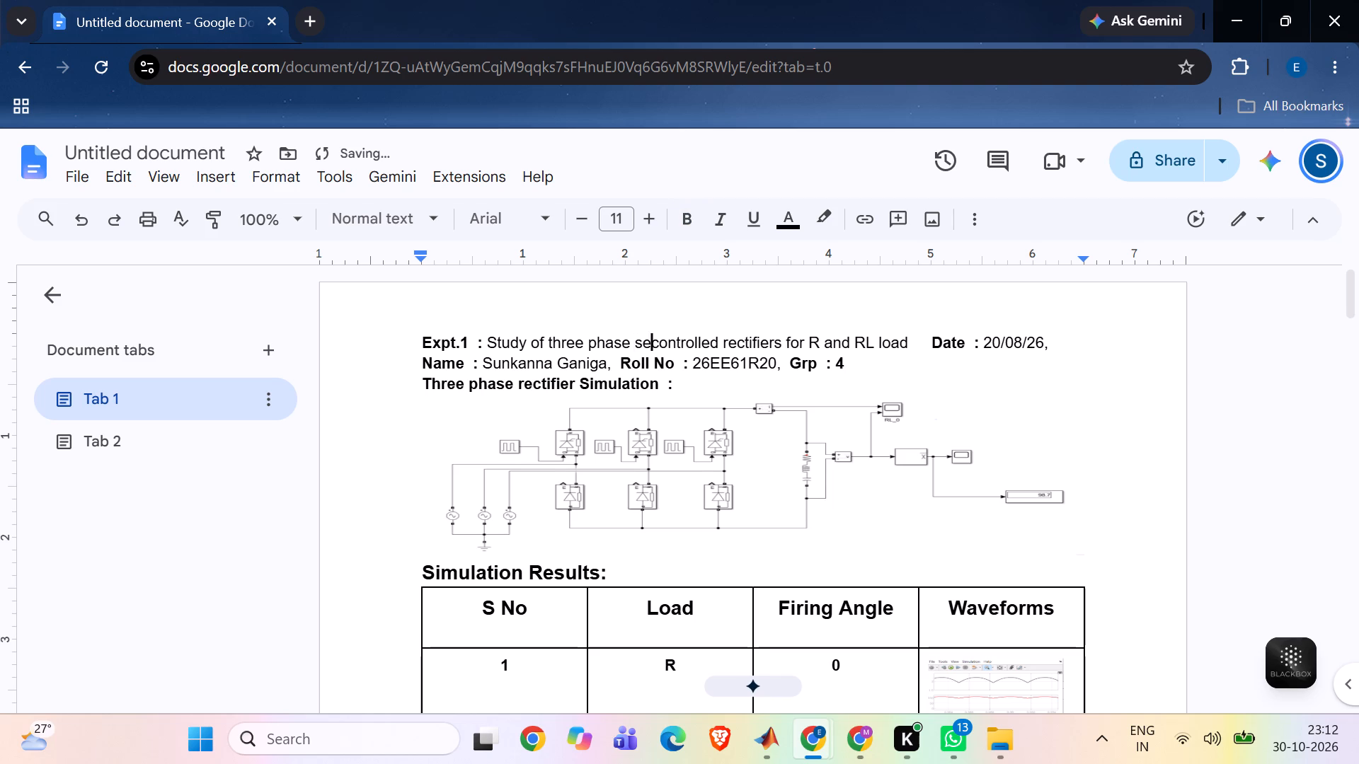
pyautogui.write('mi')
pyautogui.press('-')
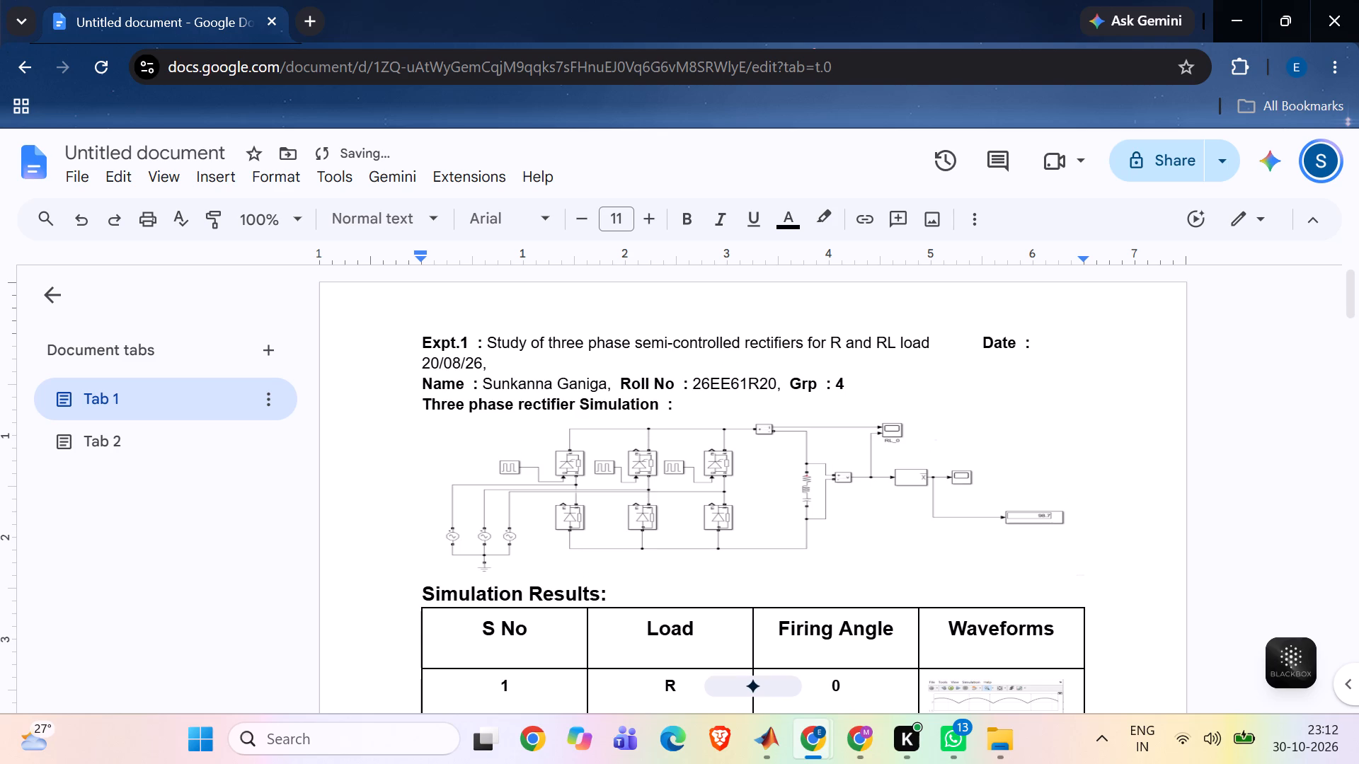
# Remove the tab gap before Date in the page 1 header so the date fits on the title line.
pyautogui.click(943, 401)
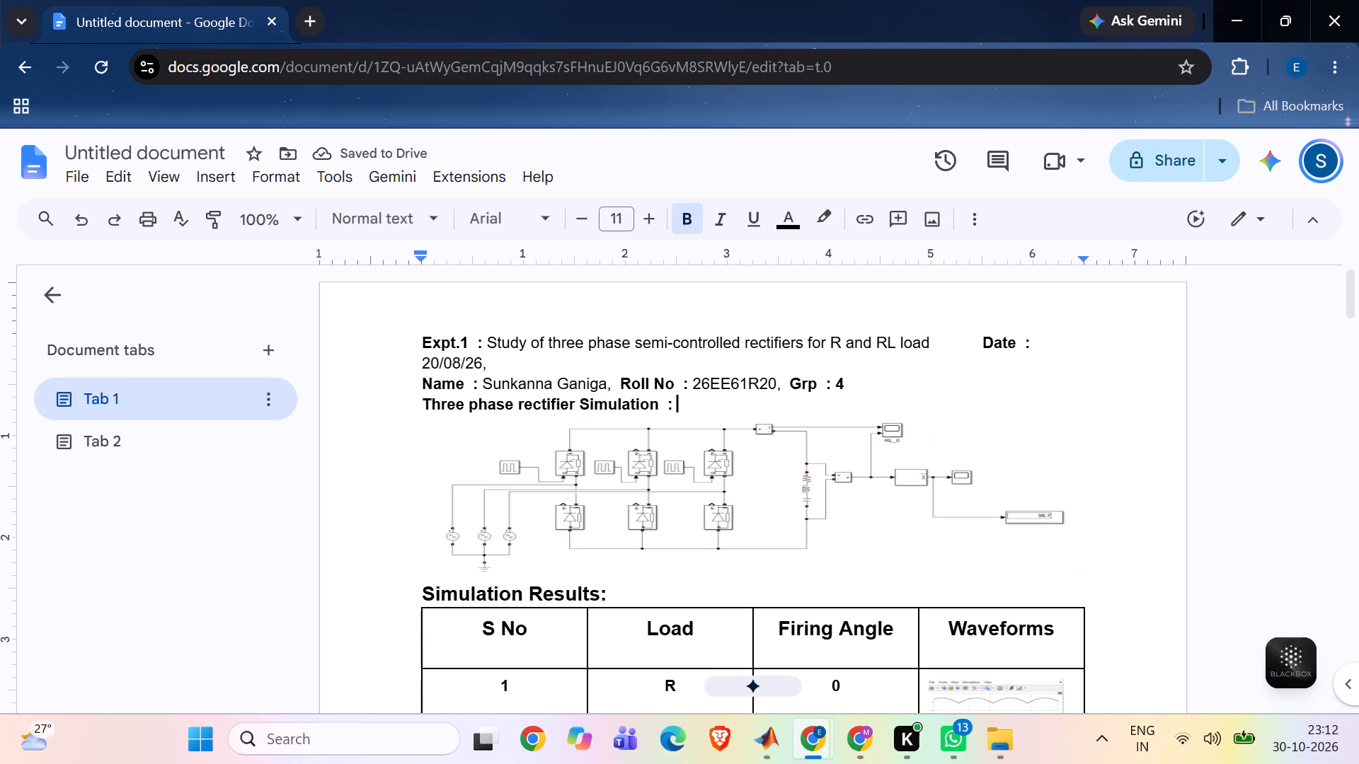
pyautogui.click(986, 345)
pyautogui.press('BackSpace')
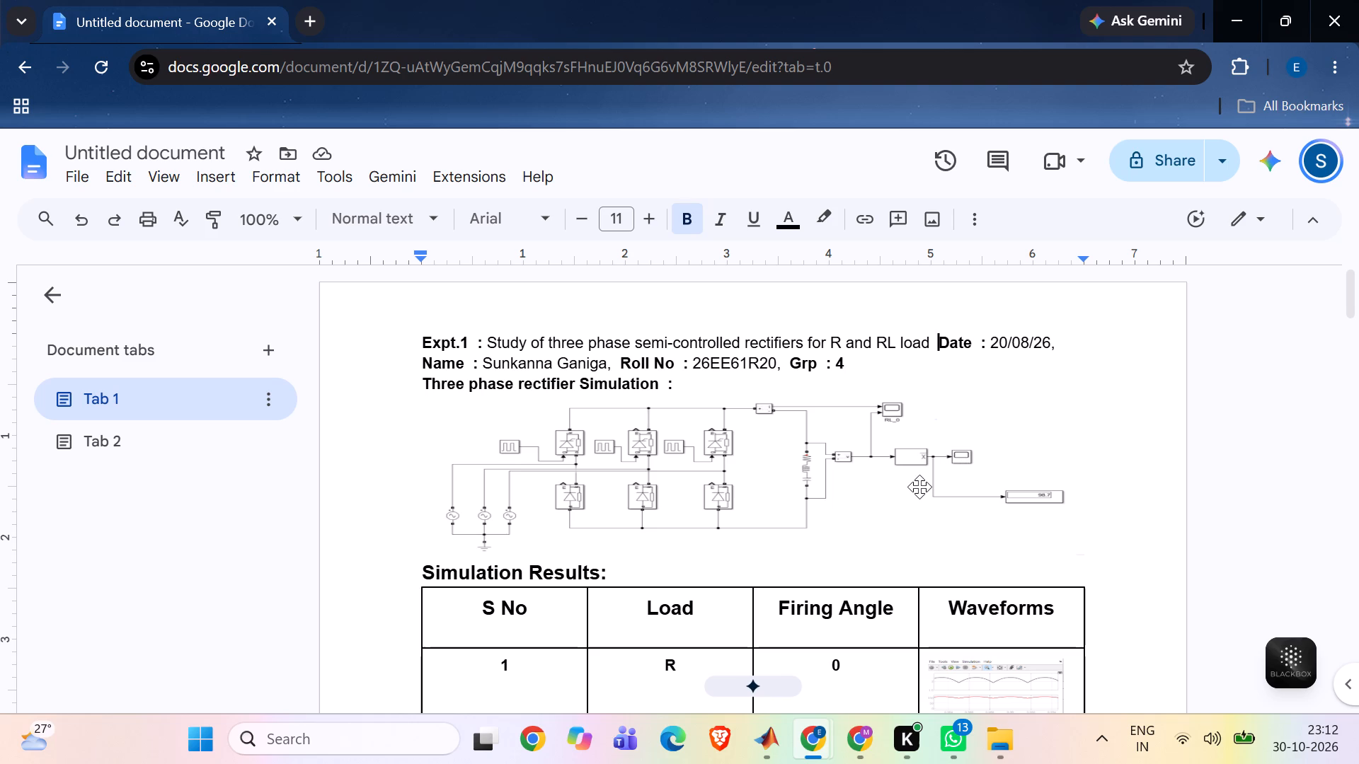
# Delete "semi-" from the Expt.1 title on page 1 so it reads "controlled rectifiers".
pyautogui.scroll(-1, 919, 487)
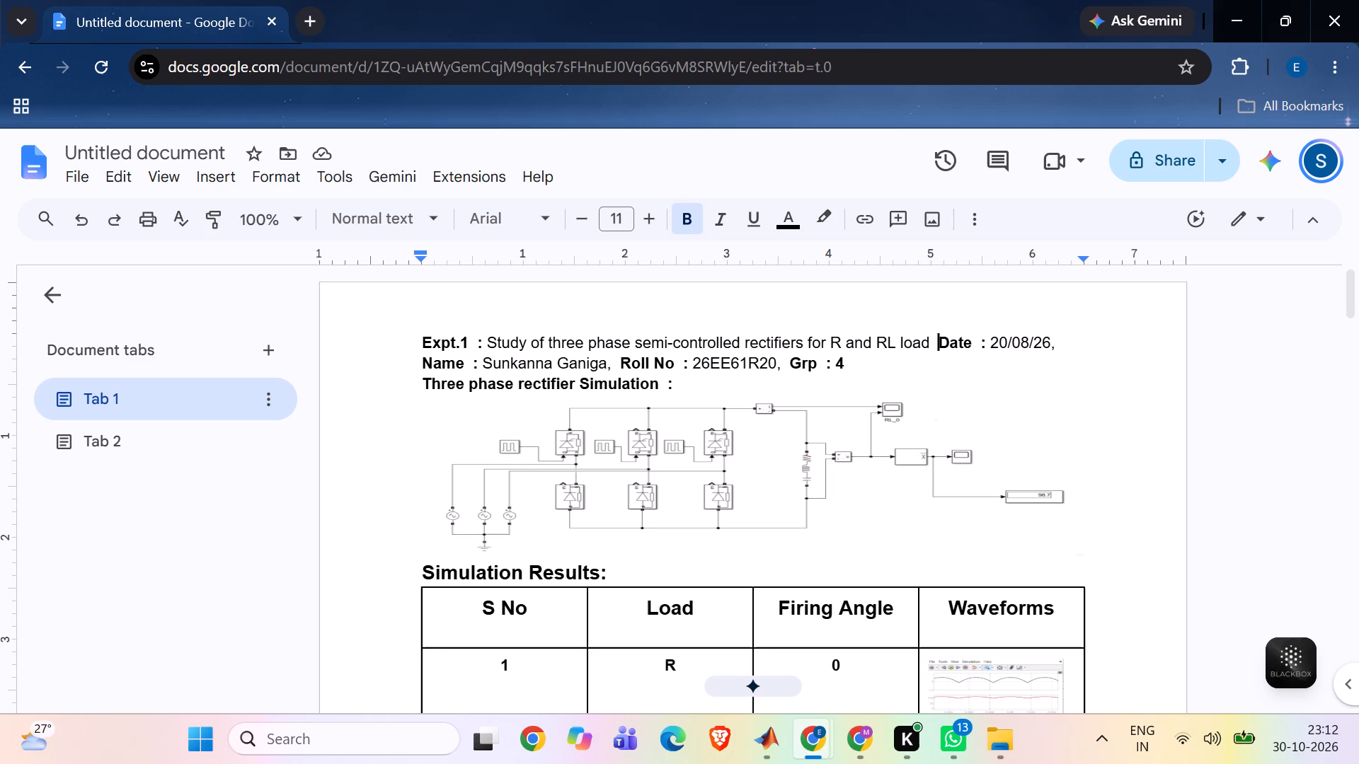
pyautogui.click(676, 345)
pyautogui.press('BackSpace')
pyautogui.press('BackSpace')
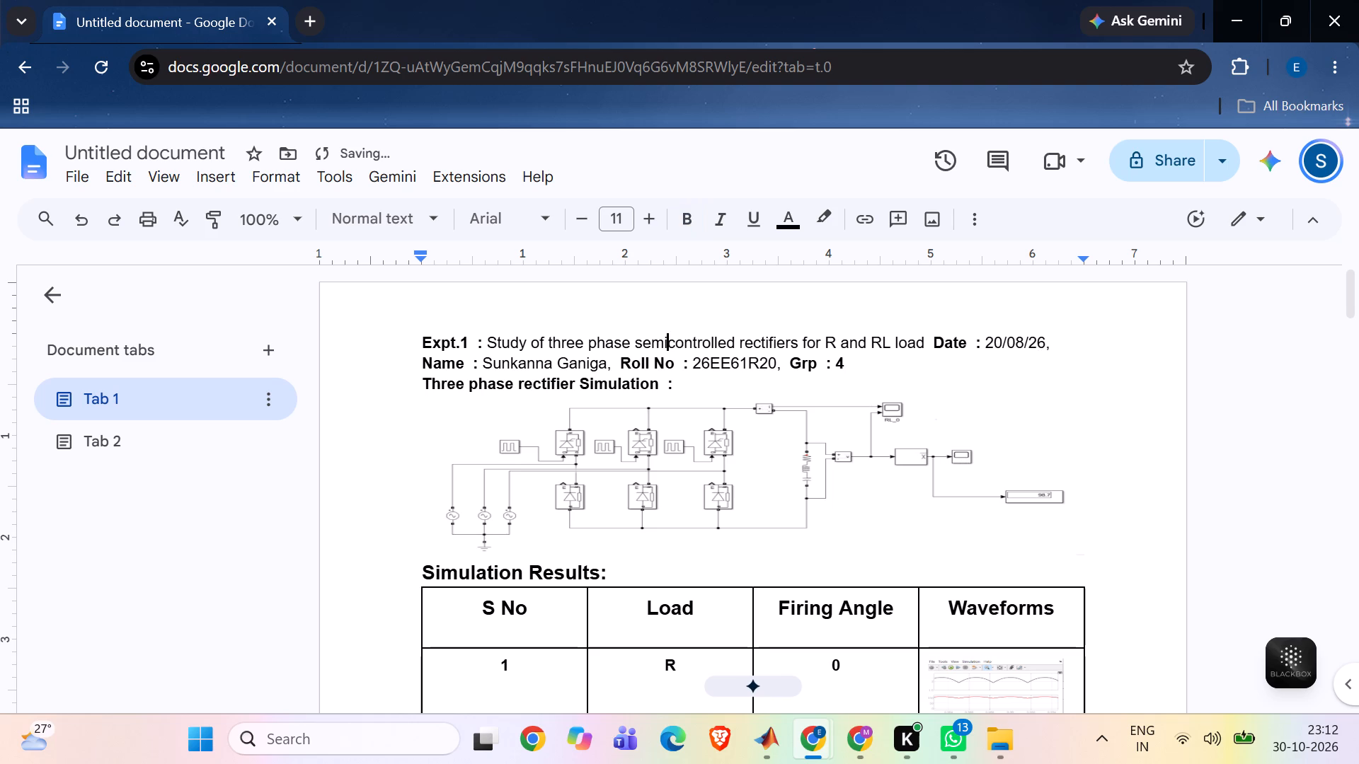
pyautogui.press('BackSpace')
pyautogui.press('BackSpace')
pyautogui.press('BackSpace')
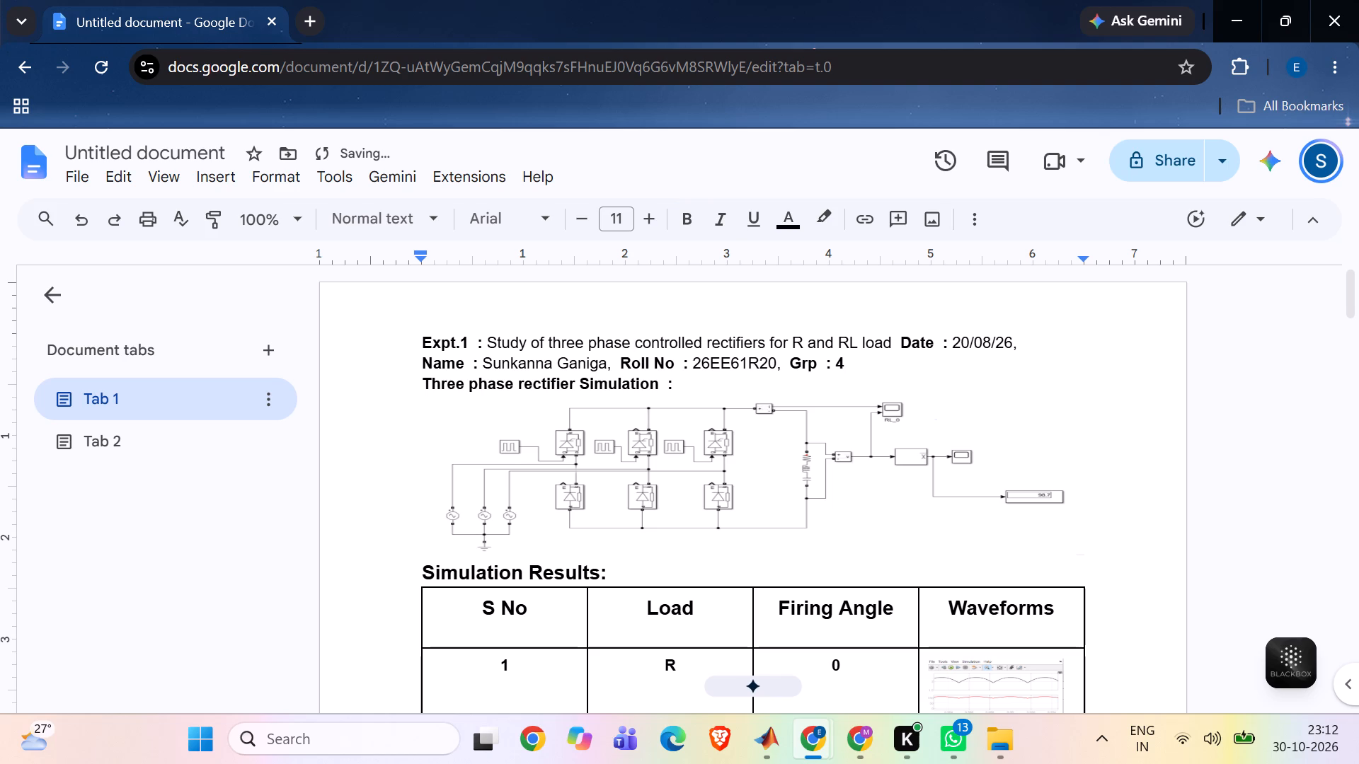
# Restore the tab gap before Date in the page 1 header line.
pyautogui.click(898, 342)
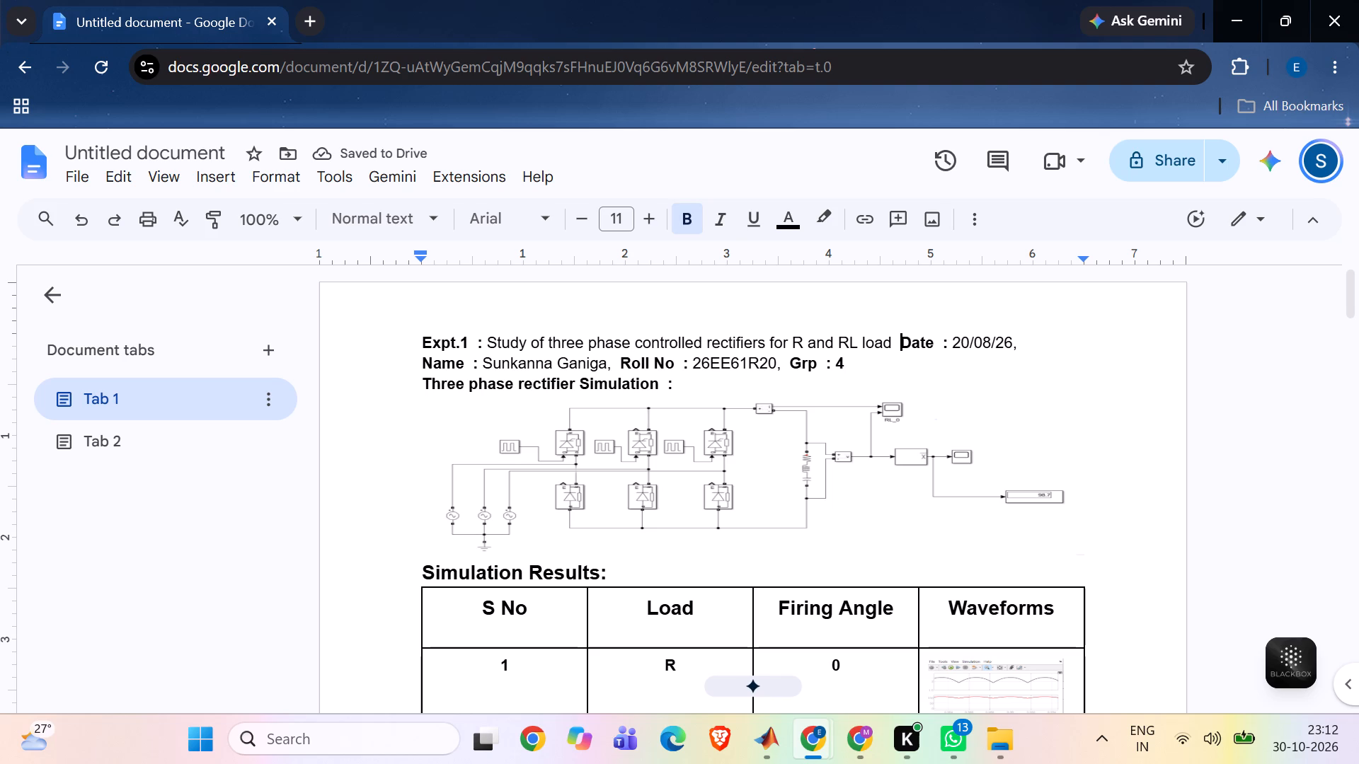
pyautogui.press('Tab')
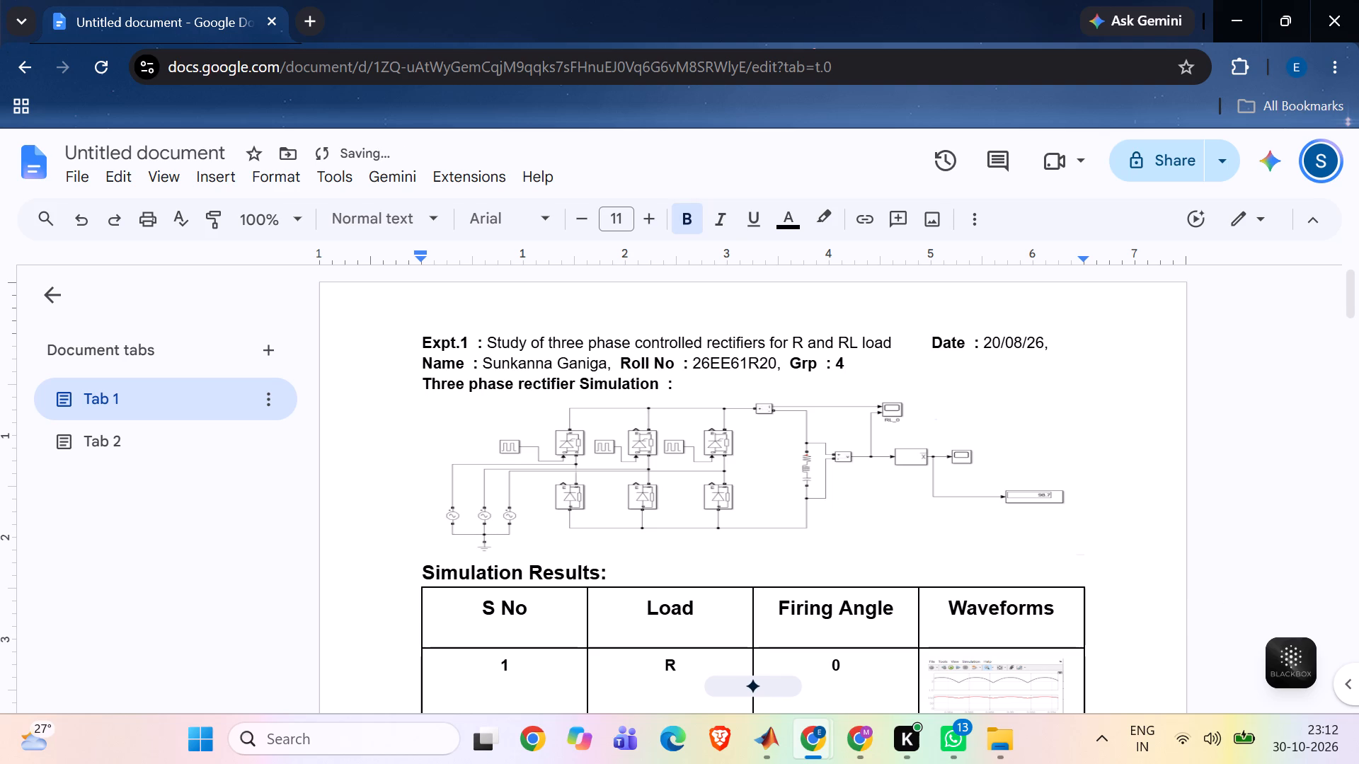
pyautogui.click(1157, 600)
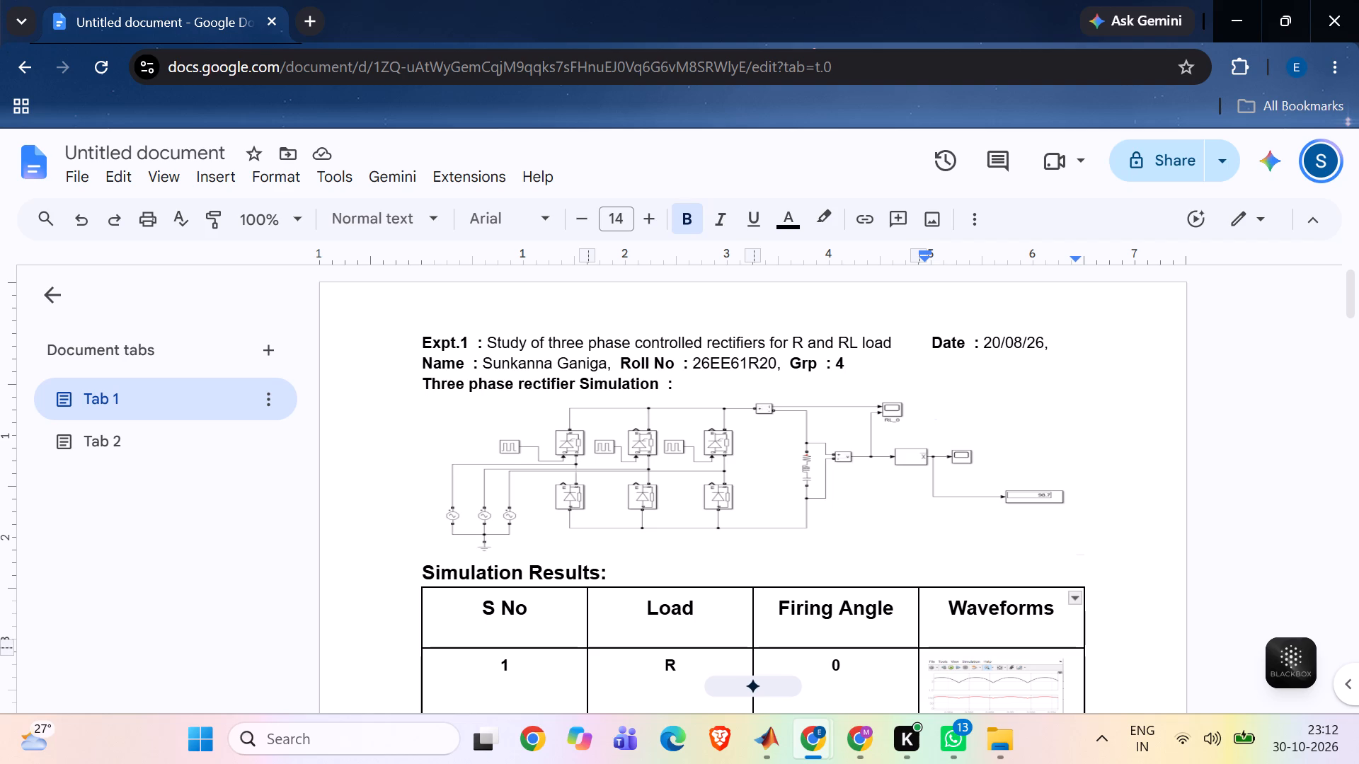
# Insert "semi-" before "controlled" in the Expt.1 title on page 2.
pyautogui.scroll(-3, 1157, 600)
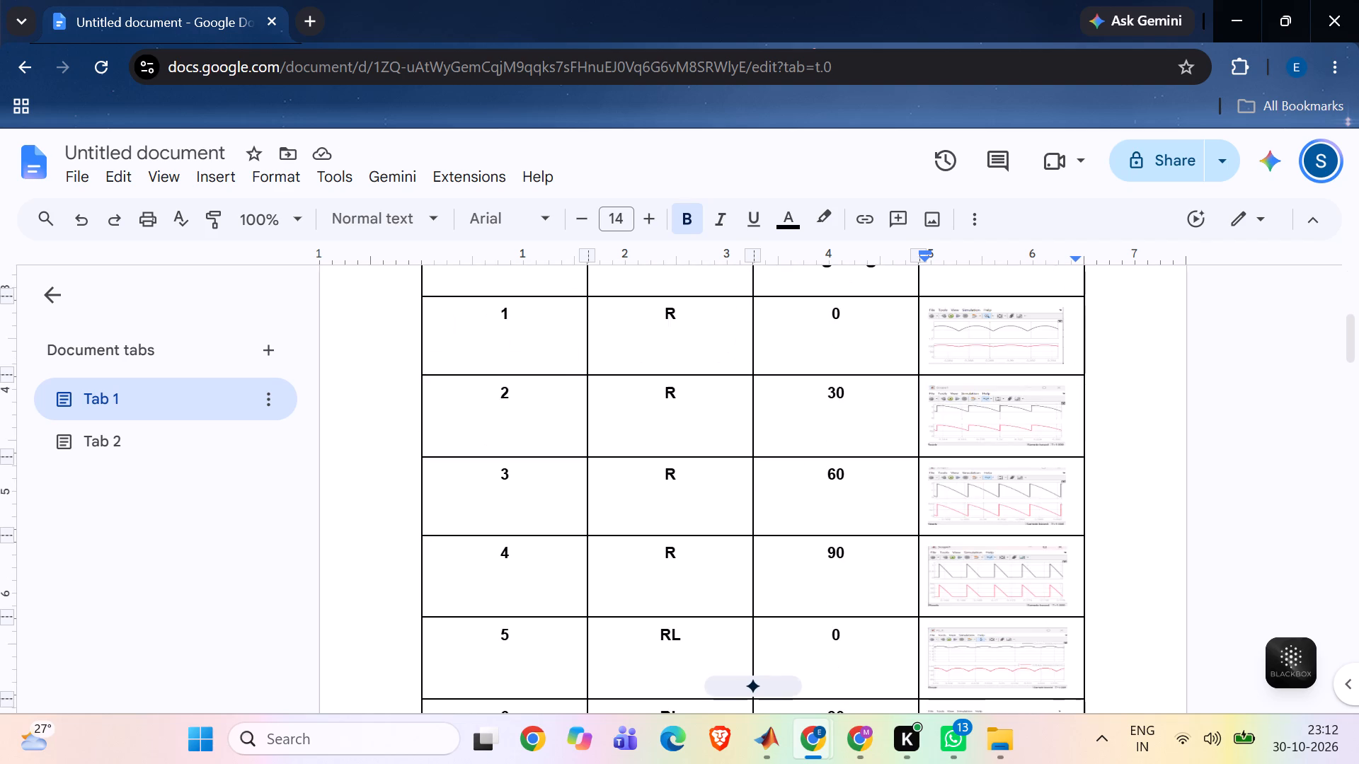
pyautogui.scroll(-5, 1157, 600)
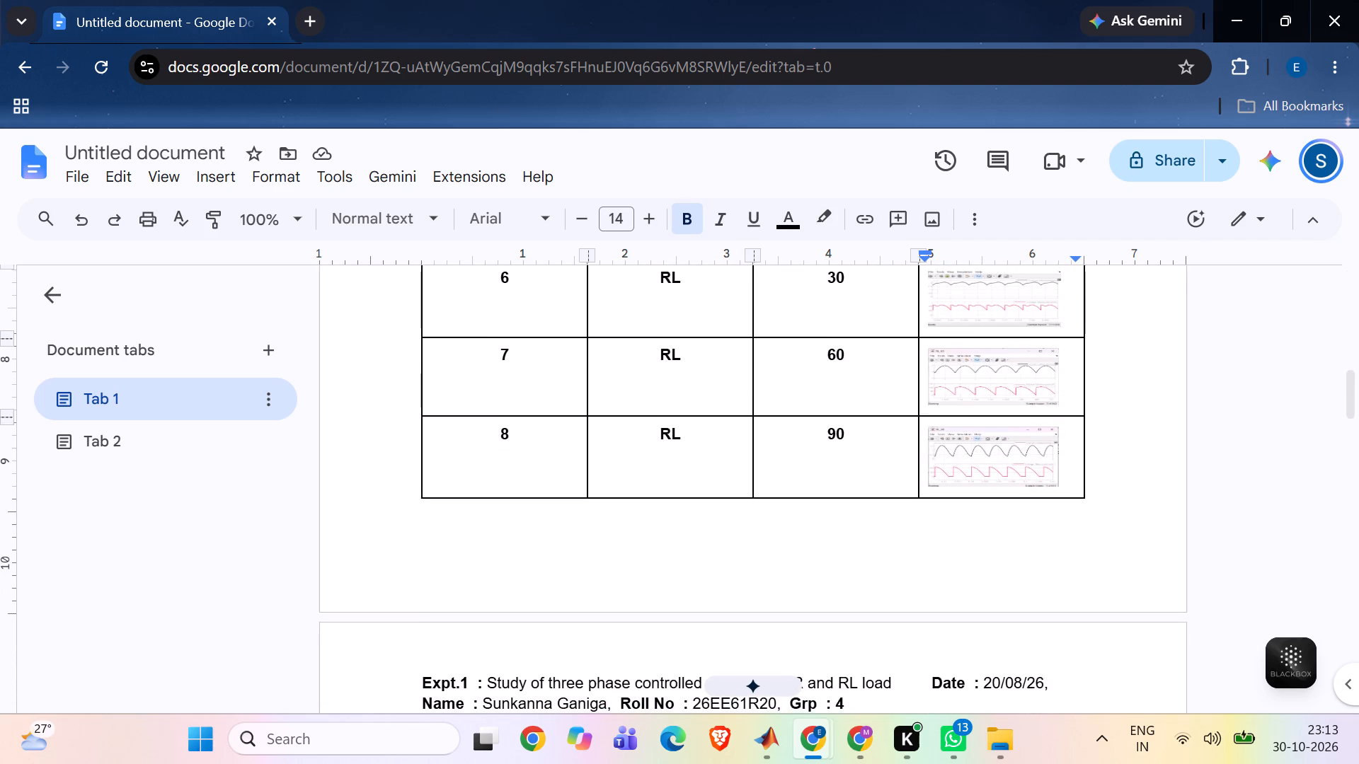
pyautogui.scroll(8, 1157, 600)
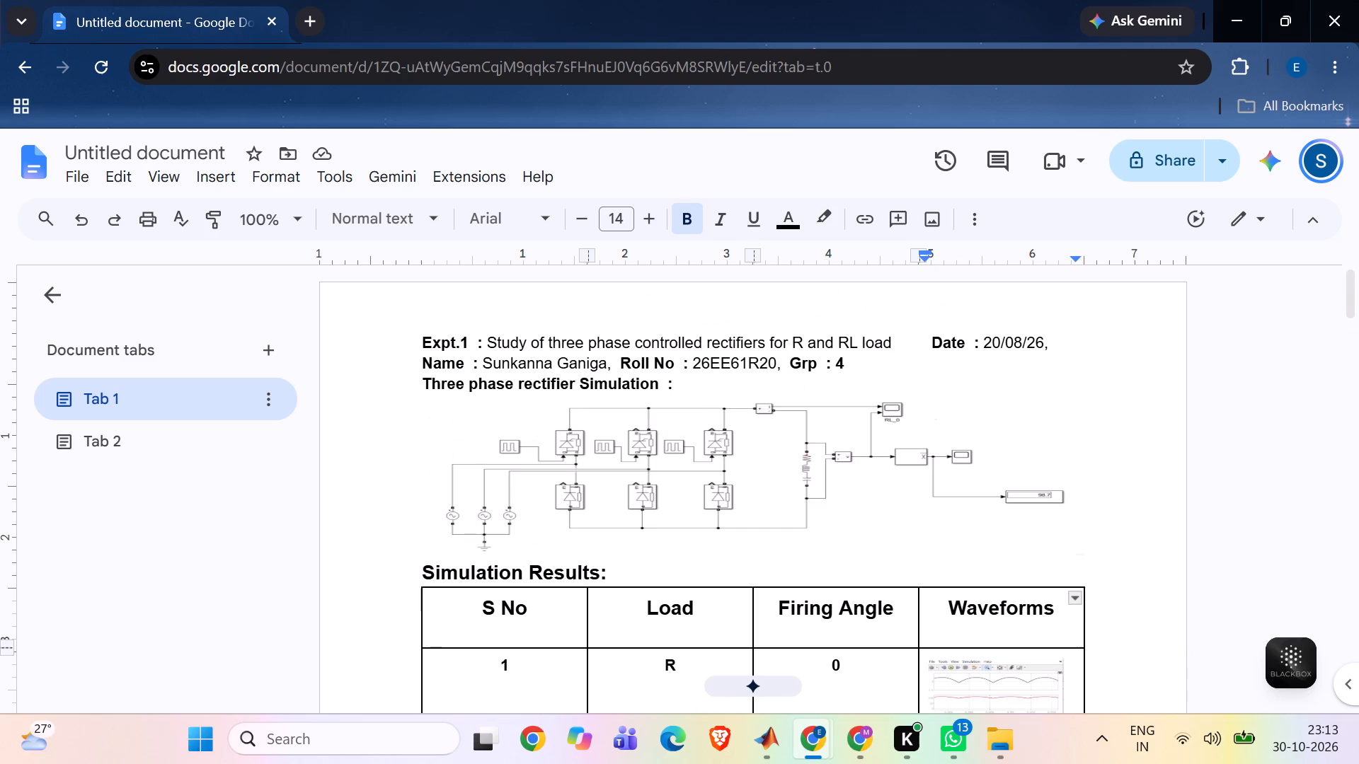
pyautogui.scroll(2, 1157, 600)
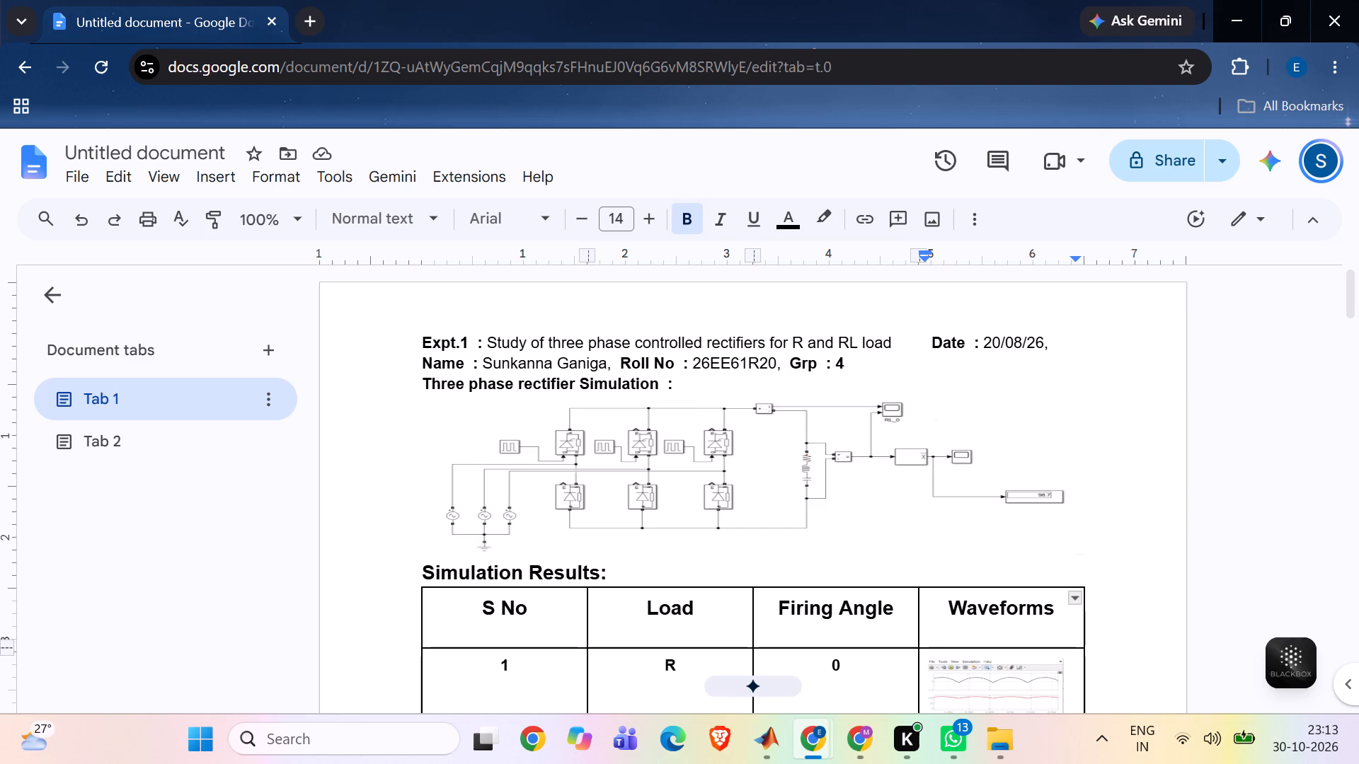
pyautogui.scroll(-1, 1157, 600)
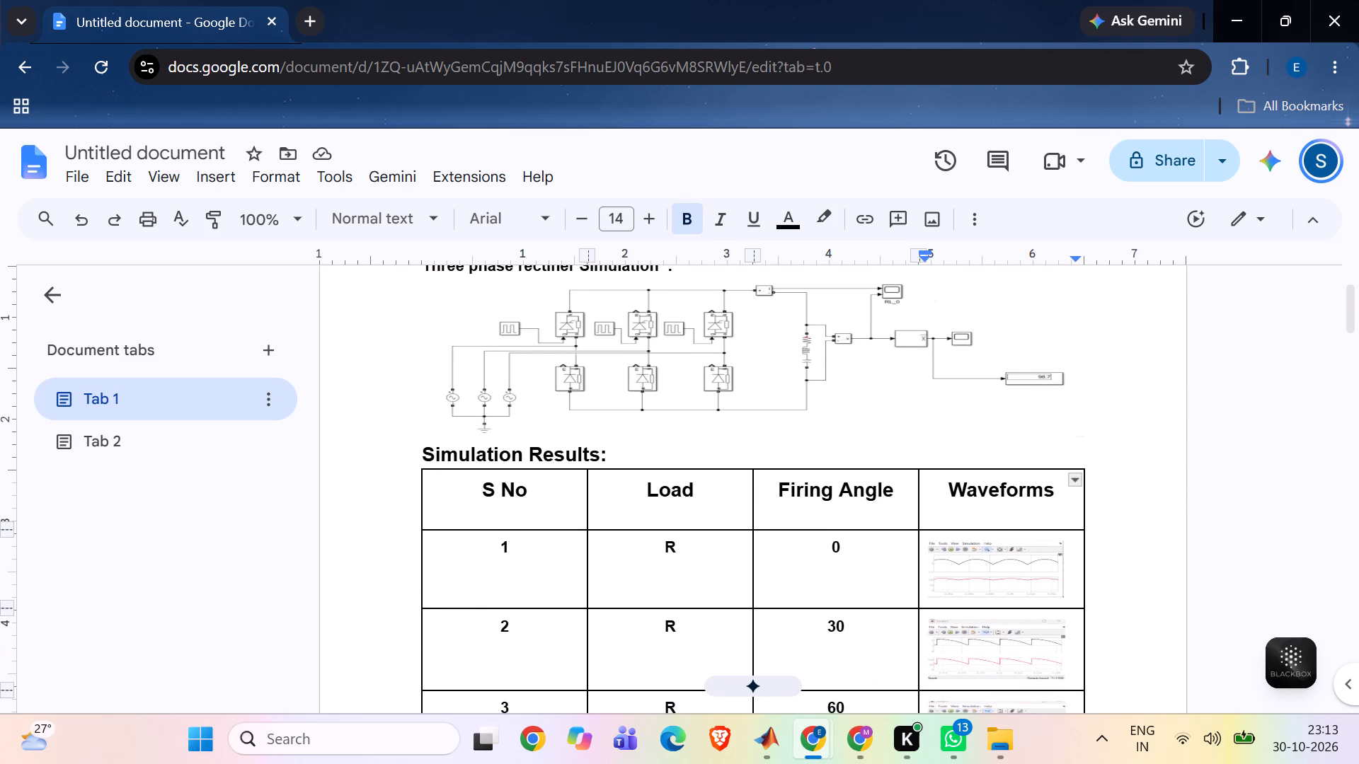
pyautogui.scroll(-3, 1157, 600)
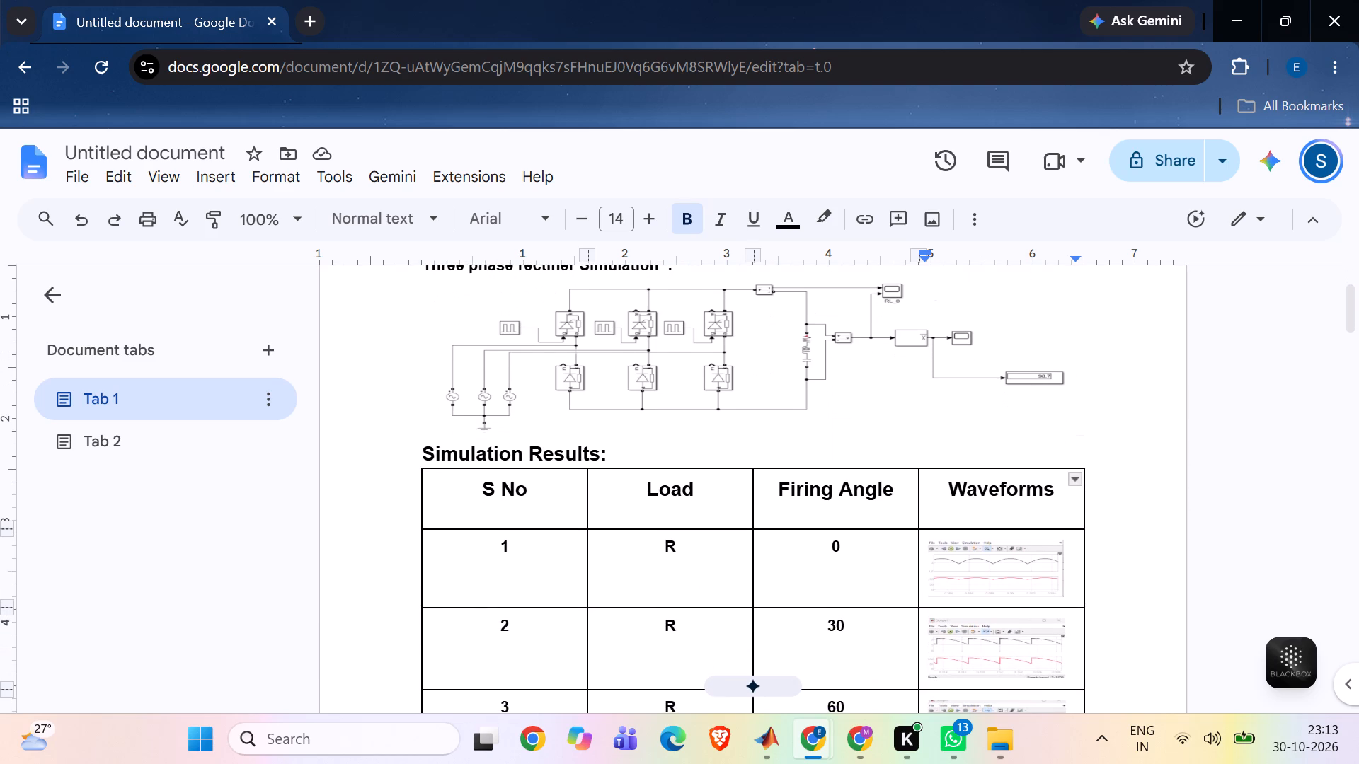
pyautogui.scroll(-4, 1157, 600)
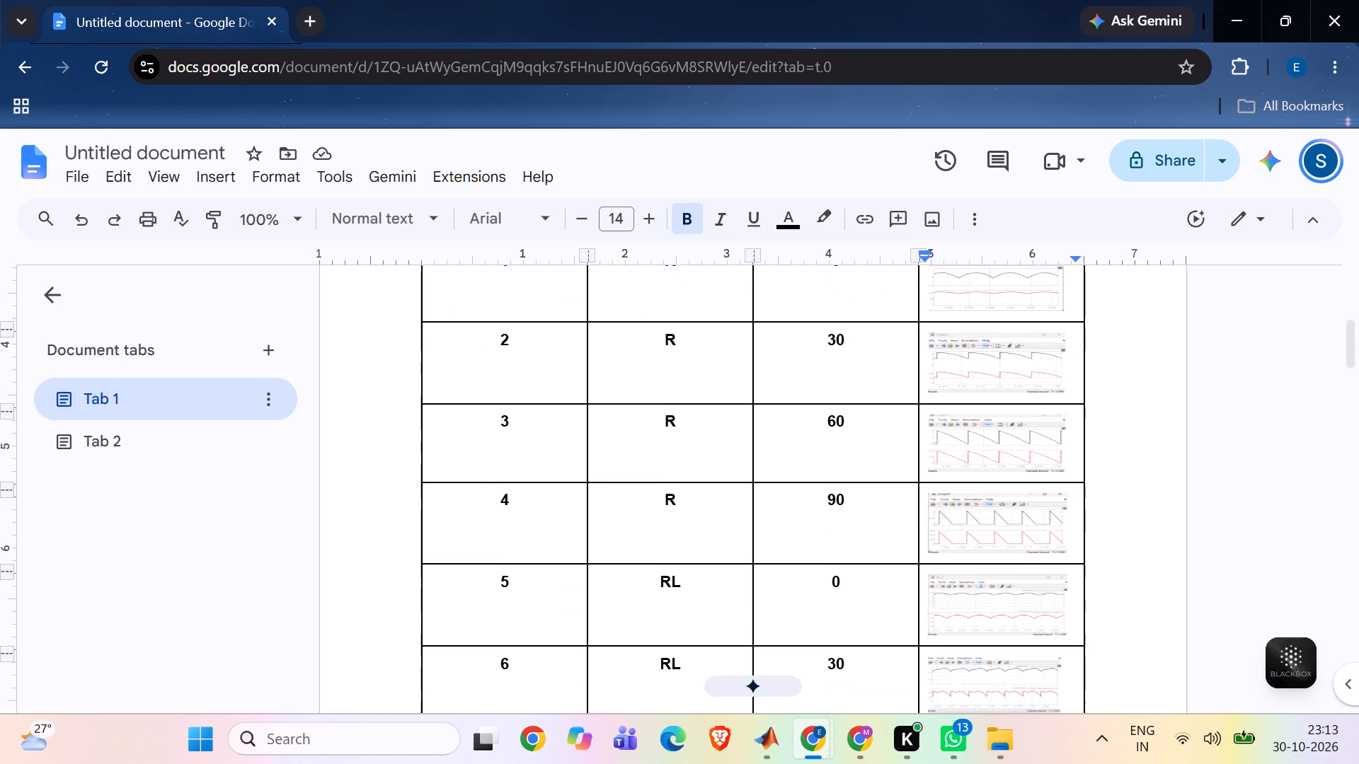
pyautogui.scroll(-5, 1157, 600)
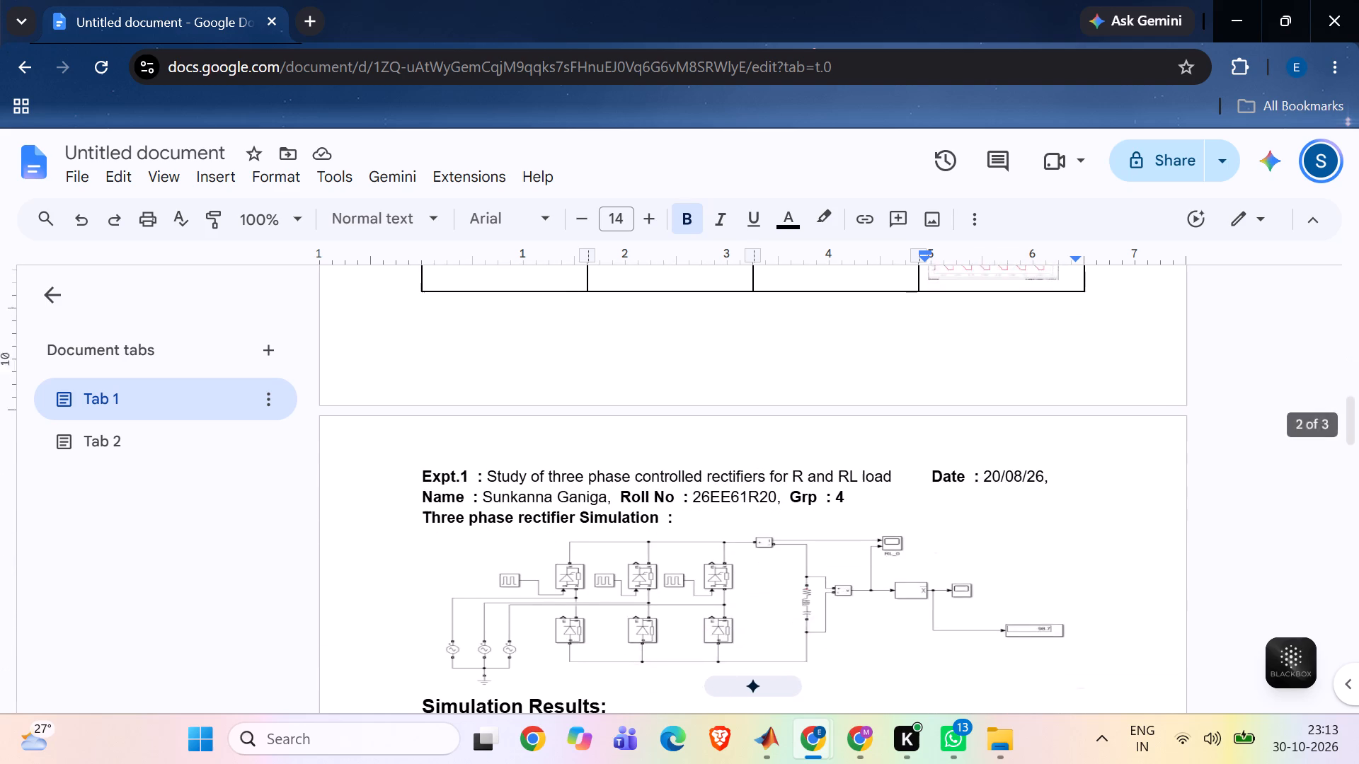
pyautogui.scroll(-1, 1157, 600)
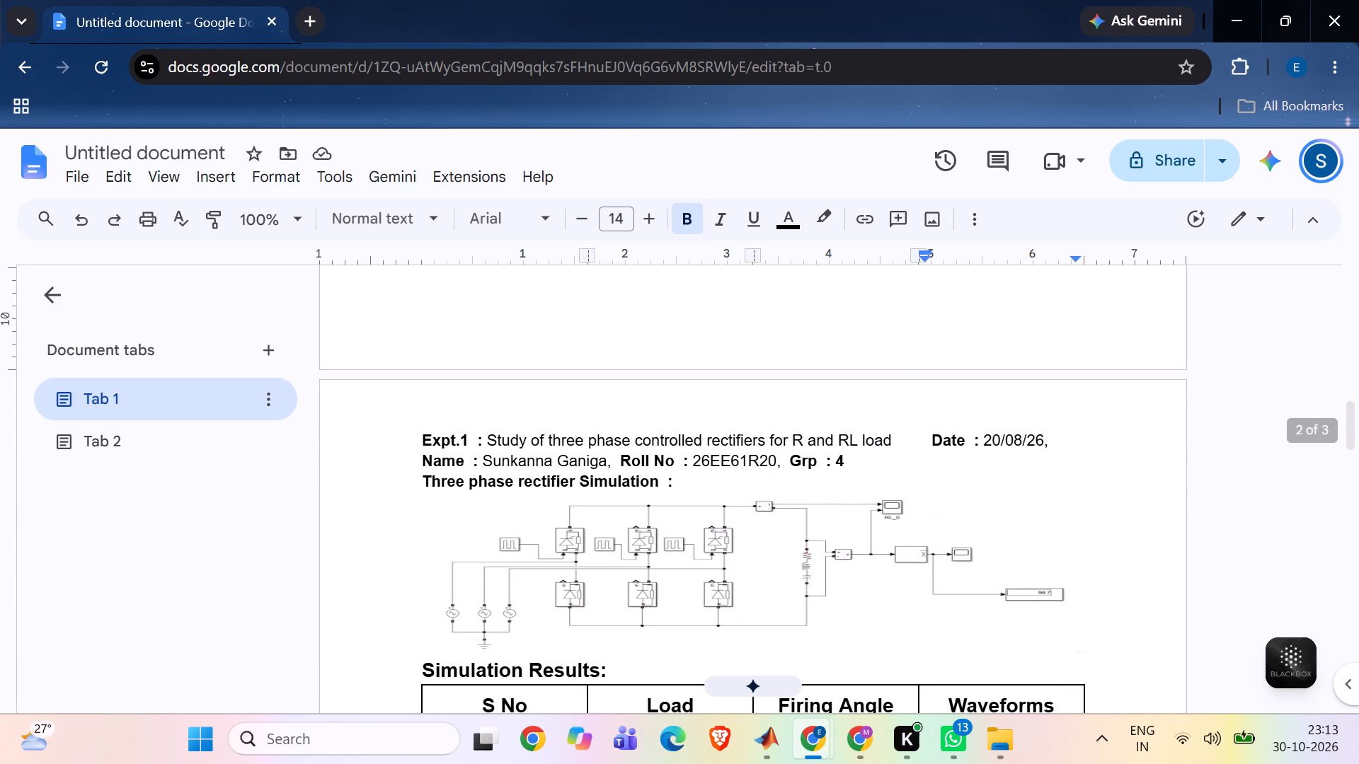
pyautogui.click(637, 438)
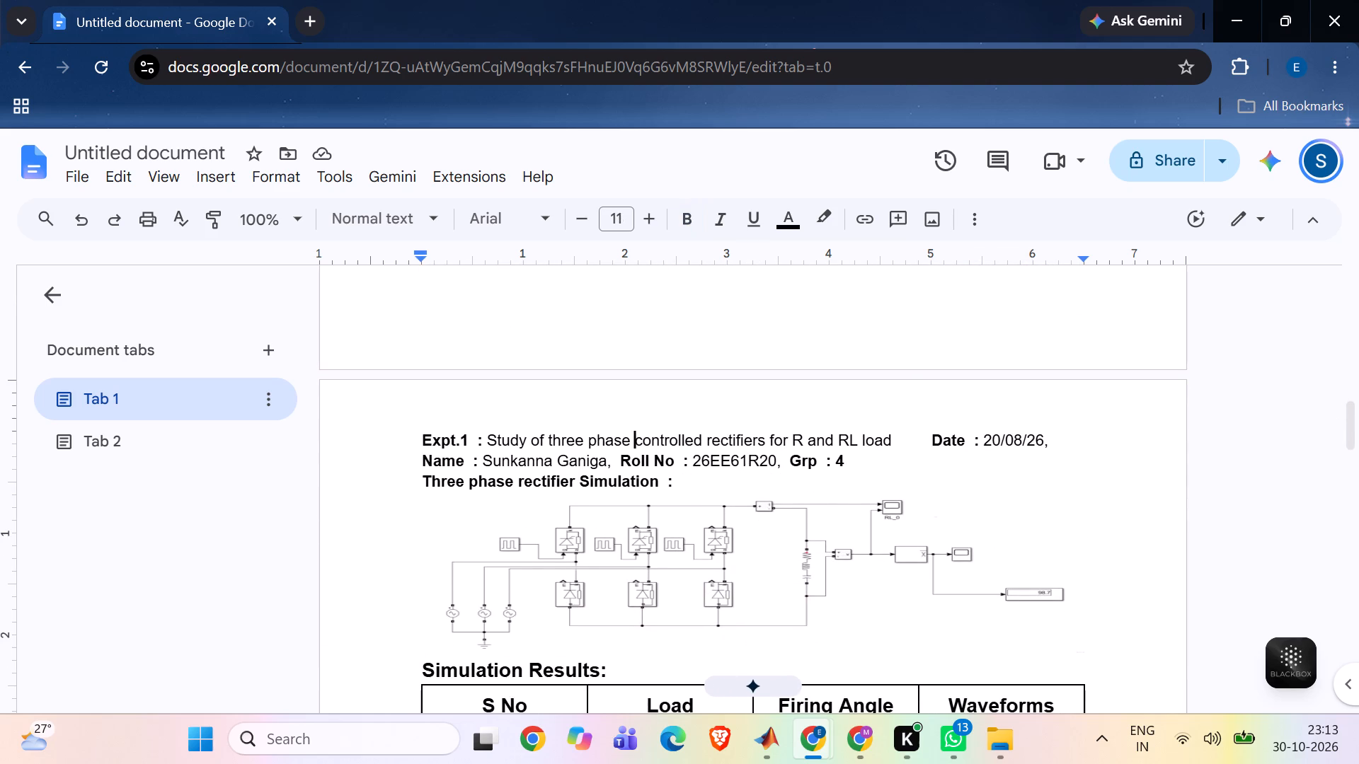
pyautogui.write('se')
pyautogui.write('mi-')
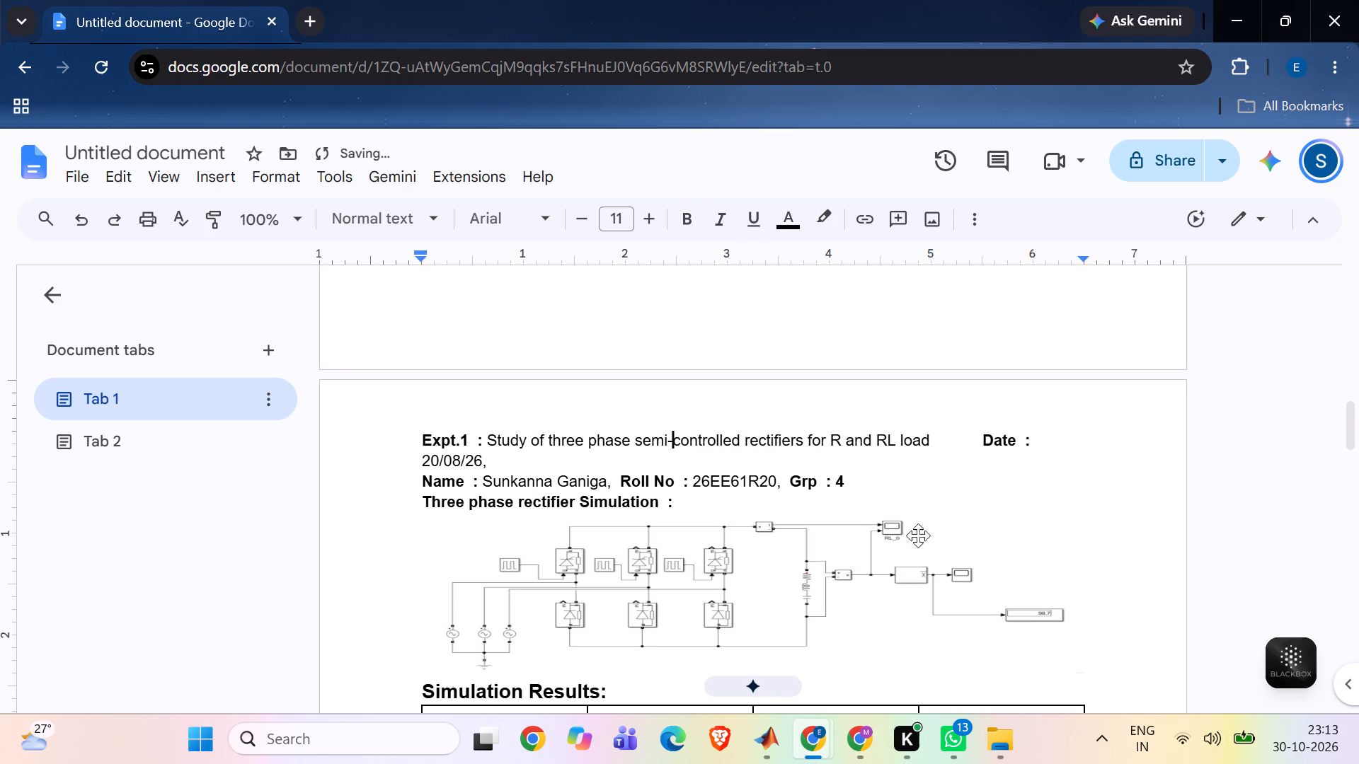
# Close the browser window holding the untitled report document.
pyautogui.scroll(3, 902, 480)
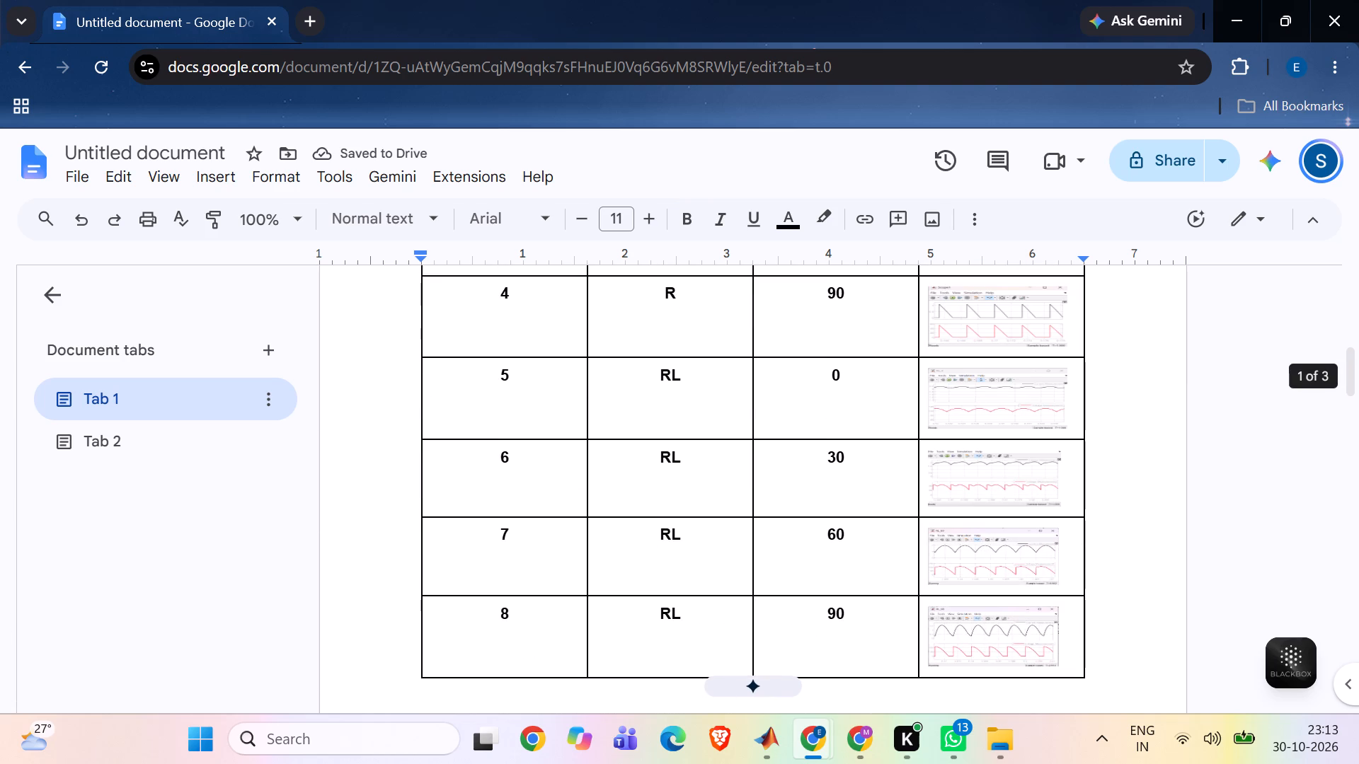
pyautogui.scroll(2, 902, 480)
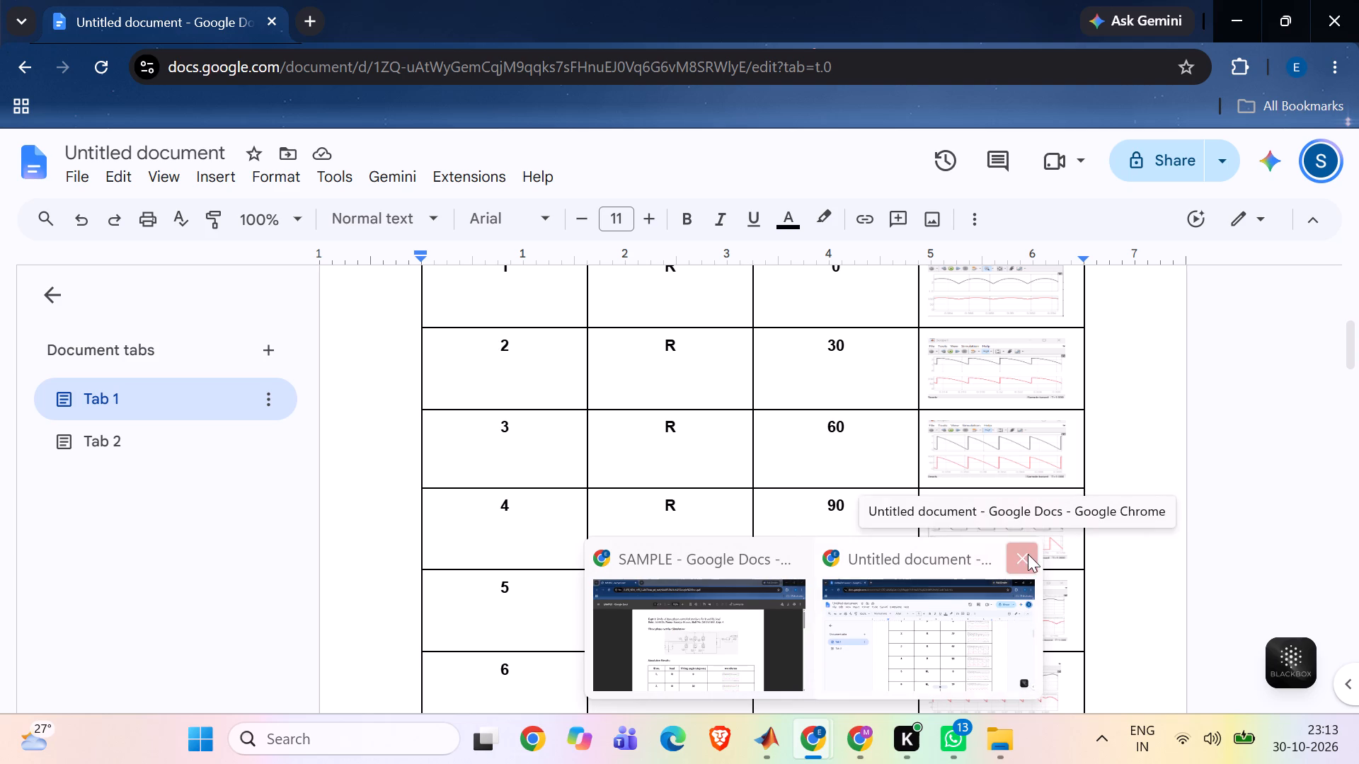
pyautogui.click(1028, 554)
# Switch to File Explorer and open the SAMPLE - Google Docs PDF from the Three_ph_rect folder.
pyautogui.click(991, 725)
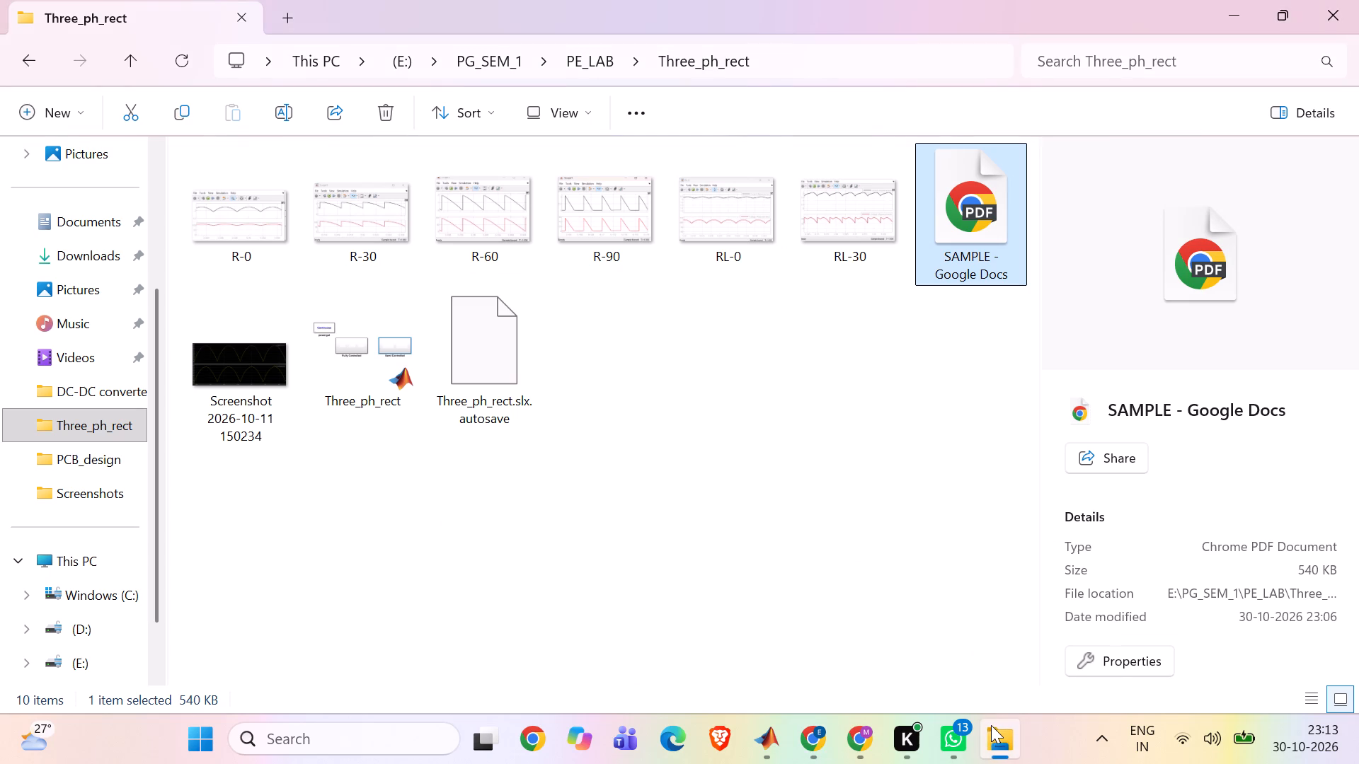
pyautogui.doubleClick(948, 231)
pyautogui.click(210, 6)
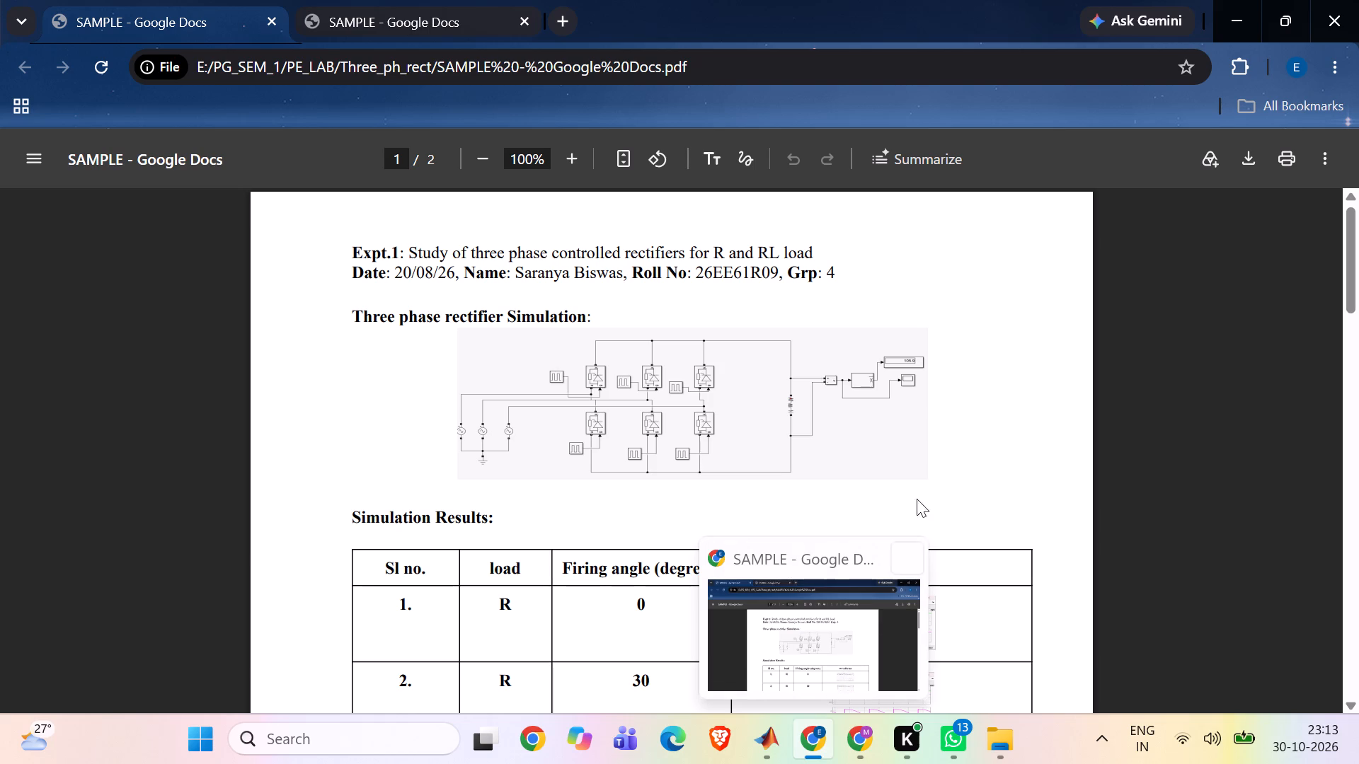
# Open the Google Docs home page in a new browser tab.
pyautogui.click(554, 23)
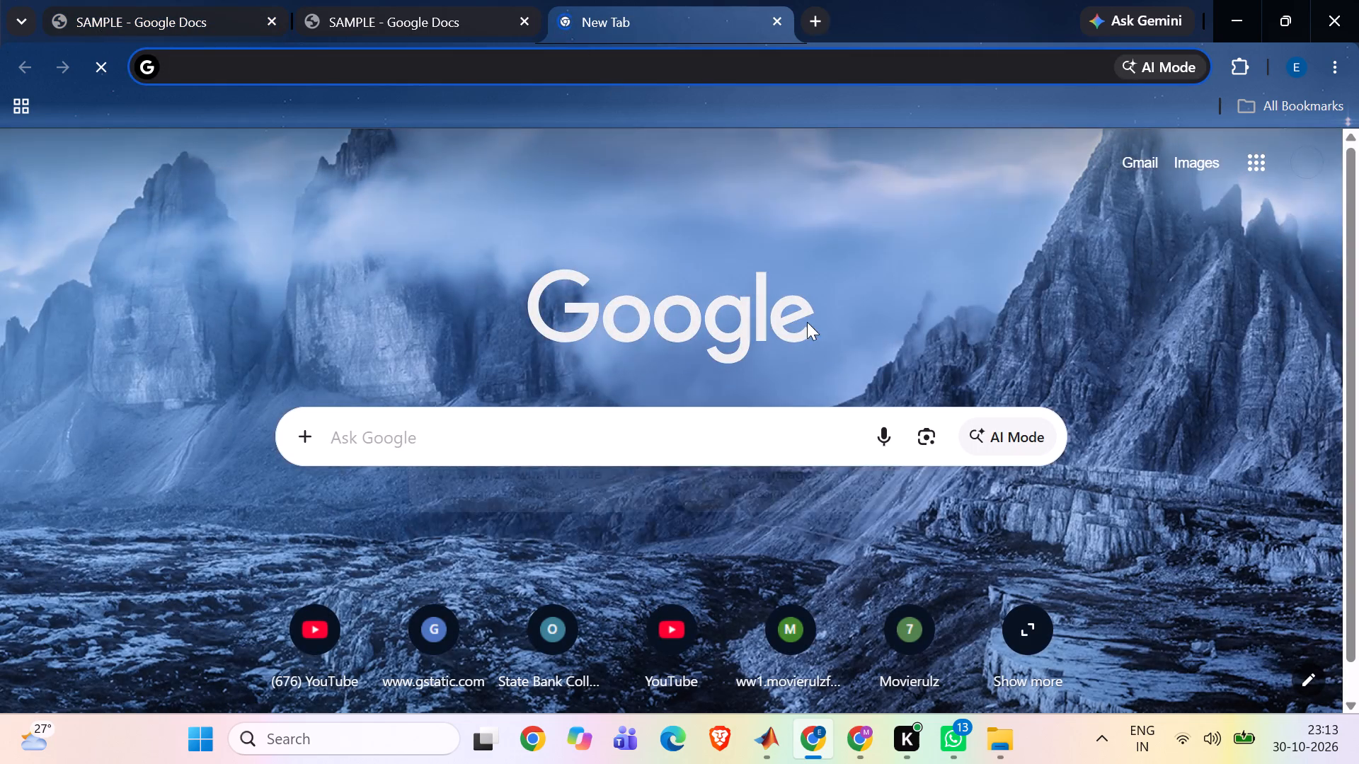
pyautogui.click(1262, 159)
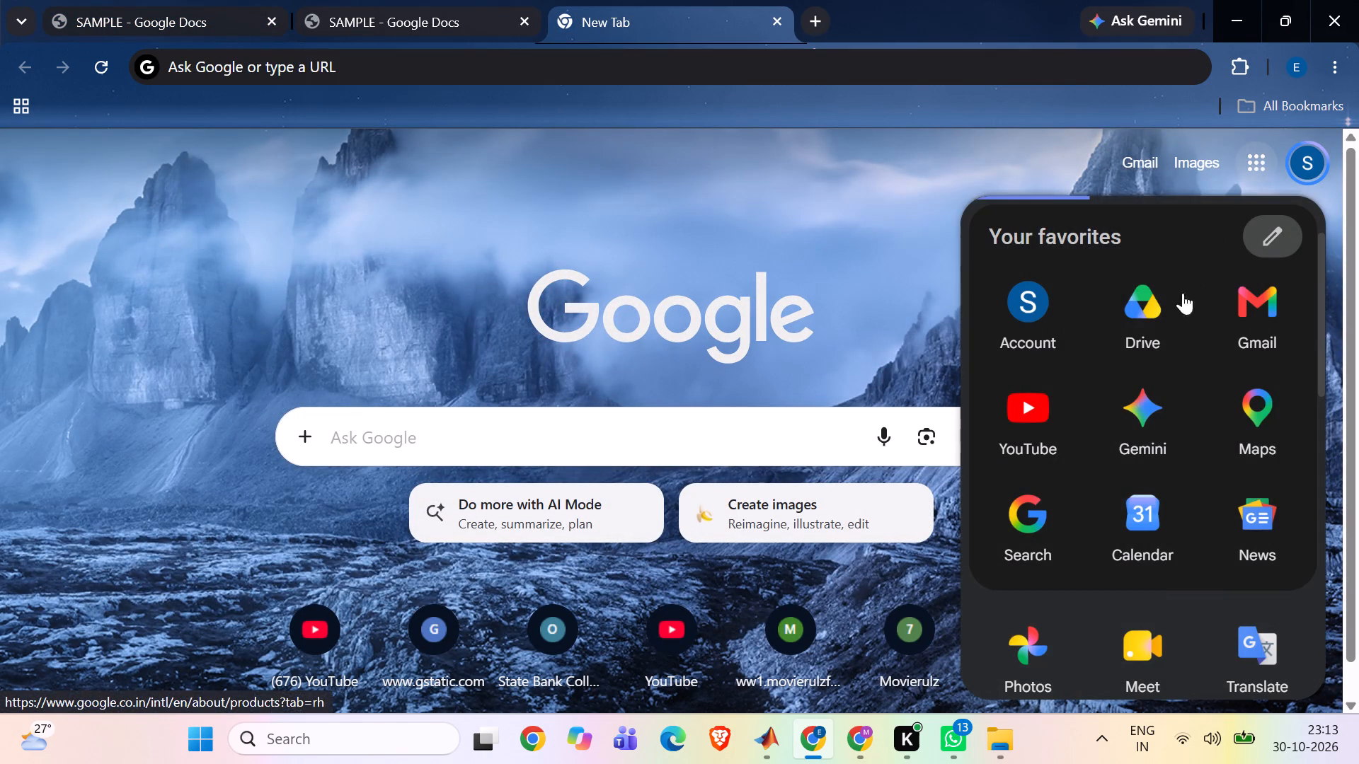
pyautogui.scroll(-2, 1096, 510)
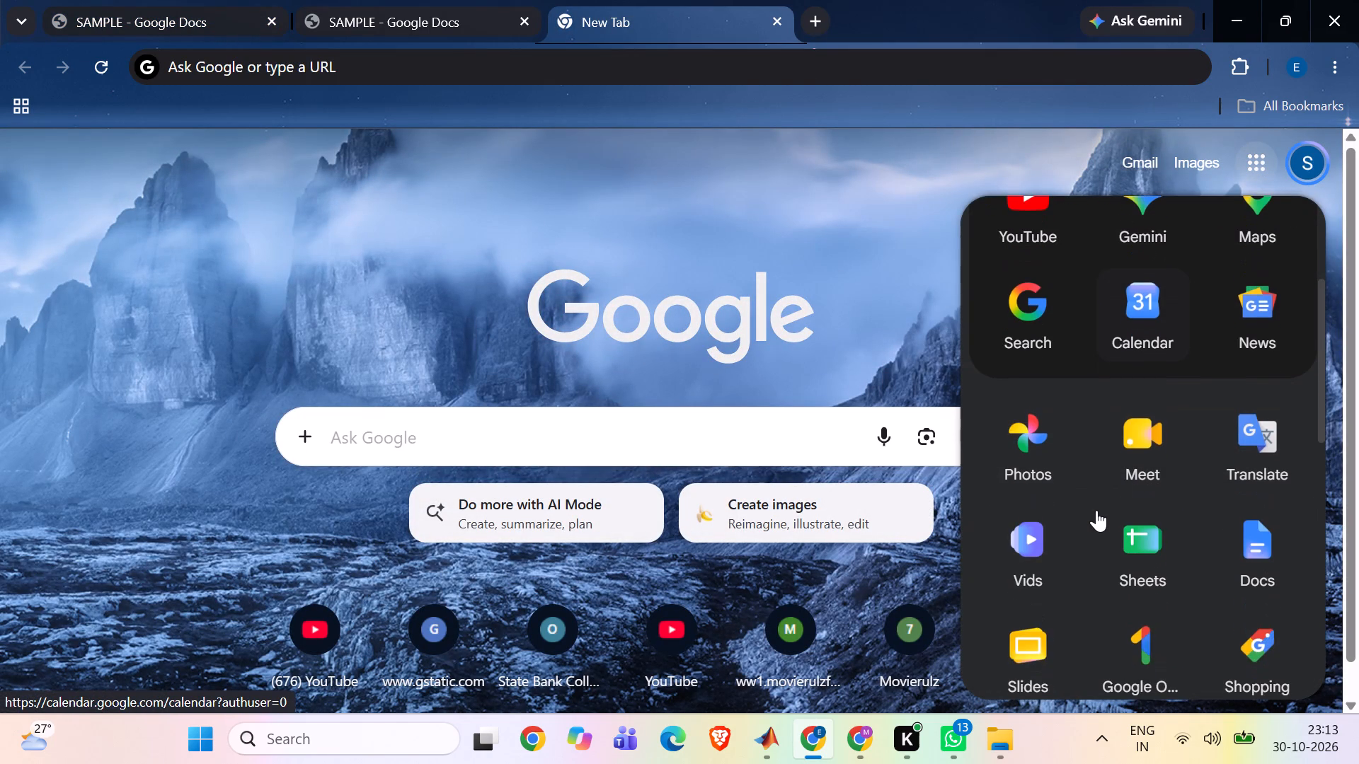
pyautogui.scroll(3, 1096, 510)
pyautogui.scroll(-3, 1189, 393)
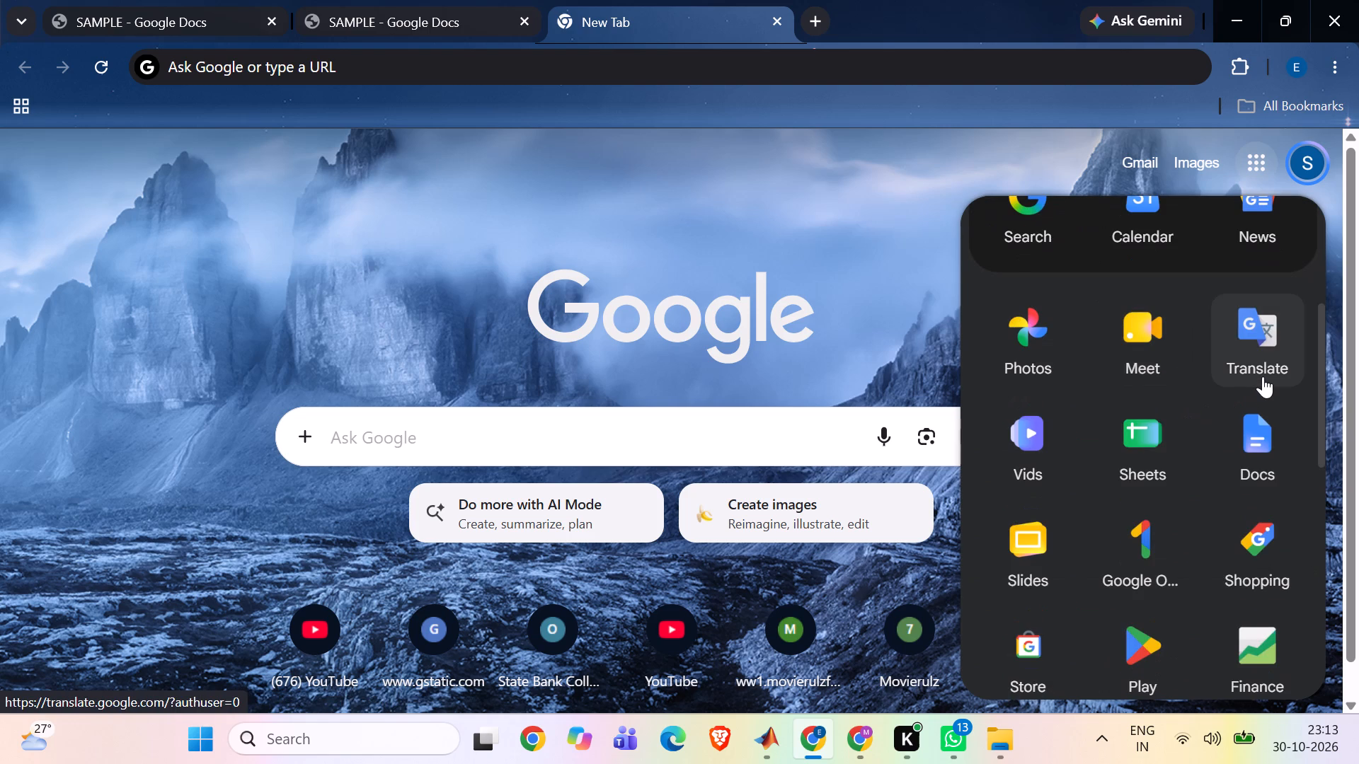
pyautogui.scroll(1, 1263, 376)
pyautogui.scroll(-1, 1263, 376)
pyautogui.click(1259, 417)
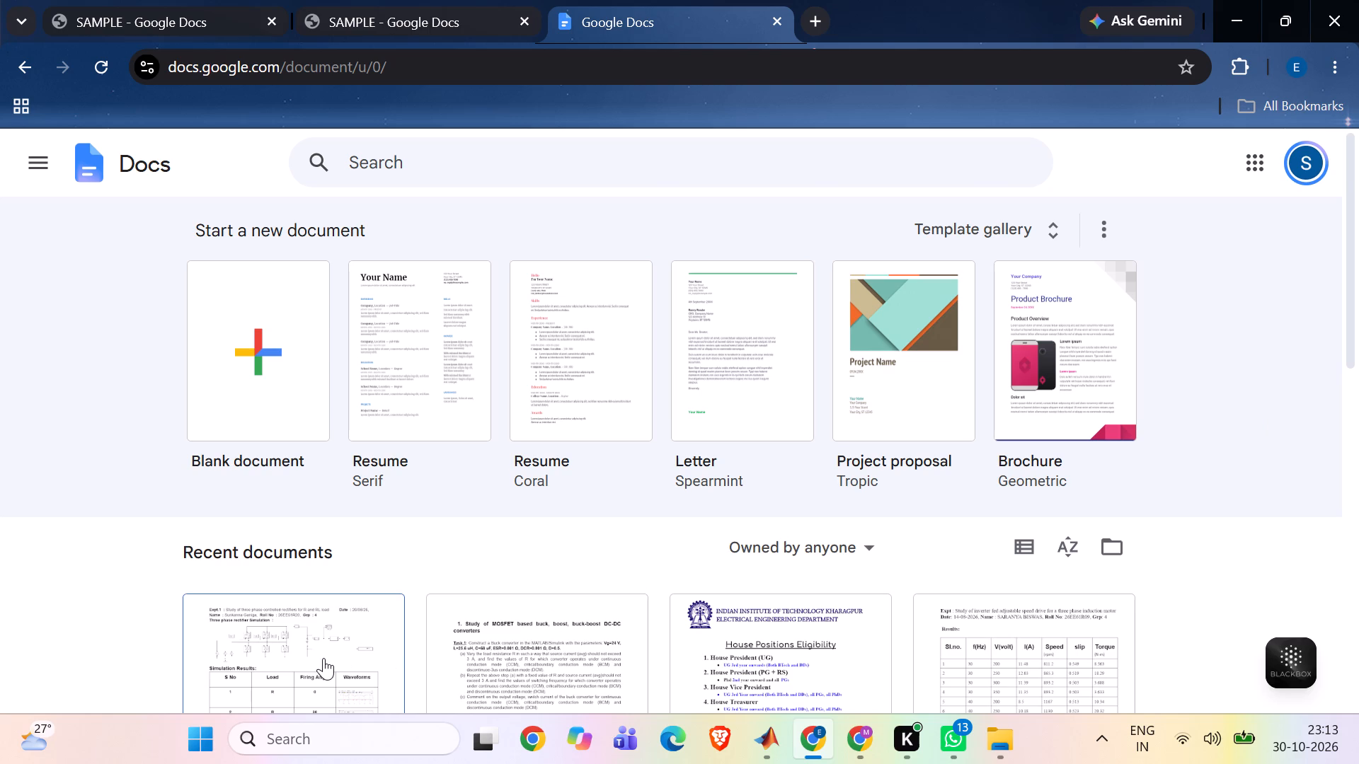
# Find the untitled rectifier report among the recent documents and open it.
pyautogui.scroll(-4, 323, 658)
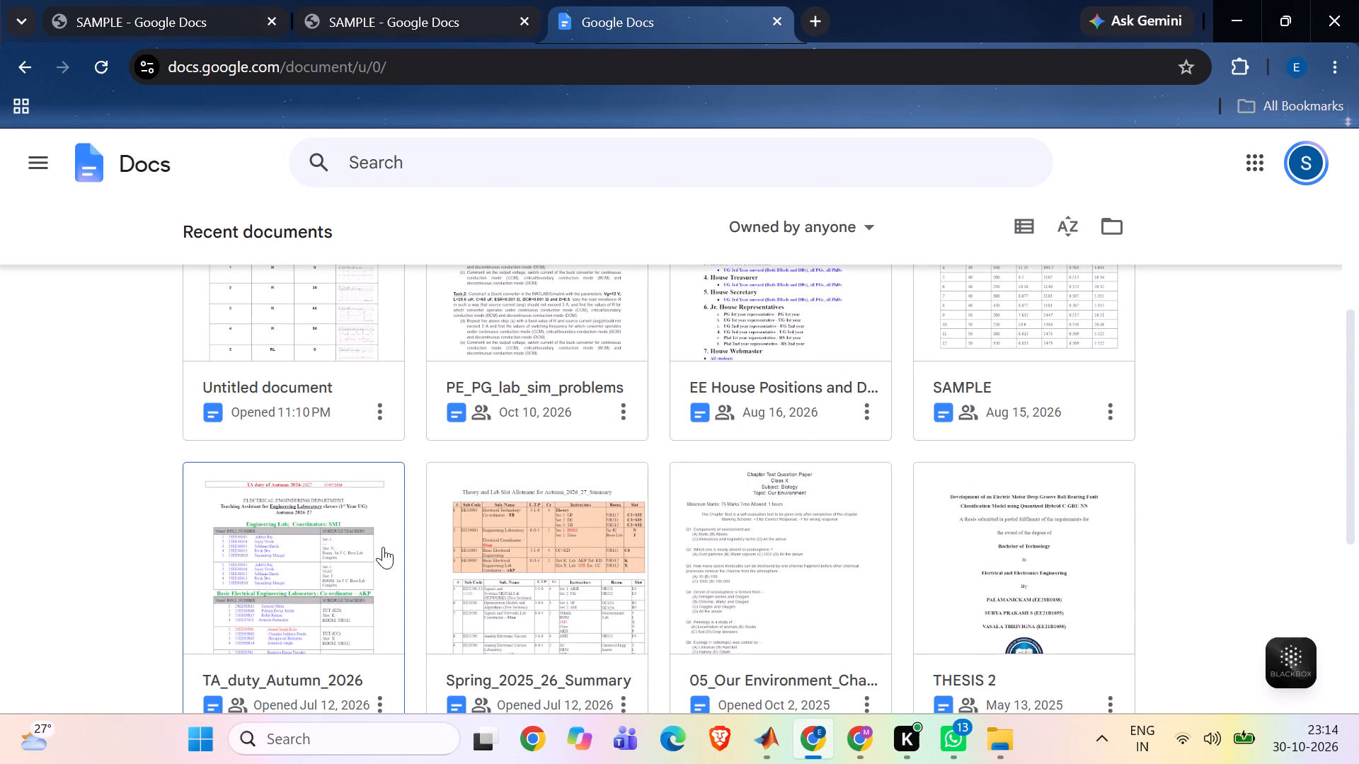
pyautogui.scroll(-4, 383, 554)
pyautogui.scroll(3, 377, 559)
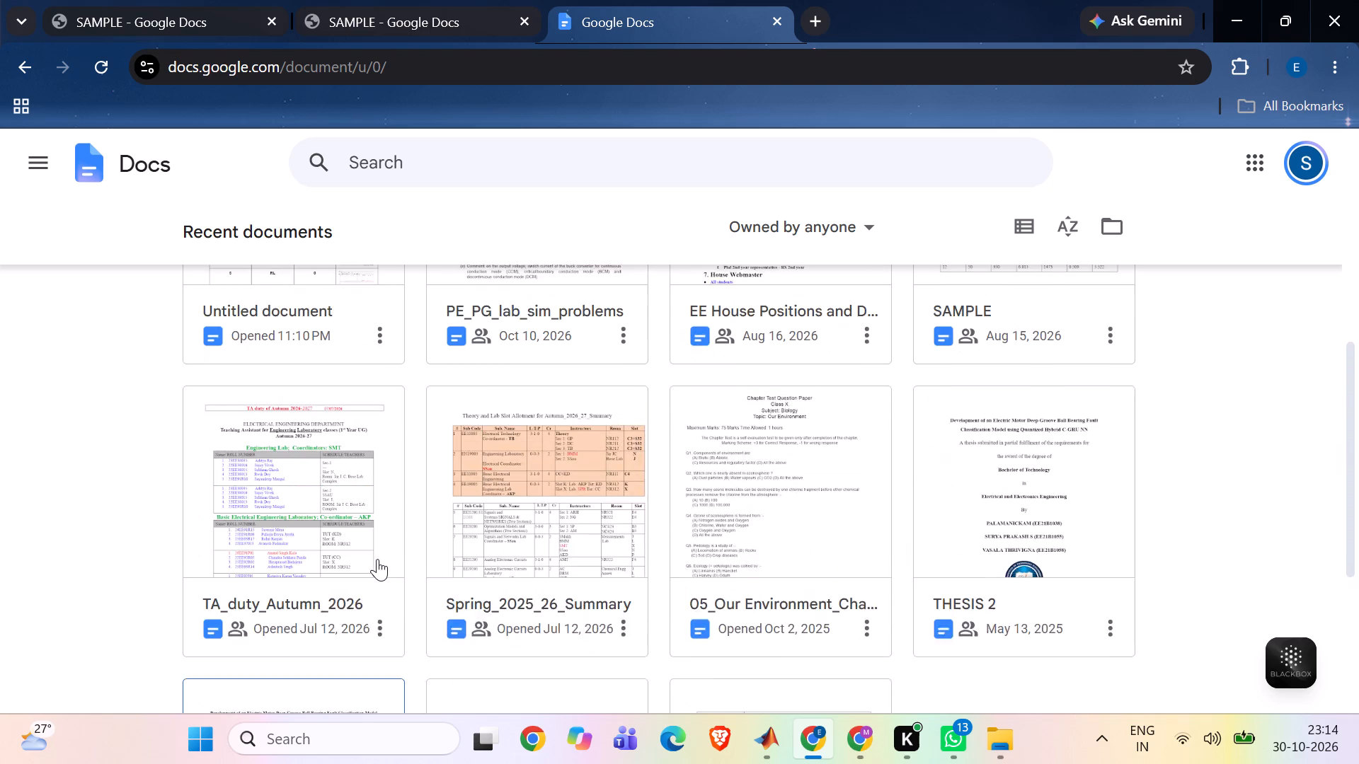
pyautogui.scroll(-3, 377, 559)
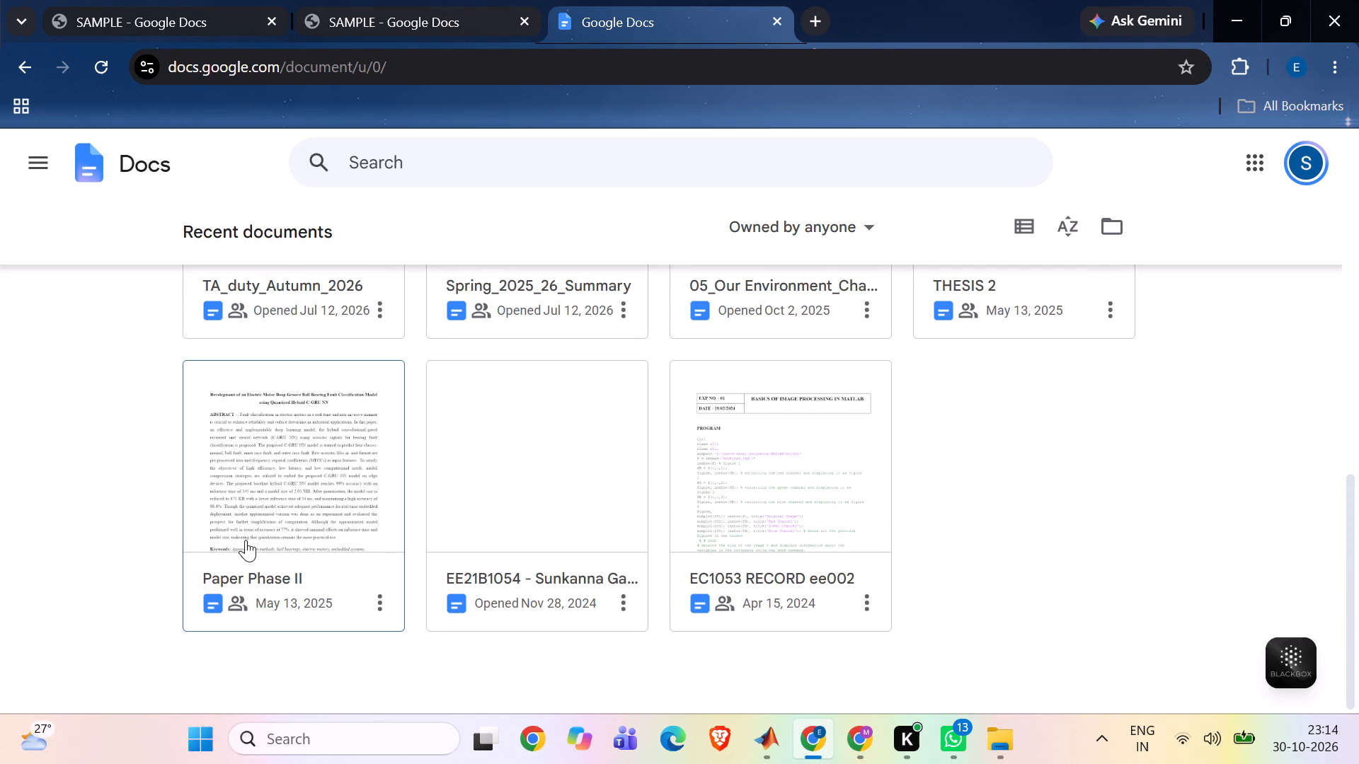
pyautogui.scroll(5, 246, 540)
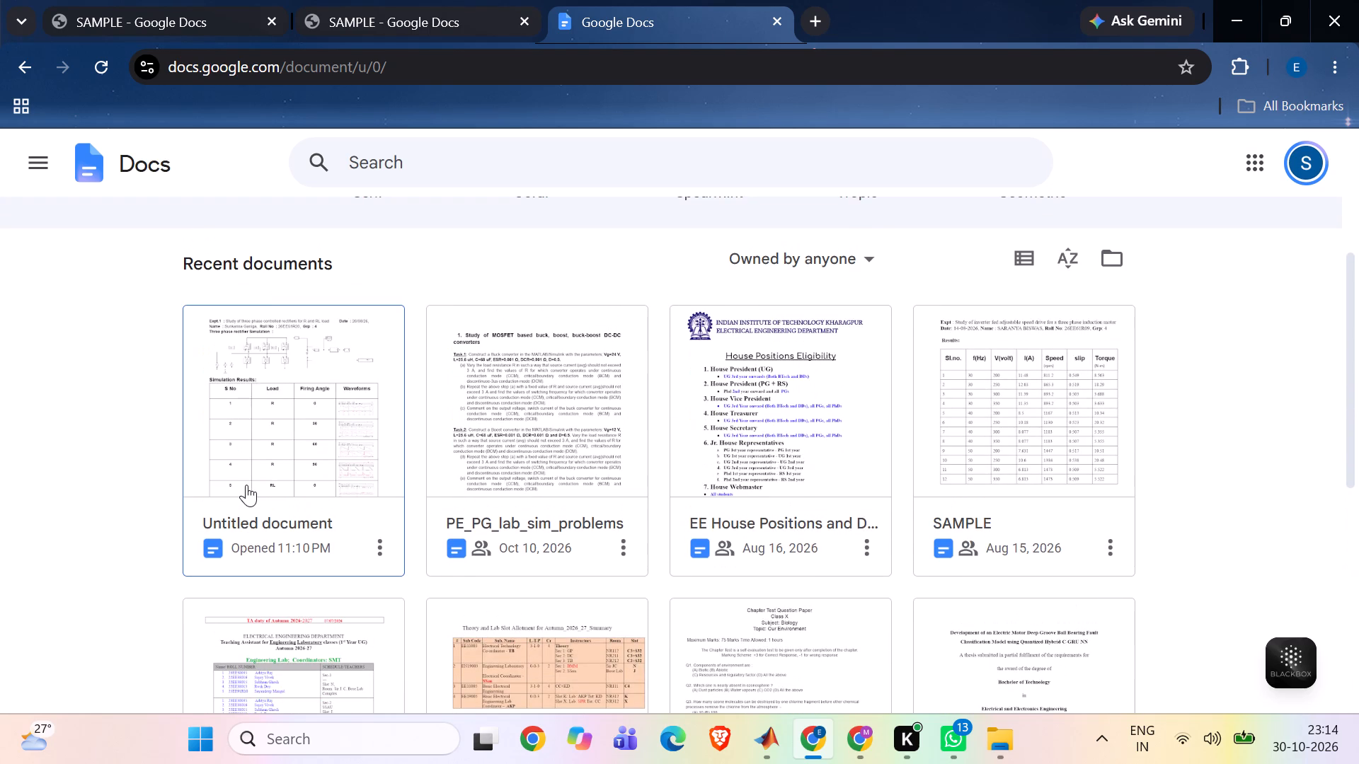
pyautogui.doubleClick(246, 485)
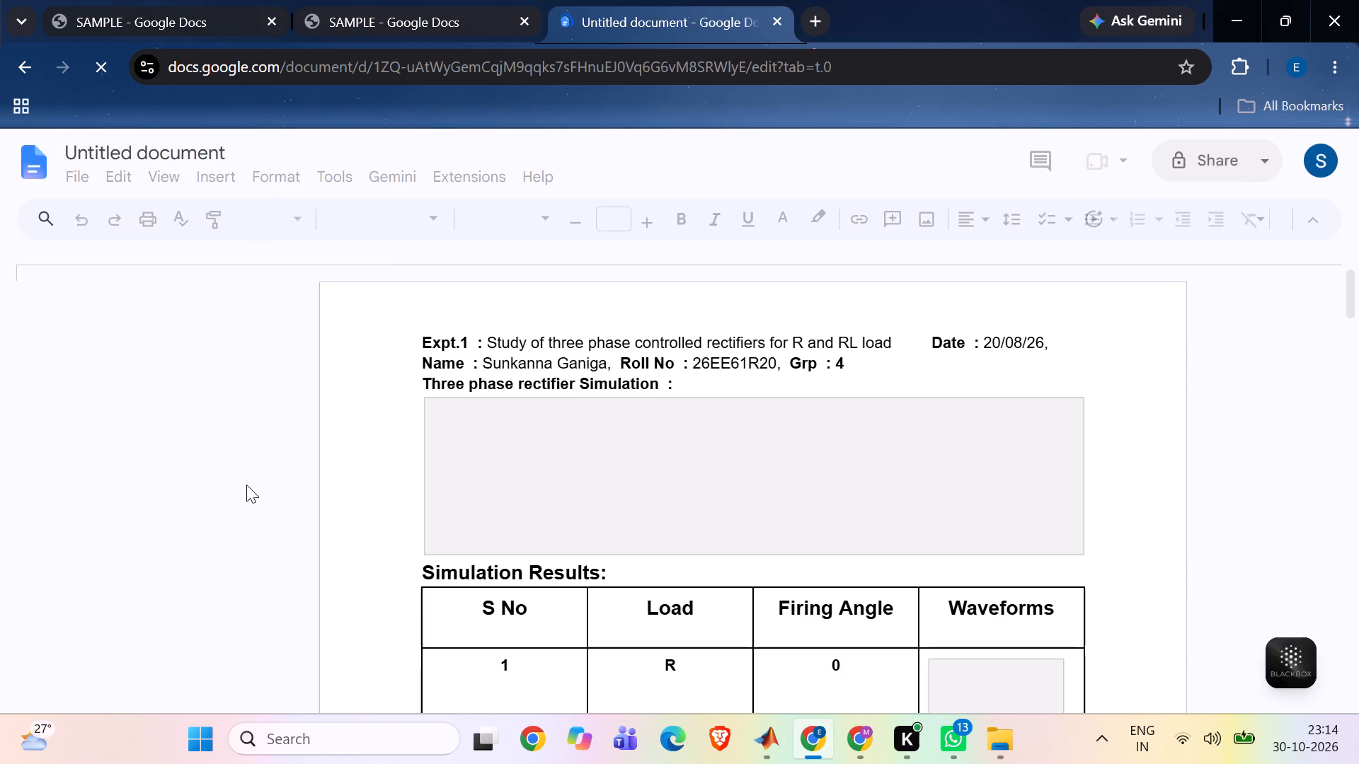
# Review the report's controlled and semi-controlled sections, checking the circuit images, headings and waveform tables.
pyautogui.click(721, 473)
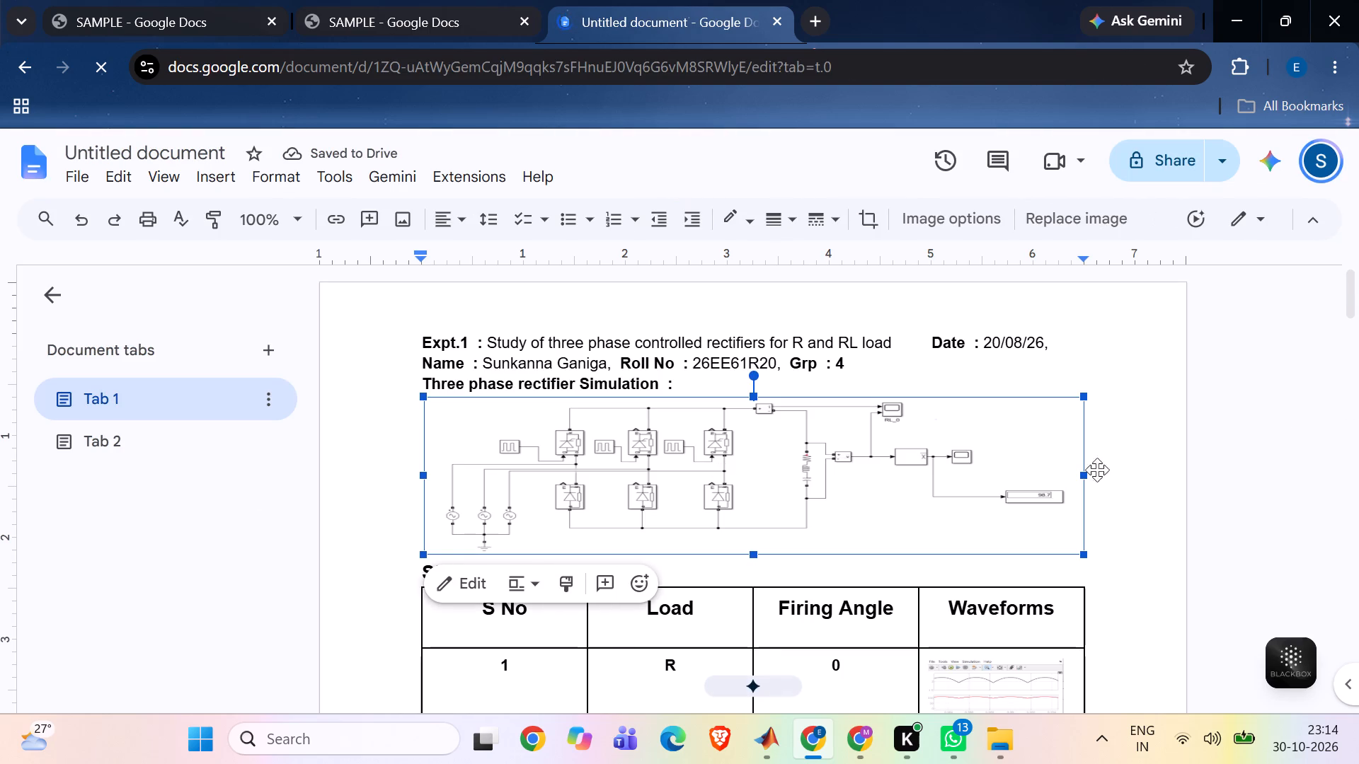
pyautogui.click(1169, 410)
pyautogui.scroll(-7, 1169, 410)
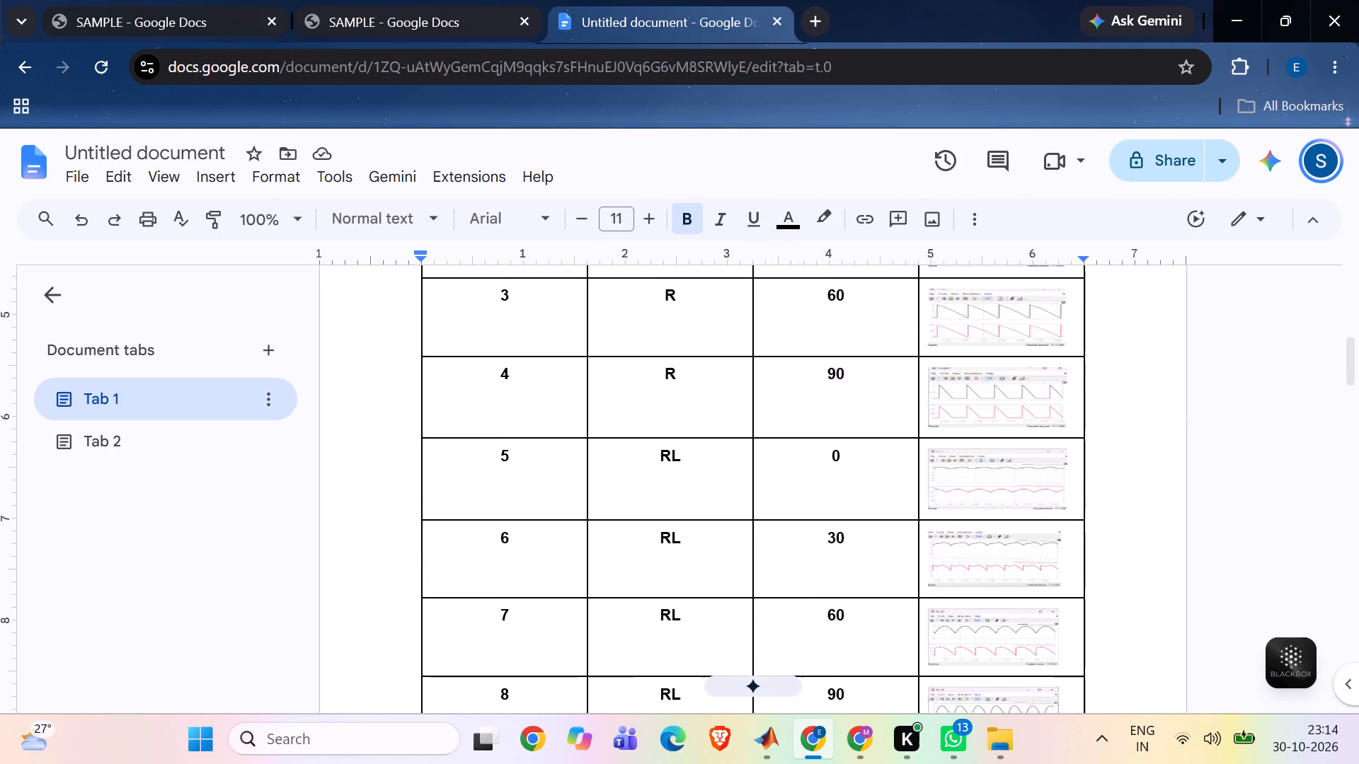
pyautogui.scroll(-9, 1169, 410)
pyautogui.scroll(4, 1145, 410)
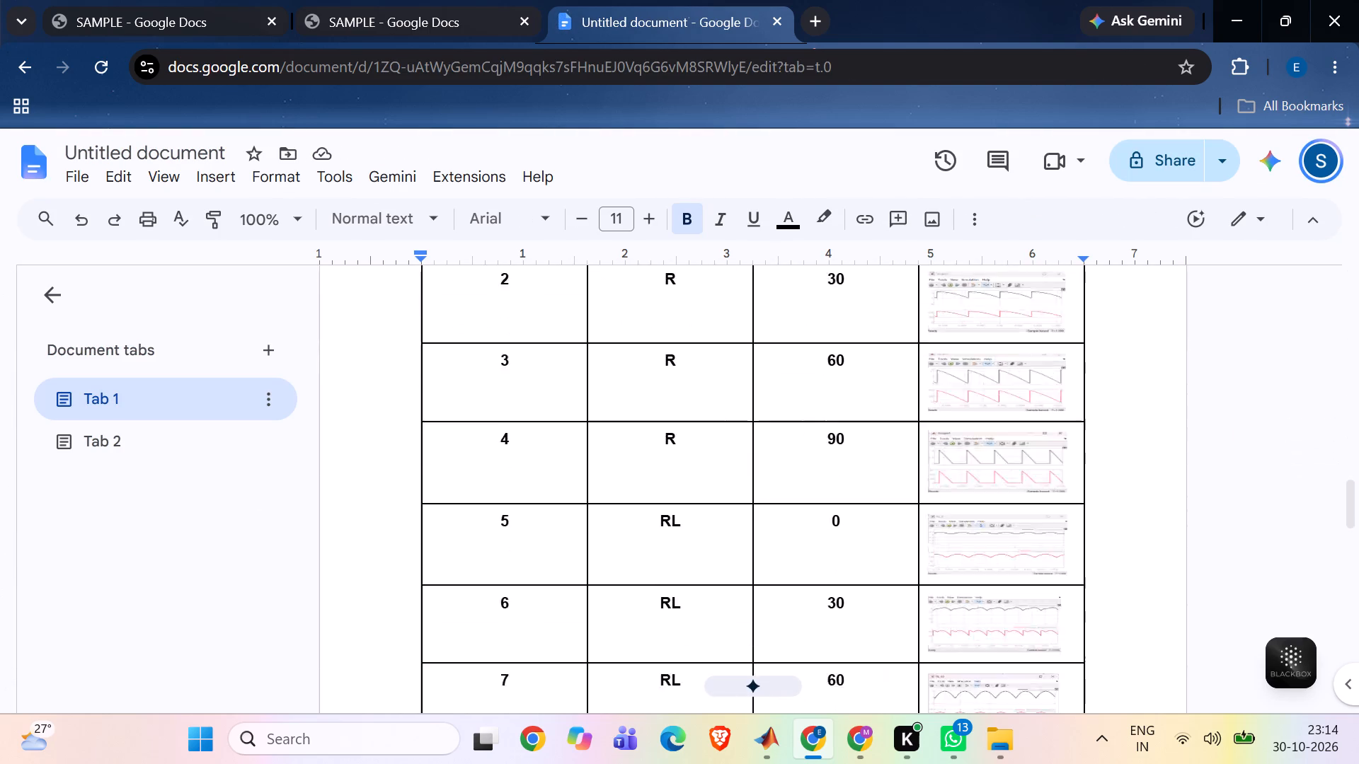
pyautogui.scroll(1, 1145, 410)
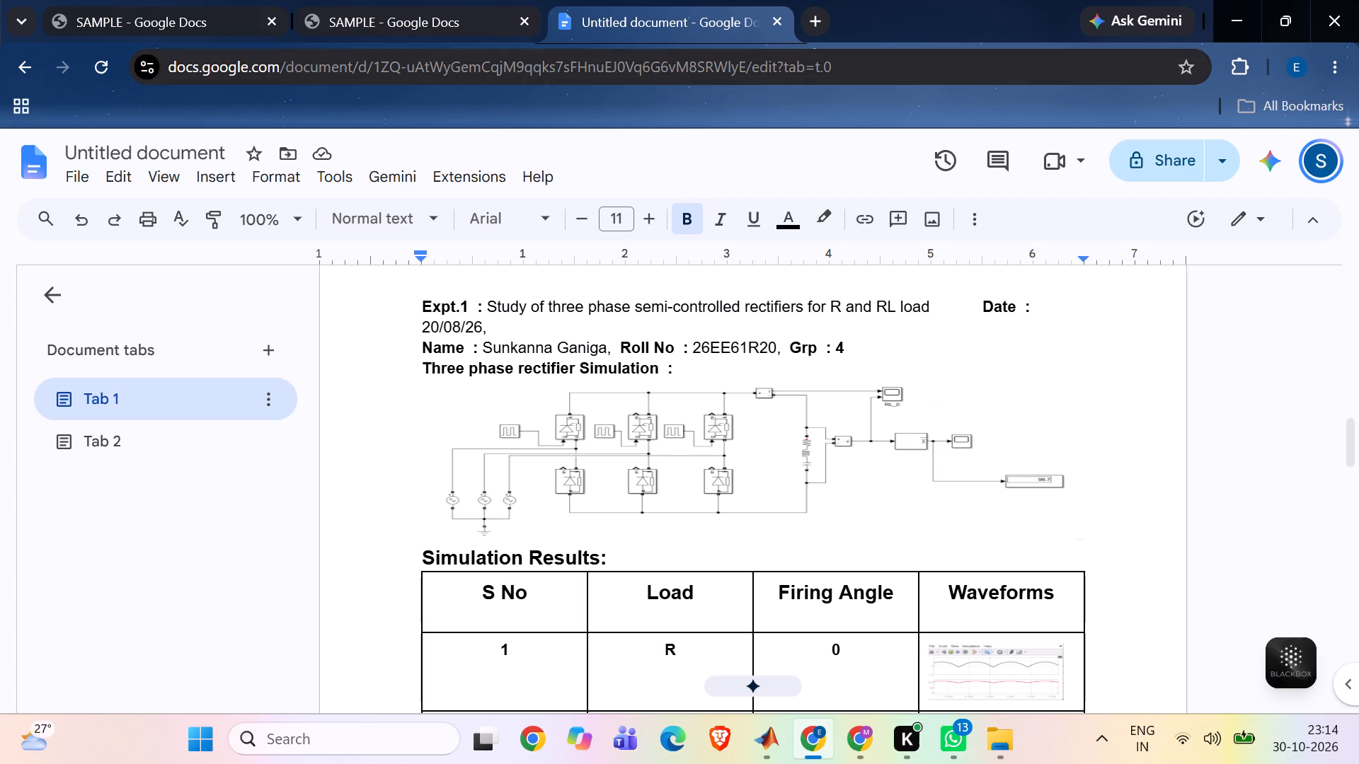
# Close the duplicate SAMPLE PDF tab.
pyautogui.click(520, 16)
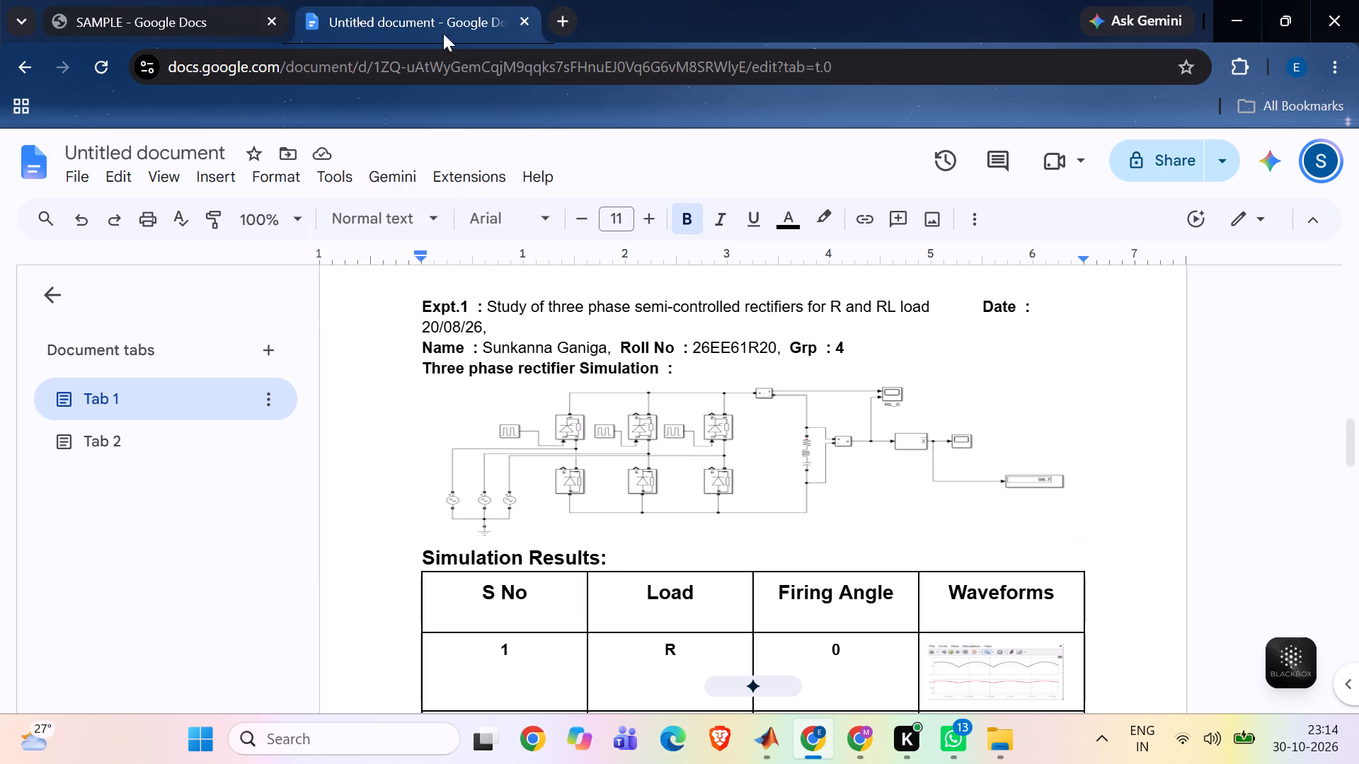
# Examine the sample PDF's circuits and waveform tables for the controlled and semicontrolled rectifiers to compare with the report.
pyautogui.click(147, 20)
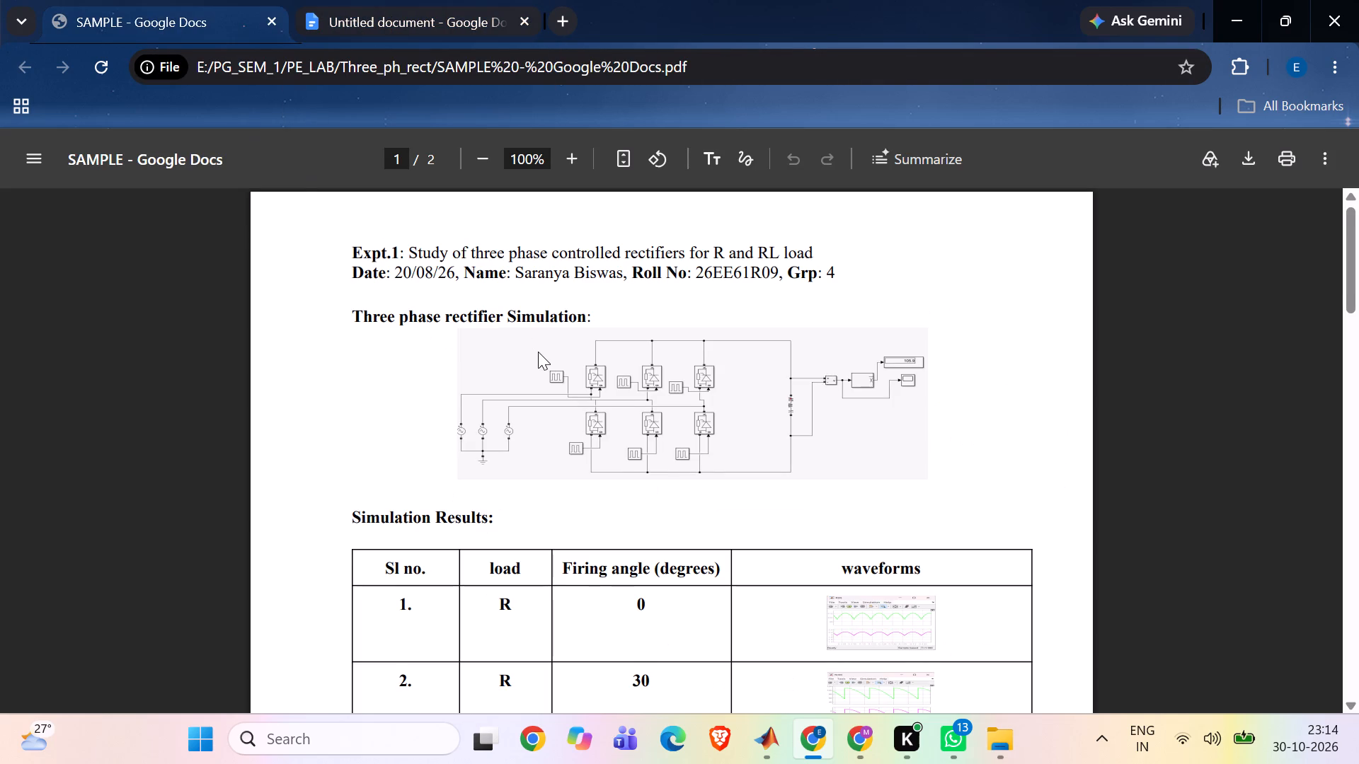
pyautogui.scroll(-8, 538, 352)
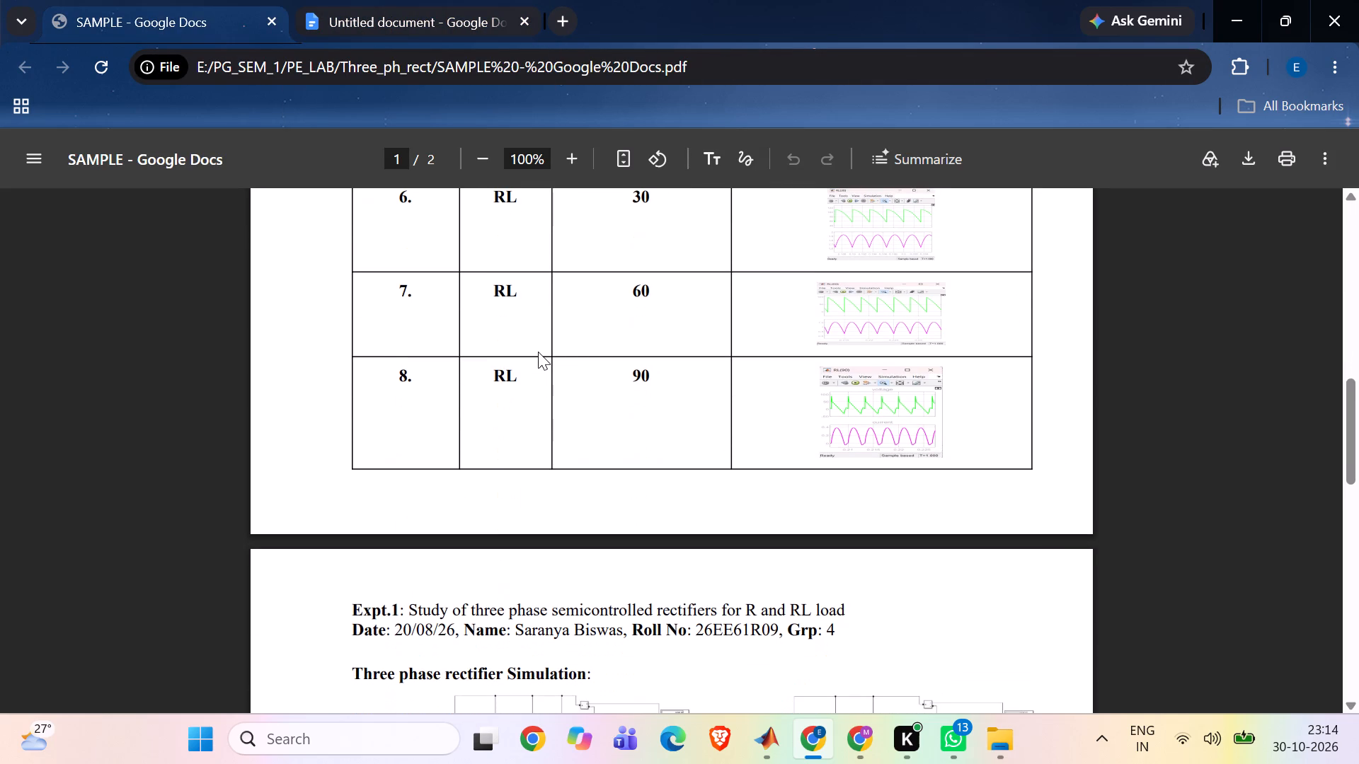
pyautogui.scroll(10, 538, 352)
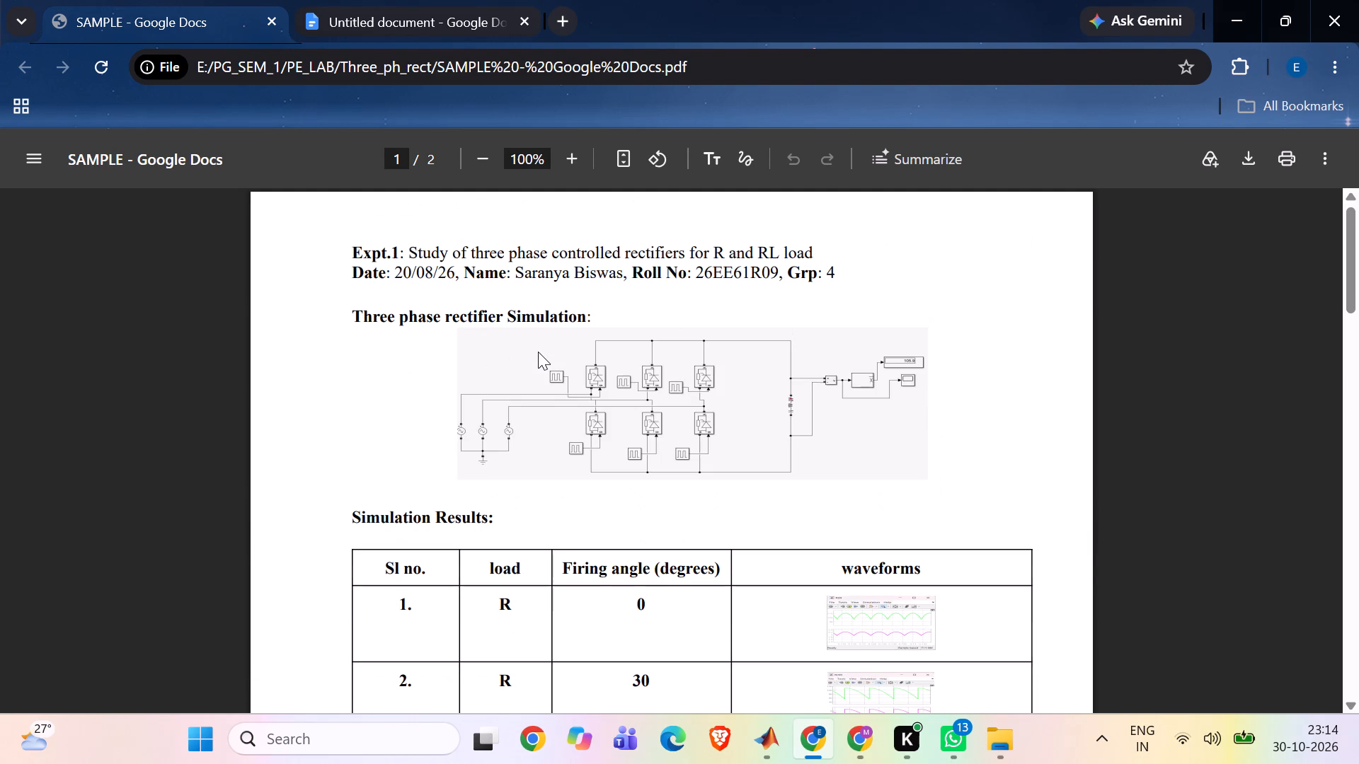
pyautogui.scroll(-6, 539, 352)
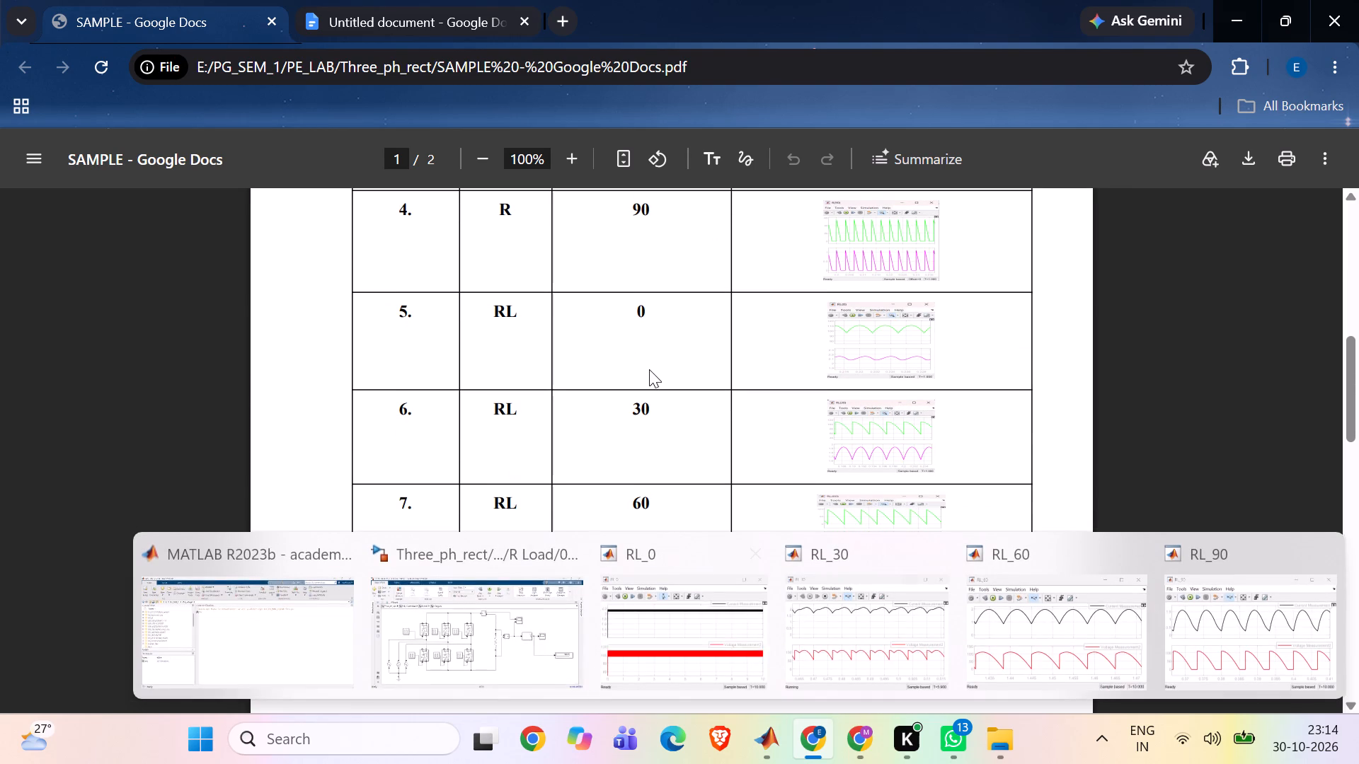
pyautogui.scroll(-2, 649, 369)
pyautogui.scroll(7, 649, 369)
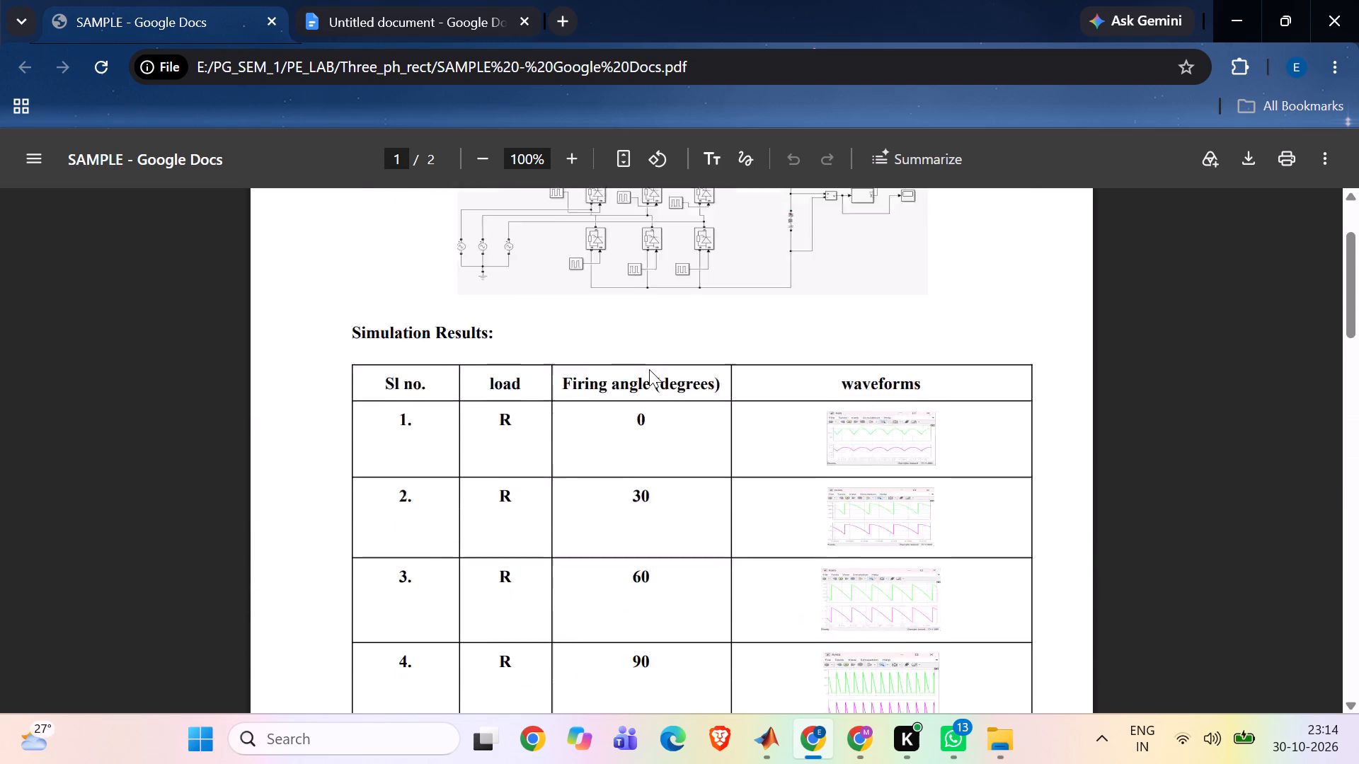
pyautogui.scroll(-3, 649, 369)
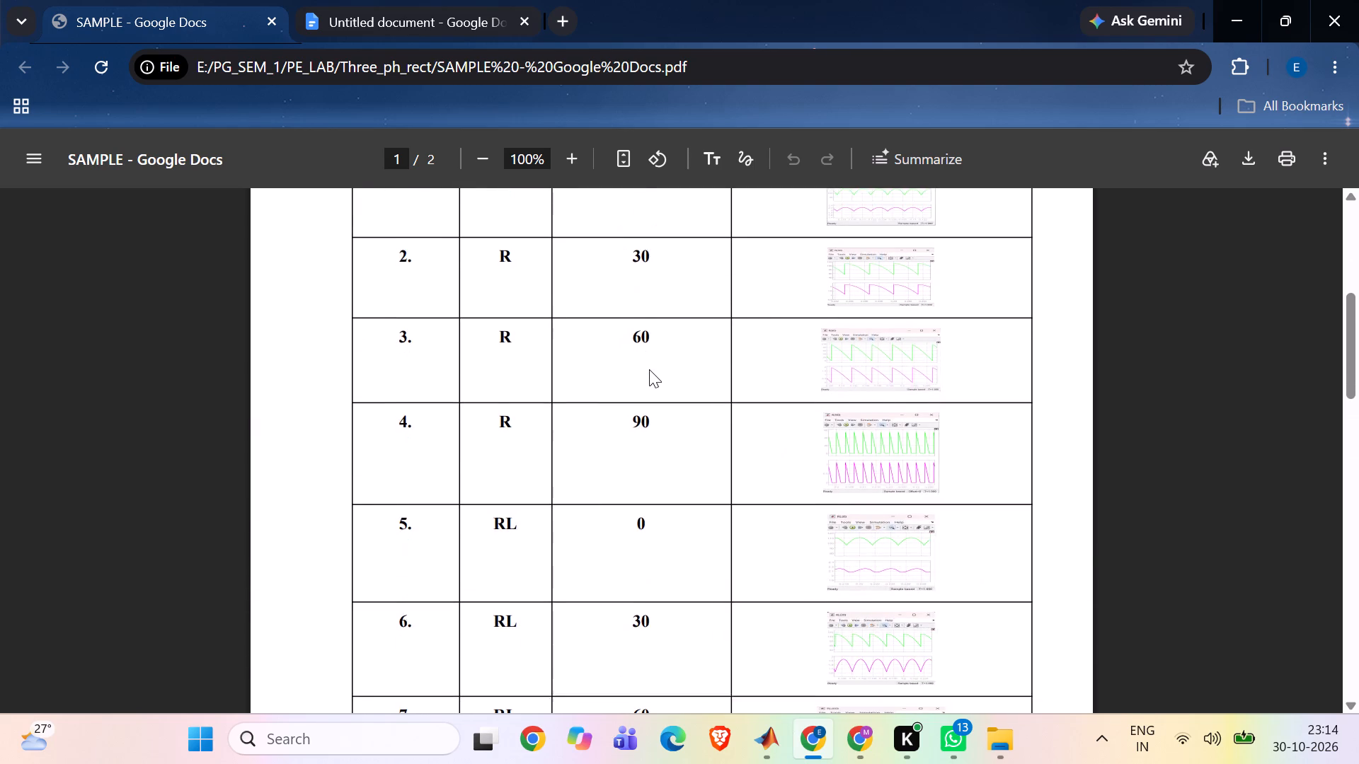
pyautogui.scroll(-8, 649, 369)
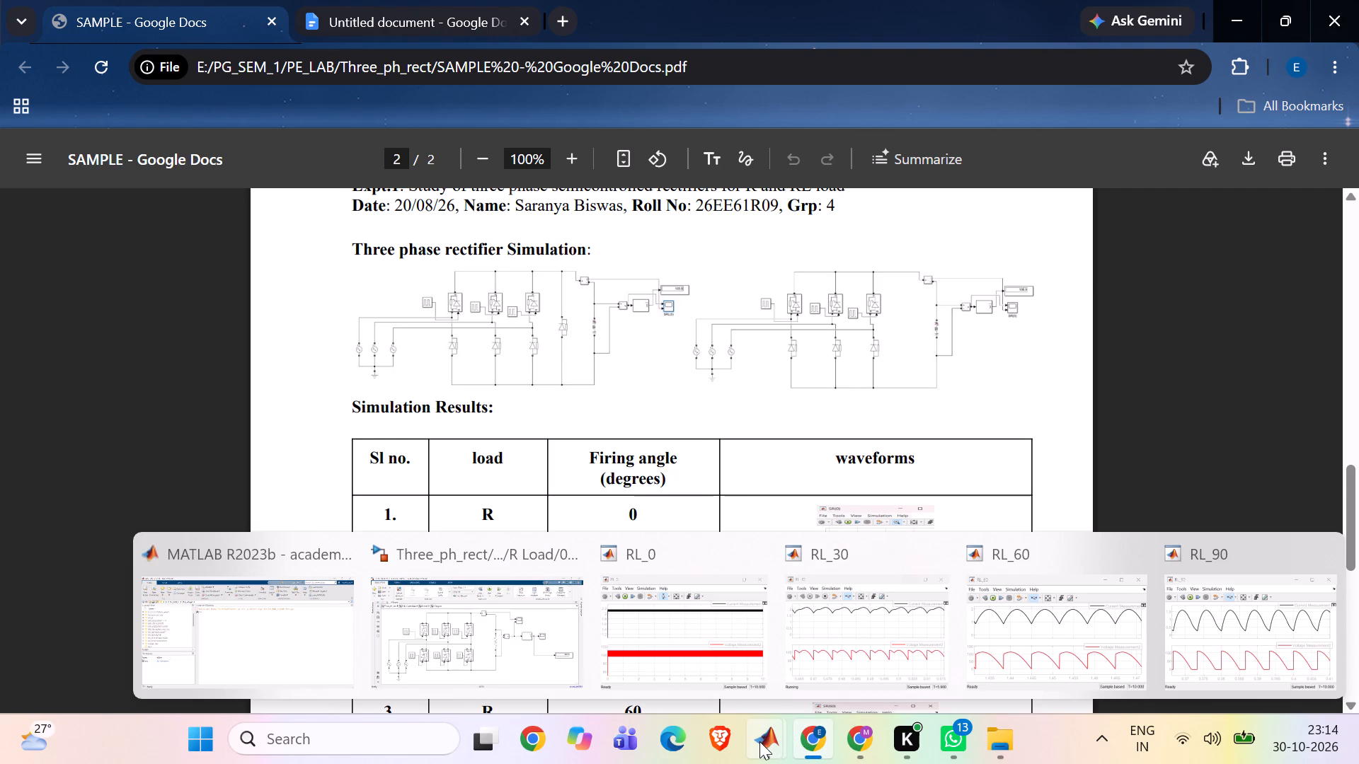
# Switch to the Simulink model and inspect the 0 Degree circuit in Fully Controlled's RL Load With FreeWheelind Diode subsystem.
pyautogui.click(439, 622)
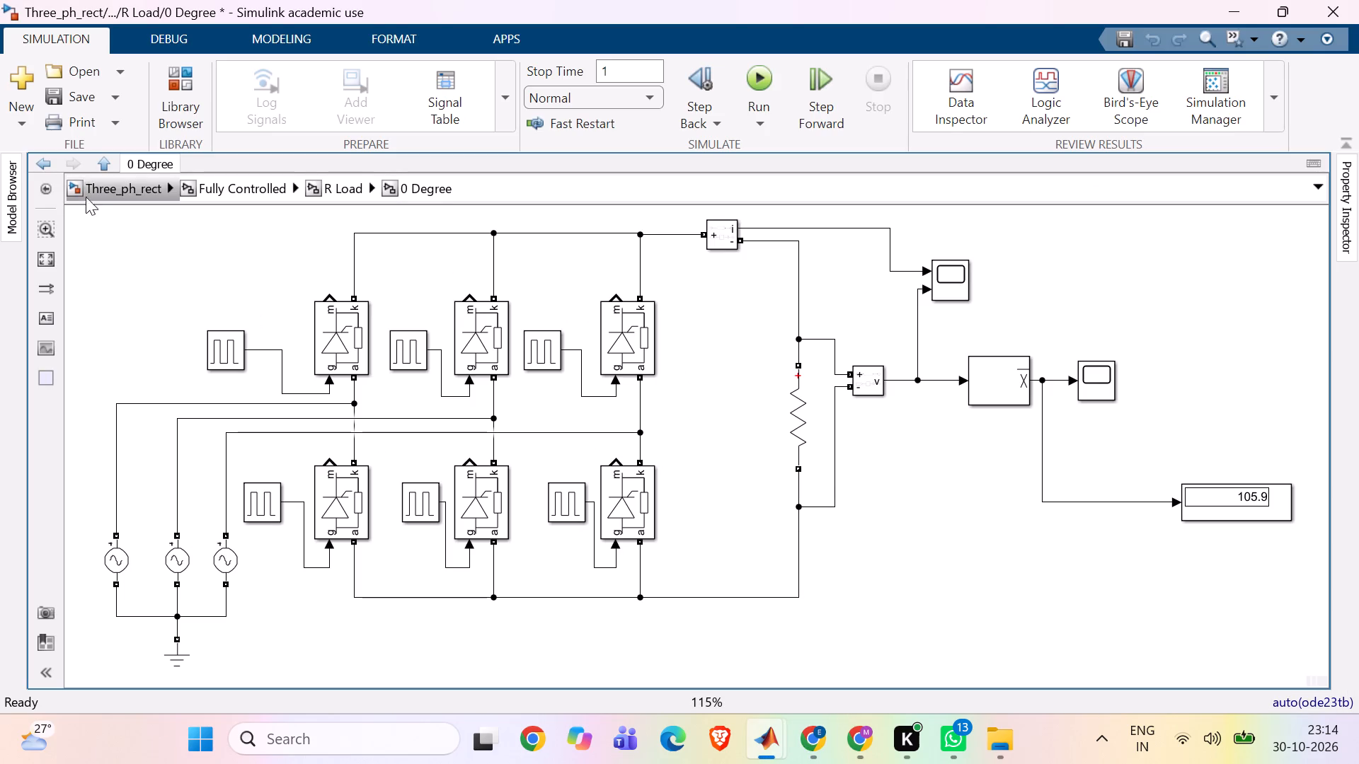
pyautogui.click(112, 158)
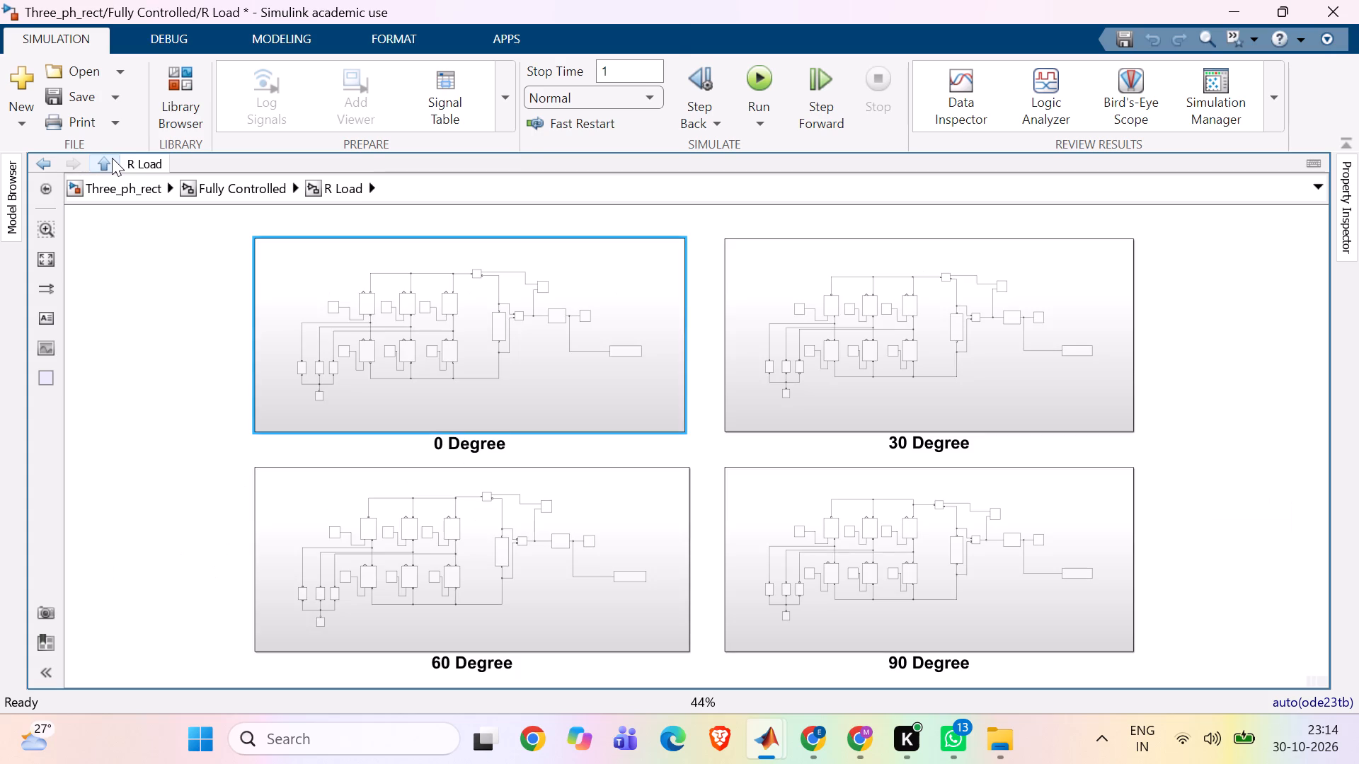
pyautogui.click(112, 158)
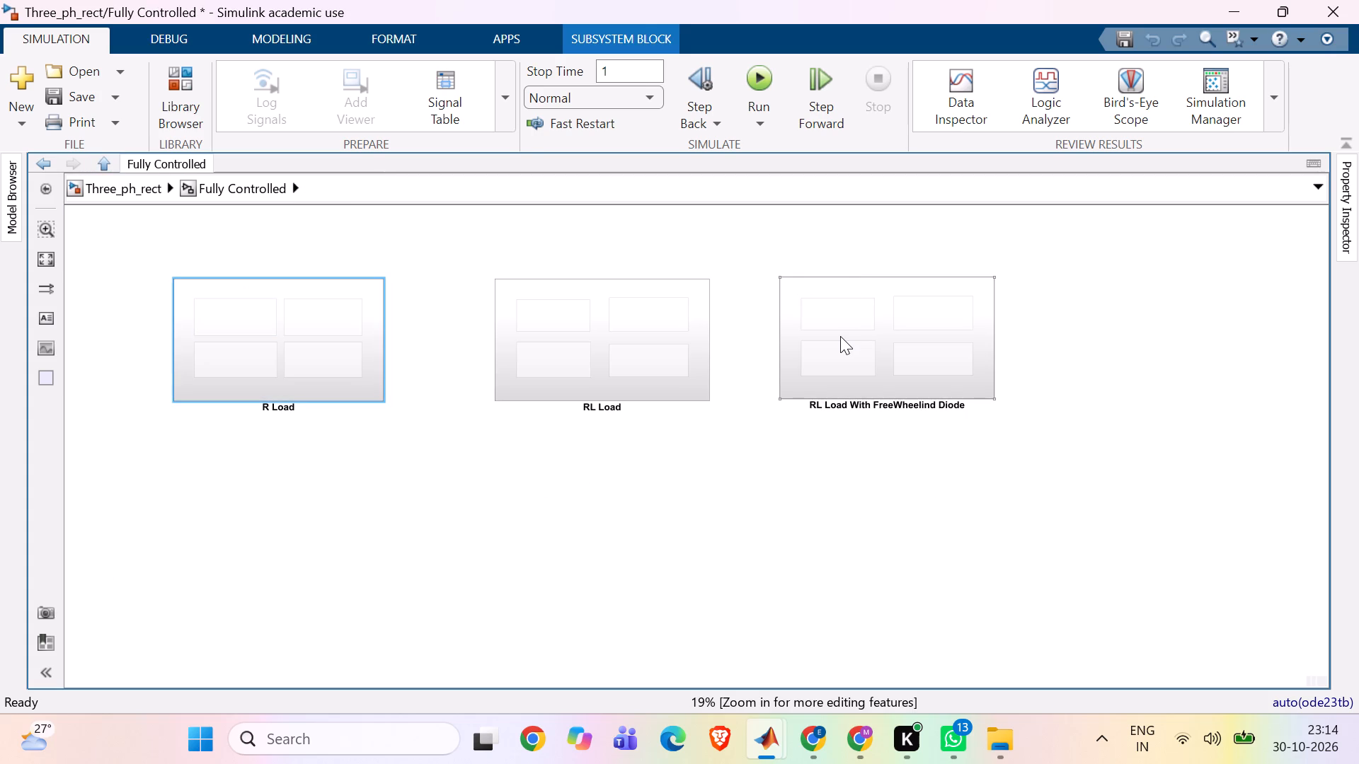
pyautogui.click(840, 336)
pyautogui.click(859, 323)
pyautogui.doubleClick(877, 321)
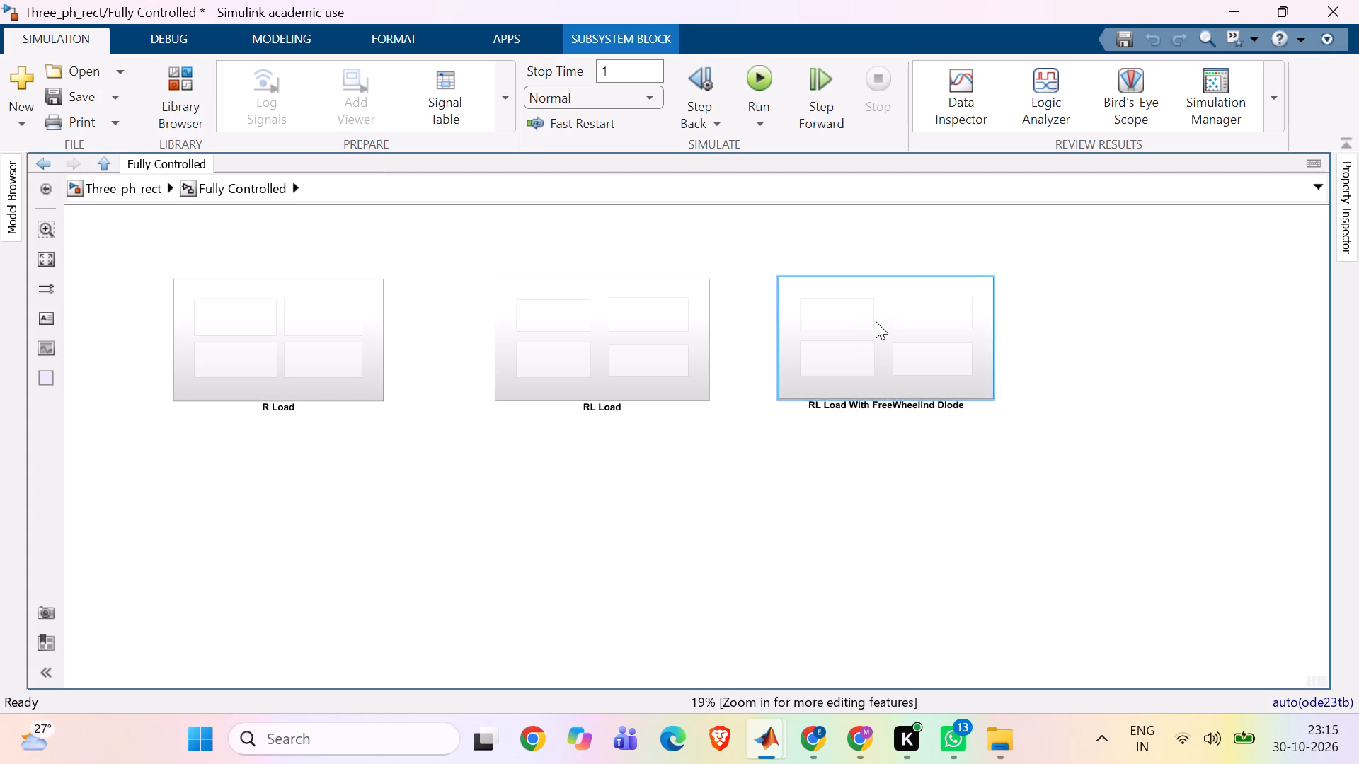
pyautogui.click(559, 354)
pyautogui.click(559, 354)
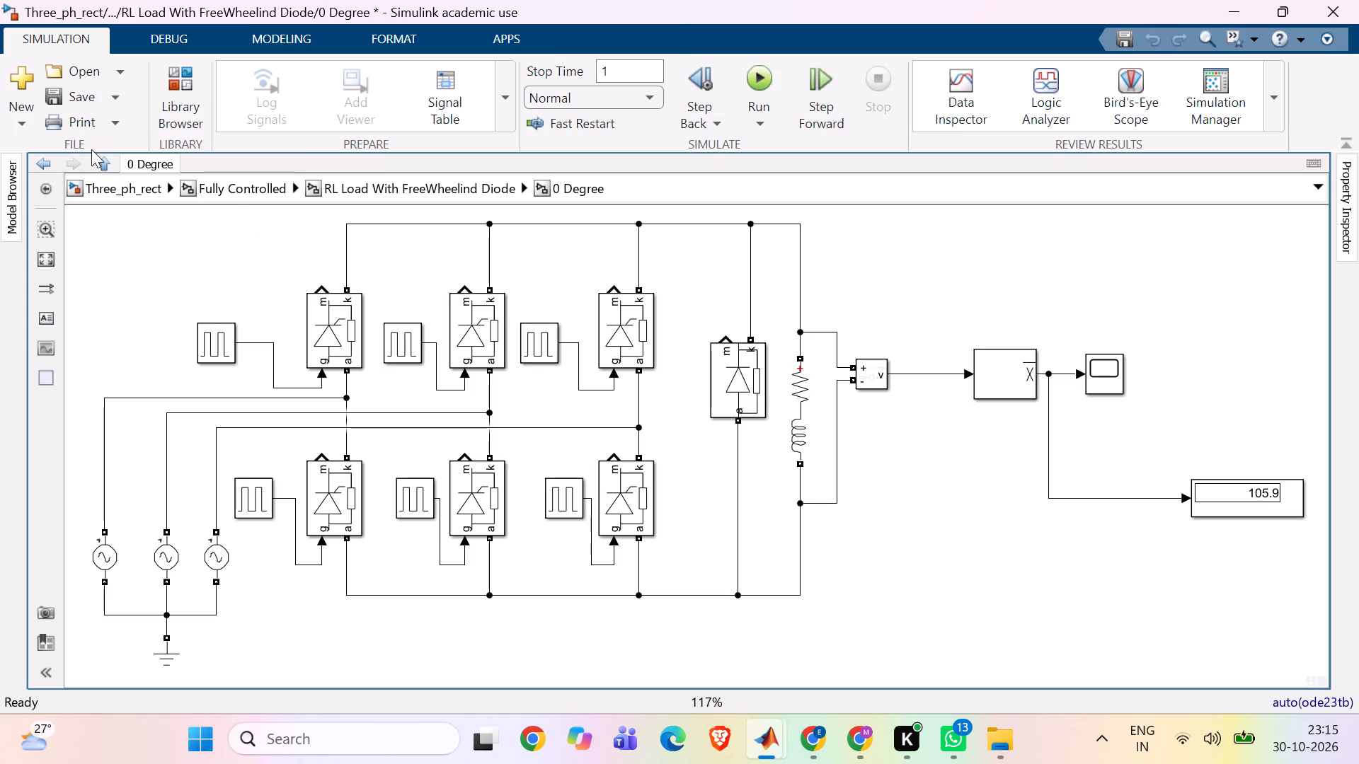
# Run the simulation from Fully Controlled's R Load 0 Degree circuit and view the current and voltage waveforms in Scope1.
pyautogui.click(110, 158)
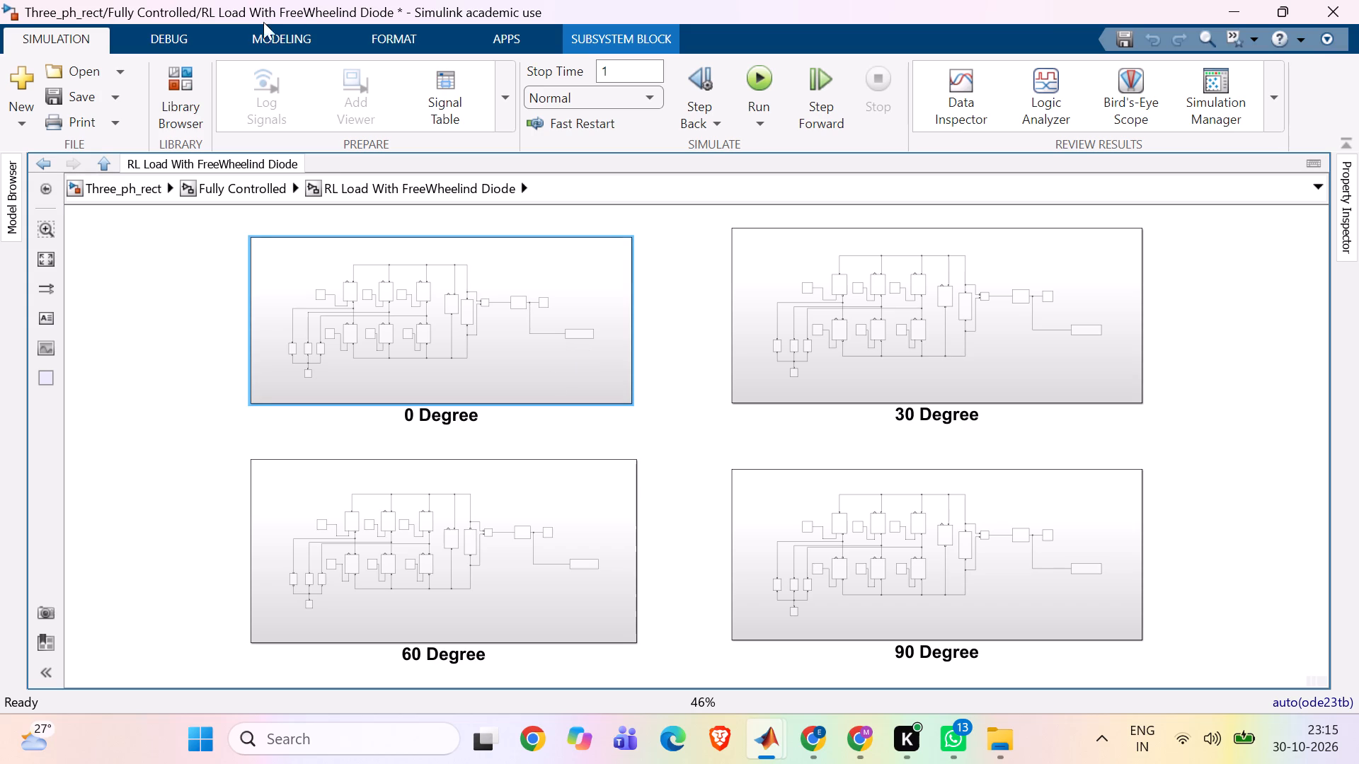
pyautogui.click(103, 157)
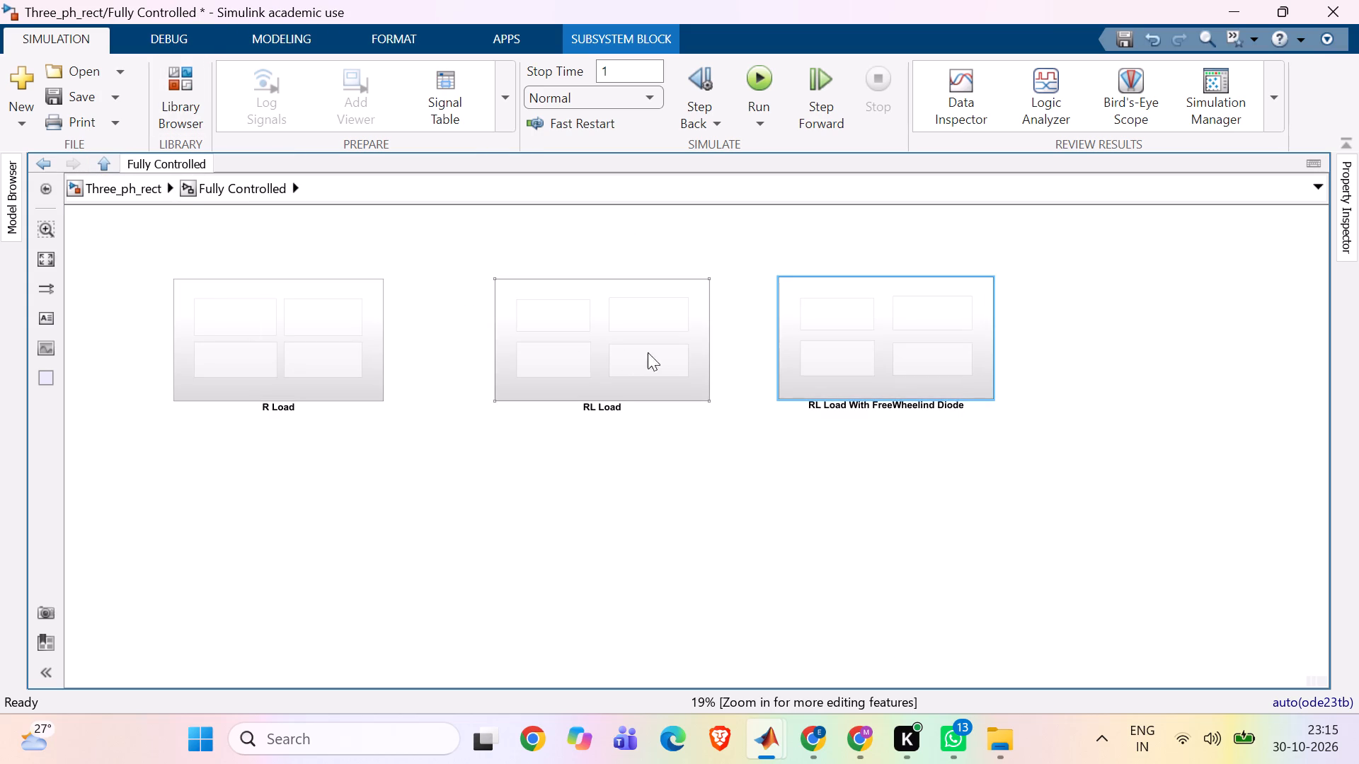
pyautogui.doubleClick(253, 352)
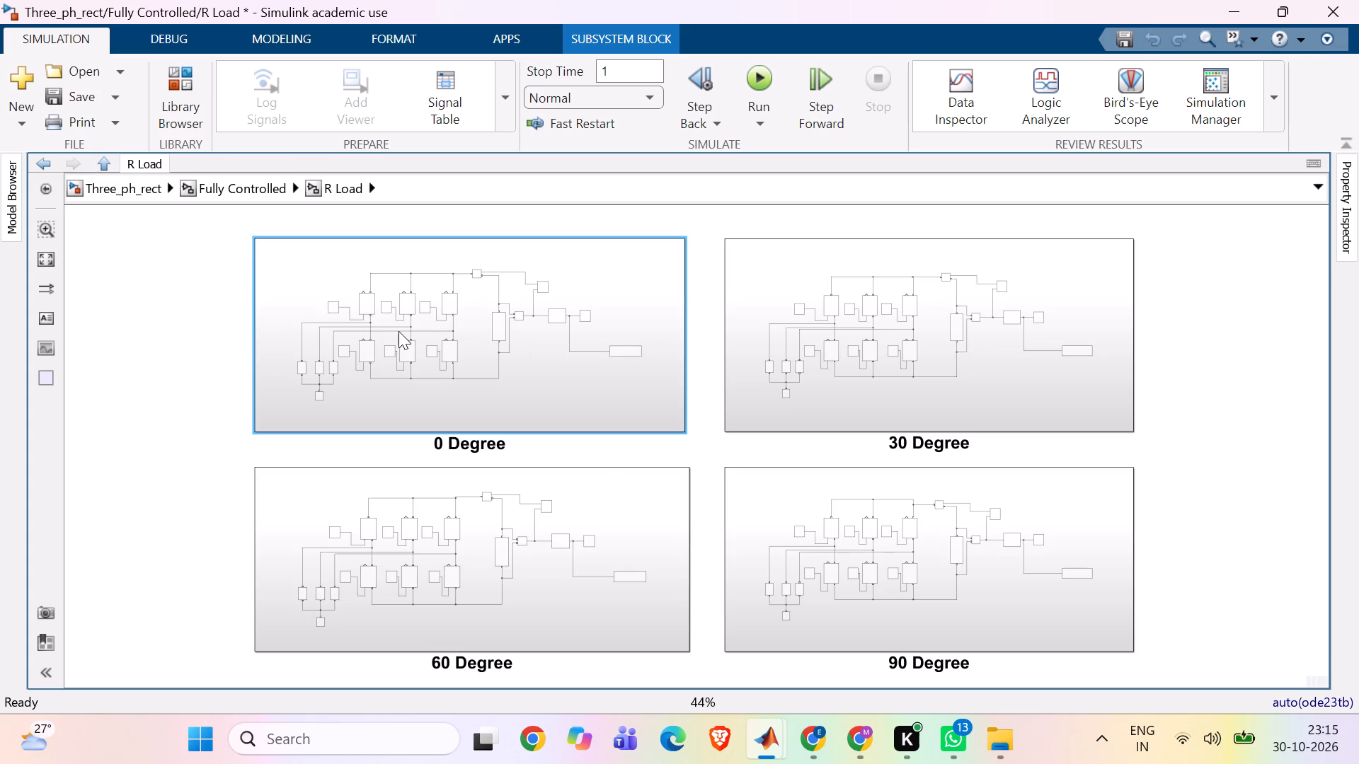
pyautogui.doubleClick(398, 331)
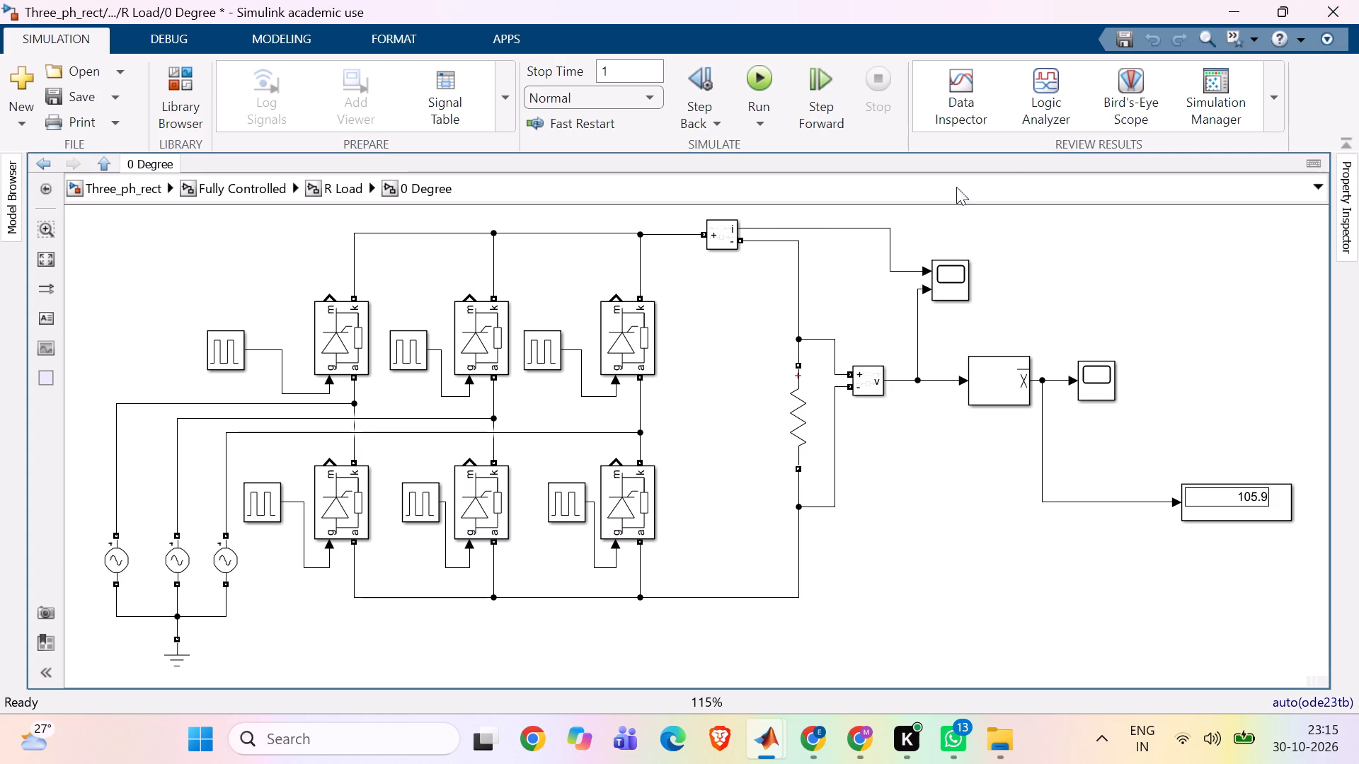
pyautogui.click(757, 76)
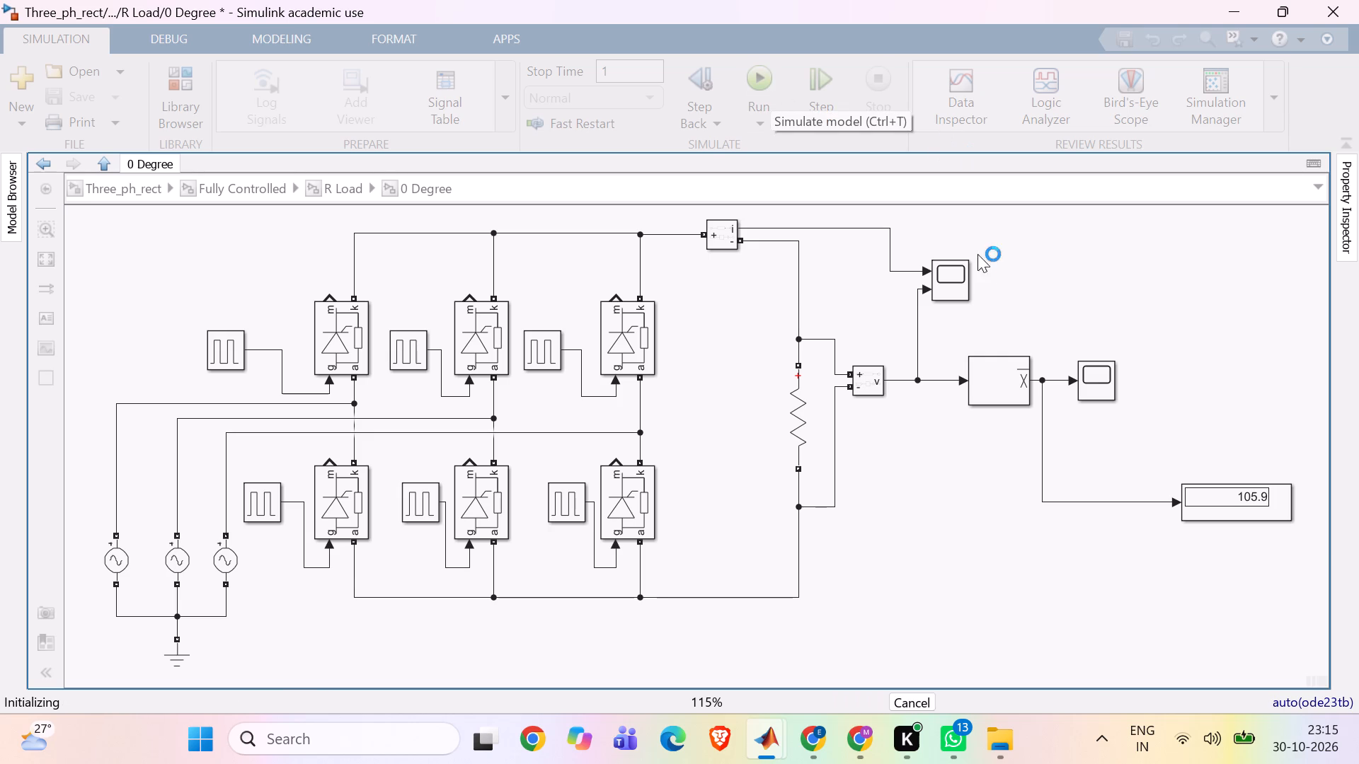
pyautogui.click(948, 272)
pyautogui.click(948, 272)
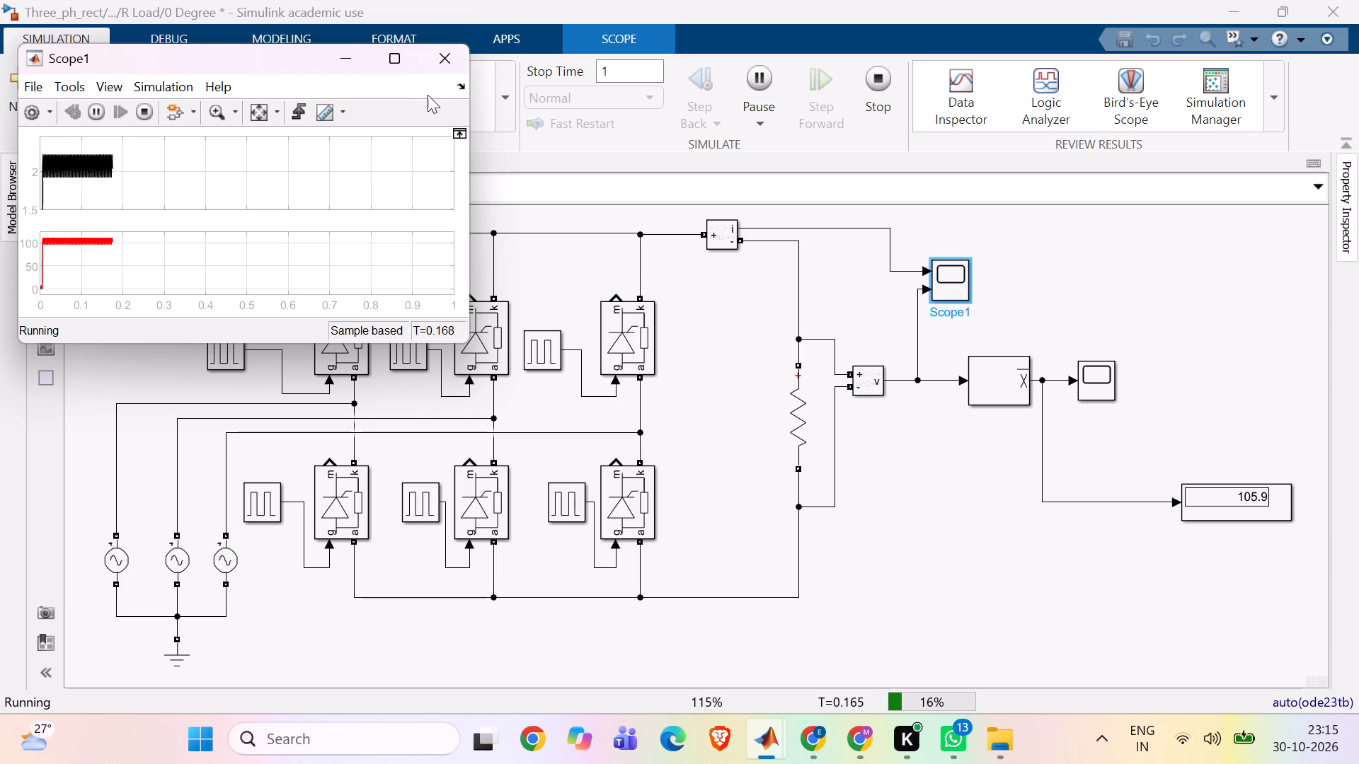
pyautogui.click(358, 51)
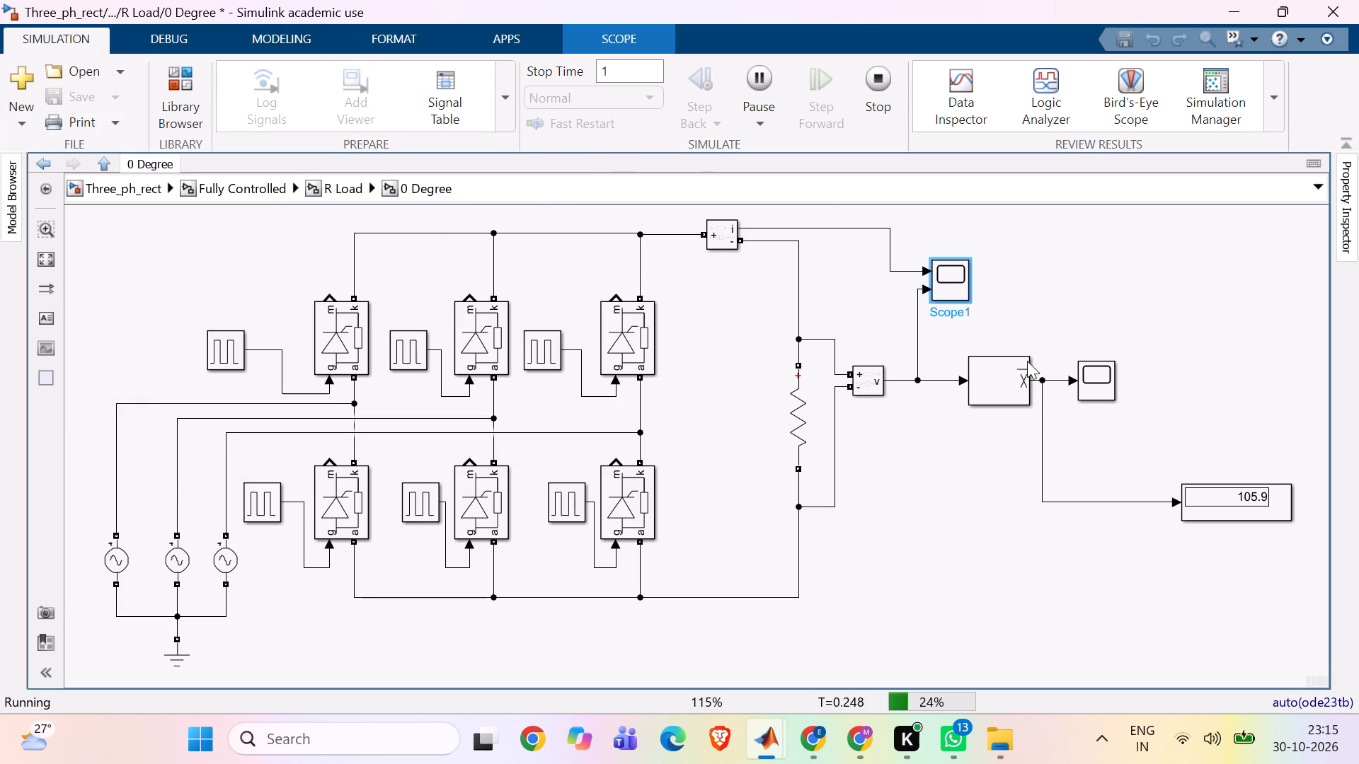
# Stop the running simulation and rename the Scope1 block in the R Load 0 Degree circuit as R-0.
pyautogui.click(966, 306)
pyautogui.click(970, 312)
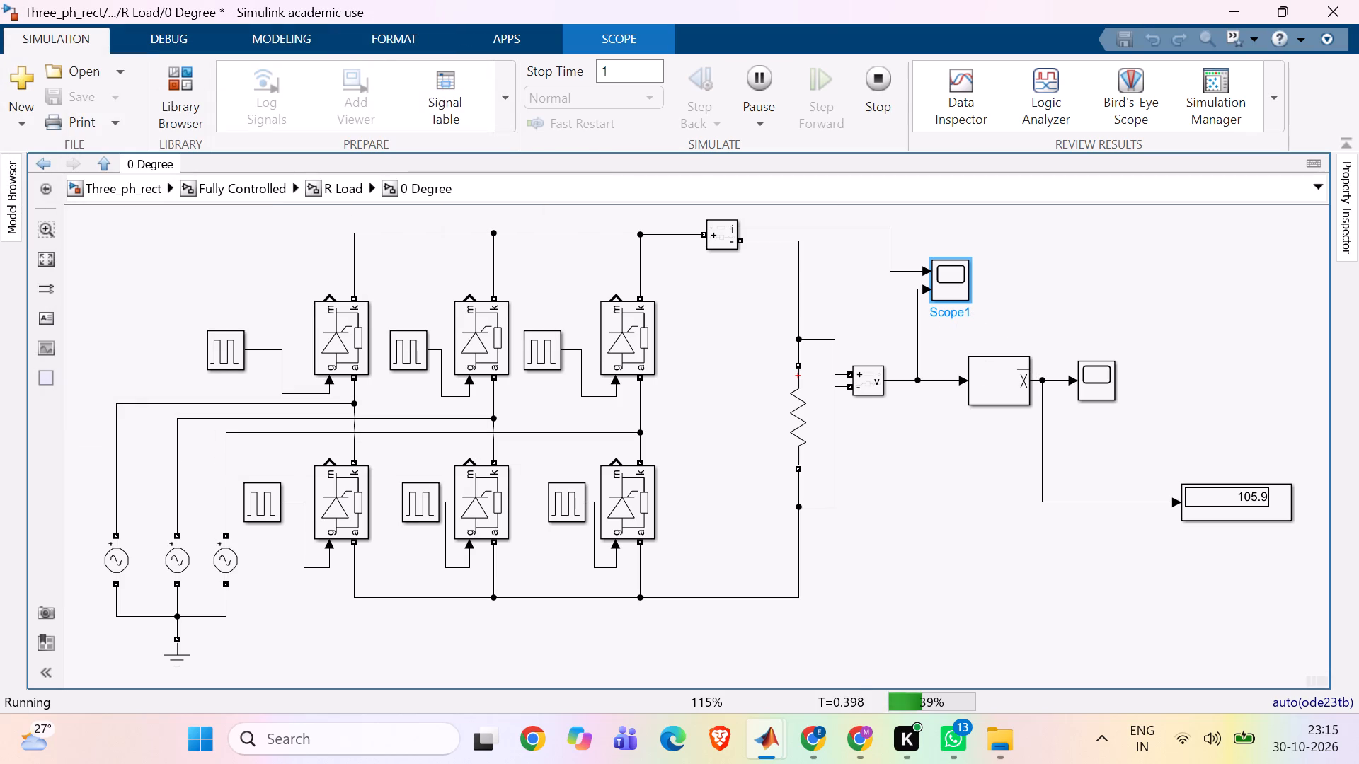
pyautogui.click(970, 312)
pyautogui.click(965, 314)
pyautogui.click(965, 314)
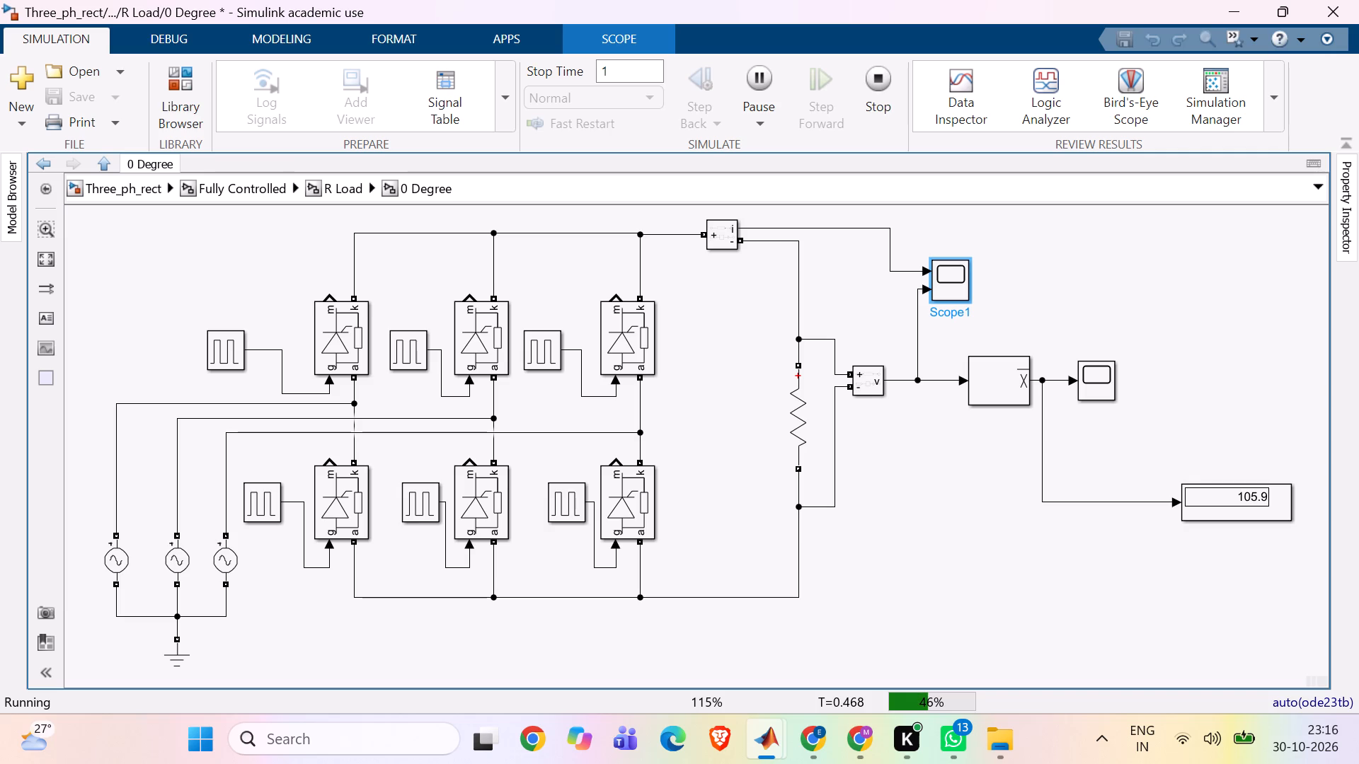
pyautogui.click(878, 86)
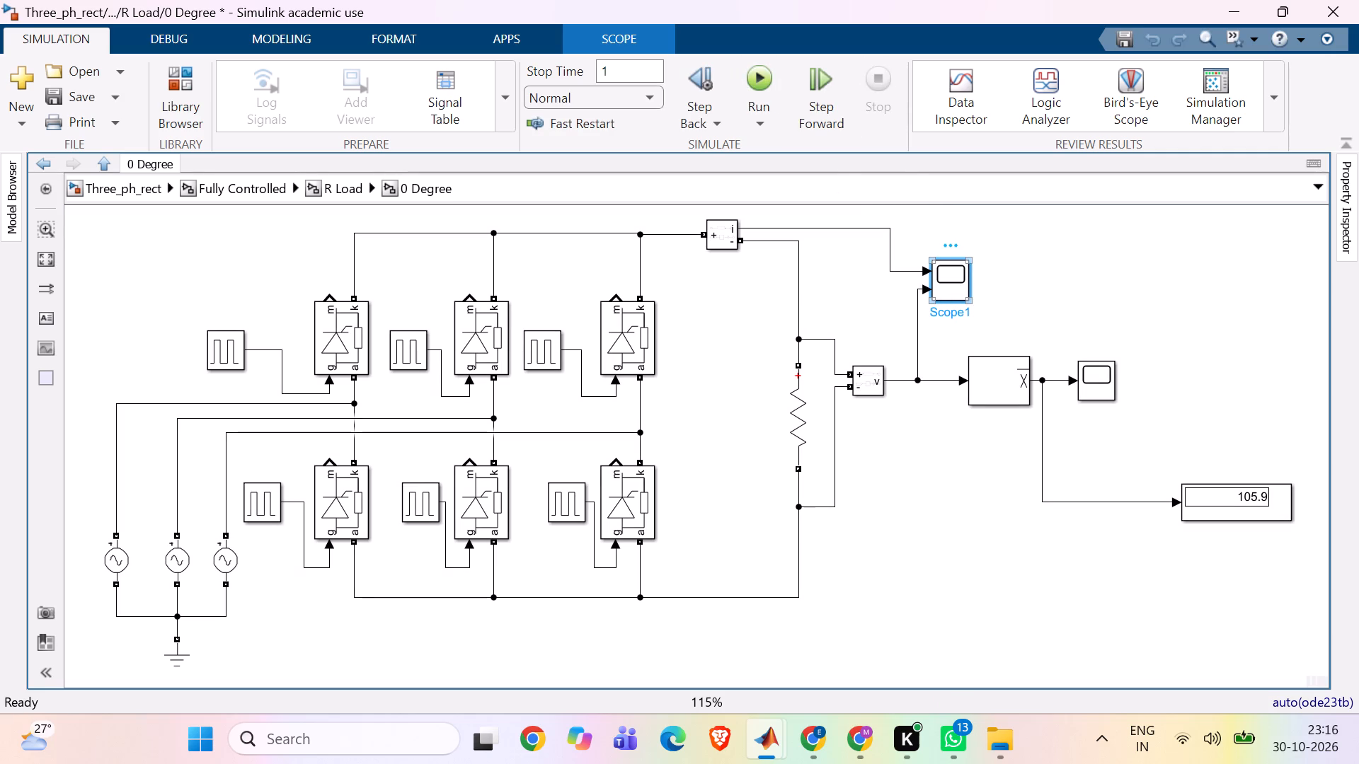
pyautogui.click(963, 317)
pyautogui.press('Right')
pyautogui.press('BackSpace')
pyautogui.press('BackSpace')
pyautogui.press('BackSpace')
pyautogui.press('BackSpace')
pyautogui.press('BackSpace')
pyautogui.press('BackSpace')
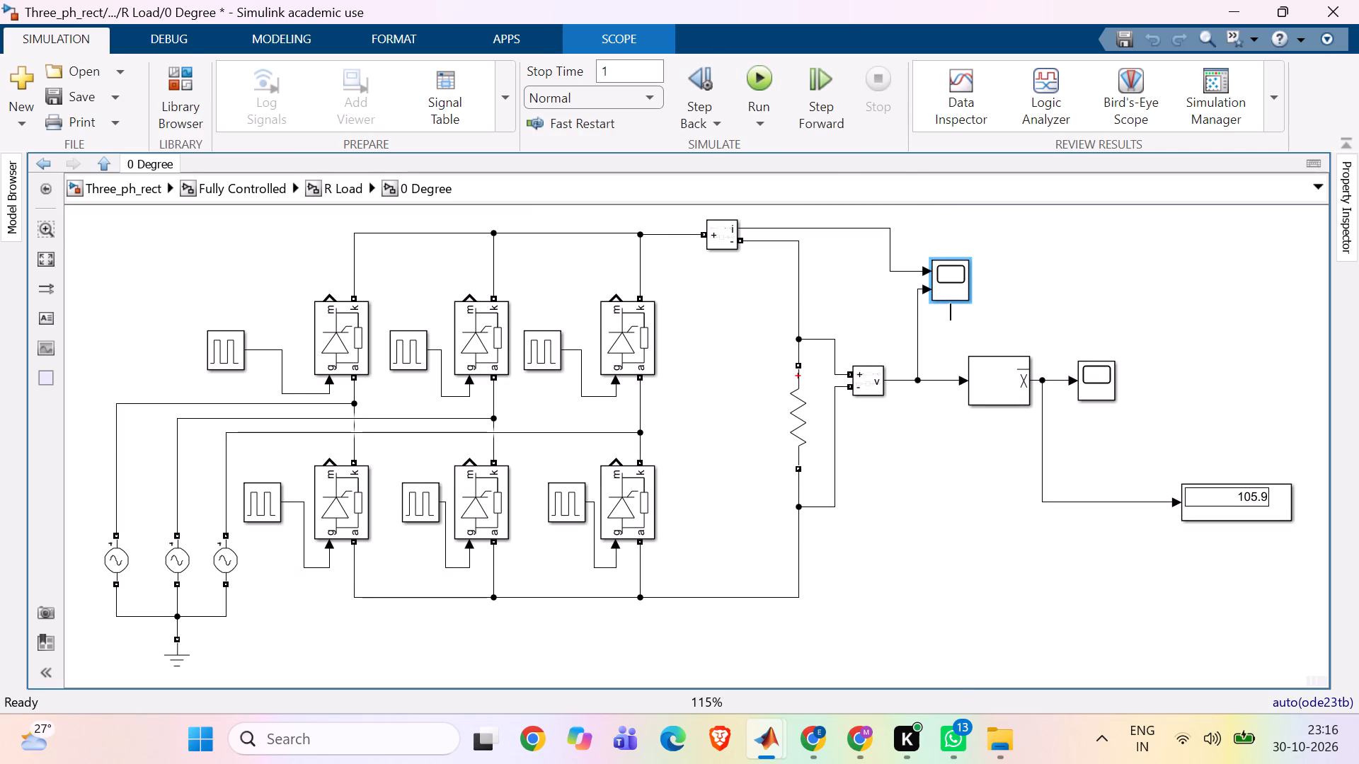
pyautogui.write('R0')
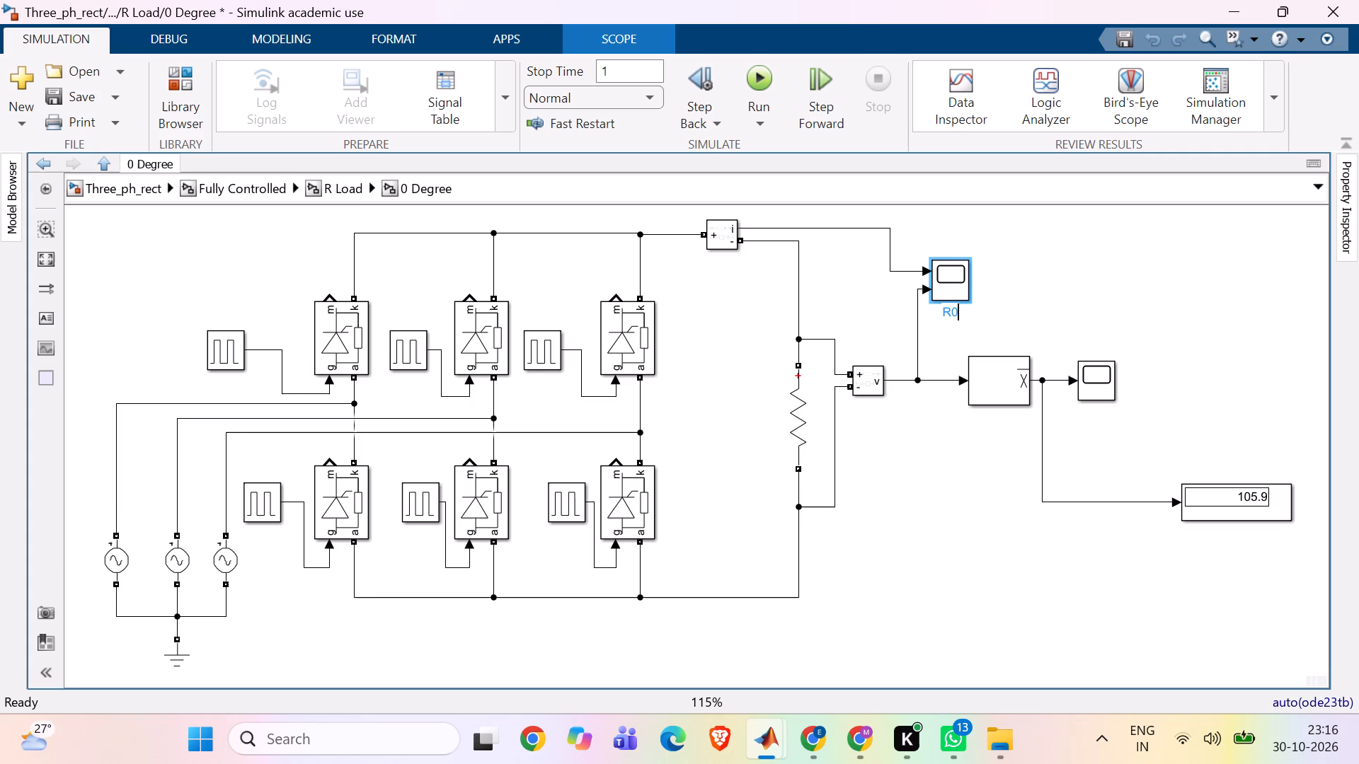
pyautogui.press('BackSpace')
pyautogui.write('-0')
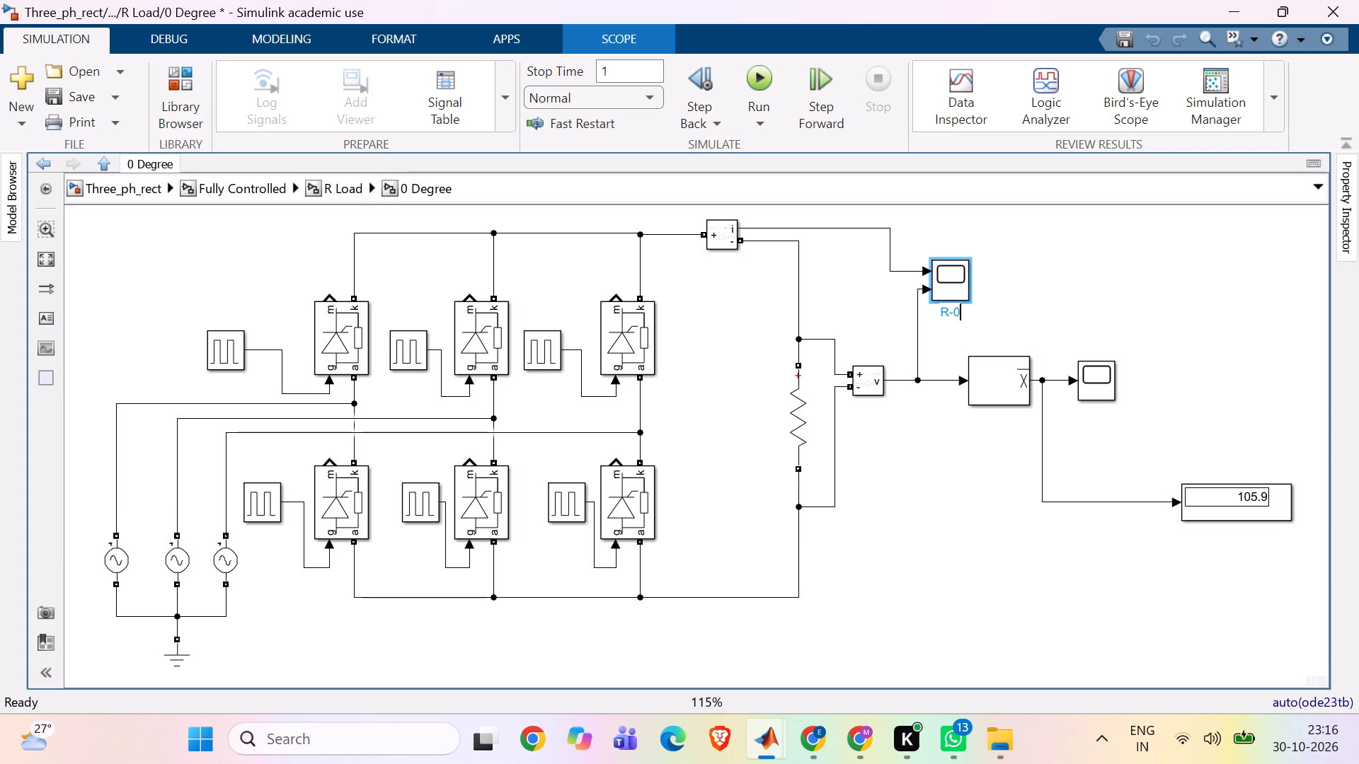
pyautogui.click(991, 308)
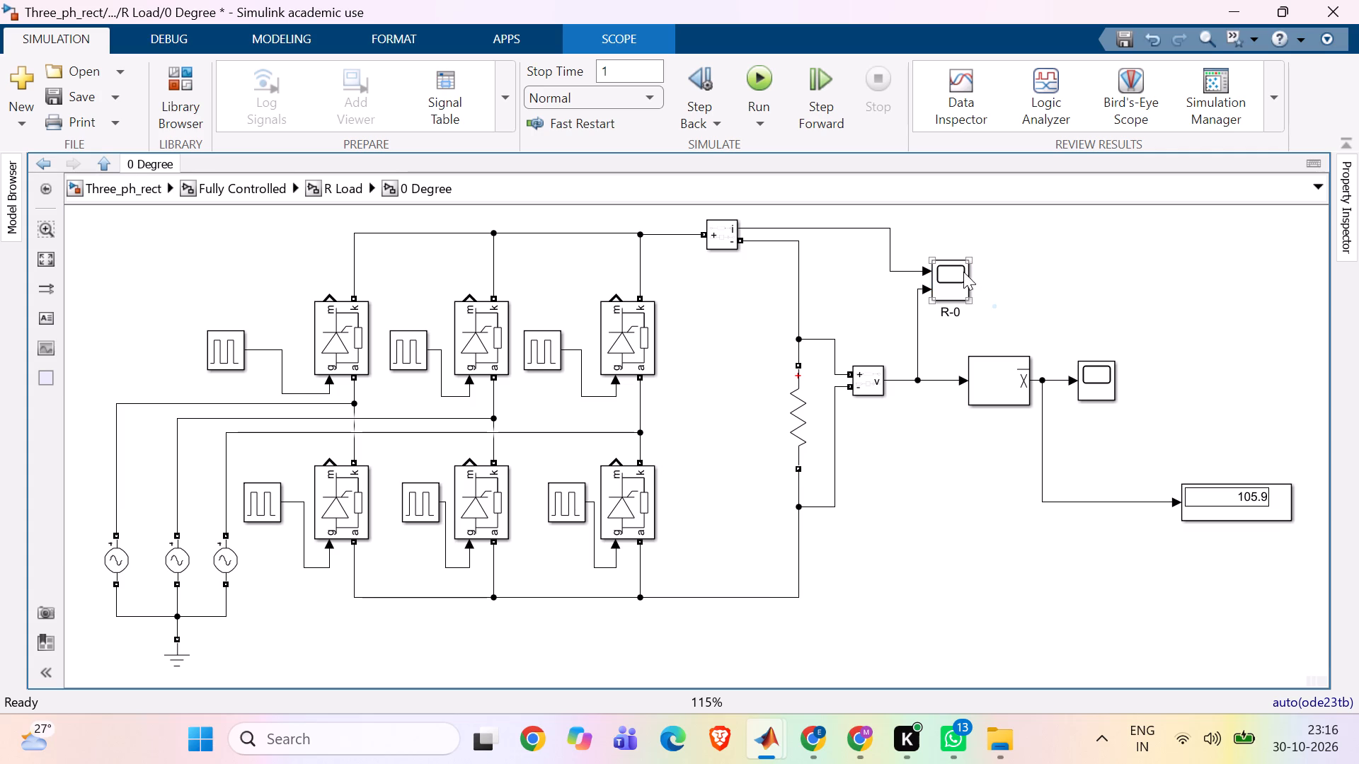
# Open the R-0 scope, rerun the simulation from it and scale the axes to fit both signals.
pyautogui.doubleClick(953, 286)
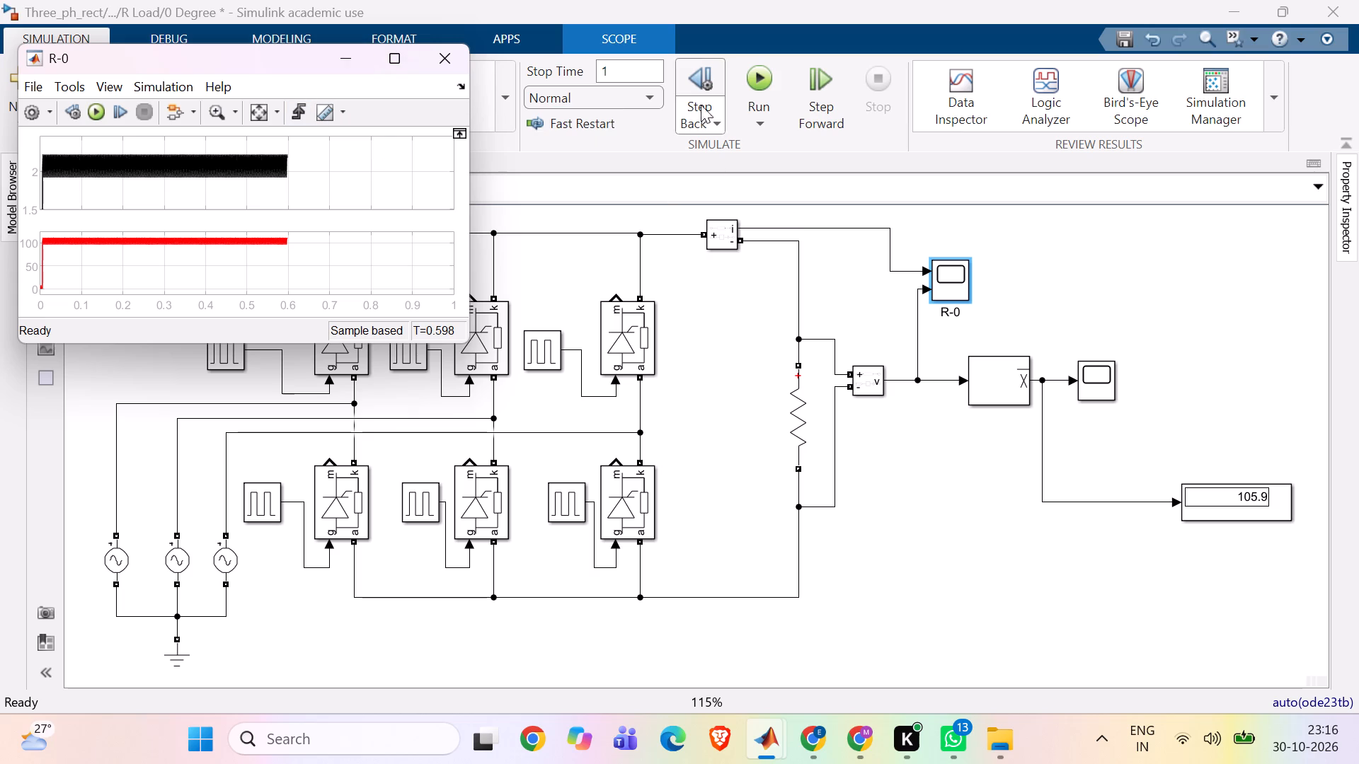
pyautogui.click(93, 109)
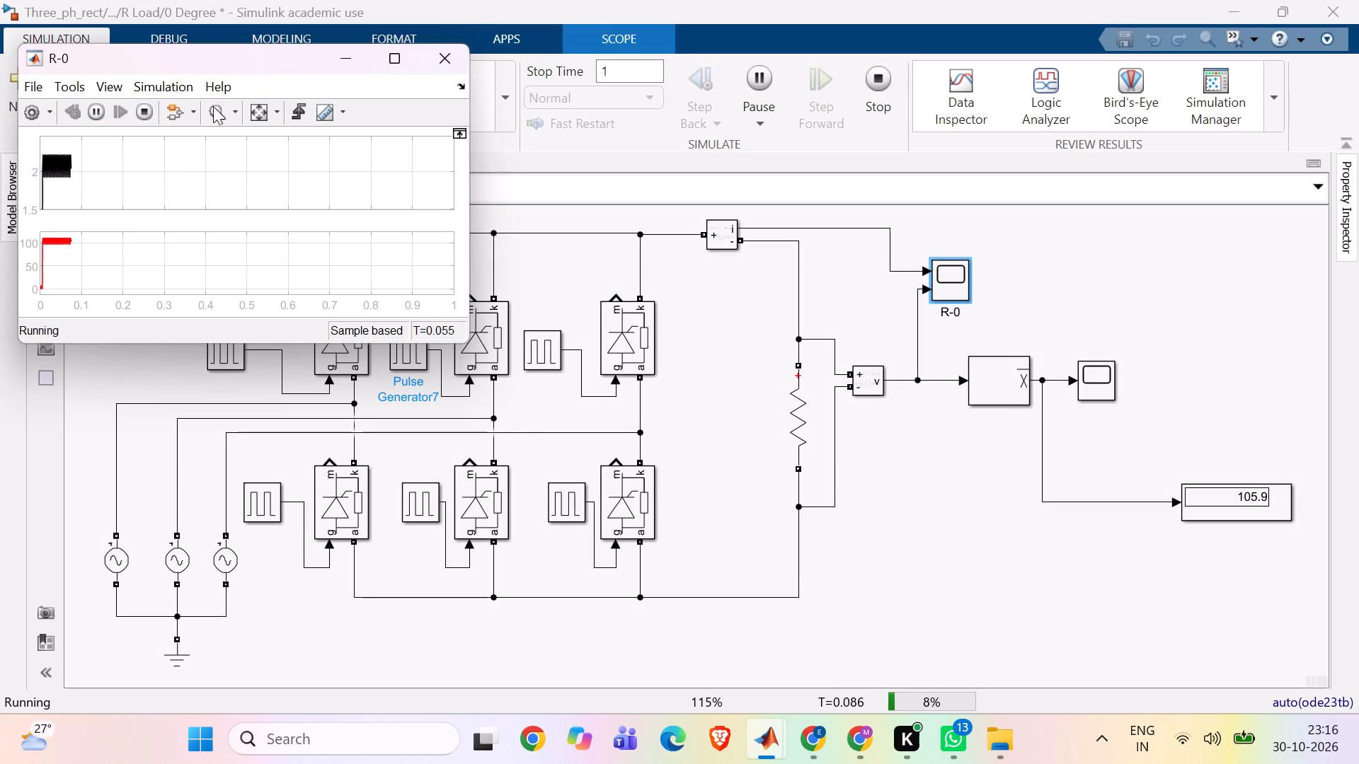
pyautogui.click(260, 116)
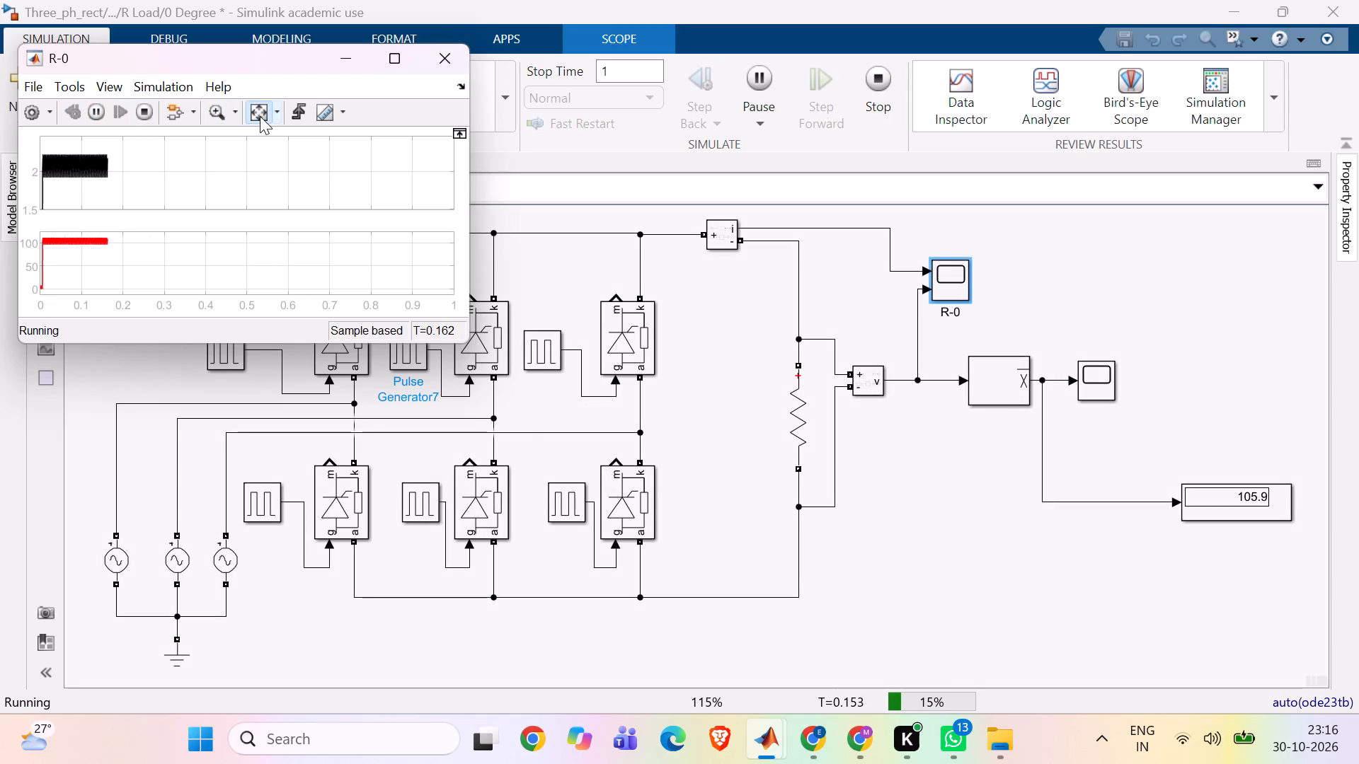
pyautogui.click(261, 116)
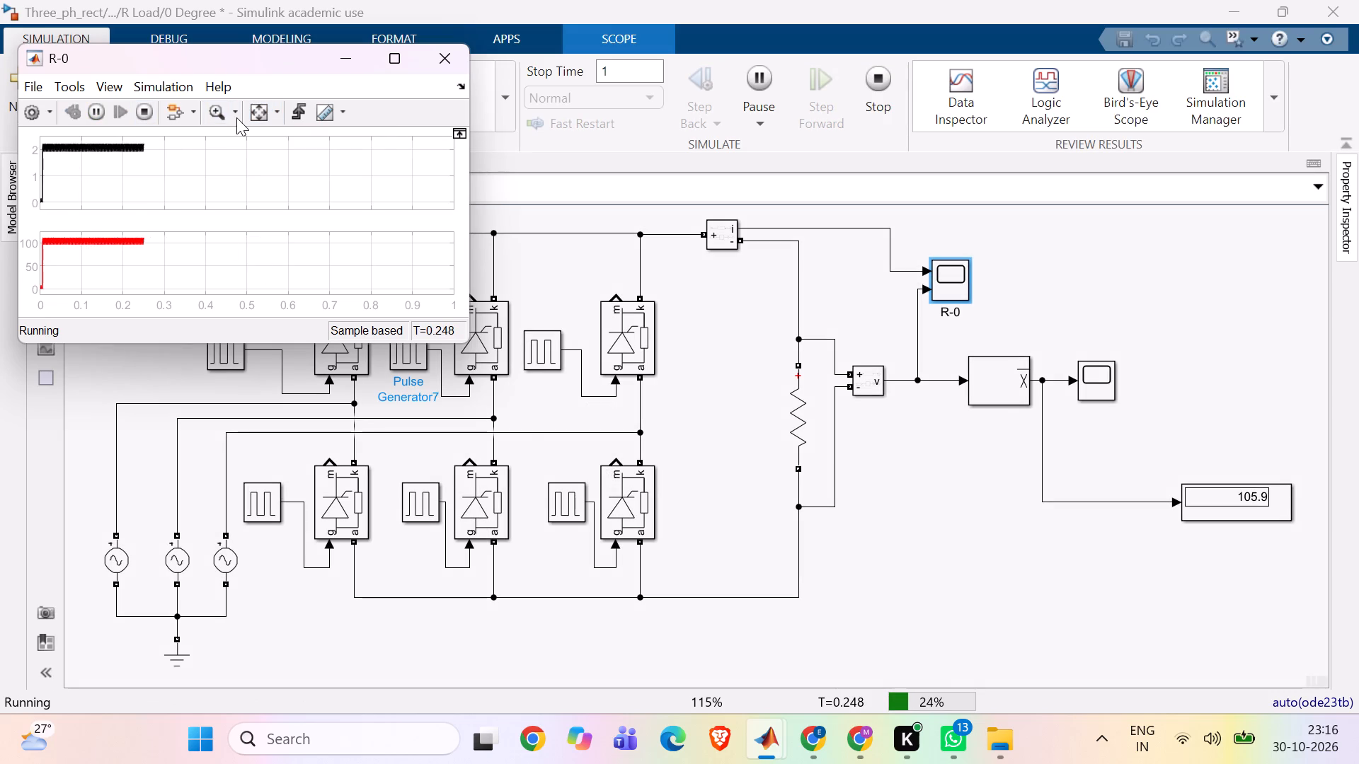
# Zoom the R-0 waveforms along the time axis to about 0.295–0.315 s.
pyautogui.click(234, 110)
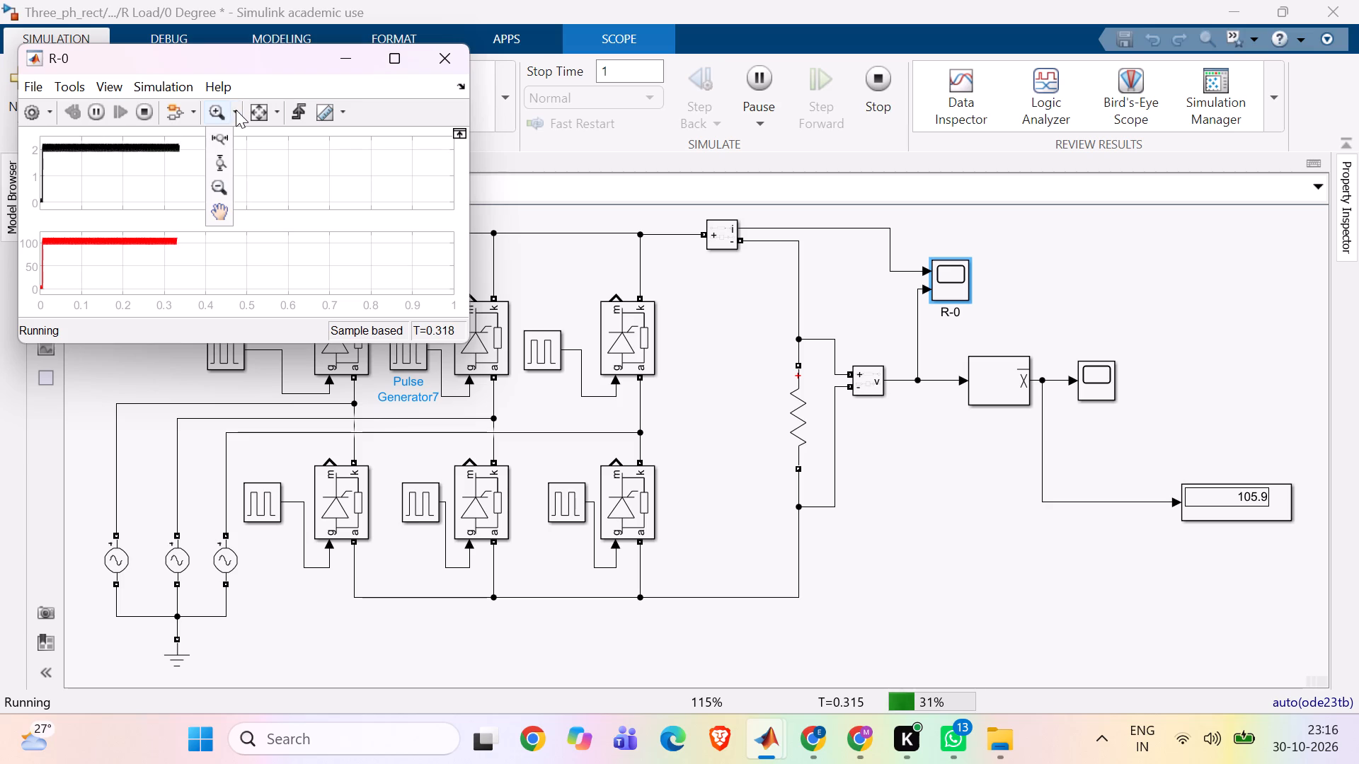
pyautogui.click(217, 143)
pyautogui.moveTo(151, 139); pyautogui.dragTo(160, 136)
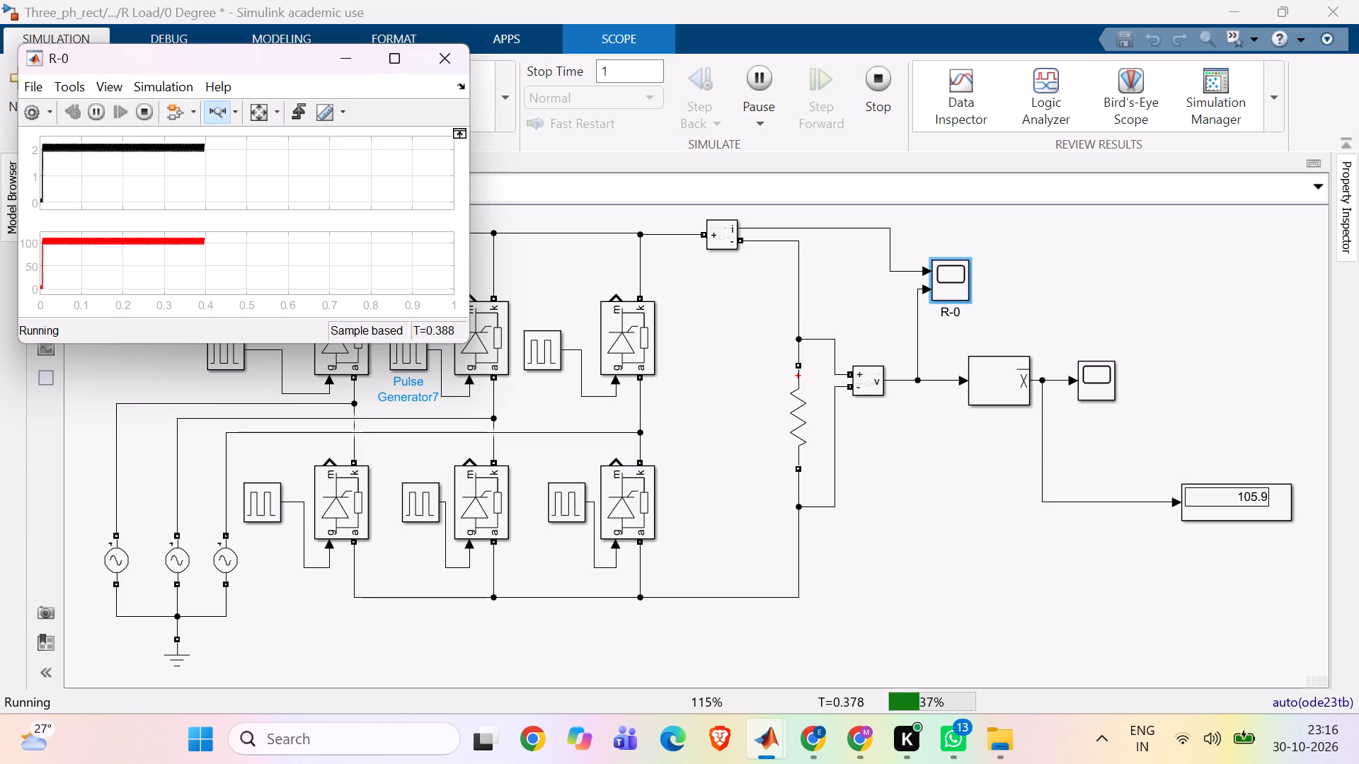
pyautogui.moveTo(160, 136); pyautogui.dragTo(167, 133)
pyautogui.moveTo(155, 150); pyautogui.dragTo(173, 151)
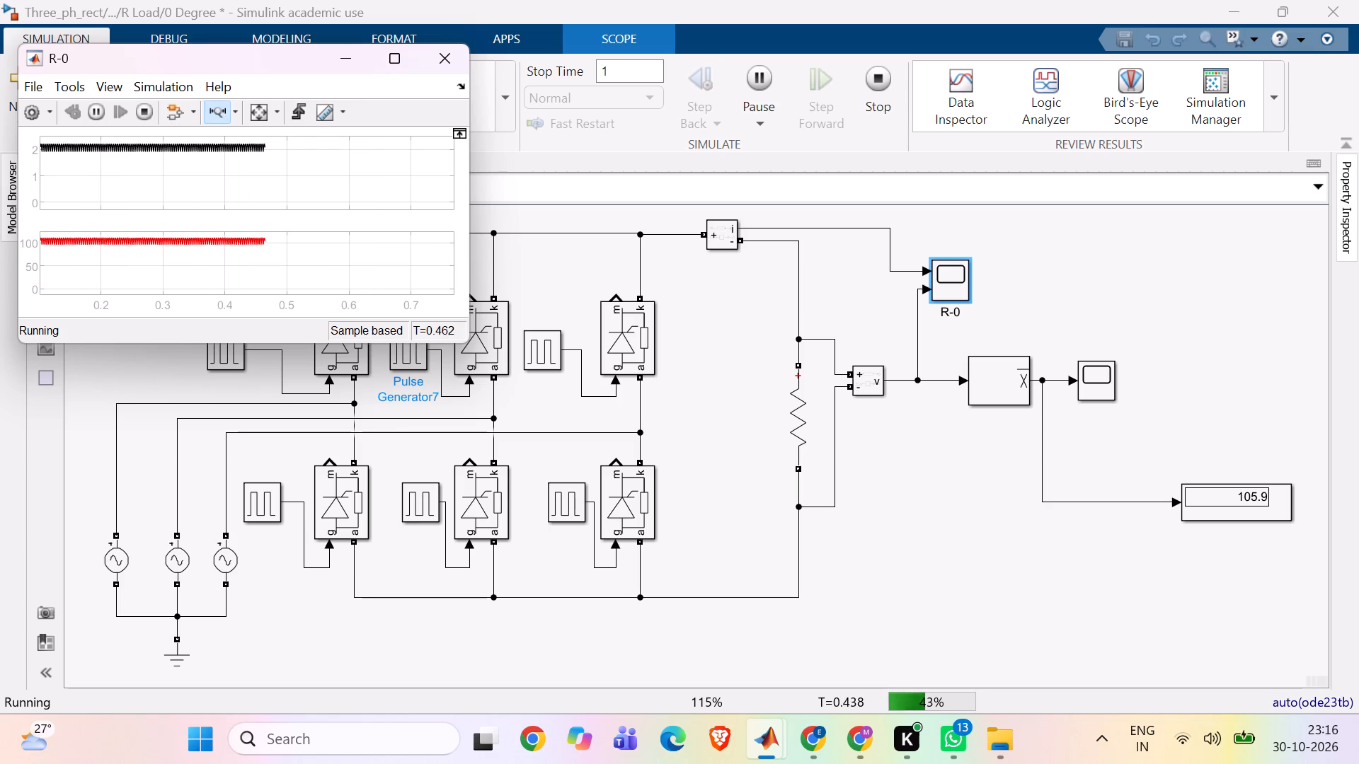
pyautogui.moveTo(173, 151); pyautogui.dragTo(176, 151)
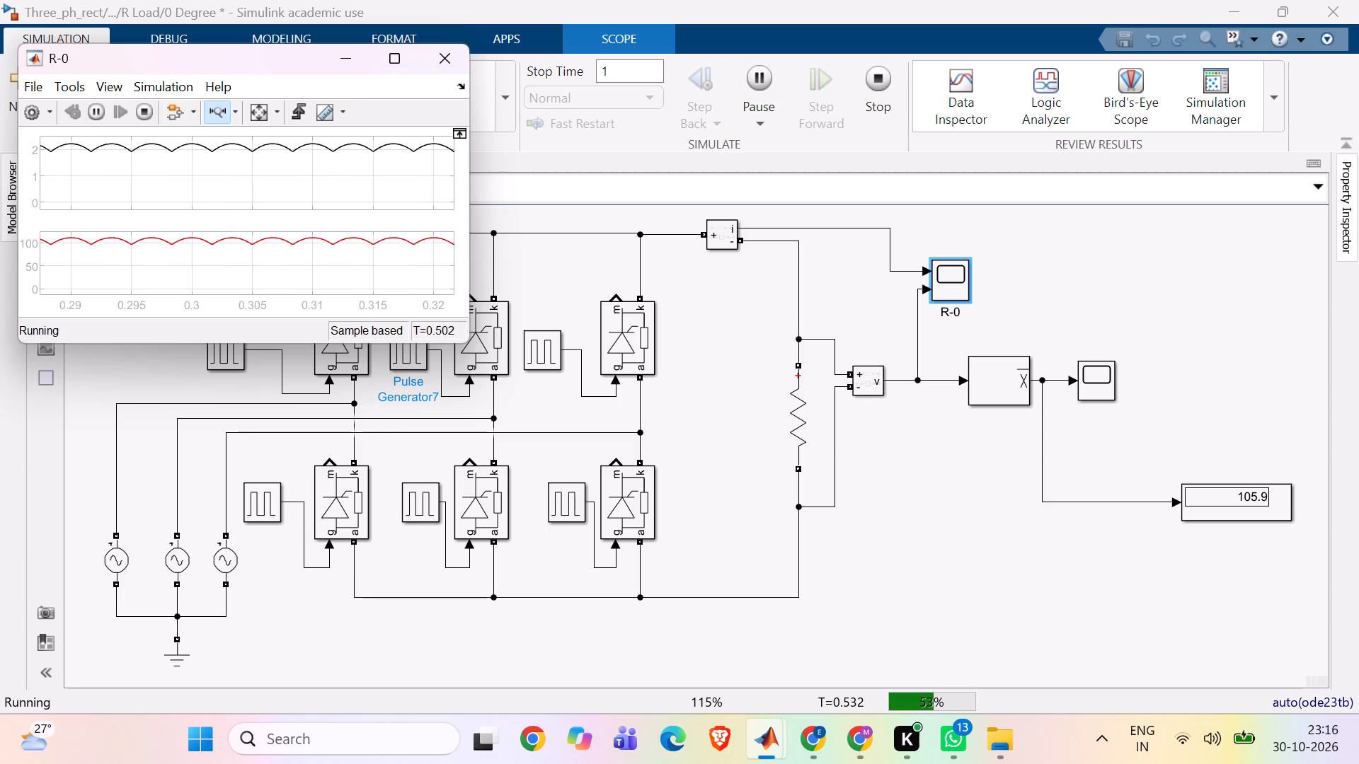
pyautogui.moveTo(132, 156); pyautogui.dragTo(168, 146)
pyautogui.moveTo(168, 146); pyautogui.dragTo(400, 209)
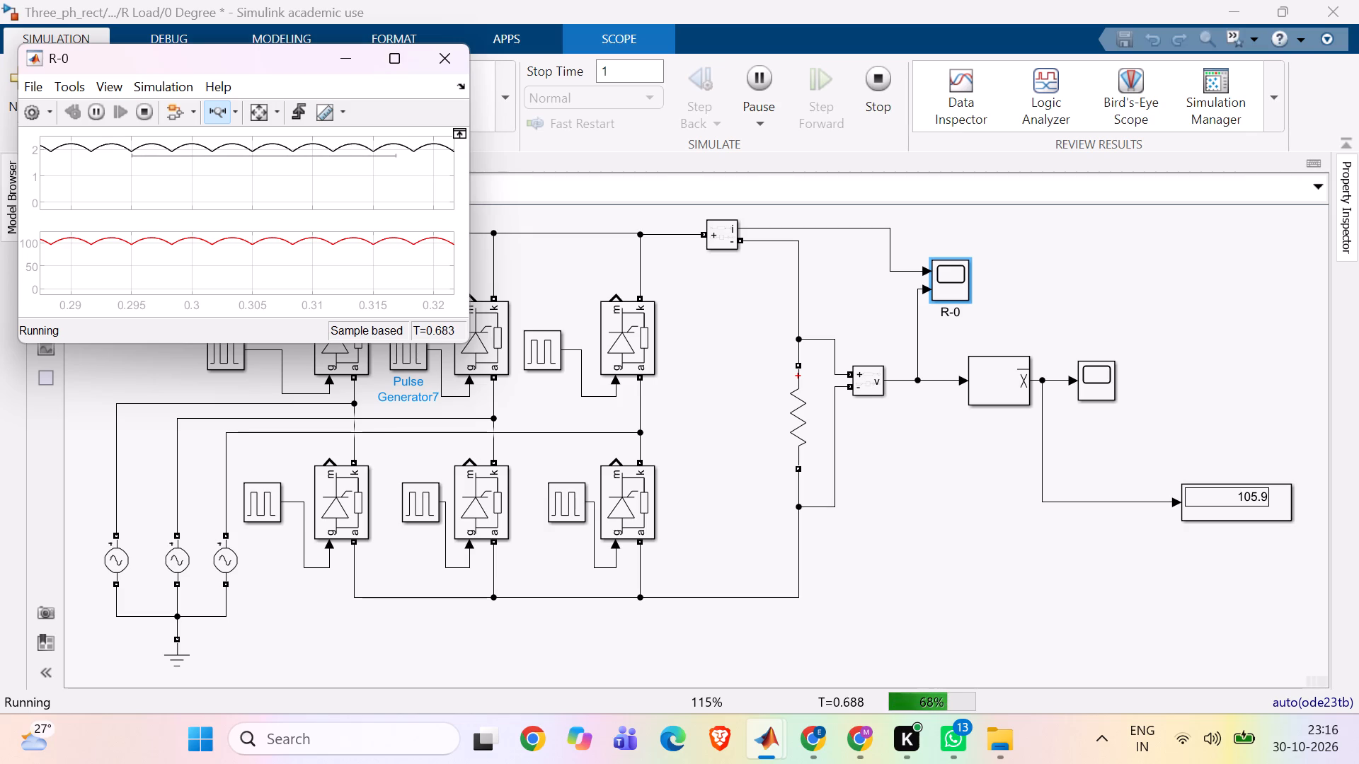
pyautogui.moveTo(400, 209); pyautogui.dragTo(377, 214)
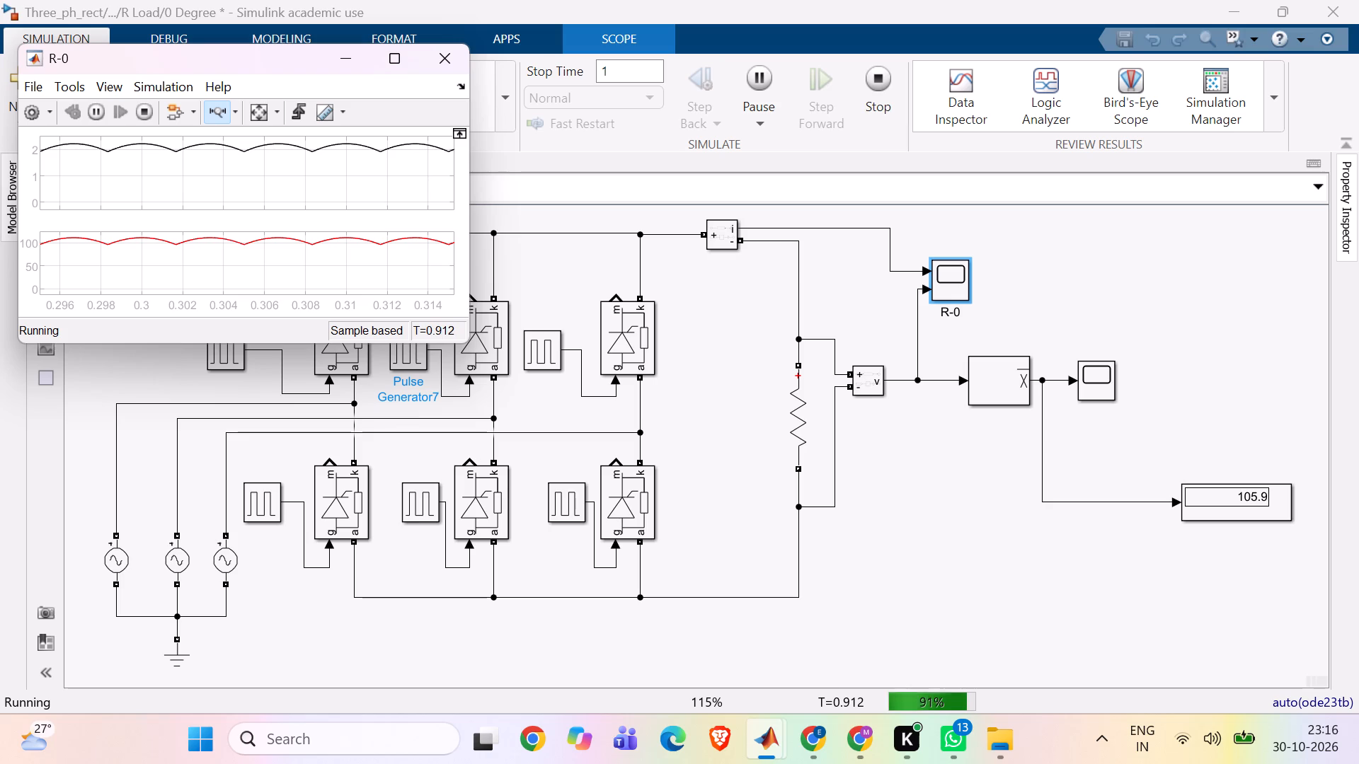
# Show the legends in the R-0 scope and place the Current Measurement and Voltage Measurement2 labels below their curves.
pyautogui.click(109, 83)
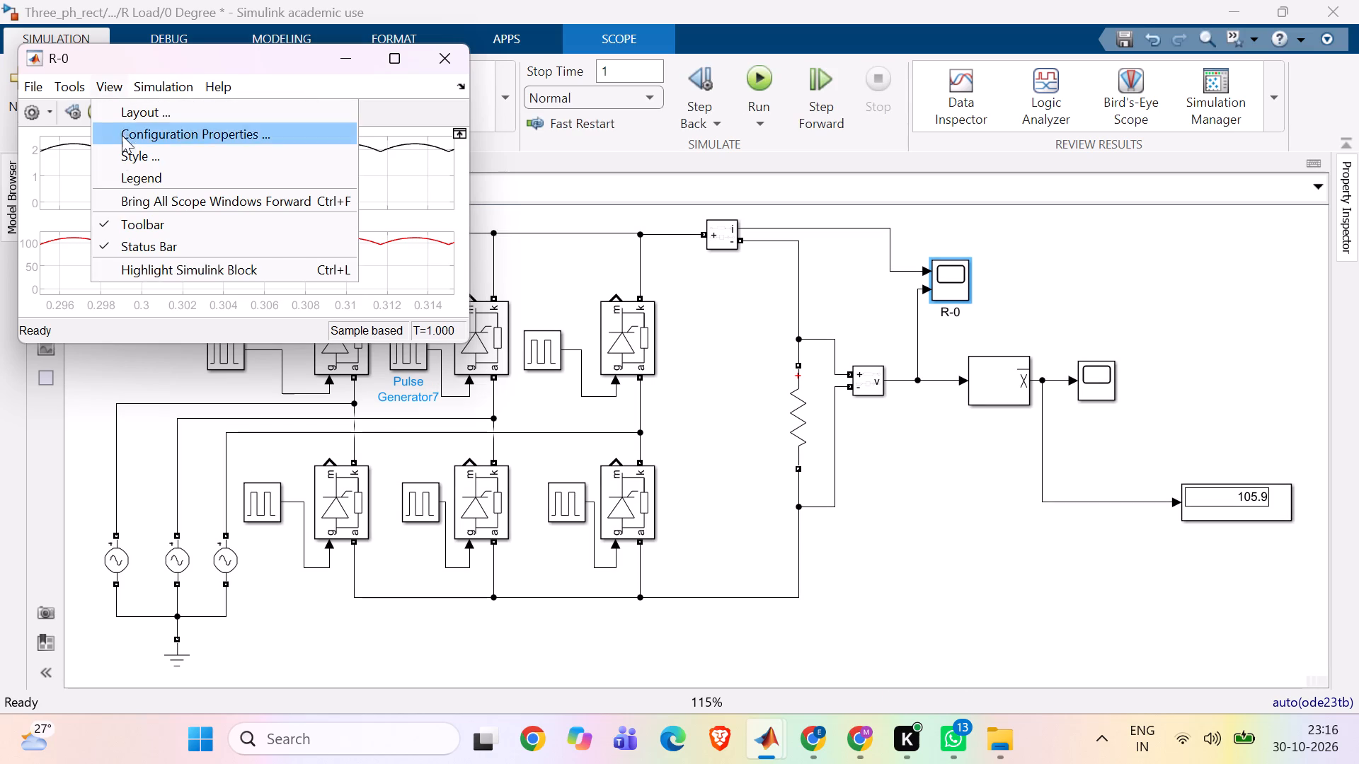
pyautogui.click(144, 175)
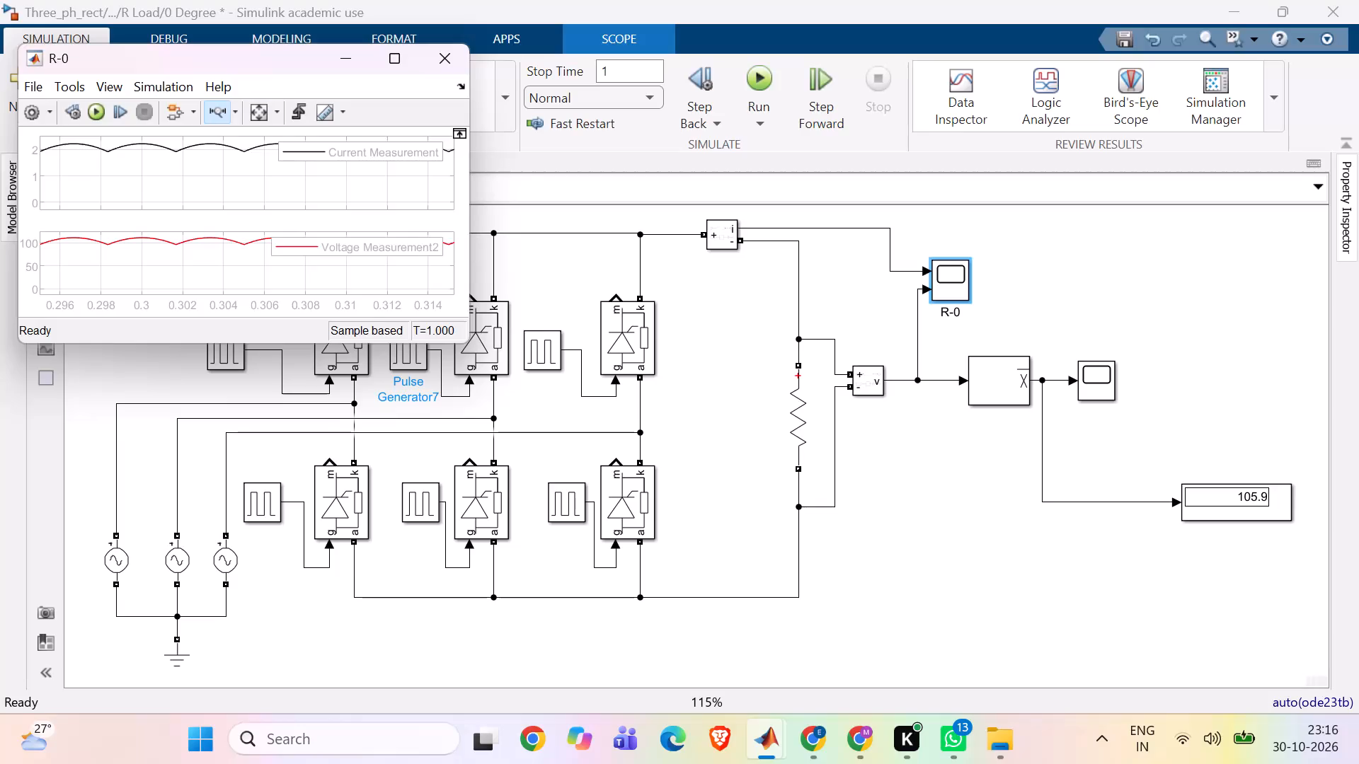
pyautogui.moveTo(362, 154); pyautogui.dragTo(365, 151)
pyautogui.moveTo(365, 151); pyautogui.dragTo(384, 117)
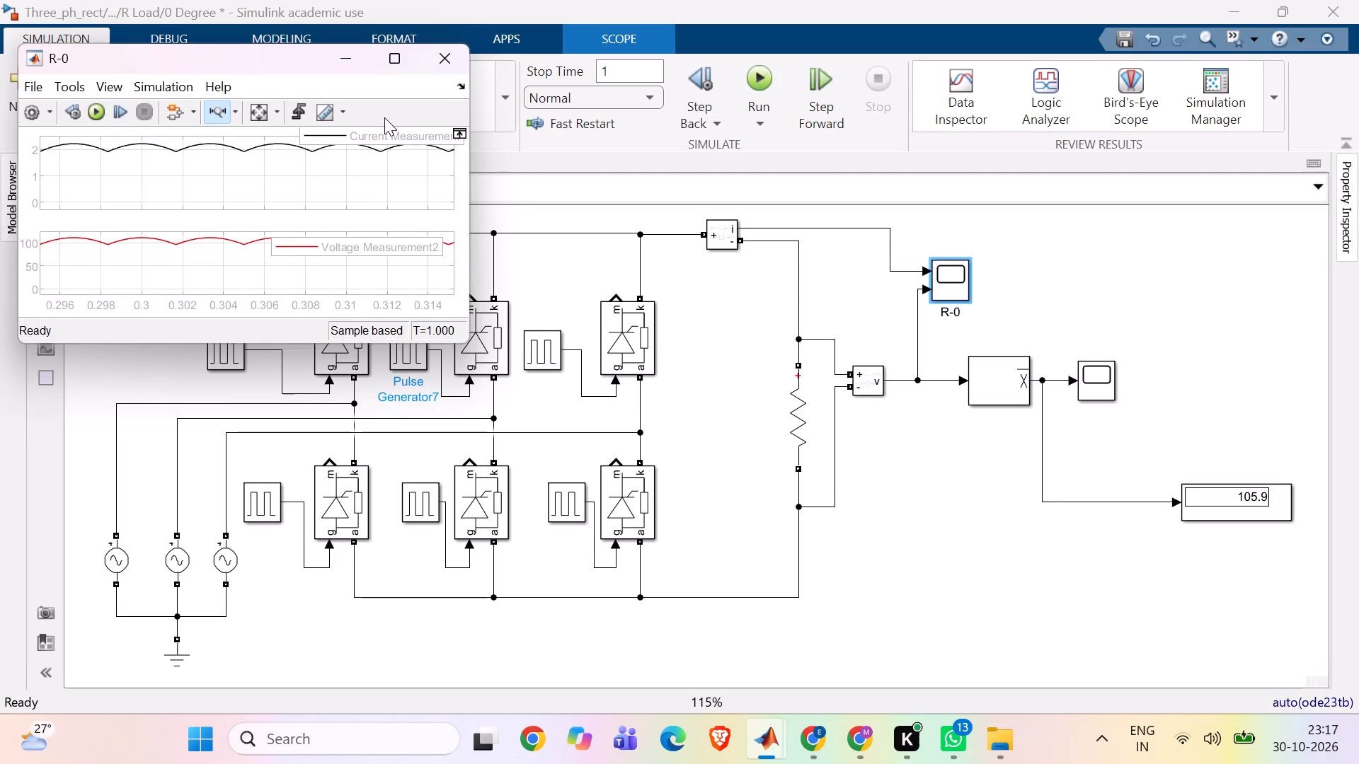
pyautogui.moveTo(384, 117); pyautogui.dragTo(379, 171)
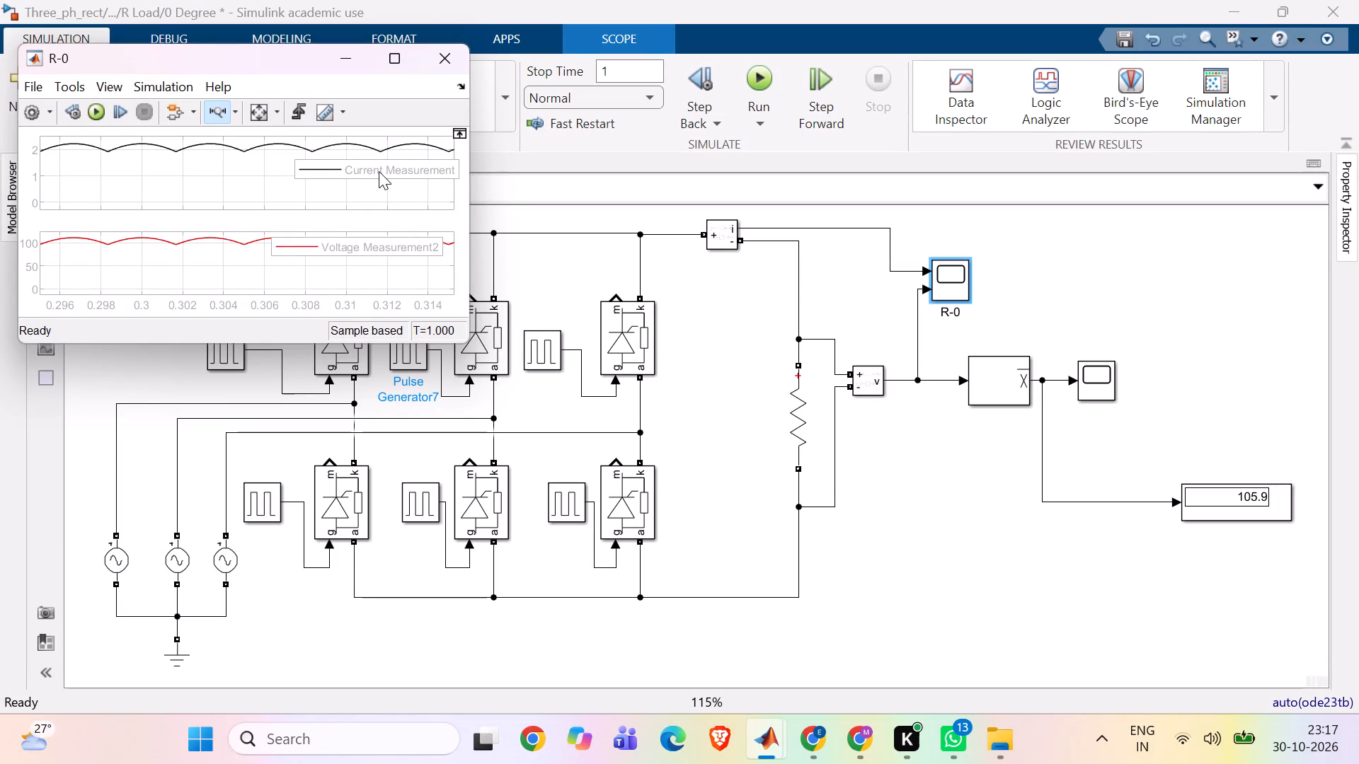
pyautogui.moveTo(379, 171); pyautogui.dragTo(377, 171)
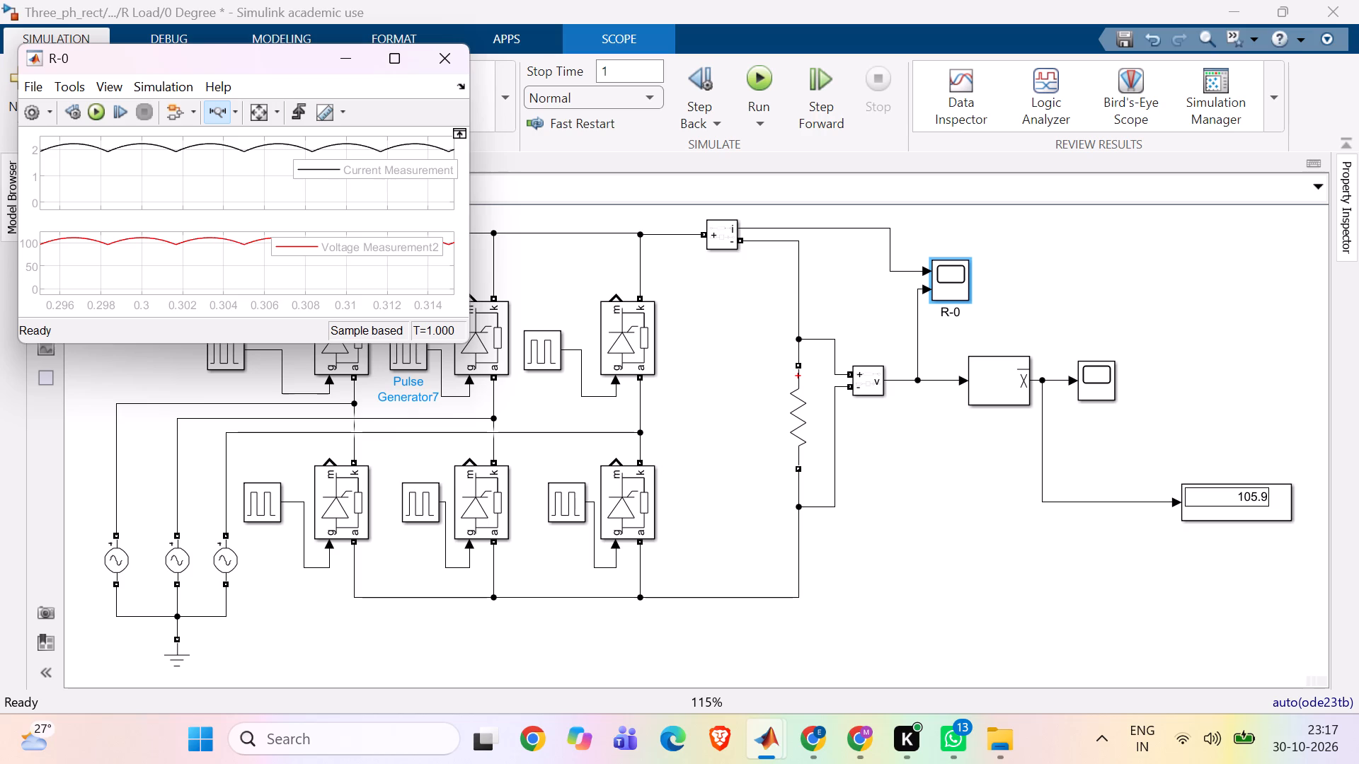
pyautogui.moveTo(337, 246); pyautogui.dragTo(343, 255)
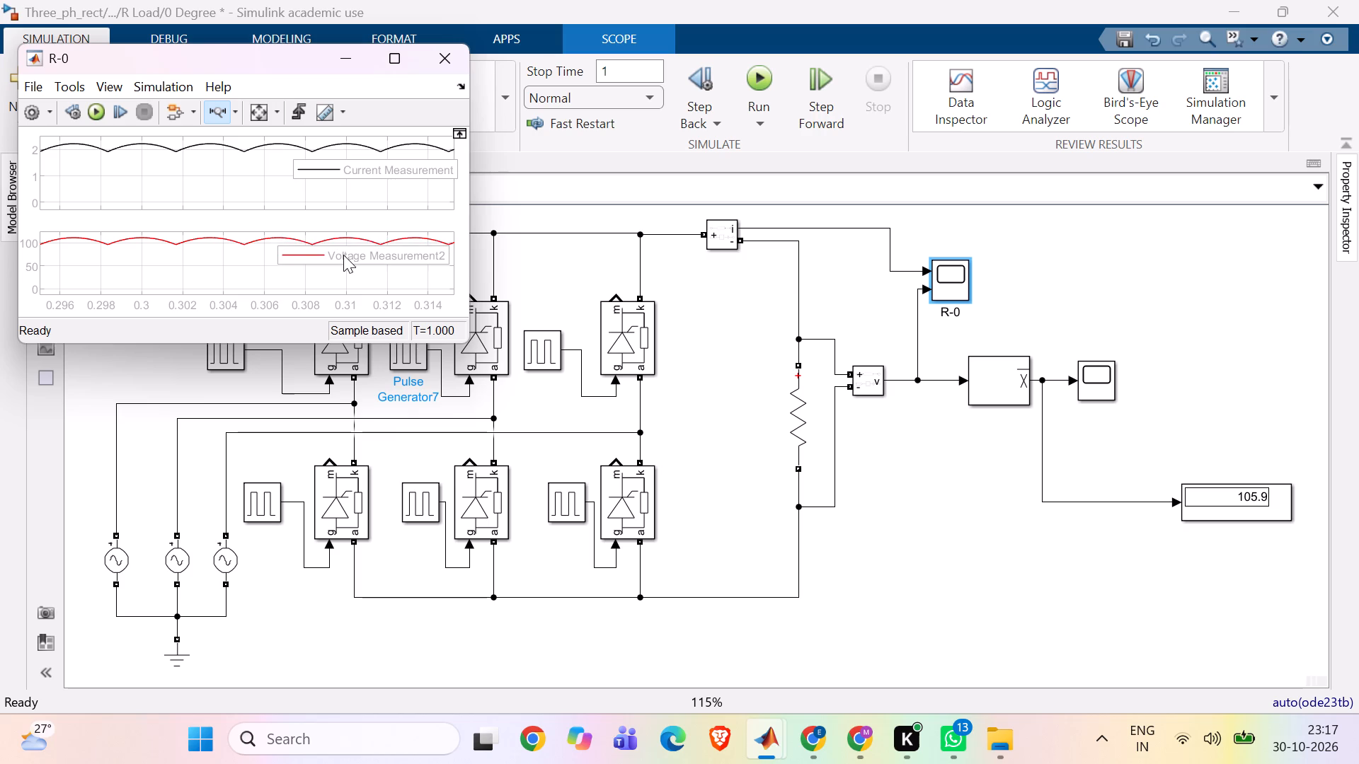
pyautogui.moveTo(343, 255); pyautogui.dragTo(348, 261)
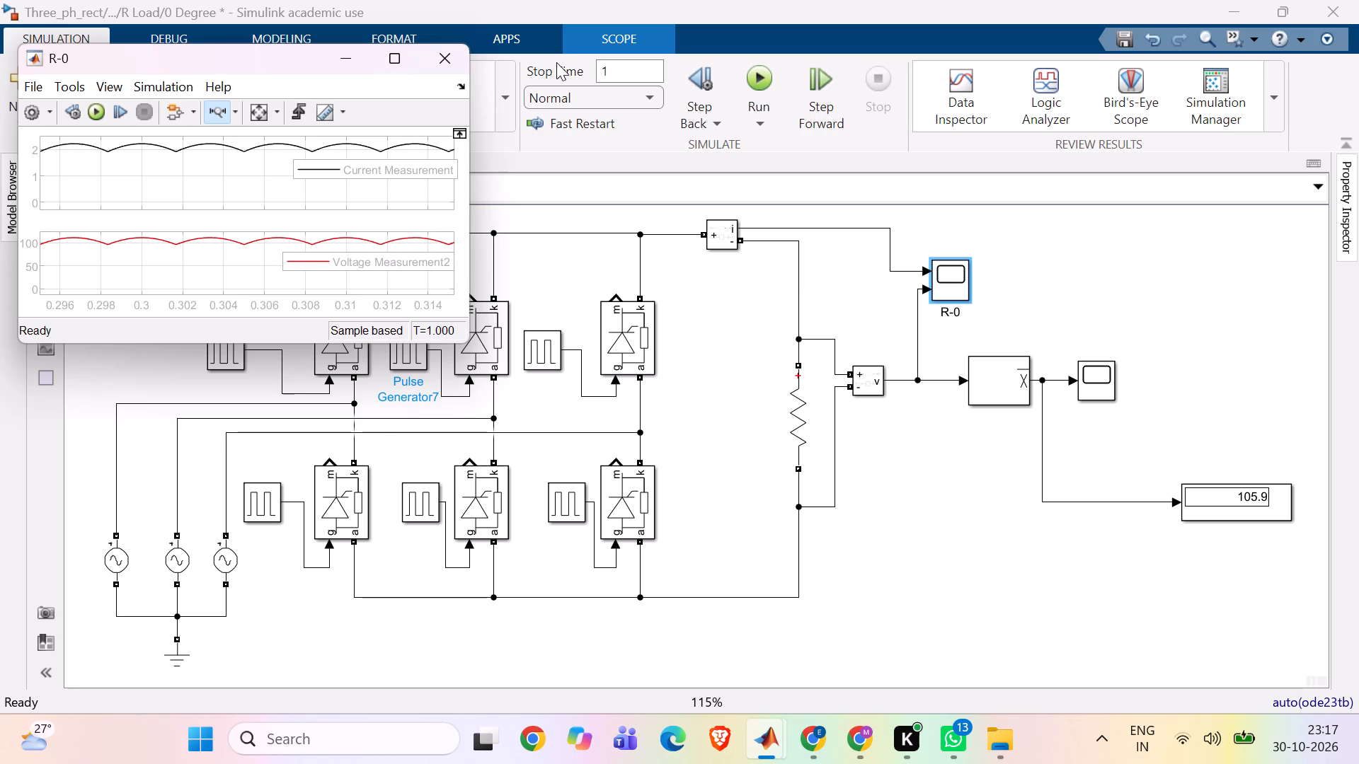
# Capture a rectangular screenshot of the R-0 scope window with its labelled current and voltage waveforms.
pyautogui.press('Print')
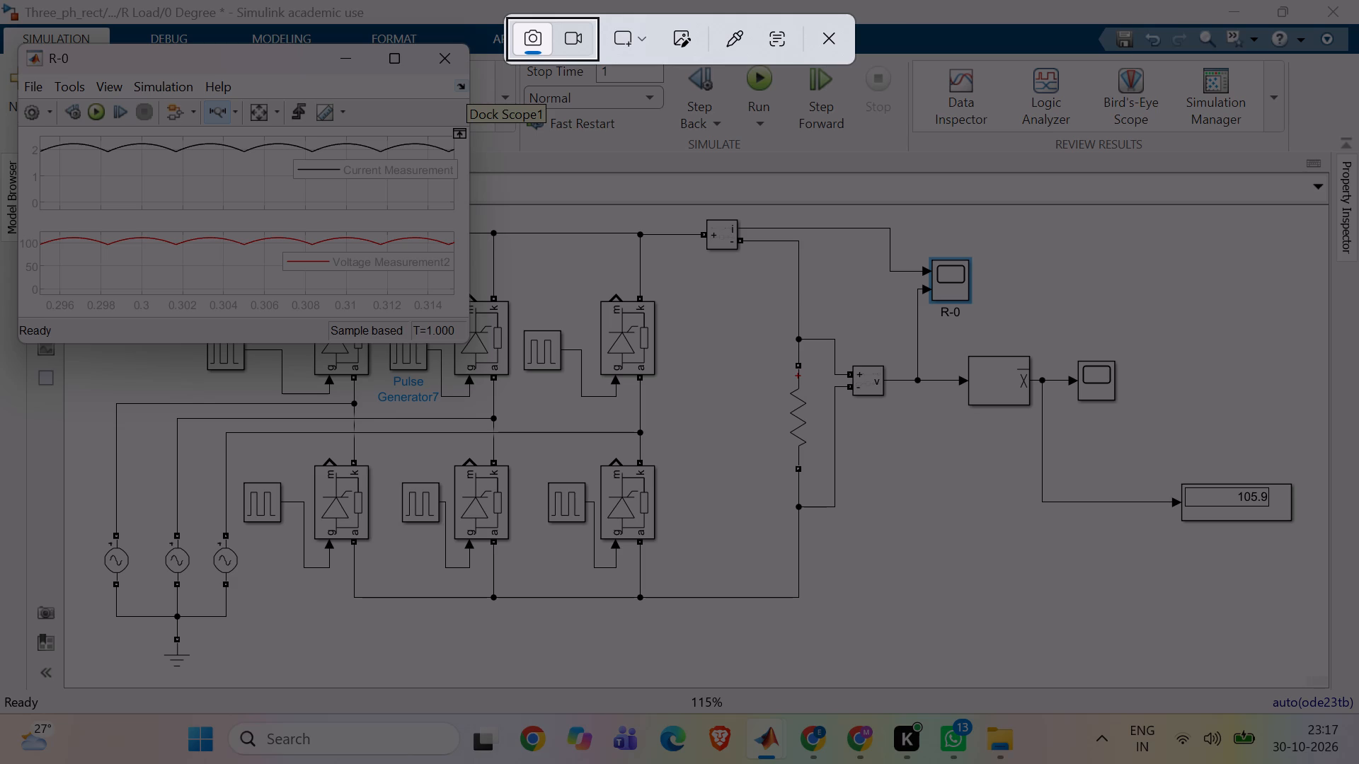
pyautogui.moveTo(19, 42); pyautogui.dragTo(287, 340)
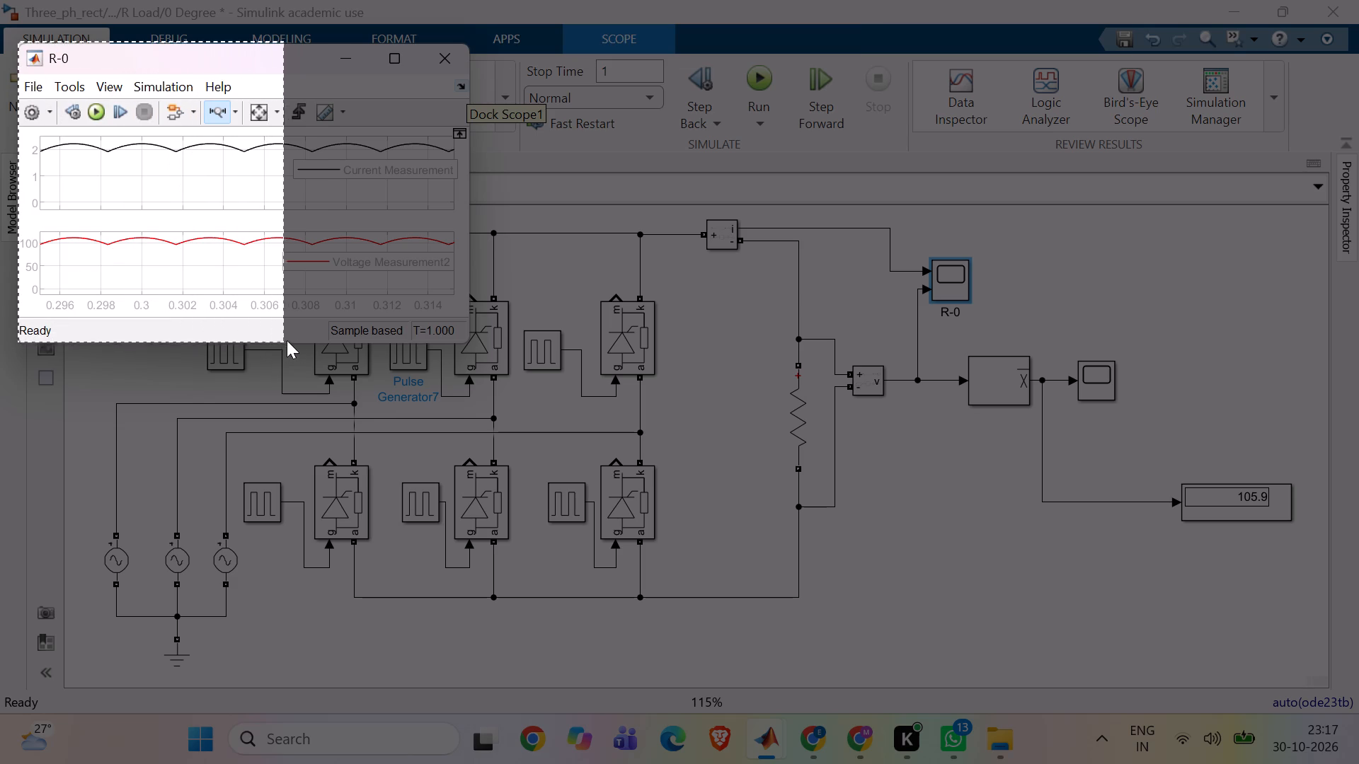
pyautogui.moveTo(287, 340); pyautogui.dragTo(470, 345)
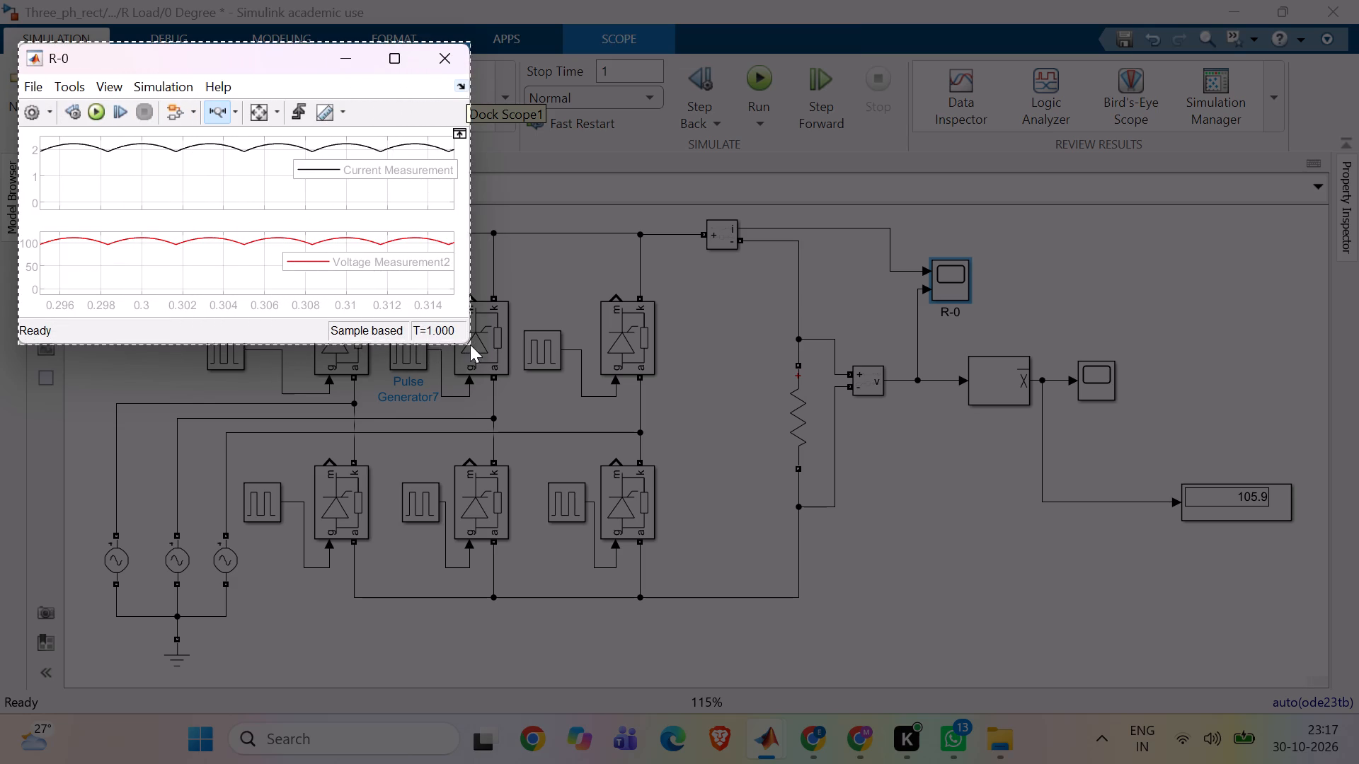
pyautogui.moveTo(470, 345); pyautogui.dragTo(471, 335)
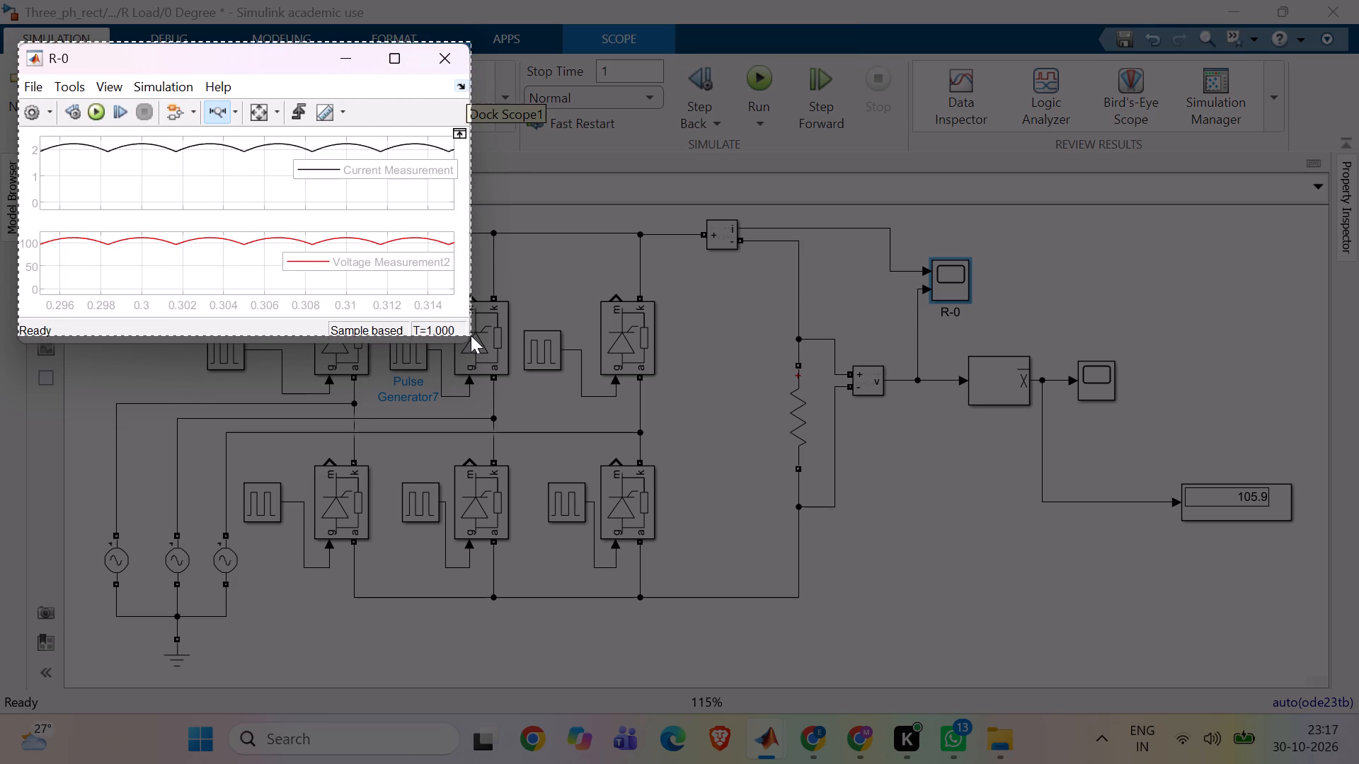
pyautogui.moveTo(471, 335); pyautogui.dragTo(469, 336)
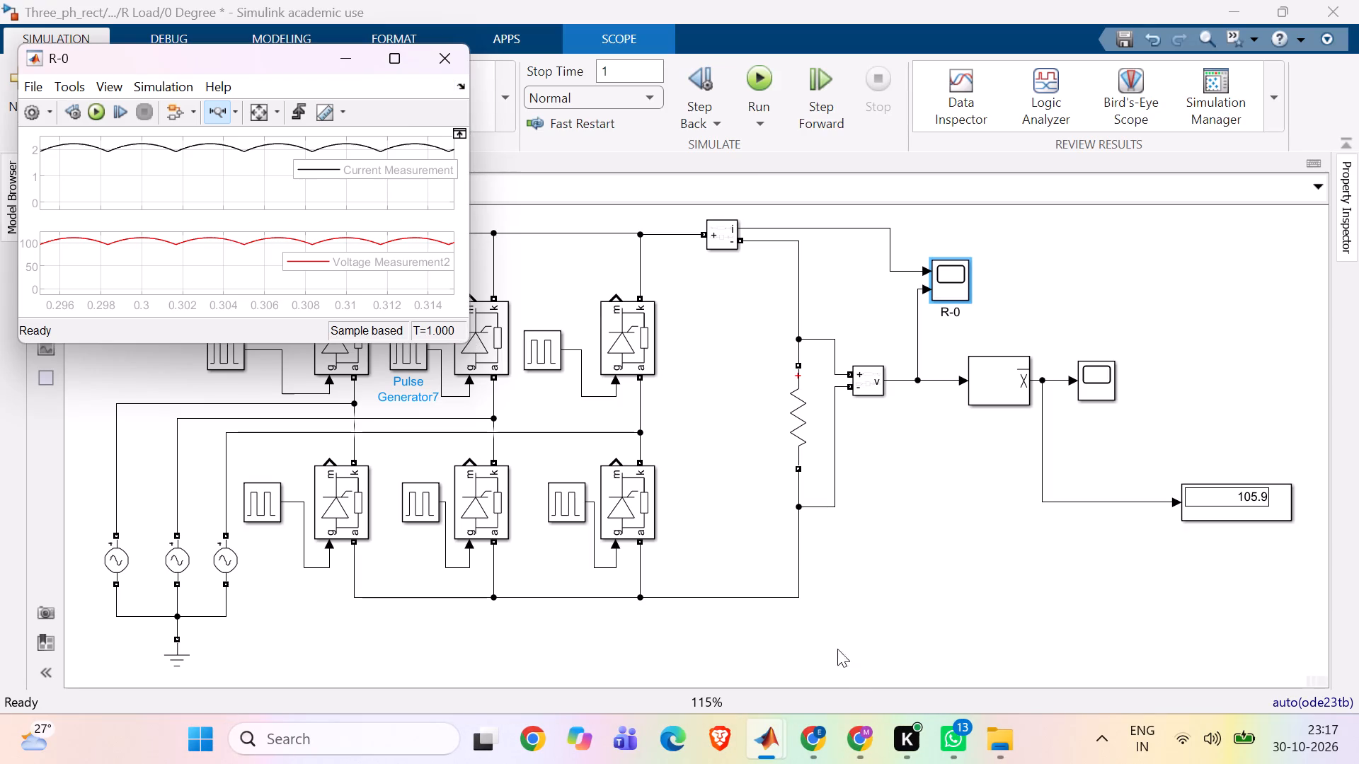
# Switch to Chrome and examine the sample PDF's first page, especially the R load 0-degree waveform in the results table.
pyautogui.click(813, 729)
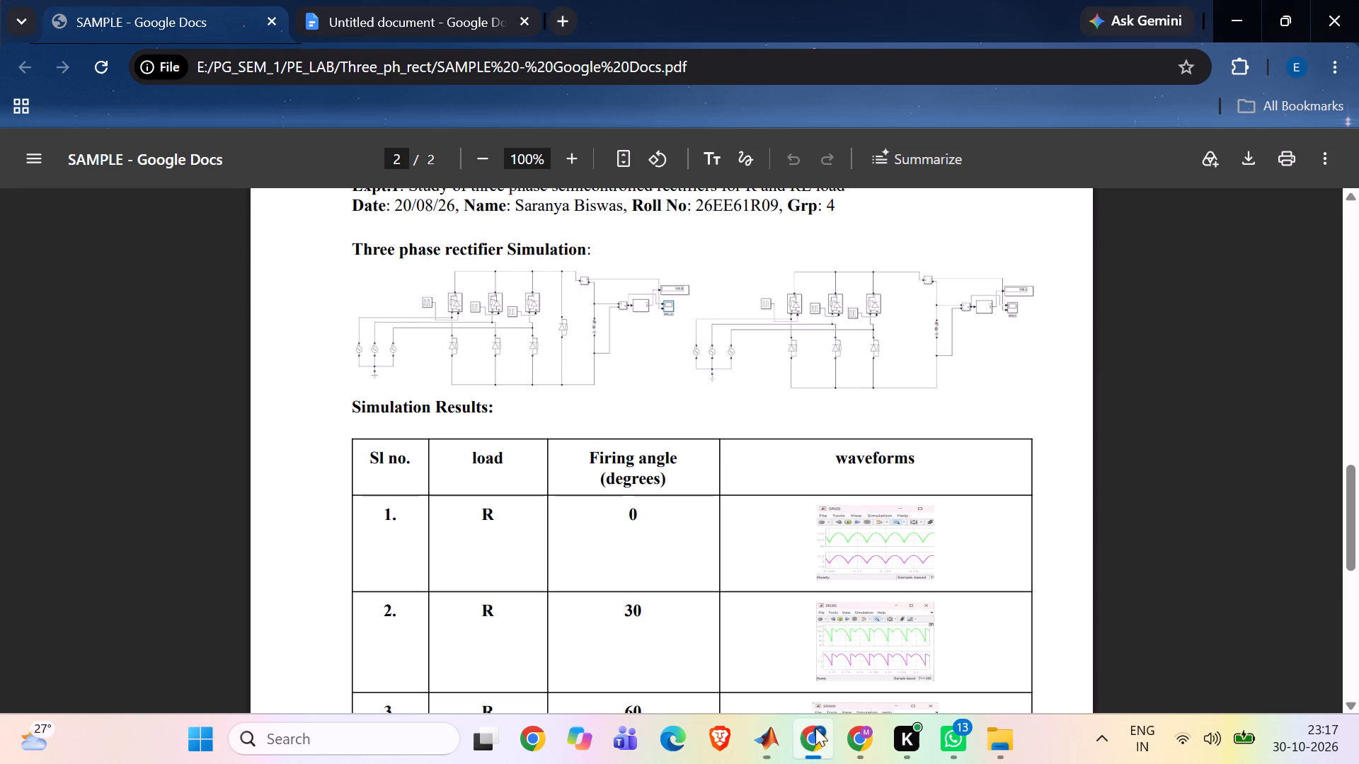
pyautogui.scroll(6, 844, 553)
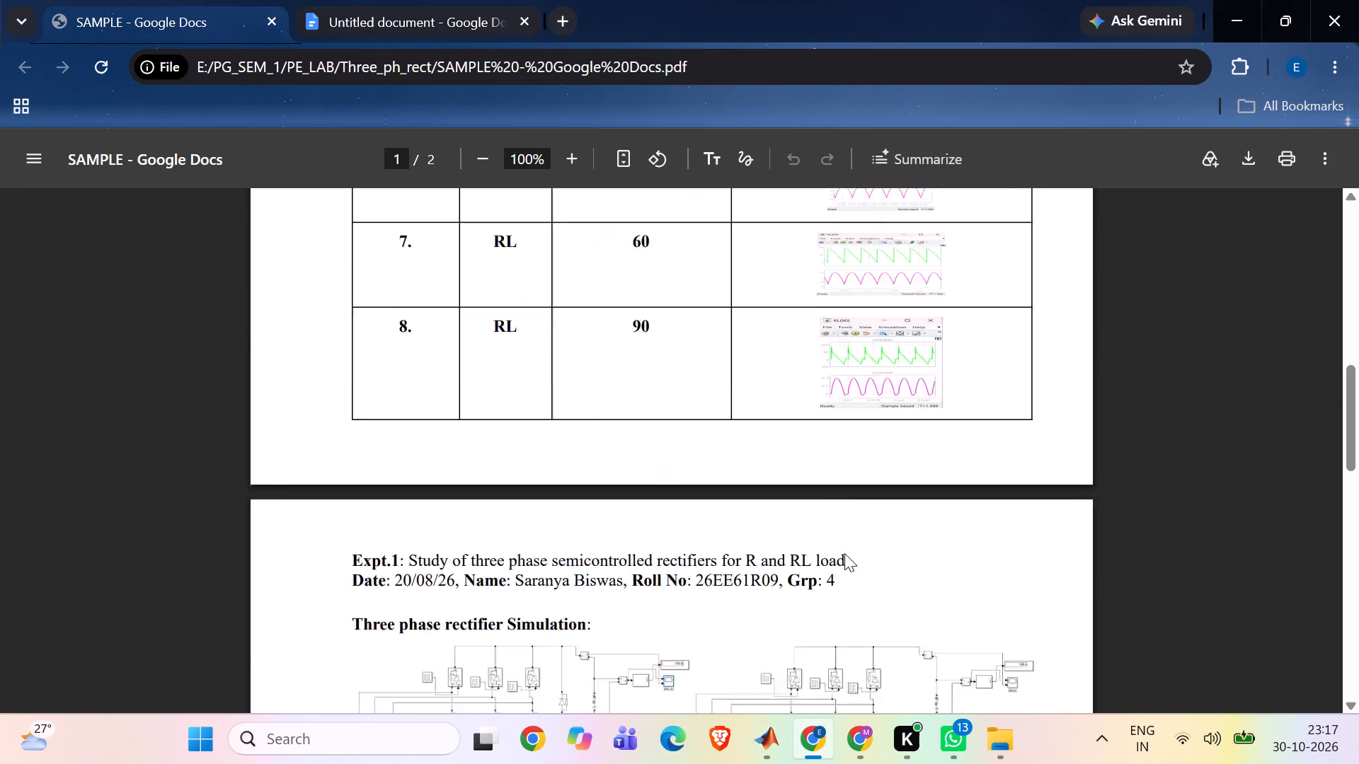
pyautogui.scroll(15, 844, 553)
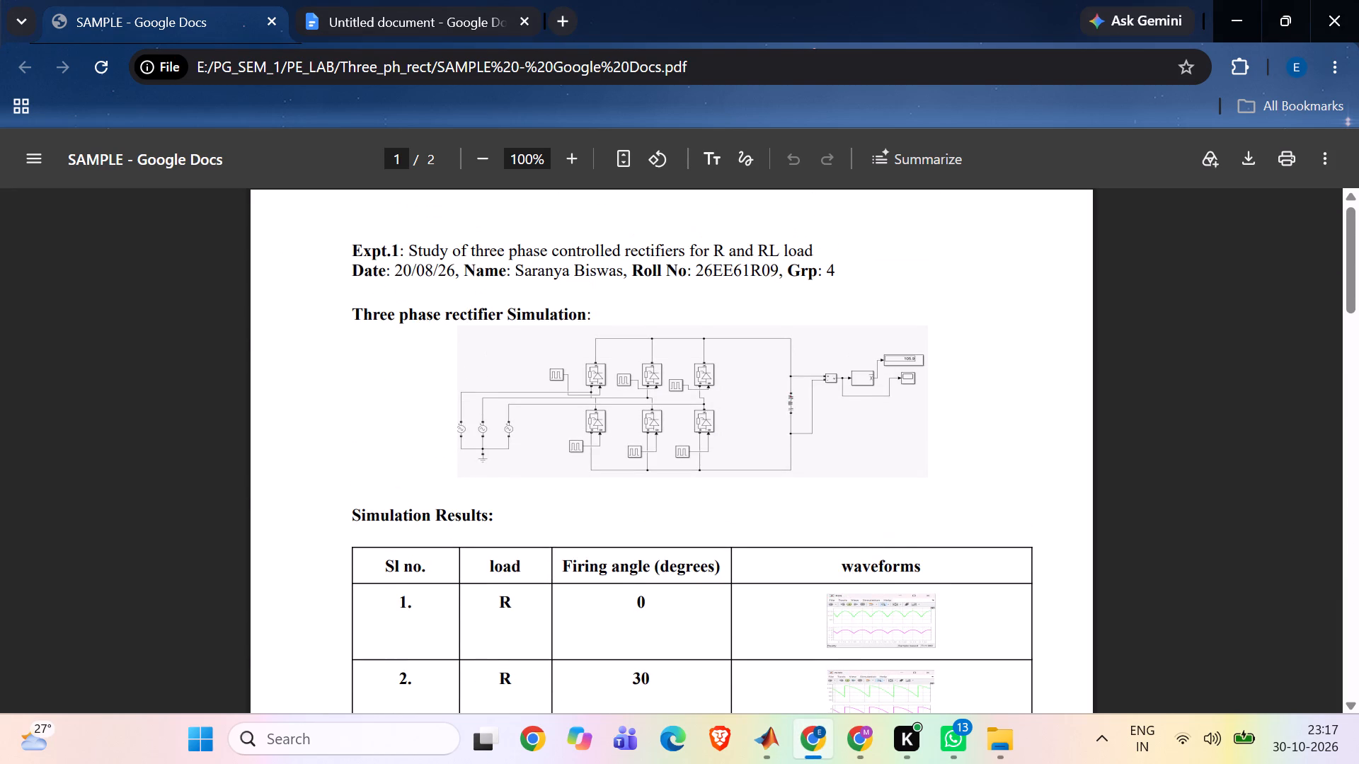
pyautogui.click(898, 620)
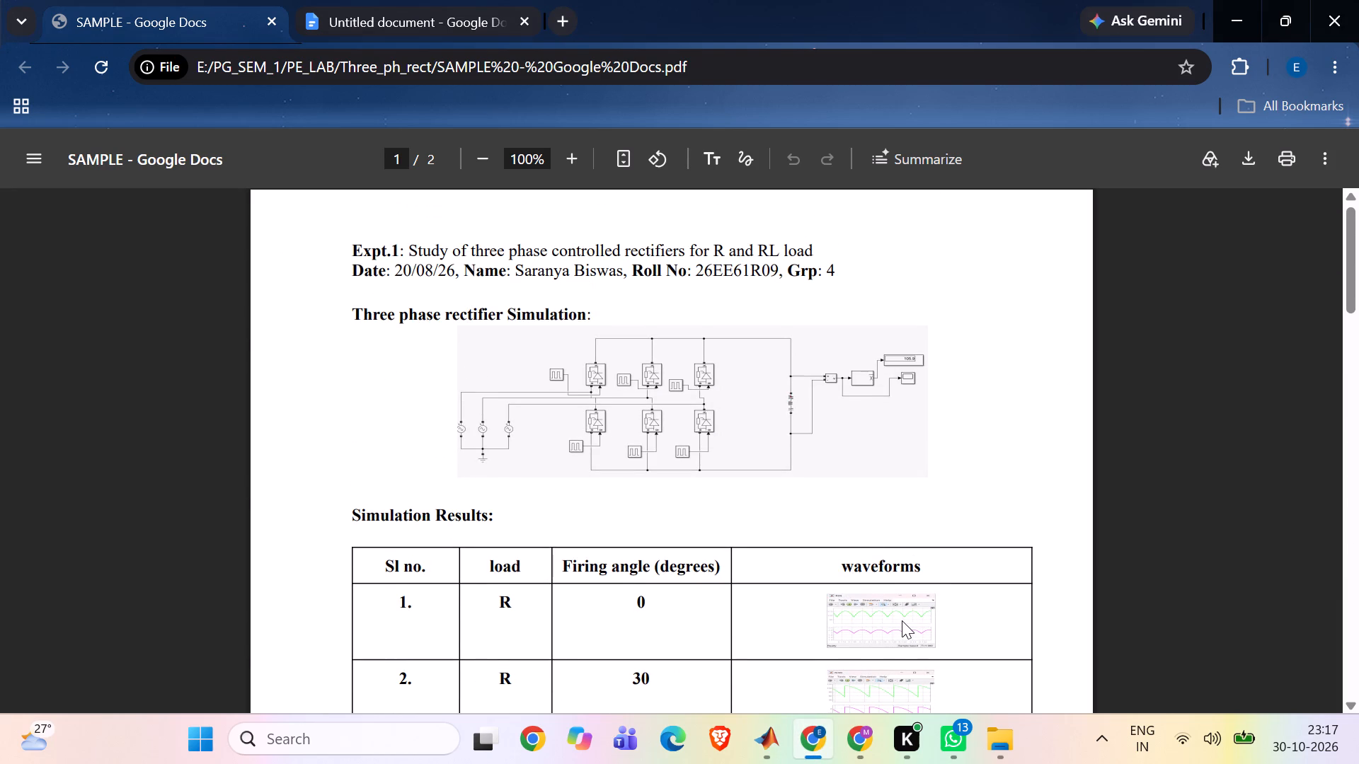
pyautogui.click(898, 620)
pyautogui.click(897, 620)
pyautogui.click(897, 620)
# In the Google Docs report, replace the waveform image in the R load, 0 firing angle row with the captured R-0 screenshot.
pyautogui.click(395, 0)
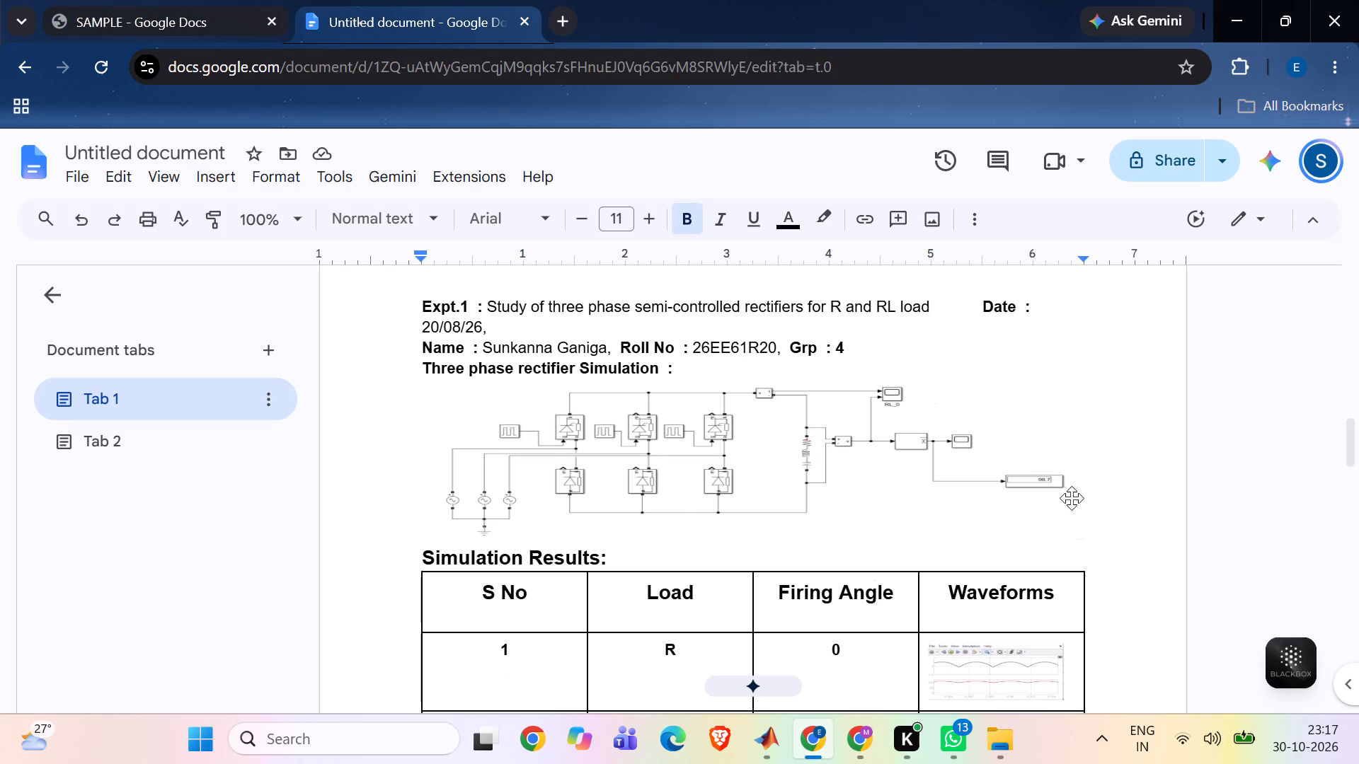
pyautogui.scroll(-2, 1072, 498)
pyautogui.click(1018, 472)
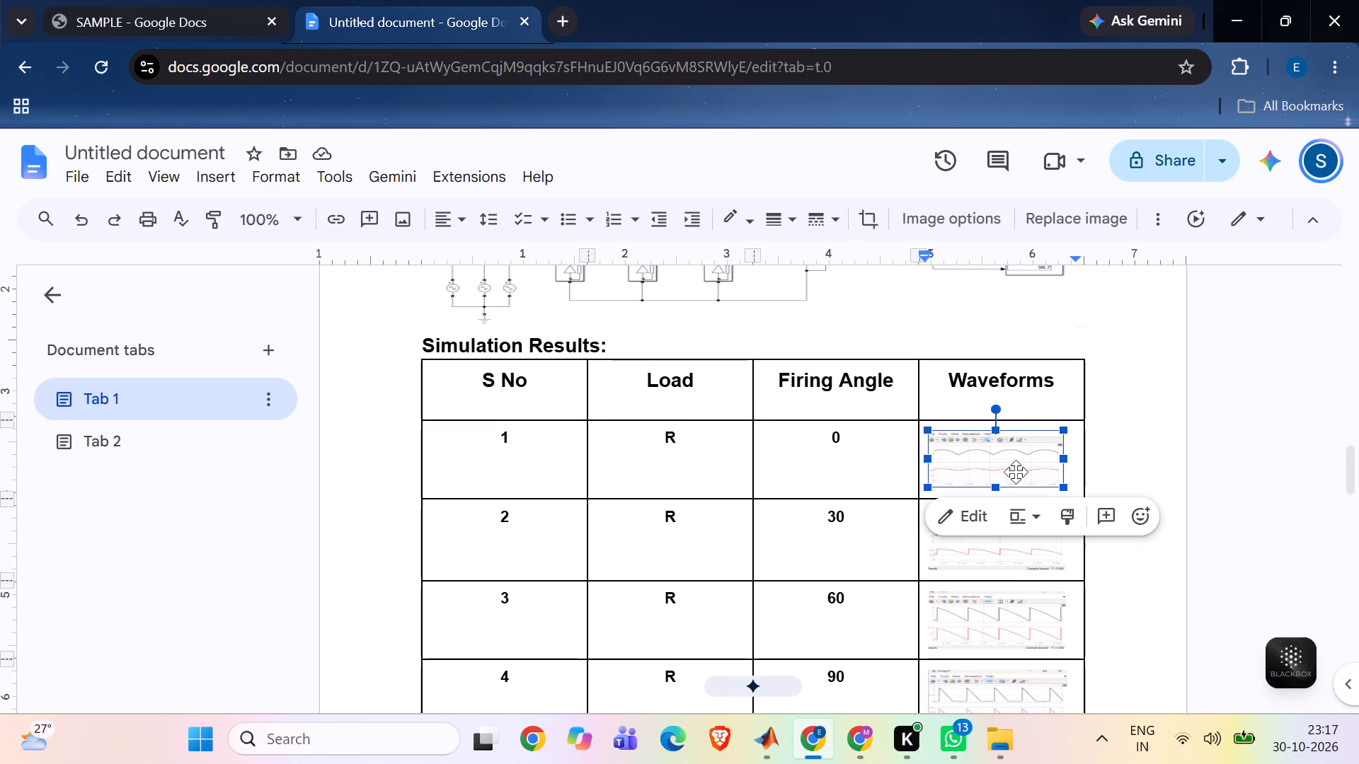
pyautogui.press('BackSpace')
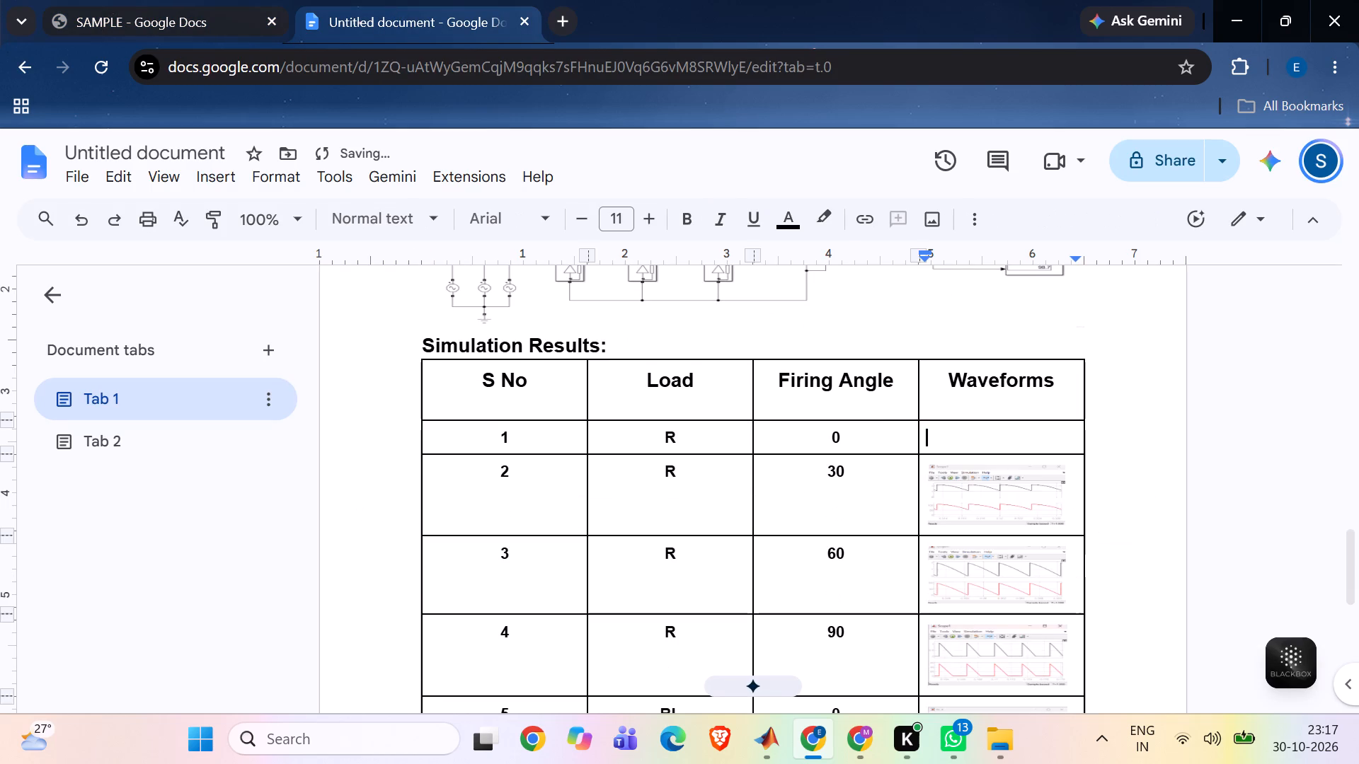
pyautogui.hotkey('ctrl', 'v')
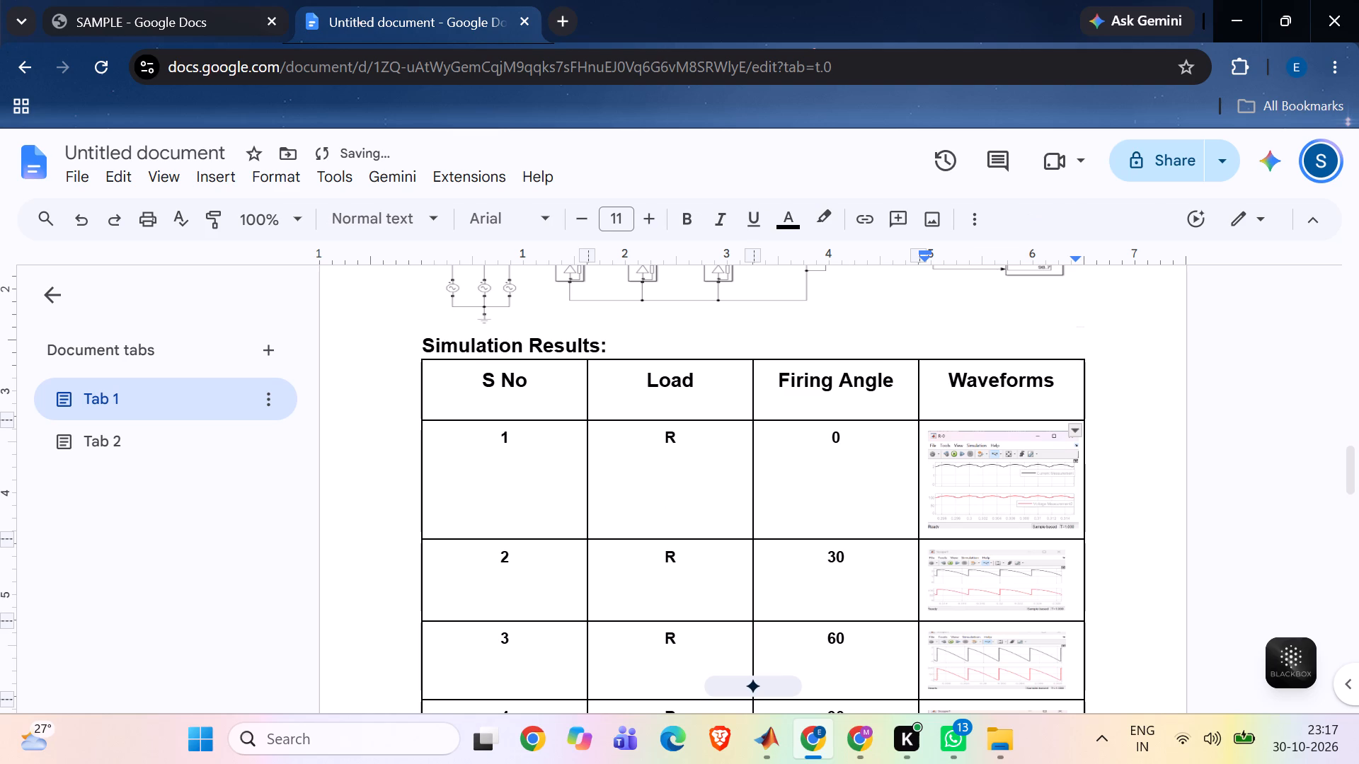
# Reduce the height and width of the pasted R-0 image to match the size of the other waveform images in the table.
pyautogui.click(1005, 500)
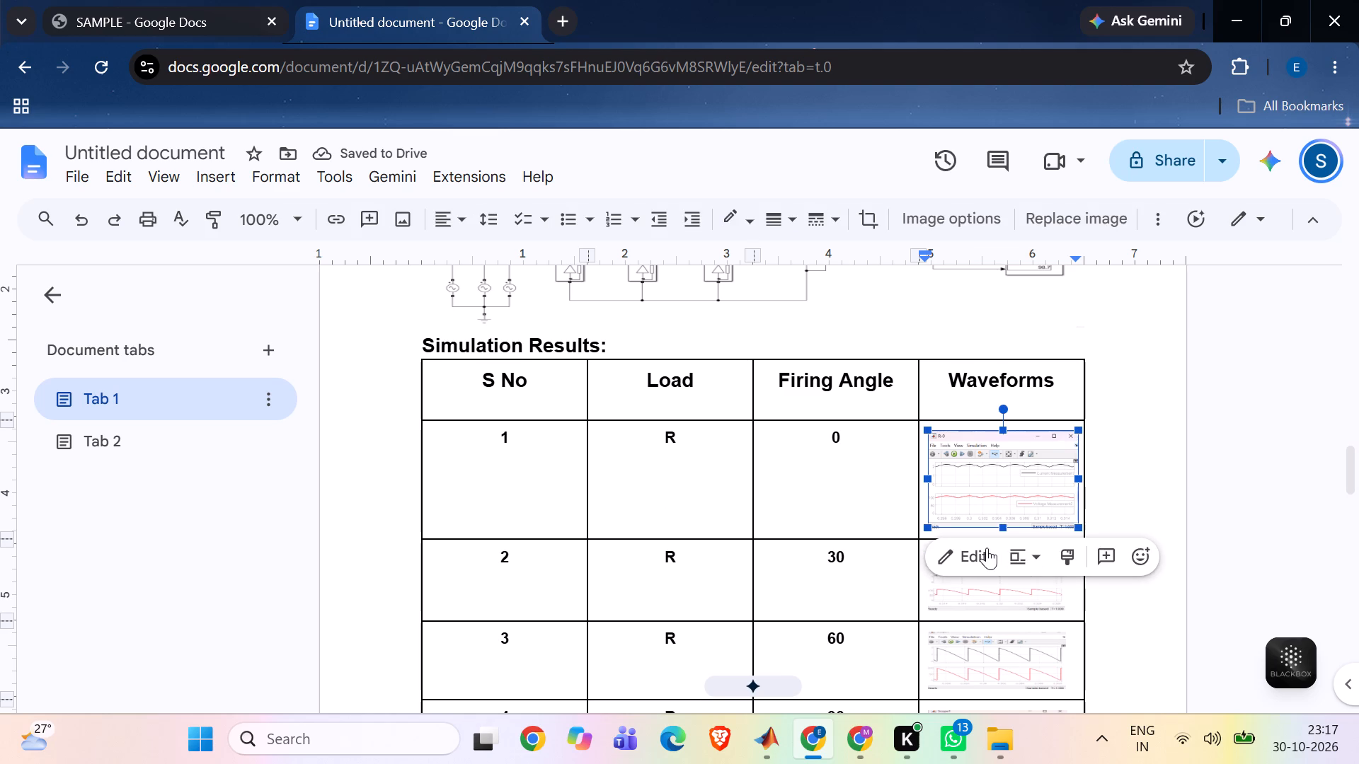
pyautogui.moveTo(1002, 526); pyautogui.dragTo(997, 484)
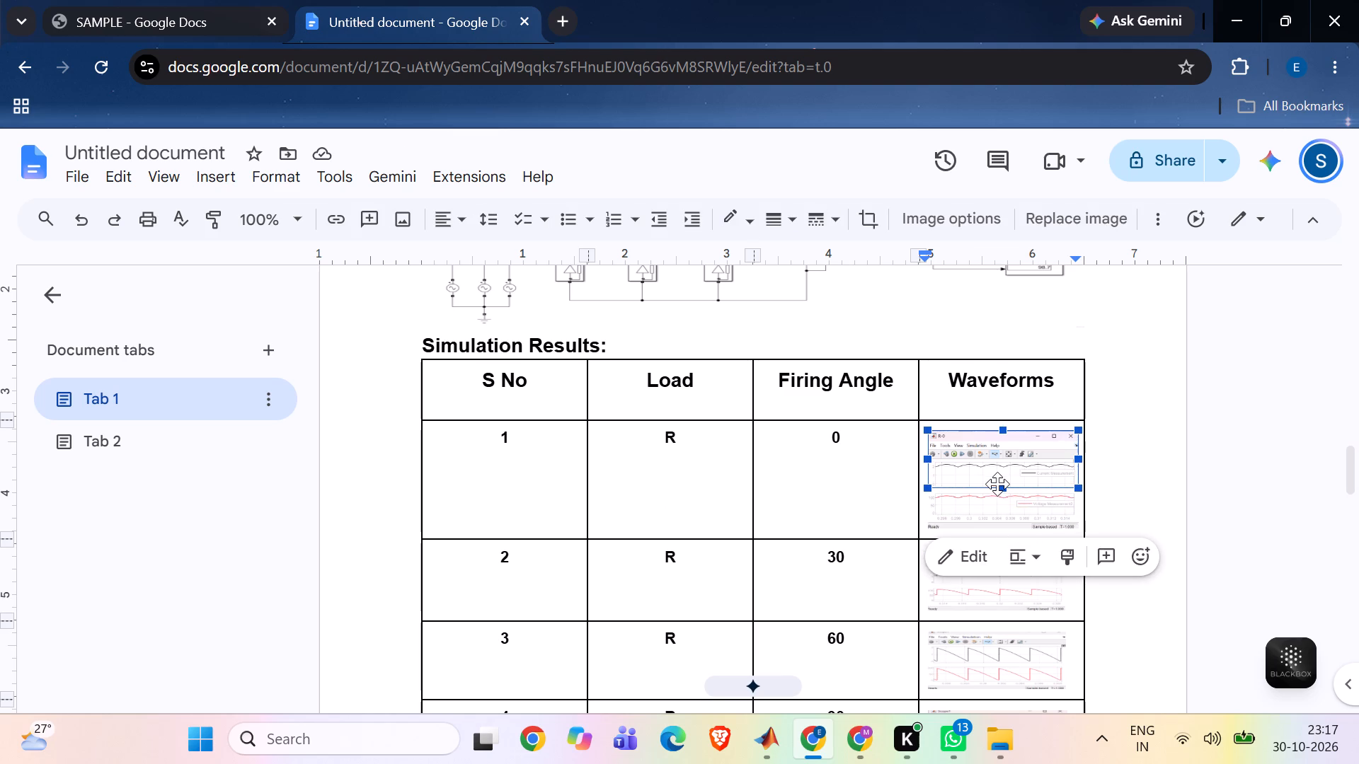
pyautogui.moveTo(997, 484); pyautogui.dragTo(997, 490)
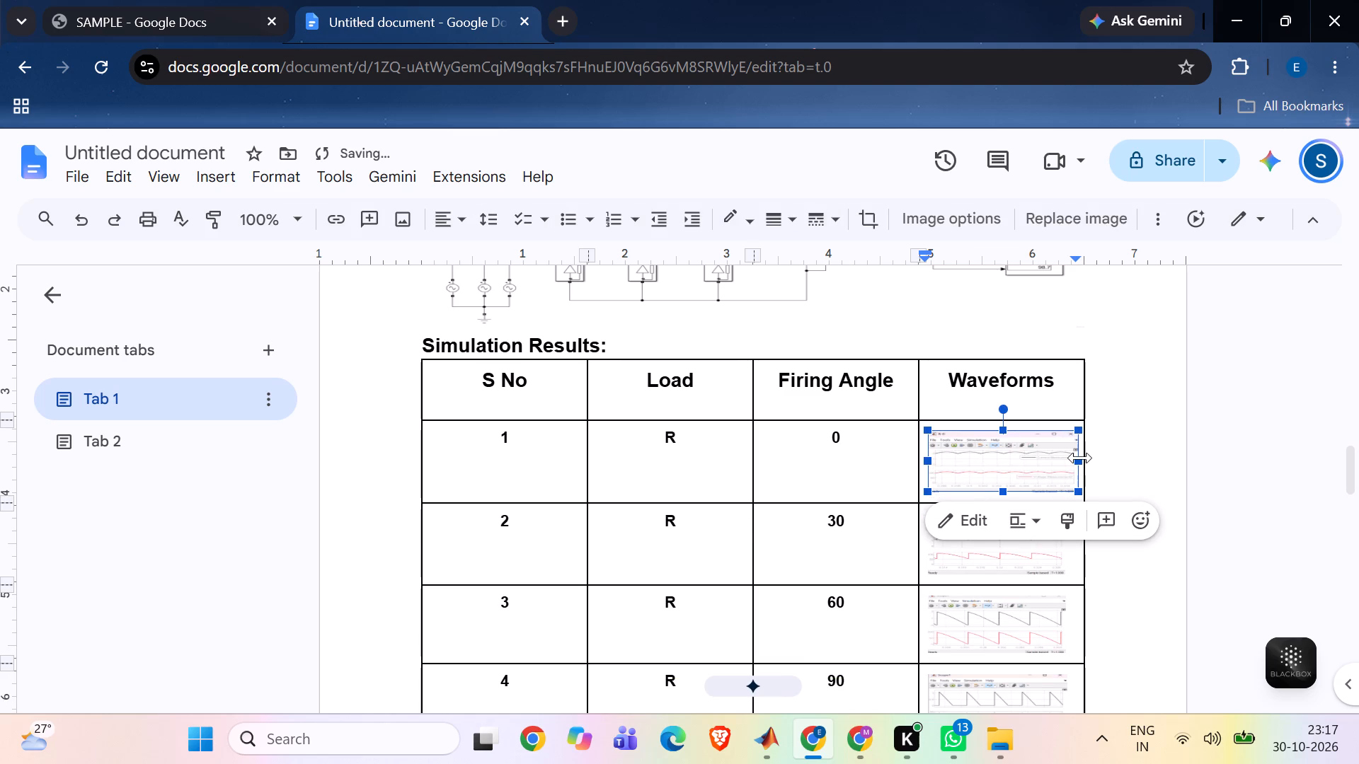
pyautogui.moveTo(1080, 458); pyautogui.dragTo(1067, 463)
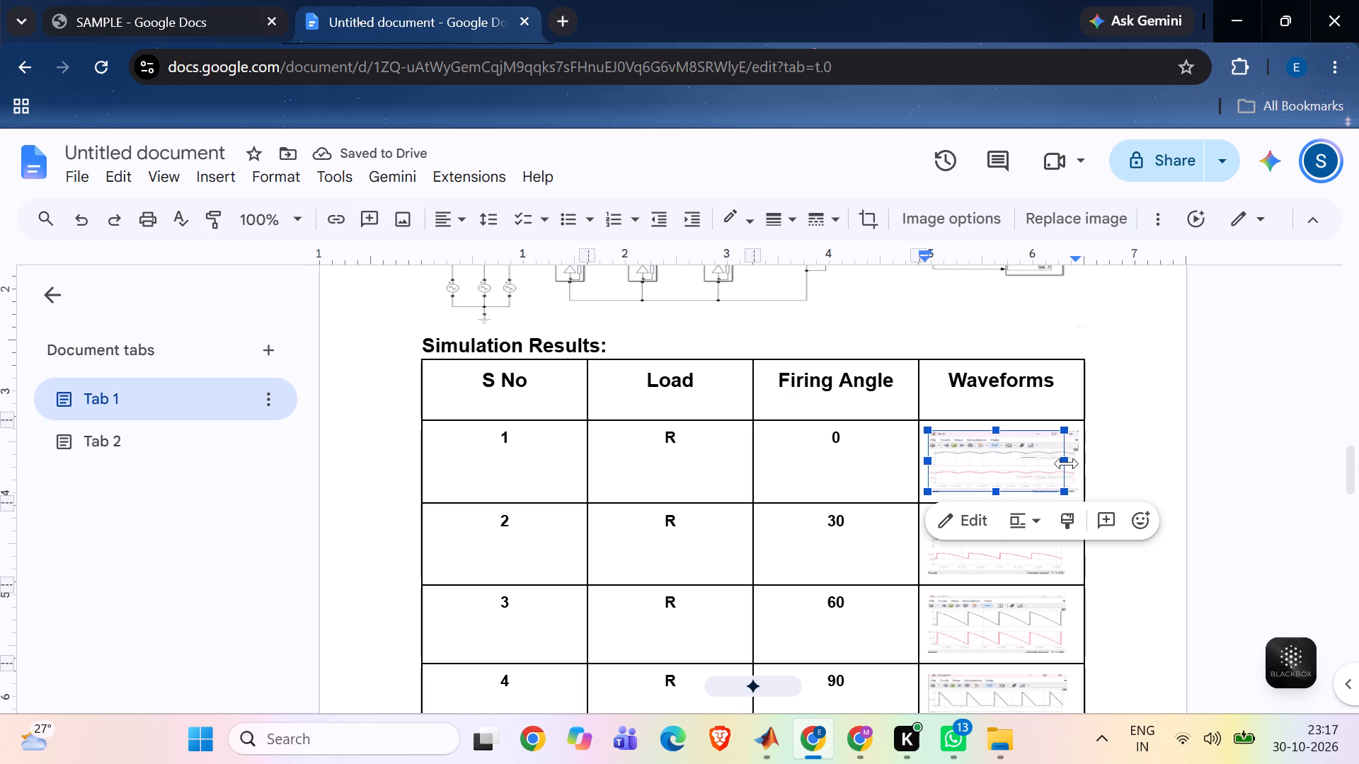
pyautogui.moveTo(1067, 463); pyautogui.dragTo(1069, 463)
pyautogui.click(1112, 453)
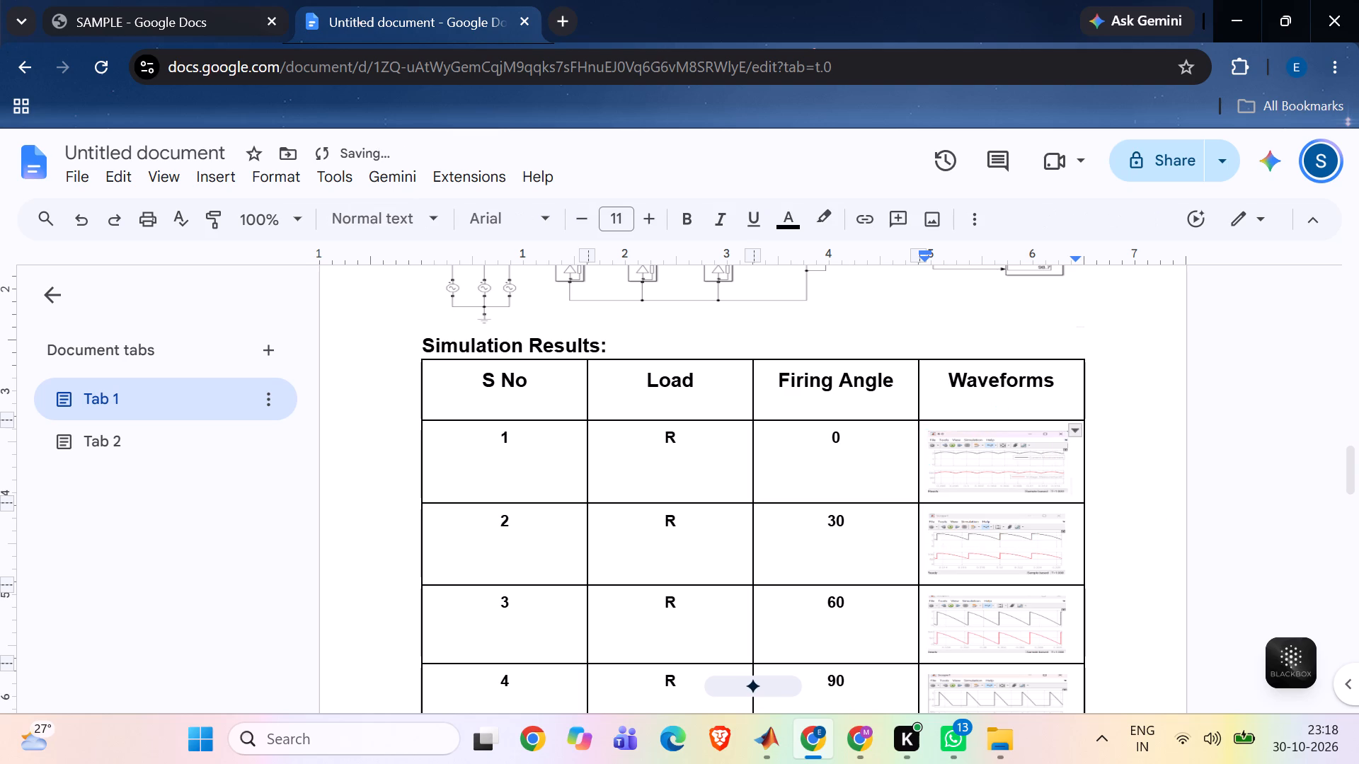
# Switch to Simulink, open Scope1 in the 30 Degree subsystem of R Load, and scale its axes to fit both signals.
pyautogui.click(1016, 555)
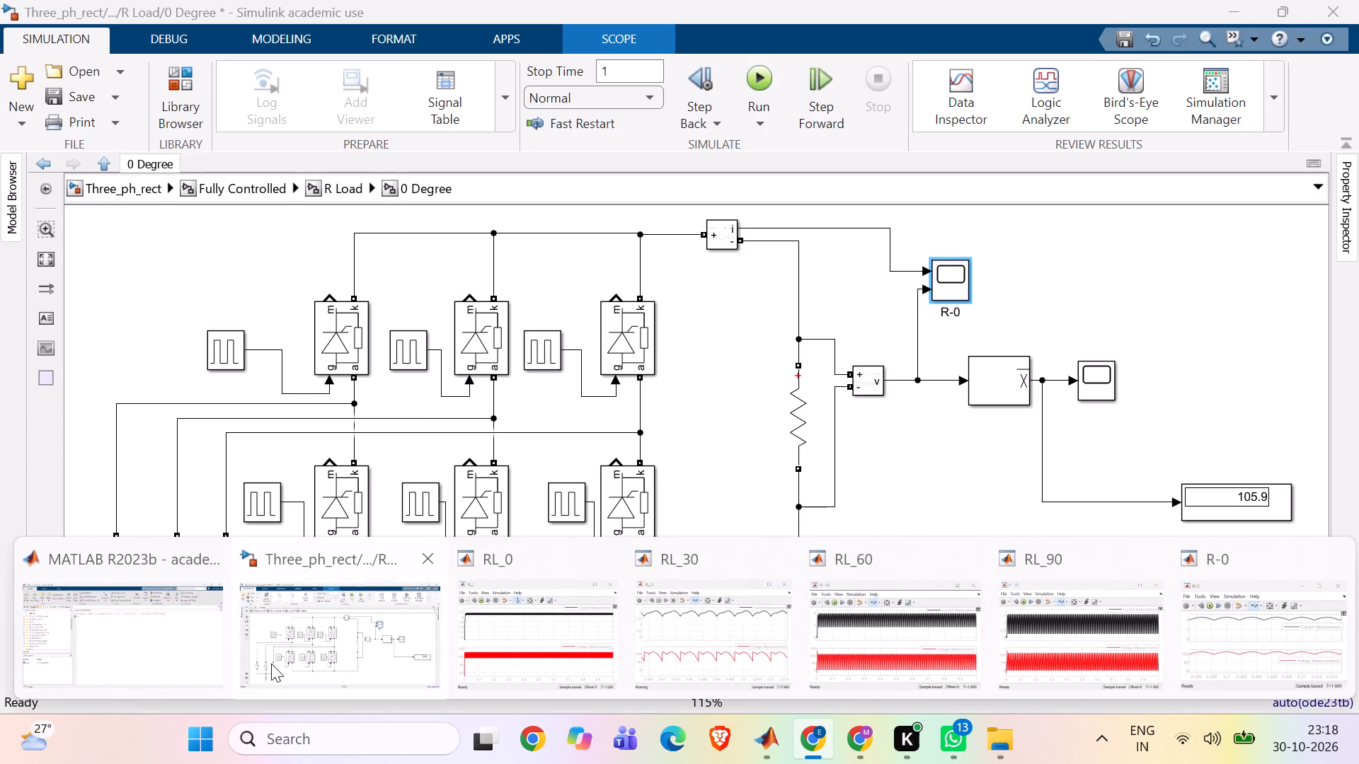
pyautogui.click(339, 644)
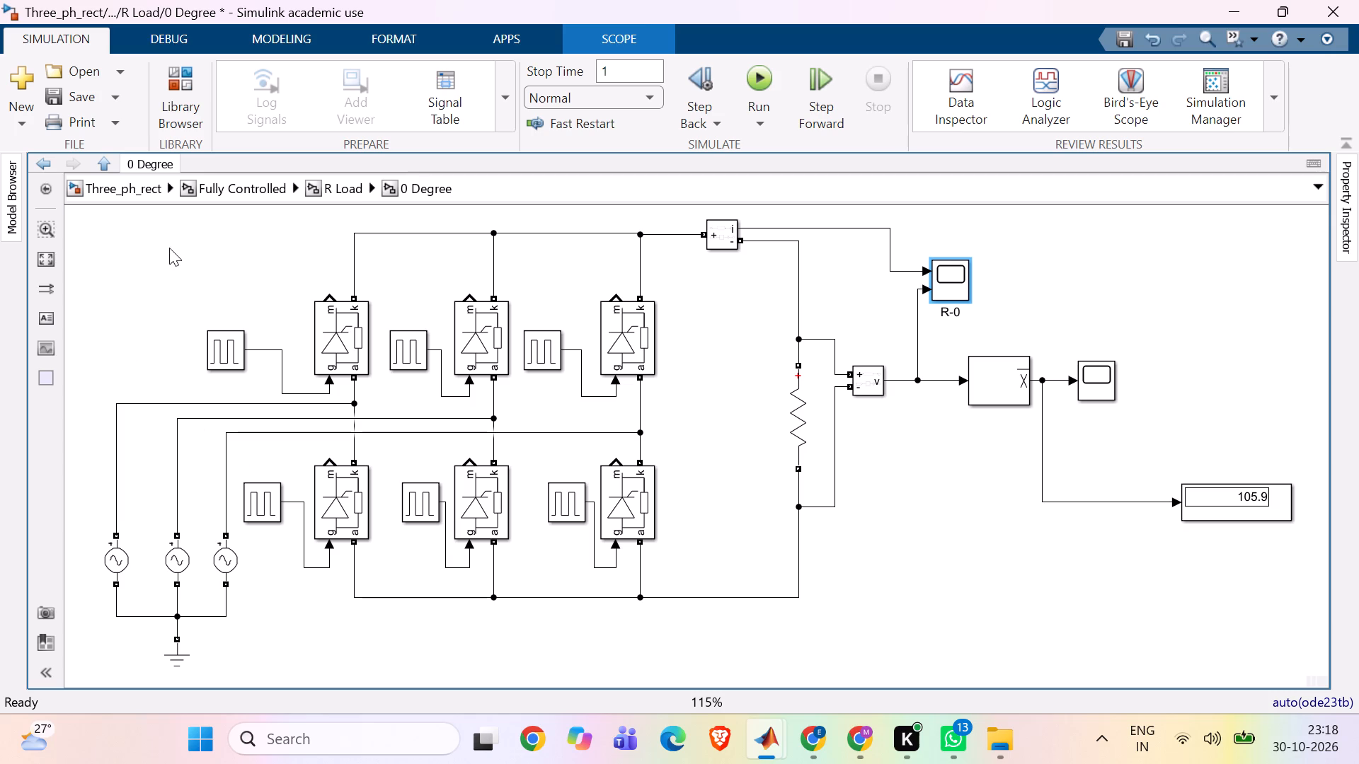
pyautogui.click(109, 163)
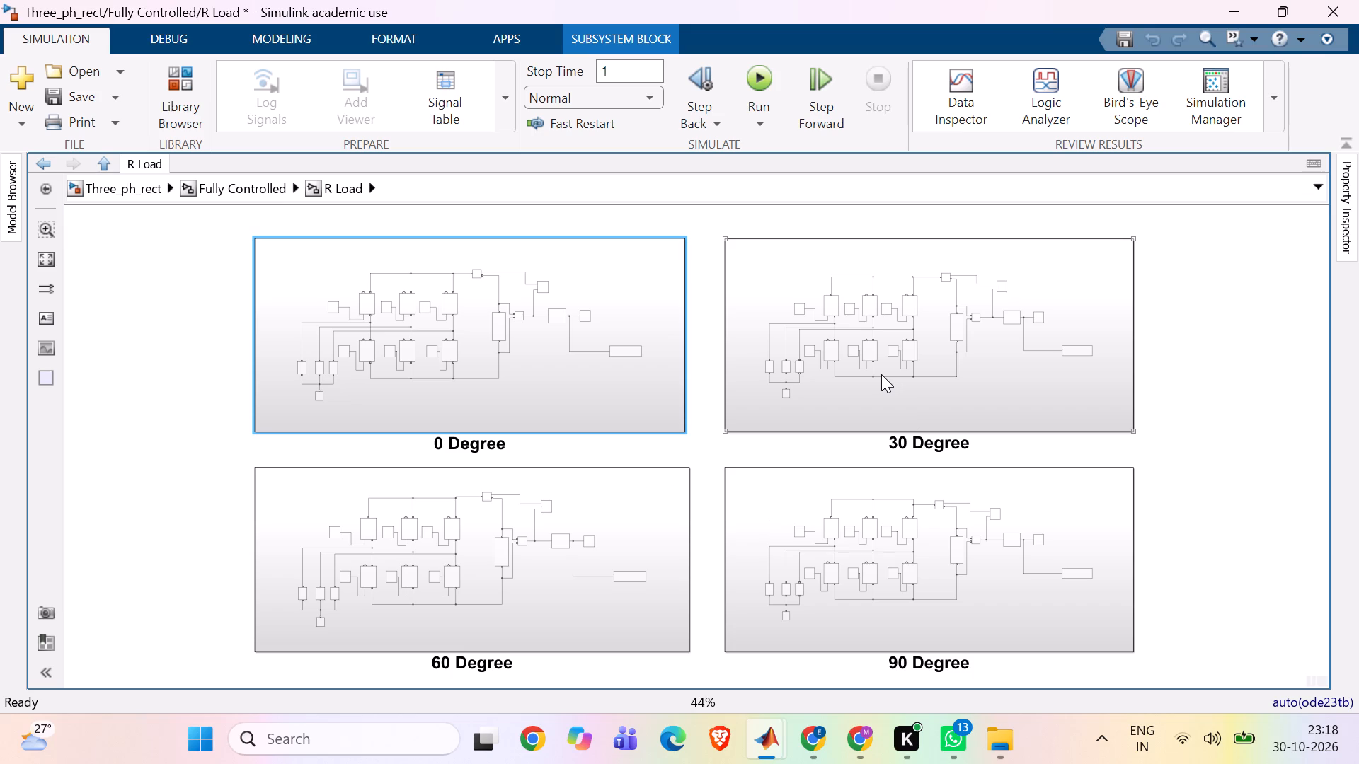
pyautogui.click(881, 374)
pyautogui.click(881, 374)
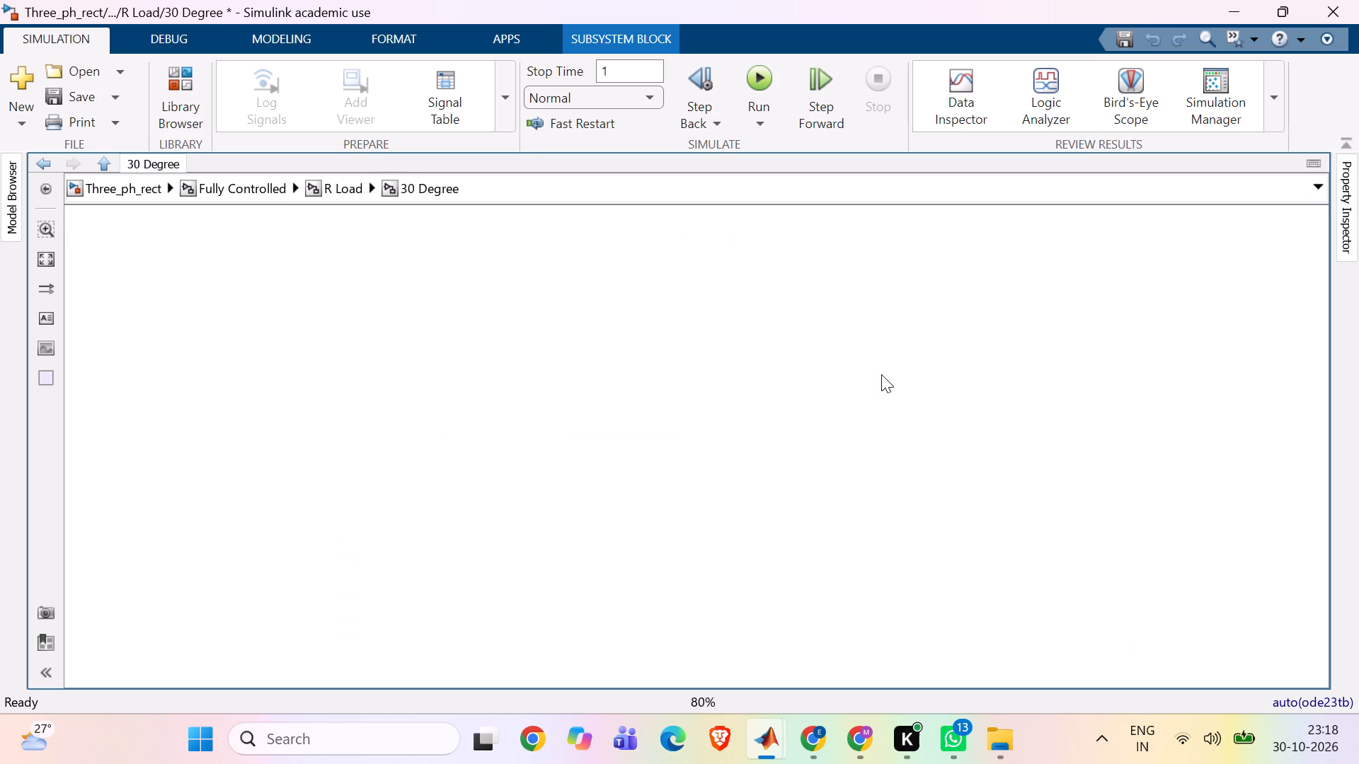
pyautogui.doubleClick(899, 303)
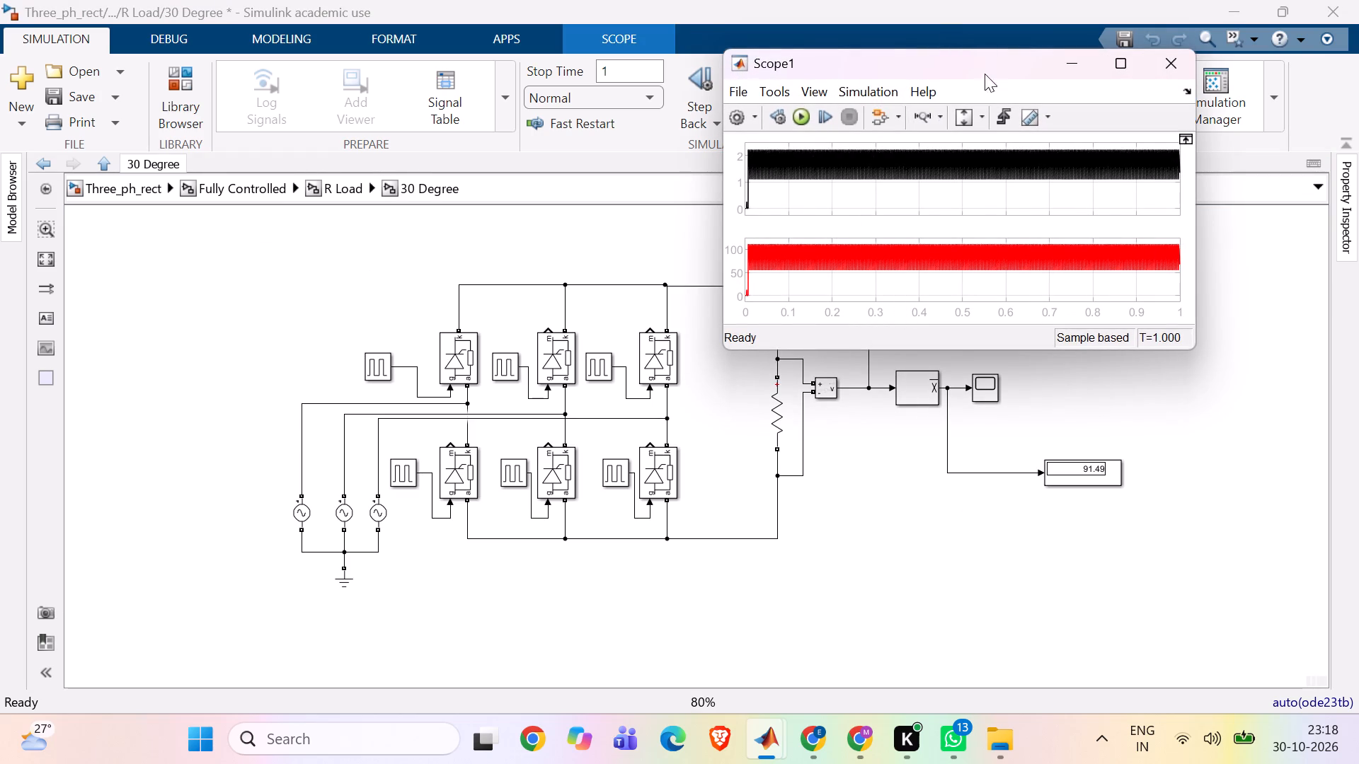
pyautogui.click(971, 117)
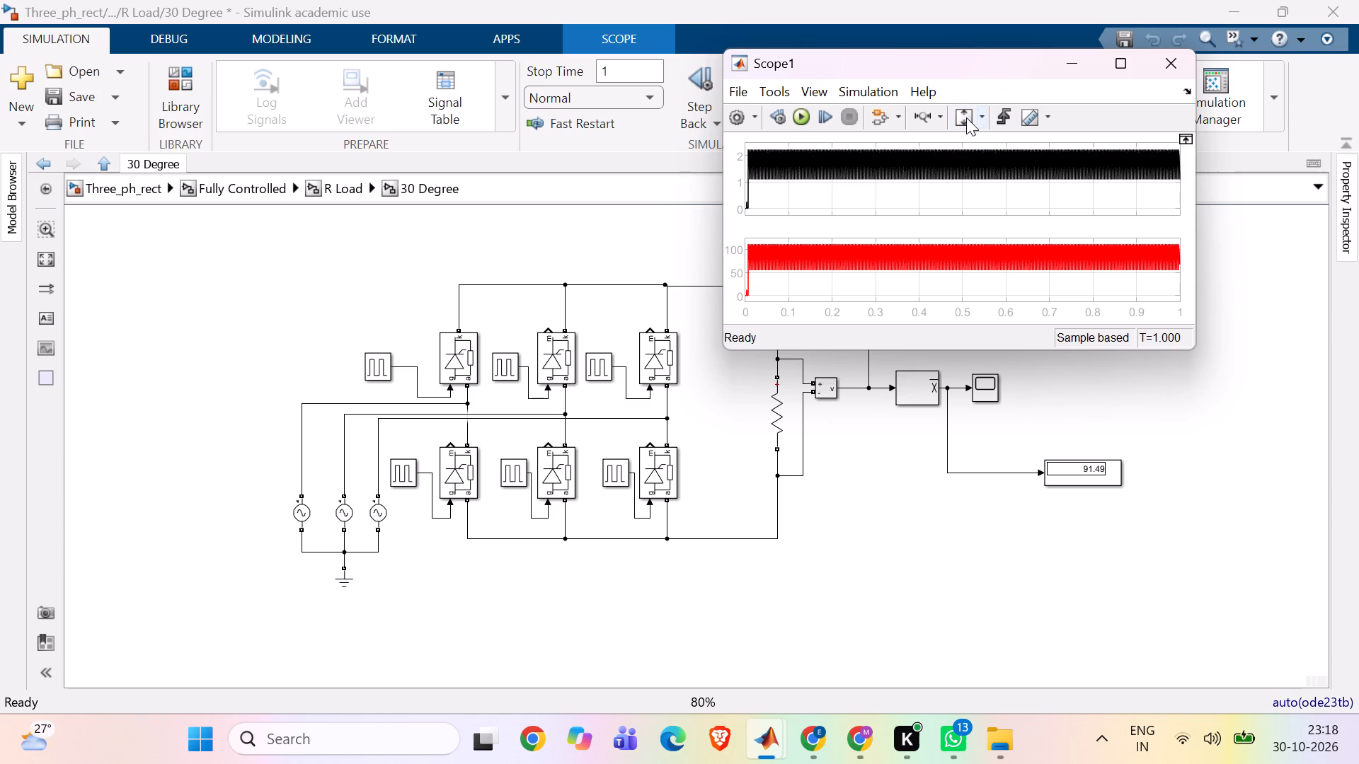
pyautogui.click(965, 118)
pyautogui.click(980, 118)
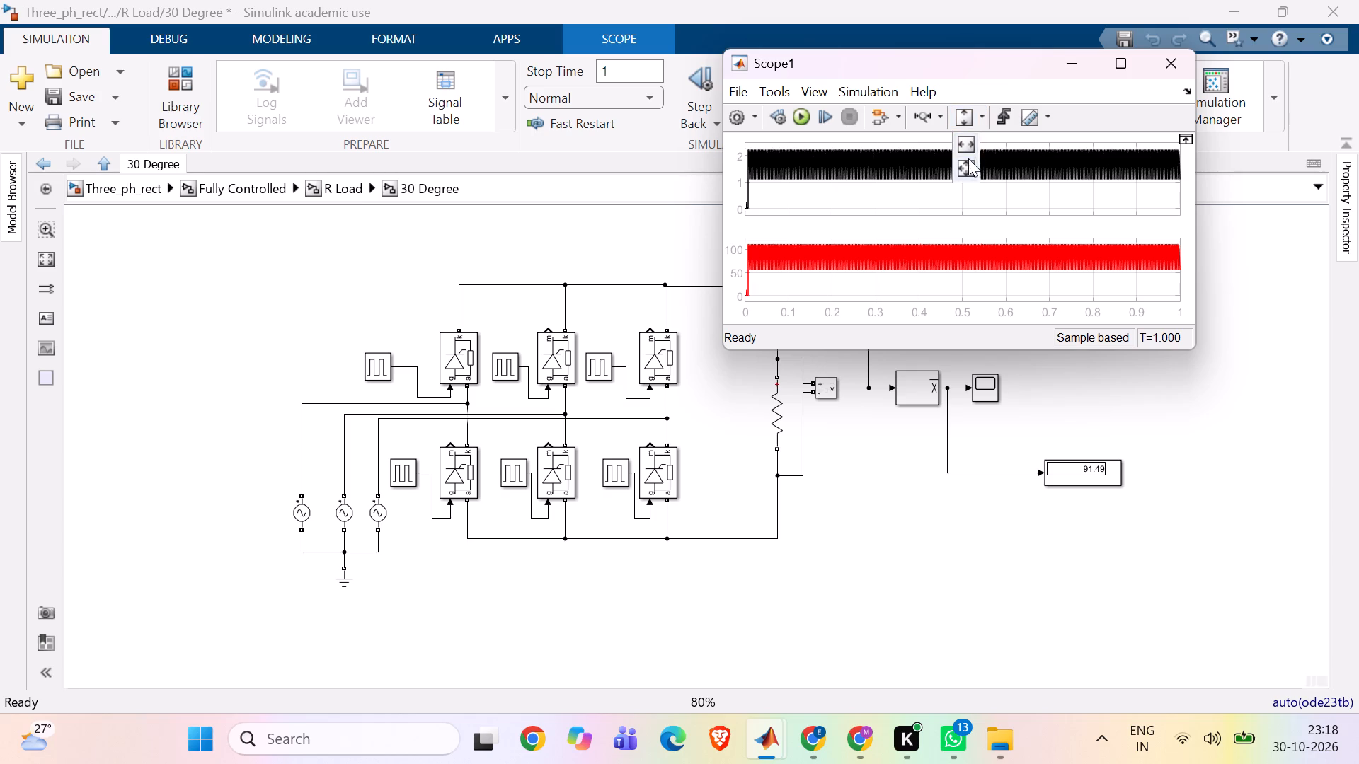
pyautogui.click(968, 158)
pyautogui.click(964, 113)
# Zoom the 30 Degree Scope1 waveforms along the time axis to about 0.343–0.366 s.
pyautogui.moveTo(849, 155); pyautogui.dragTo(858, 155)
pyautogui.click(917, 124)
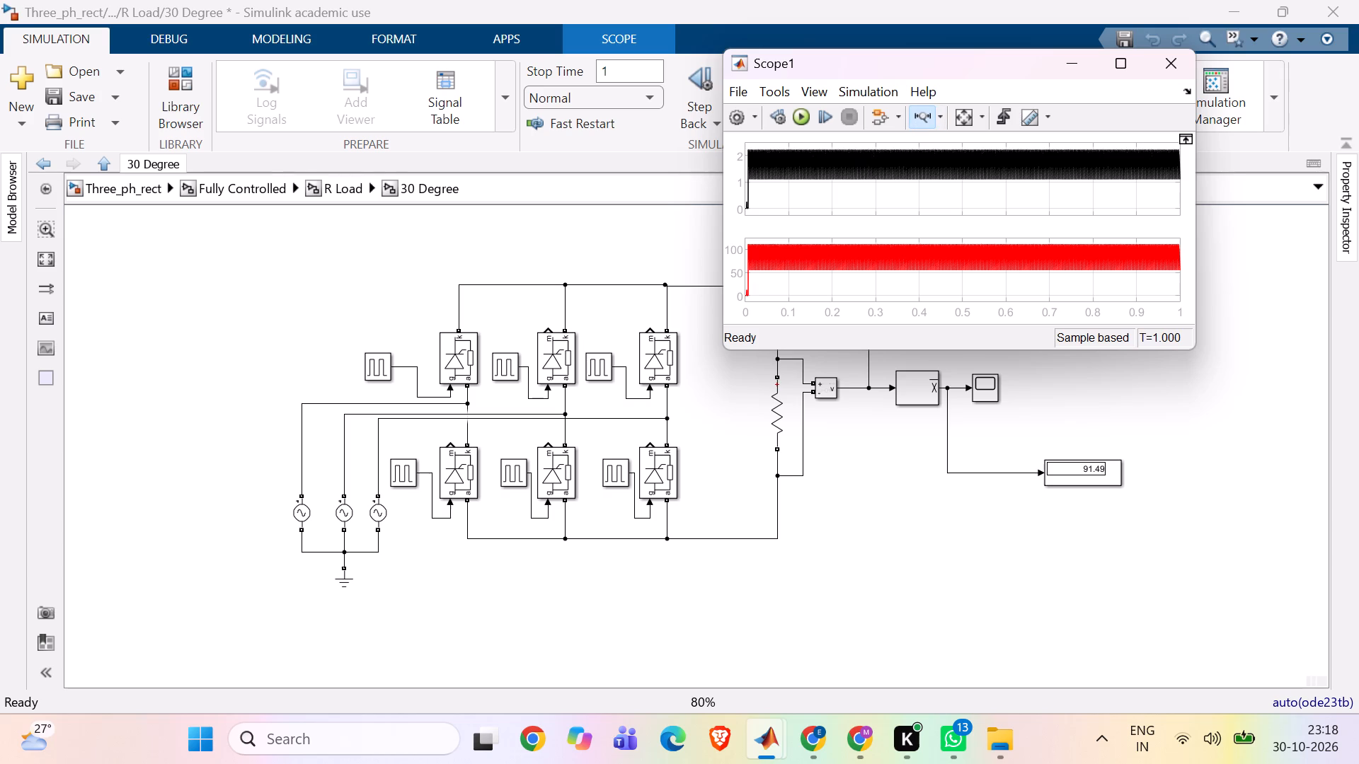
pyautogui.moveTo(882, 165); pyautogui.dragTo(891, 157)
pyautogui.moveTo(893, 157); pyautogui.dragTo(901, 153)
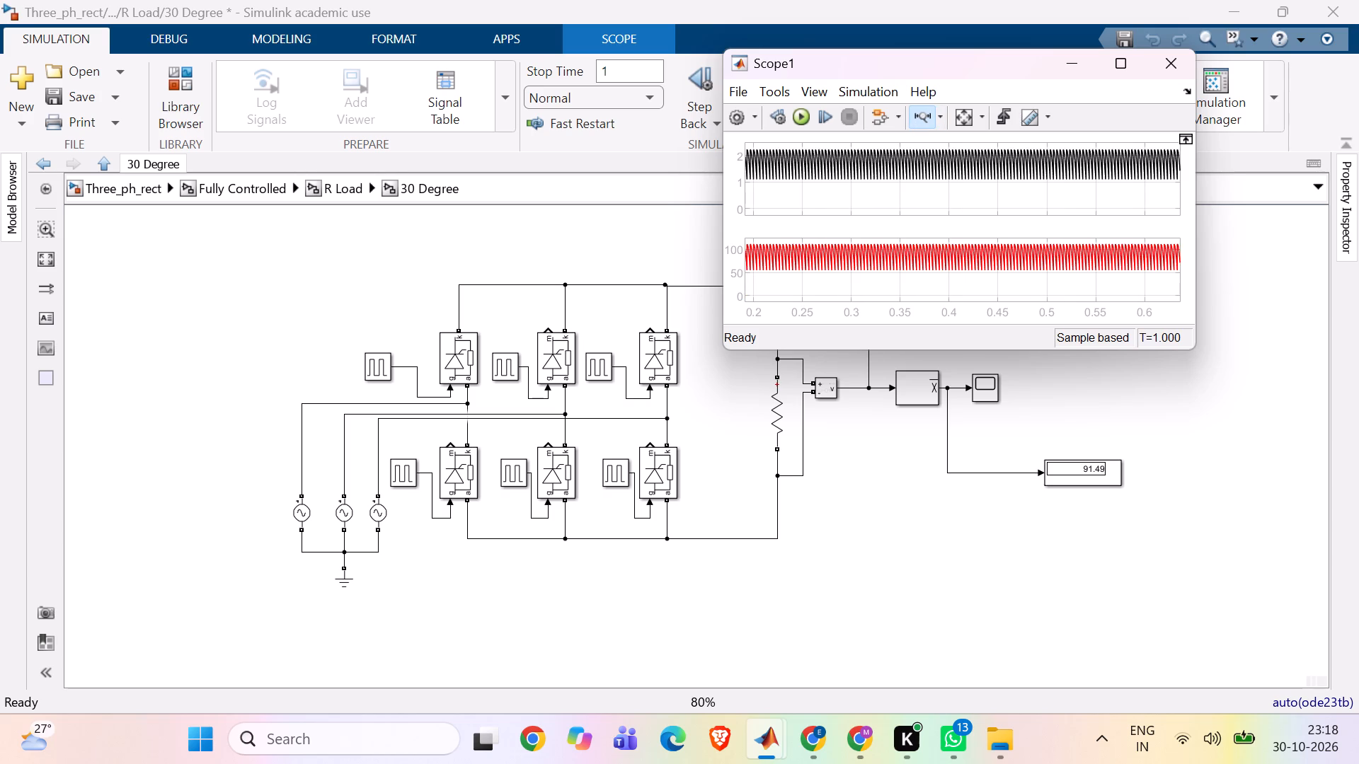
pyautogui.moveTo(892, 161); pyautogui.dragTo(919, 163)
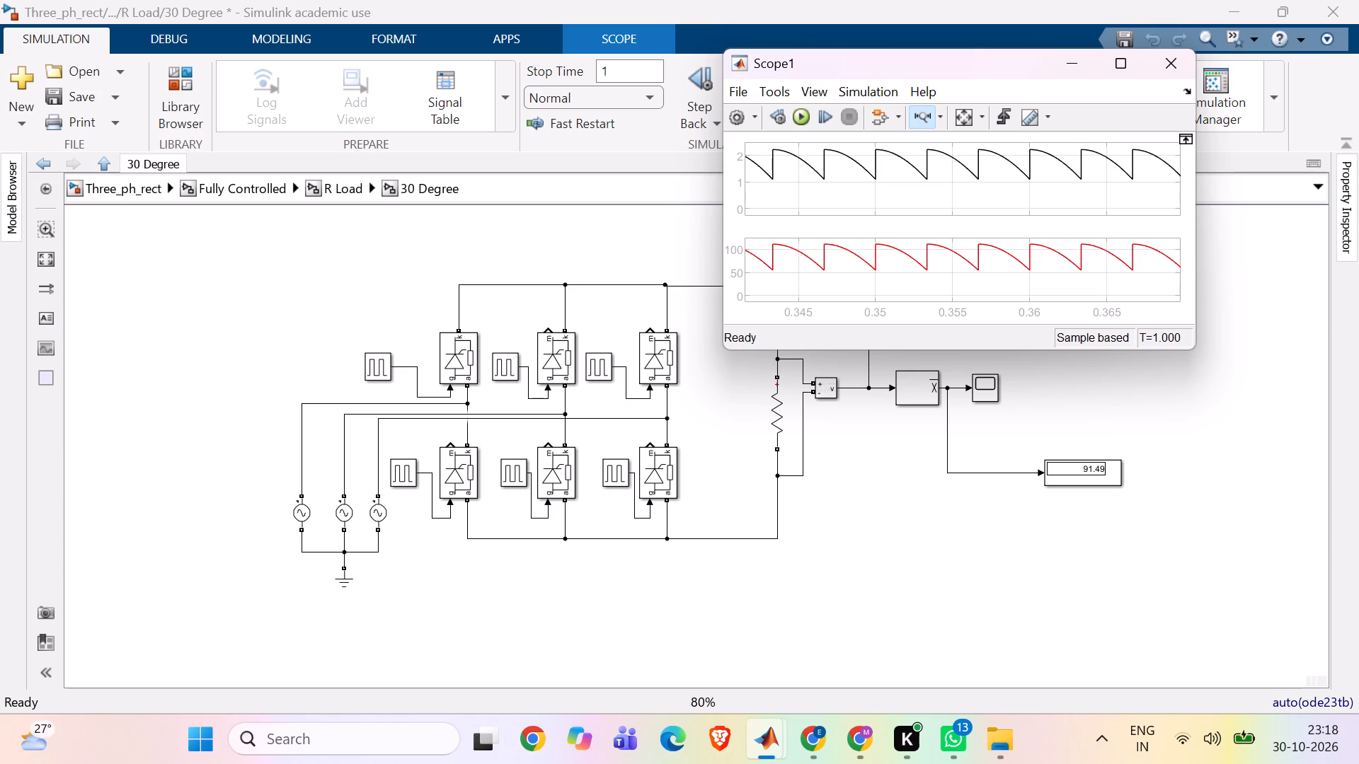
pyautogui.moveTo(769, 174); pyautogui.dragTo(971, 179)
pyautogui.moveTo(971, 179); pyautogui.dragTo(1111, 176)
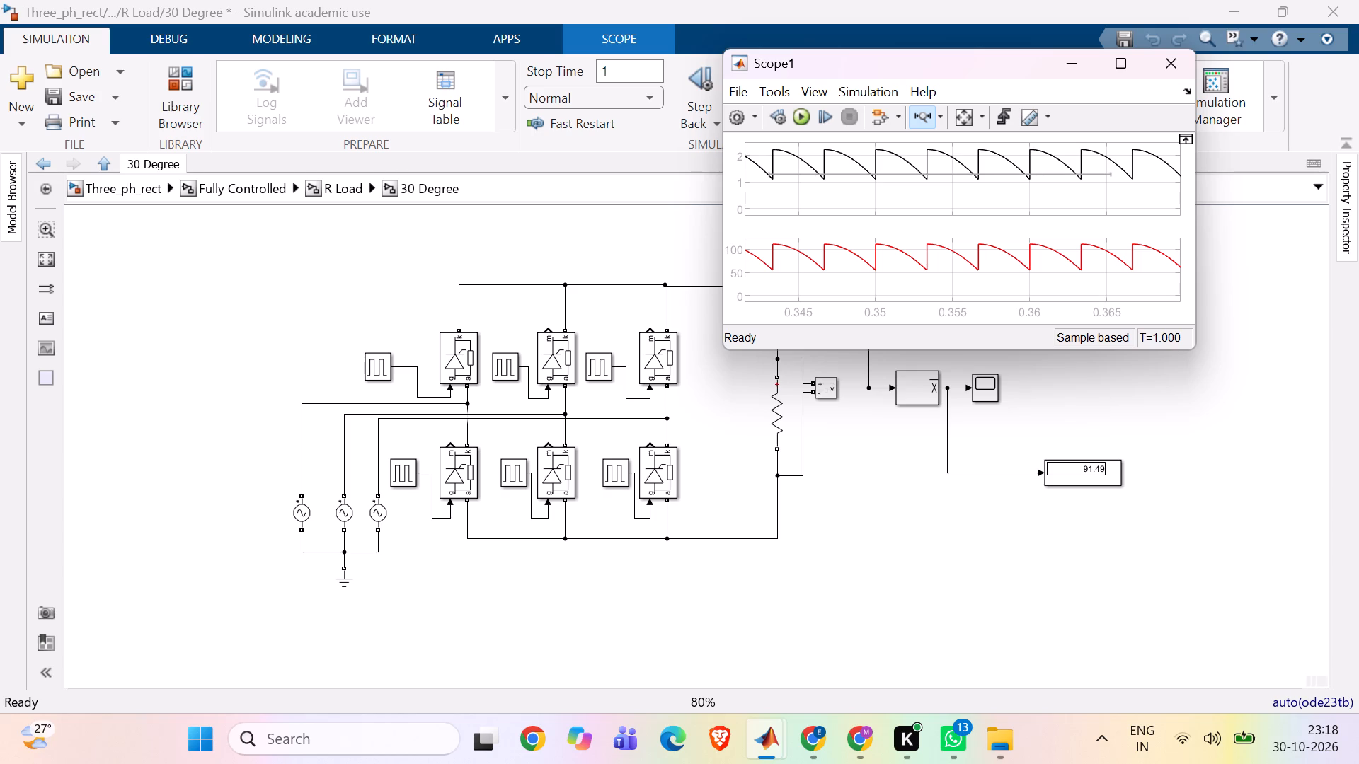
pyautogui.moveTo(1111, 176); pyautogui.dragTo(1129, 166)
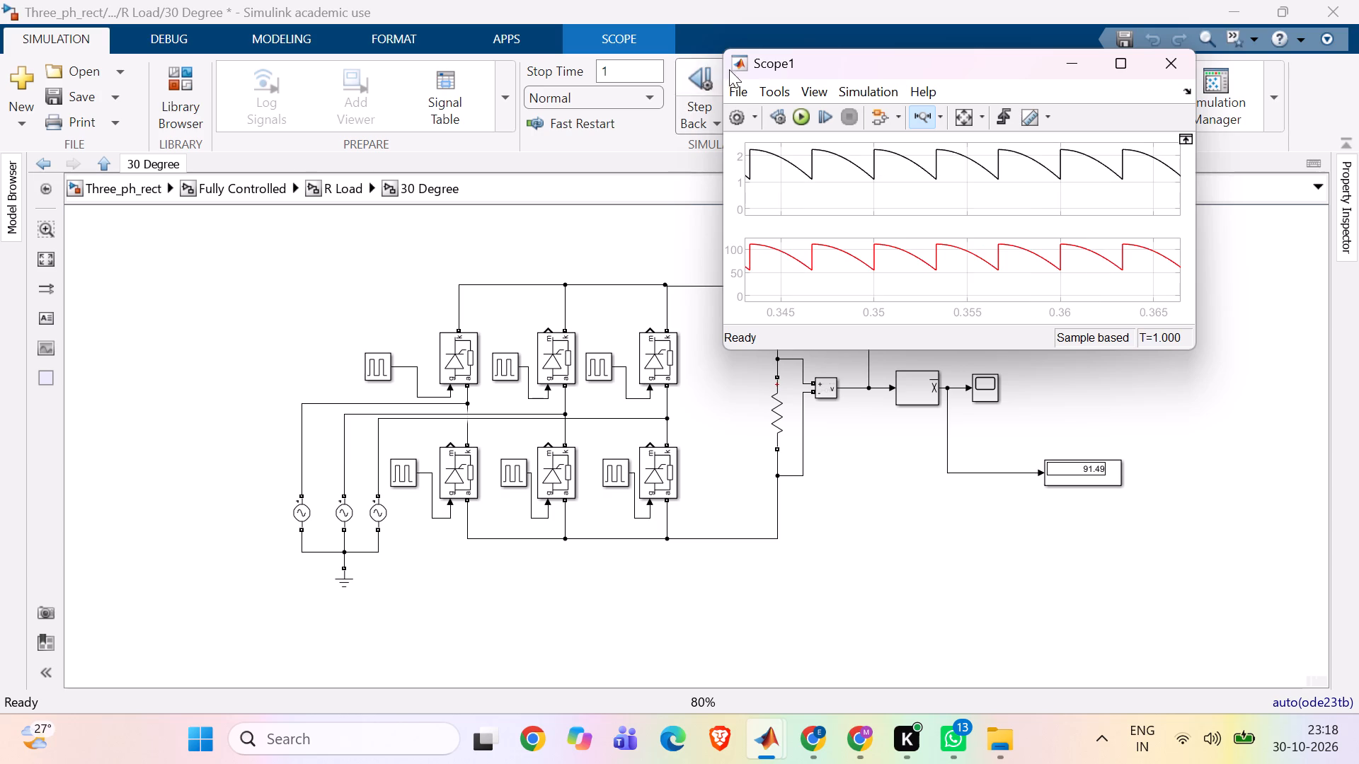
# Show the legends in Scope1 and place the Current Measurement and Voltage Measurement2 labels below their curves.
pyautogui.click(811, 97)
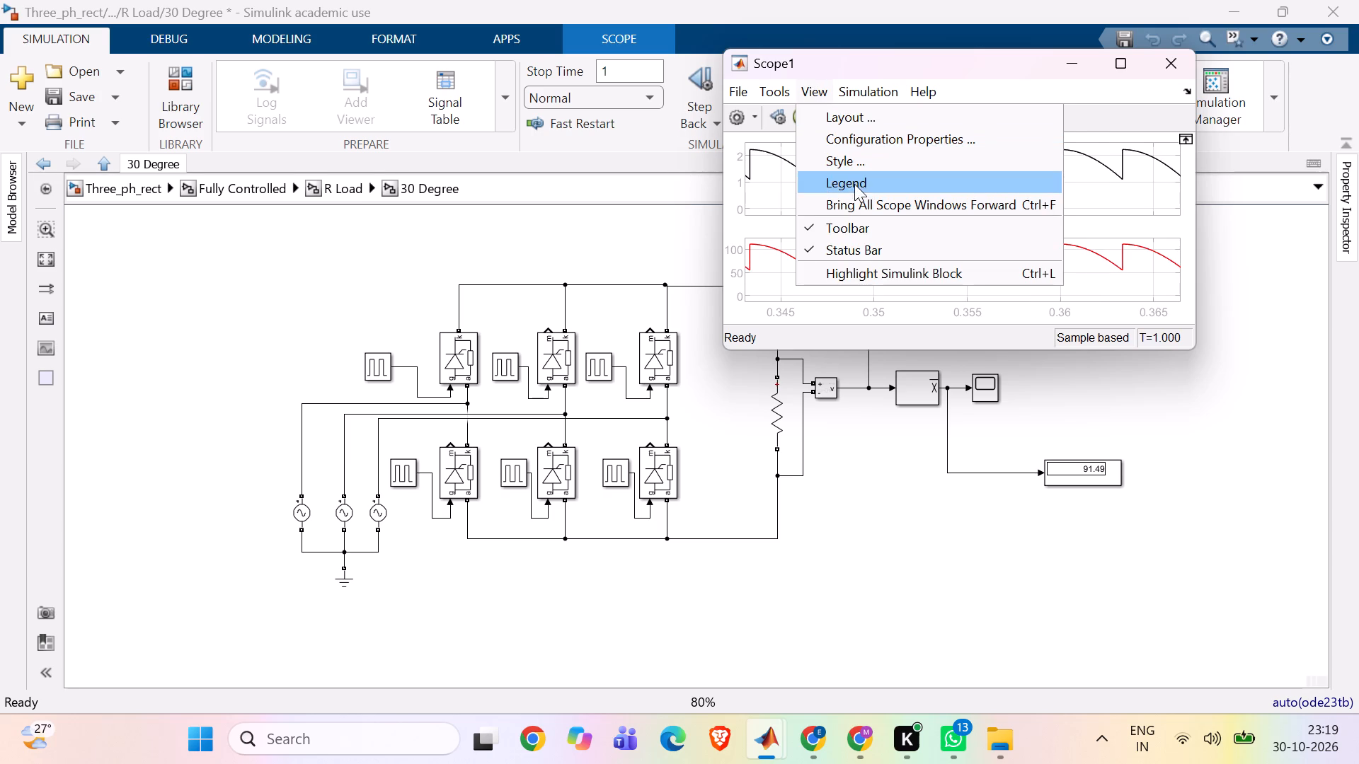
pyautogui.click(854, 184)
pyautogui.moveTo(1073, 155); pyautogui.dragTo(1073, 122)
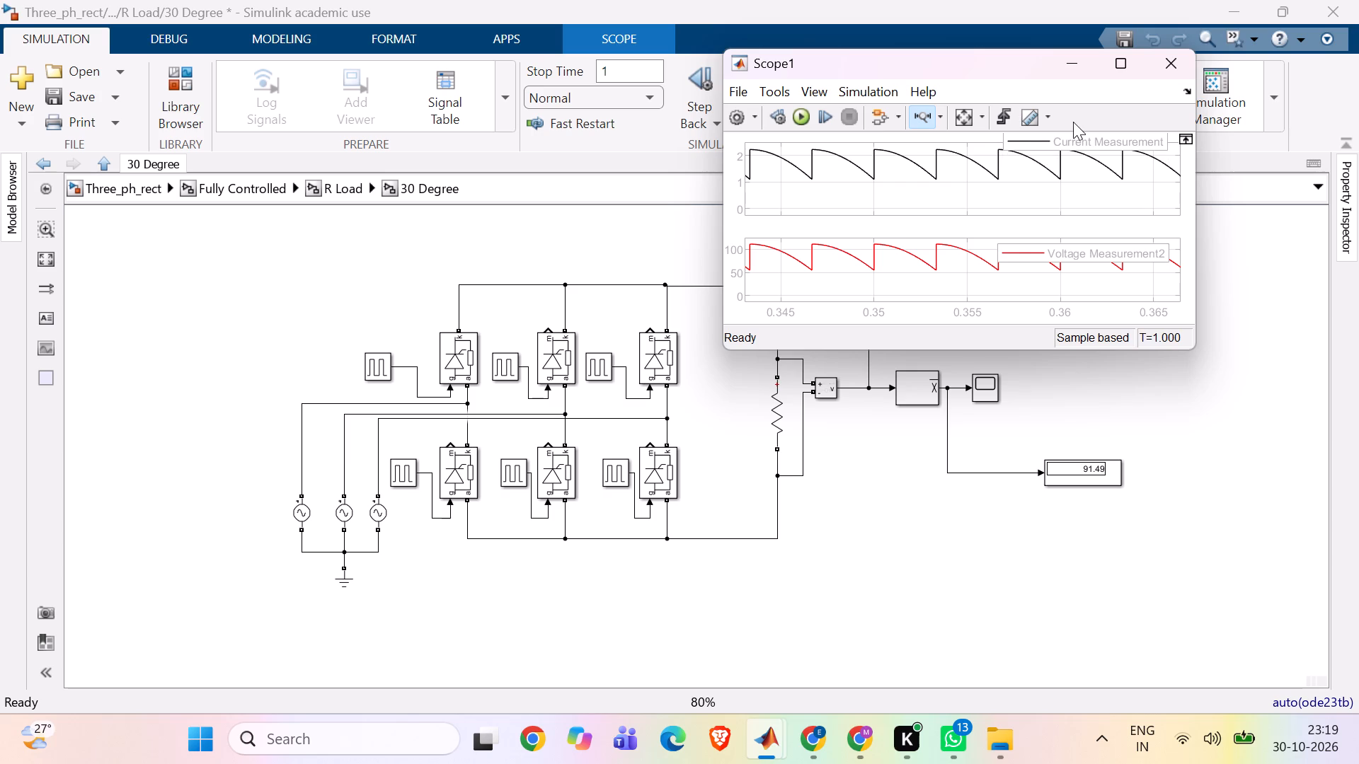
pyautogui.moveTo(1073, 122); pyautogui.dragTo(1120, 201)
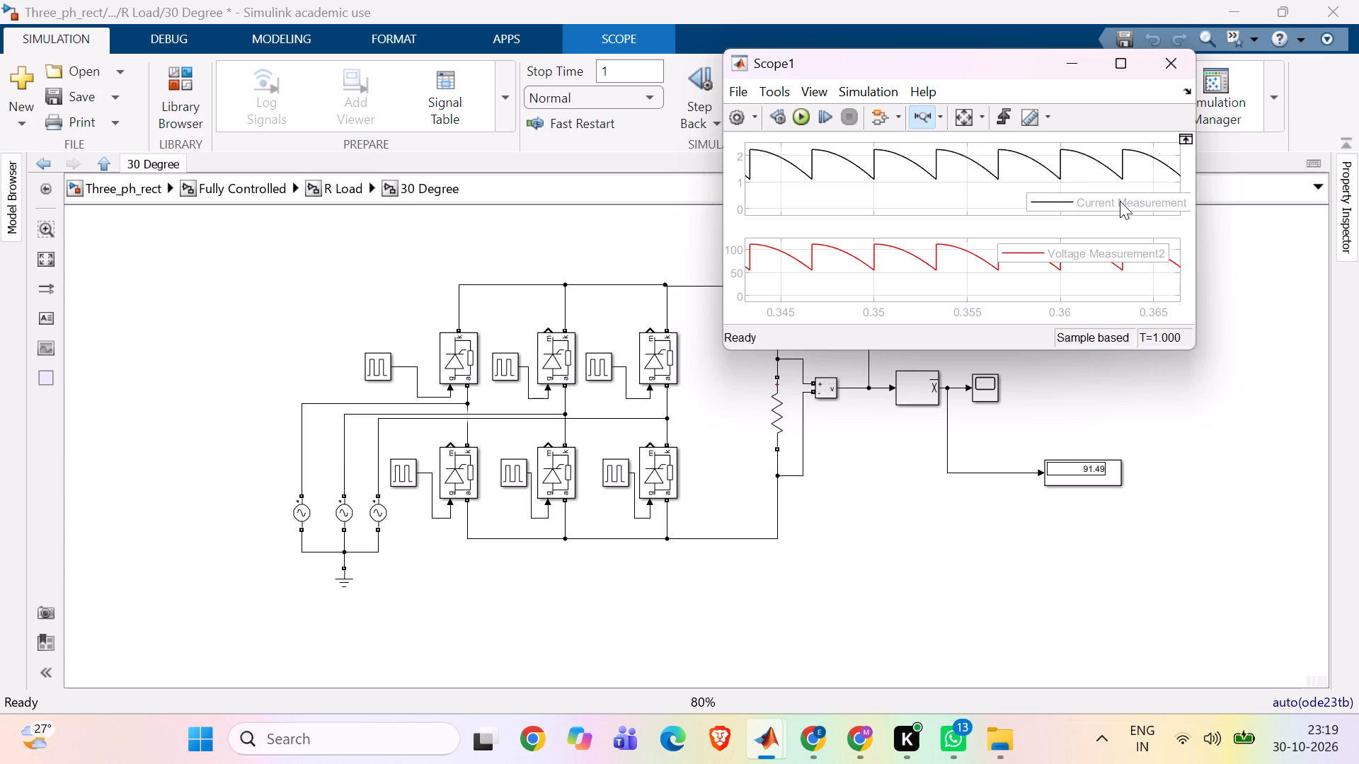
pyautogui.moveTo(1120, 201); pyautogui.dragTo(1108, 195)
pyautogui.moveTo(1120, 248); pyautogui.dragTo(1120, 244)
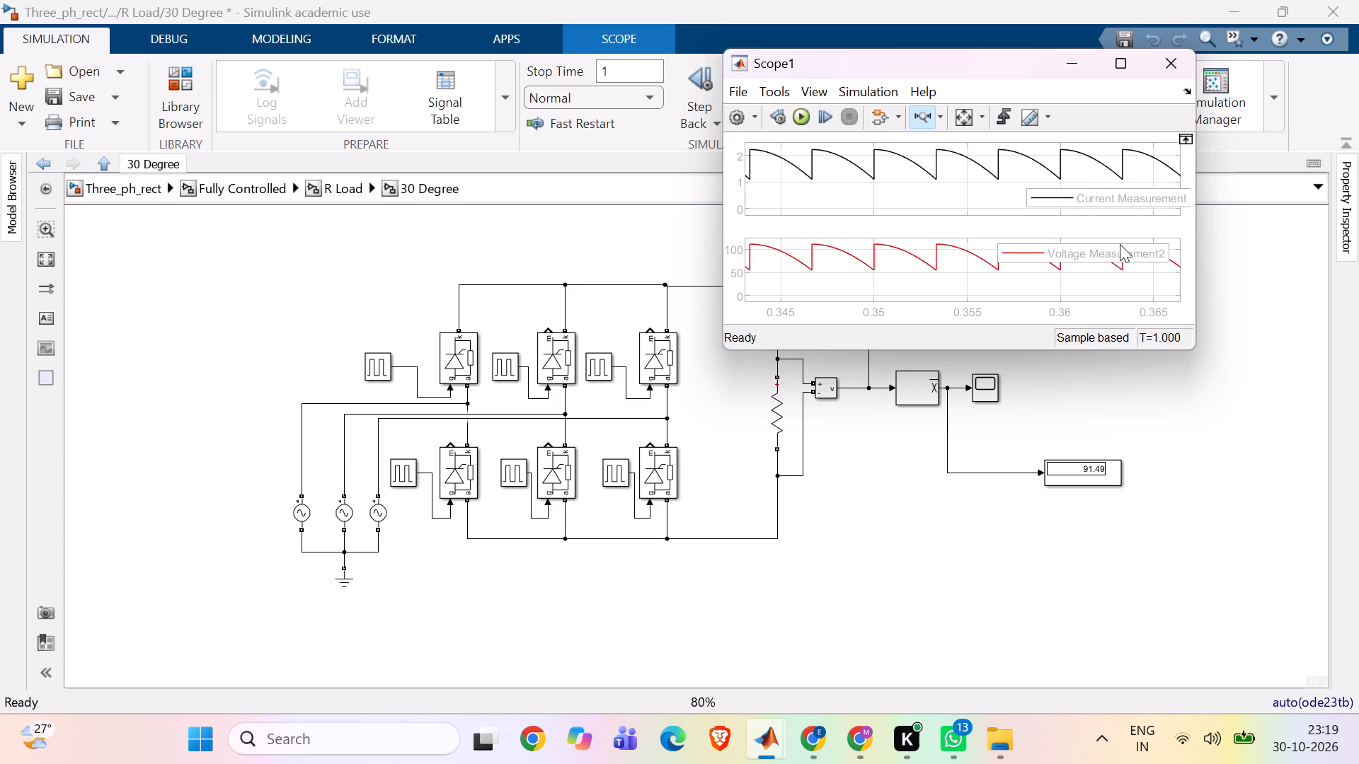
pyautogui.moveTo(1120, 244); pyautogui.dragTo(1131, 285)
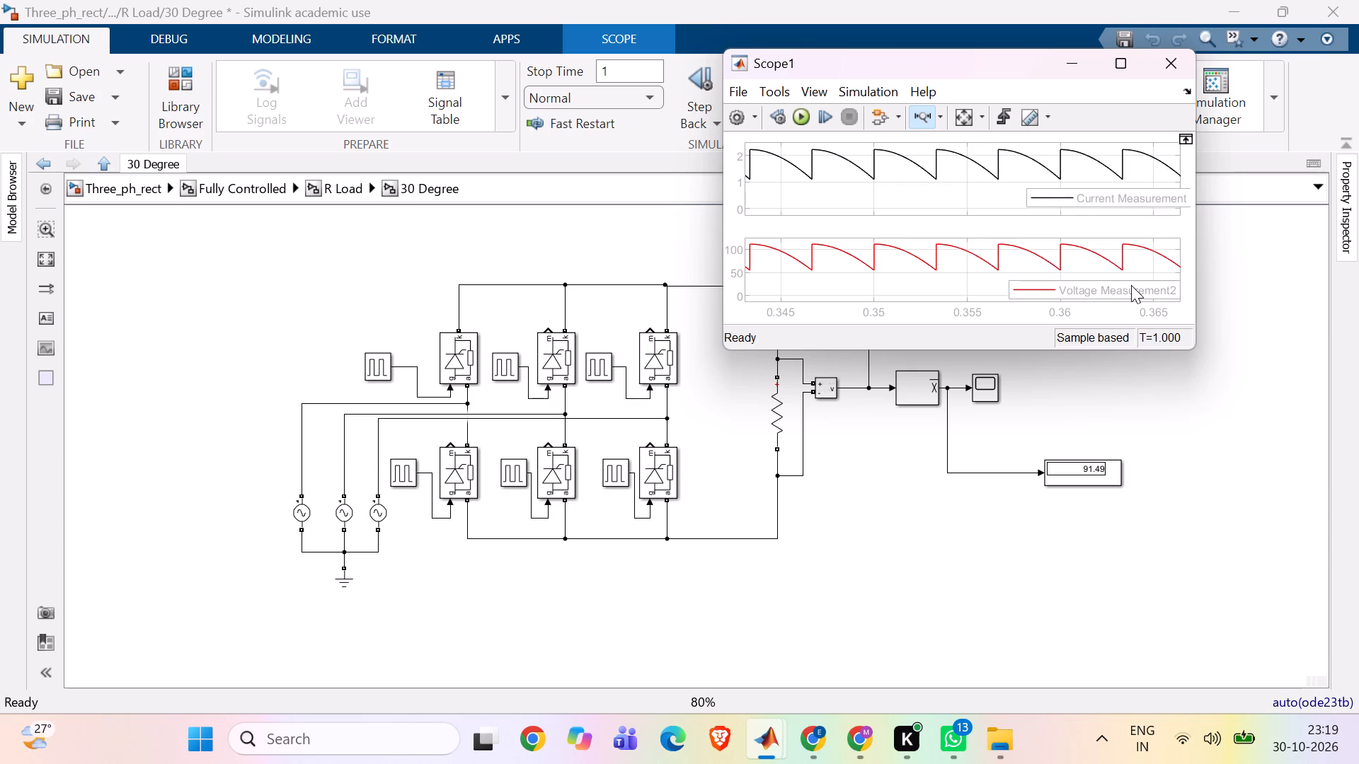
pyautogui.moveTo(1131, 285); pyautogui.dragTo(1131, 286)
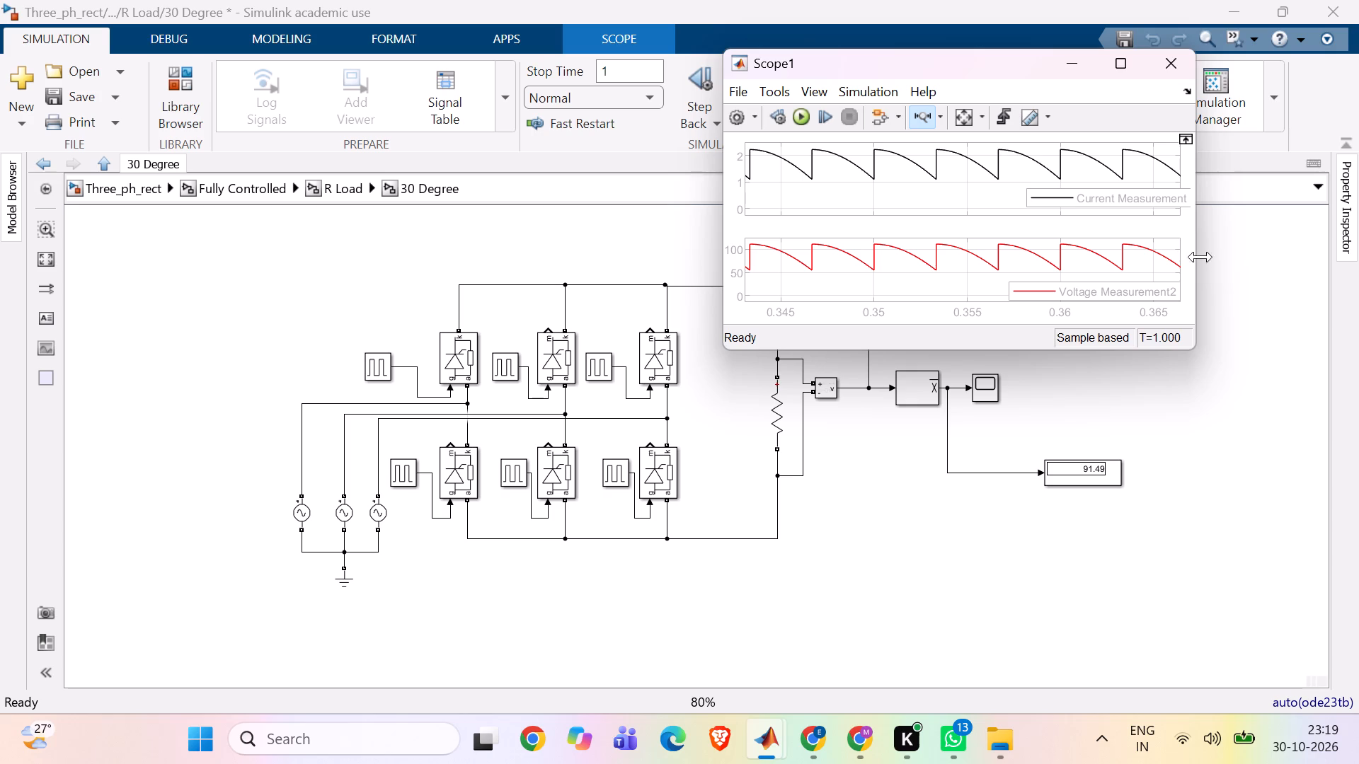
pyautogui.moveTo(1122, 197); pyautogui.dragTo(1103, 204)
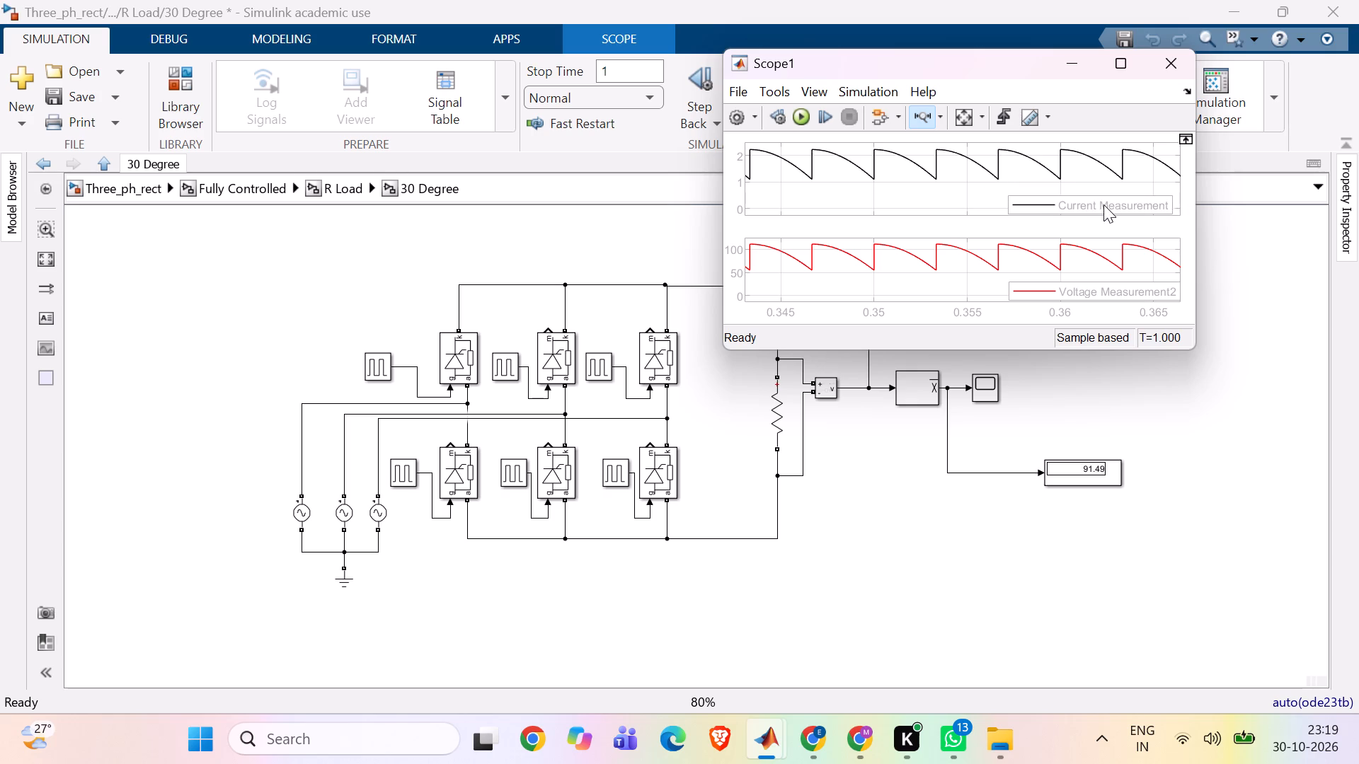
# Nudge the Current Measurement legend into the lower corner of the upper plot in the 30 Degree Scope1.
pyautogui.moveTo(1103, 204); pyautogui.dragTo(1108, 199)
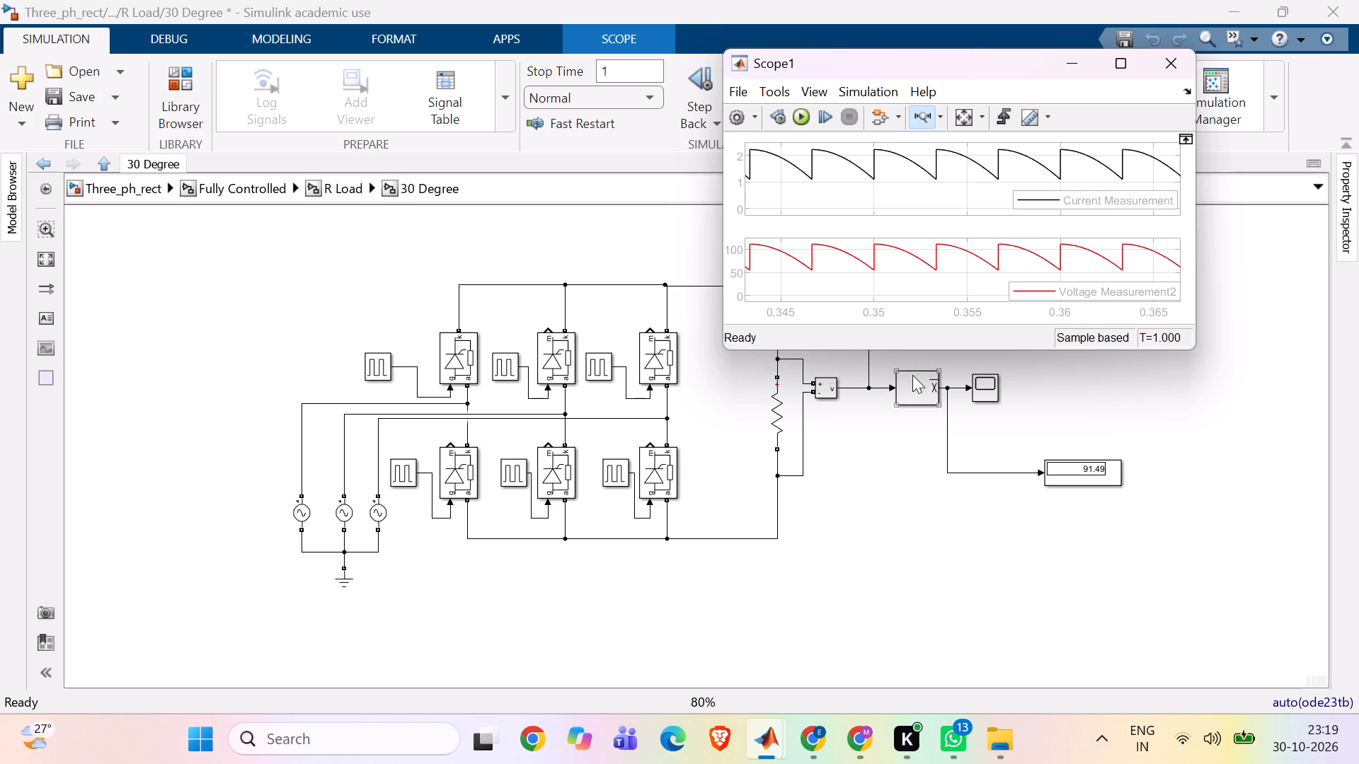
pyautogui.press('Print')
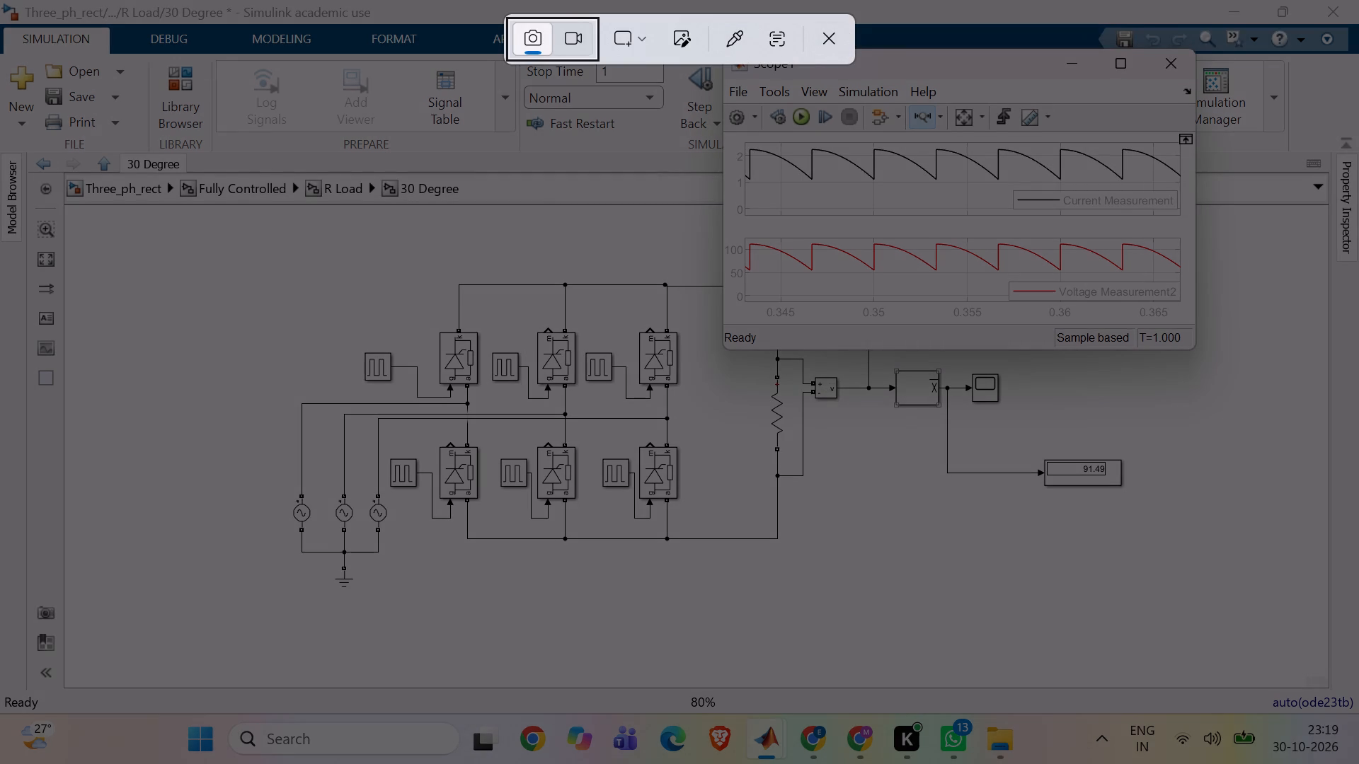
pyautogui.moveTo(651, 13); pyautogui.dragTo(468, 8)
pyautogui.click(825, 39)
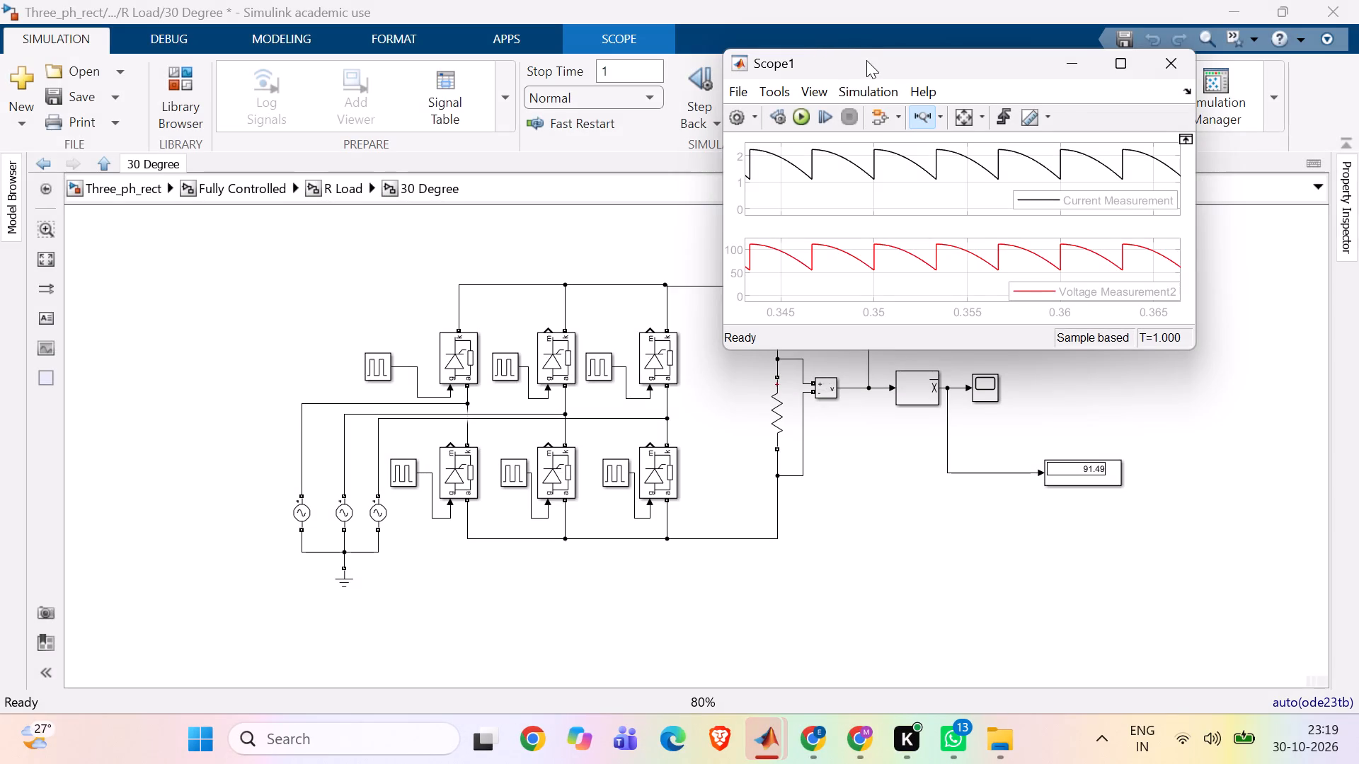
# Move the 30 Degree Scope1 window slightly down the screen and capture the whole window as a screenshot.
pyautogui.moveTo(866, 60); pyautogui.dragTo(876, 95)
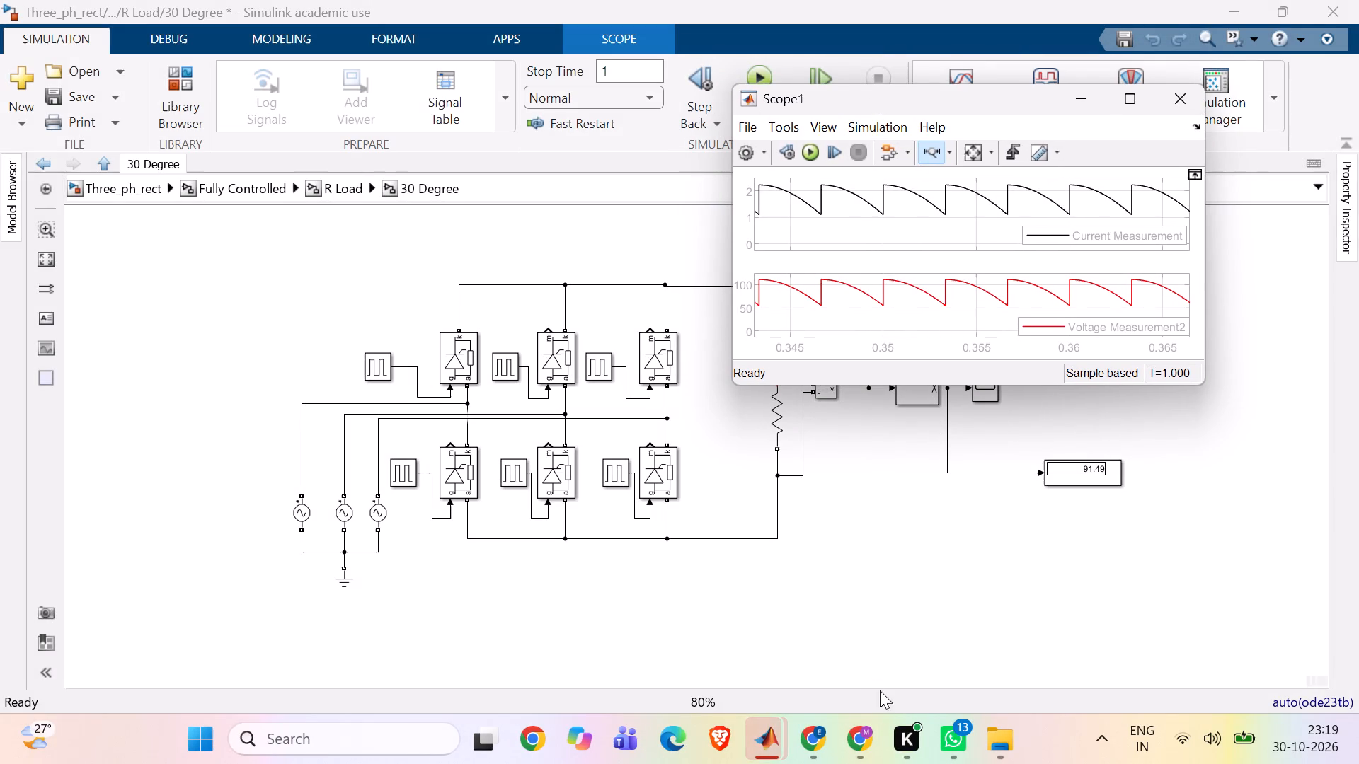
pyautogui.press('Print')
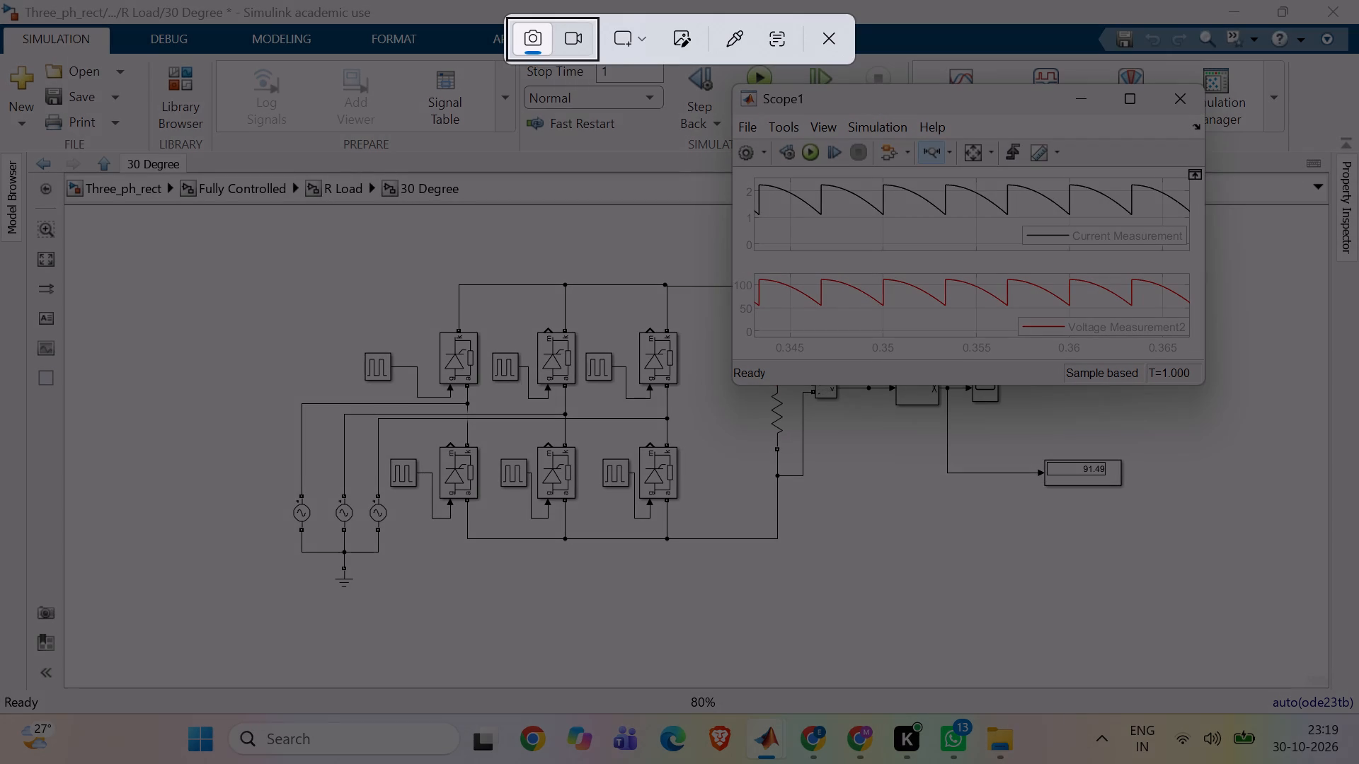
pyautogui.moveTo(733, 81); pyautogui.dragTo(757, 111)
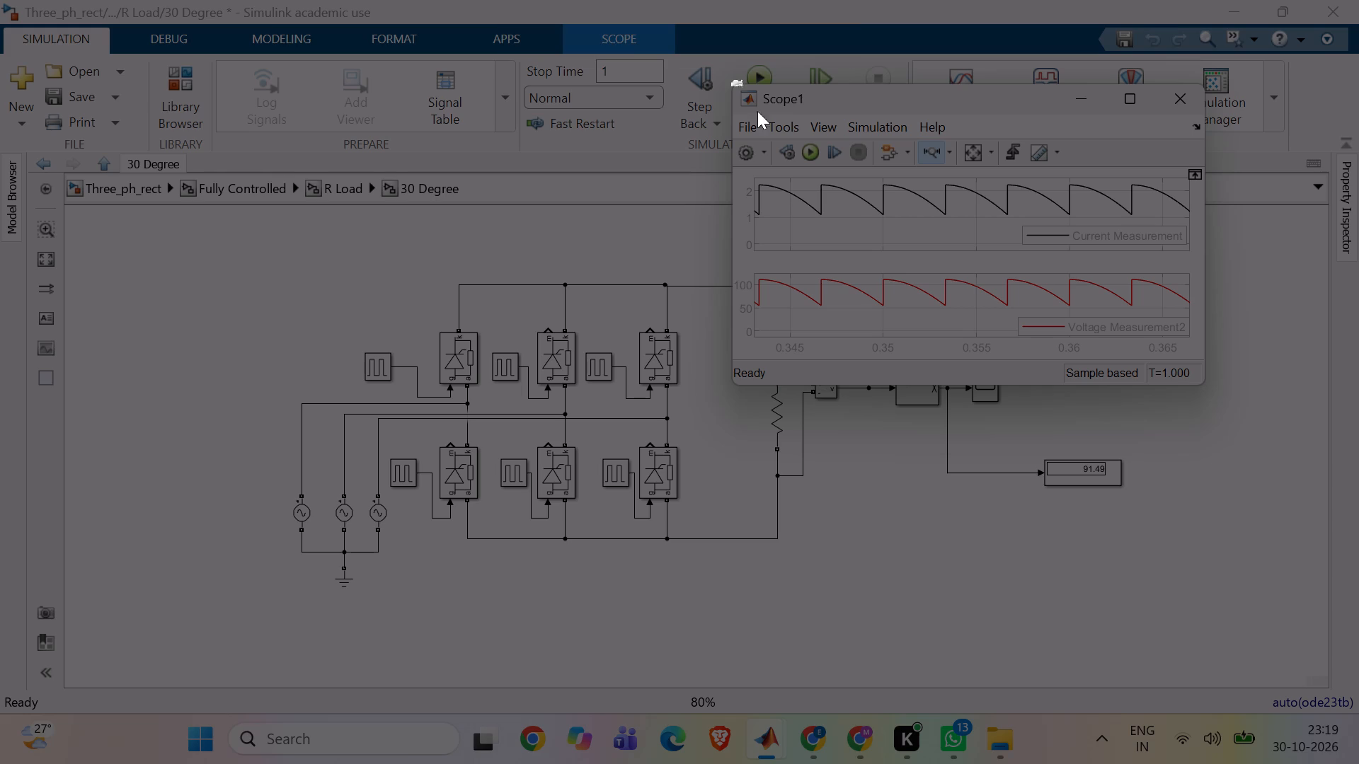
pyautogui.moveTo(757, 111); pyautogui.dragTo(1179, 378)
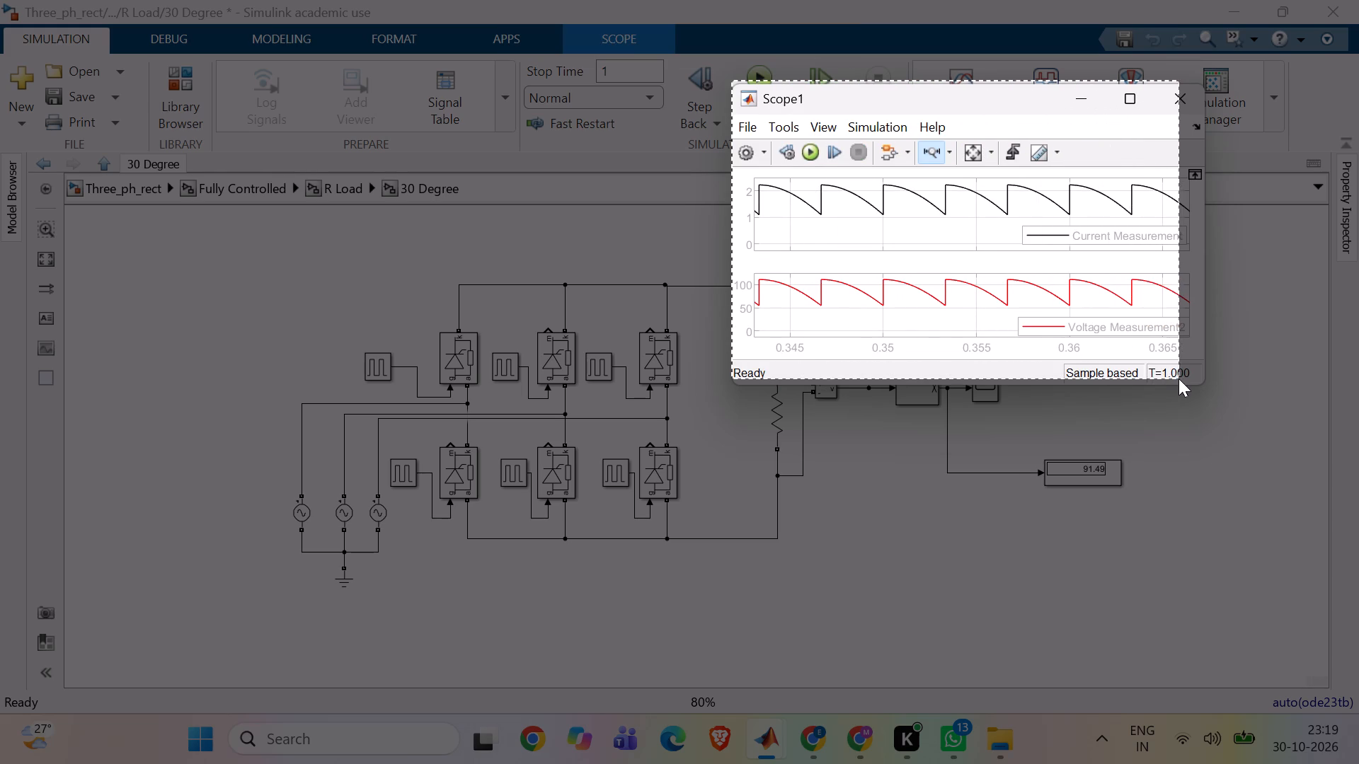
pyautogui.moveTo(1179, 378); pyautogui.dragTo(1204, 386)
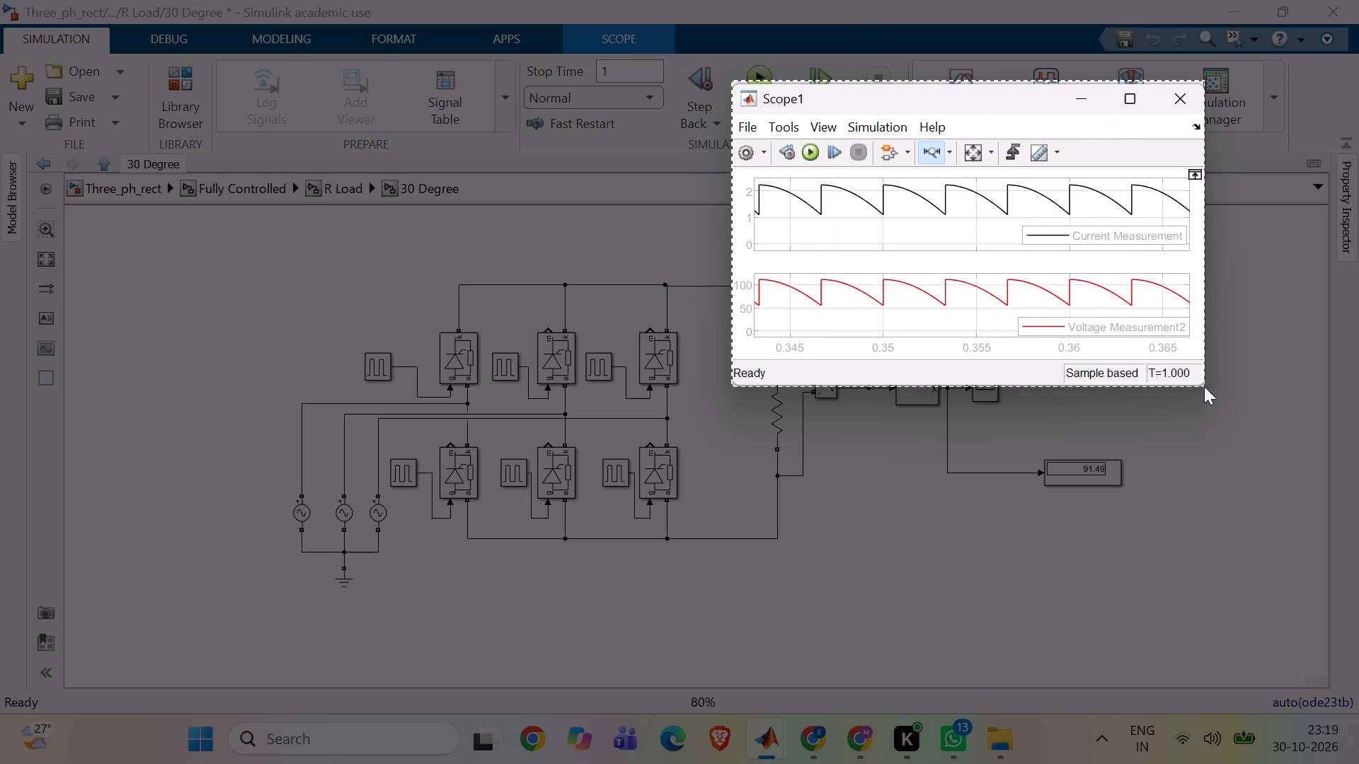
pyautogui.moveTo(1204, 386); pyautogui.dragTo(1207, 383)
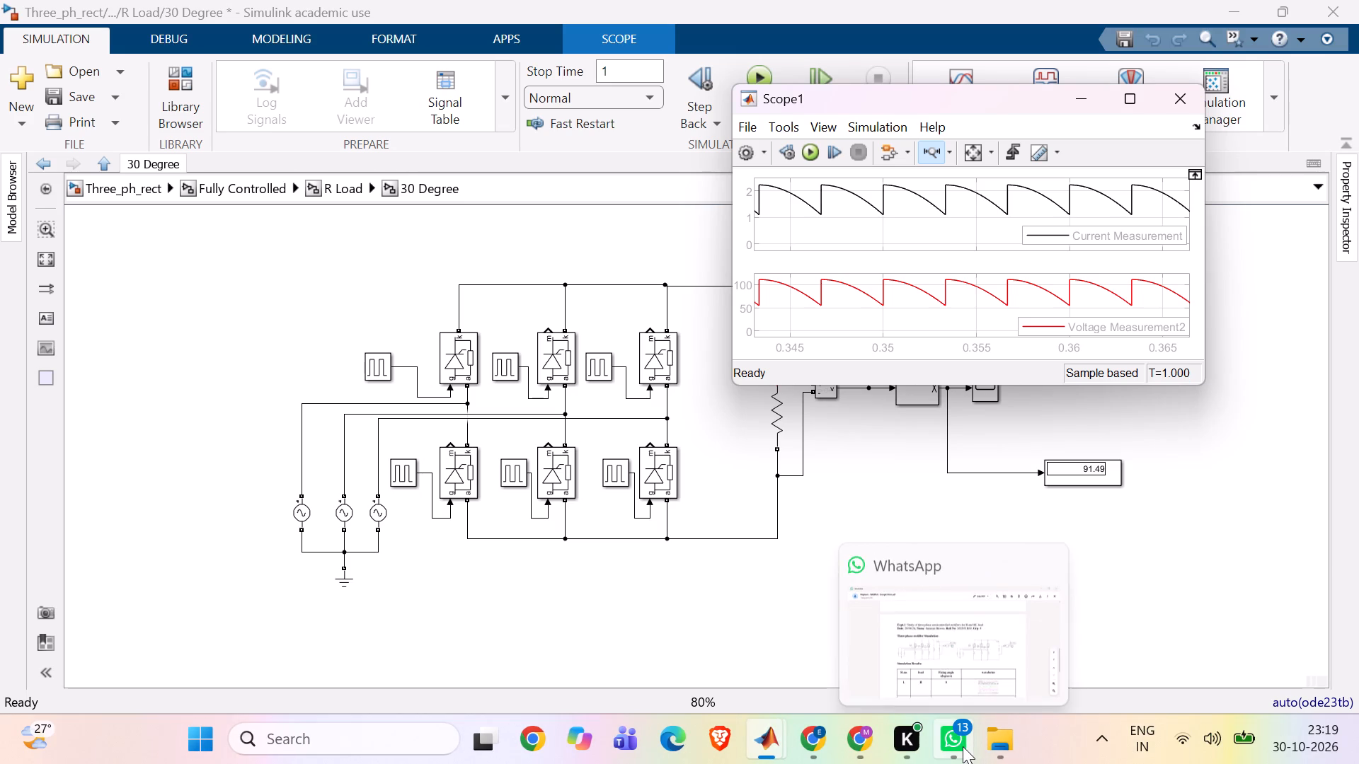
# Switch to Google Docs, replace the waveform image for R load at firing angle 30 with the capture, and select the firing angle 60 image.
pyautogui.click(825, 743)
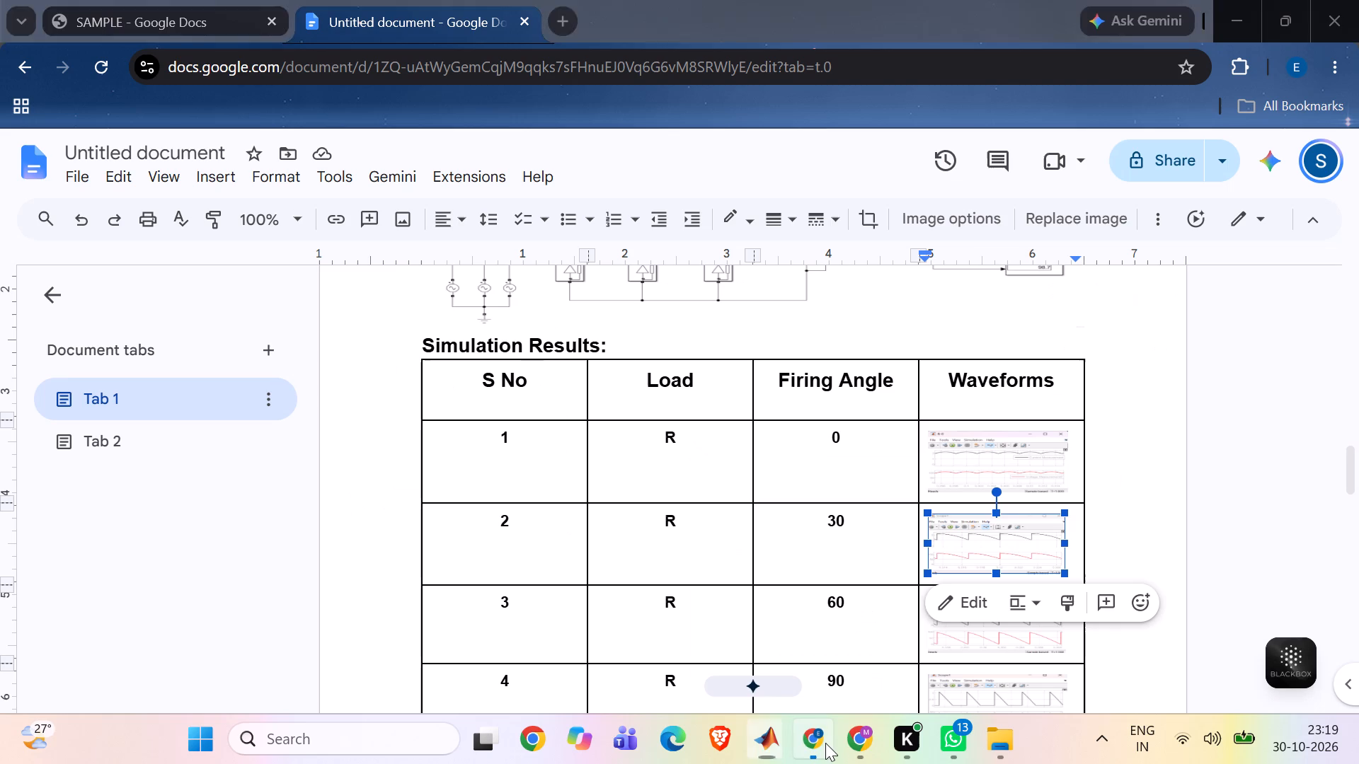
pyautogui.press('BackSpace')
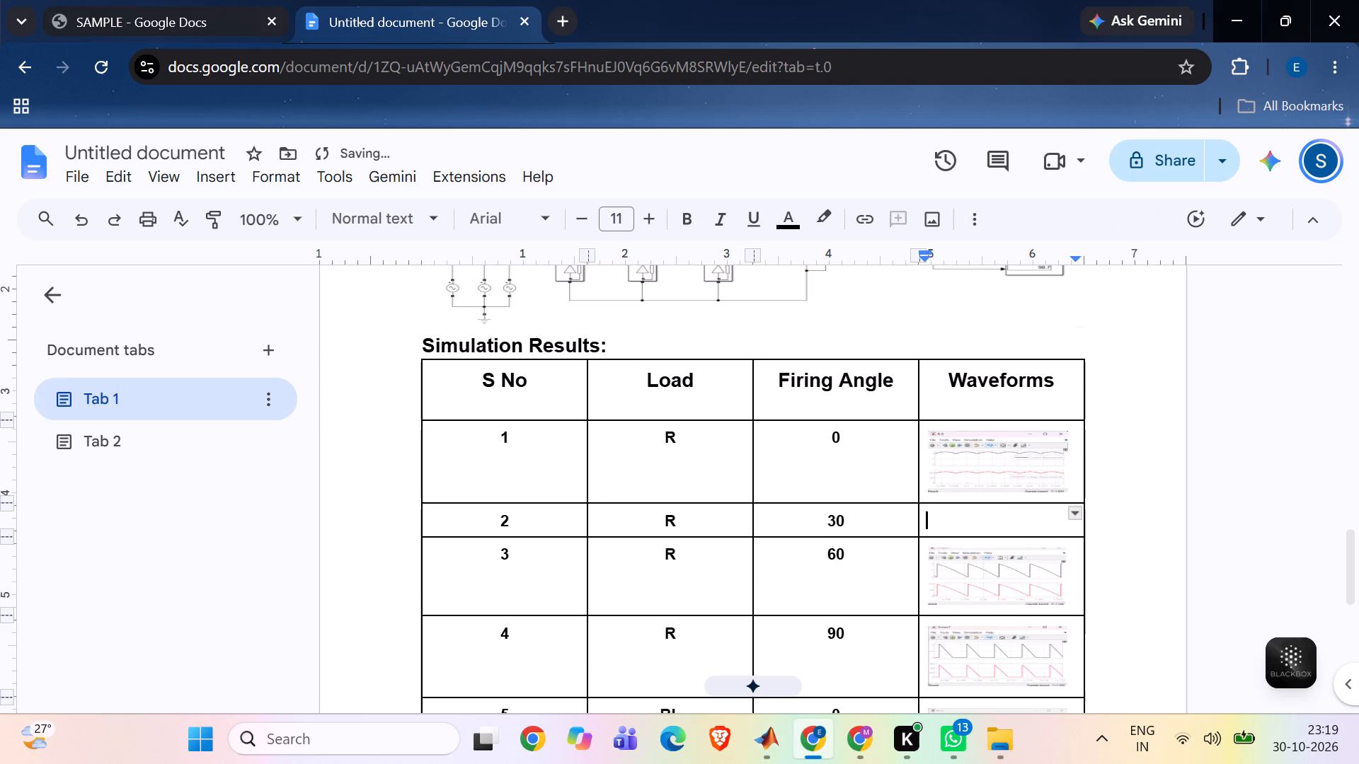
pyautogui.hotkey('ctrl', 'v')
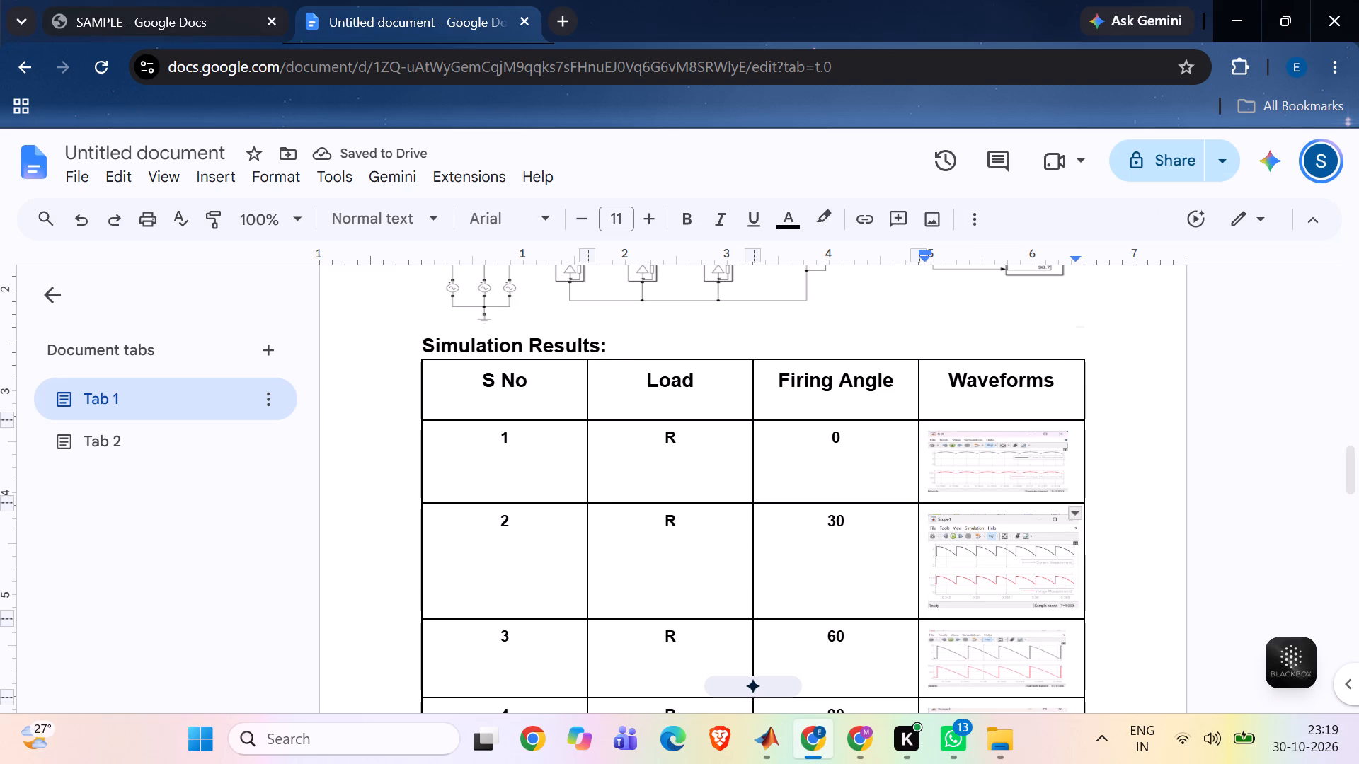
pyautogui.click(956, 656)
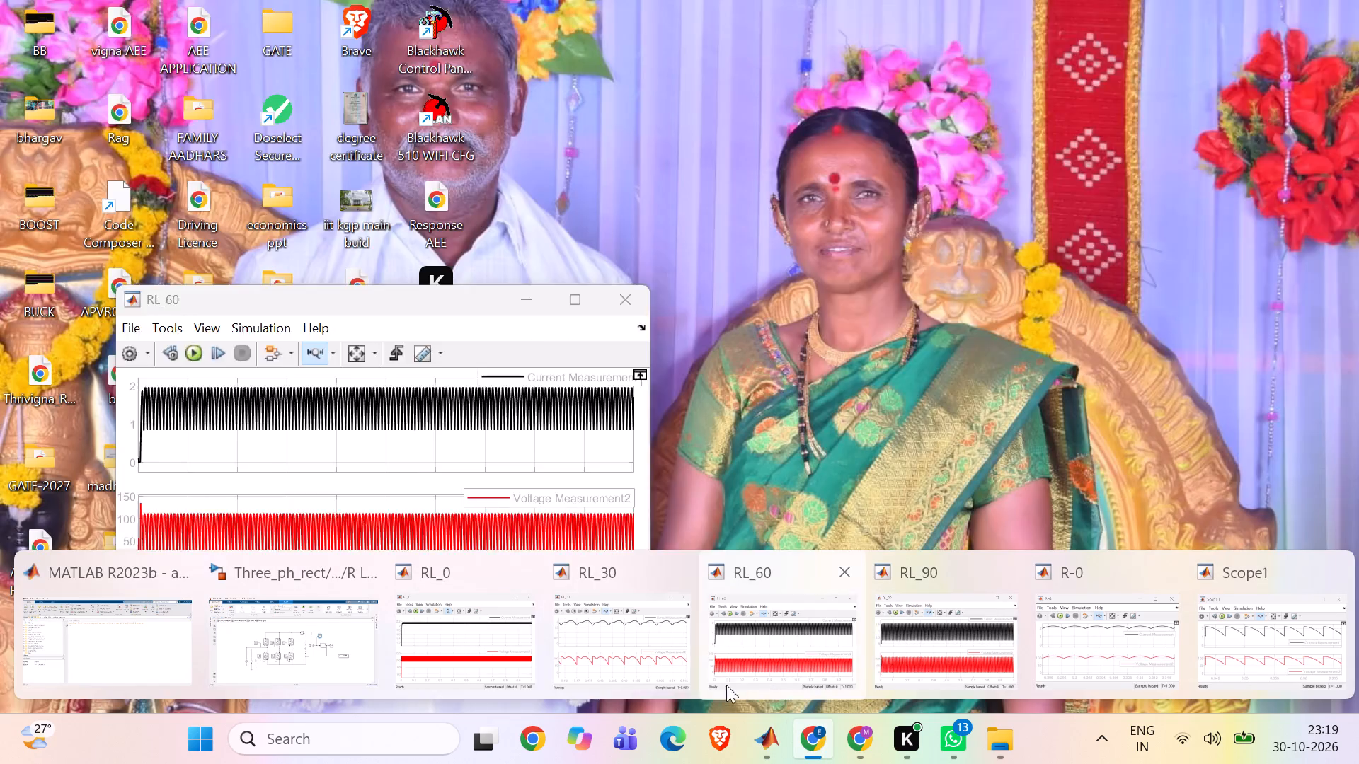
# Switch to Simulink, open Scope1 in the 60 Degree subsystem of R Load, and scale its axes to fit both signals.
pyautogui.click(297, 671)
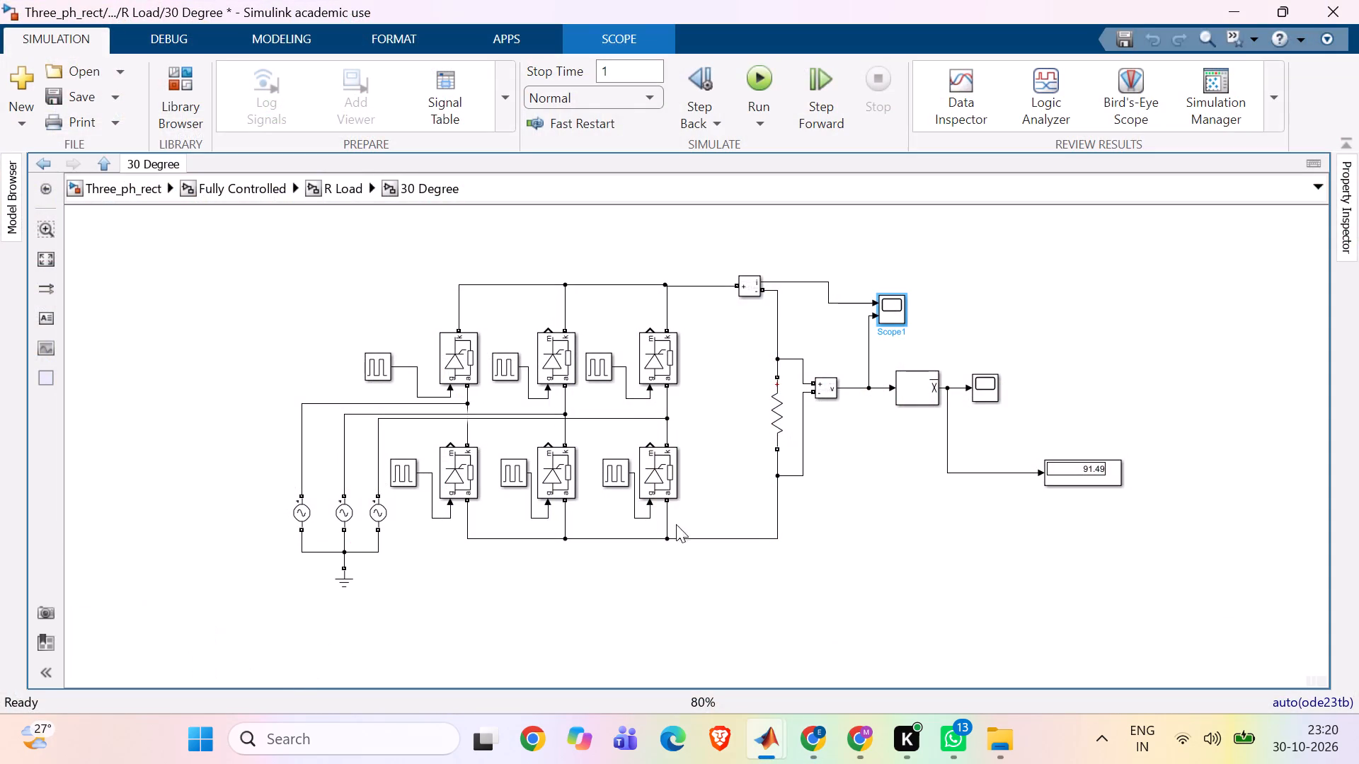
pyautogui.click(98, 163)
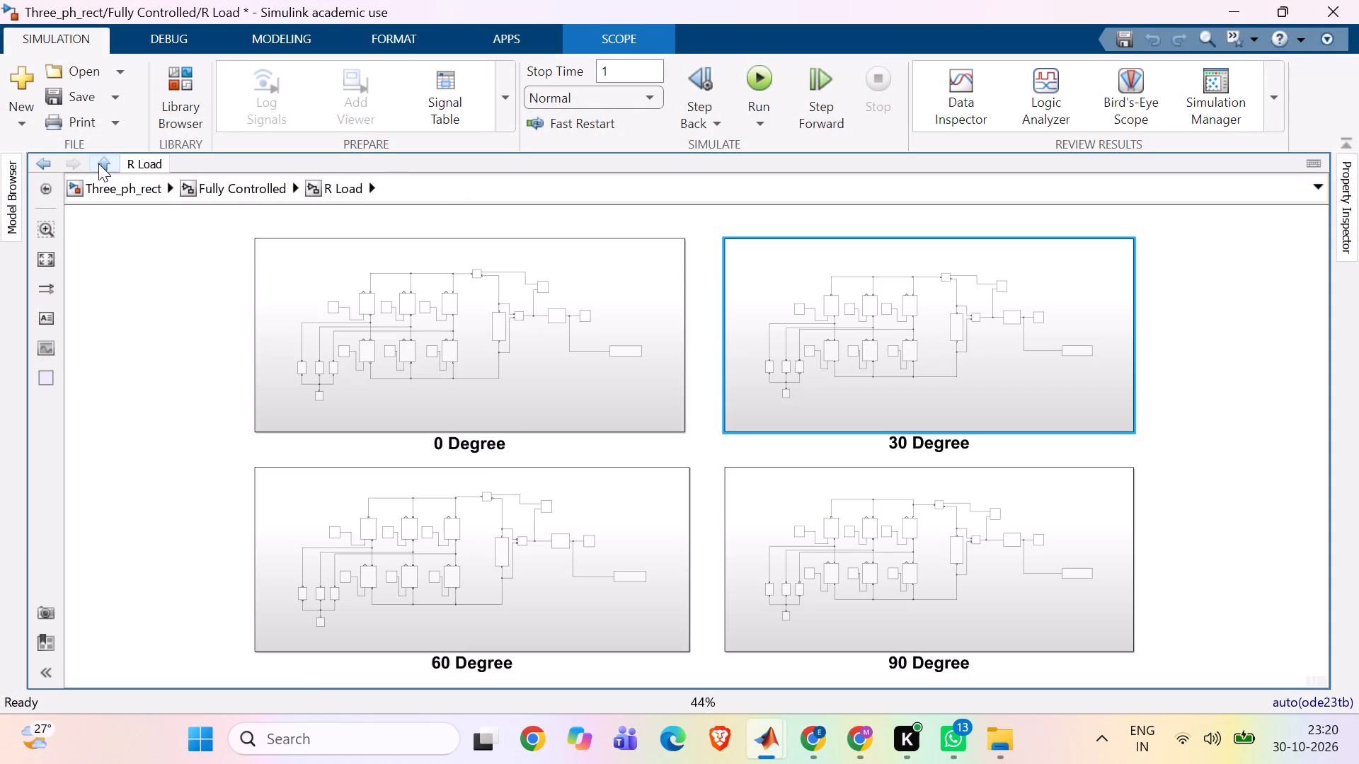
pyautogui.doubleClick(477, 514)
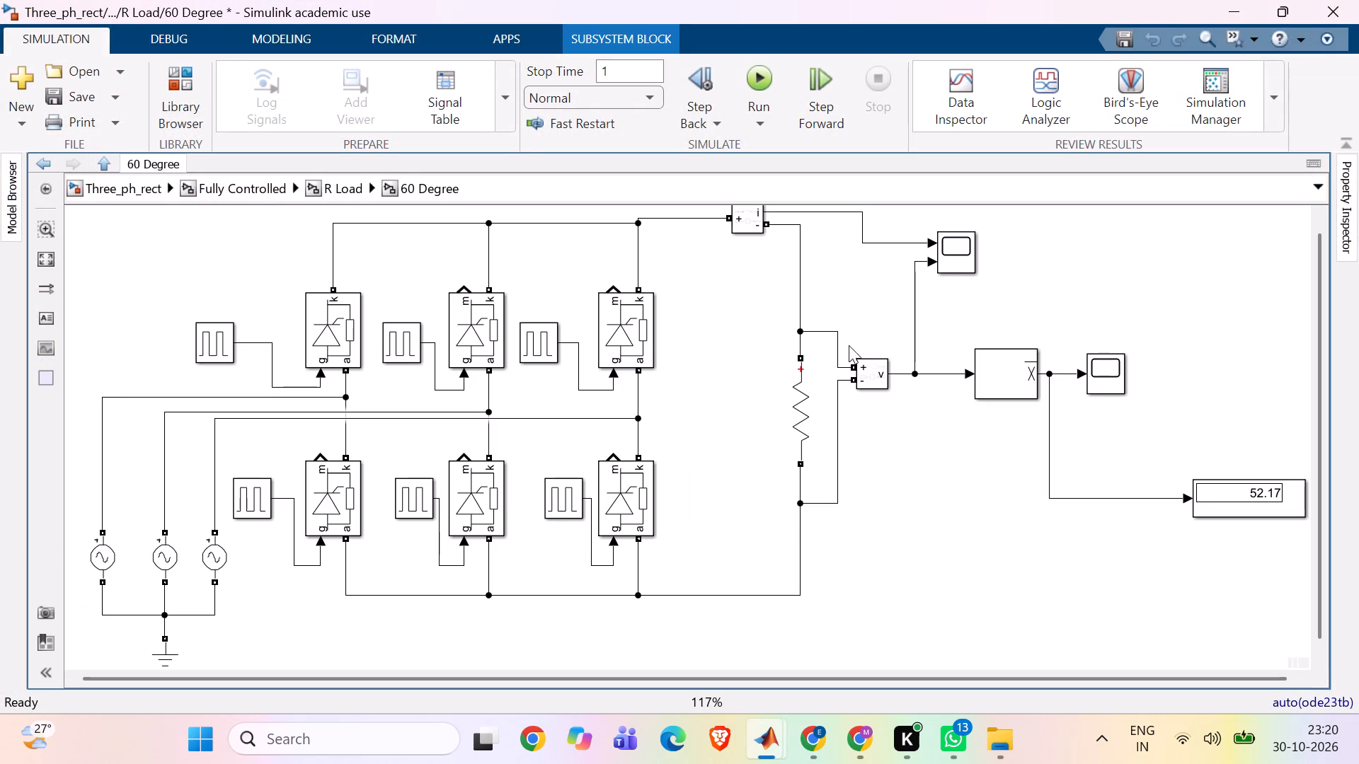
pyautogui.doubleClick(946, 243)
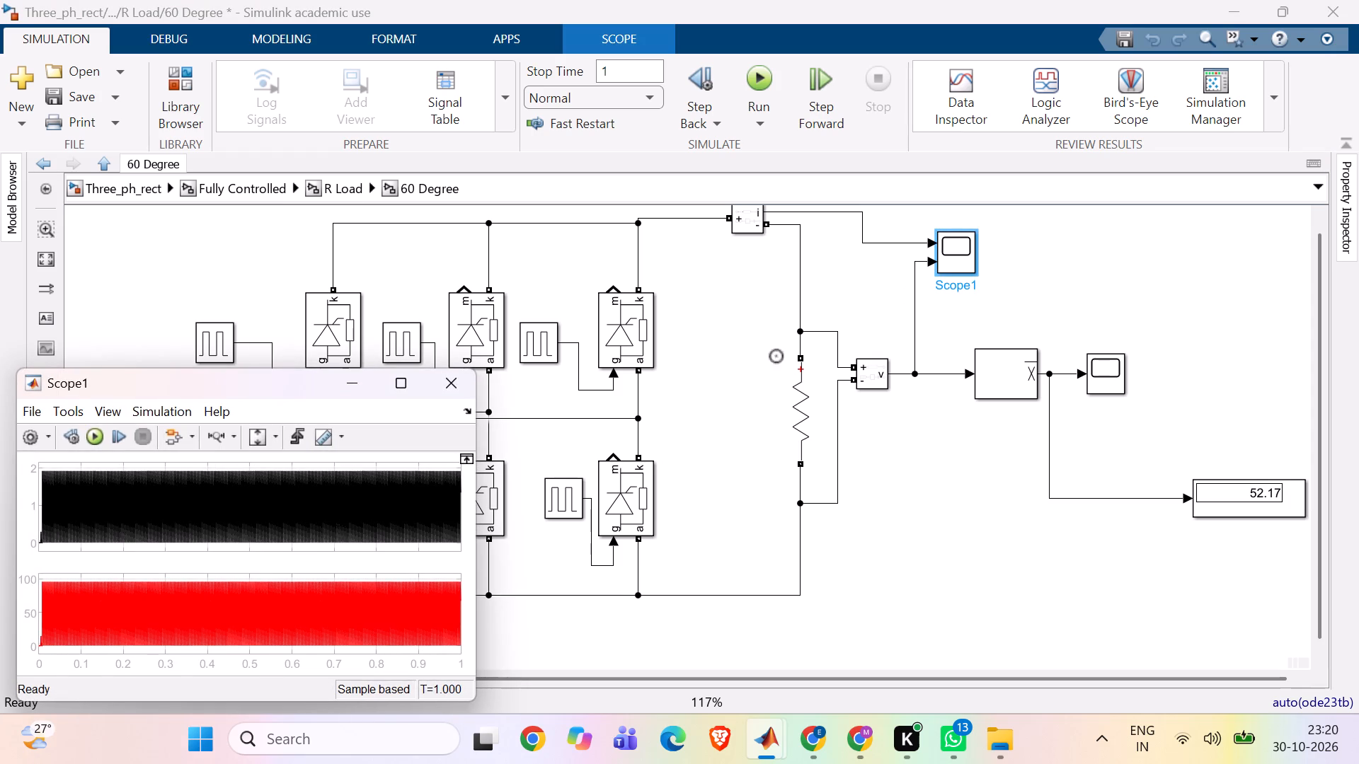
pyautogui.click(272, 433)
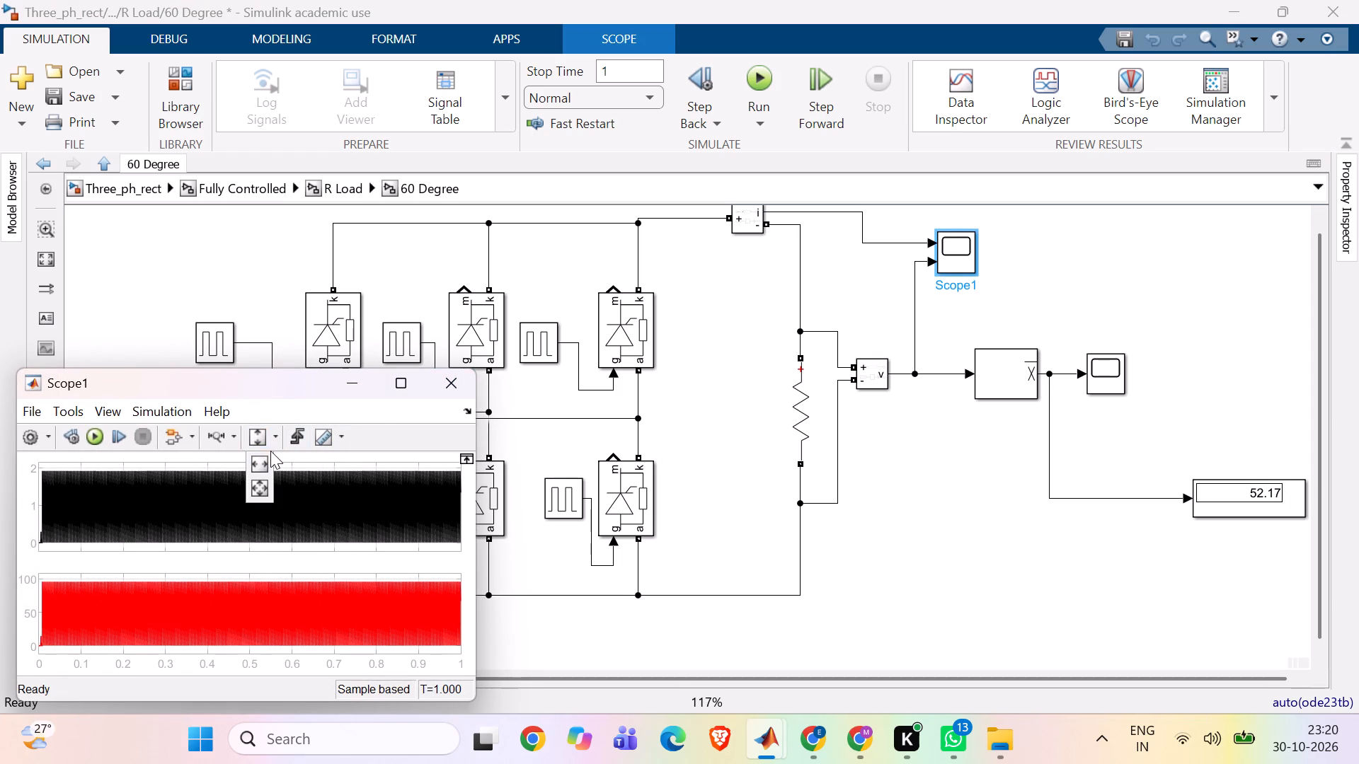
pyautogui.click(262, 486)
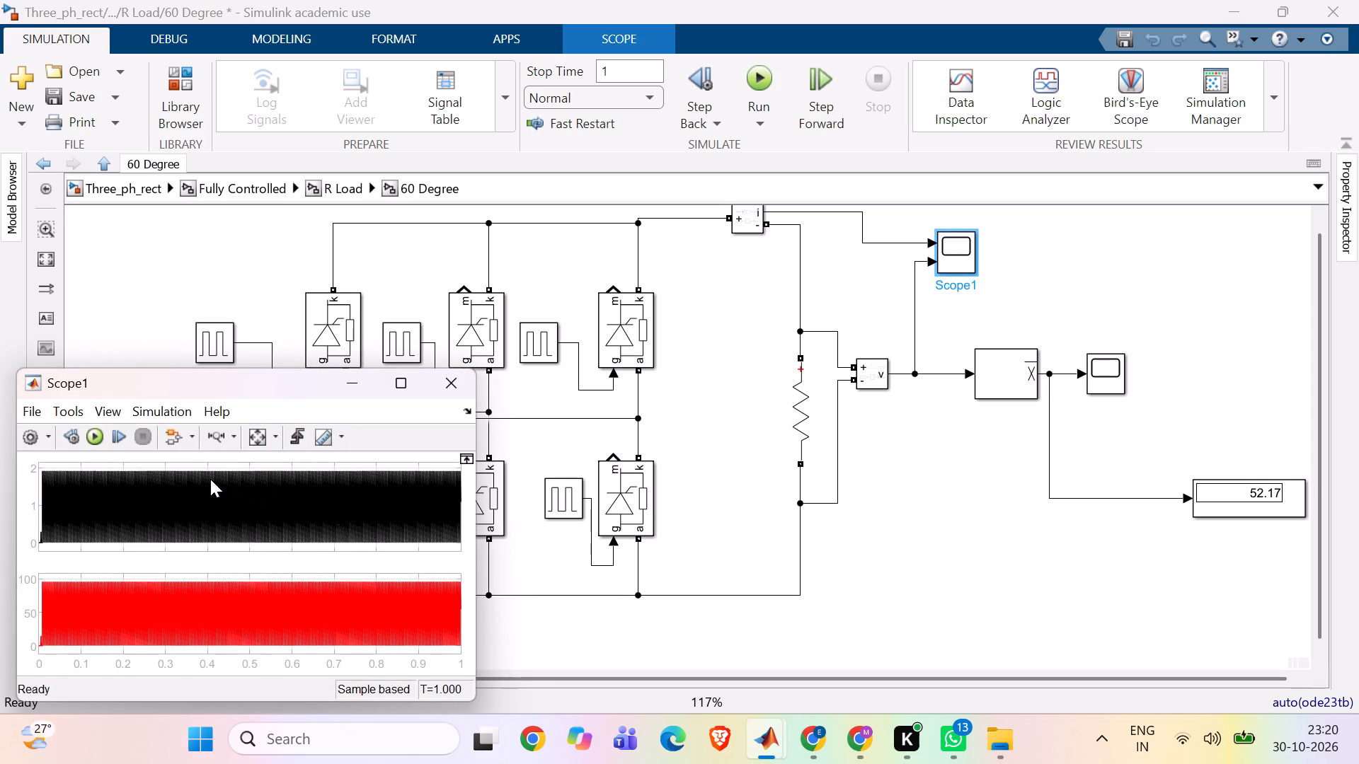
# Zoom the 60 Degree Scope1 waveforms along the time axis to about 0.281–0.305 s.
pyautogui.click(213, 444)
pyautogui.moveTo(147, 475); pyautogui.dragTo(183, 463)
pyautogui.moveTo(154, 480); pyautogui.dragTo(295, 490)
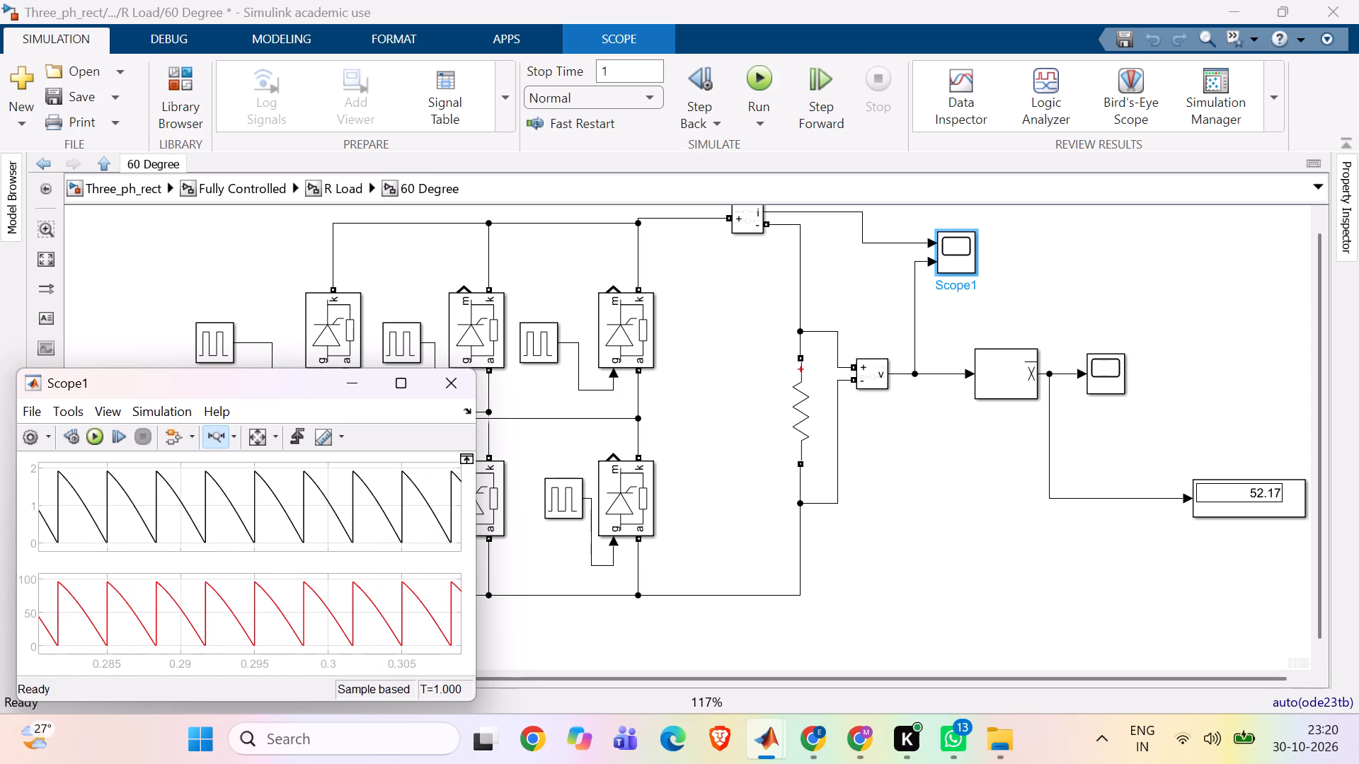
pyautogui.moveTo(52, 488); pyautogui.dragTo(70, 477)
pyautogui.moveTo(70, 477); pyautogui.dragTo(369, 502)
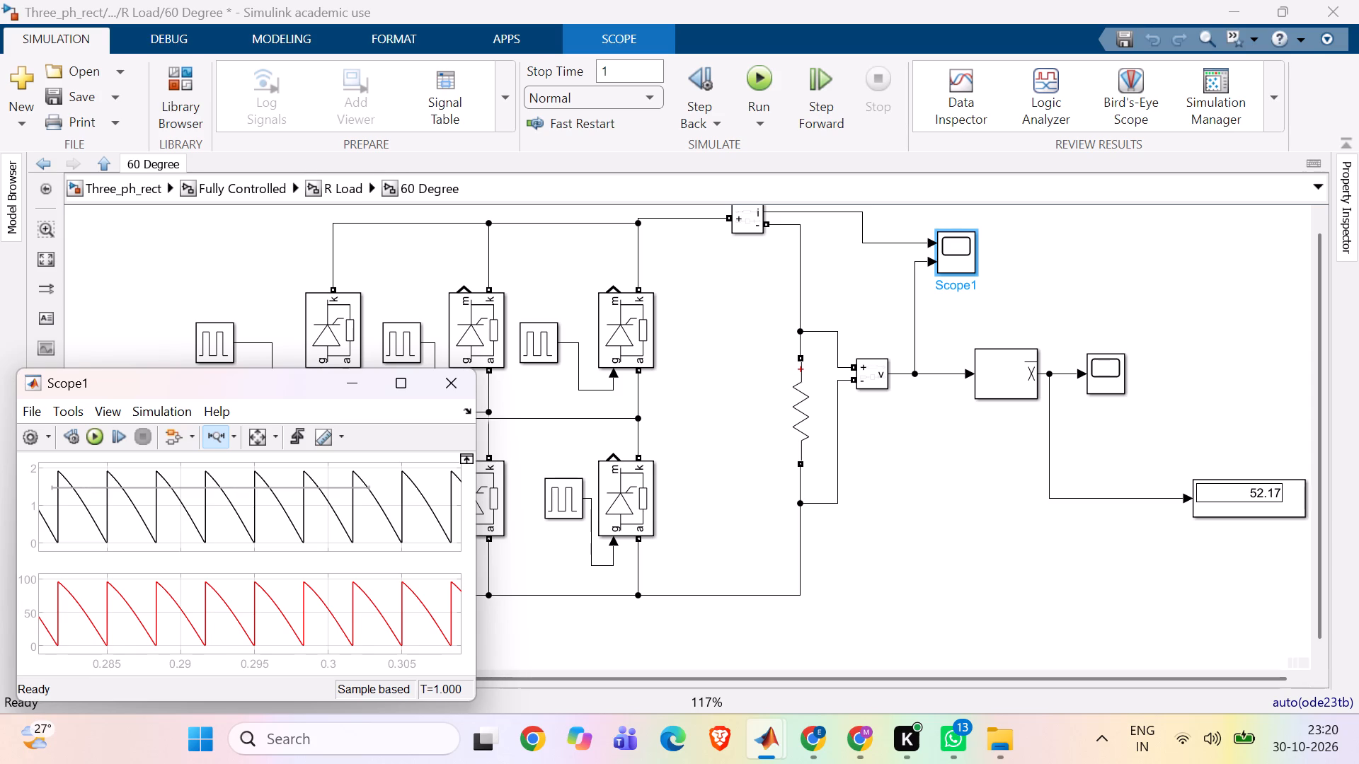
pyautogui.moveTo(369, 502); pyautogui.dragTo(396, 506)
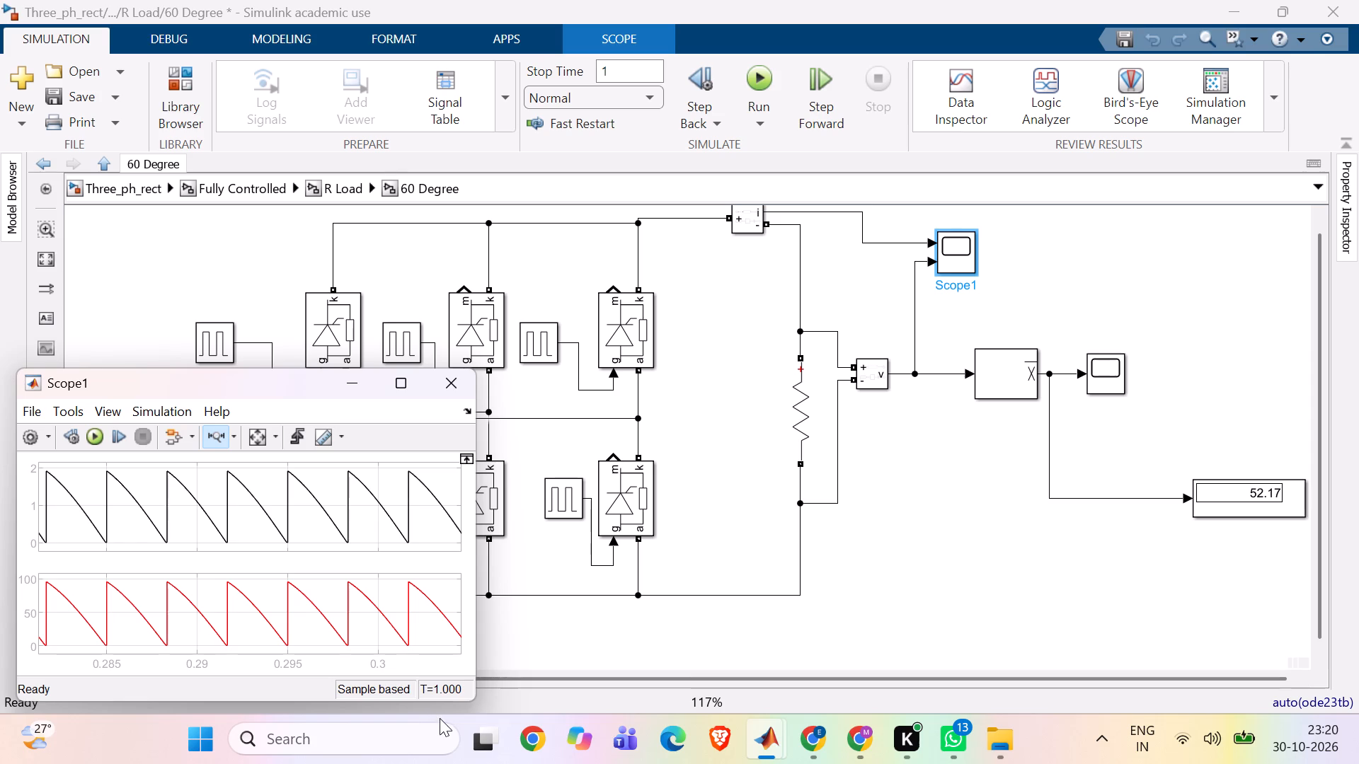
# Capture the whole 60 Degree Scope1 window as a screenshot.
pyautogui.press('Print')
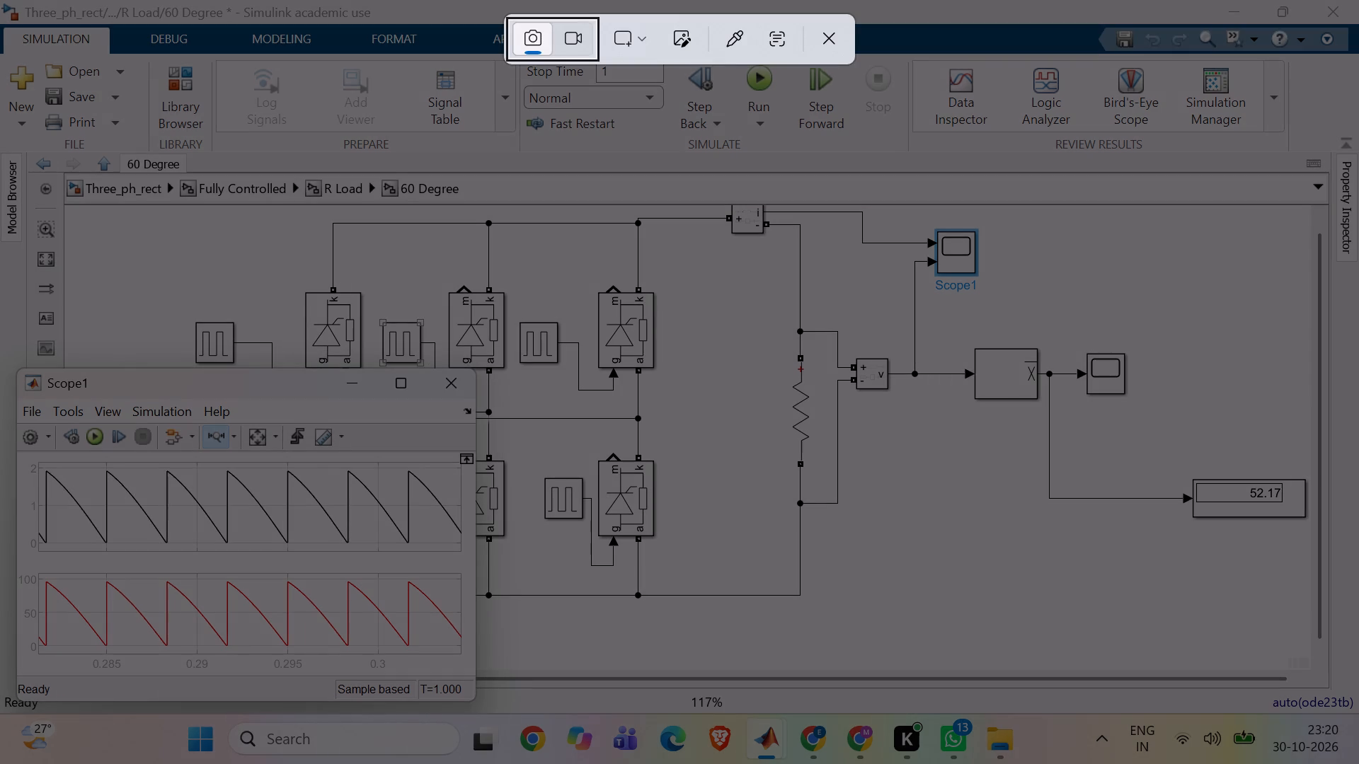
pyautogui.moveTo(18, 370); pyautogui.dragTo(105, 459)
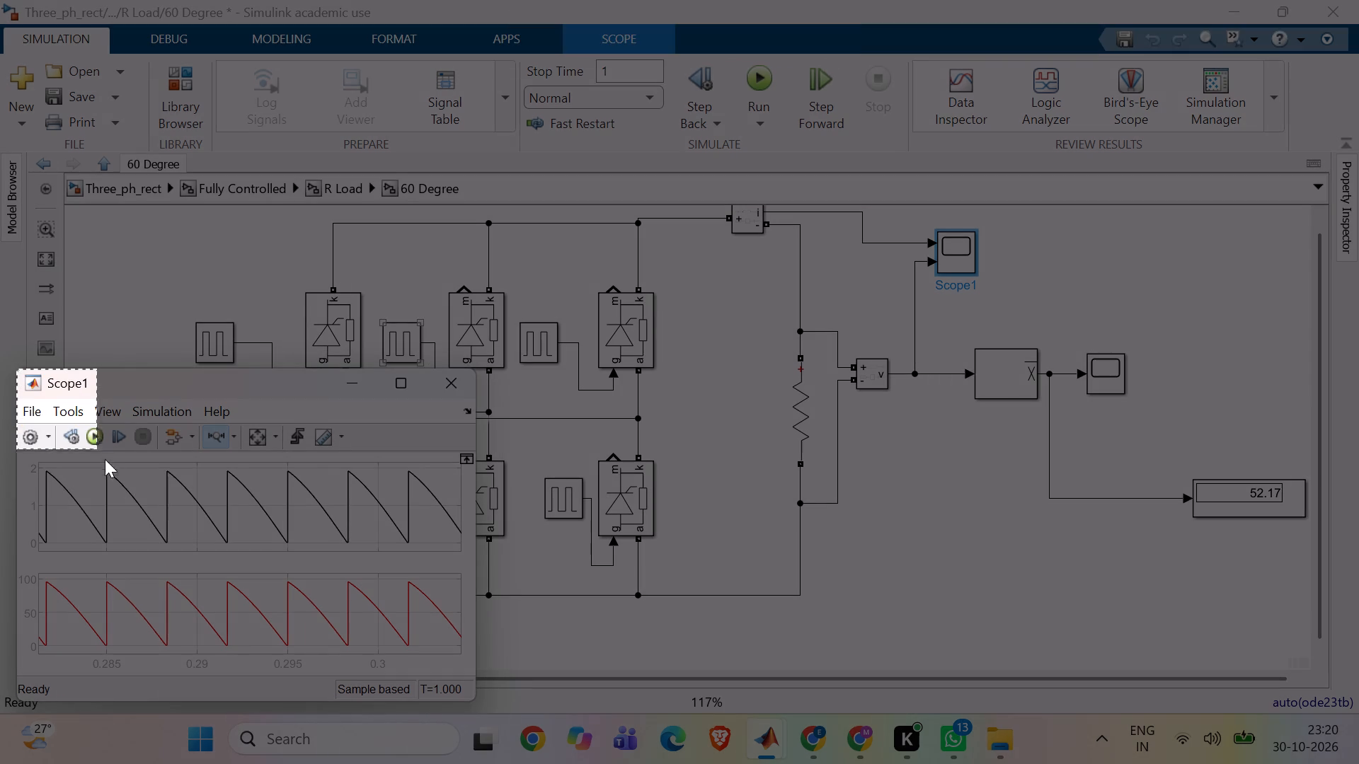
pyautogui.moveTo(105, 459); pyautogui.dragTo(474, 702)
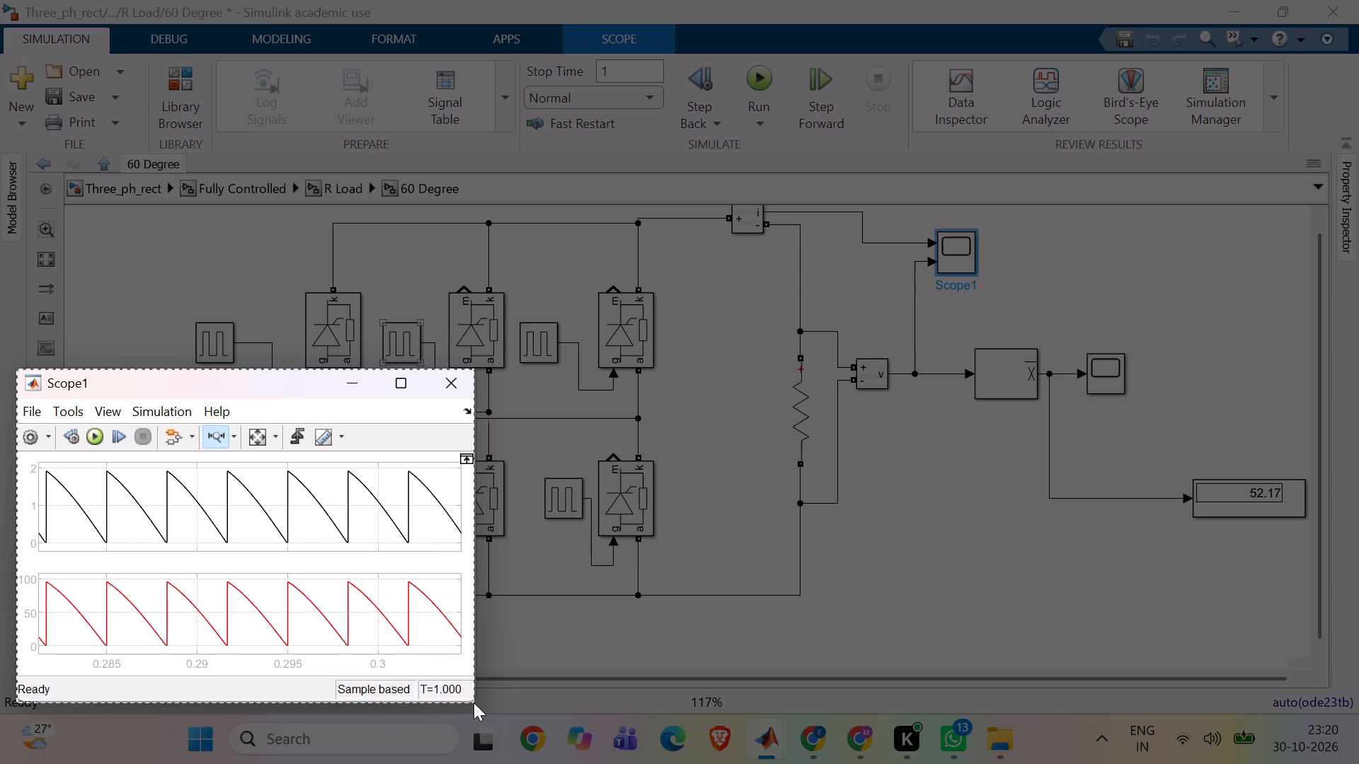
pyautogui.moveTo(474, 702); pyautogui.dragTo(476, 702)
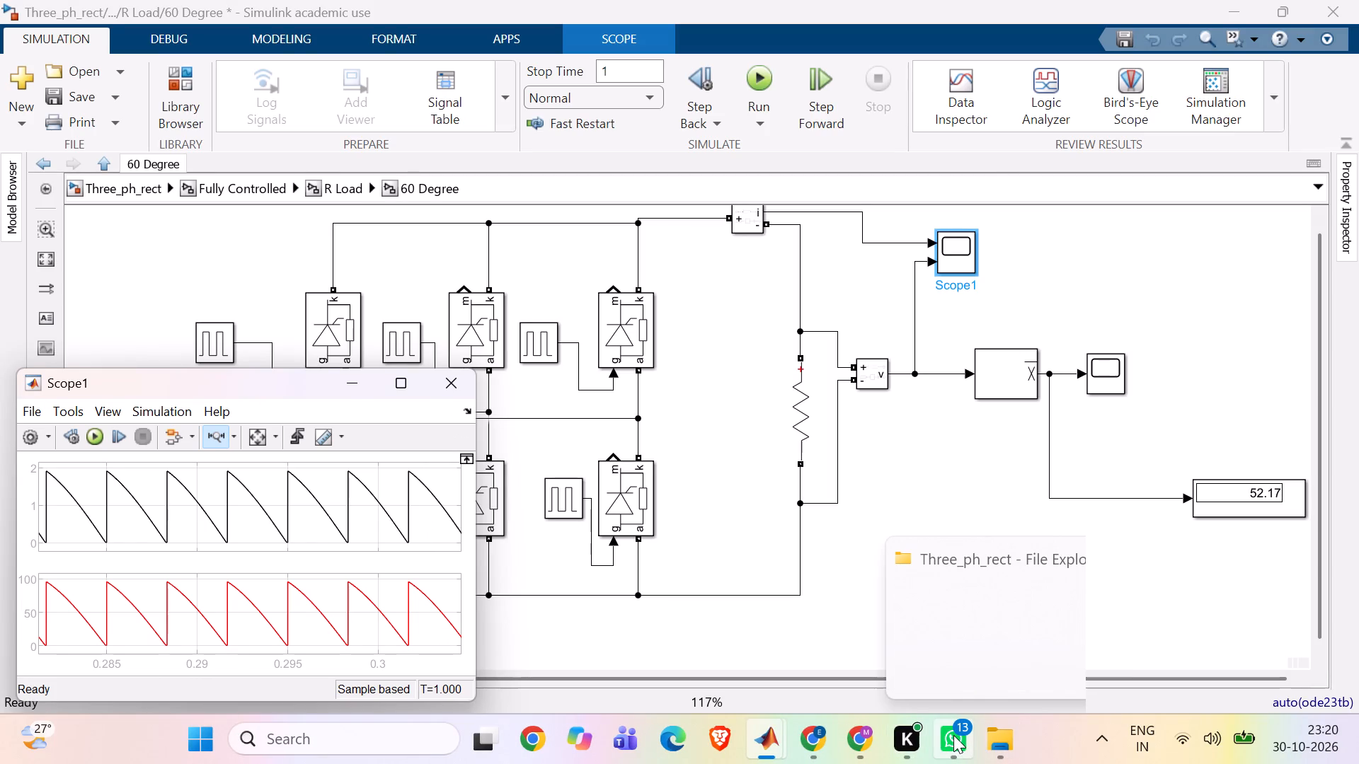
# Switch to Google Docs and replace the waveform image for R load at firing angle 60 with the new capture.
pyautogui.click(808, 727)
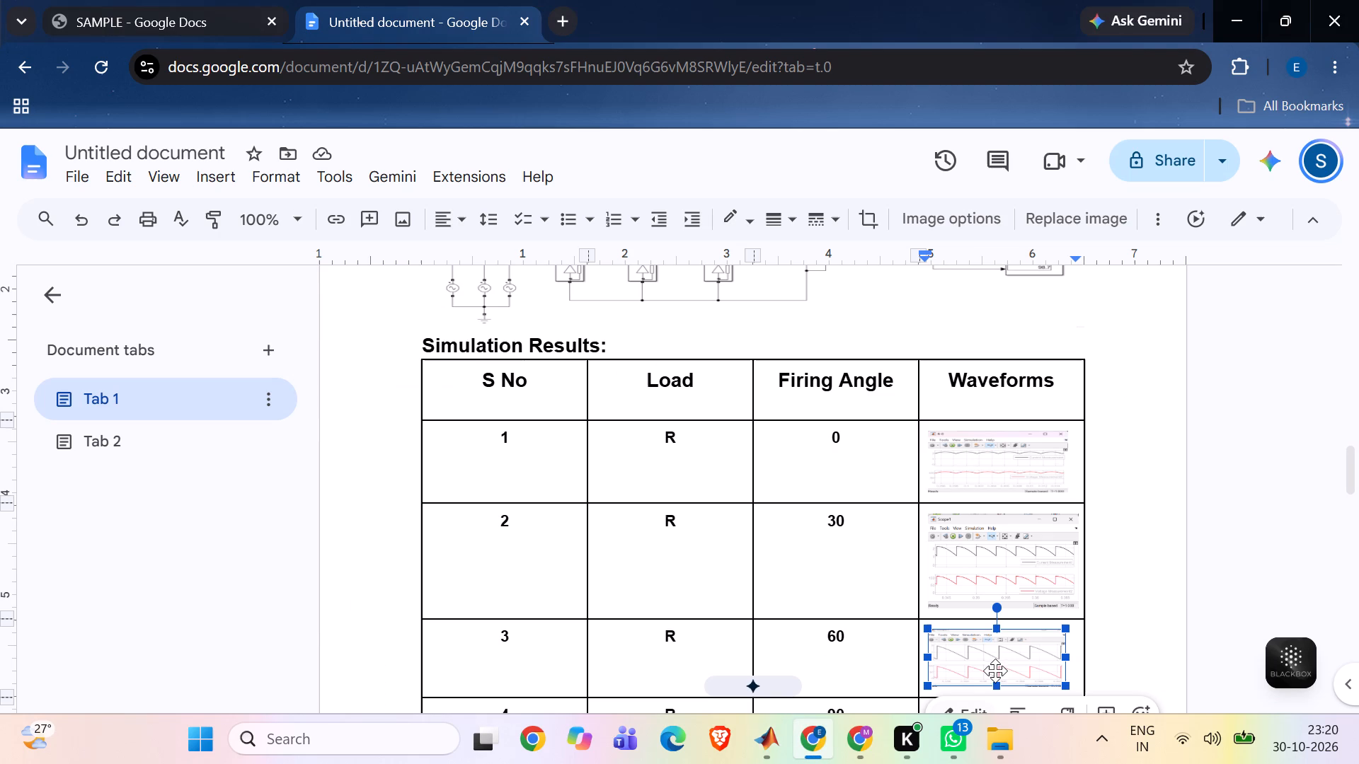
pyautogui.press('BackSpace')
pyautogui.hotkey('ctrl', 'v')
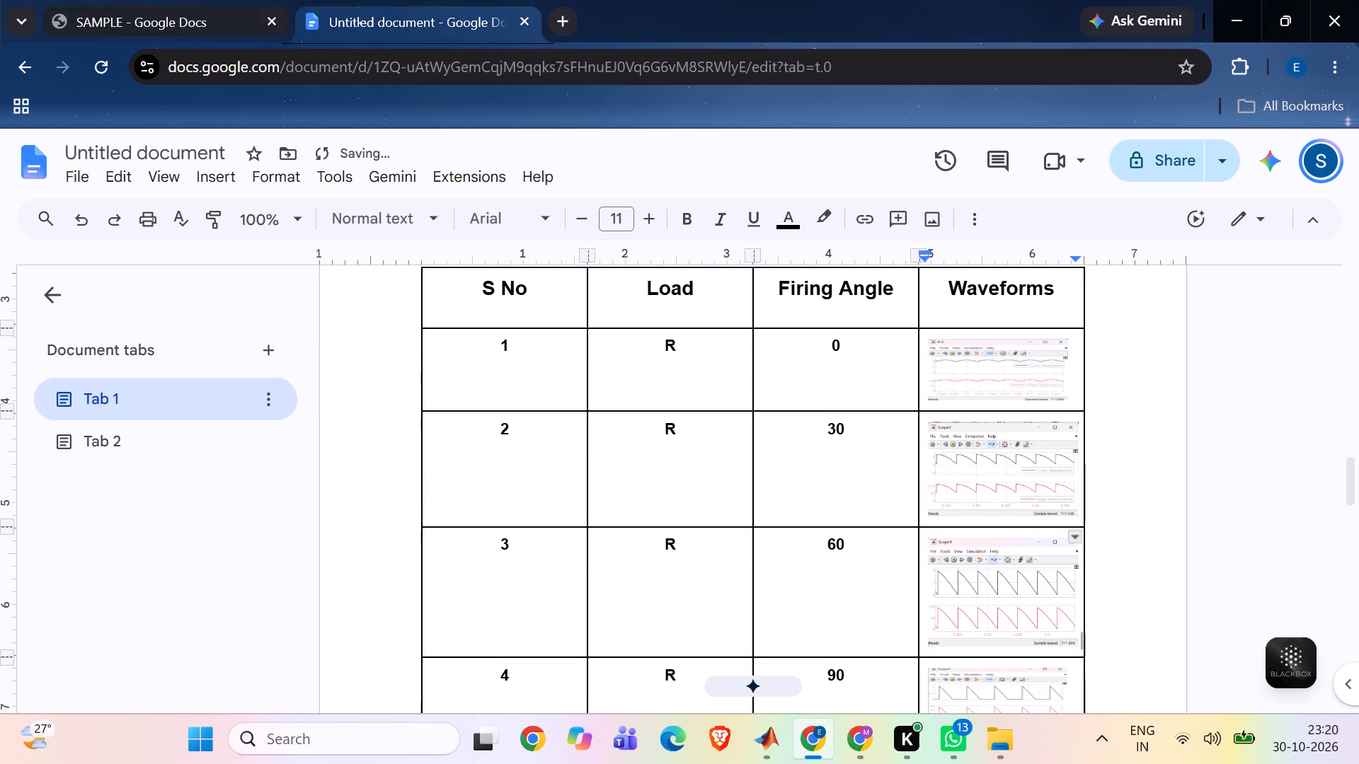
# Switch to Simulink, open the 90 Degree subsystem of R Load, and rename its Scope1 block as R-90.
pyautogui.scroll(-3, 995, 671)
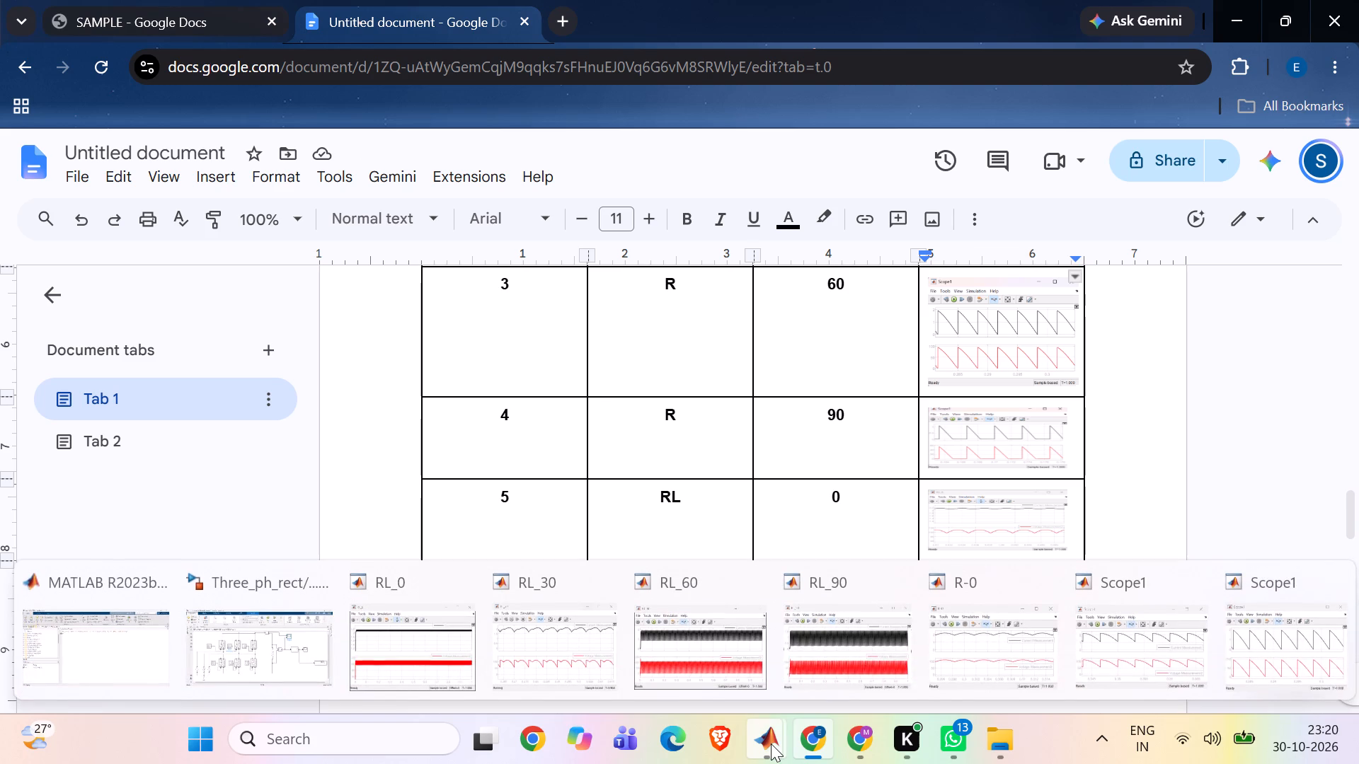
pyautogui.click(237, 620)
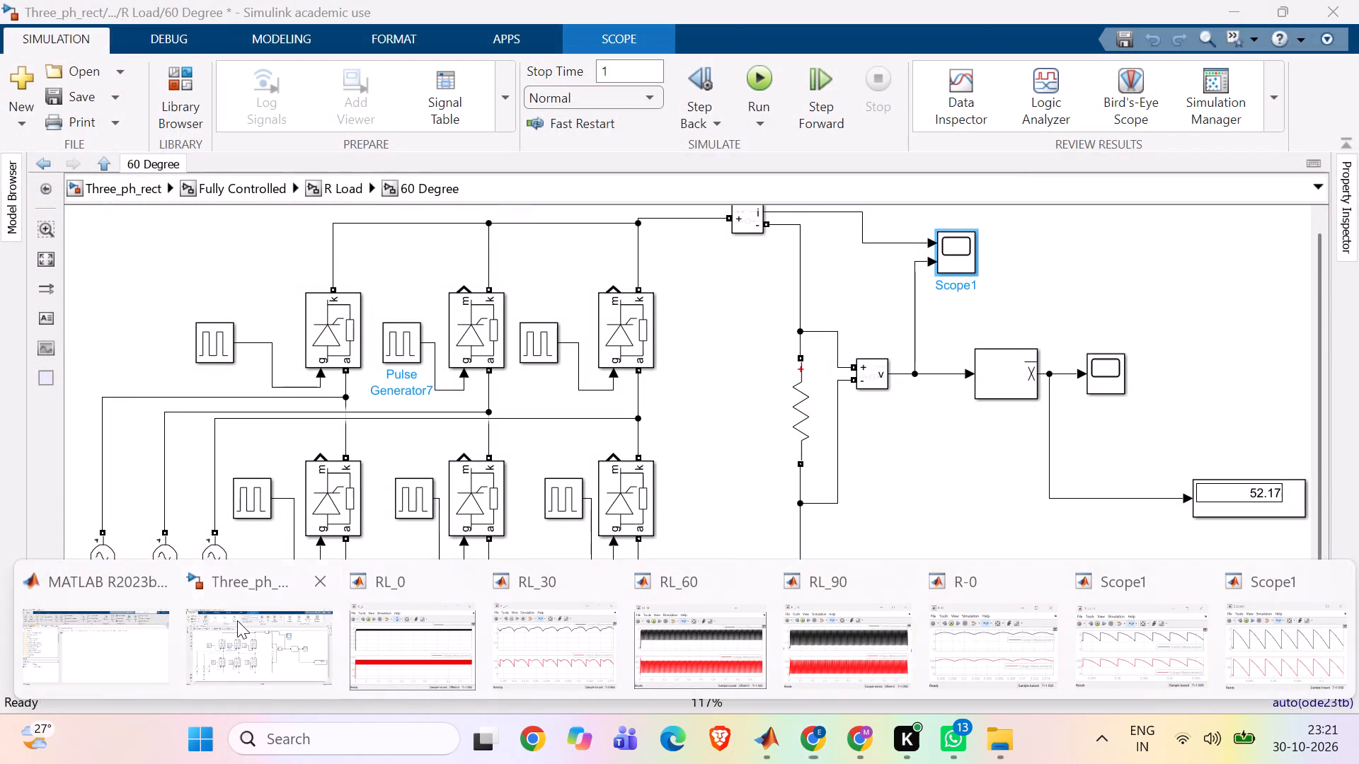
pyautogui.click(107, 160)
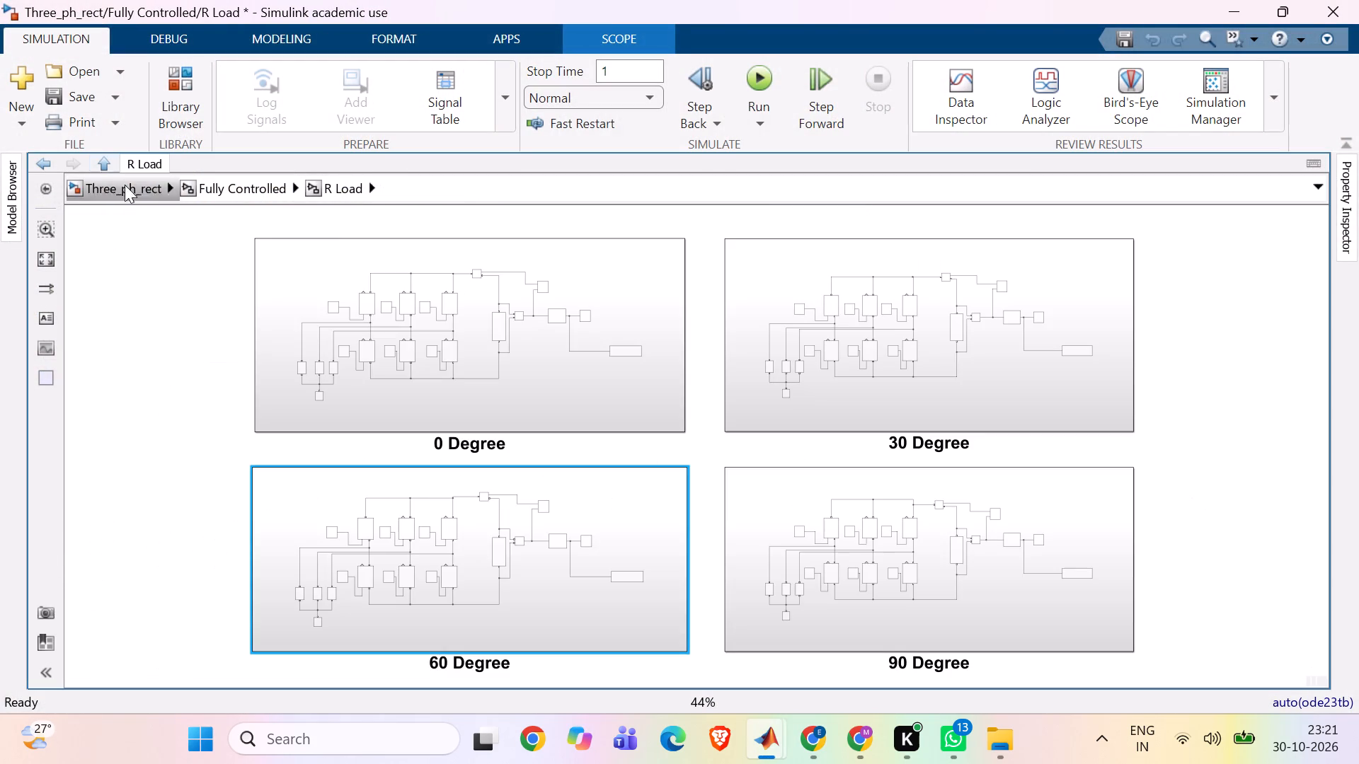
pyautogui.click(799, 583)
pyautogui.click(799, 583)
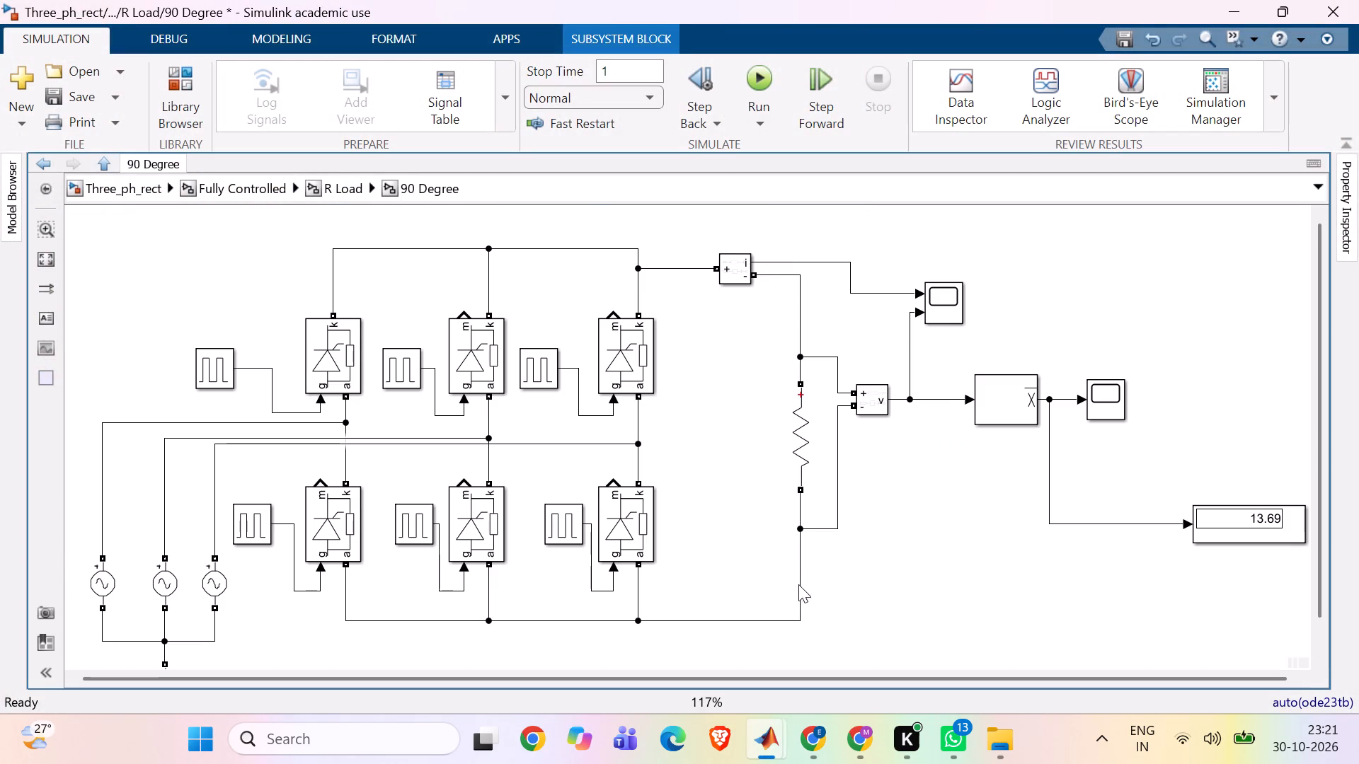
pyautogui.click(948, 308)
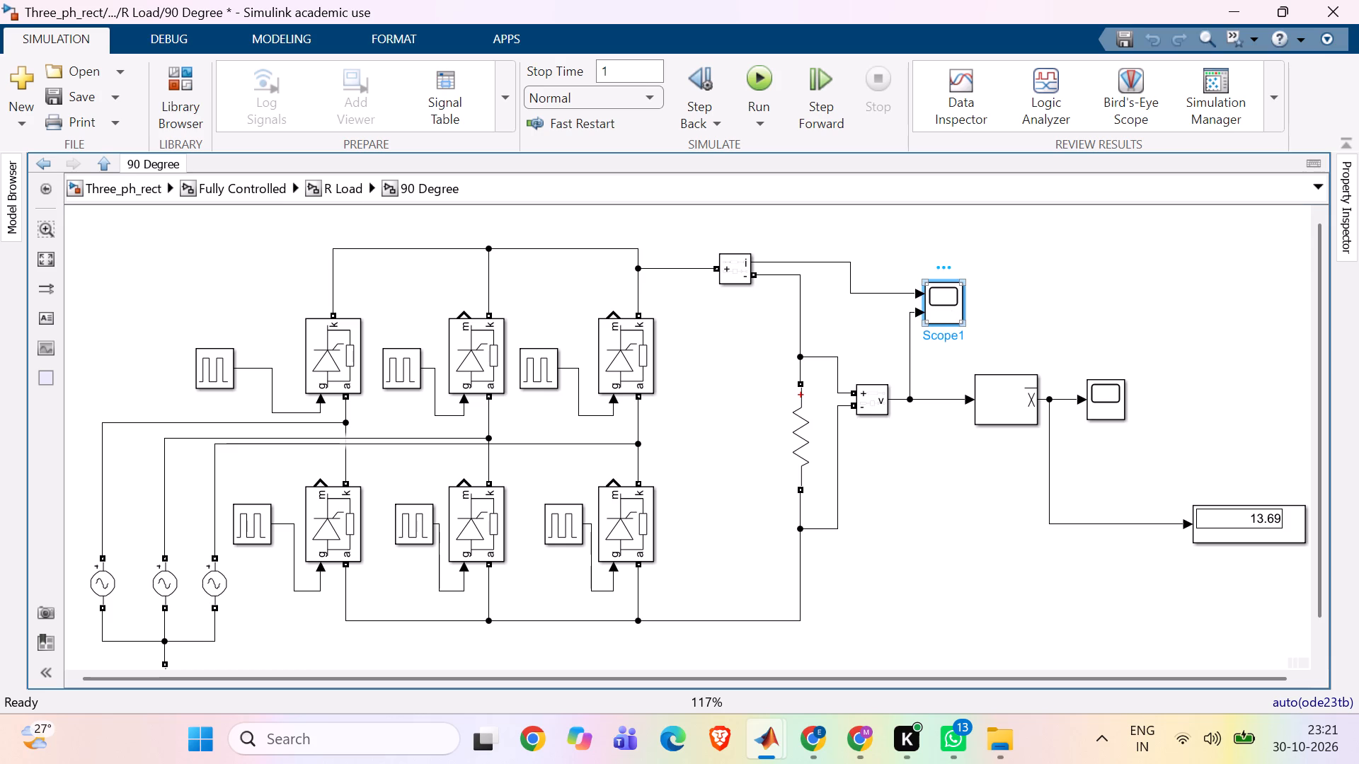
pyautogui.click(956, 340)
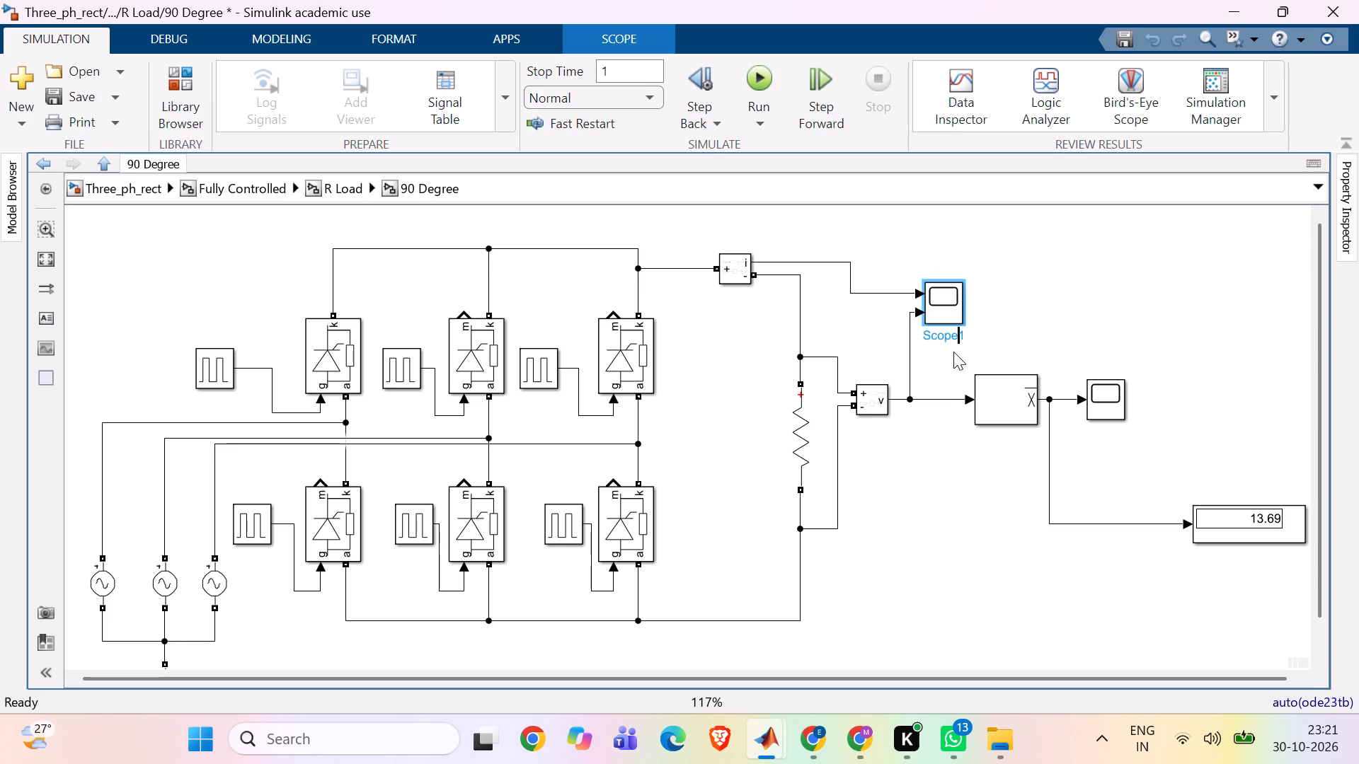
pyautogui.press('Right')
pyautogui.press('BackSpace')
pyautogui.press('BackSpace')
pyautogui.press('BackSpace')
pyautogui.press('BackSpace')
pyautogui.press('BackSpace')
pyautogui.press('BackSpace')
pyautogui.hotkey('shift', 'r')
pyautogui.write('-90')
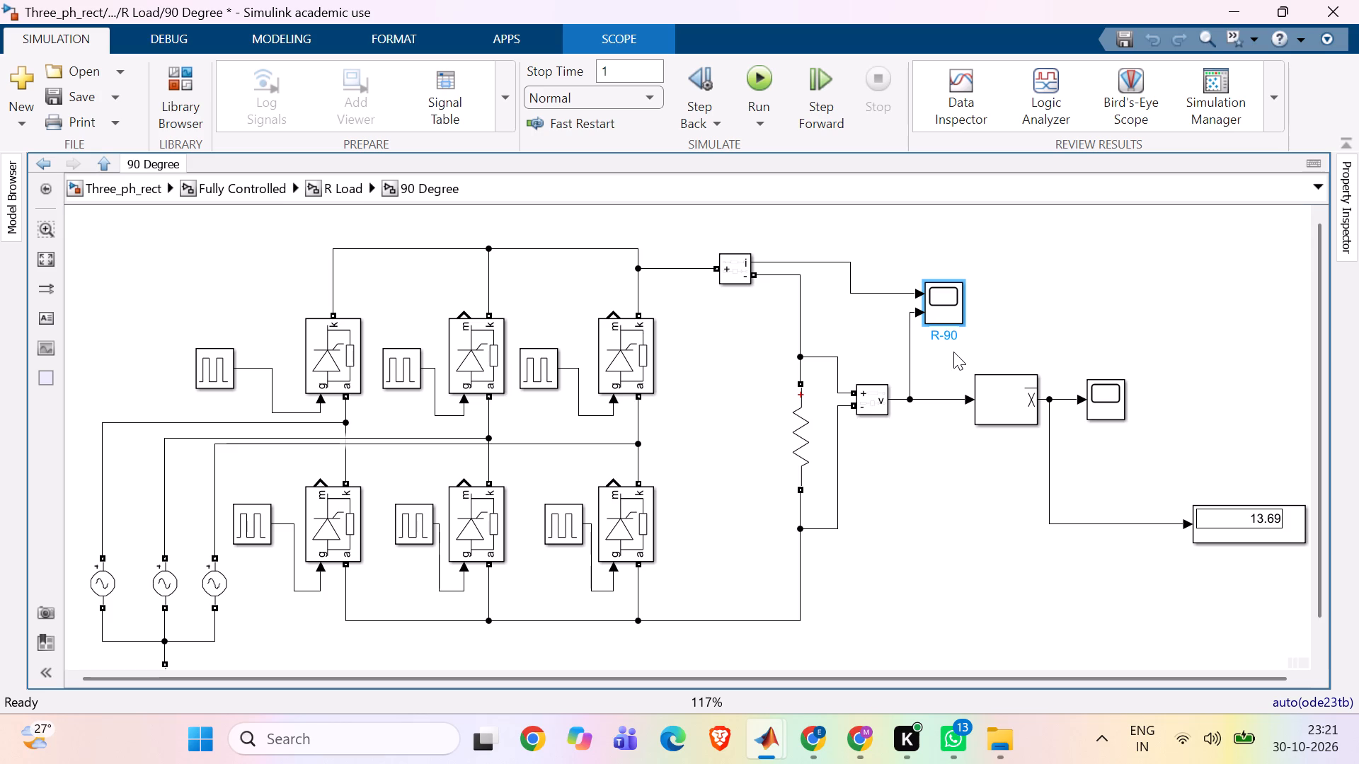
pyautogui.click(1019, 347)
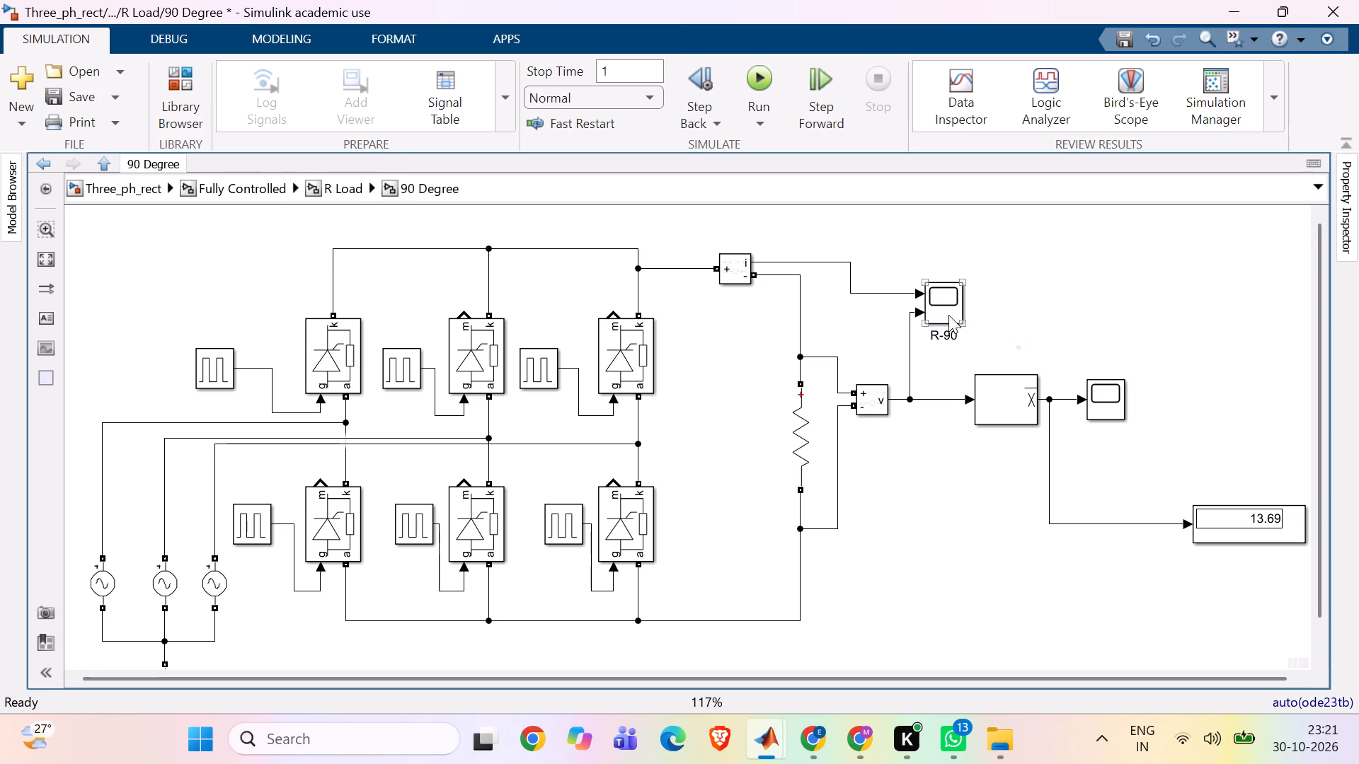
# Open the R-90 scope, scale its axes to fit, and zoom the waveforms along the time axis to about 0.32–0.345 s.
pyautogui.doubleClick(948, 315)
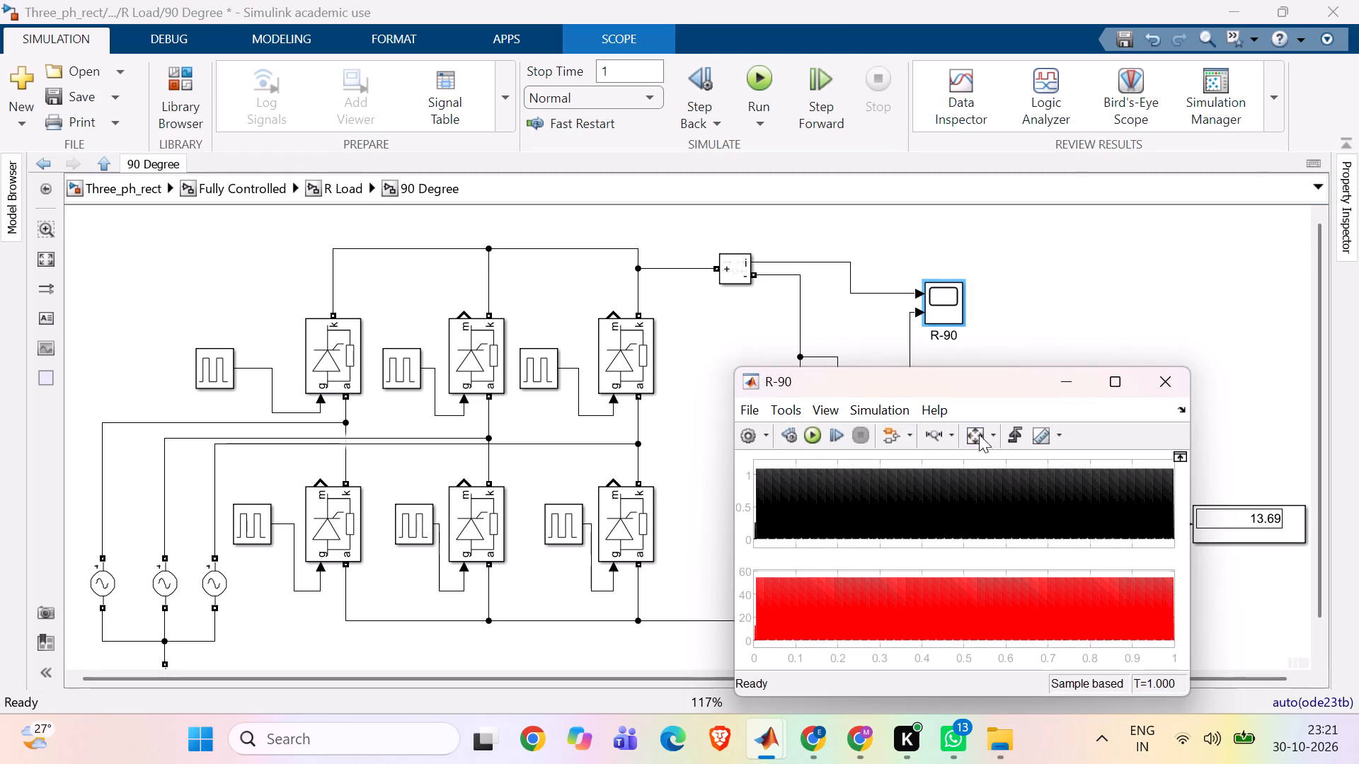
pyautogui.click(977, 442)
pyautogui.click(936, 436)
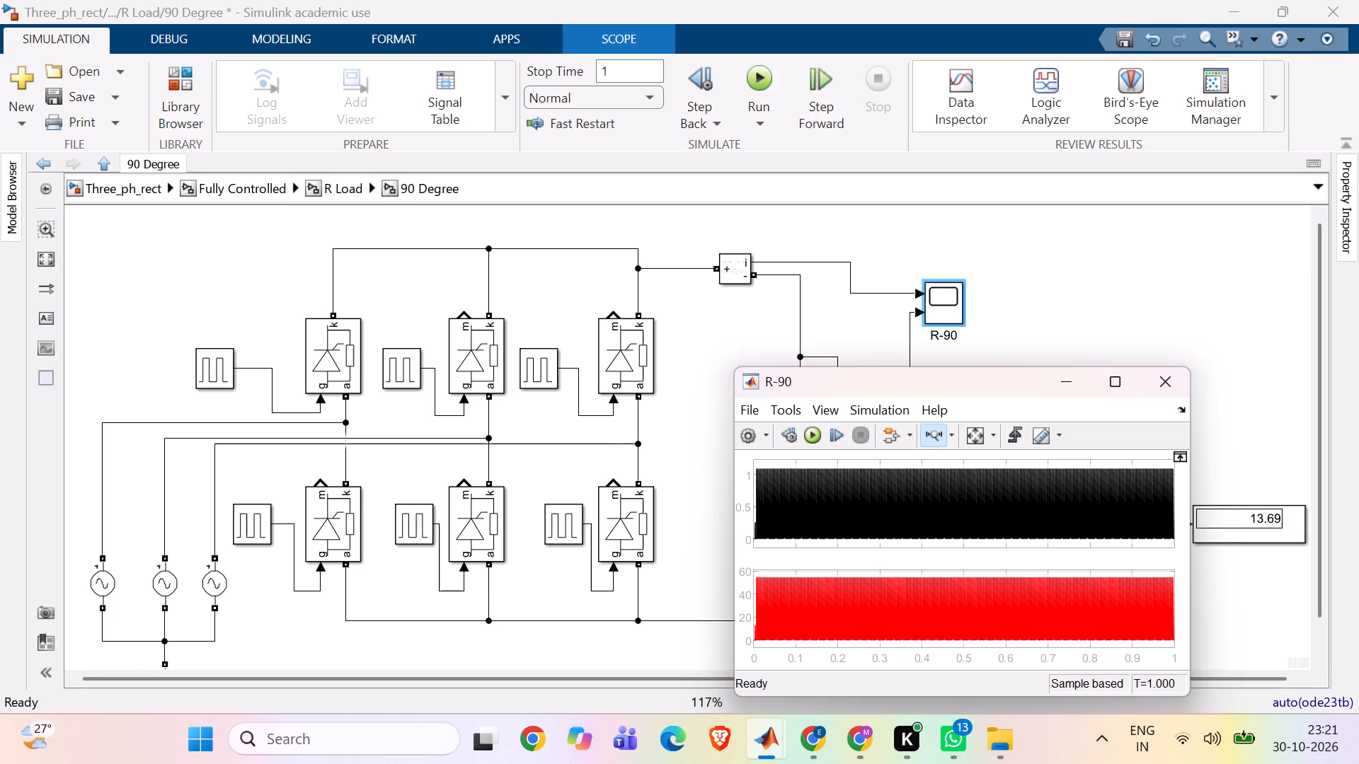
pyautogui.moveTo(888, 468); pyautogui.dragTo(906, 465)
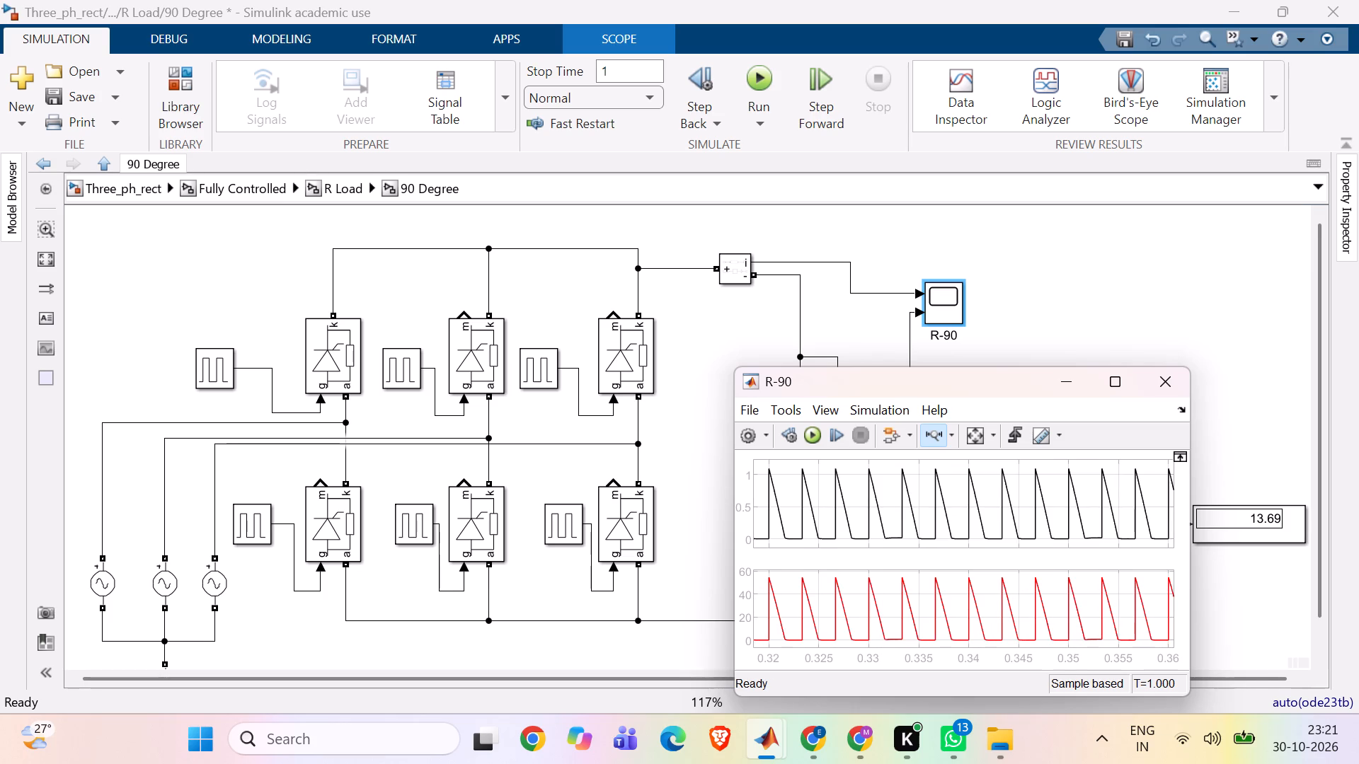
pyautogui.moveTo(762, 479); pyautogui.dragTo(1043, 482)
pyautogui.moveTo(1043, 482); pyautogui.dragTo(1053, 477)
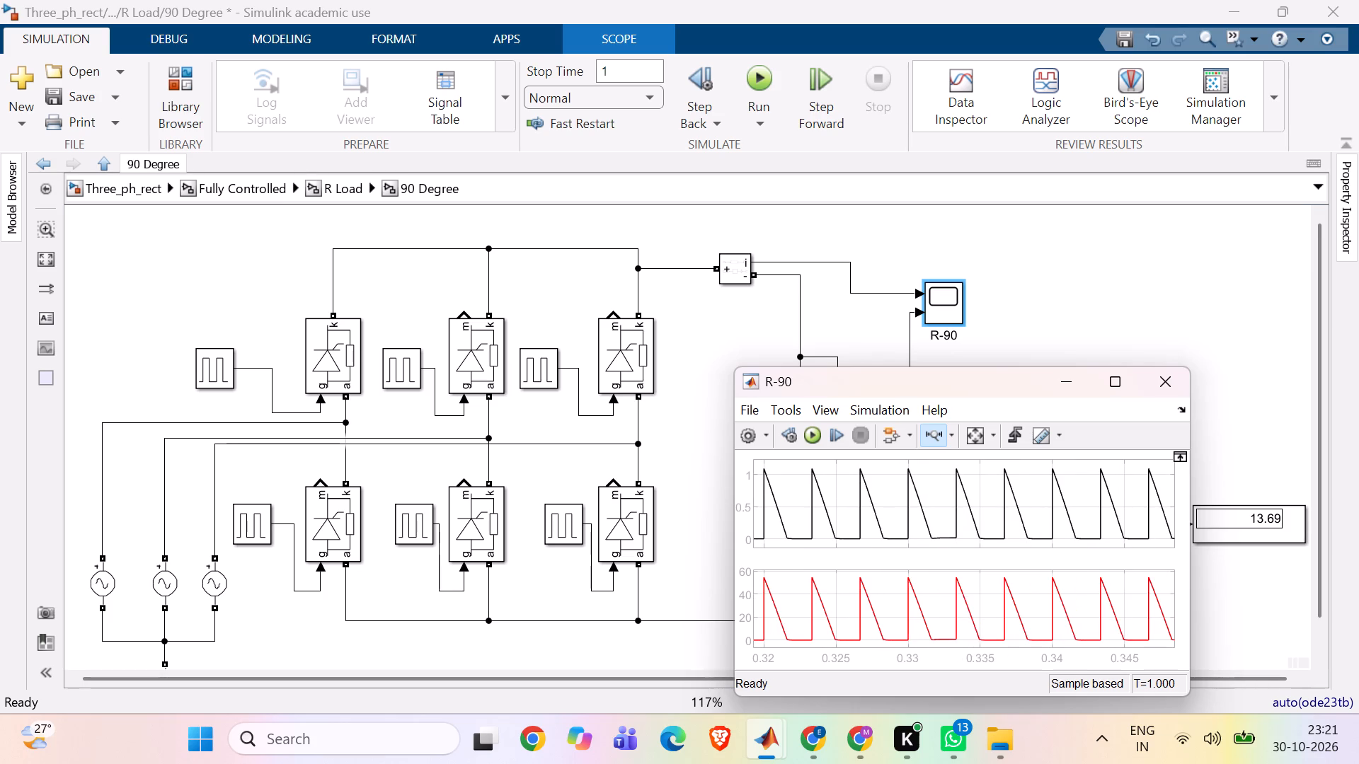
pyautogui.moveTo(758, 494); pyautogui.dragTo(1055, 494)
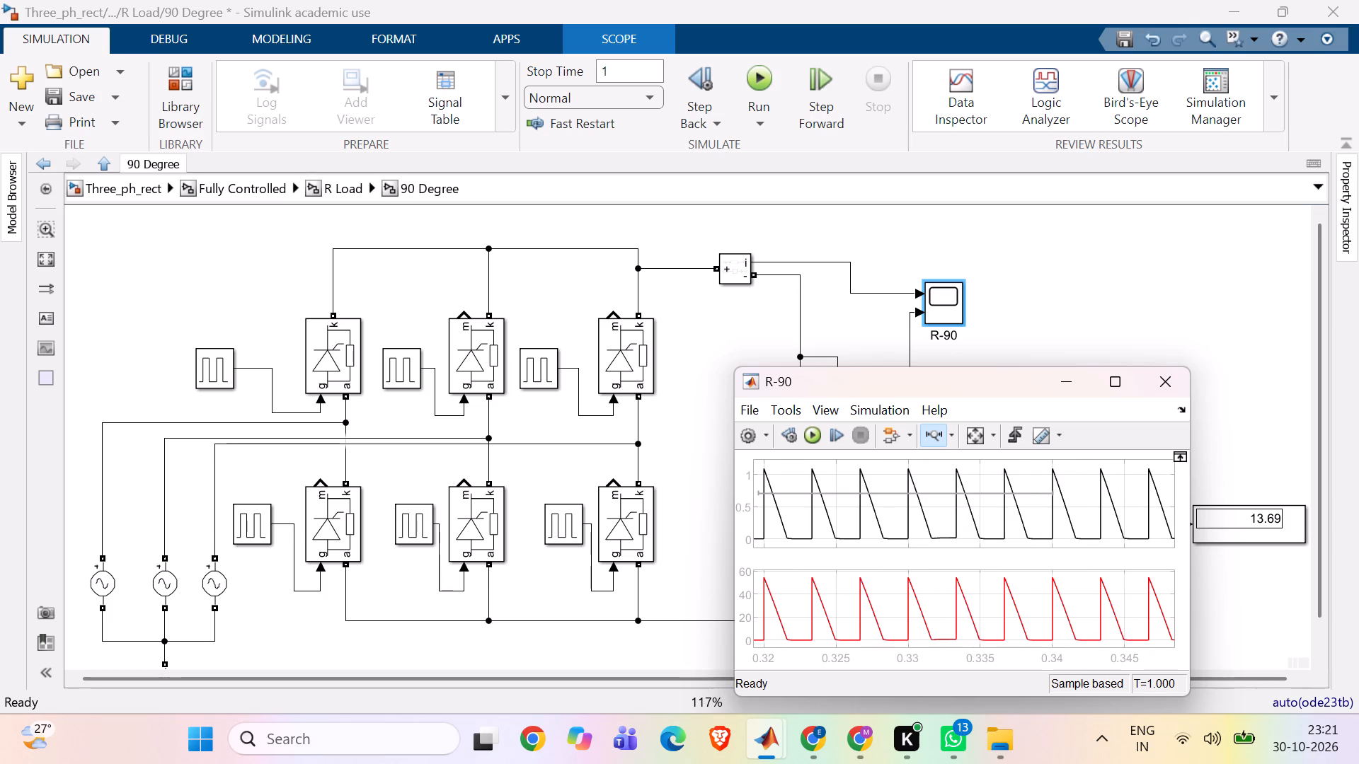
pyautogui.moveTo(1055, 494); pyautogui.dragTo(1125, 487)
pyautogui.moveTo(1125, 487); pyautogui.dragTo(1126, 490)
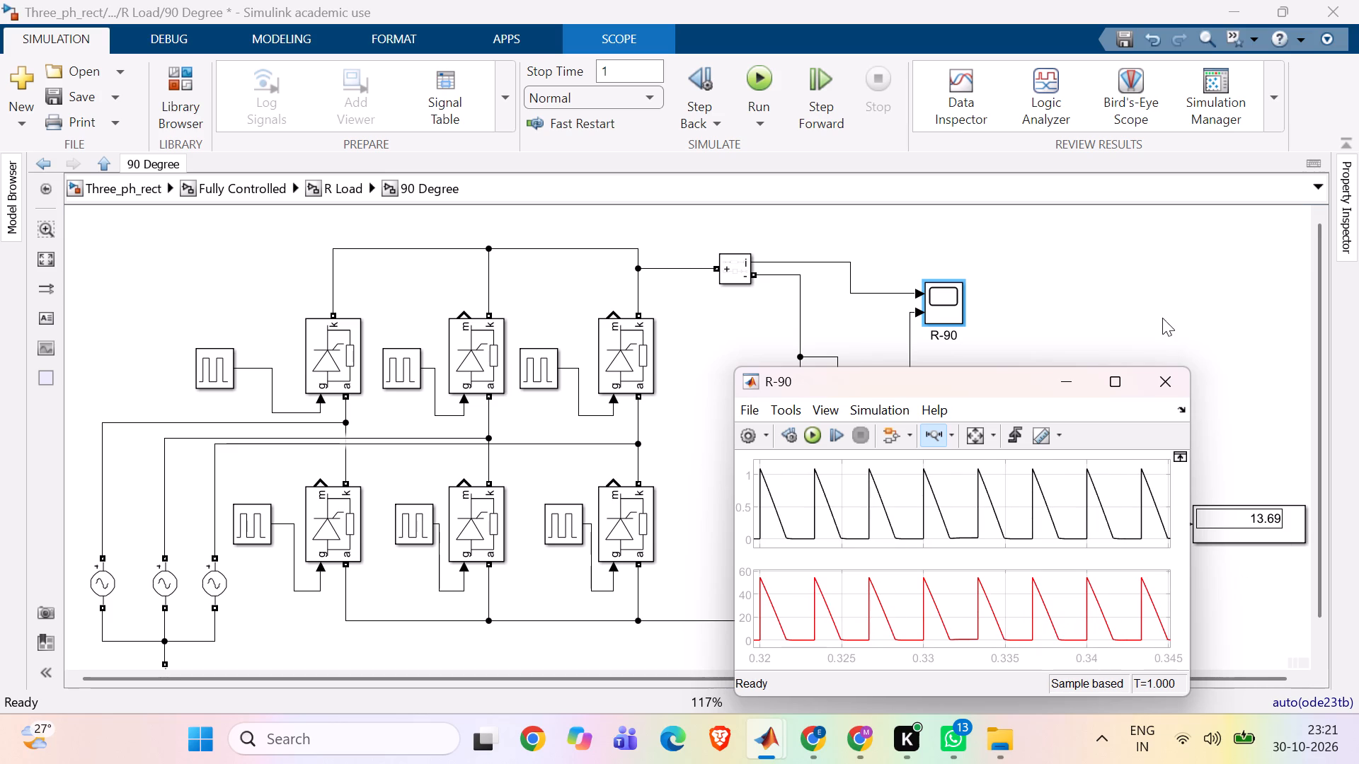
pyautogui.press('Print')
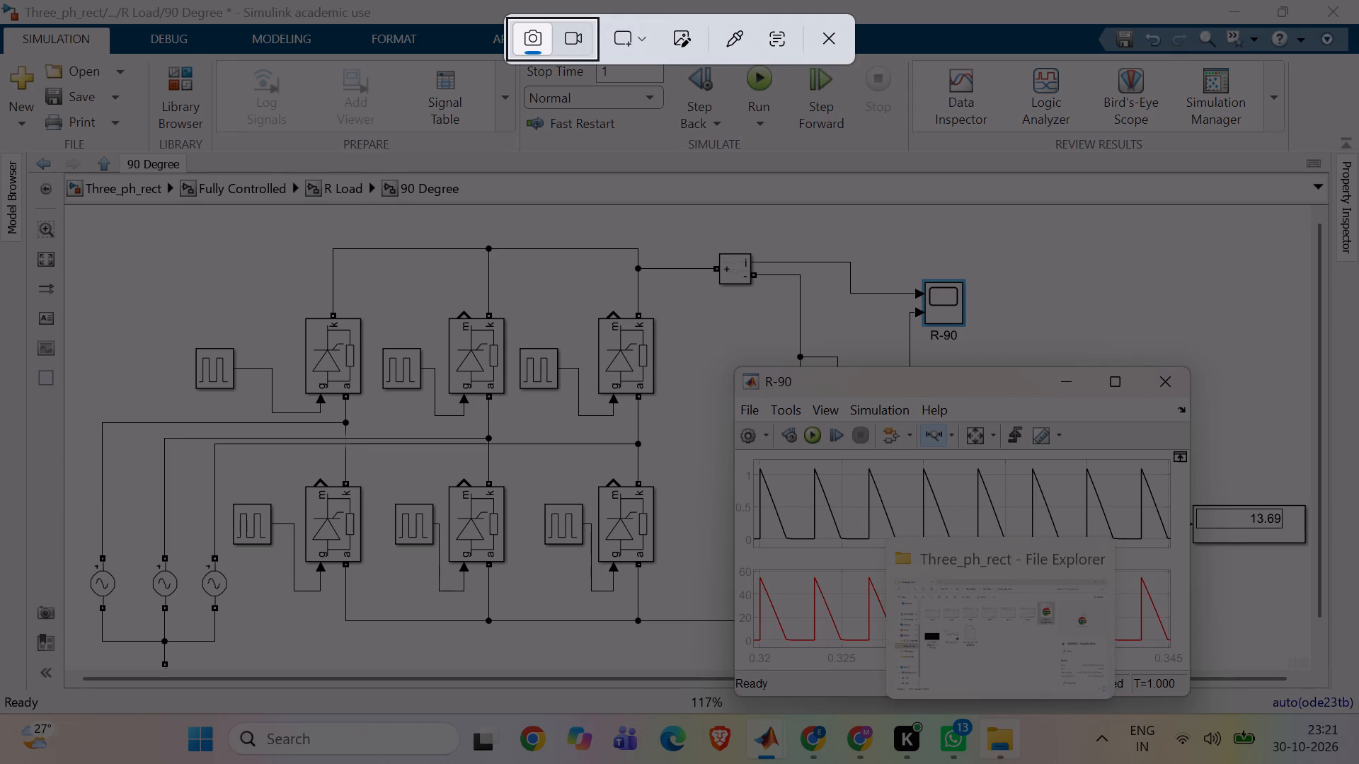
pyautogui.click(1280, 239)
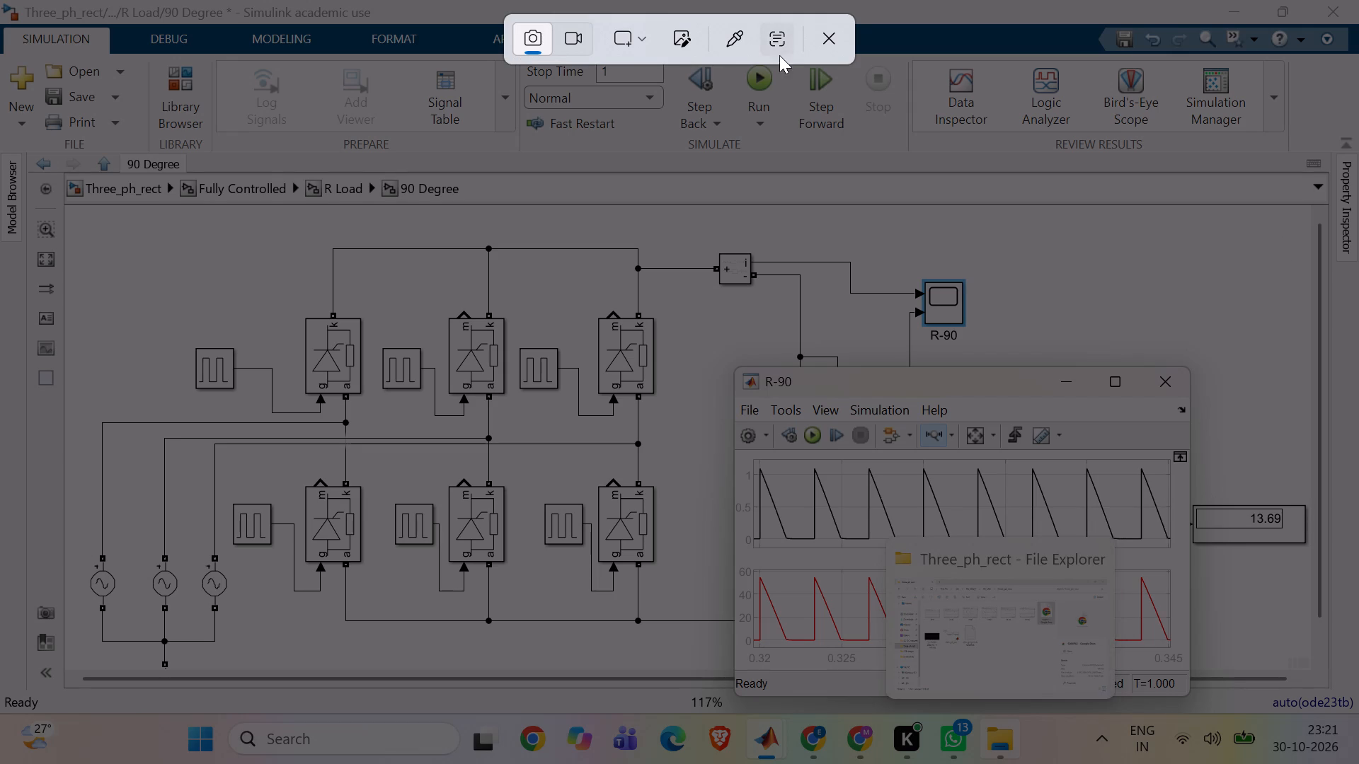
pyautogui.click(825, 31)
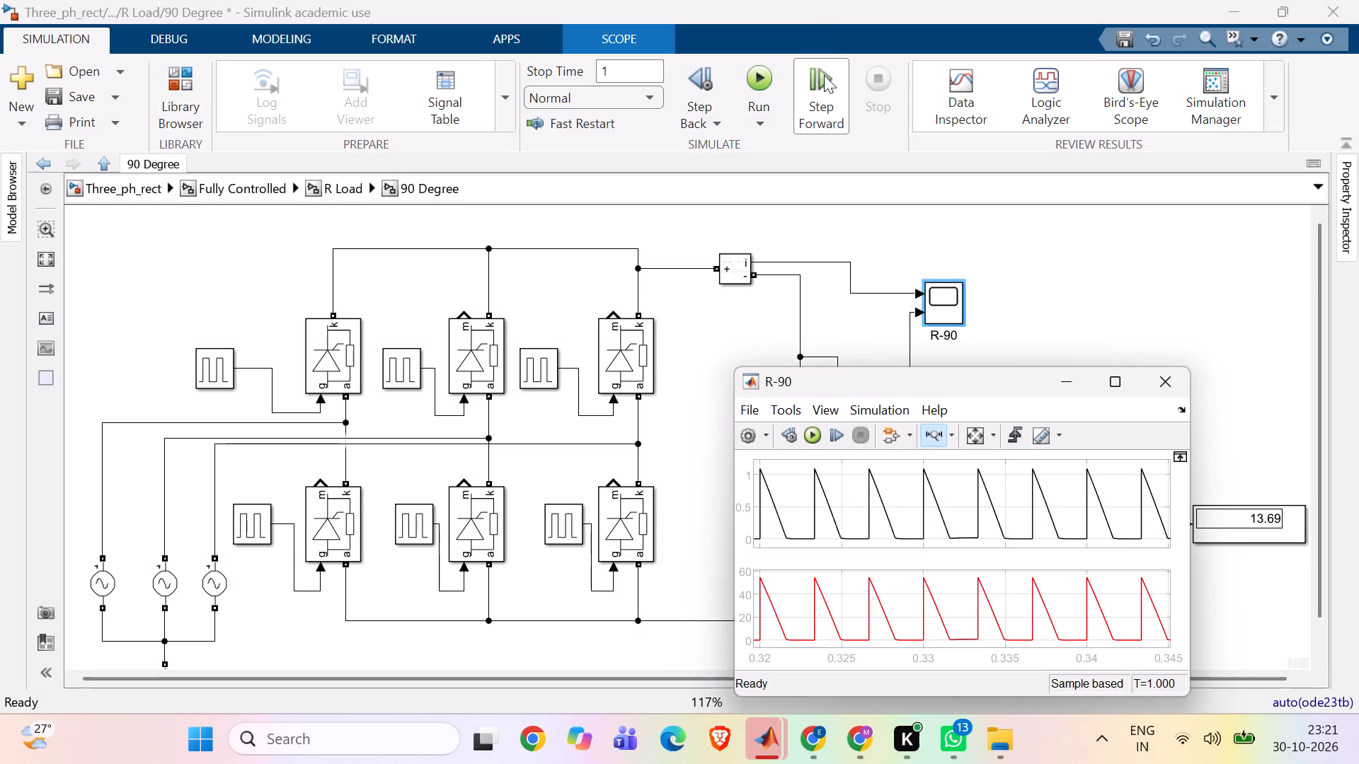
# Capture the whole R-90 scope window as a screenshot.
pyautogui.press('Print')
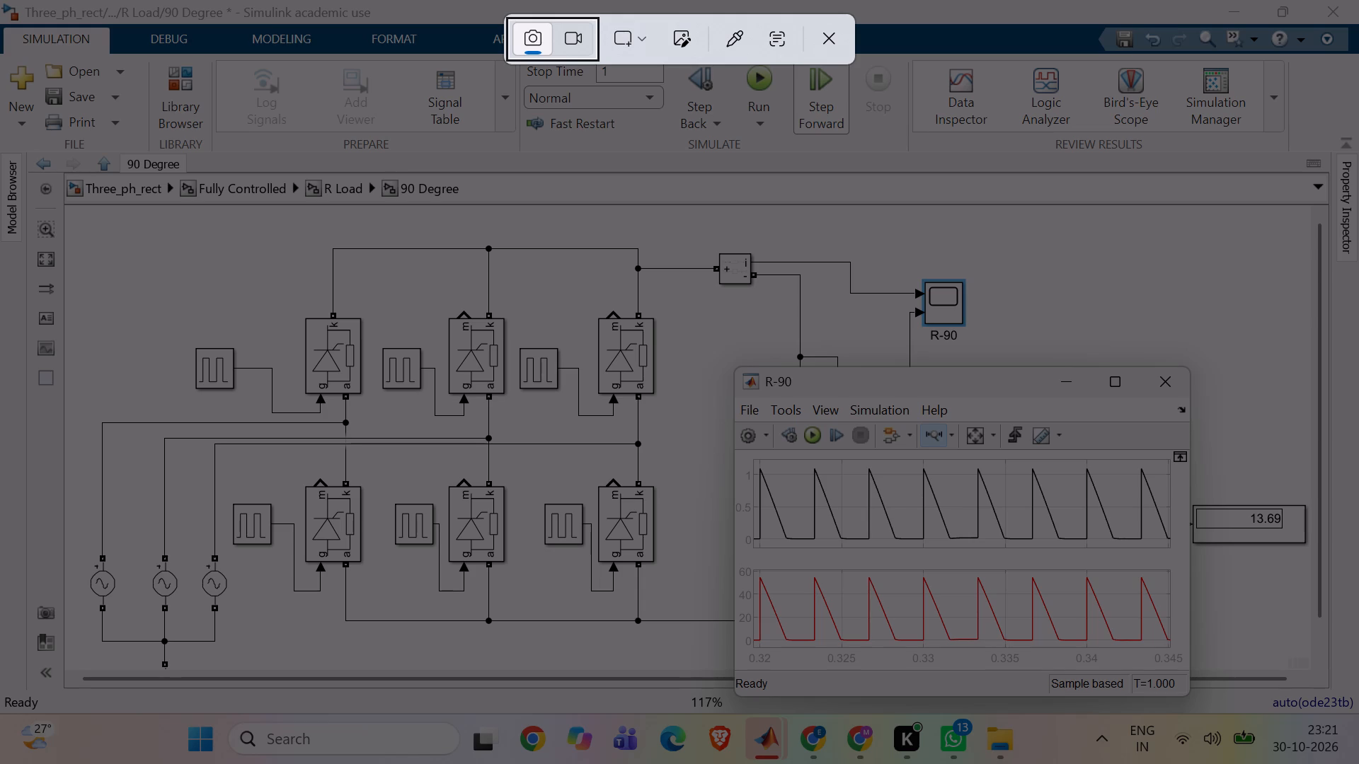
pyautogui.moveTo(733, 366); pyautogui.dragTo(814, 458)
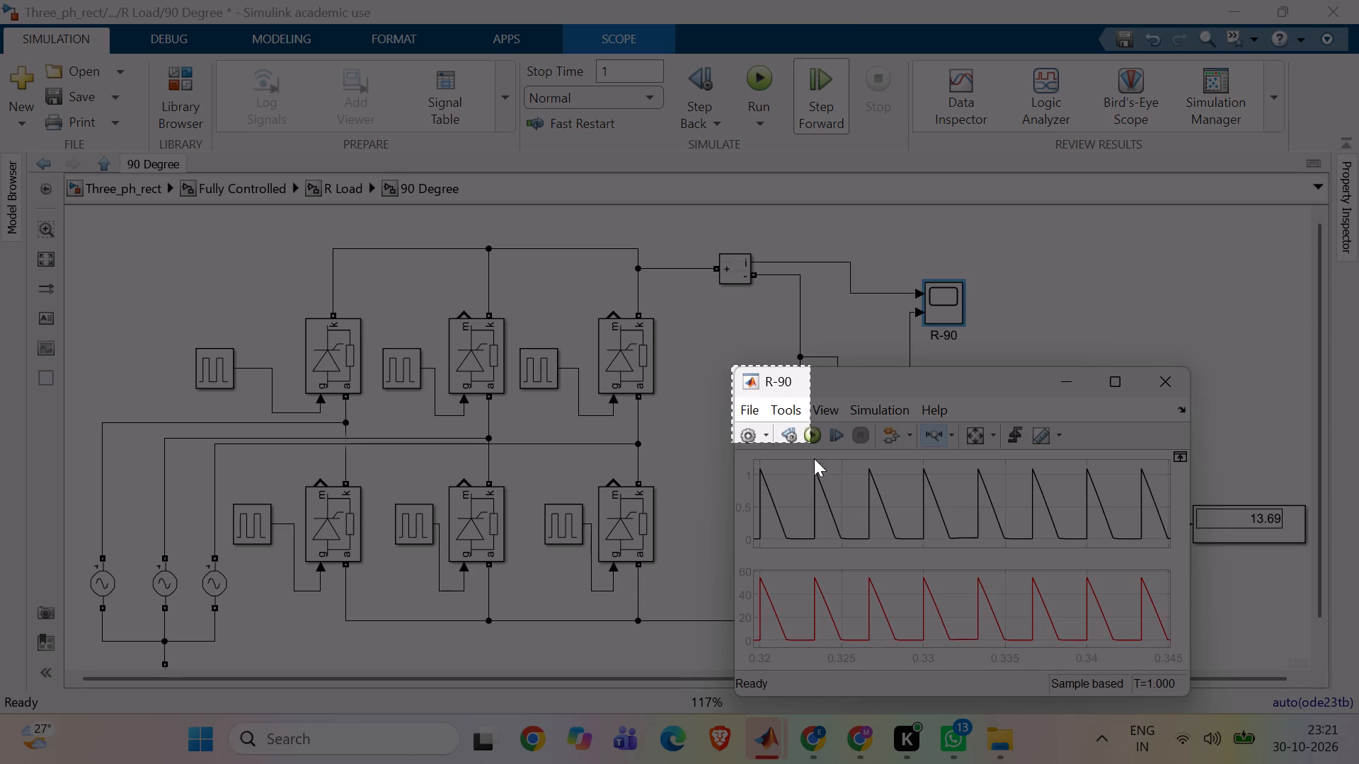
pyautogui.moveTo(814, 458); pyautogui.dragTo(1186, 705)
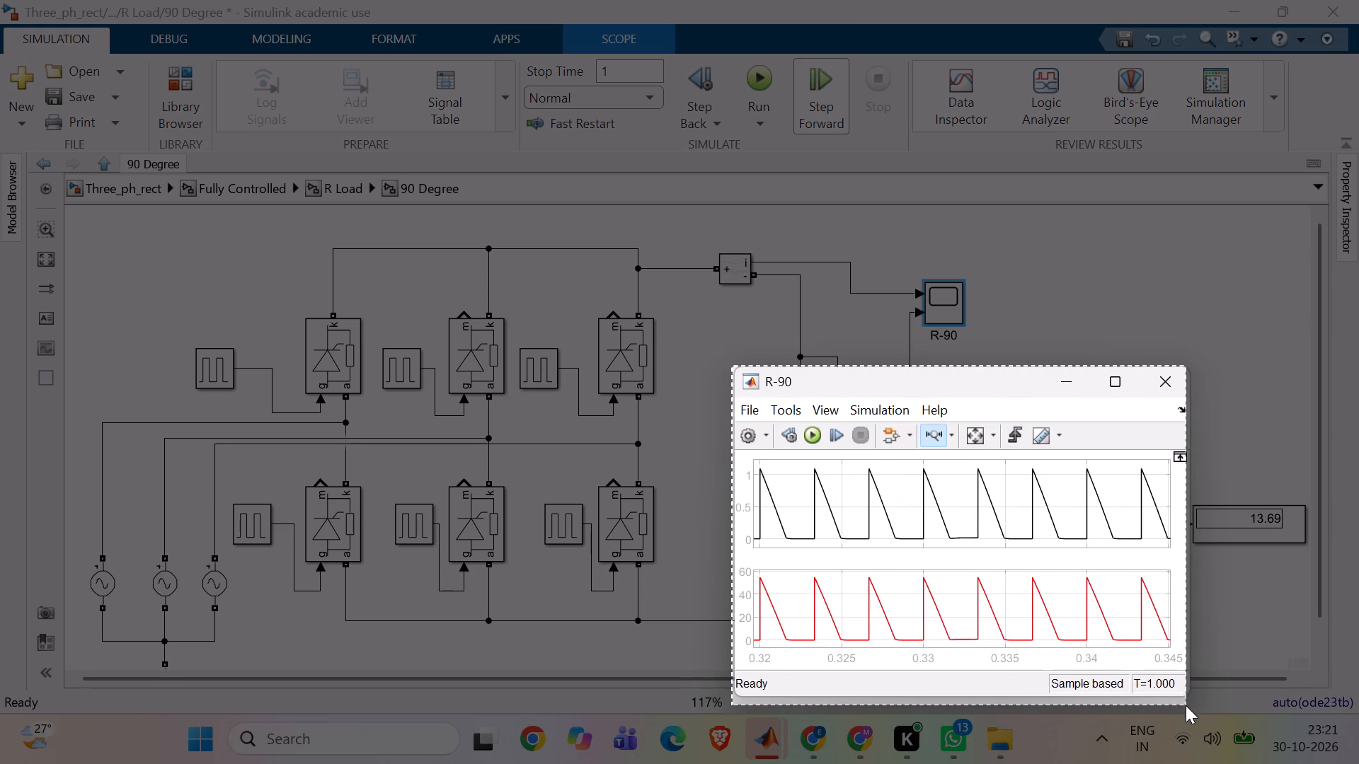
pyautogui.moveTo(1186, 705); pyautogui.dragTo(1190, 701)
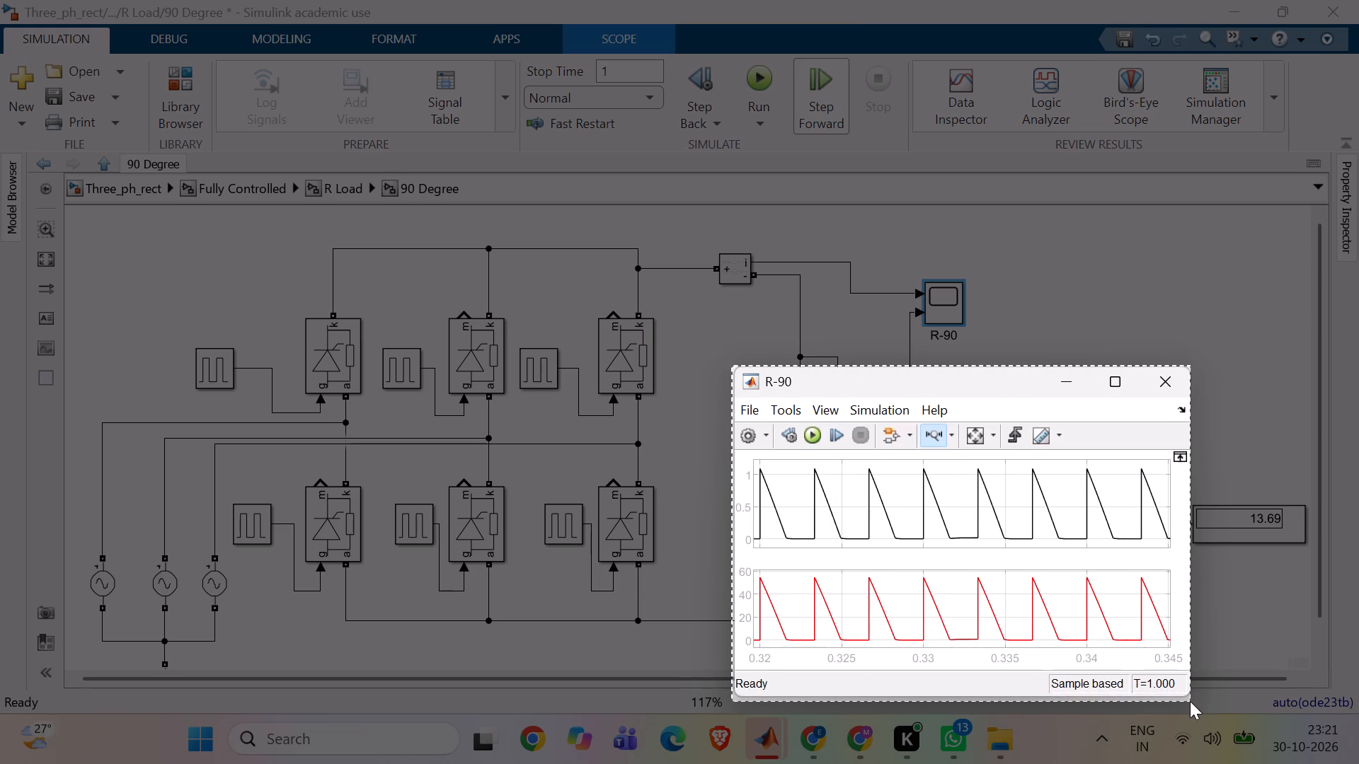
pyautogui.moveTo(1190, 701); pyautogui.dragTo(1188, 689)
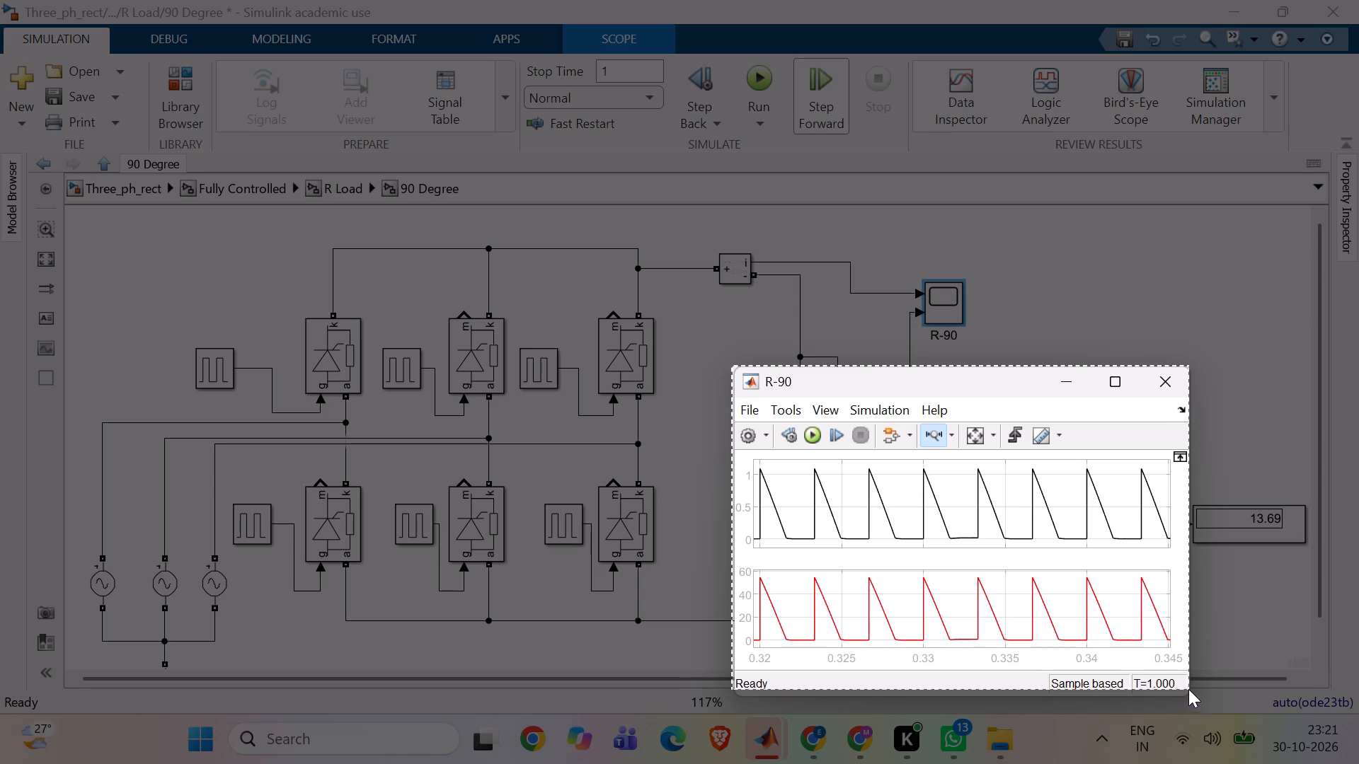
pyautogui.moveTo(1188, 689); pyautogui.dragTo(1189, 688)
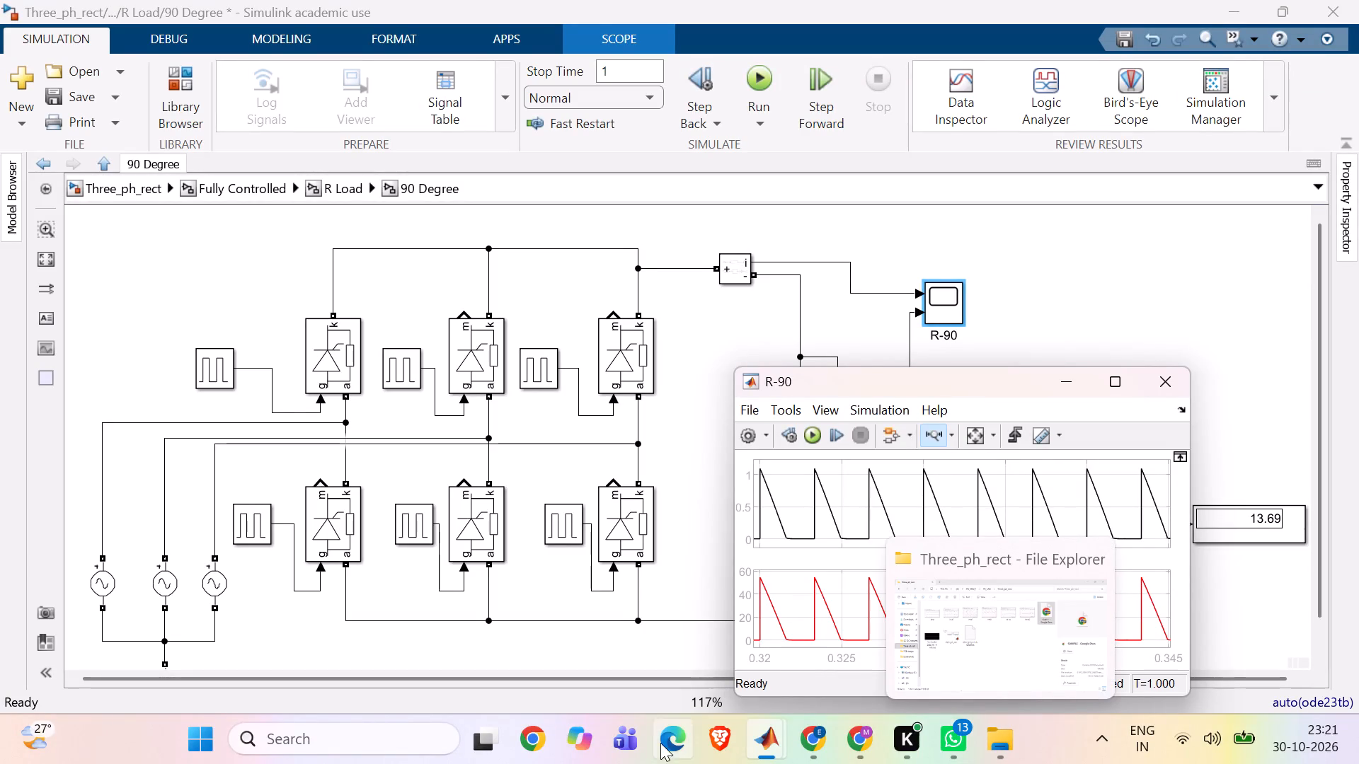
# Switch to Google Docs and replace the waveform image for R load at firing angle 90 with the new capture.
pyautogui.click(820, 743)
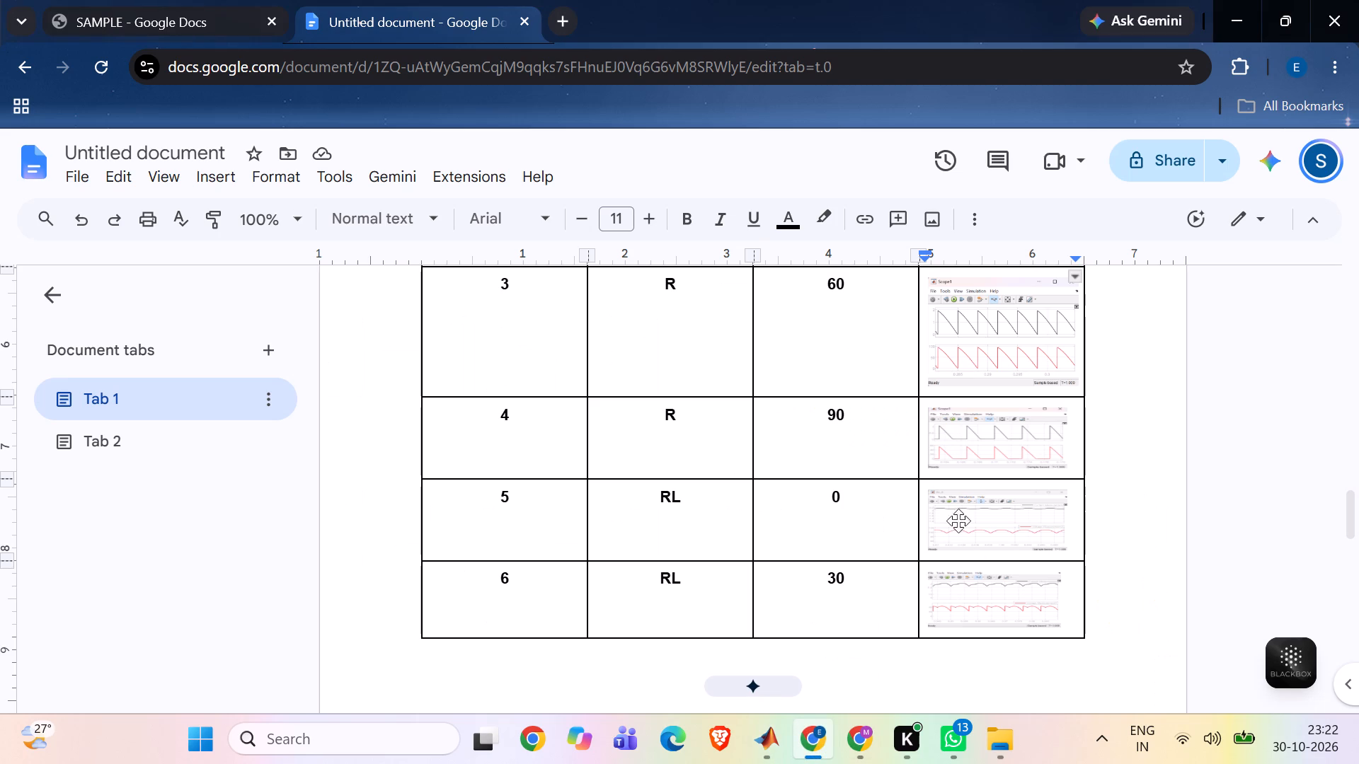
pyautogui.click(989, 459)
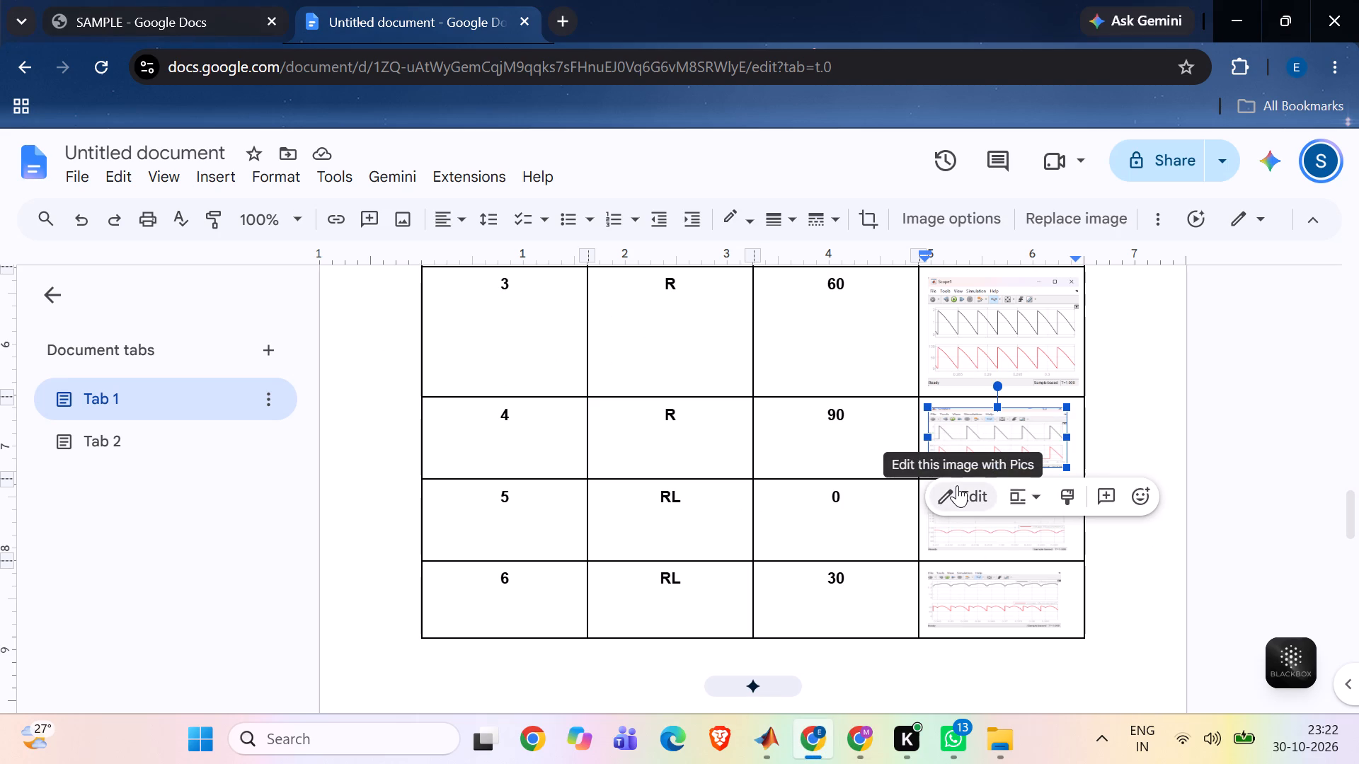
pyautogui.hotkey('ctrl', 'v')
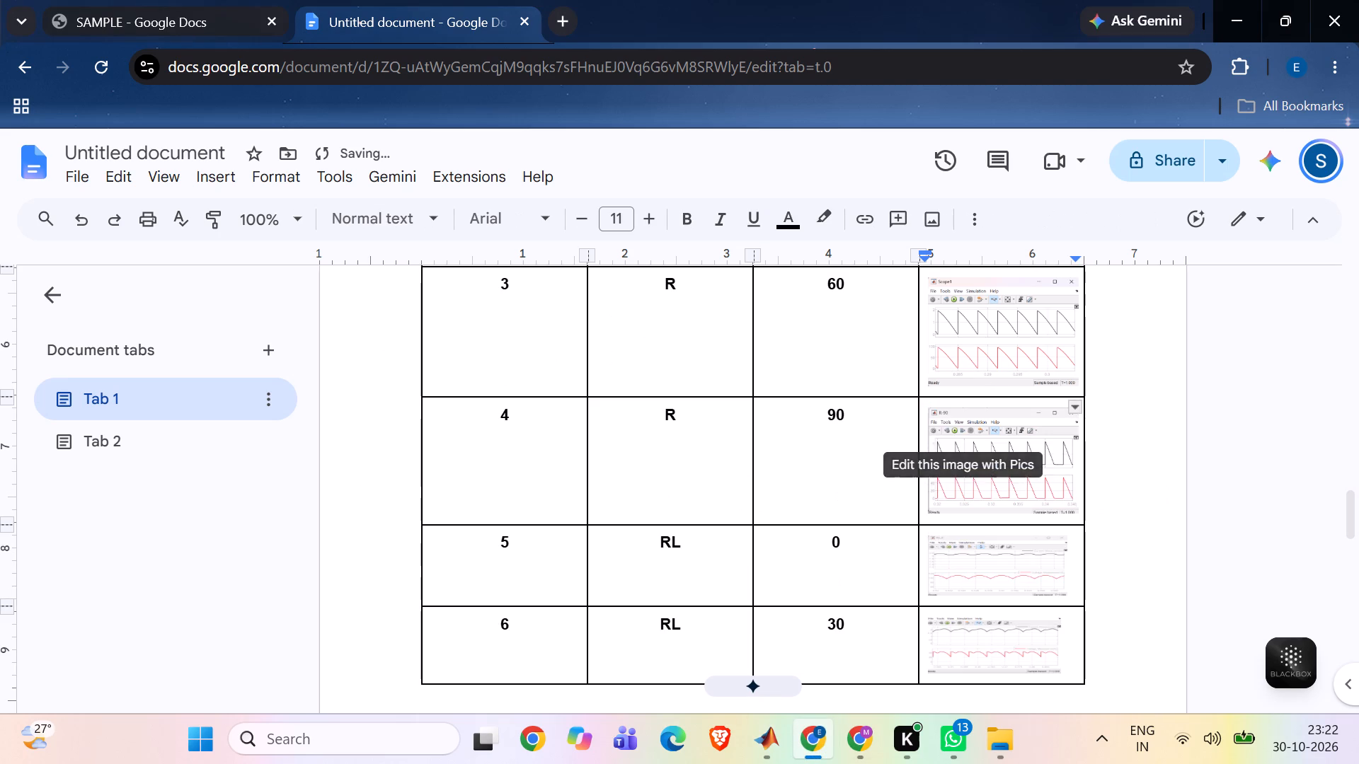
pyautogui.click(1107, 552)
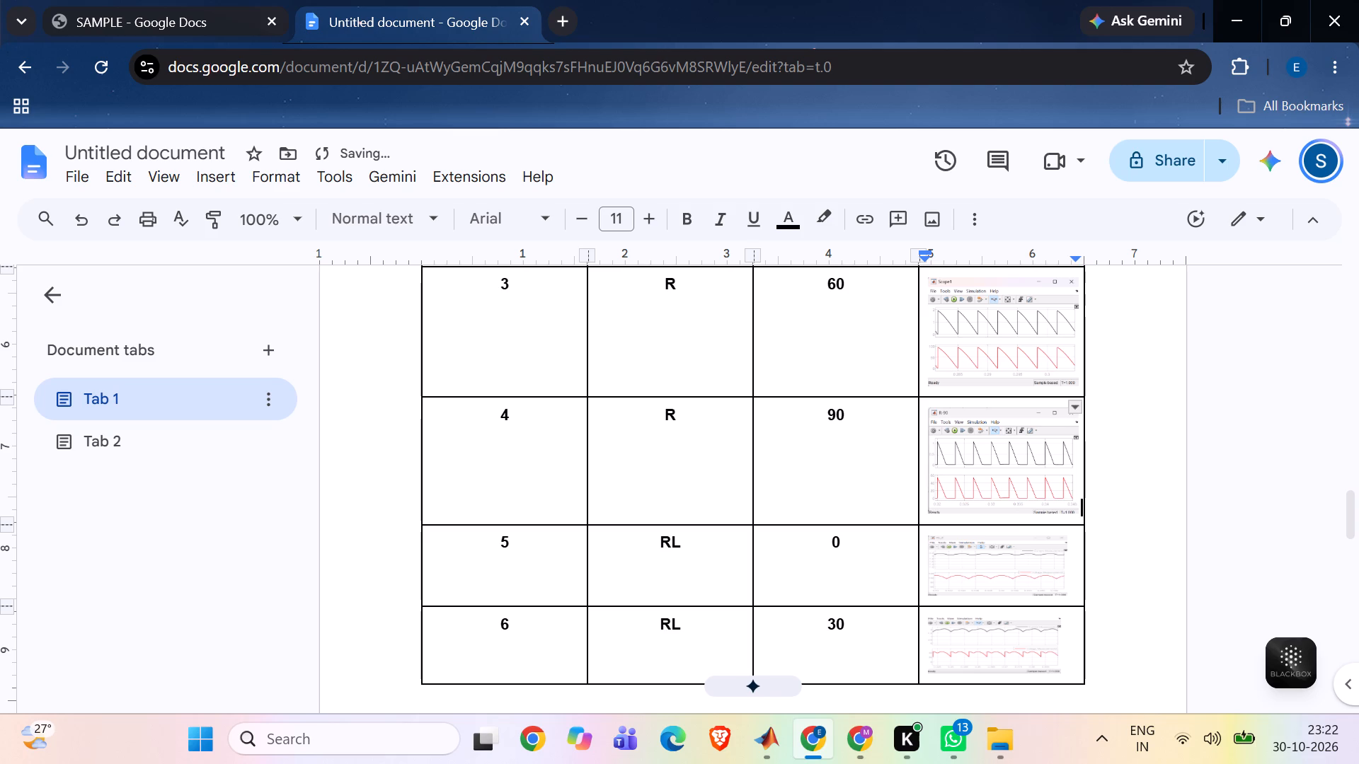
# Review the result tables for the controlled and semicontrolled rectifiers in the sample PDF.
pyautogui.click(212, 24)
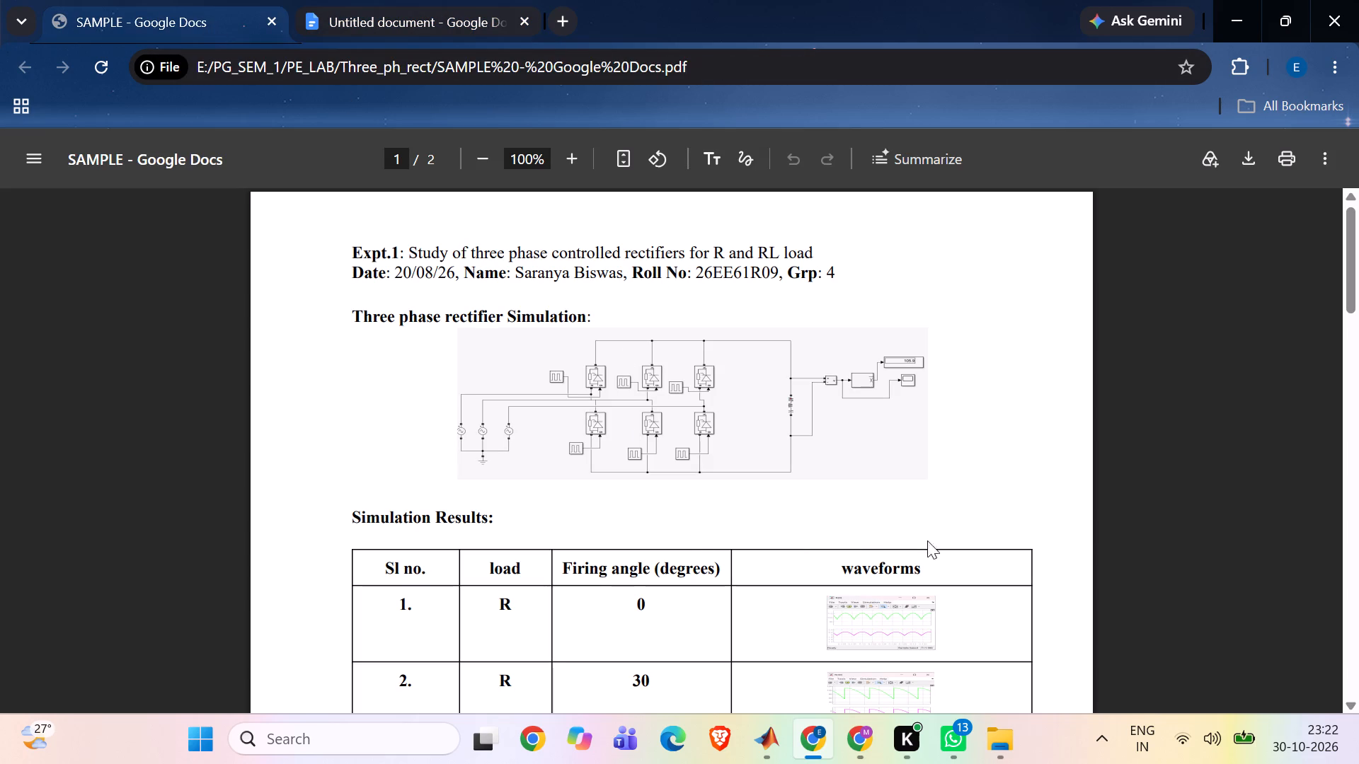
pyautogui.scroll(-1, 948, 480)
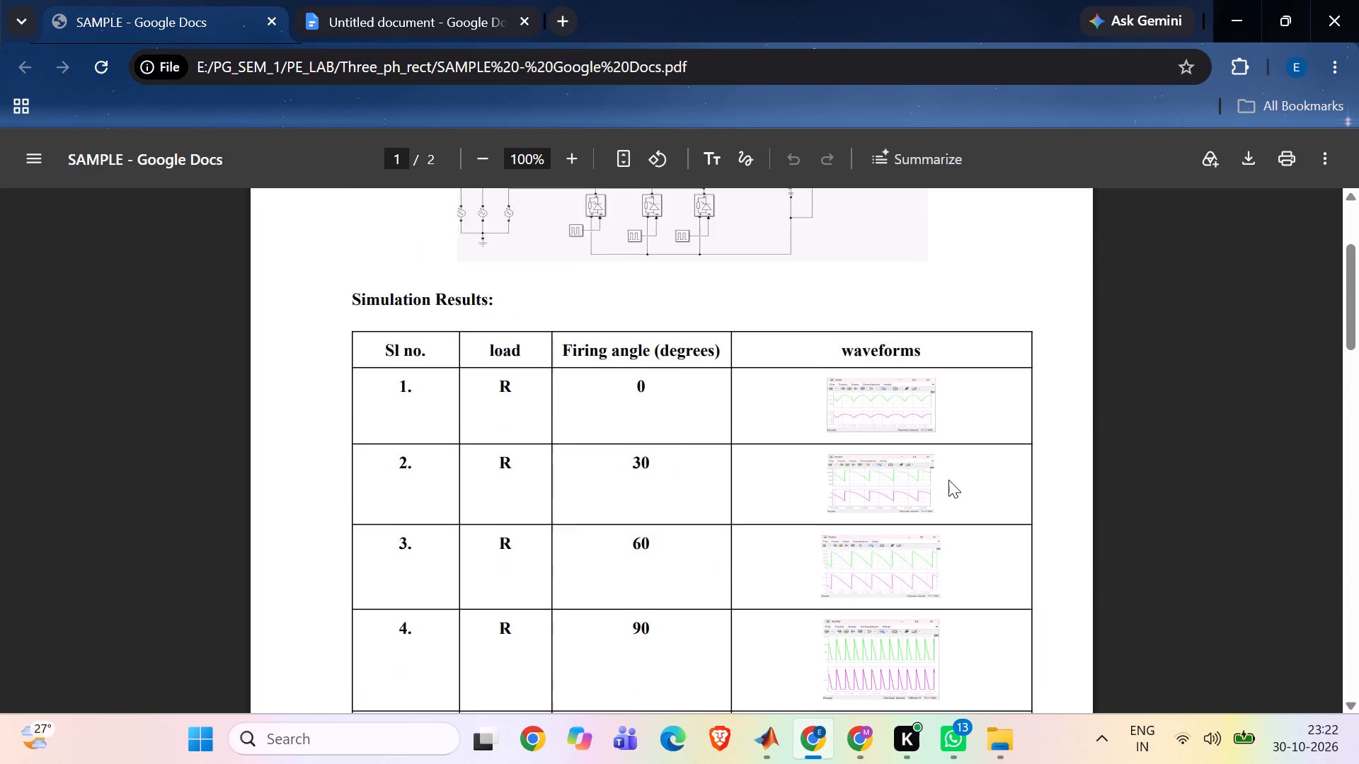
pyautogui.scroll(-8, 948, 480)
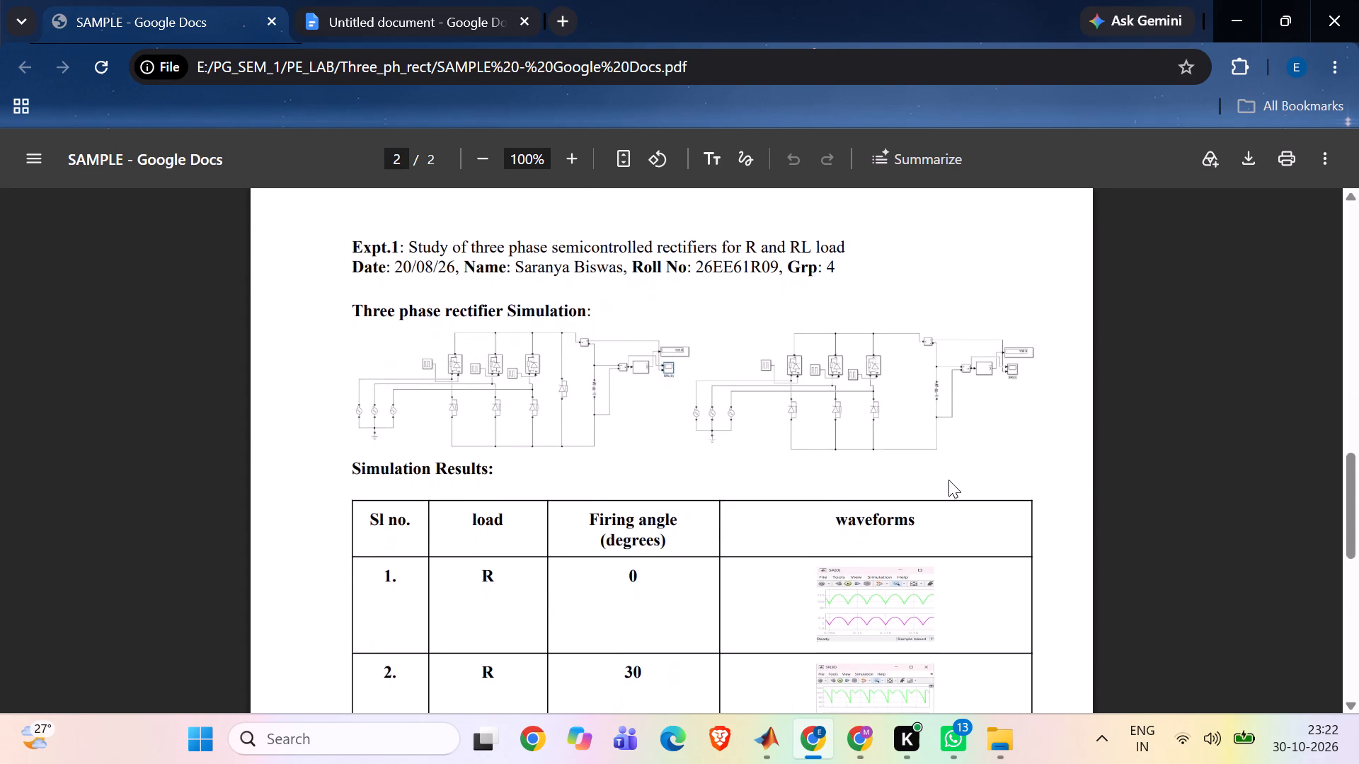
pyautogui.scroll(-1, 948, 480)
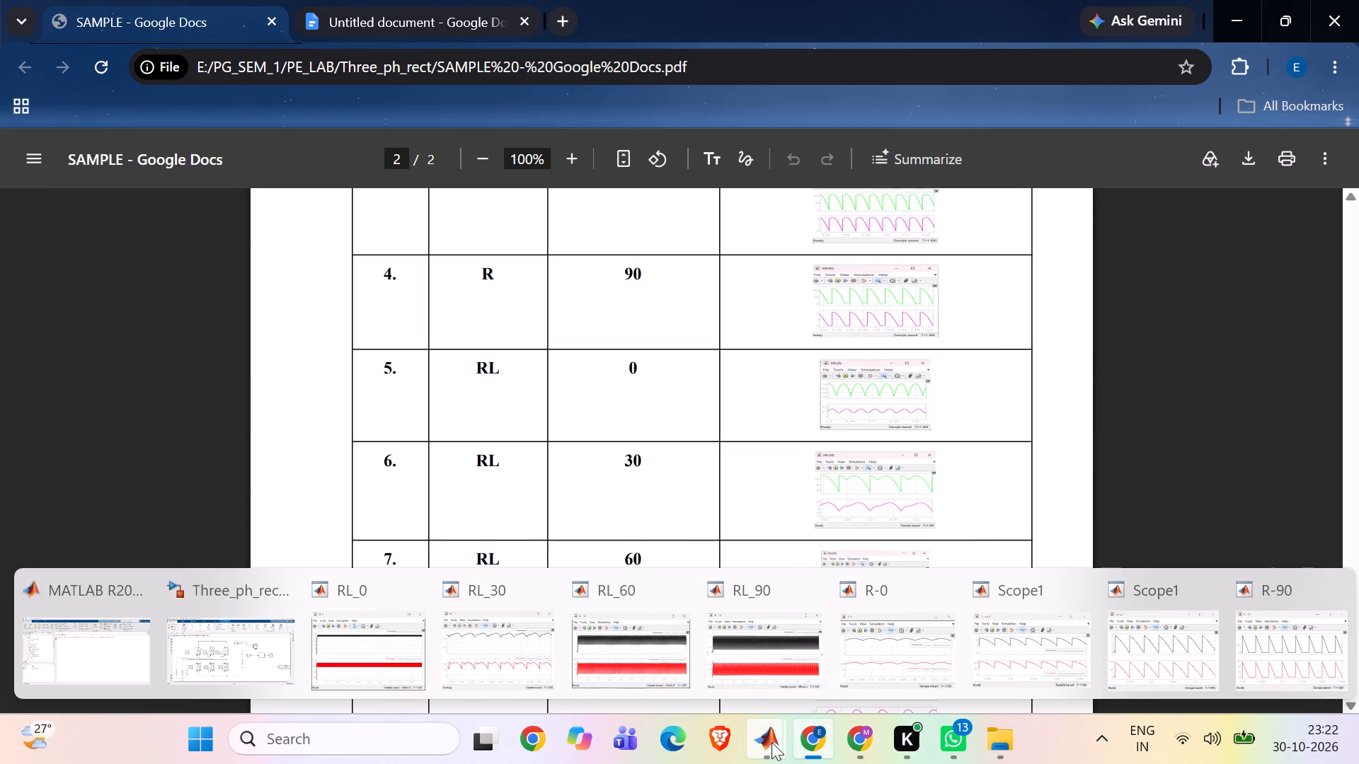
# Switch to Simulink, open the 0 Degree subsystem of RL Load With FreeWheelind Diode, and delete the wire joining the upper bus to the RL branch.
pyautogui.click(246, 658)
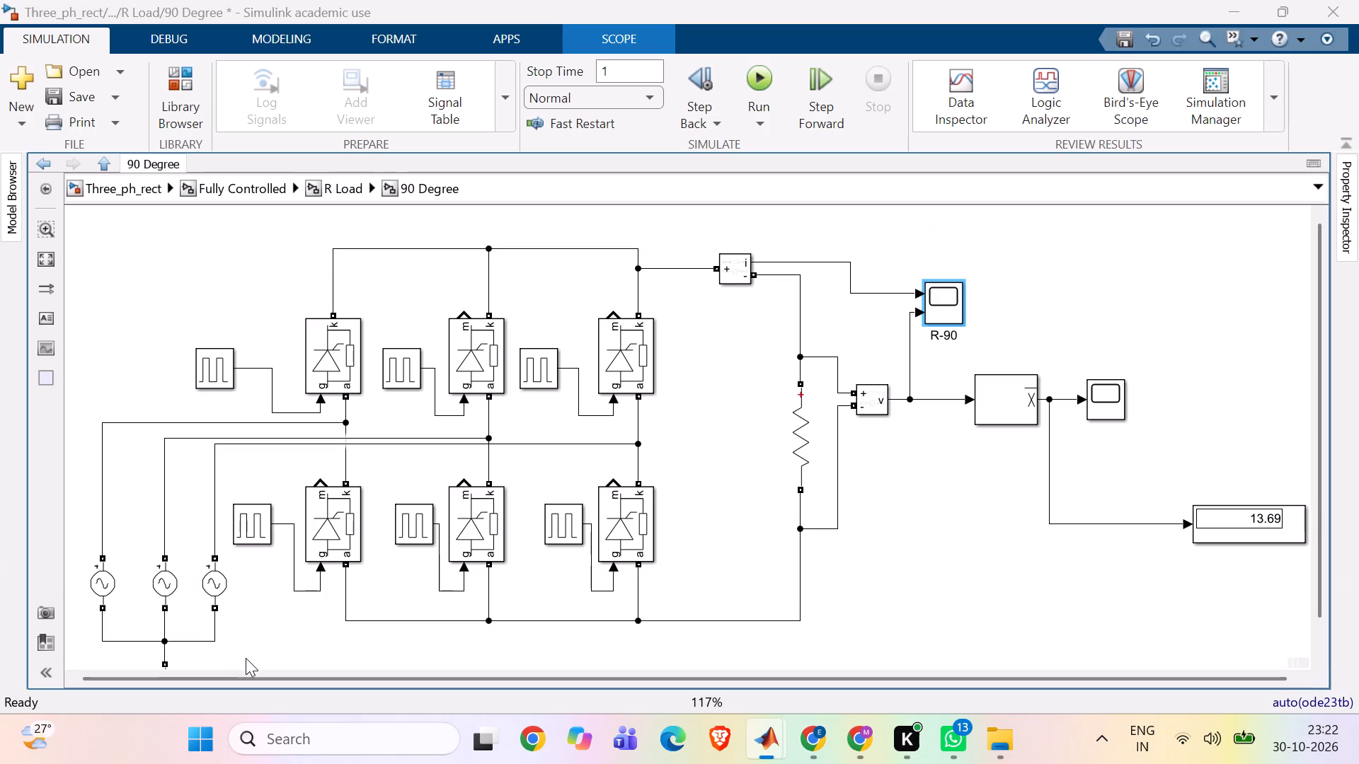
pyautogui.click(113, 158)
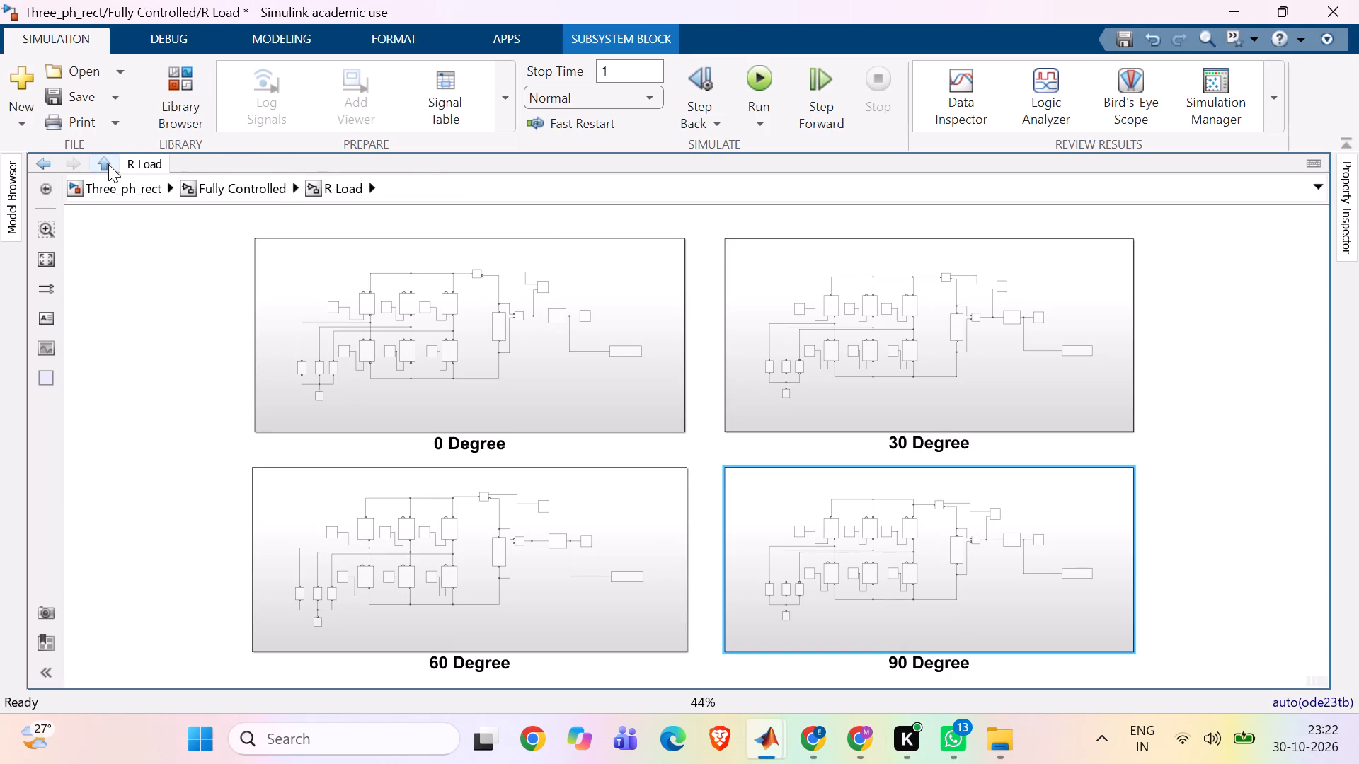
pyautogui.click(108, 164)
pyautogui.doubleClick(807, 333)
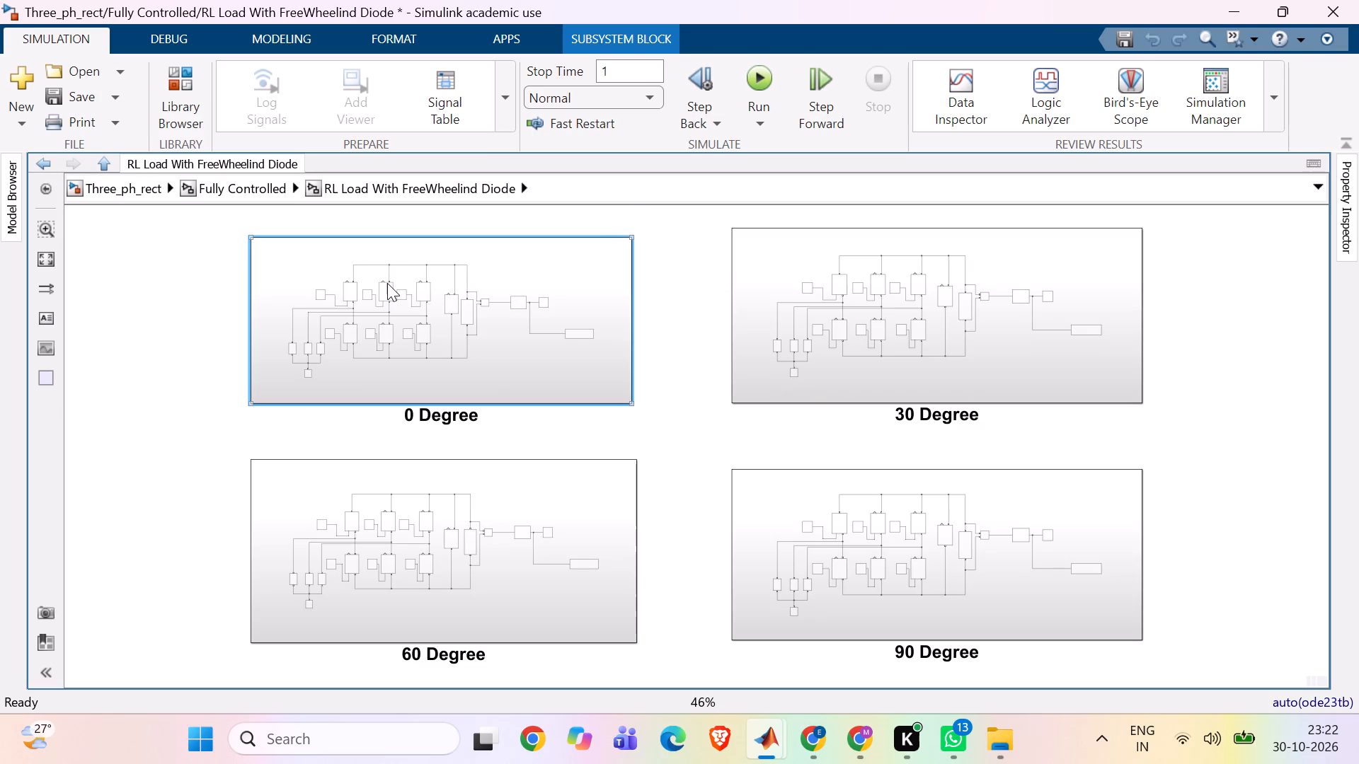
pyautogui.doubleClick(387, 283)
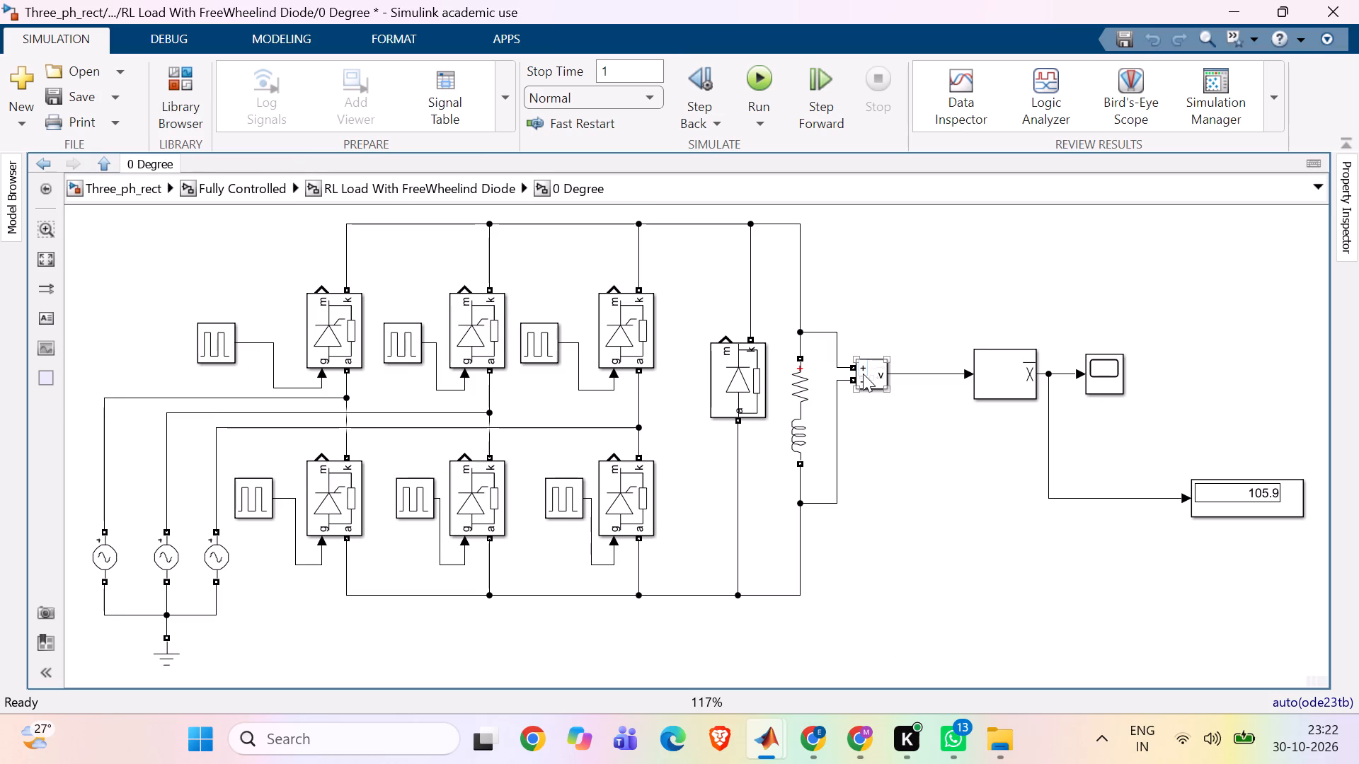
pyautogui.click(798, 238)
pyautogui.press('BackSpace')
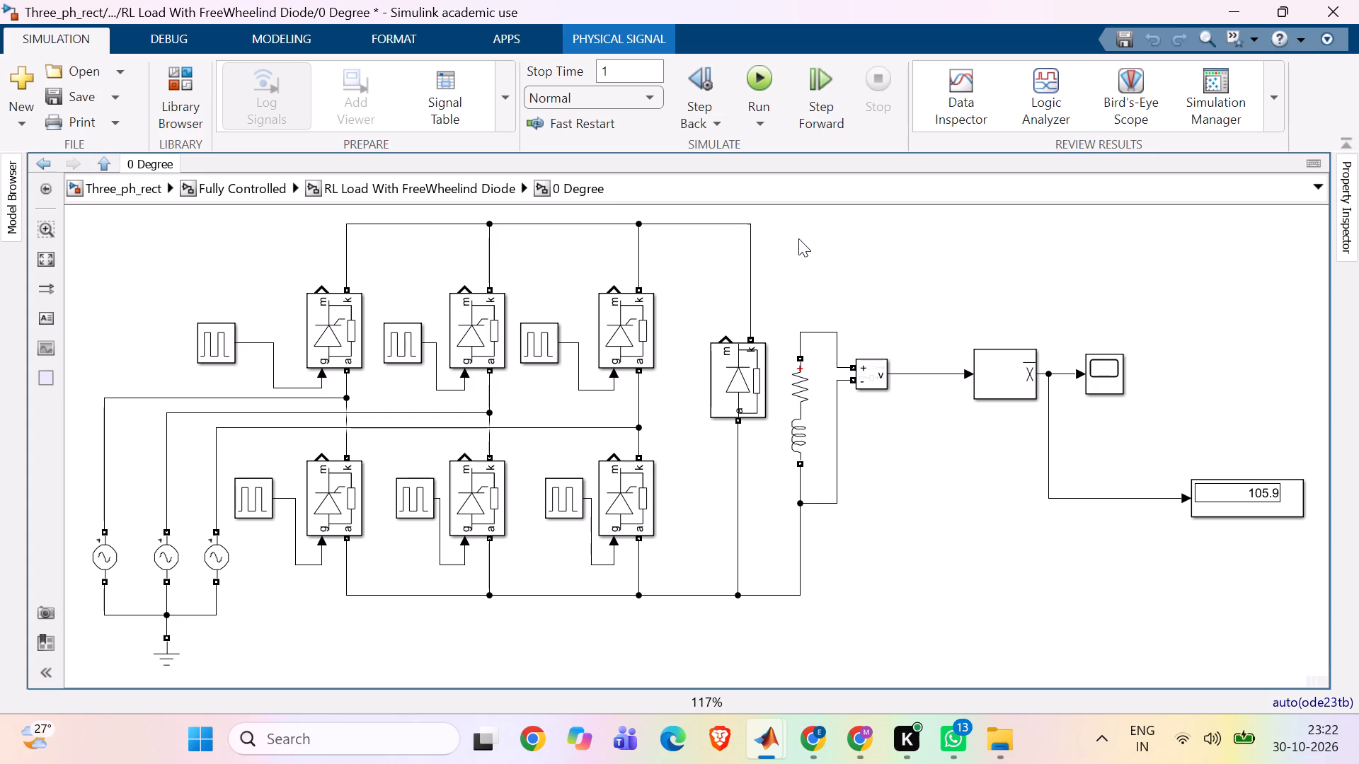
# Add a Current Measurement block and wire it in series between the upper bus and the top of the RL branch.
pyautogui.doubleClick(798, 238)
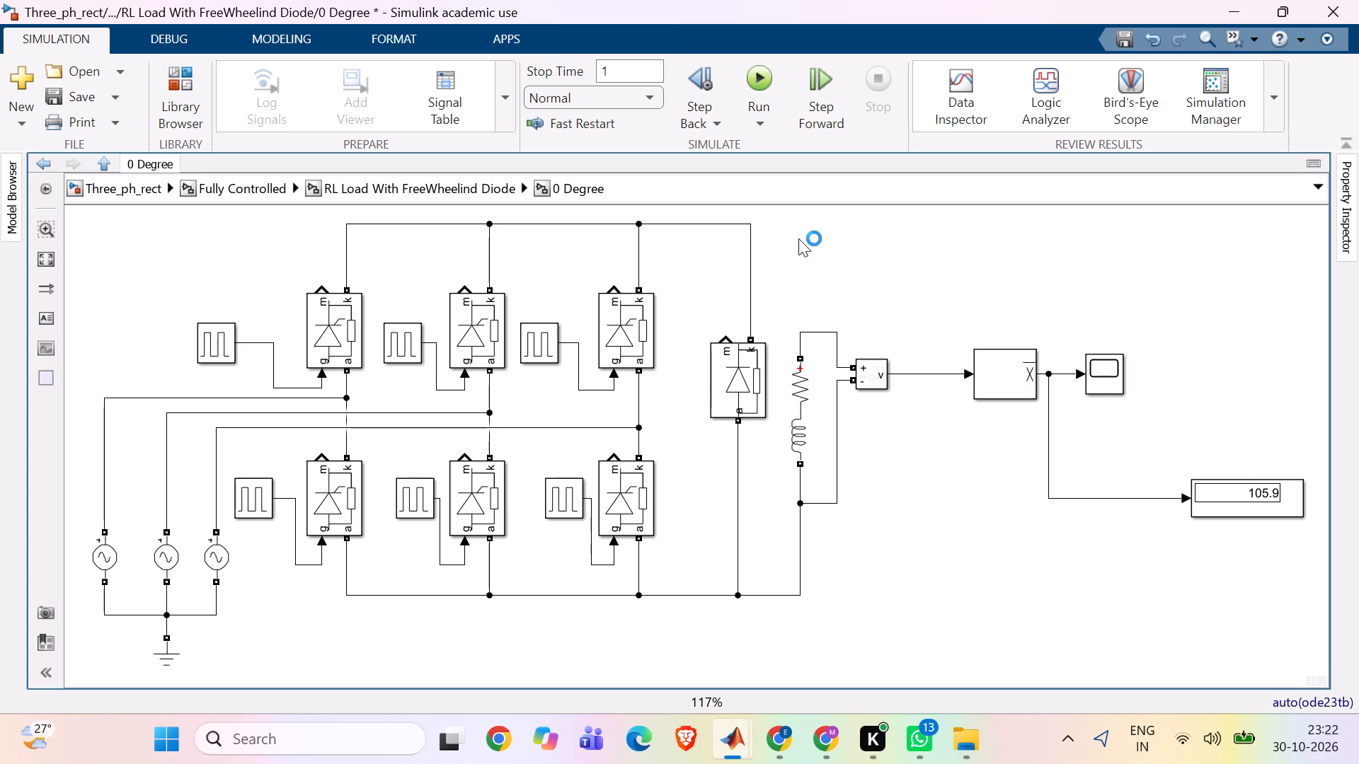
pyautogui.write('curr')
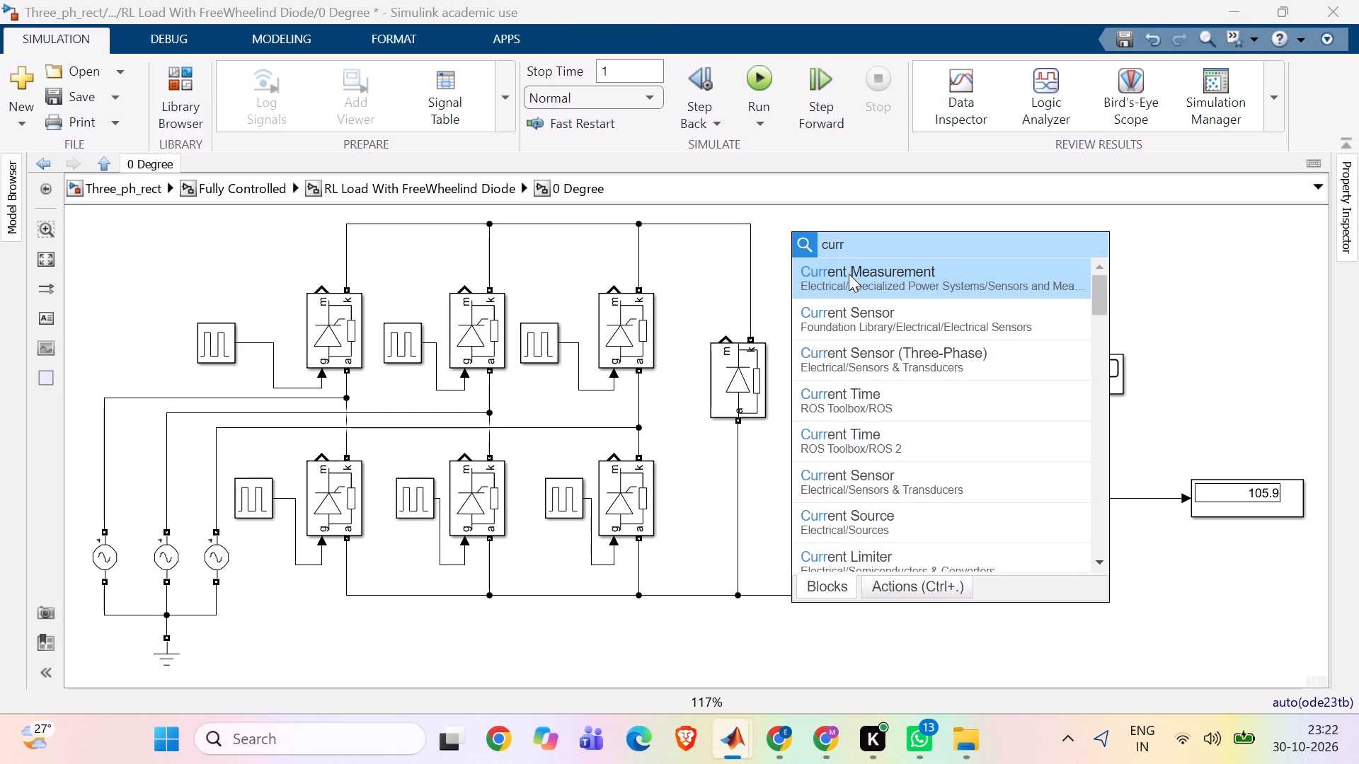
pyautogui.click(849, 274)
pyautogui.moveTo(798, 238); pyautogui.dragTo(817, 238)
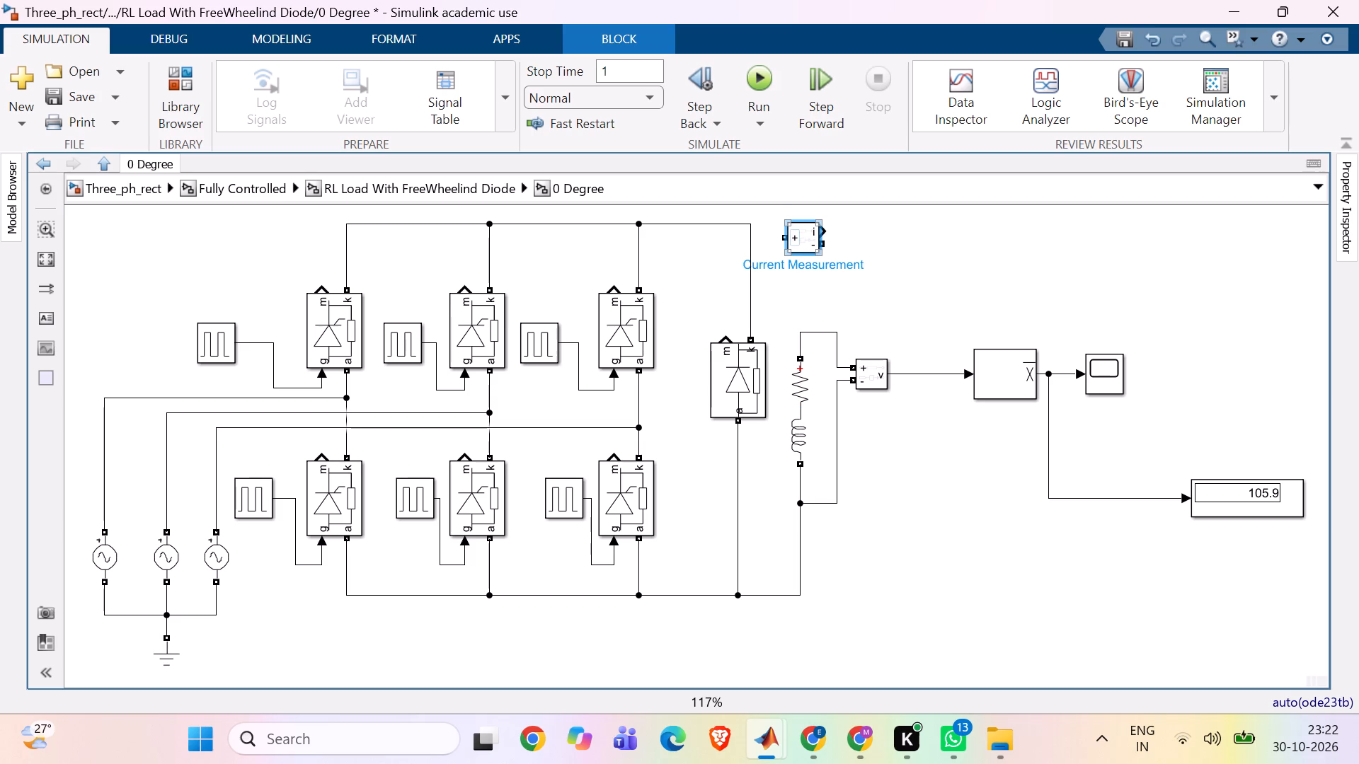
pyautogui.moveTo(786, 238); pyautogui.dragTo(750, 235)
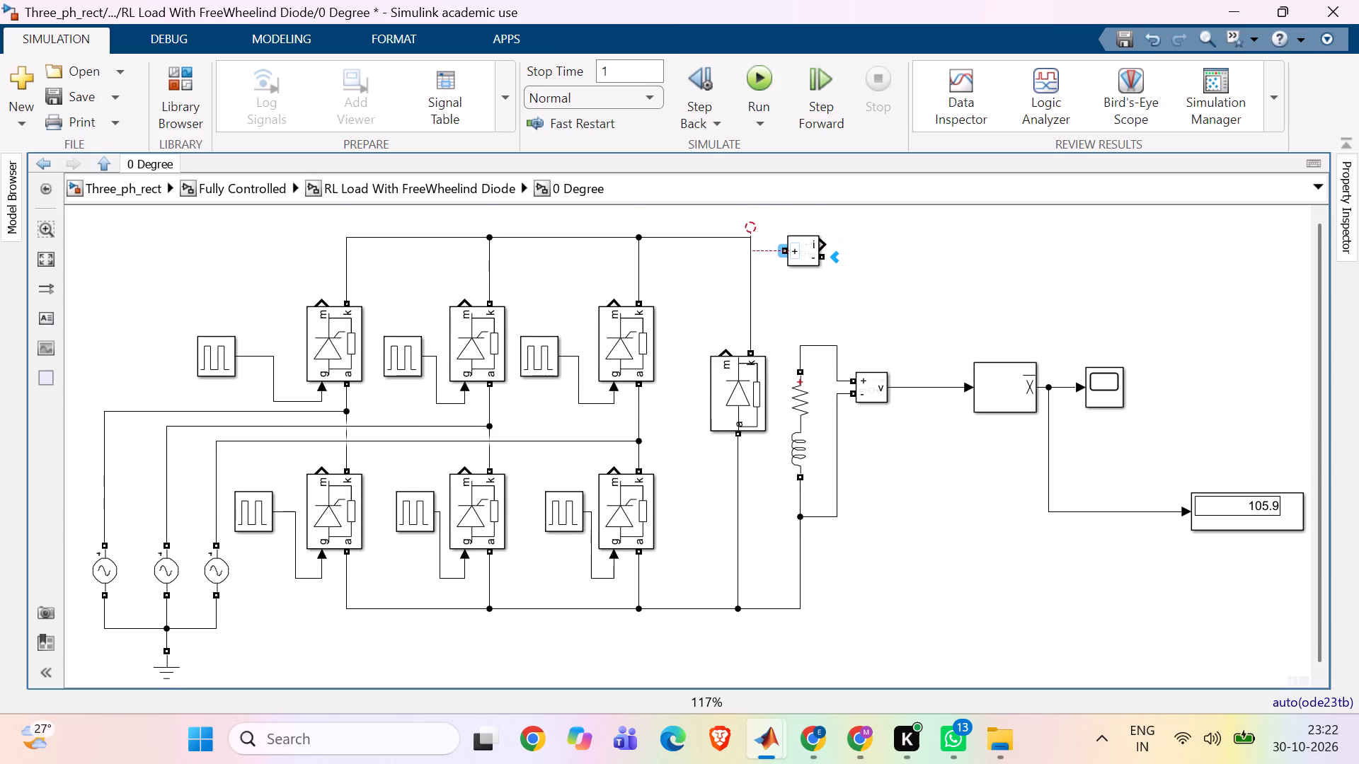
pyautogui.moveTo(750, 235); pyautogui.dragTo(750, 238)
pyautogui.moveTo(826, 255); pyautogui.dragTo(801, 345)
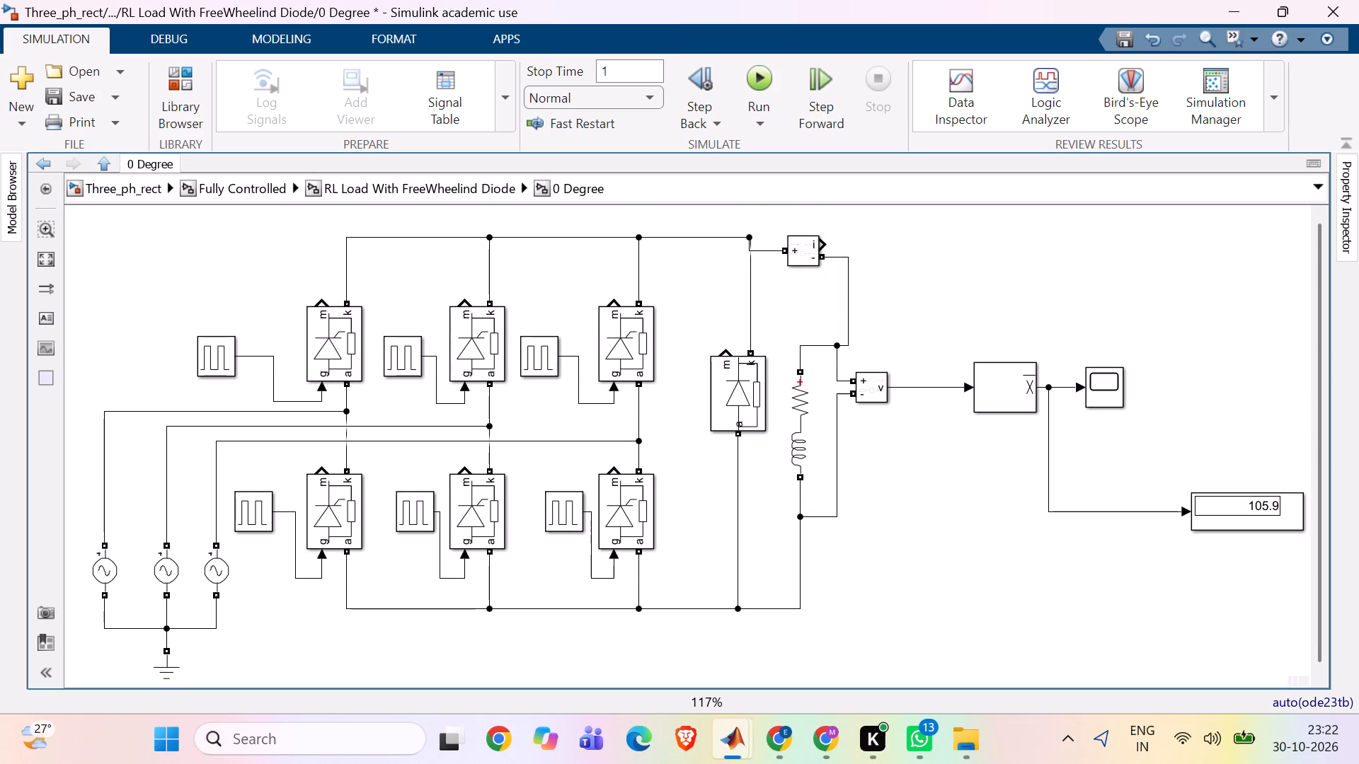
pyautogui.click(924, 328)
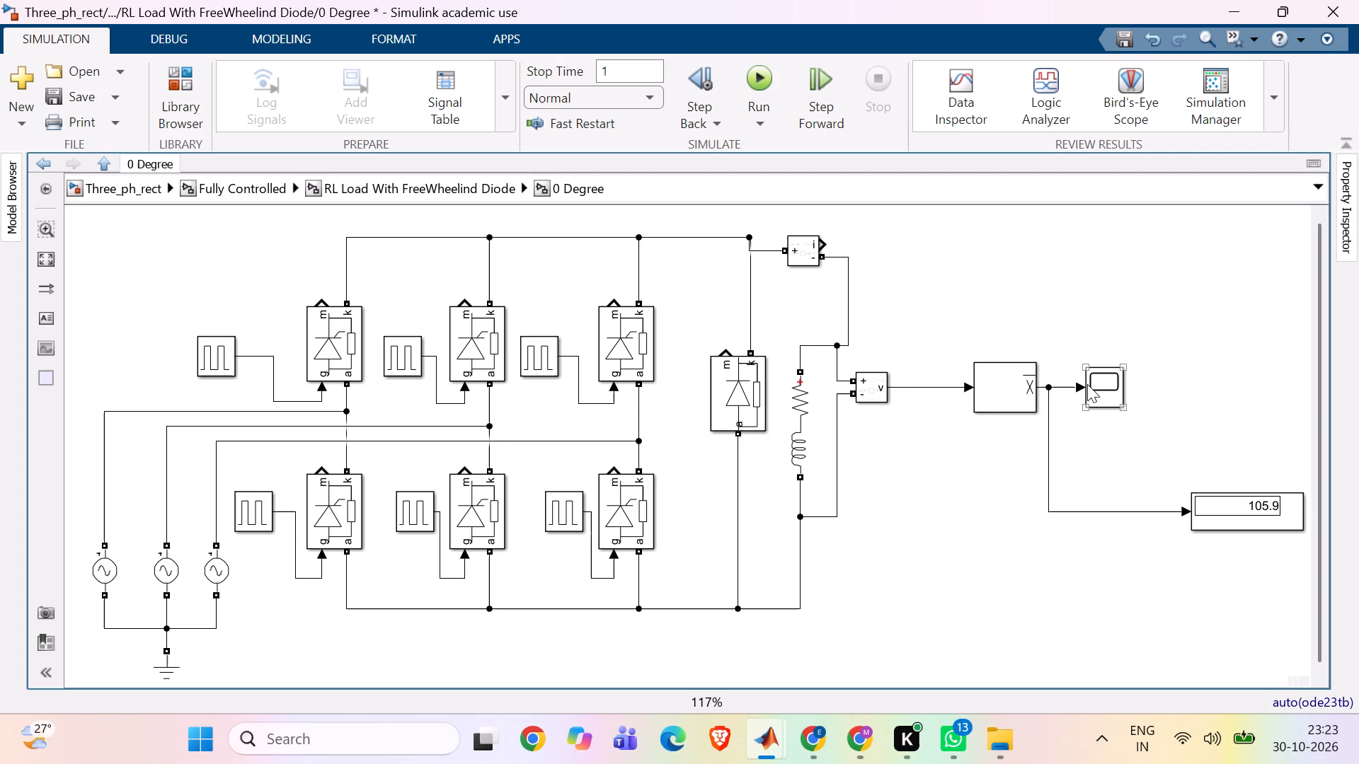
# Duplicate the scope fed by the mean block and place the copy beside the Current Measurement block.
pyautogui.moveTo(1113, 397); pyautogui.dragTo(1019, 266)
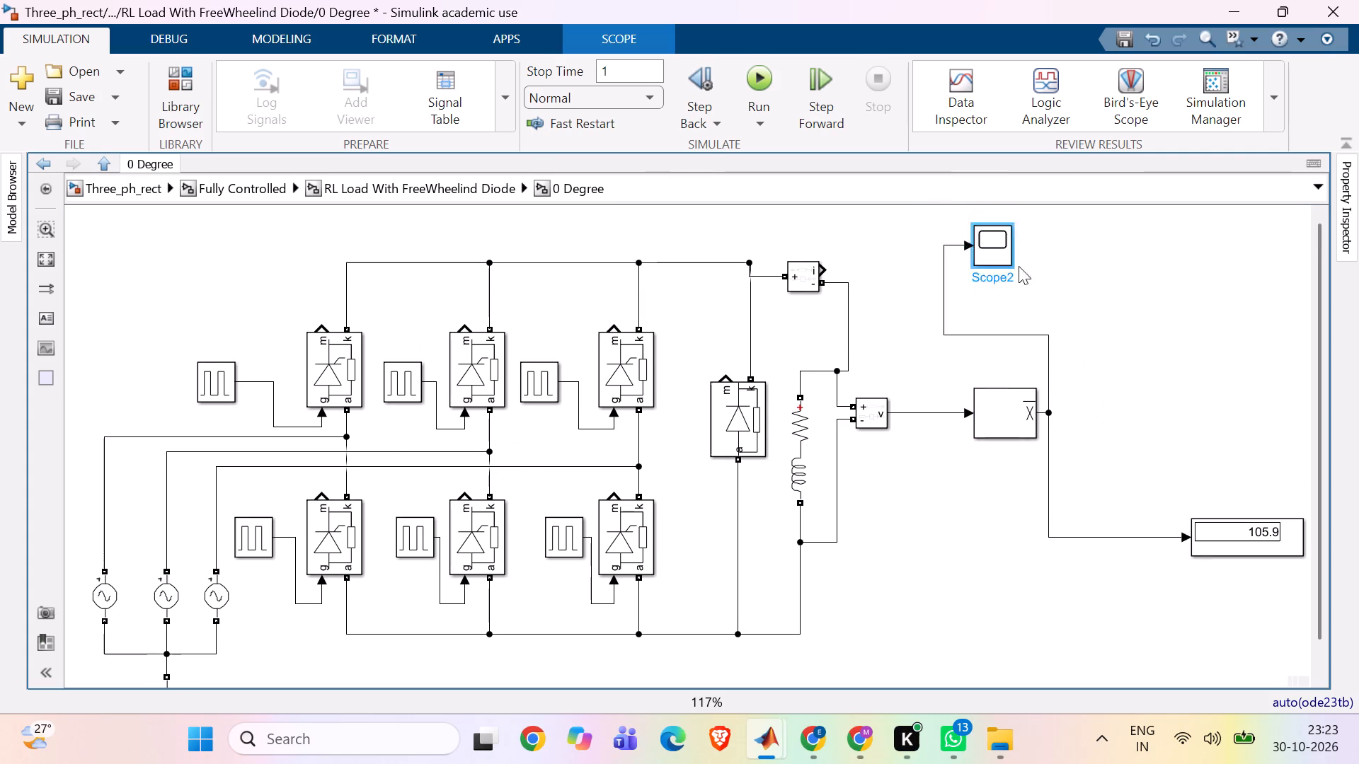
pyautogui.moveTo(1019, 266); pyautogui.dragTo(1152, 410)
pyautogui.moveTo(1140, 407); pyautogui.dragTo(1140, 407, button='right')
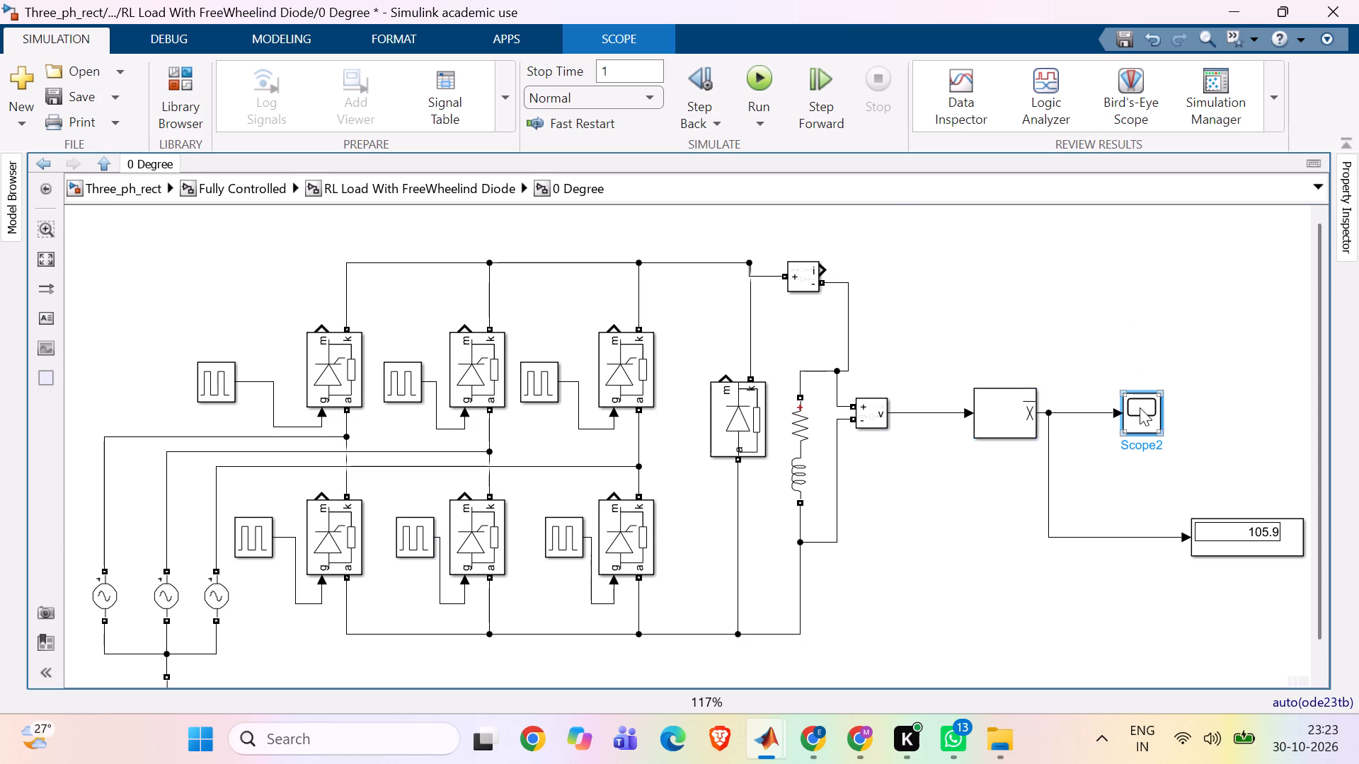
pyautogui.moveTo(1140, 407); pyautogui.dragTo(954, 289, button='right')
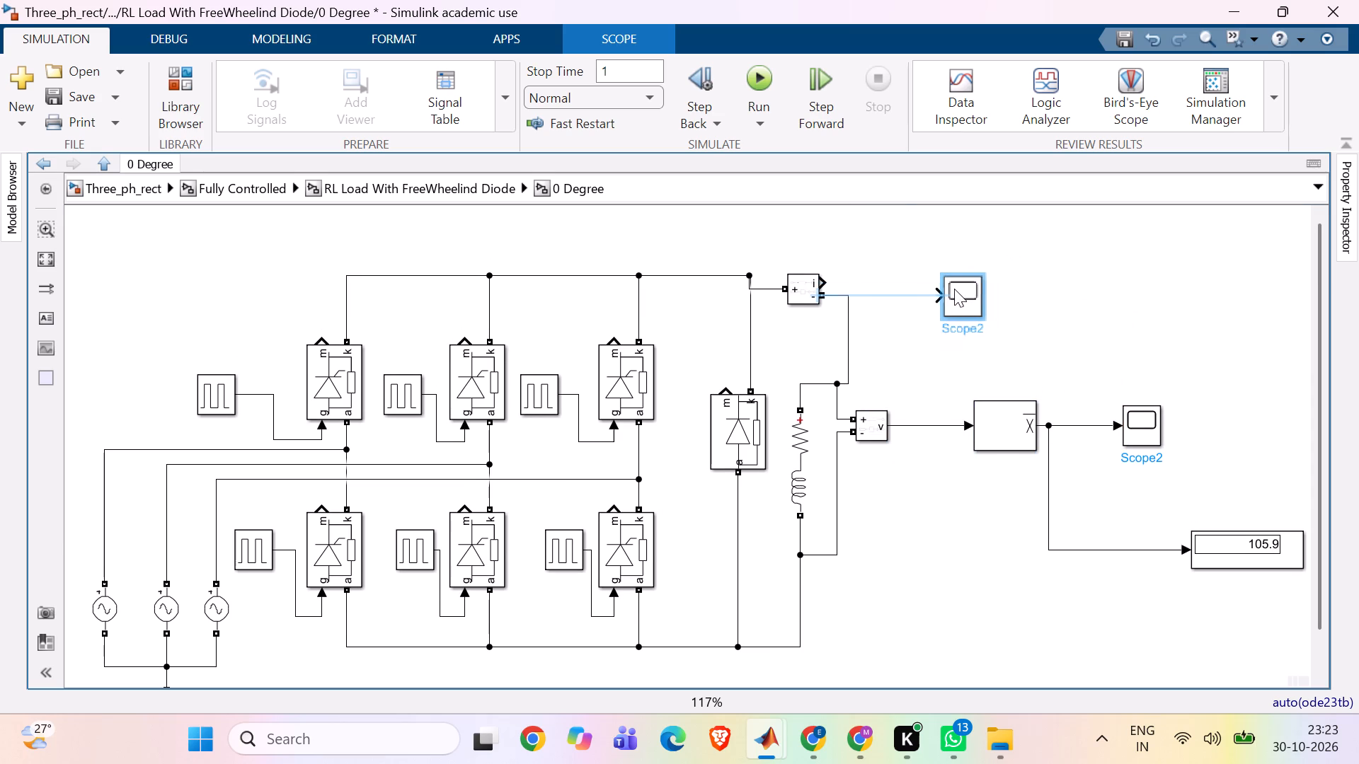
pyautogui.moveTo(954, 289); pyautogui.dragTo(947, 283, button='right')
pyautogui.moveTo(939, 304); pyautogui.dragTo(944, 281)
pyautogui.click(944, 281)
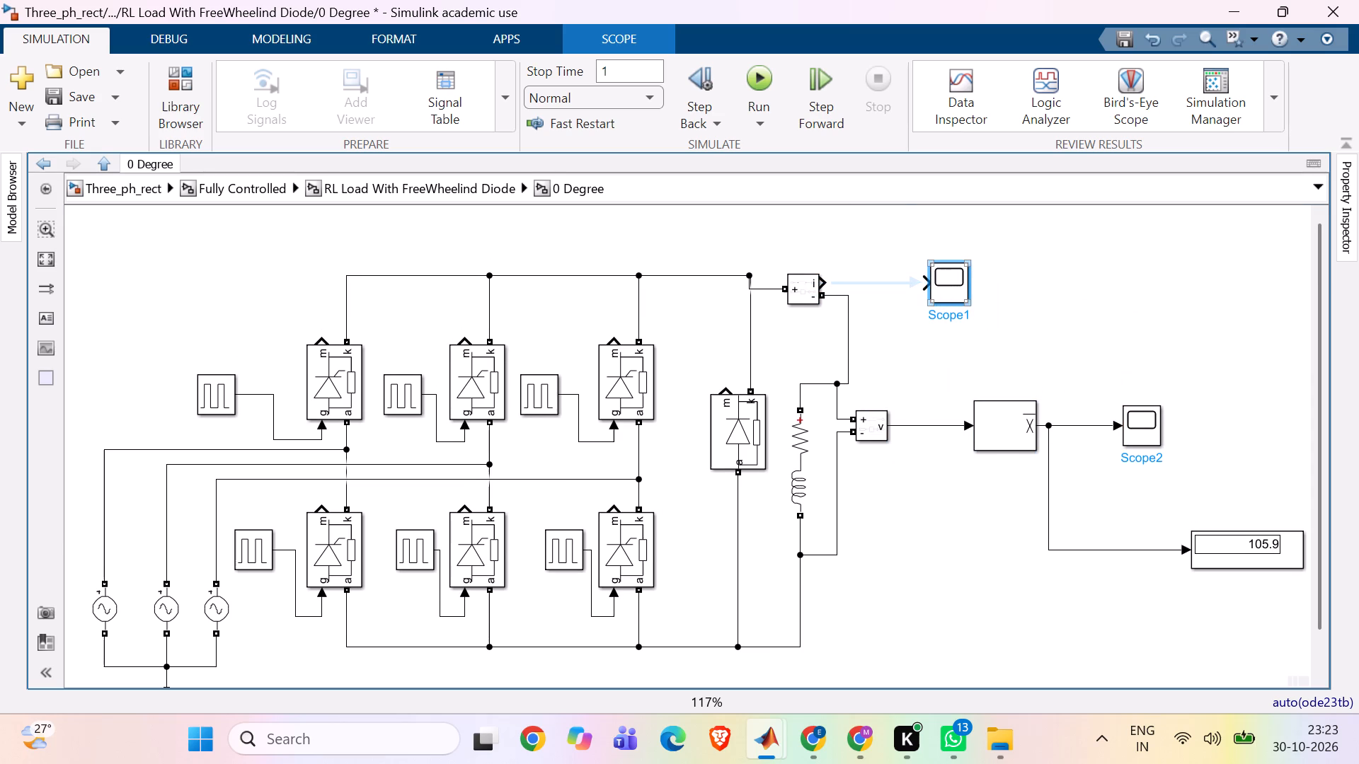
pyautogui.moveTo(948, 279); pyautogui.dragTo(953, 296)
# Wire the voltage measurement output and the Current Measurement output to the two inputs of the new scope.
pyautogui.moveTo(927, 291); pyautogui.dragTo(920, 439)
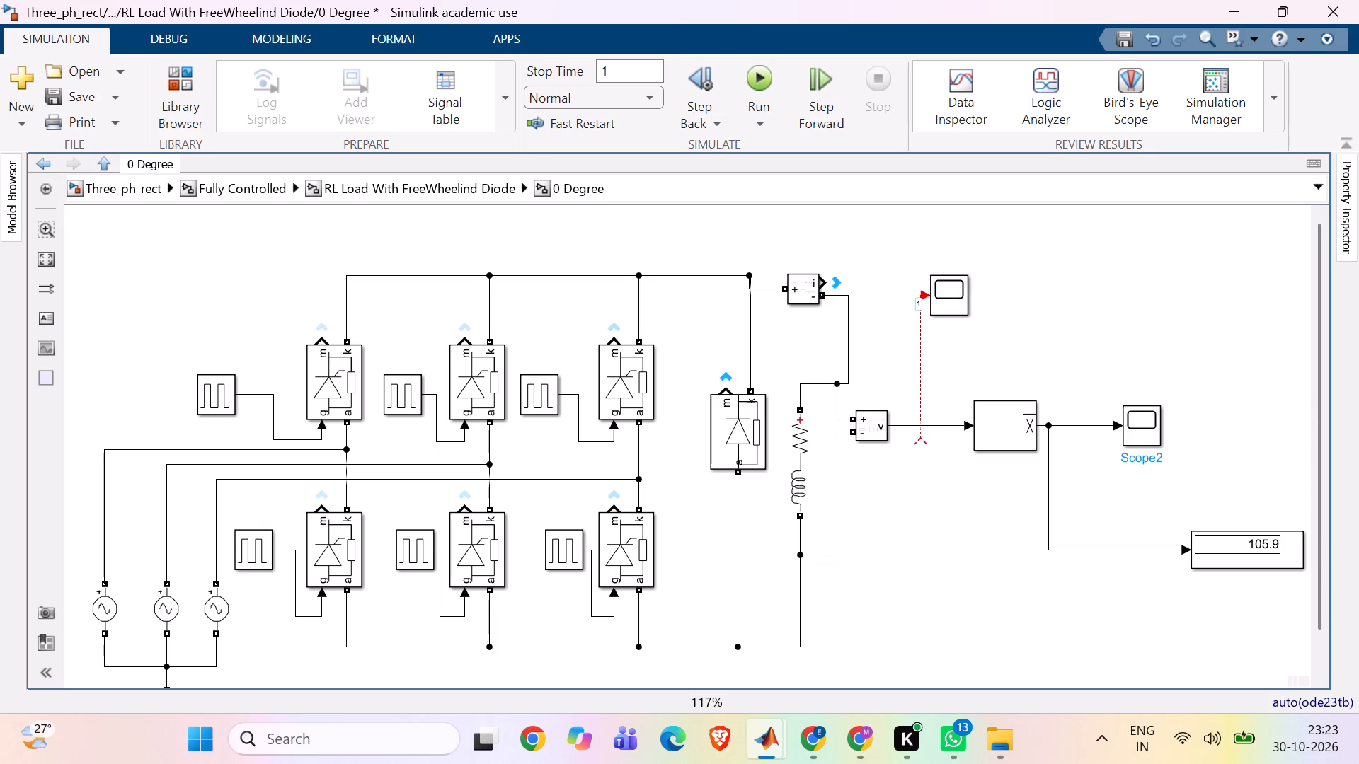
pyautogui.moveTo(920, 439); pyautogui.dragTo(919, 424)
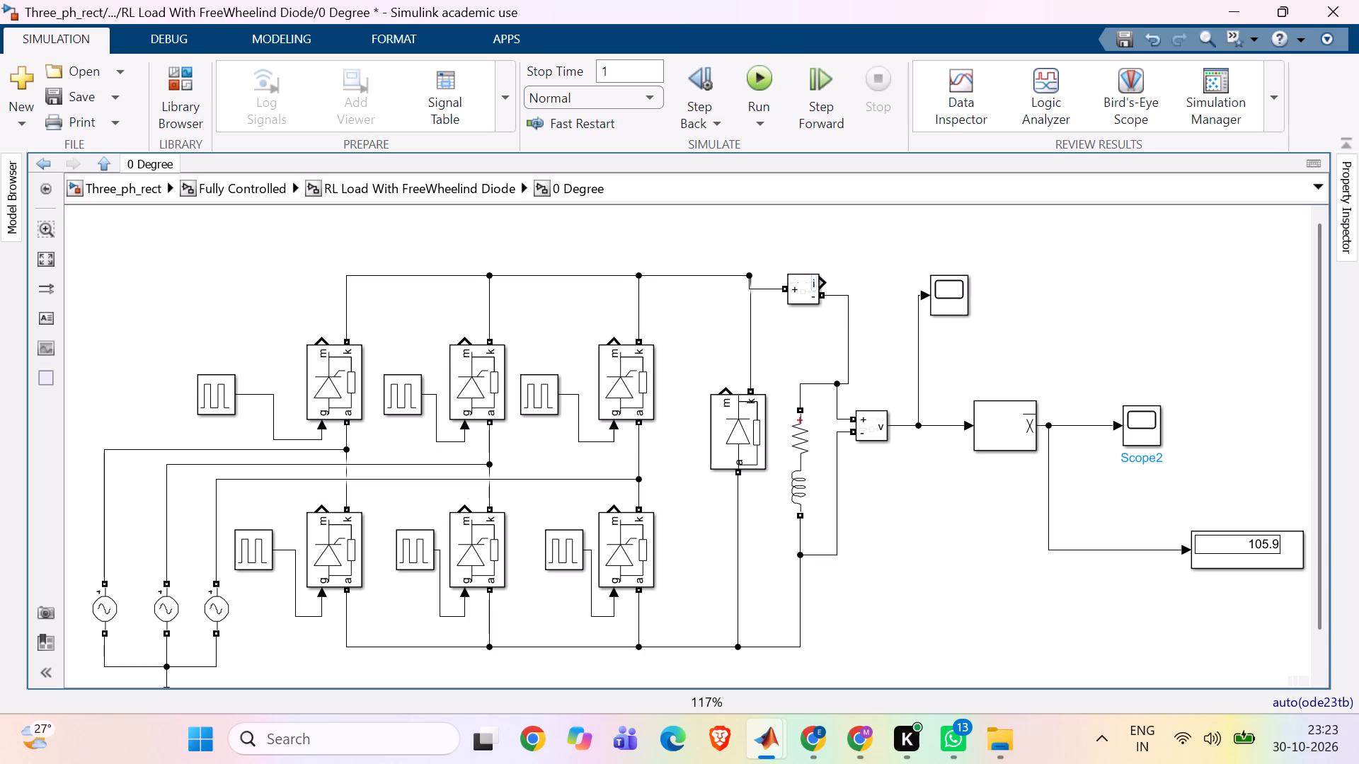
pyautogui.moveTo(825, 281); pyautogui.dragTo(936, 281)
pyautogui.moveTo(936, 281); pyautogui.dragTo(937, 274)
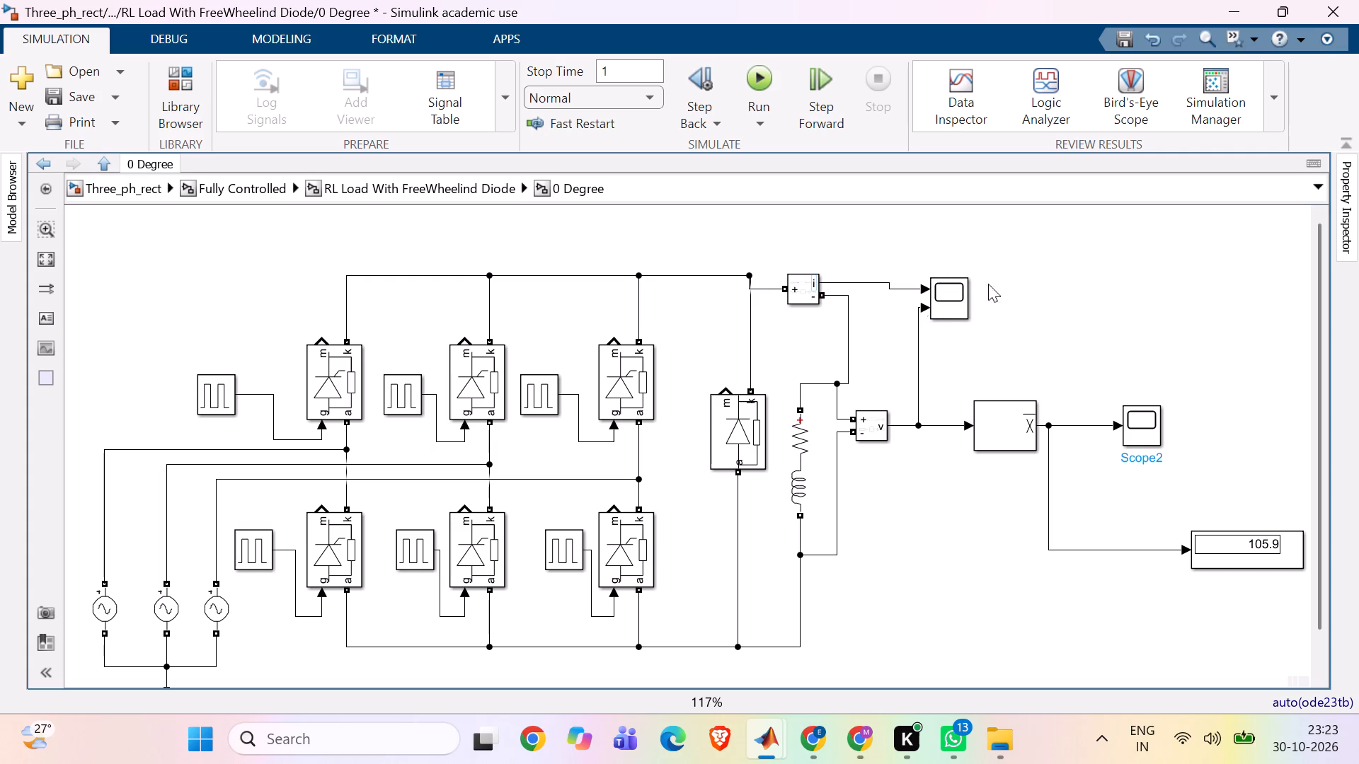
pyautogui.click(998, 285)
# Run the simulation and open Scope1 with its axes scaled to fit.
pyautogui.click(762, 79)
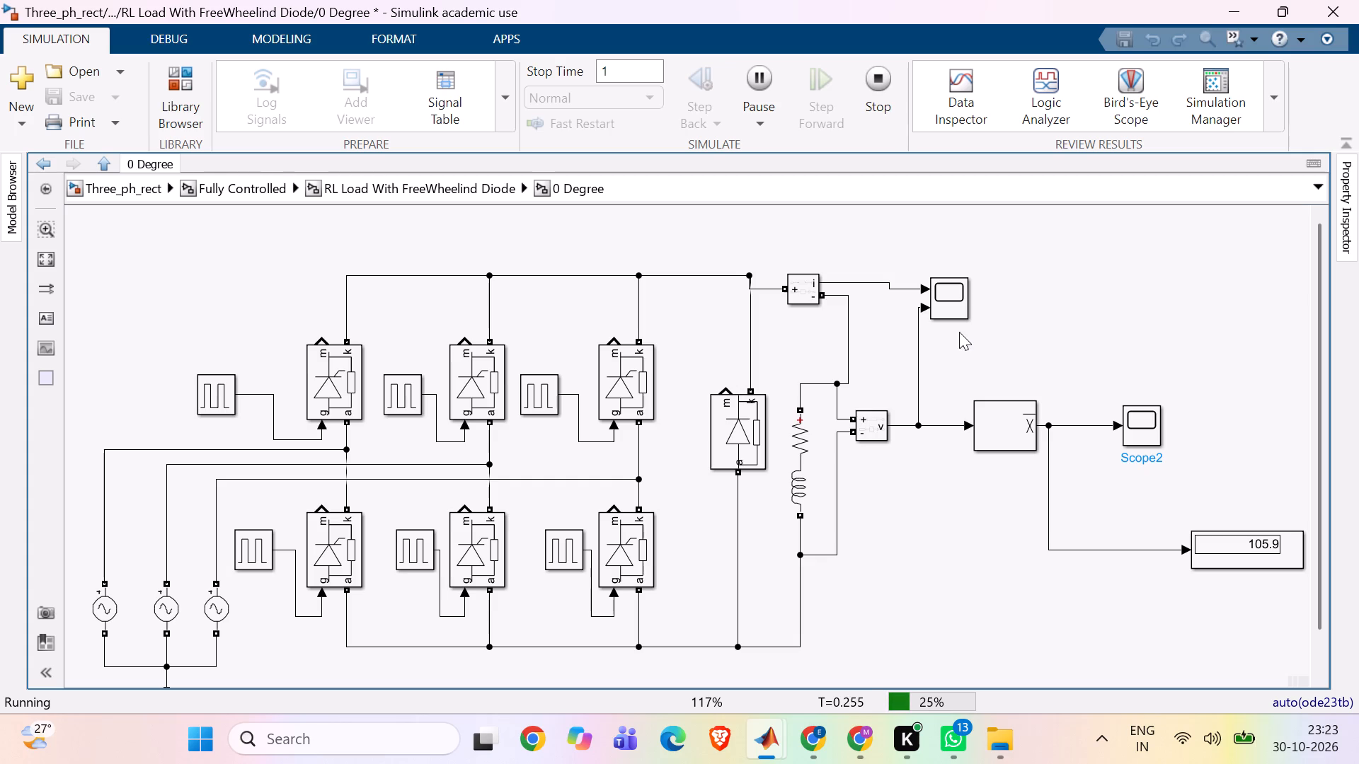
pyautogui.doubleClick(939, 297)
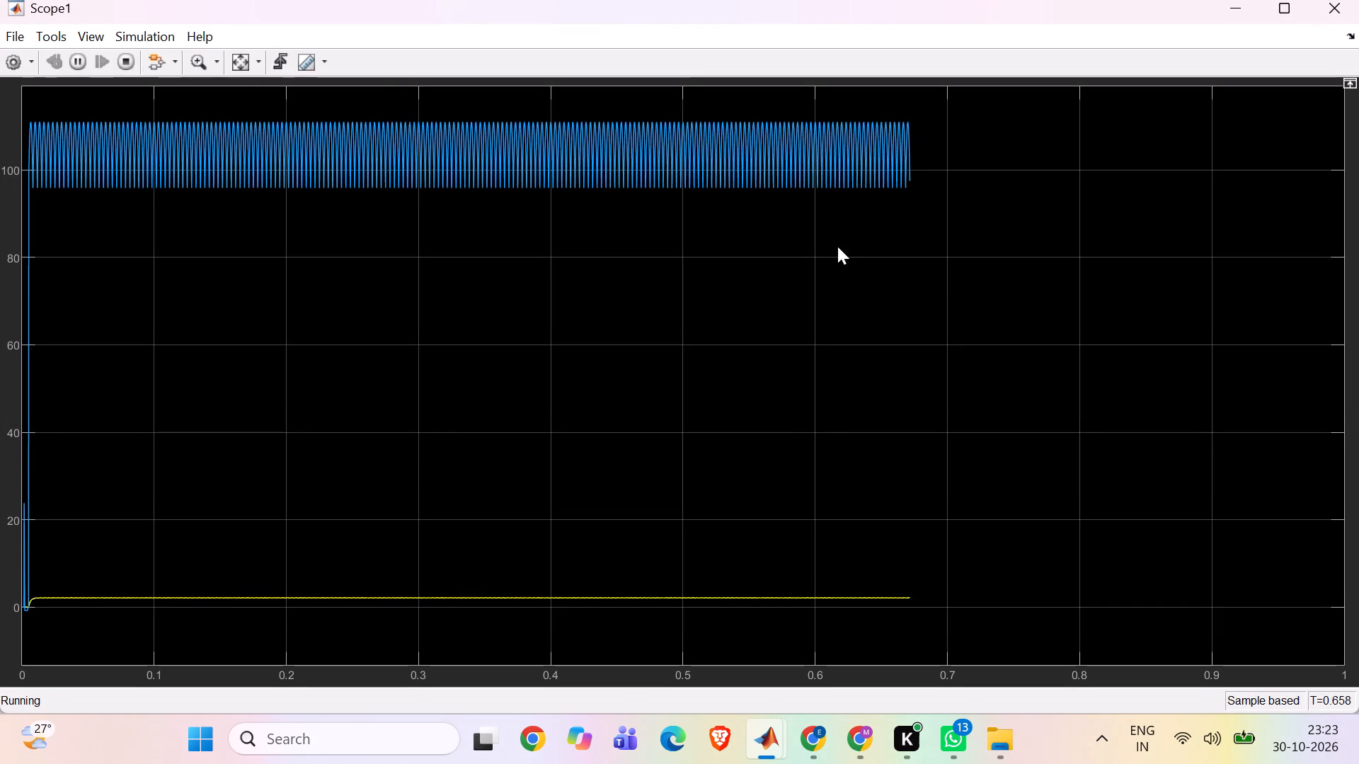
pyautogui.click(234, 61)
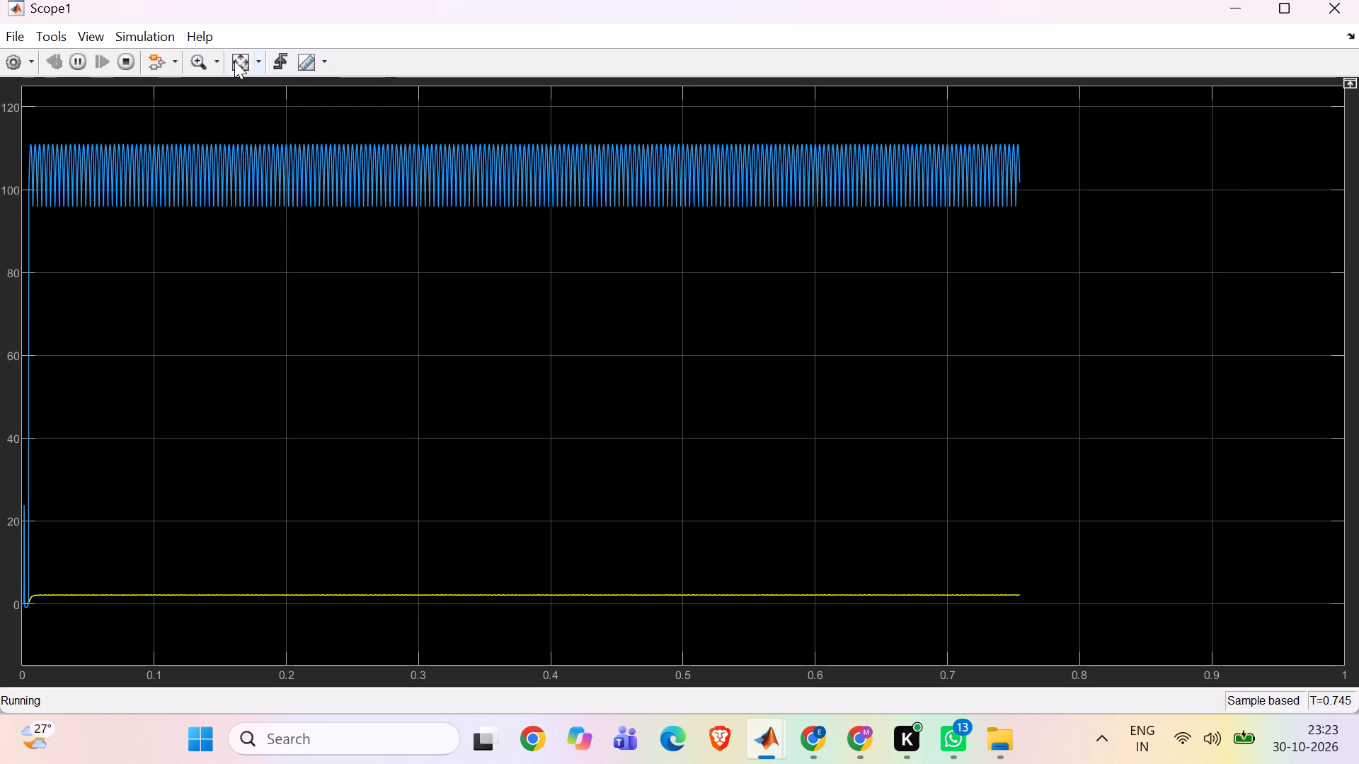
pyautogui.click(234, 61)
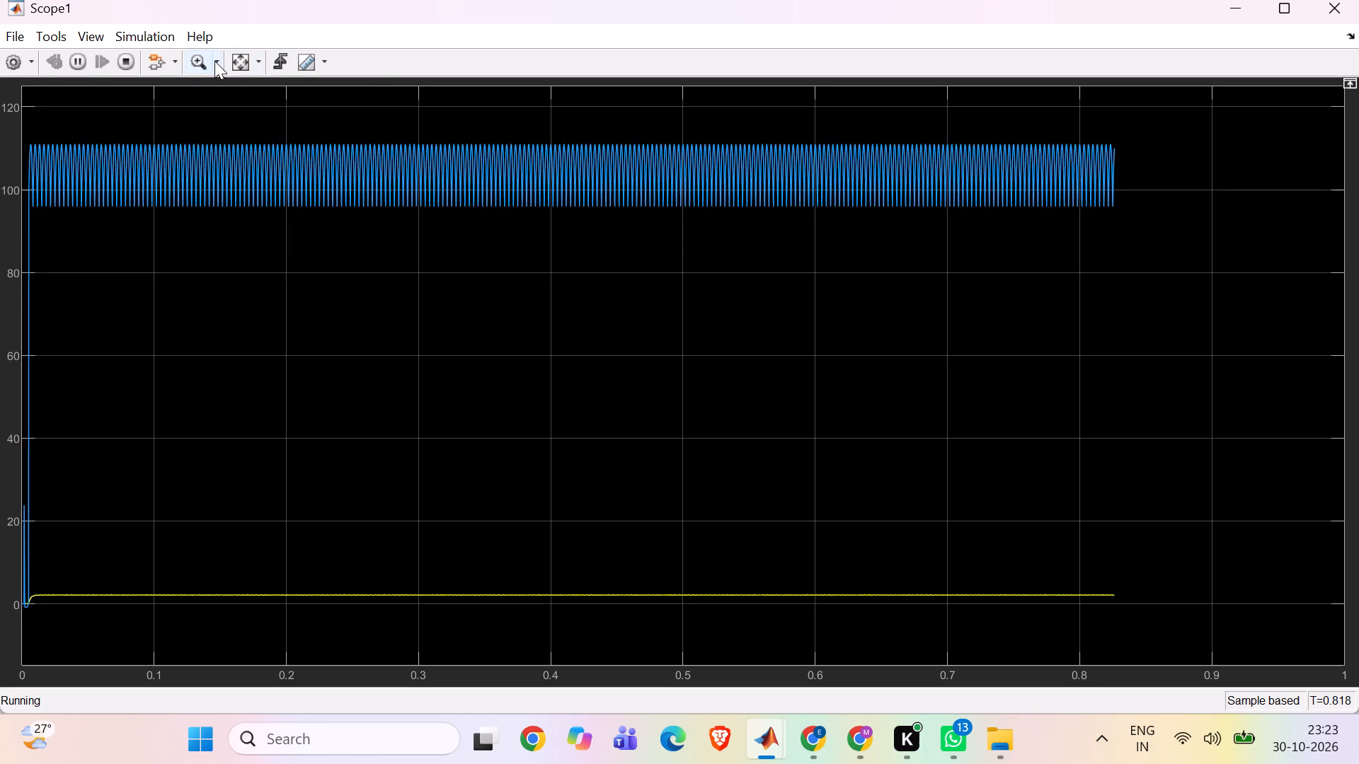
# Split Scope1 into two vertically stacked displays and show the legends.
pyautogui.click(84, 35)
pyautogui.click(108, 50)
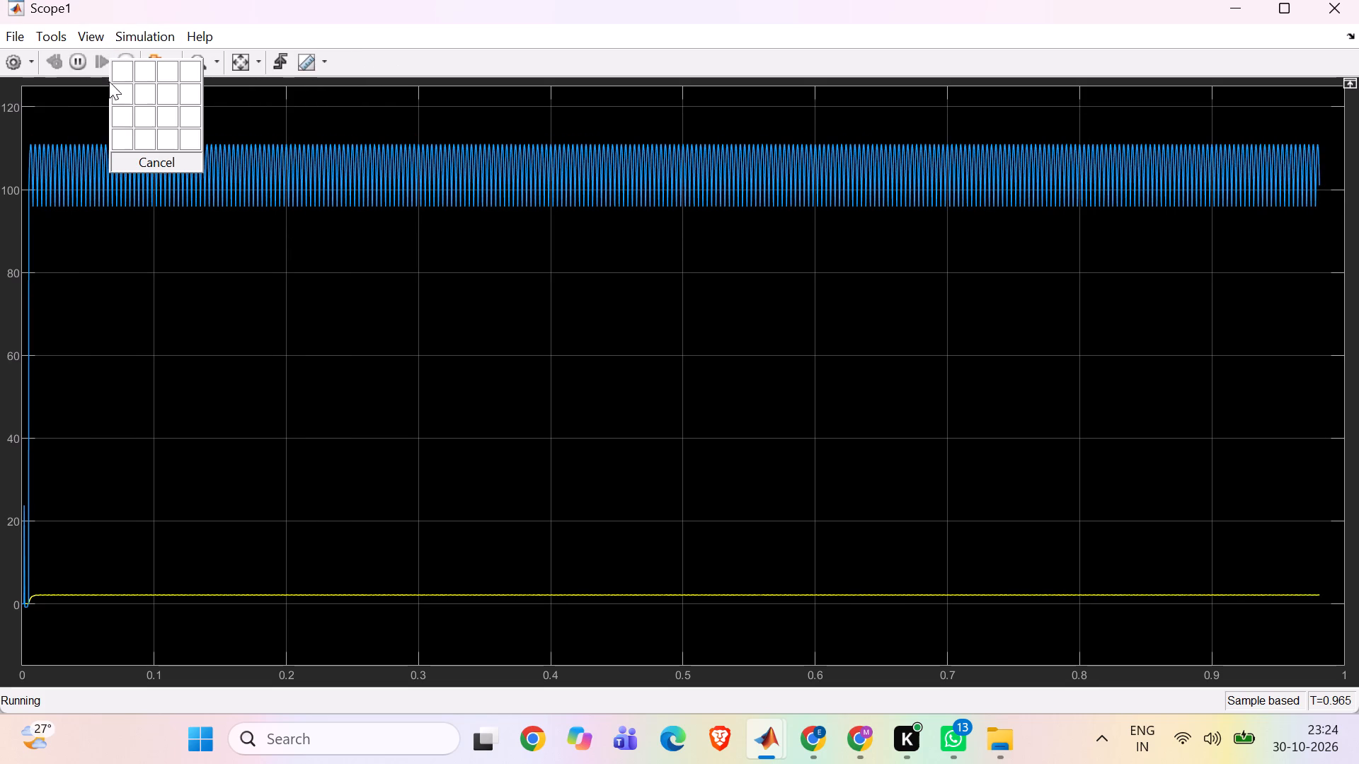
pyautogui.click(125, 89)
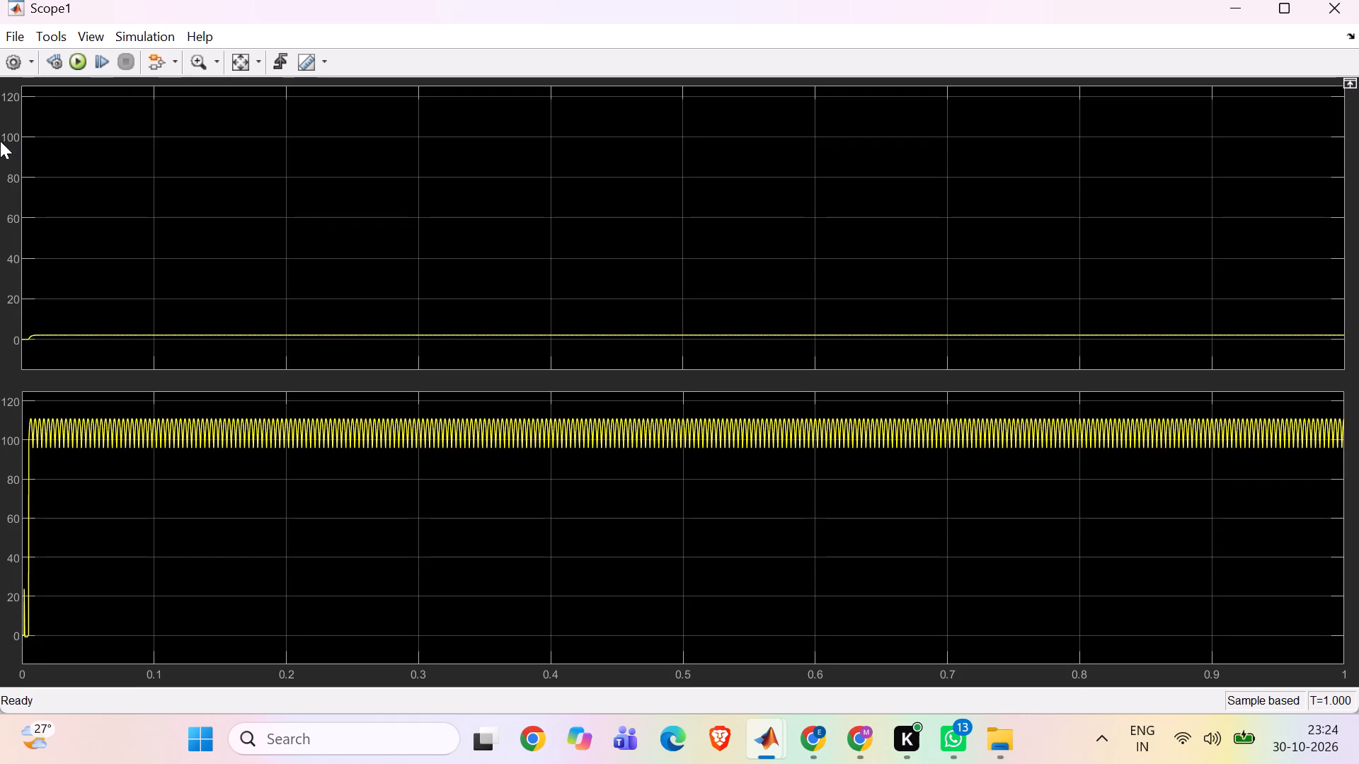
pyautogui.click(96, 35)
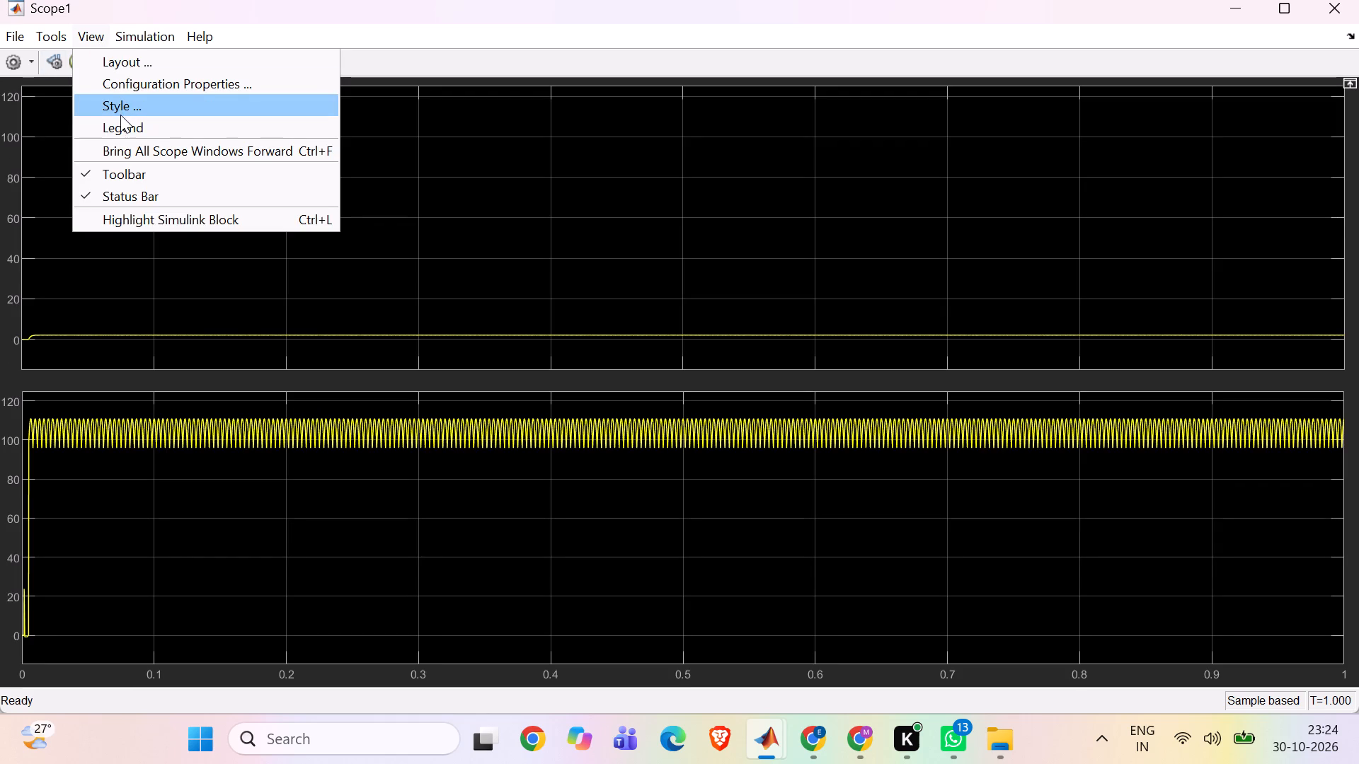
pyautogui.click(122, 122)
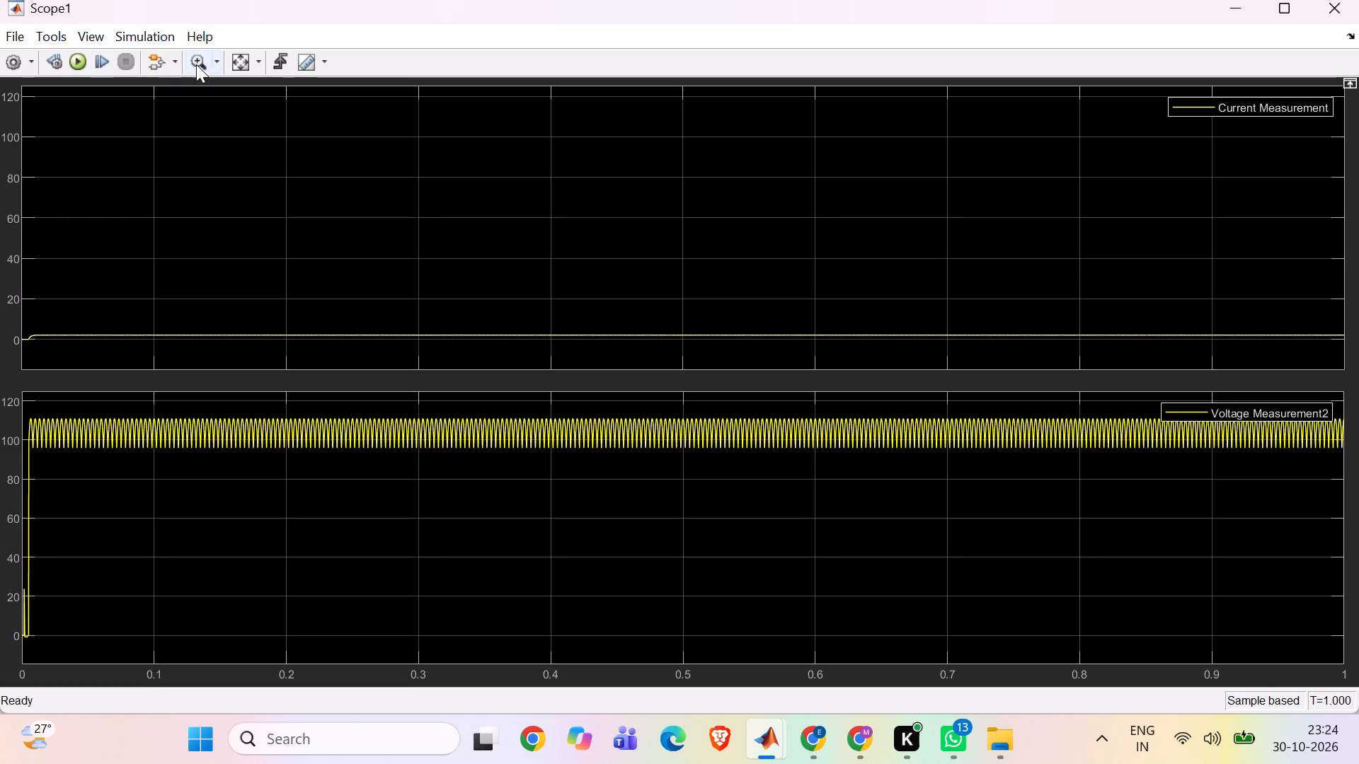
# Zoom the Scope1 waveforms along the time axis to about 0.110–0.120 s.
pyautogui.click(212, 54)
pyautogui.click(197, 96)
pyautogui.moveTo(154, 272); pyautogui.dragTo(217, 270)
pyautogui.moveTo(217, 270); pyautogui.dragTo(283, 299)
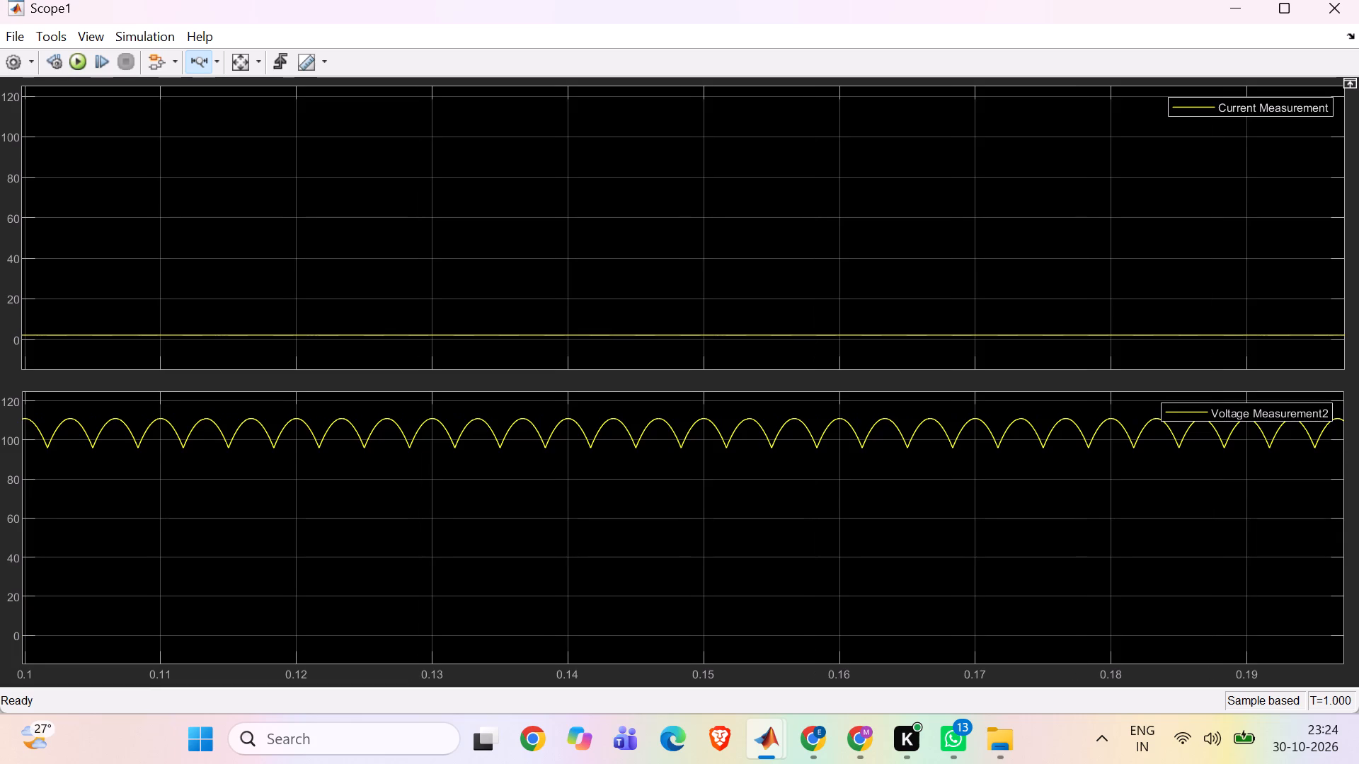
pyautogui.moveTo(162, 291); pyautogui.dragTo(292, 278)
pyautogui.moveTo(292, 278); pyautogui.dragTo(294, 278)
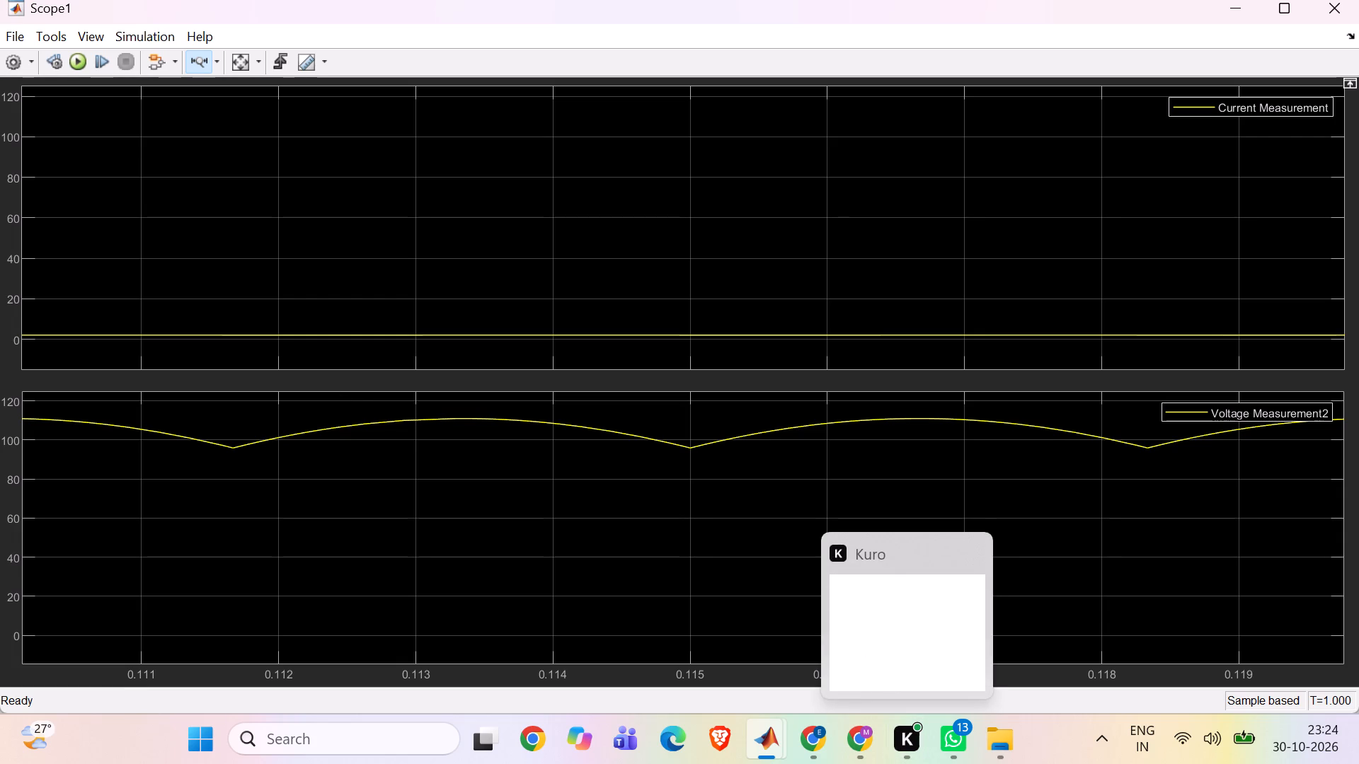
# Zoom the current display along the Y axis to about 1.3–2.8 so its ripple can be read.
pyautogui.click(217, 60)
pyautogui.click(195, 105)
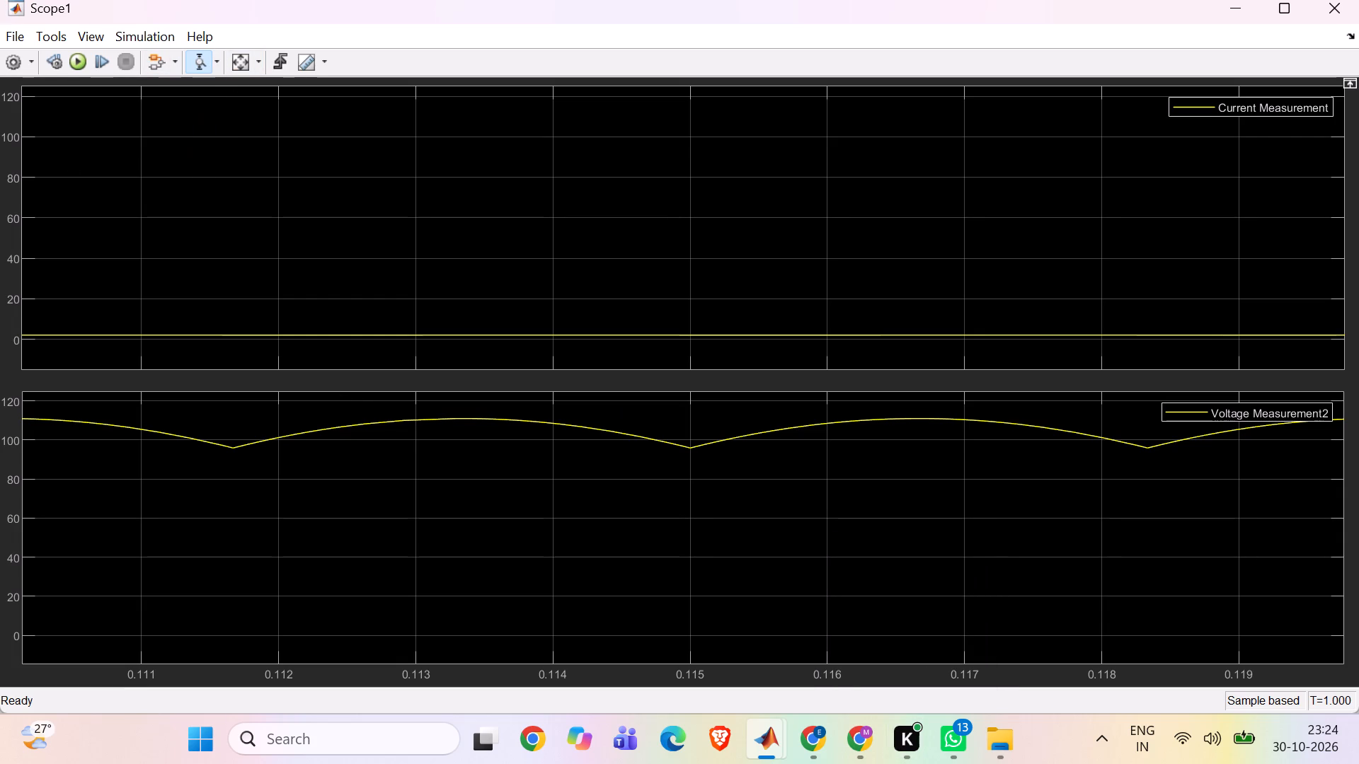
pyautogui.moveTo(164, 347); pyautogui.dragTo(169, 316)
pyautogui.moveTo(169, 316); pyautogui.dragTo(175, 318)
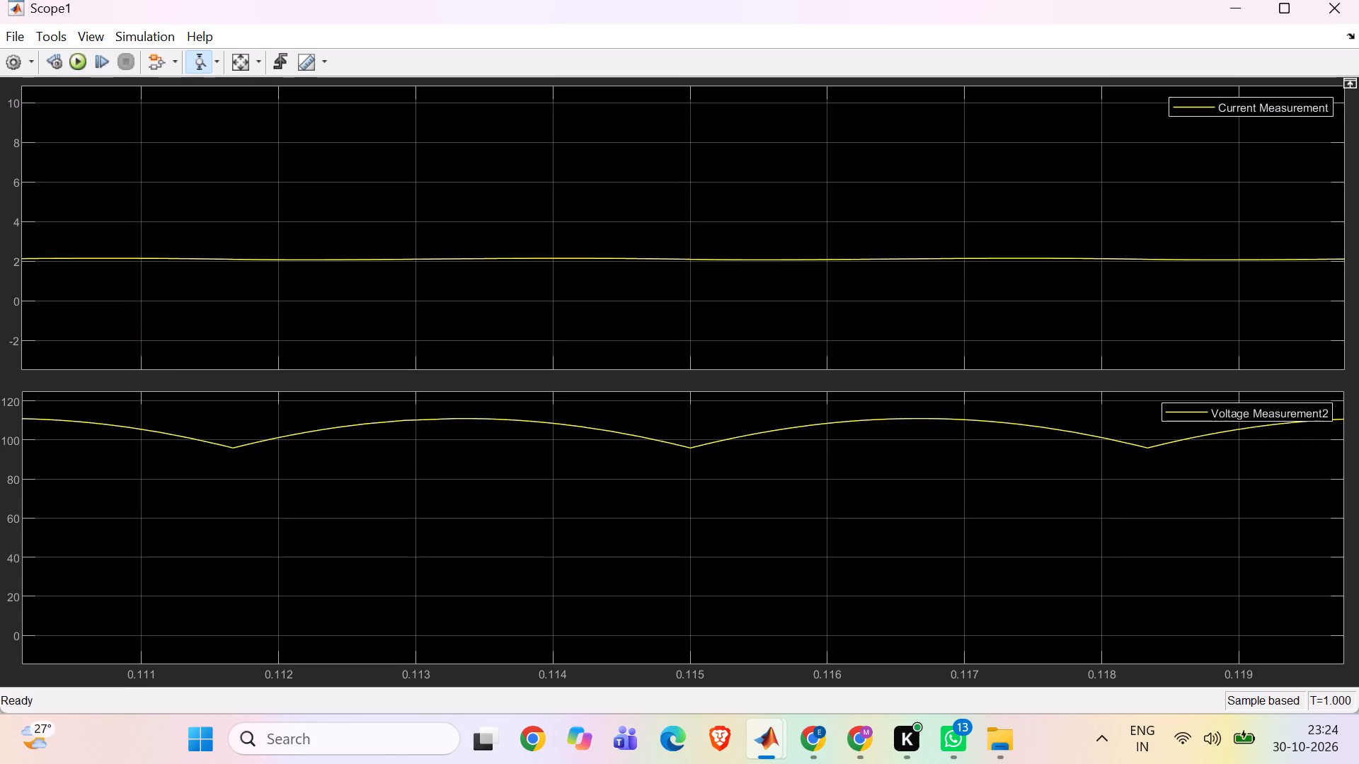
pyautogui.moveTo(174, 277); pyautogui.dragTo(177, 247)
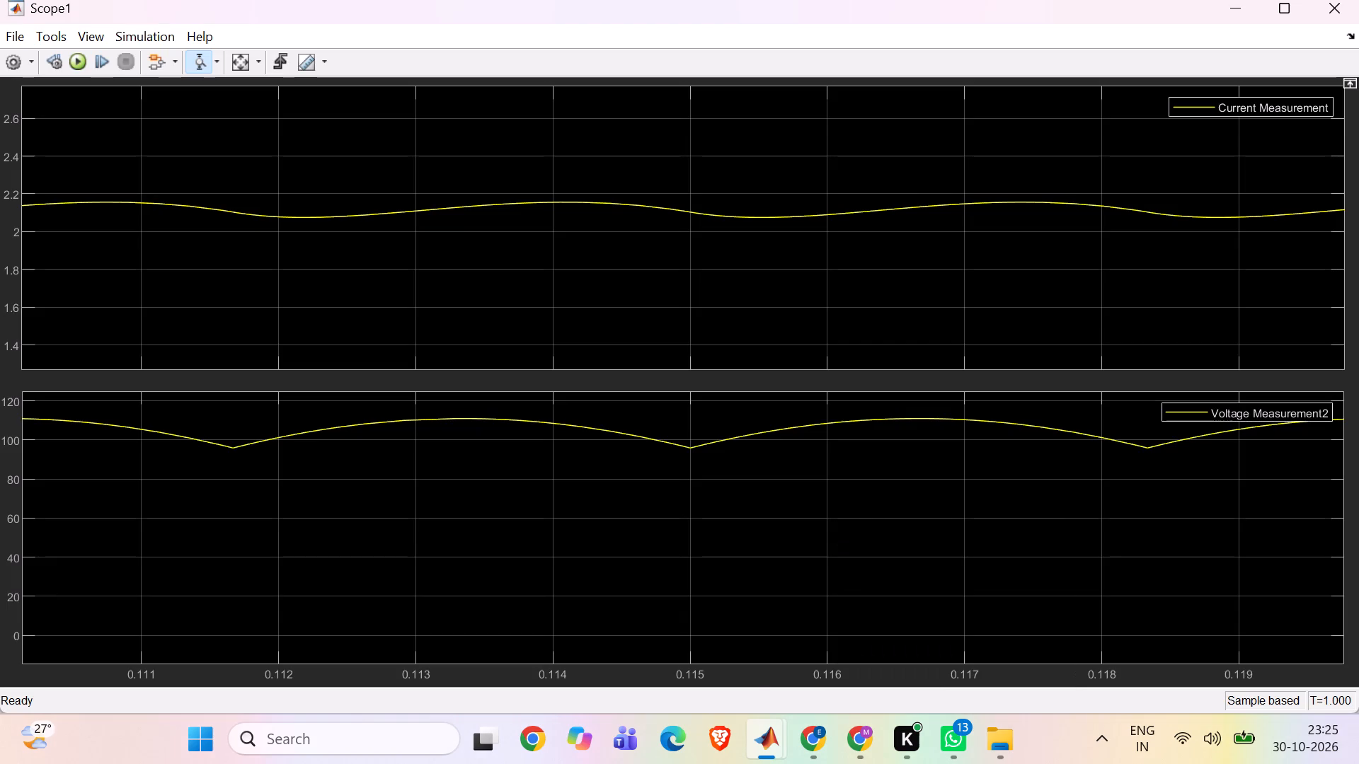
# Switch to Chrome and review the sample PDF from the second results table back to the first page.
pyautogui.click(817, 743)
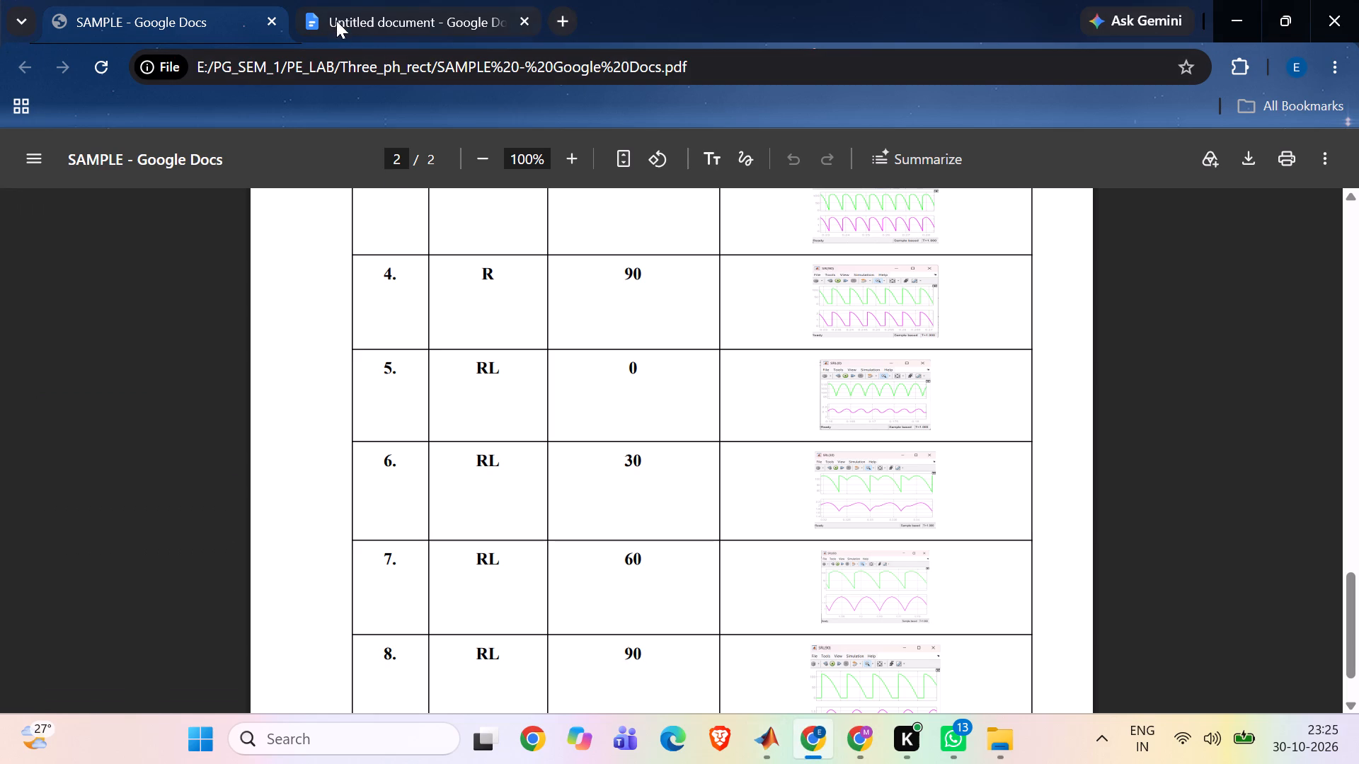
pyautogui.scroll(4, 437, 376)
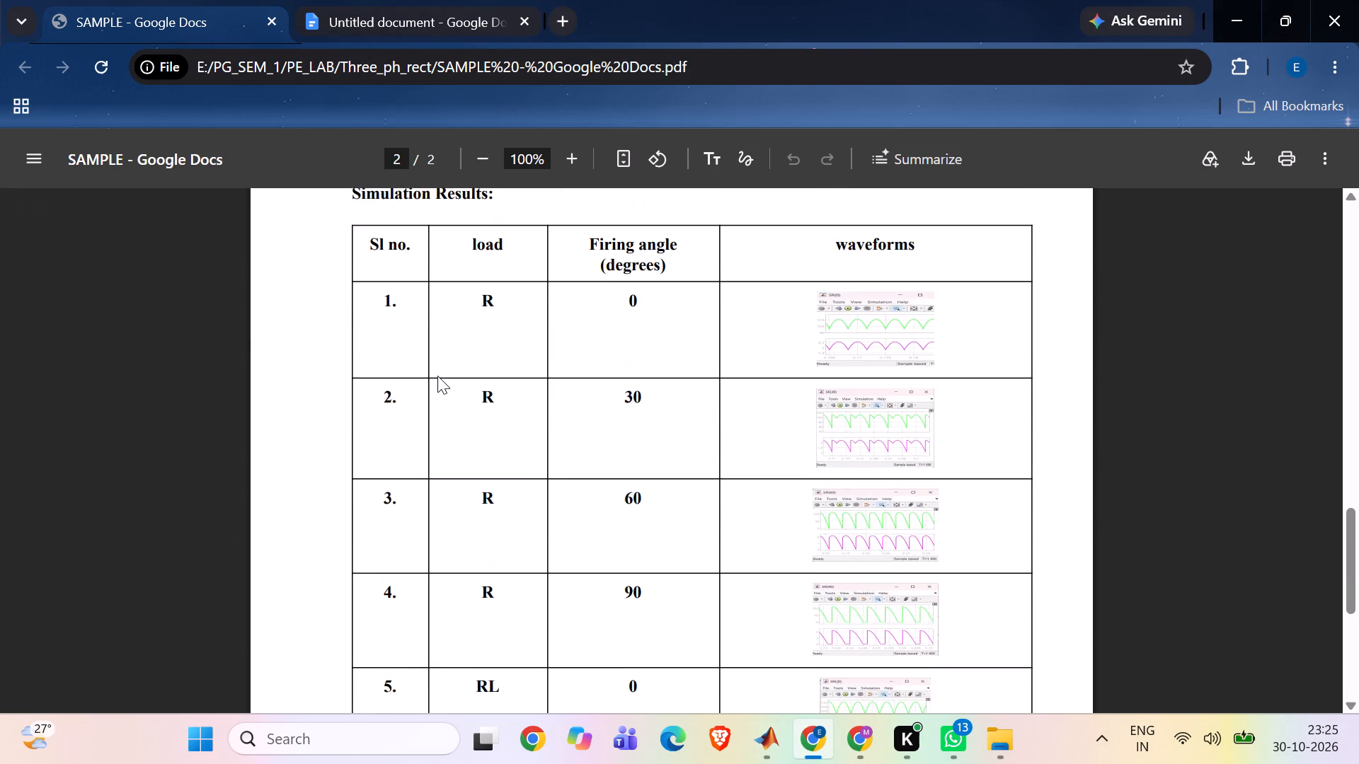
pyautogui.scroll(14, 437, 376)
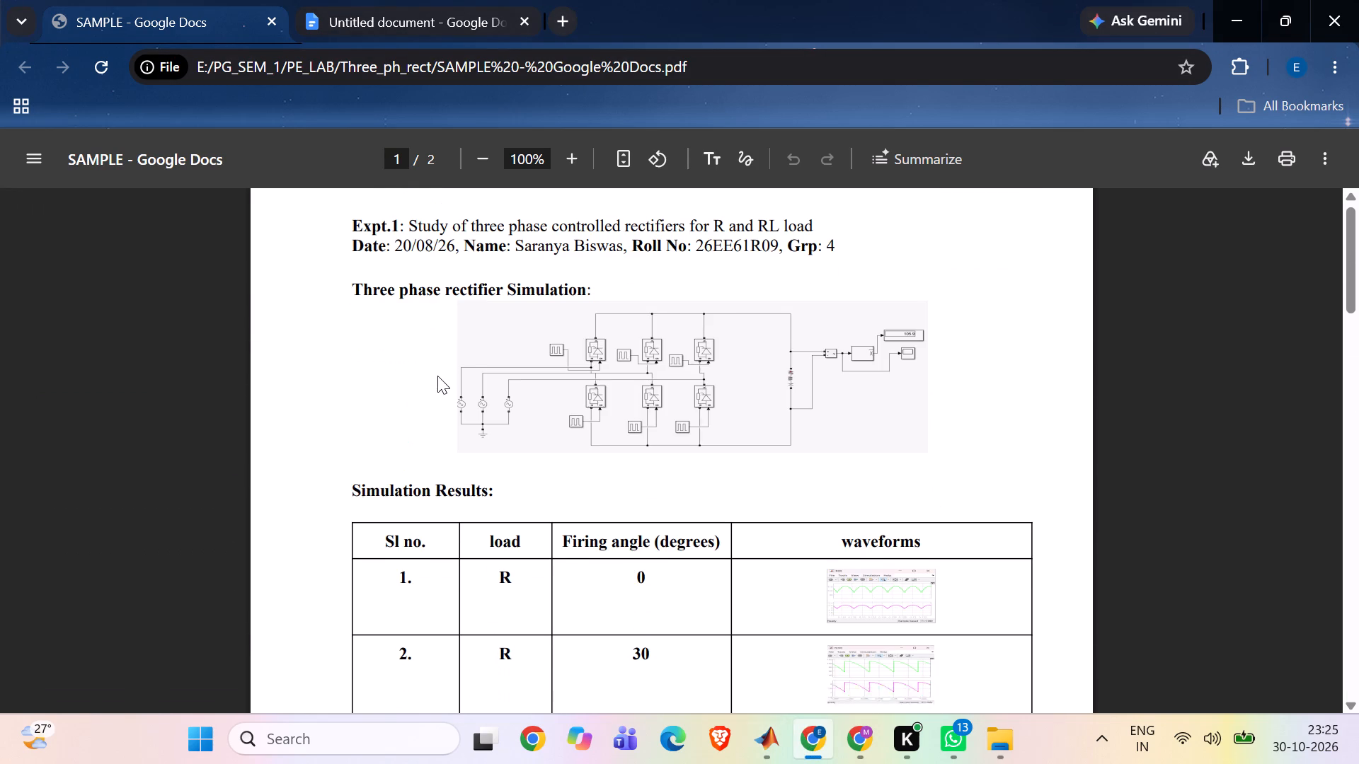
# Examine the waveform captures in the sample PDF's simulation results table, enlarged to 200%.
pyautogui.scroll(4, 437, 376)
pyautogui.scroll(-3, 437, 376)
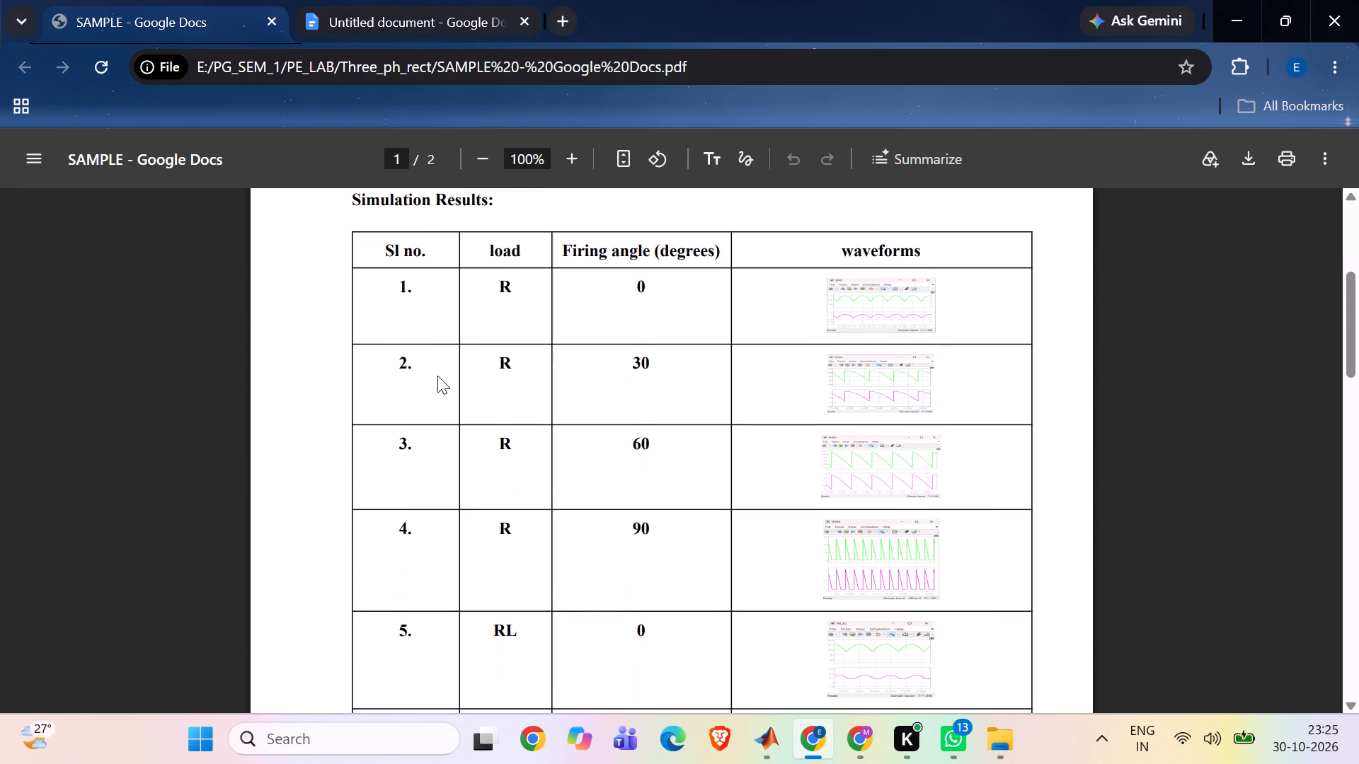
pyautogui.scroll(-3, 437, 376)
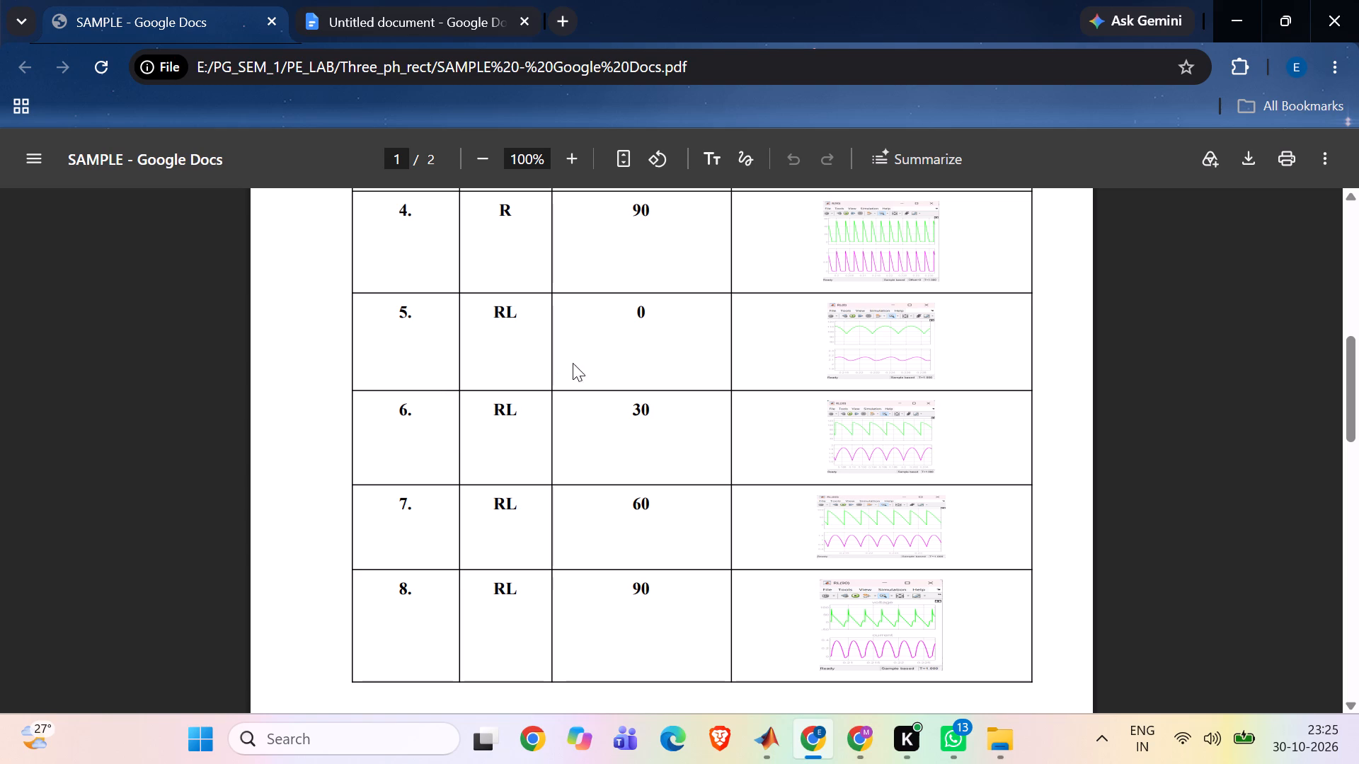
pyautogui.tripleClick(567, 168)
pyautogui.doubleClick(567, 168)
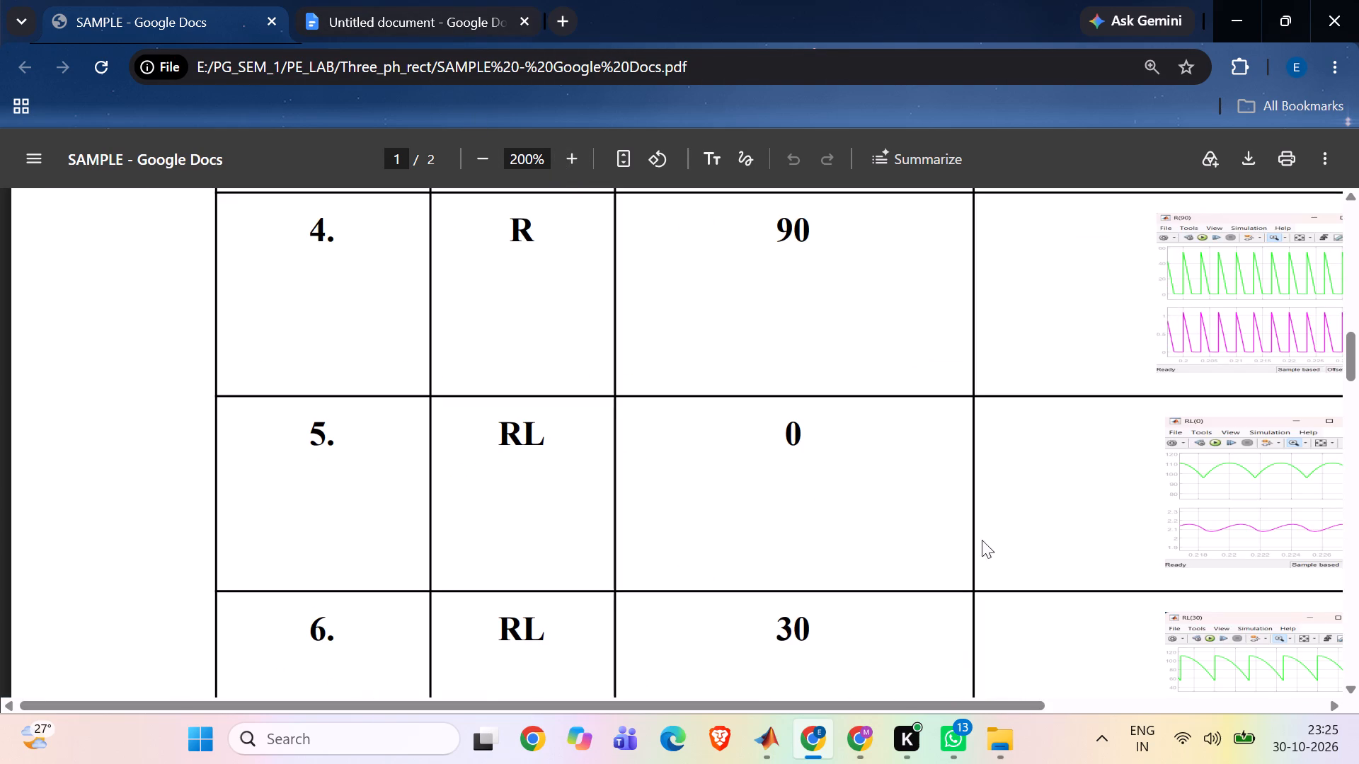
pyautogui.moveTo(998, 701); pyautogui.dragTo(1200, 714)
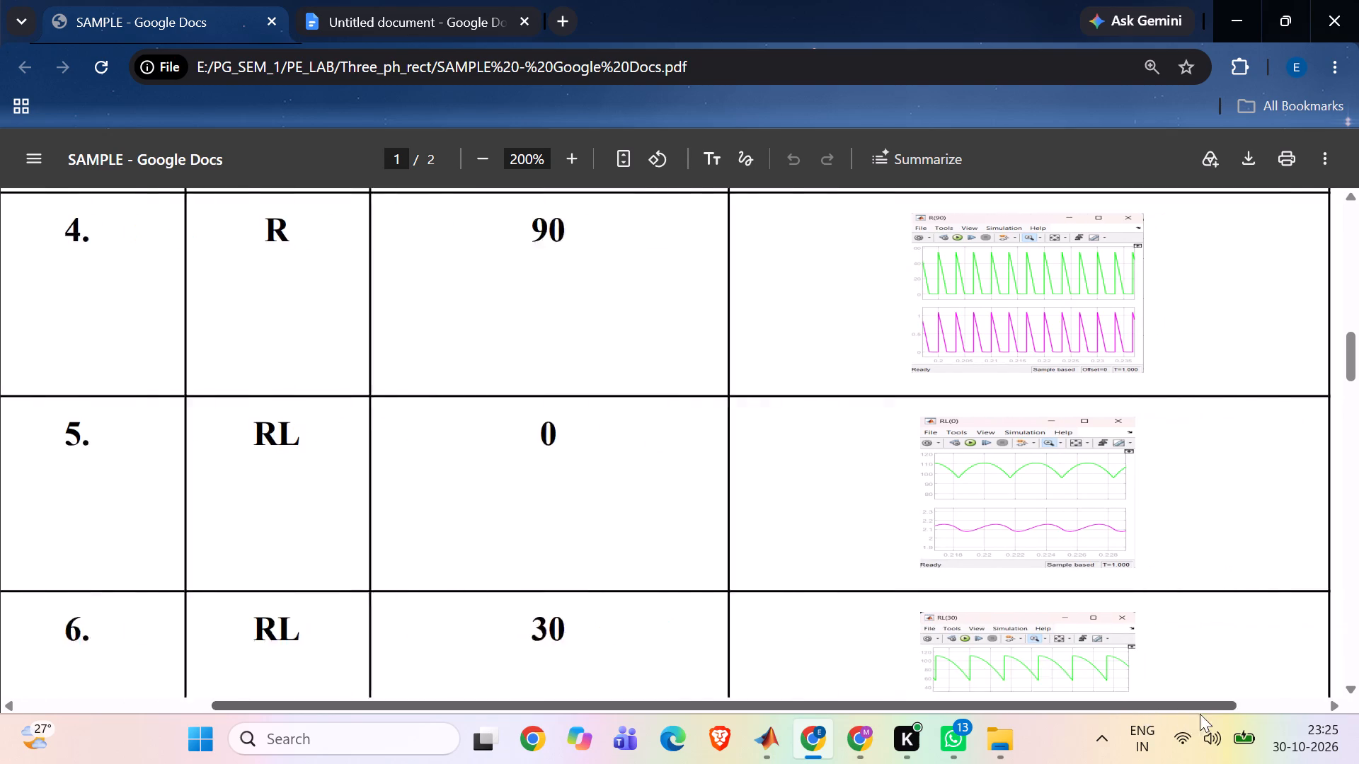
pyautogui.moveTo(1200, 714); pyautogui.dragTo(1215, 713)
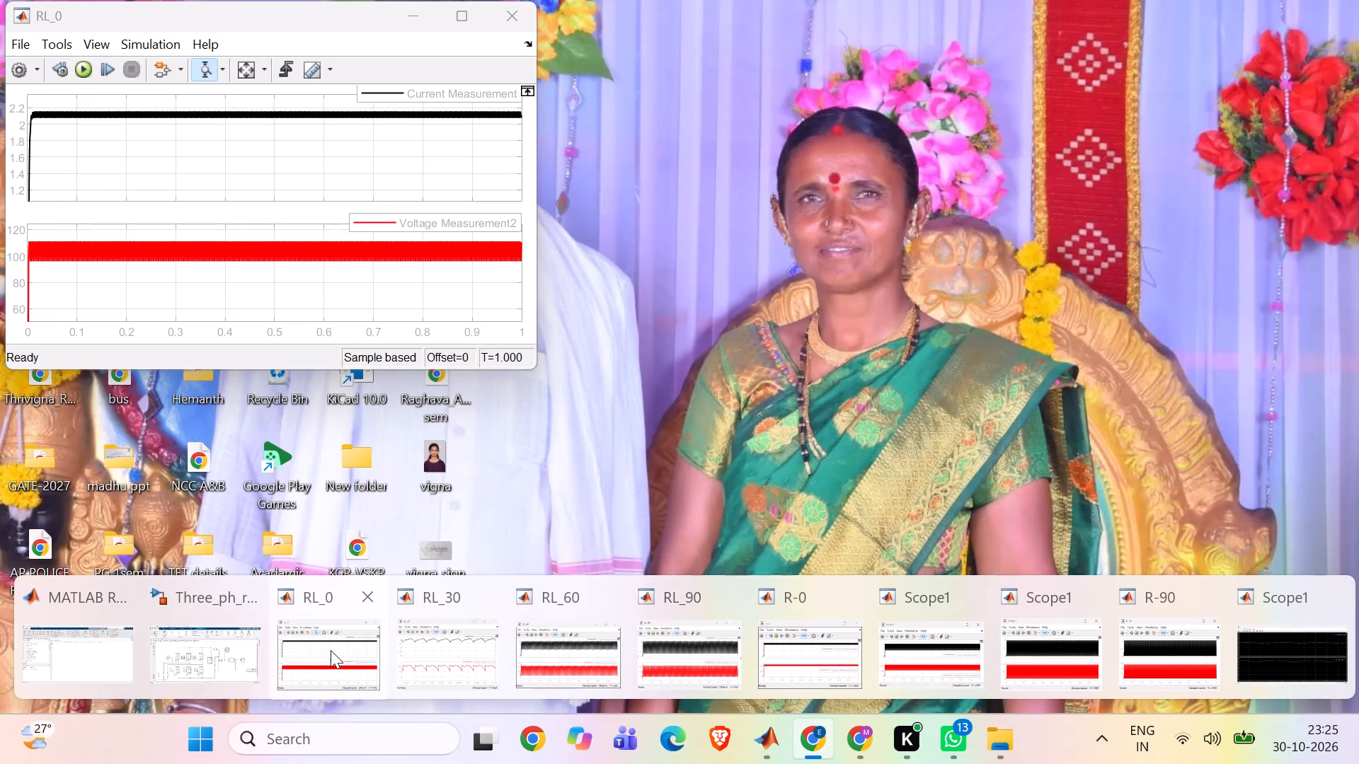
# Switch to the Scope1 window and set its figure colour and axes background colour to white.
pyautogui.click(1289, 660)
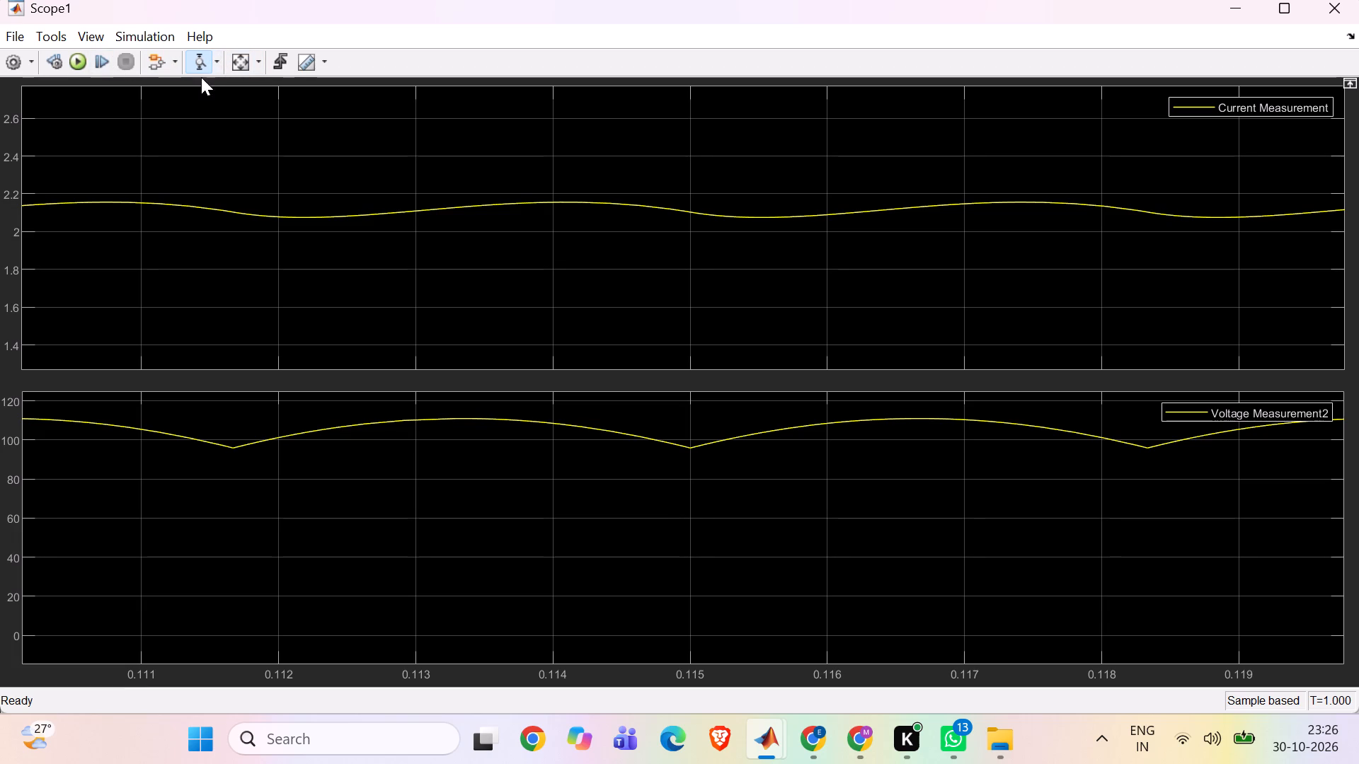
pyautogui.click(201, 50)
pyautogui.click(204, 58)
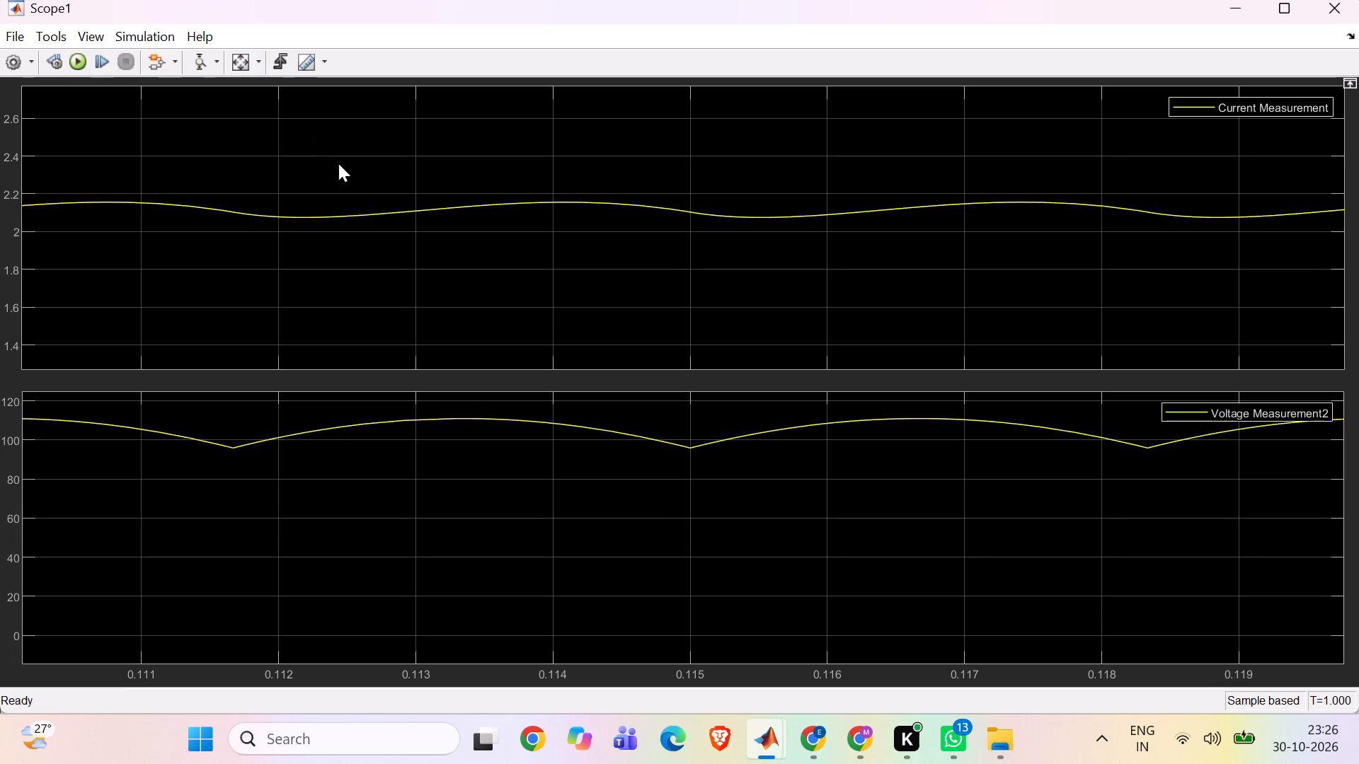
pyautogui.rightClick(338, 163)
pyautogui.click(429, 224)
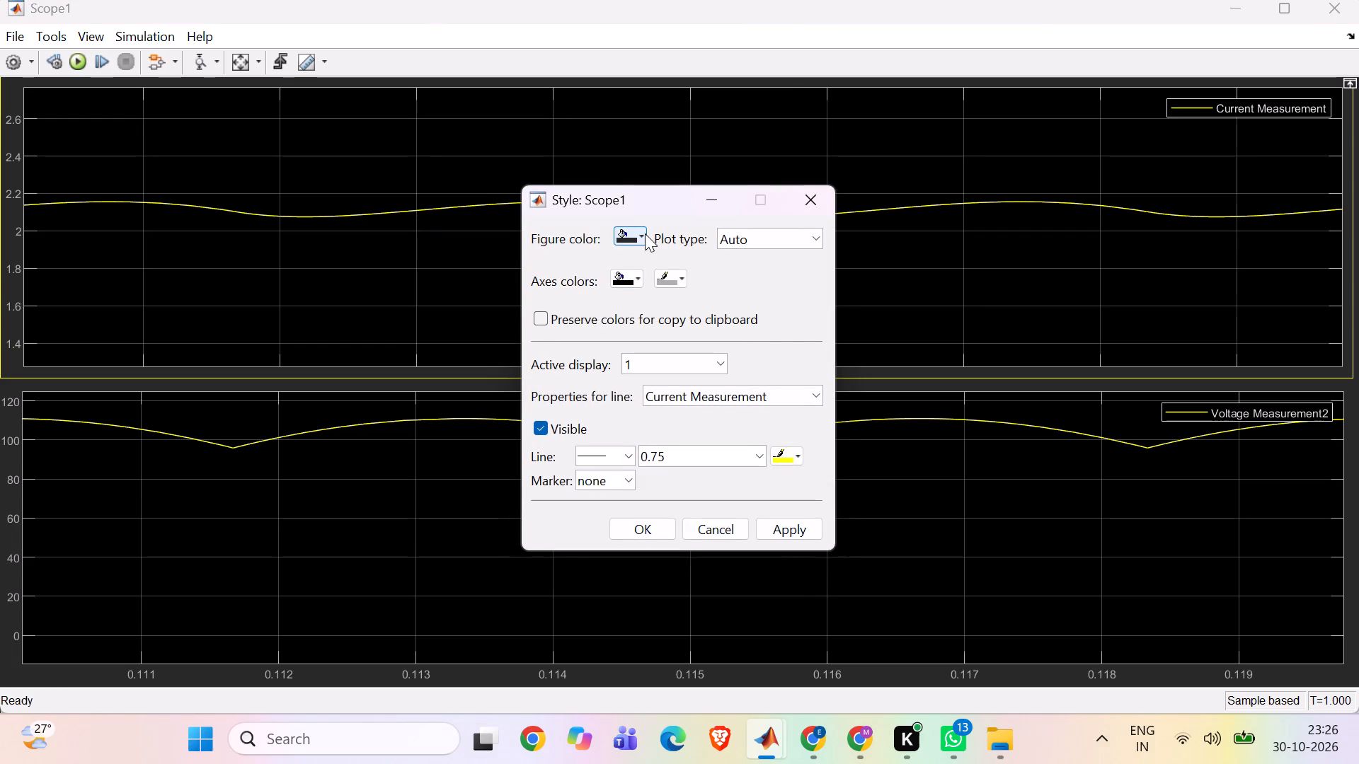
pyautogui.click(645, 233)
pyautogui.click(644, 262)
pyautogui.click(719, 360)
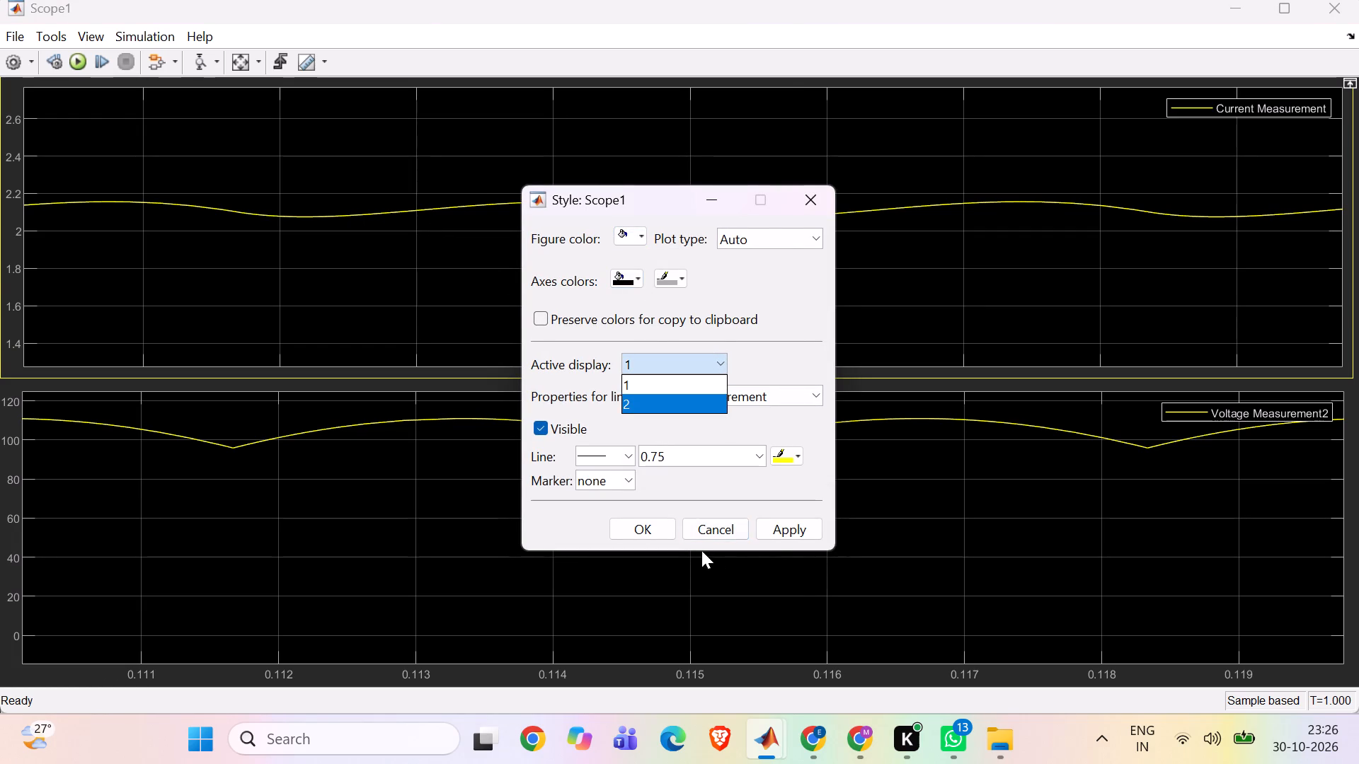
pyautogui.click(773, 534)
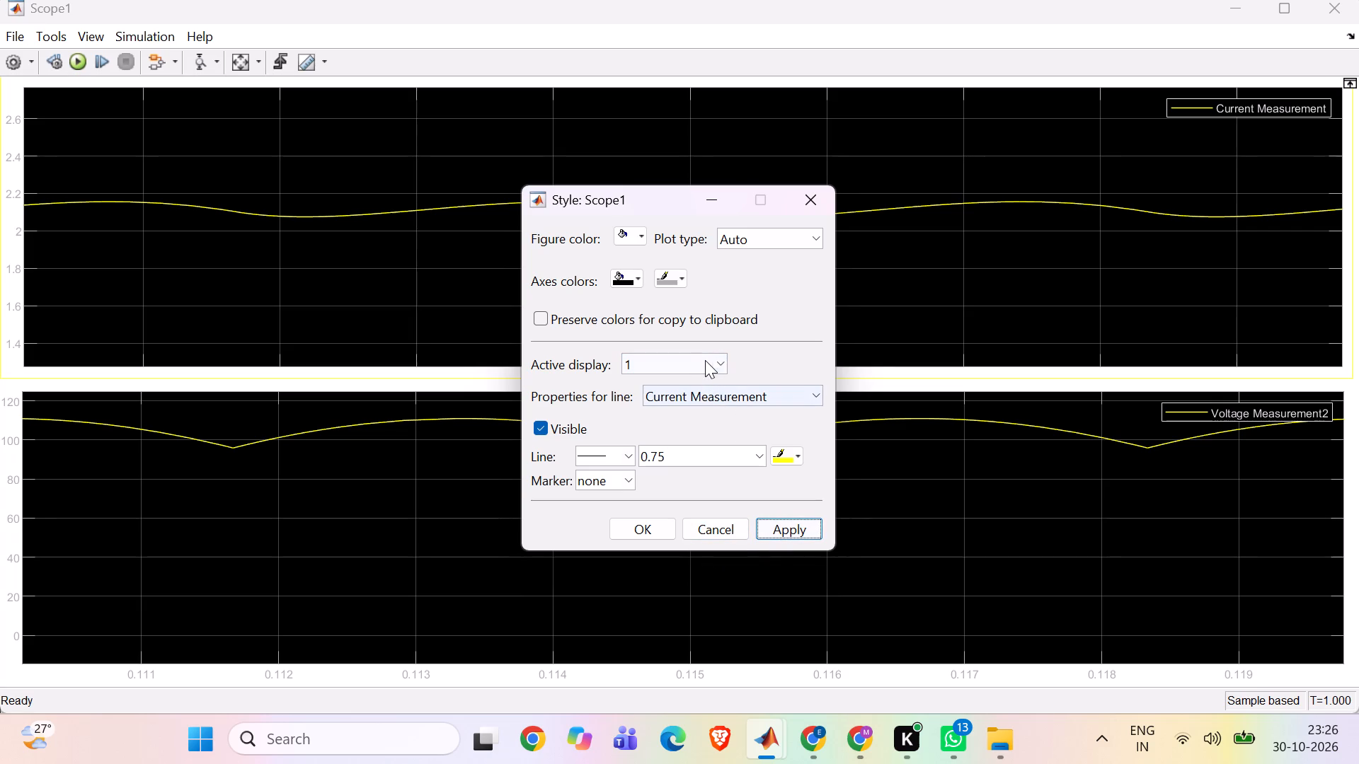
pyautogui.click(638, 282)
pyautogui.click(644, 302)
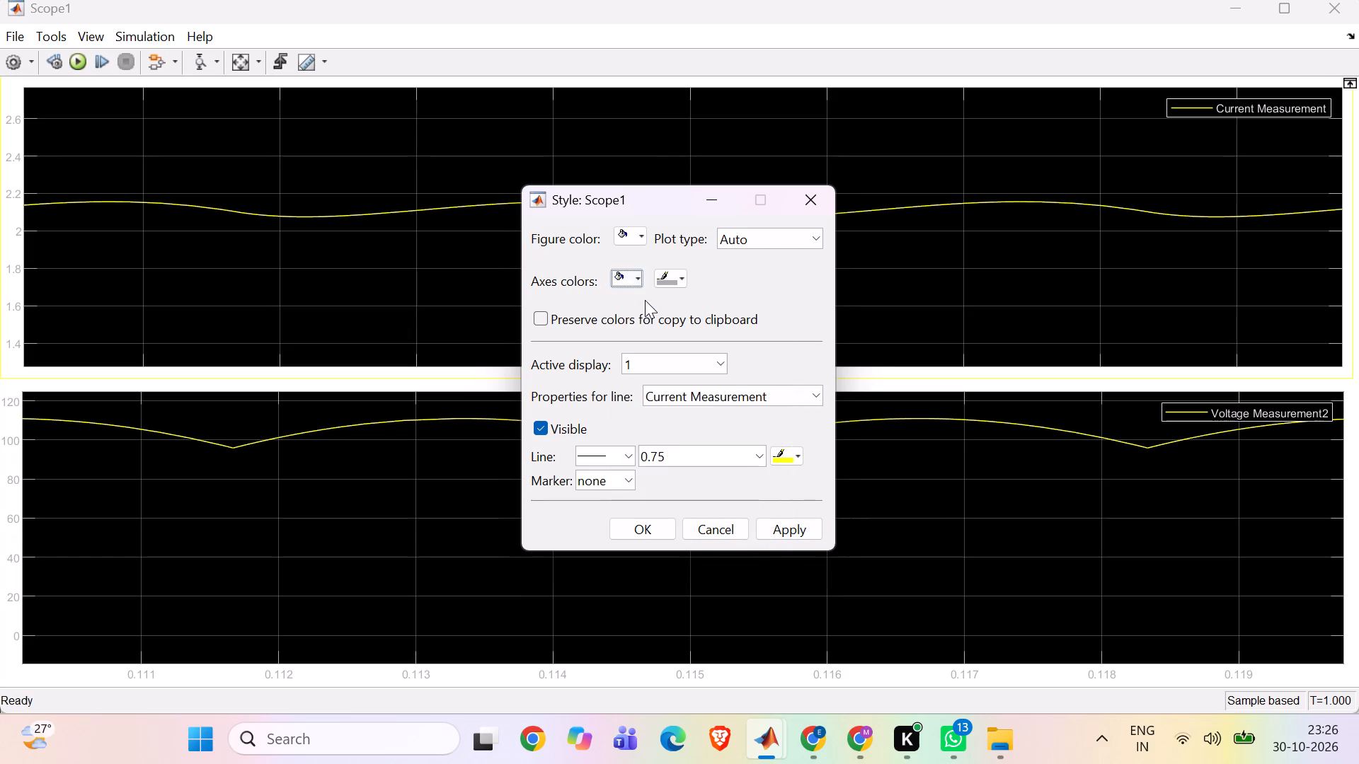
pyautogui.click(763, 530)
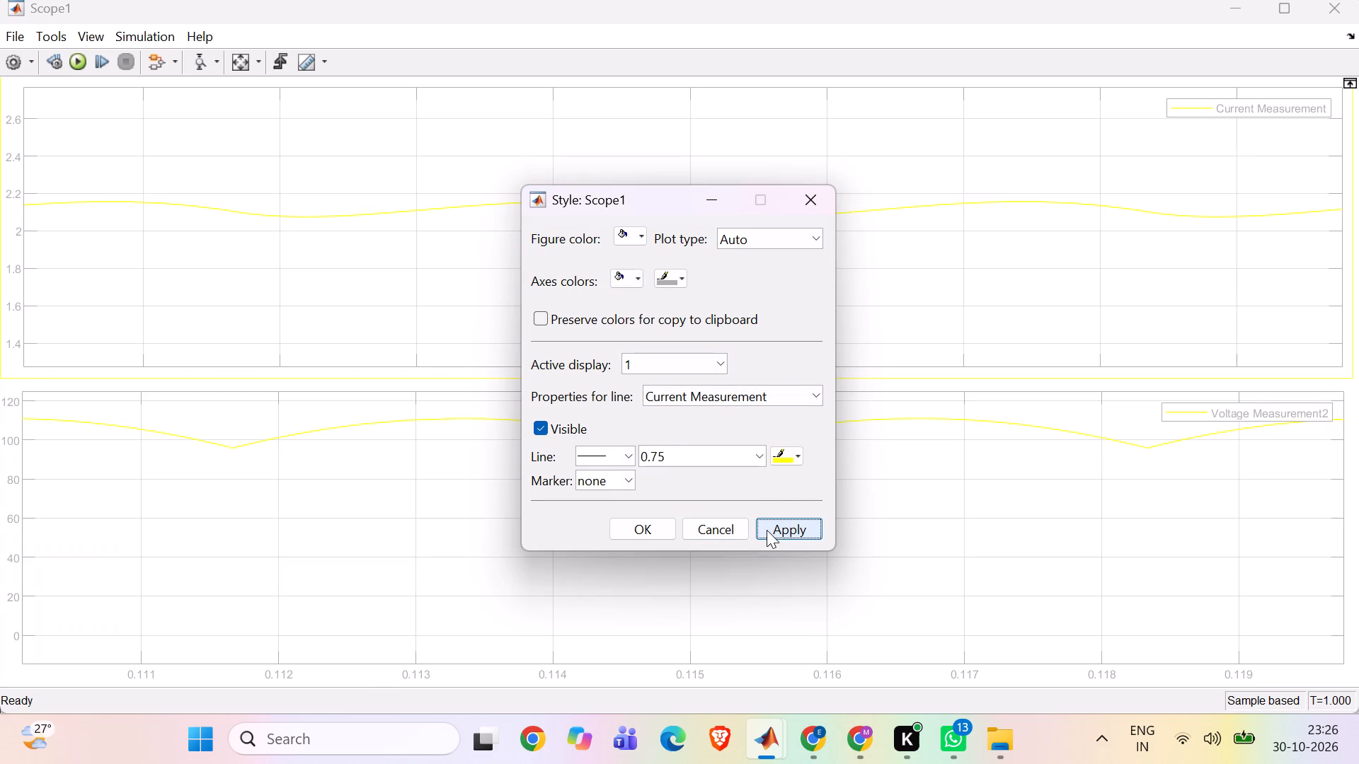
# Style the Current Measurement line of display 1 in black with a line width of 1.
pyautogui.click(800, 457)
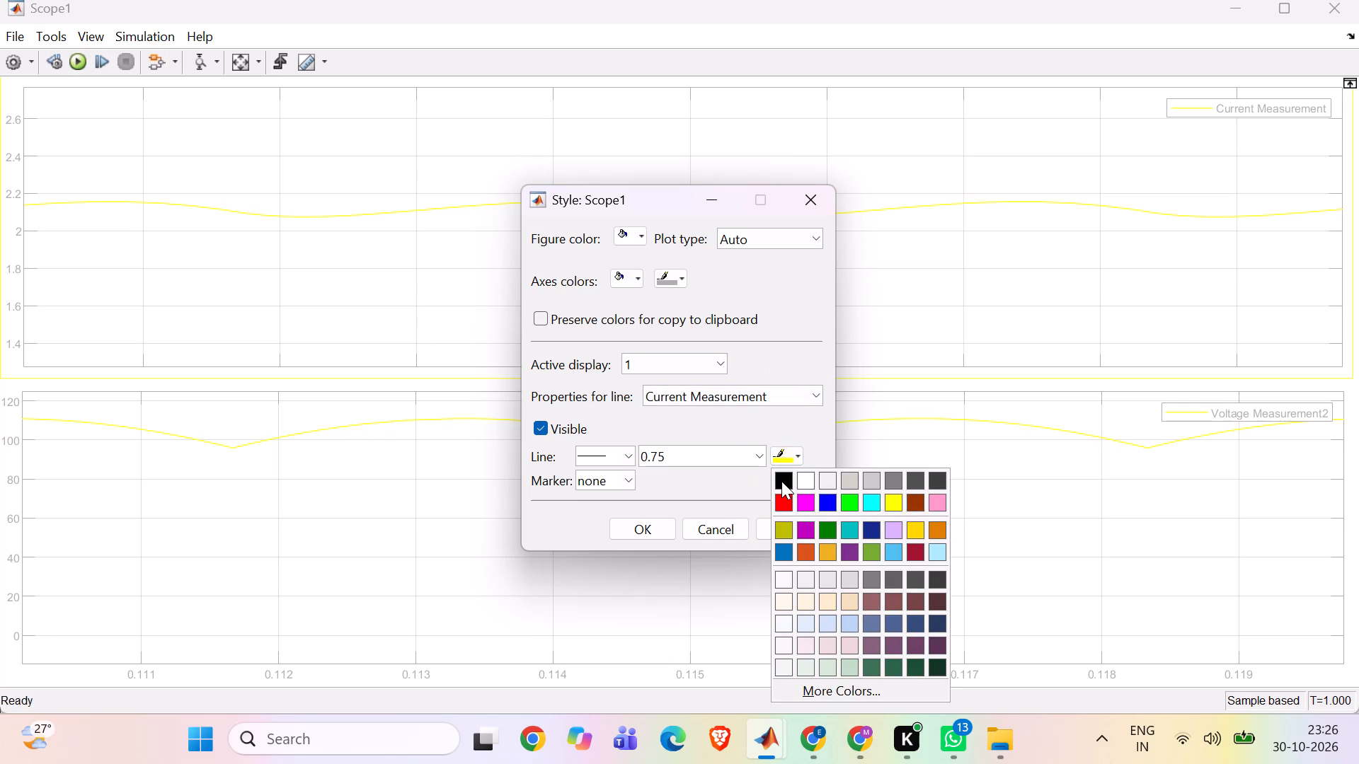
pyautogui.click(781, 481)
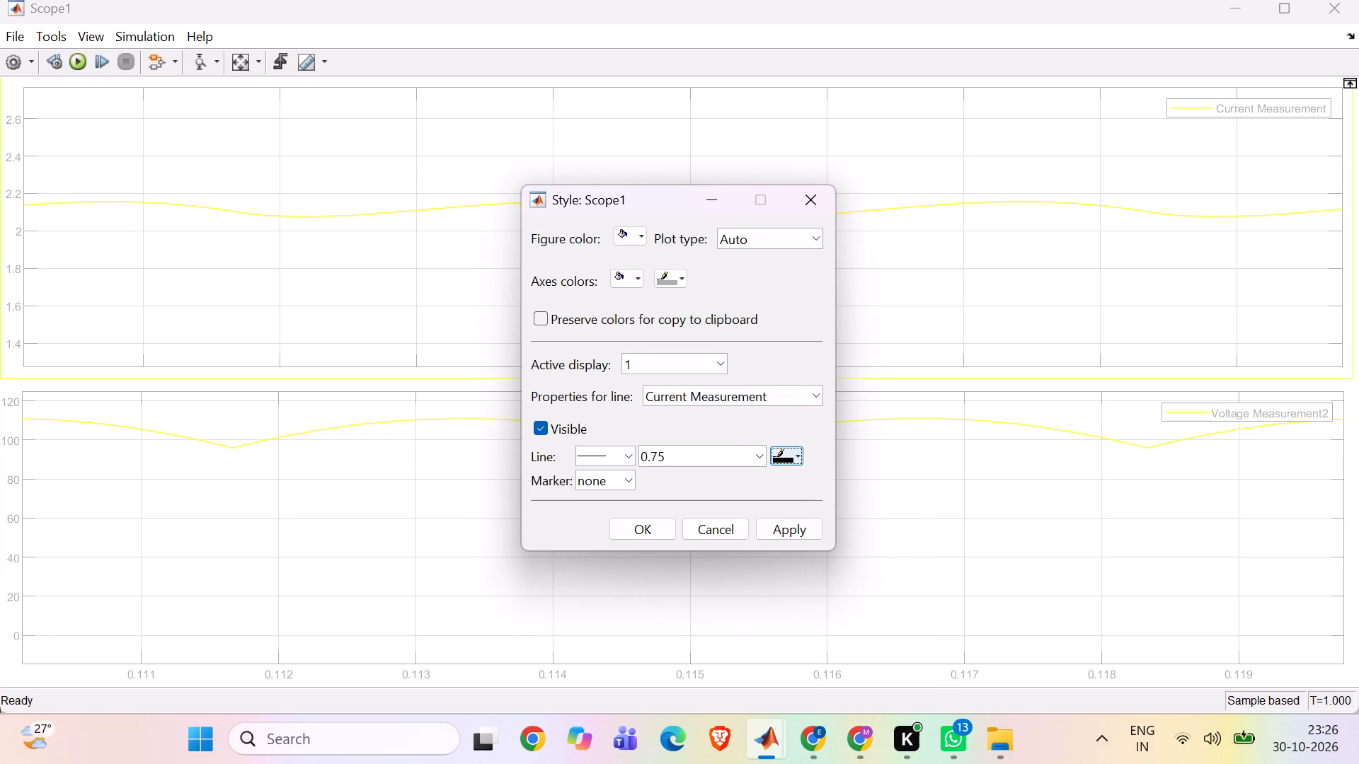
pyautogui.click(679, 452)
pyautogui.press('1')
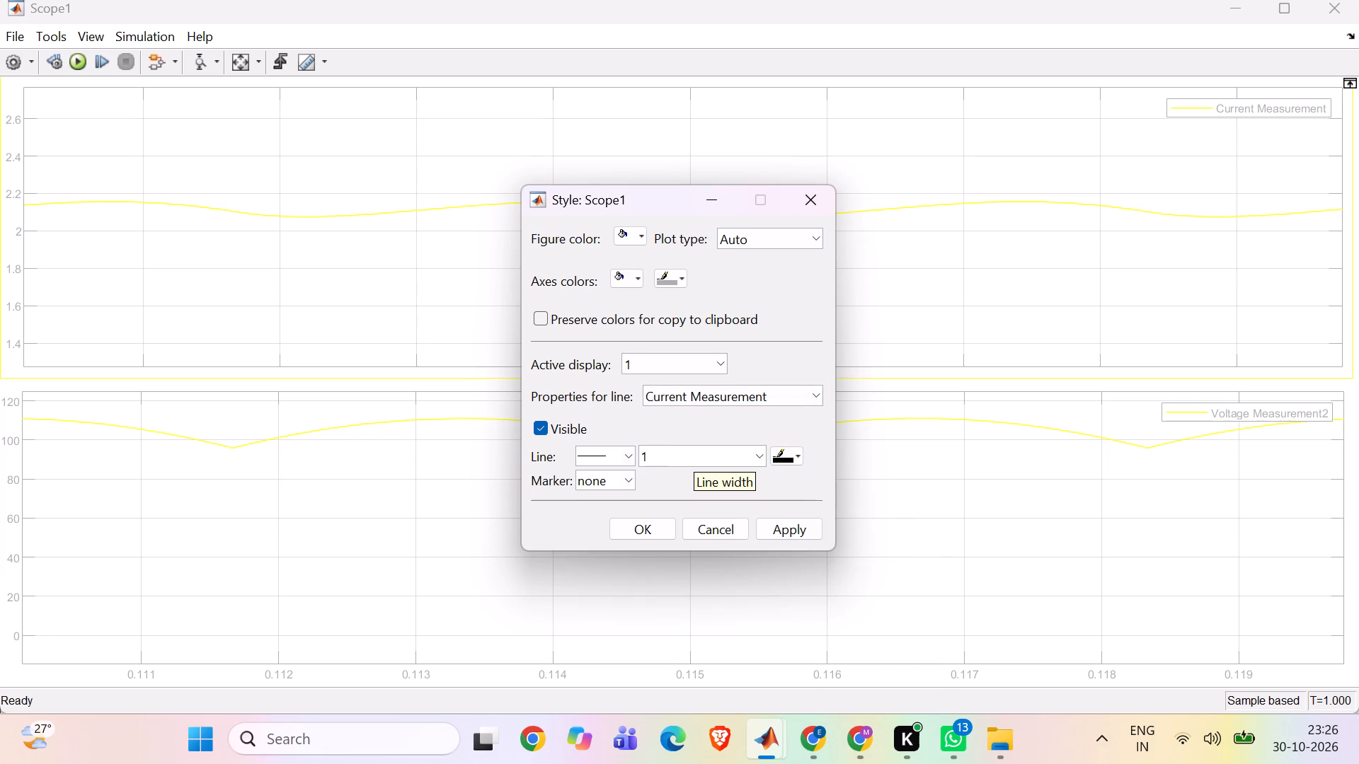
pyautogui.press('Return')
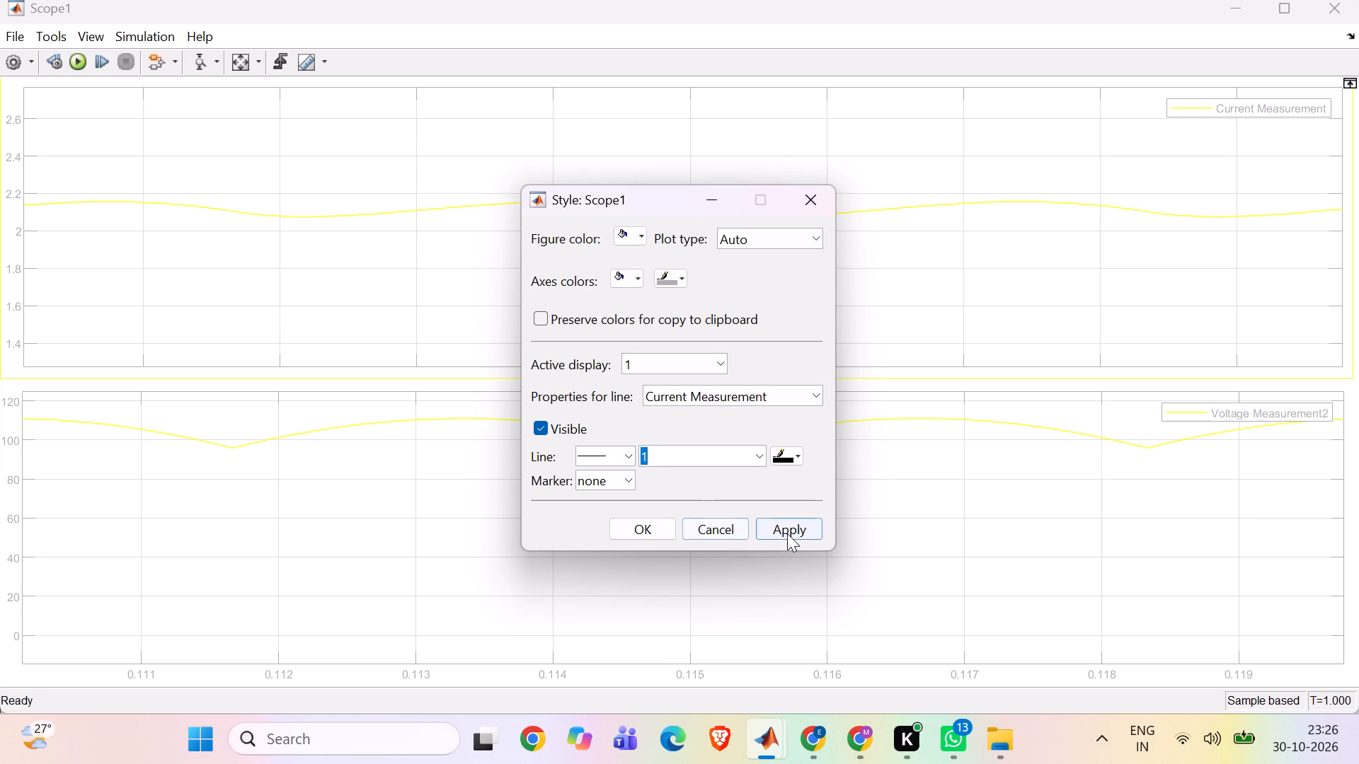
pyautogui.click(788, 533)
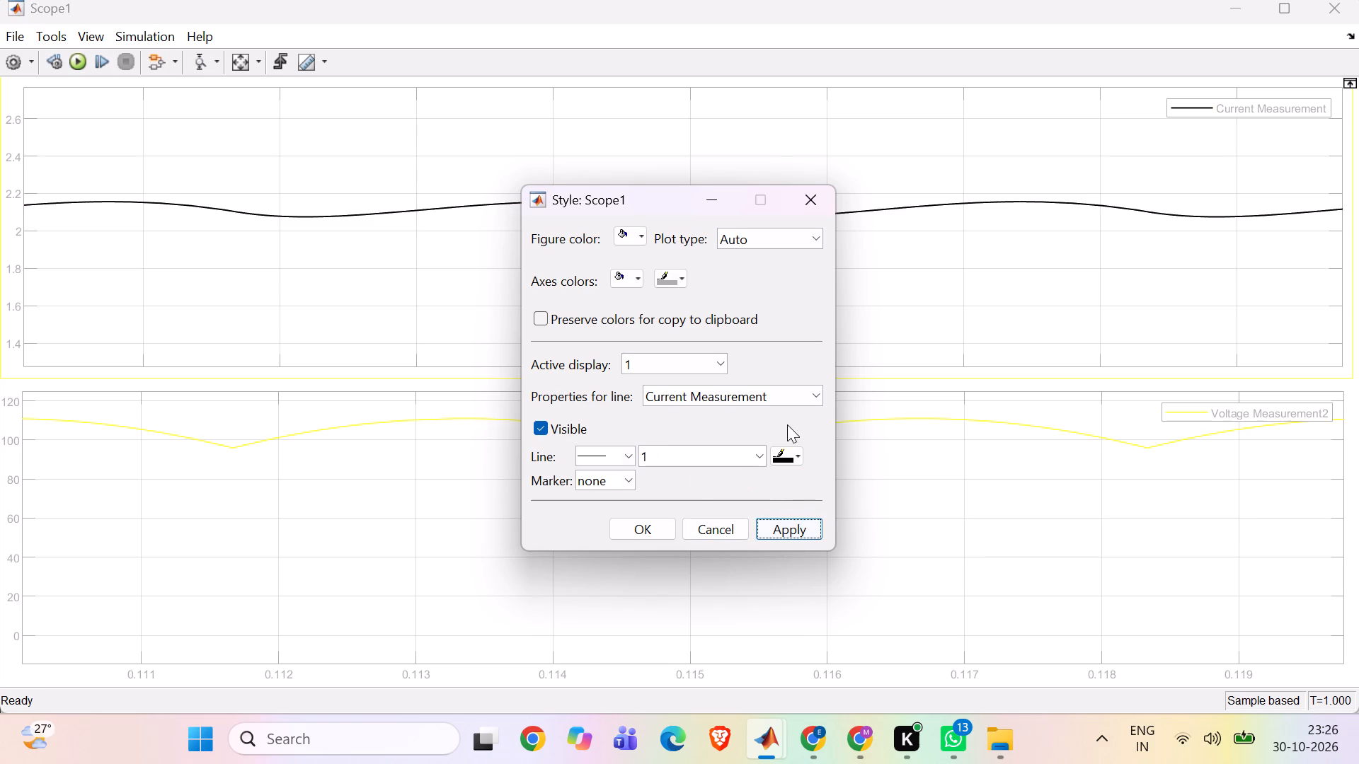
# Style the Voltage Measurement2 line of display 2 in red with line width 1 and close the style settings.
pyautogui.click(781, 400)
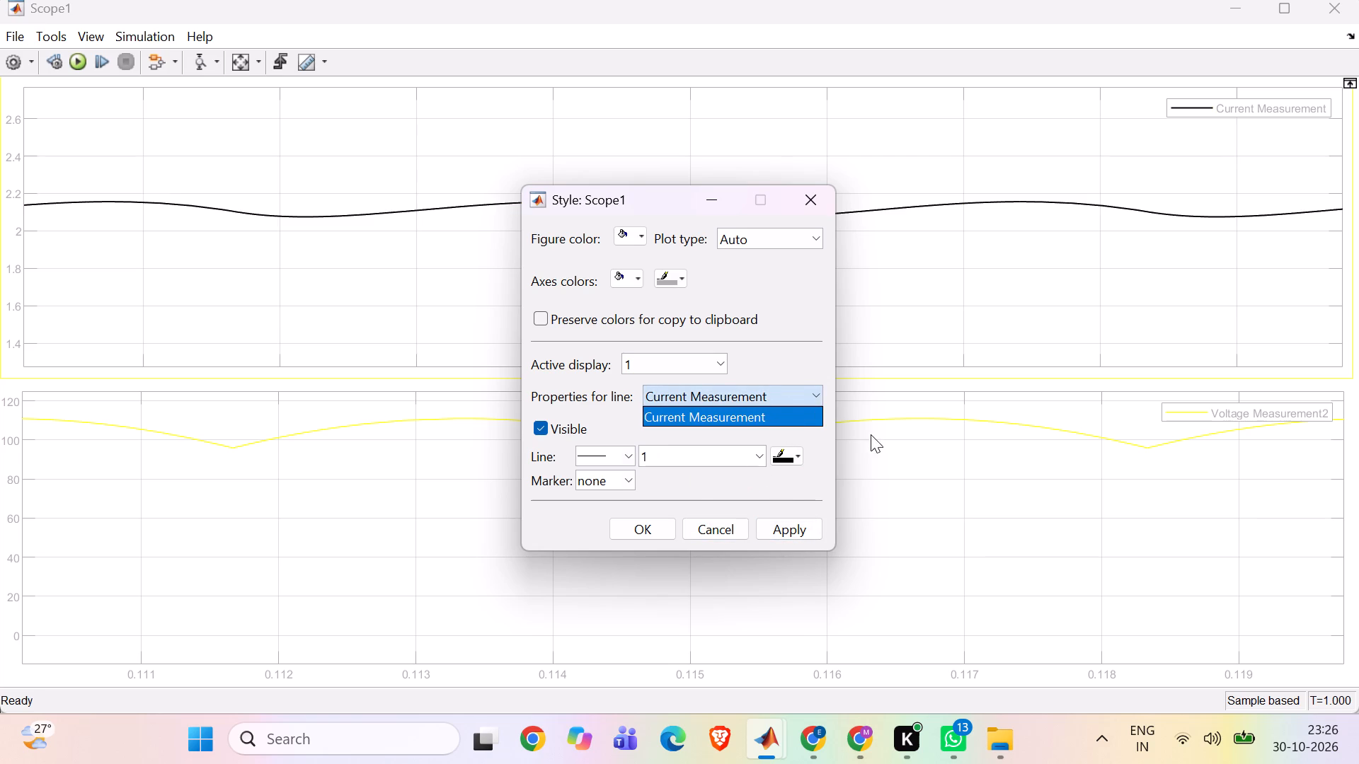
pyautogui.click(760, 347)
pyautogui.click(716, 363)
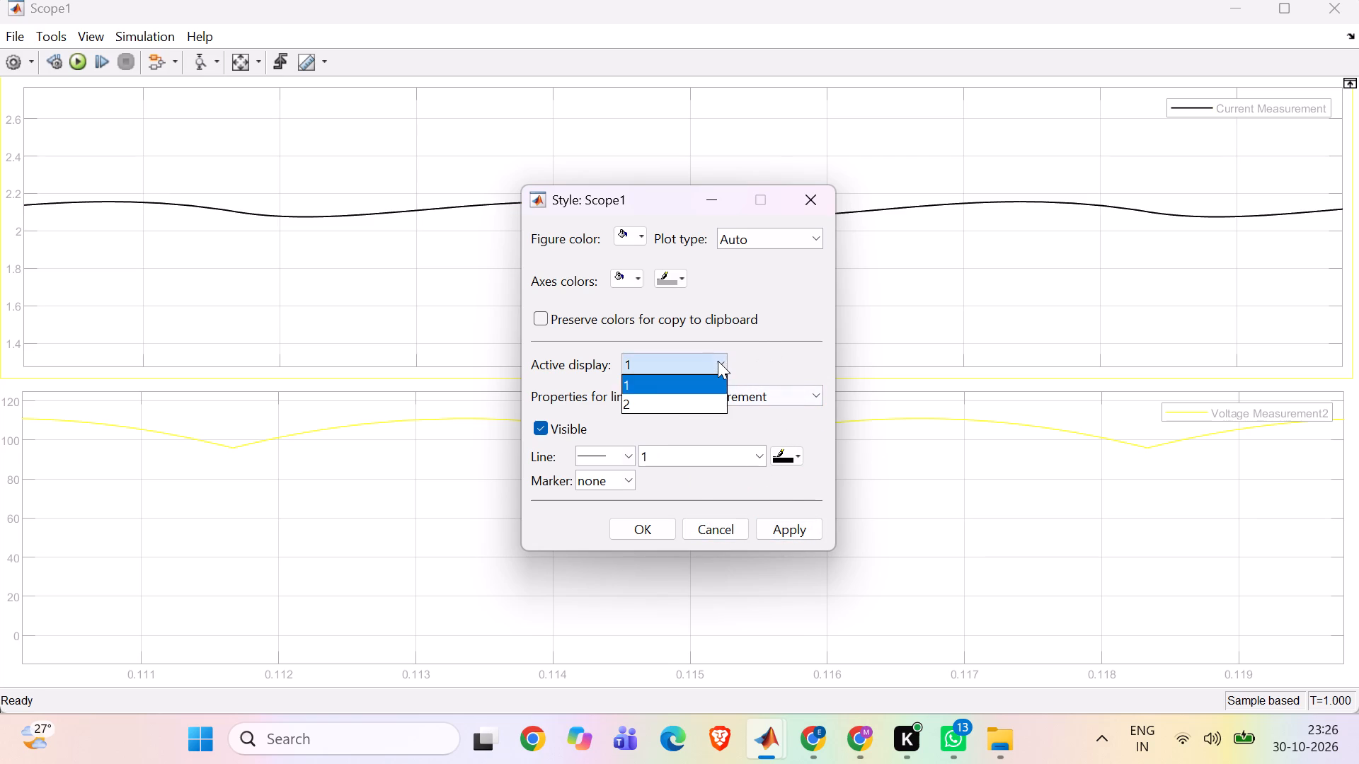
pyautogui.click(667, 398)
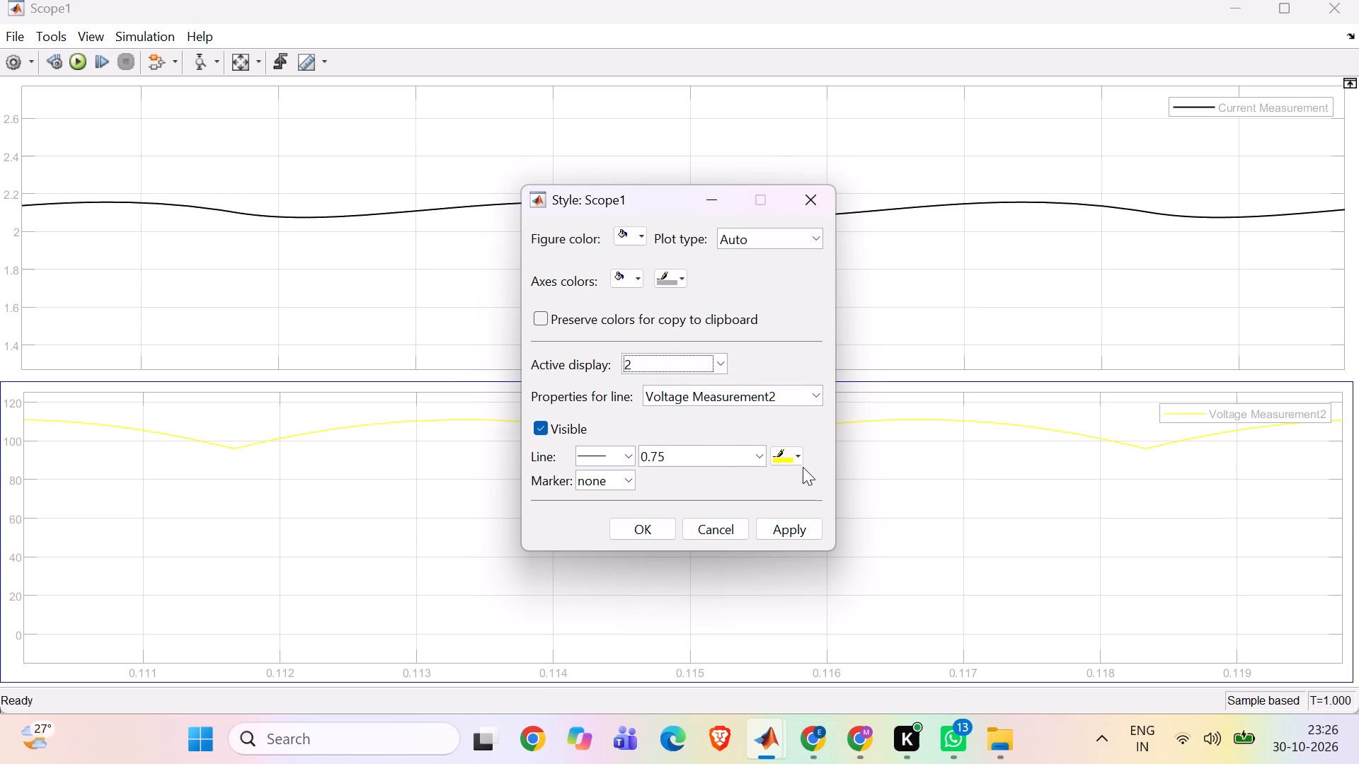
pyautogui.click(797, 461)
pyautogui.click(781, 503)
pyautogui.click(692, 456)
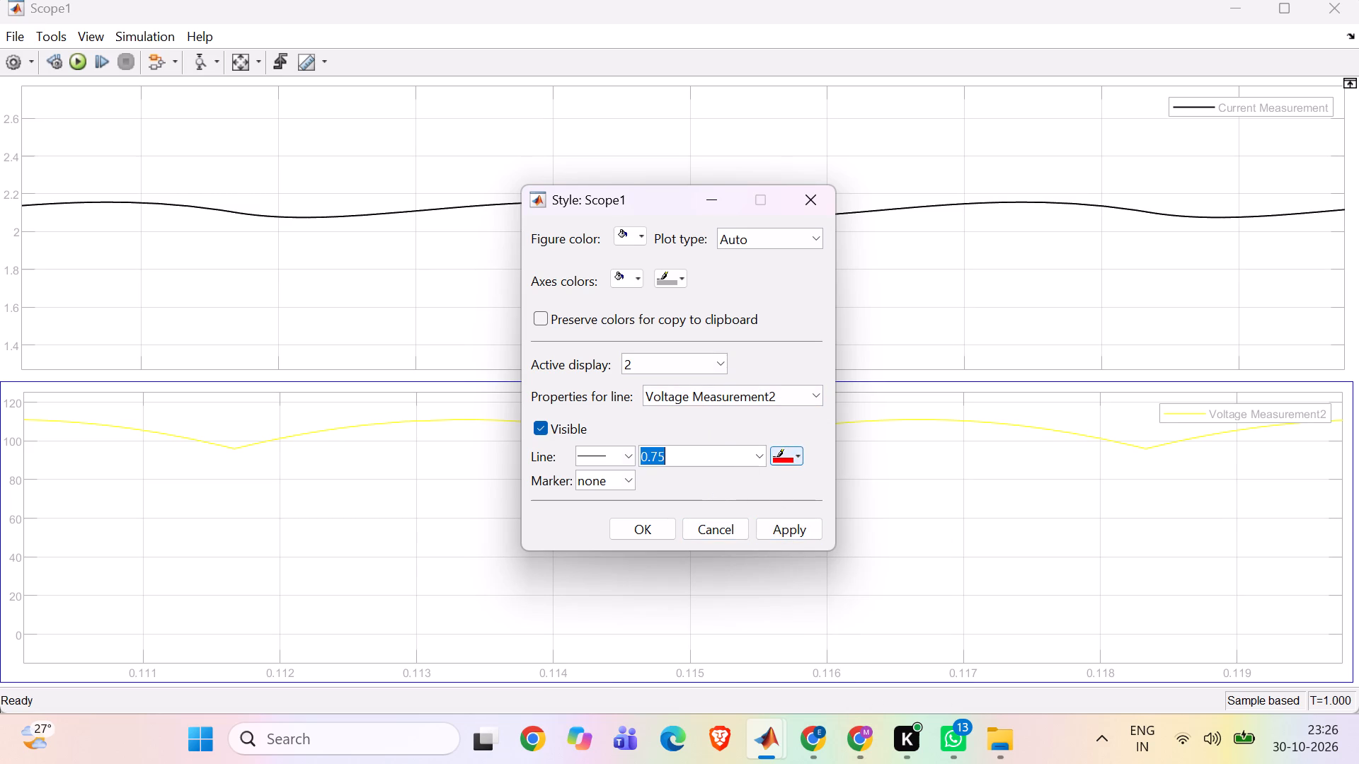
pyautogui.press('1')
pyautogui.press('Return')
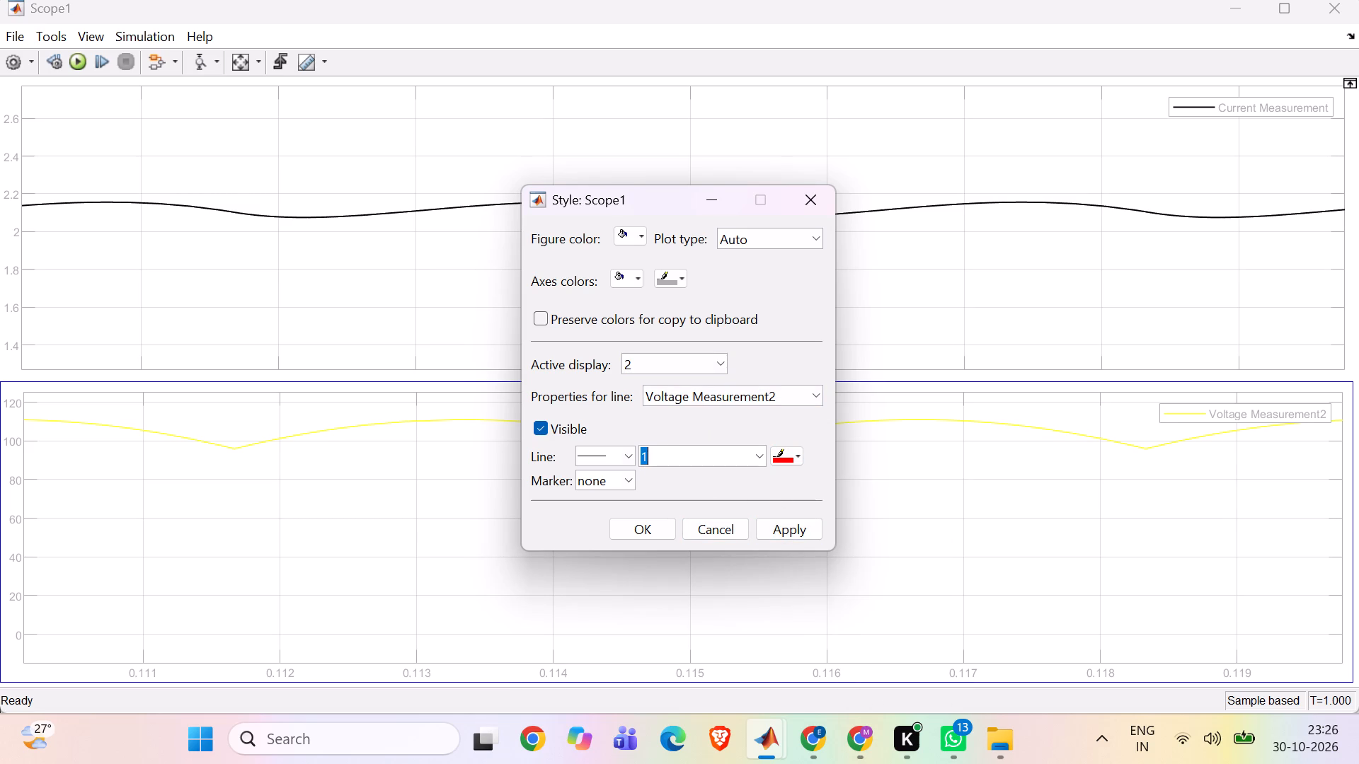
pyautogui.click(802, 529)
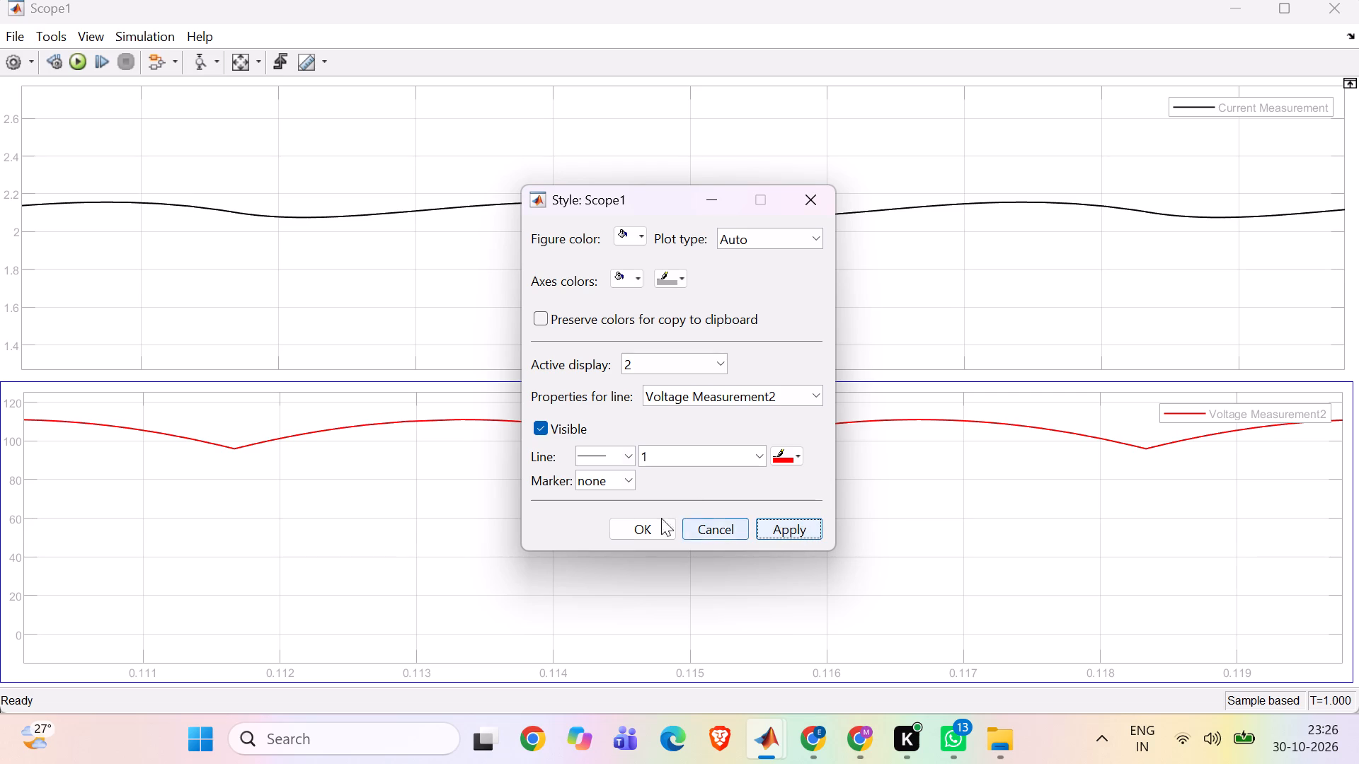
pyautogui.click(641, 520)
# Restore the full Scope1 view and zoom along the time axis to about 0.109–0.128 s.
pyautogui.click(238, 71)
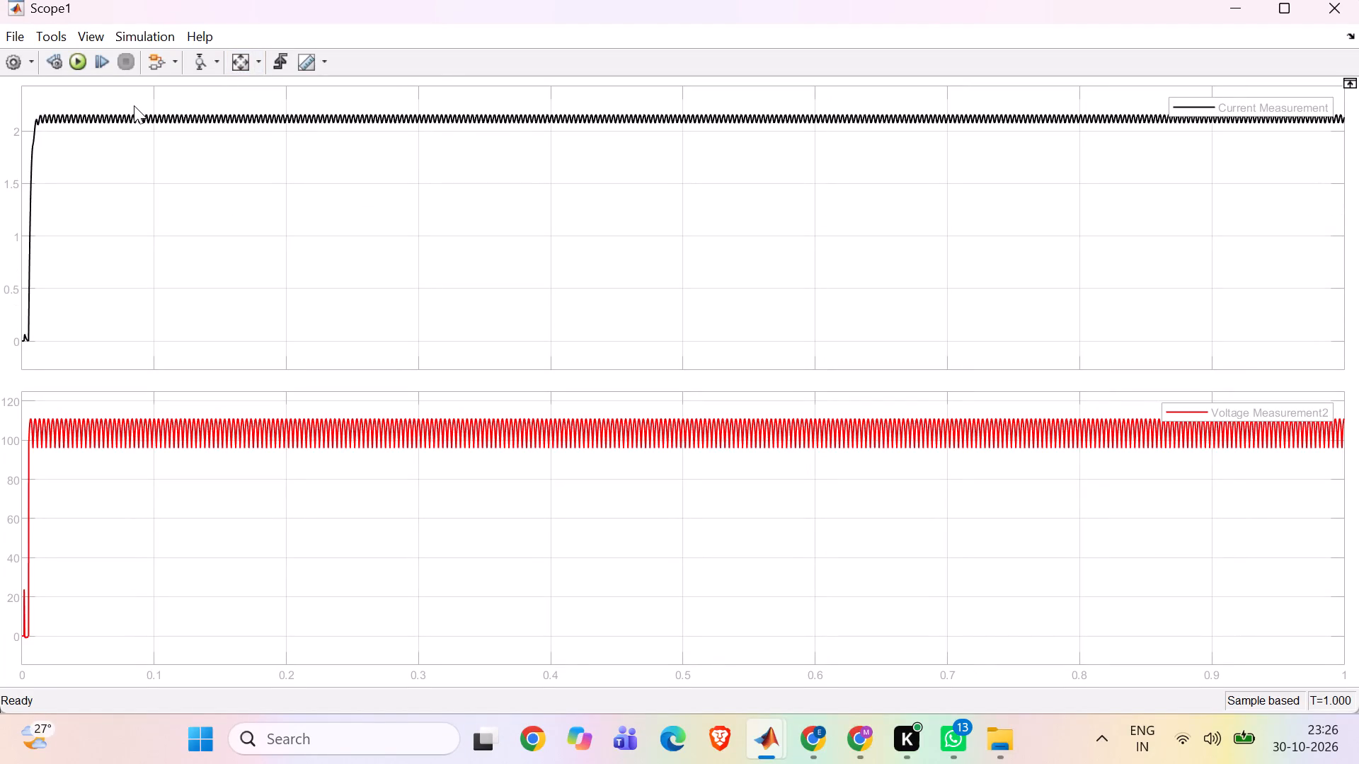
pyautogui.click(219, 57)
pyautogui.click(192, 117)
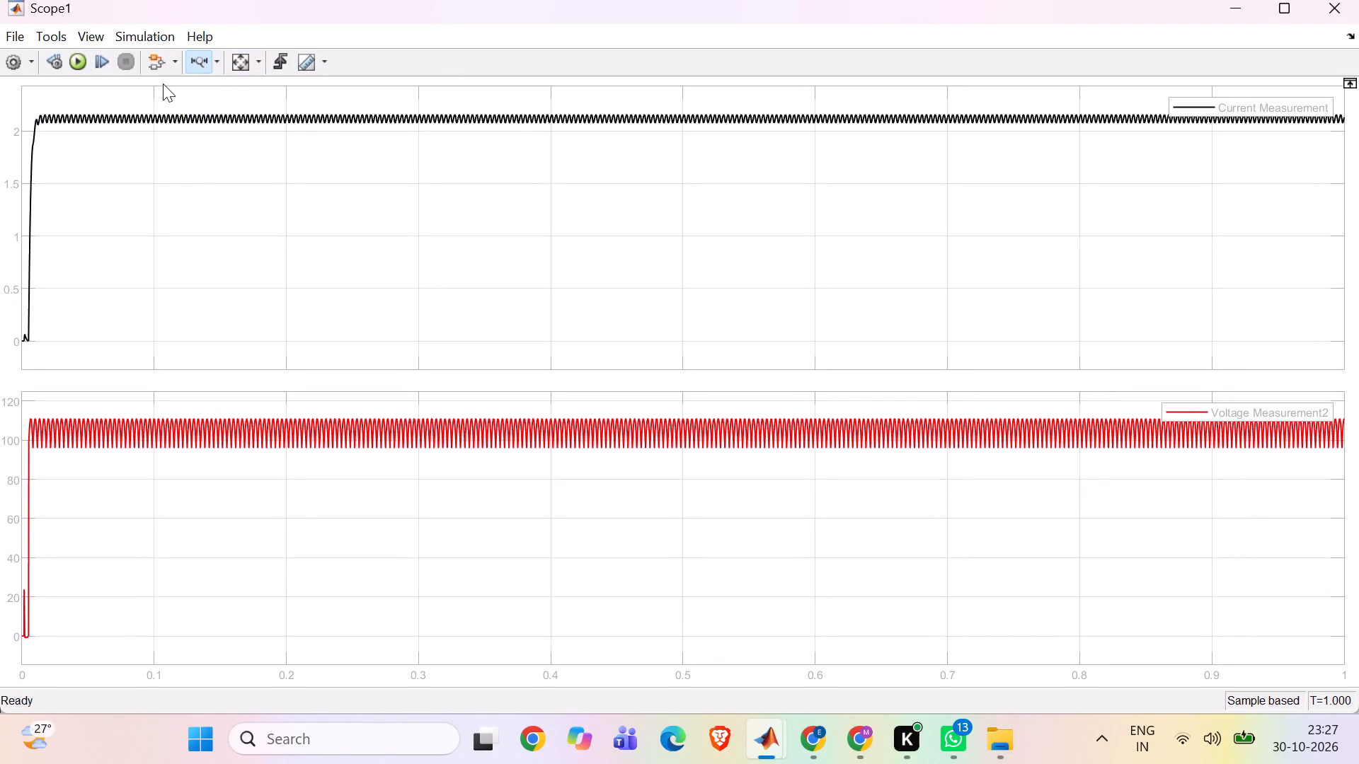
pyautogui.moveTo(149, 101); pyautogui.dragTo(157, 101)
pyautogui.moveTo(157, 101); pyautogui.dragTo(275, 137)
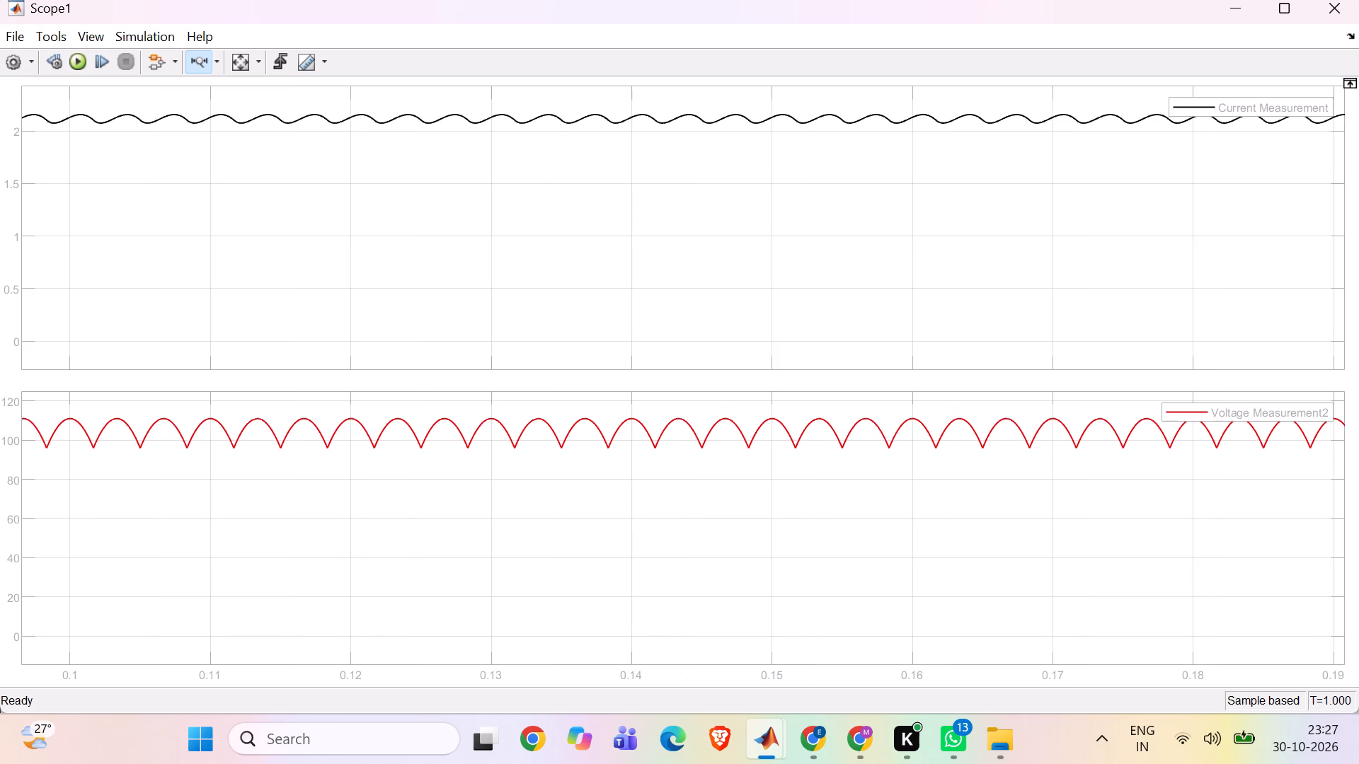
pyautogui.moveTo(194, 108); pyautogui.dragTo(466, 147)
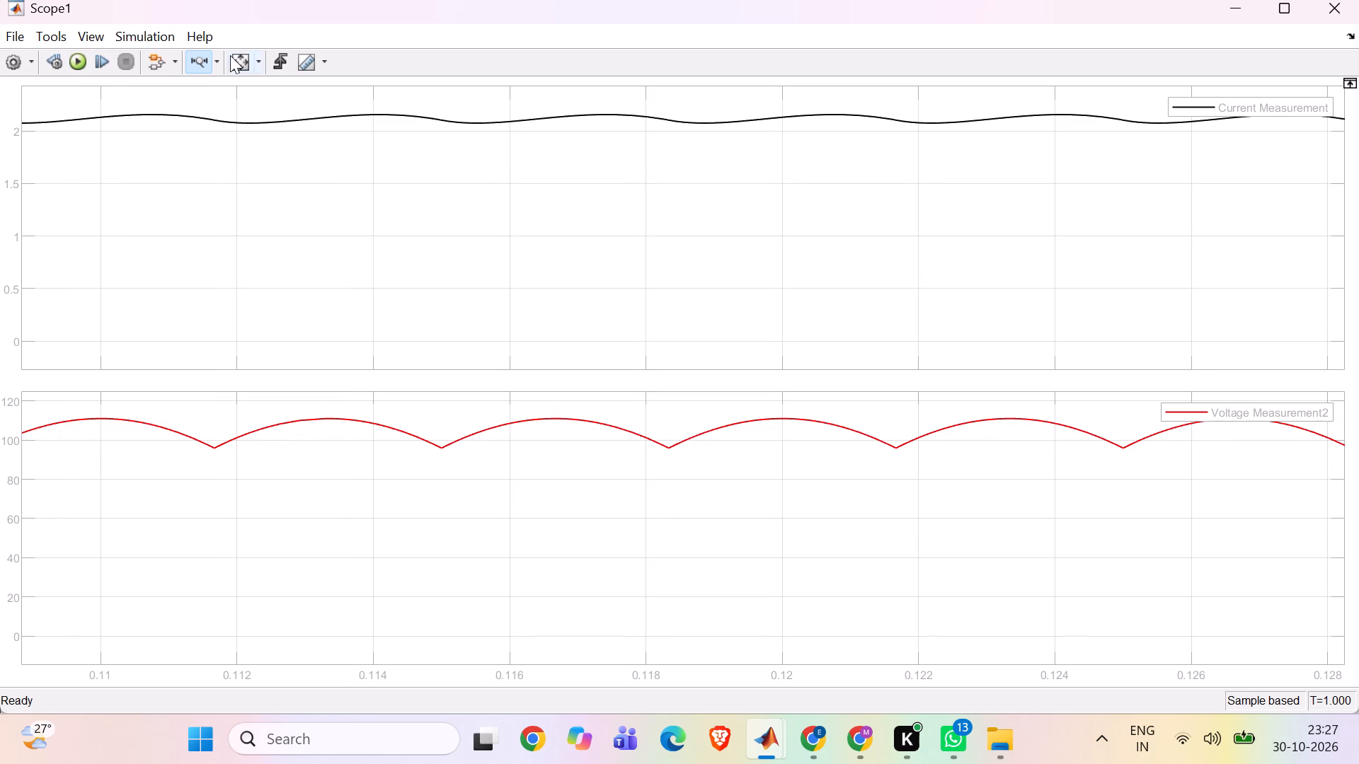
# Reset the Scope1 view to the full run and zoom the time axis to about 0.119–0.148 s.
pyautogui.click(240, 61)
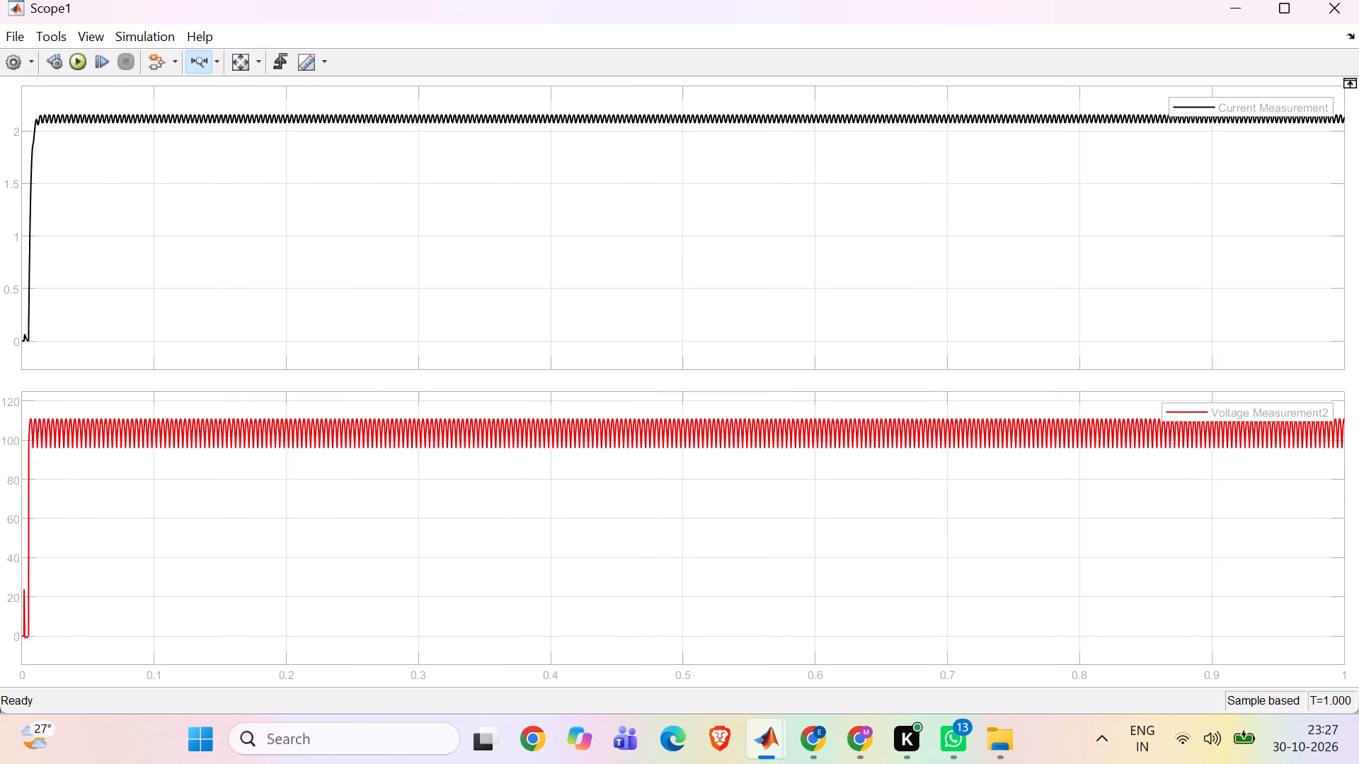
pyautogui.moveTo(176, 122); pyautogui.dragTo(243, 126)
pyautogui.moveTo(243, 126); pyautogui.dragTo(230, 121)
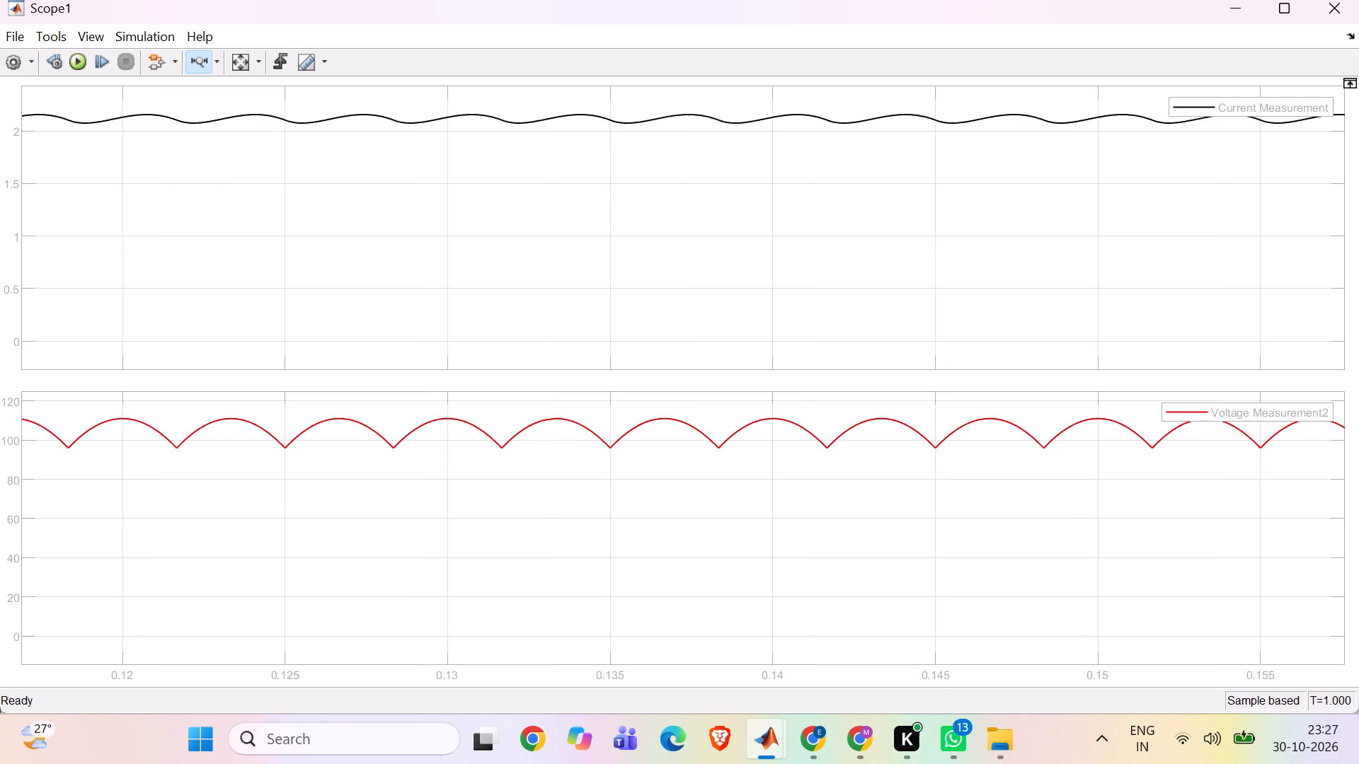
pyautogui.moveTo(79, 112); pyautogui.dragTo(926, 155)
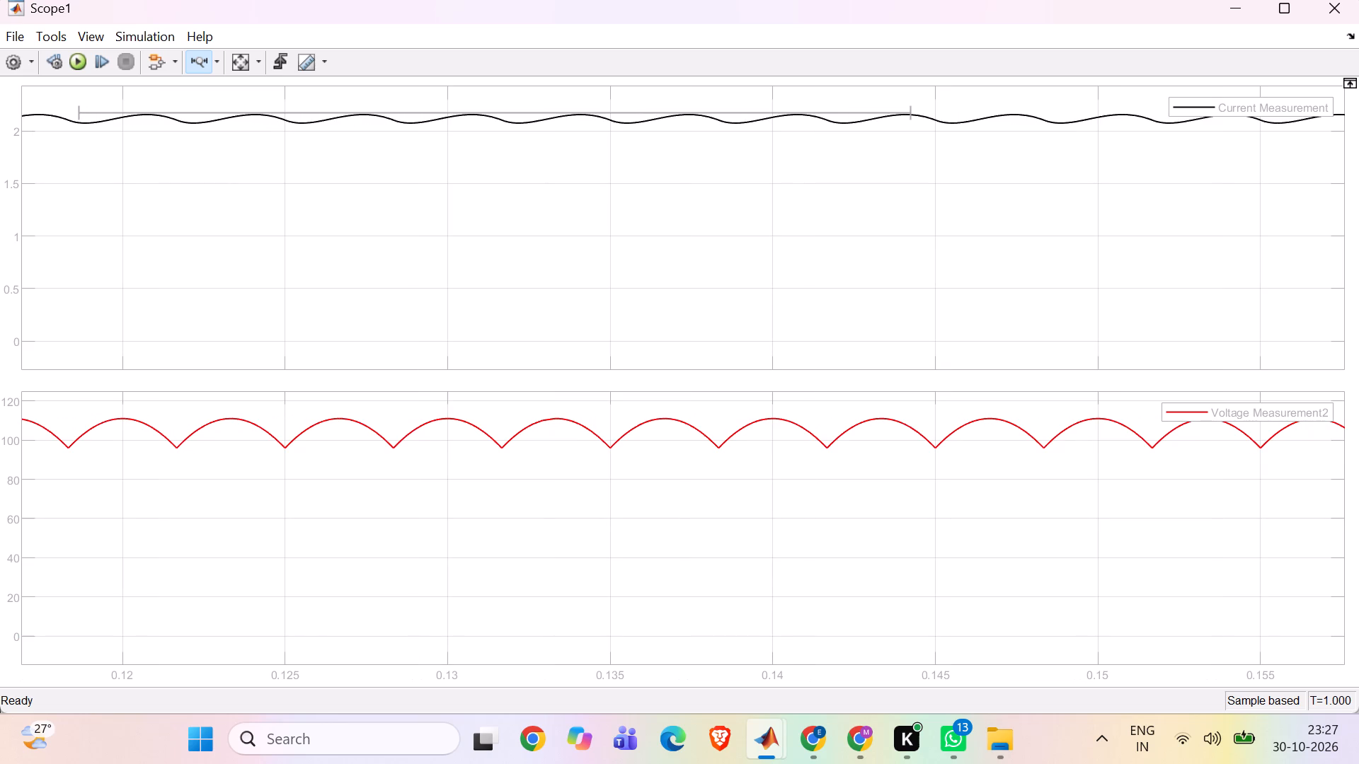
pyautogui.moveTo(926, 155); pyautogui.dragTo(1026, 152)
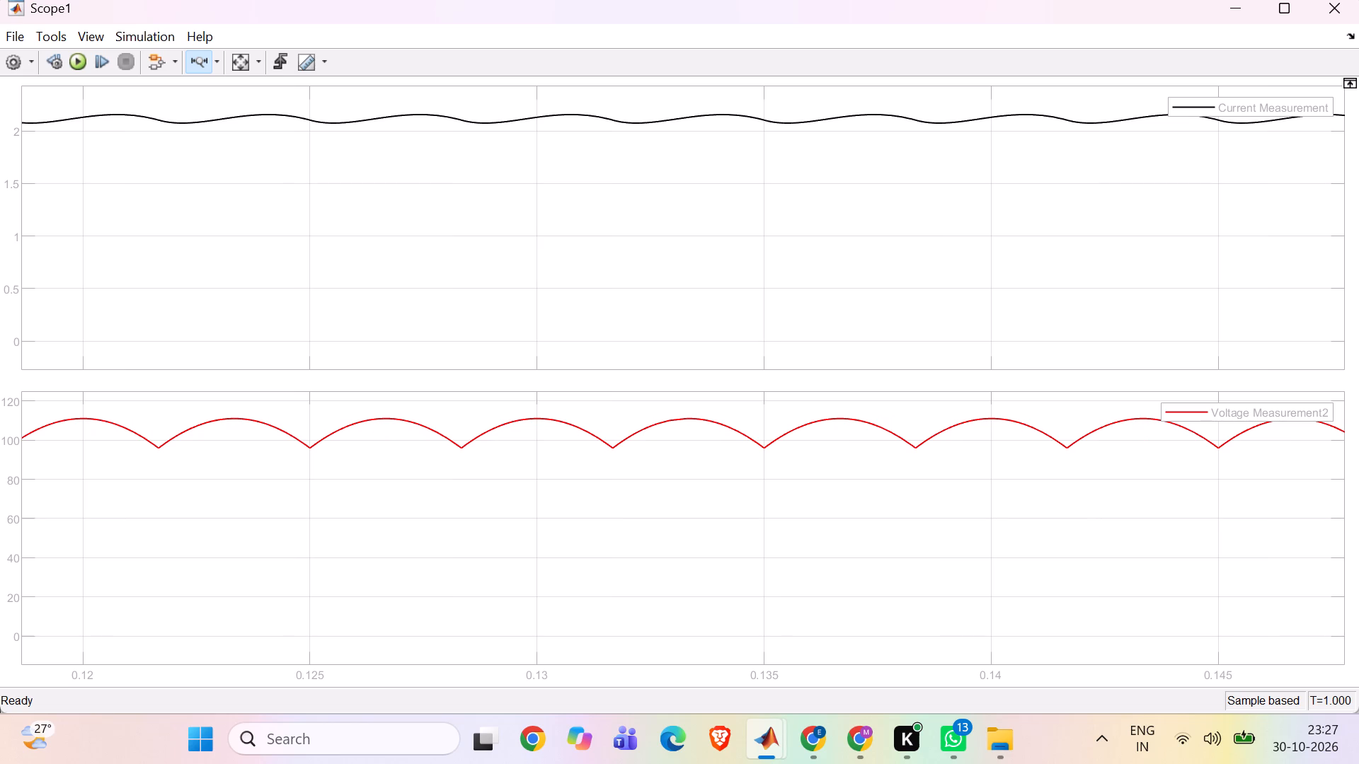
# Move the Current Measurement and Voltage Measurement2 legends clear below their waveforms in the two Scope1 displays.
pyautogui.moveTo(1262, 100); pyautogui.dragTo(1268, 146)
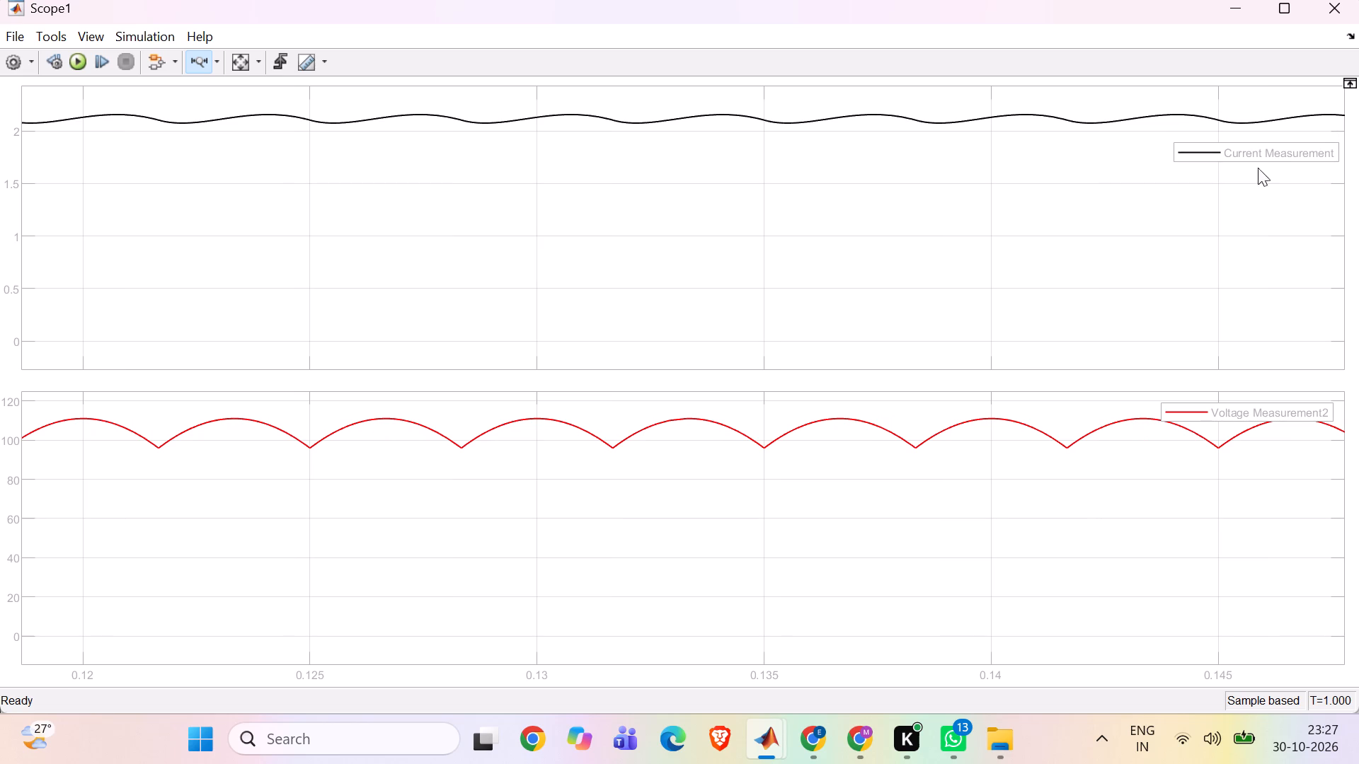
pyautogui.moveTo(1283, 409); pyautogui.dragTo(1279, 463)
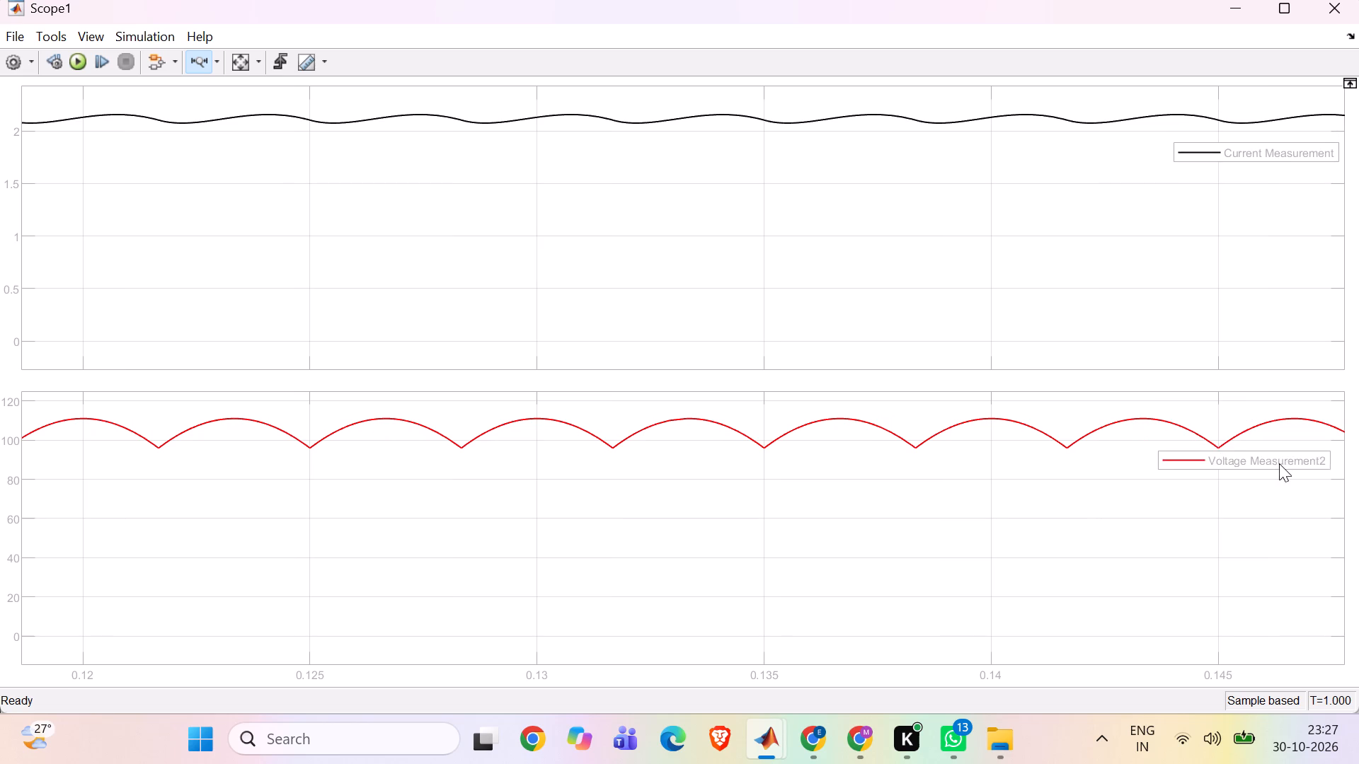
pyautogui.moveTo(1279, 463); pyautogui.dragTo(1292, 457)
# Restore the Scope1 window from full screen and shrink it to a compact size over the sample PDF.
pyautogui.moveTo(895, 23); pyautogui.dragTo(907, 139)
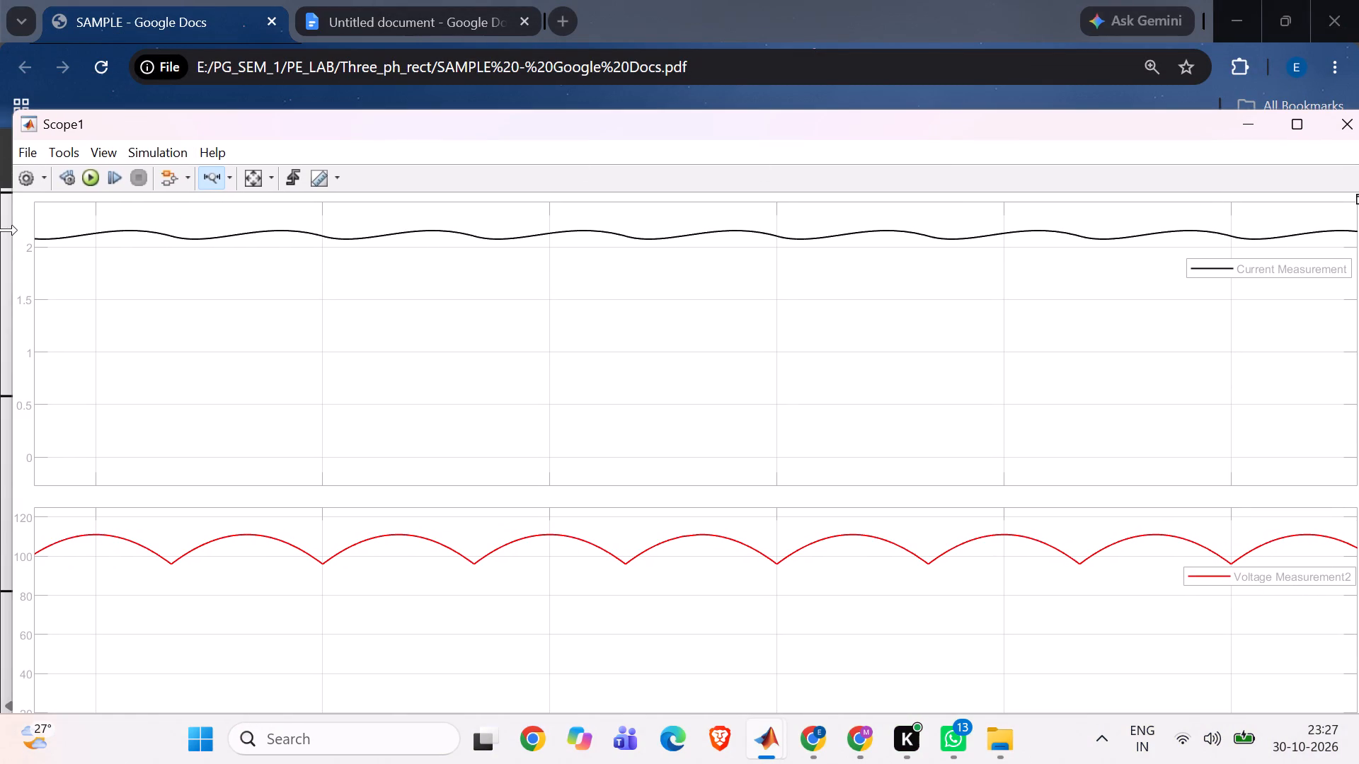
pyautogui.moveTo(11, 230); pyautogui.dragTo(739, 238)
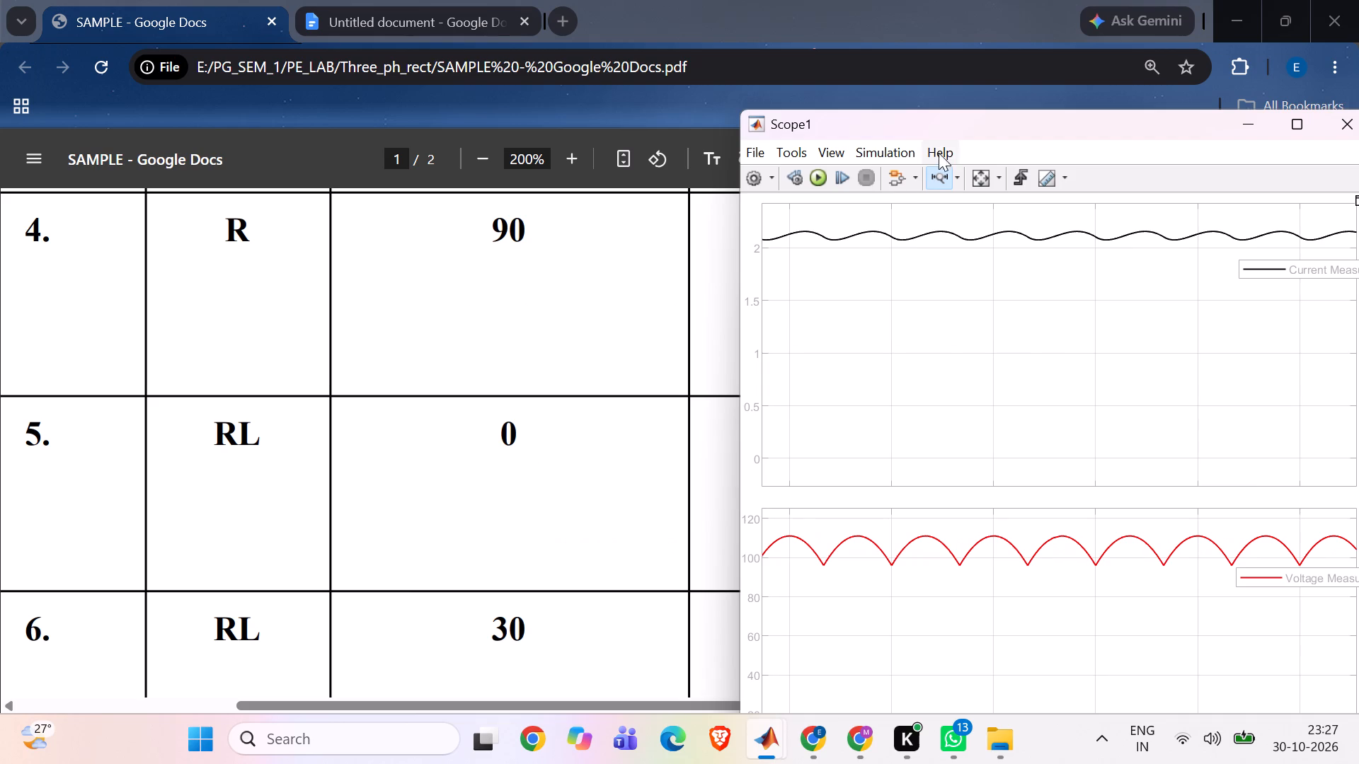
pyautogui.moveTo(980, 125); pyautogui.dragTo(833, 64)
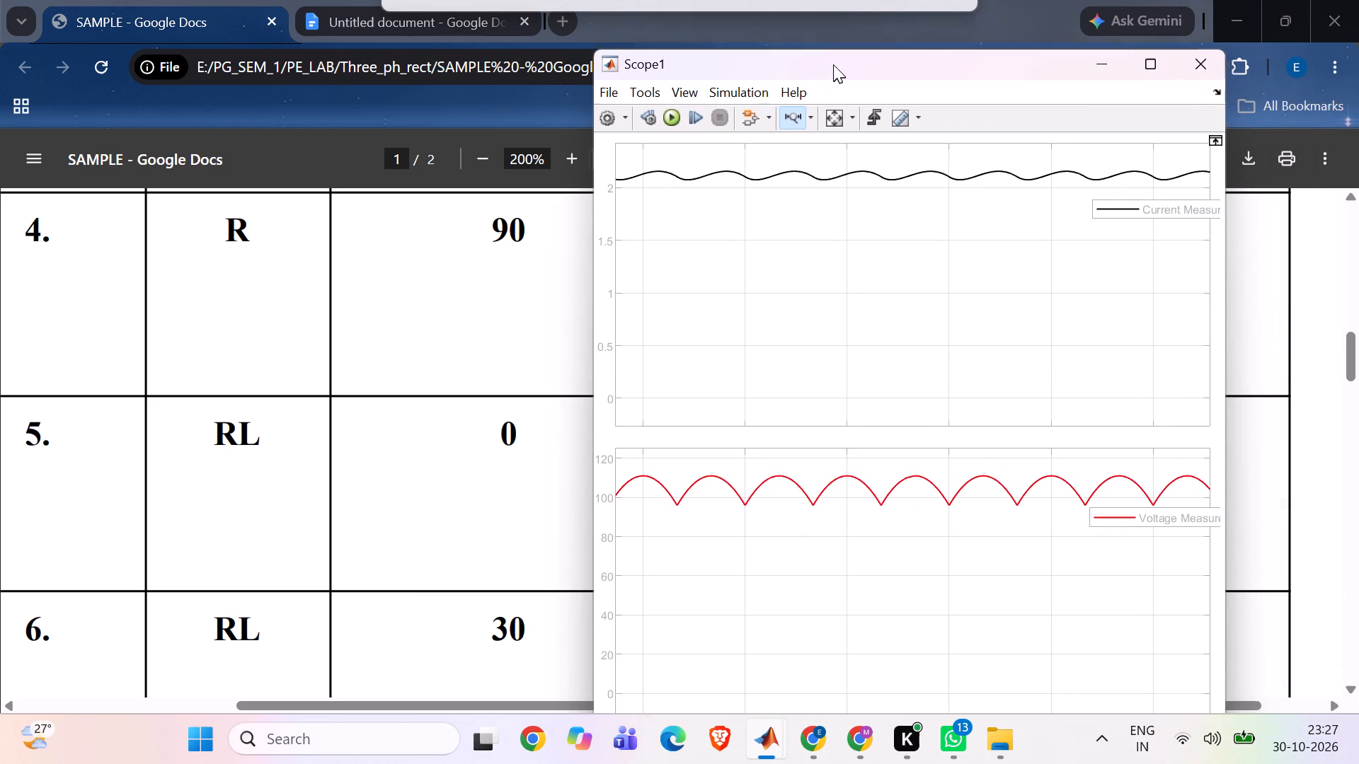
pyautogui.moveTo(833, 64); pyautogui.dragTo(829, 37)
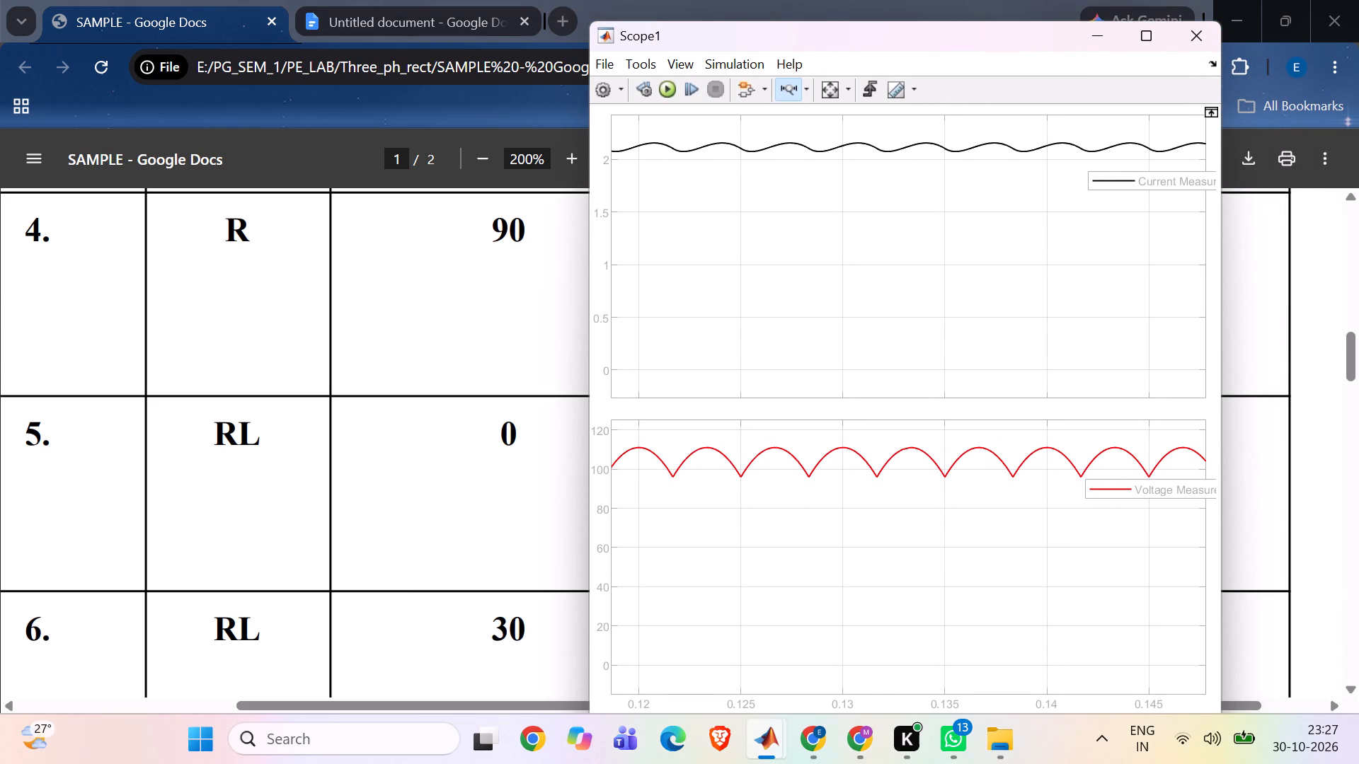
pyautogui.click(1004, 37)
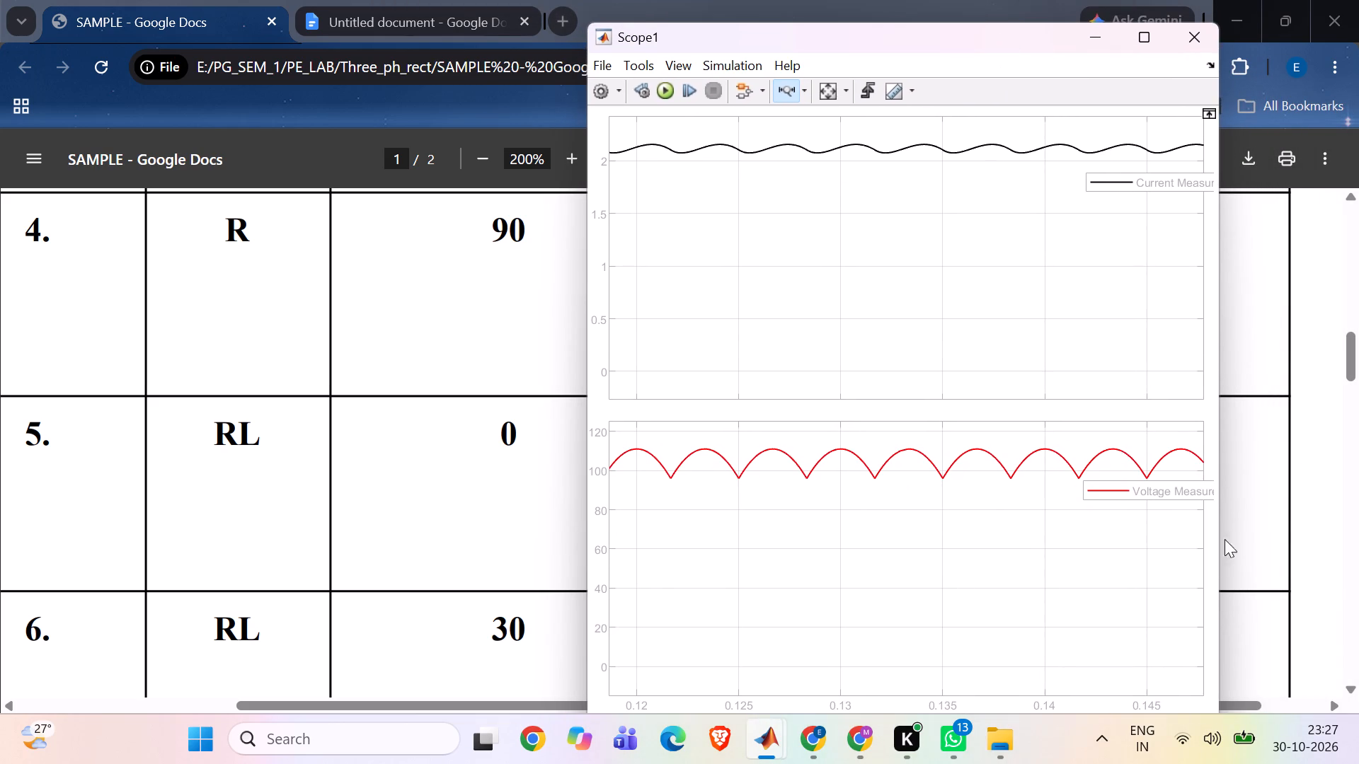
pyautogui.moveTo(896, 25); pyautogui.dragTo(868, 253)
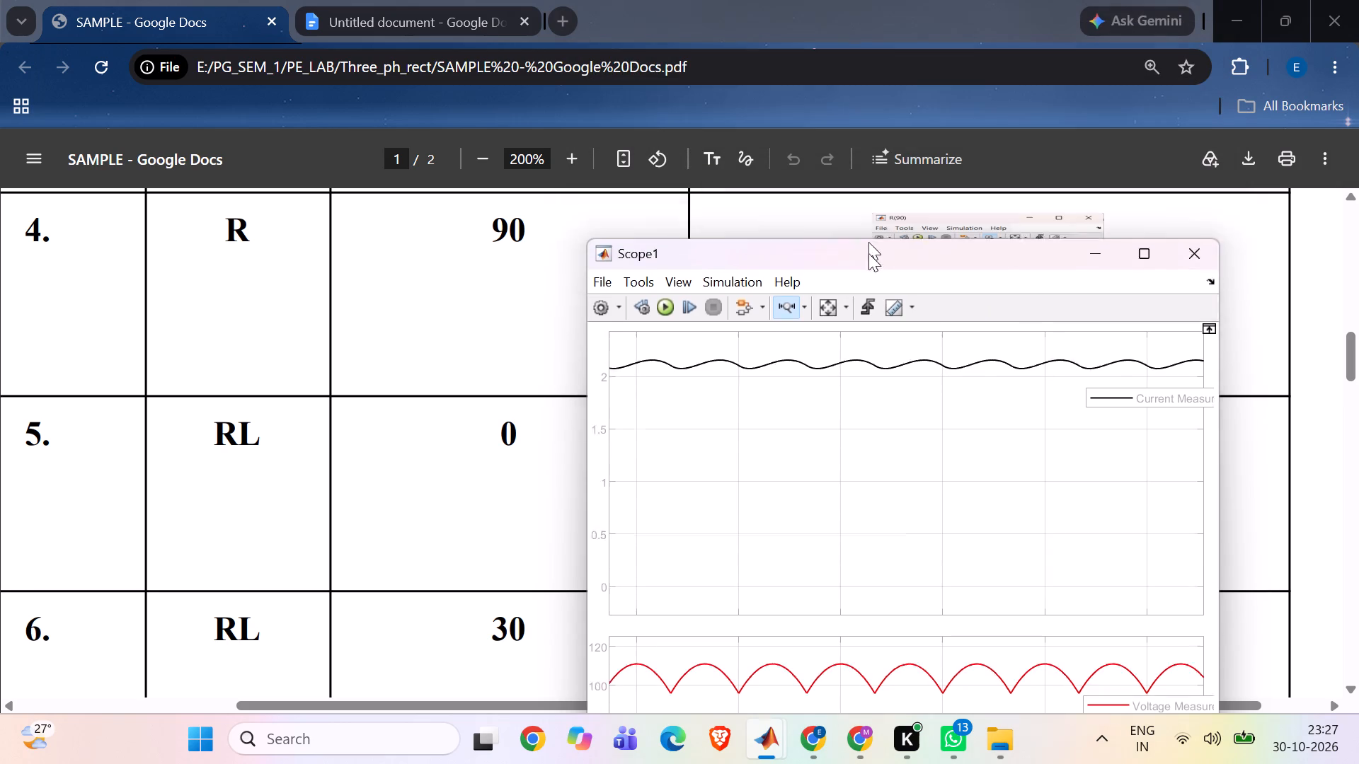
pyautogui.moveTo(868, 253); pyautogui.dragTo(872, 456)
pyautogui.moveTo(867, 470); pyautogui.dragTo(858, 226)
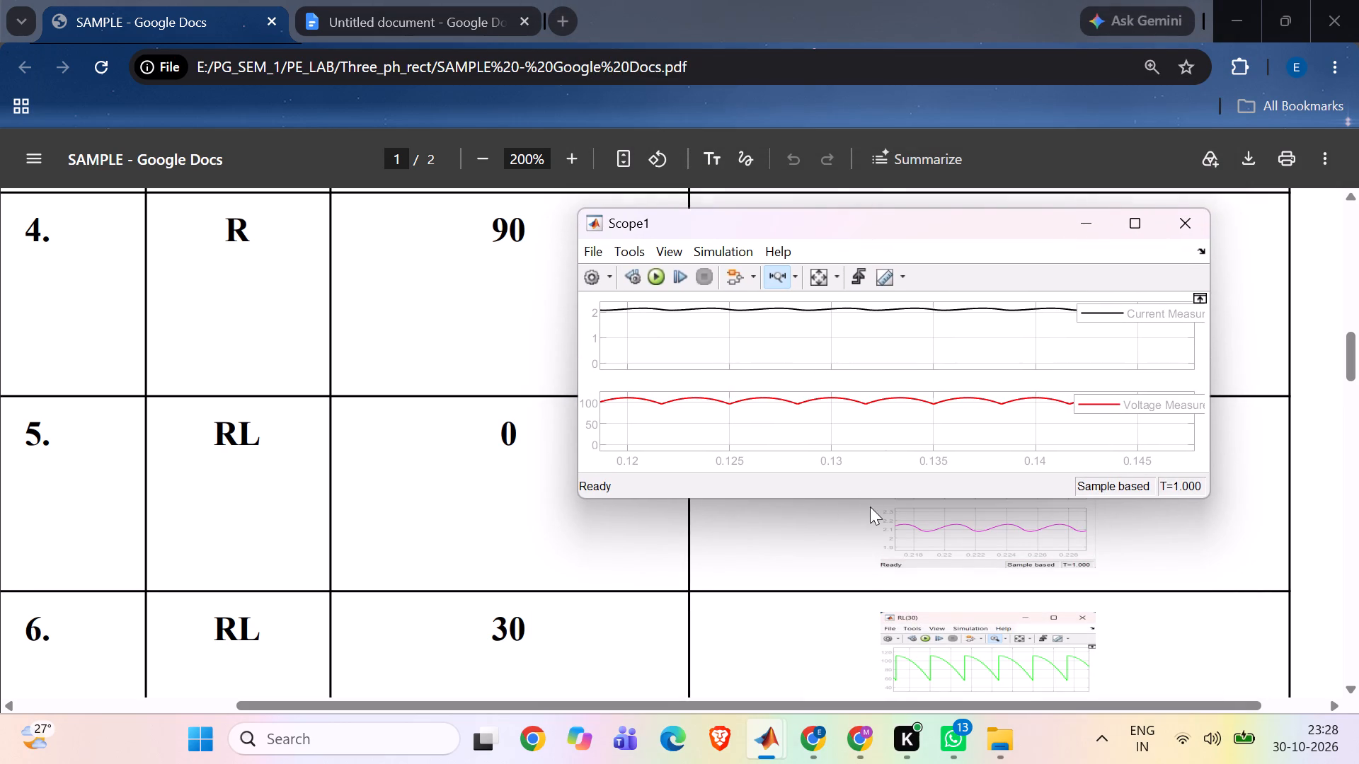
pyautogui.moveTo(883, 499); pyautogui.dragTo(887, 550)
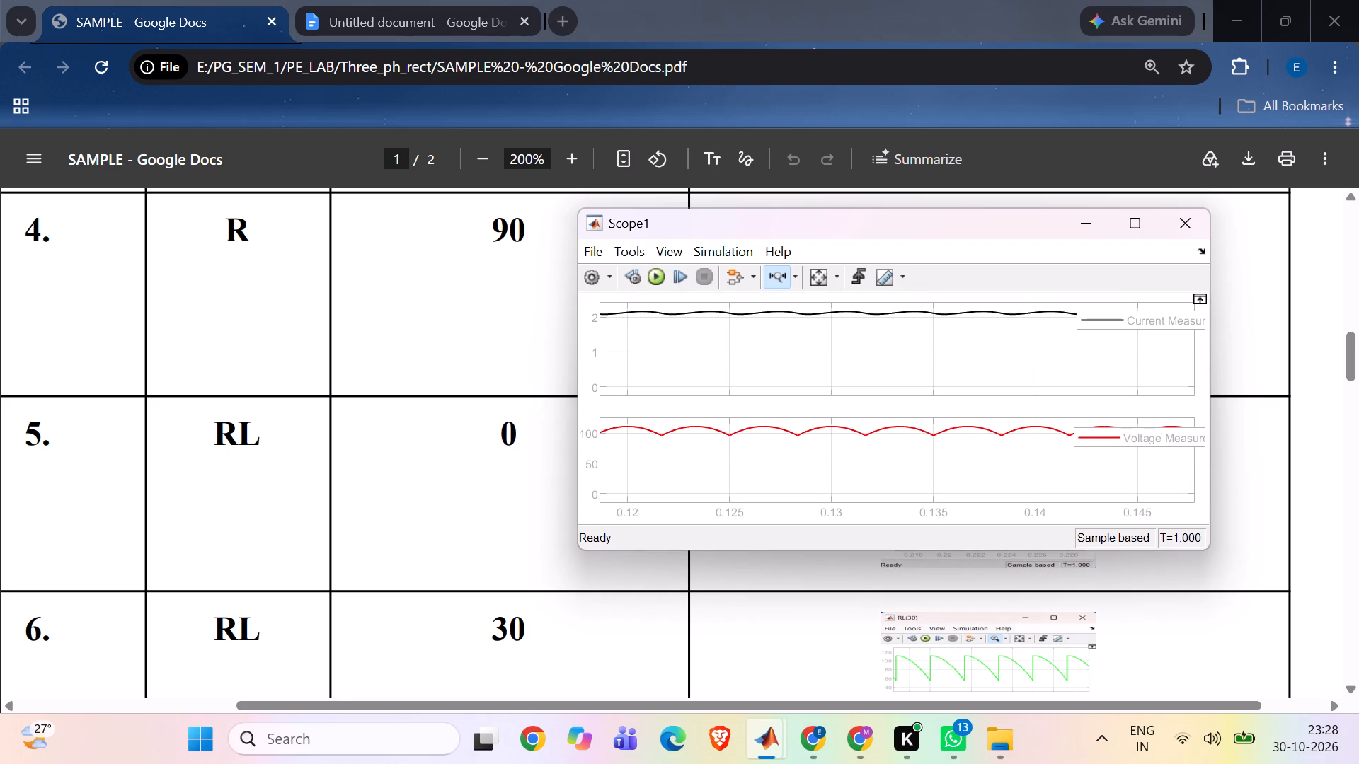
pyautogui.moveTo(1210, 356); pyautogui.dragTo(1079, 366)
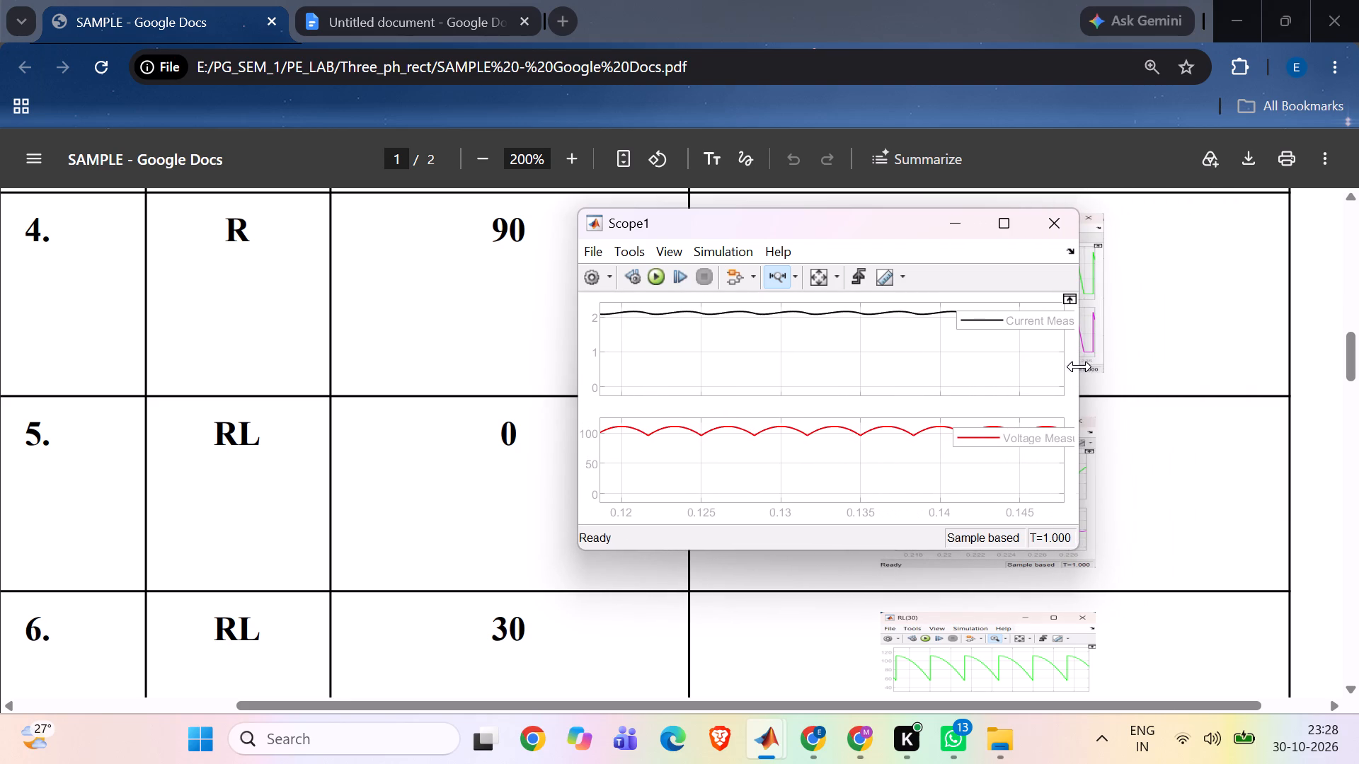
pyautogui.moveTo(1079, 366); pyautogui.dragTo(1080, 364)
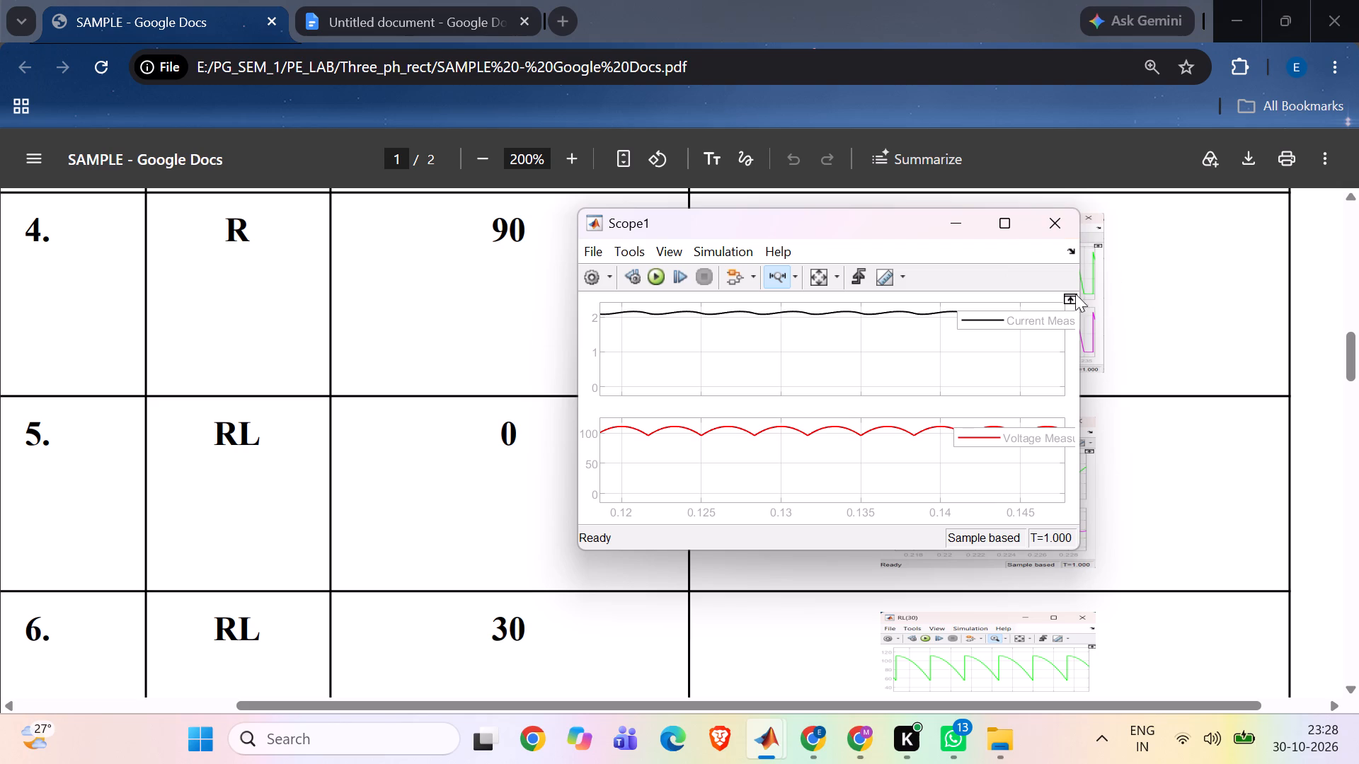
# Reposition both legends in the compact Scope1 window so they sit below the curves with their full names readable.
pyautogui.moveTo(1005, 319); pyautogui.dragTo(1002, 332)
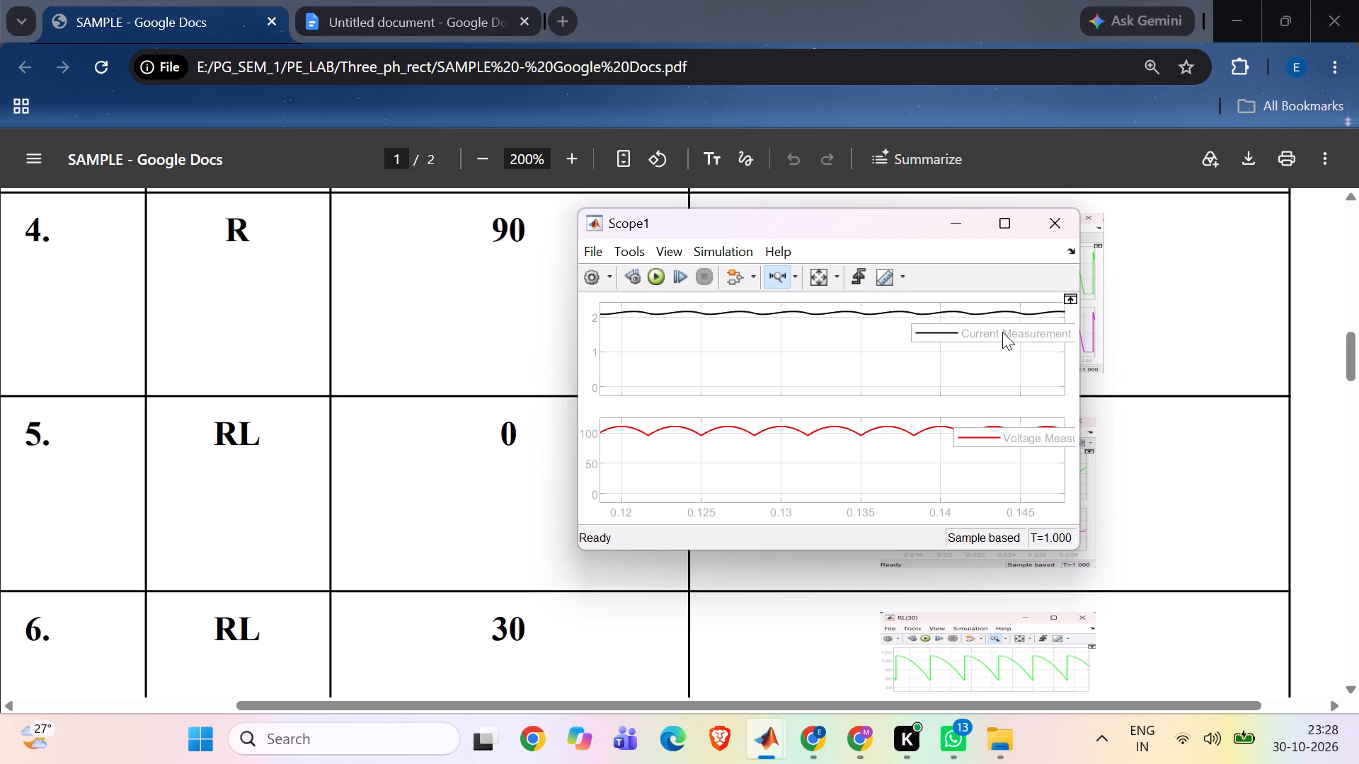
pyautogui.moveTo(1002, 332); pyautogui.dragTo(987, 340)
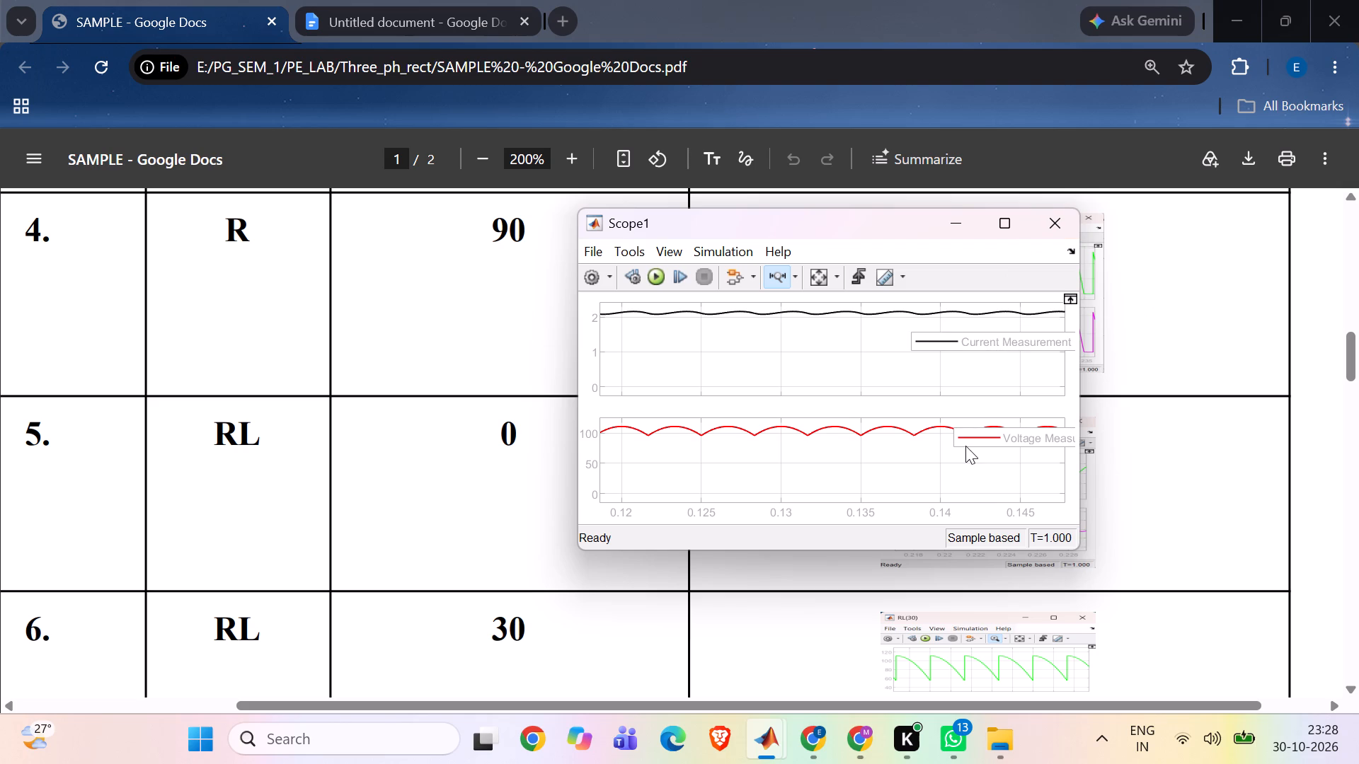
pyautogui.moveTo(961, 432); pyautogui.dragTo(942, 444)
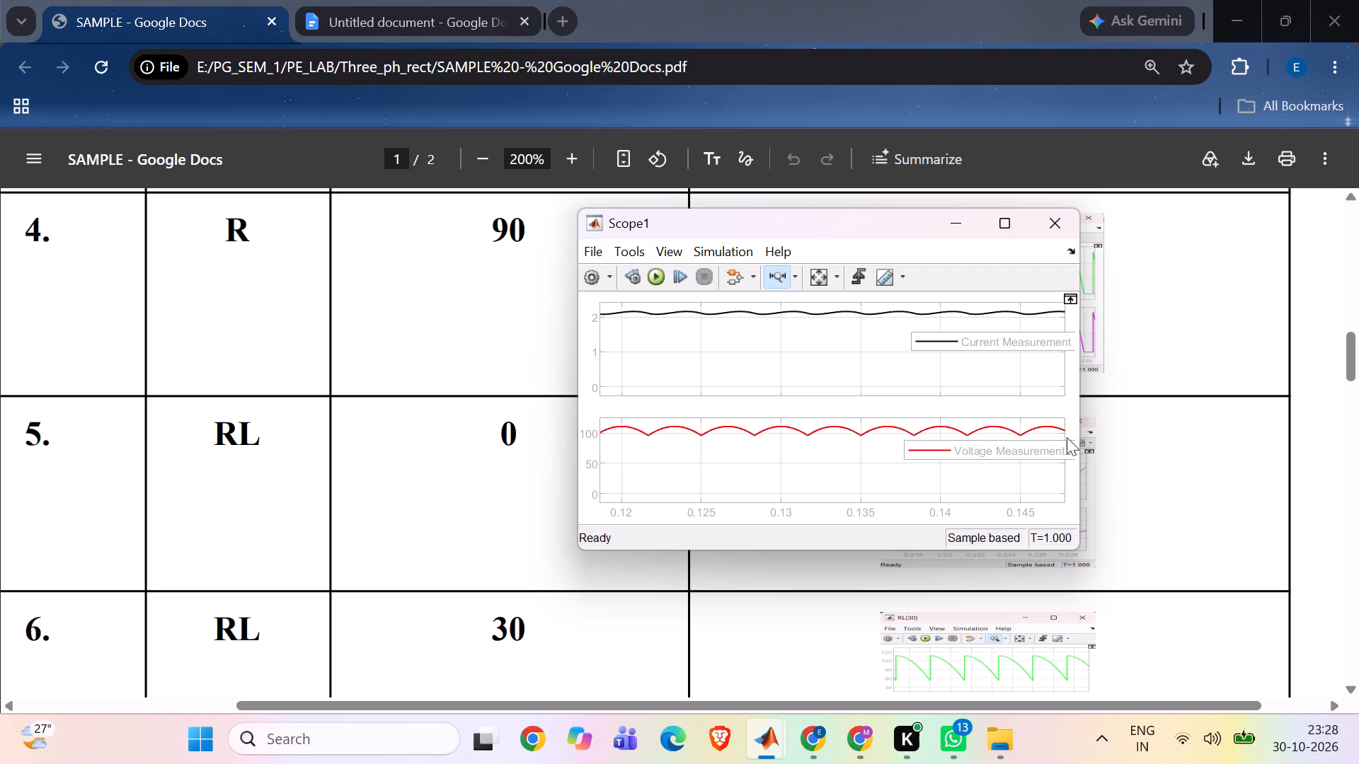
# Capture a screen snip of the whole compact Scope1 window.
pyautogui.press('Print')
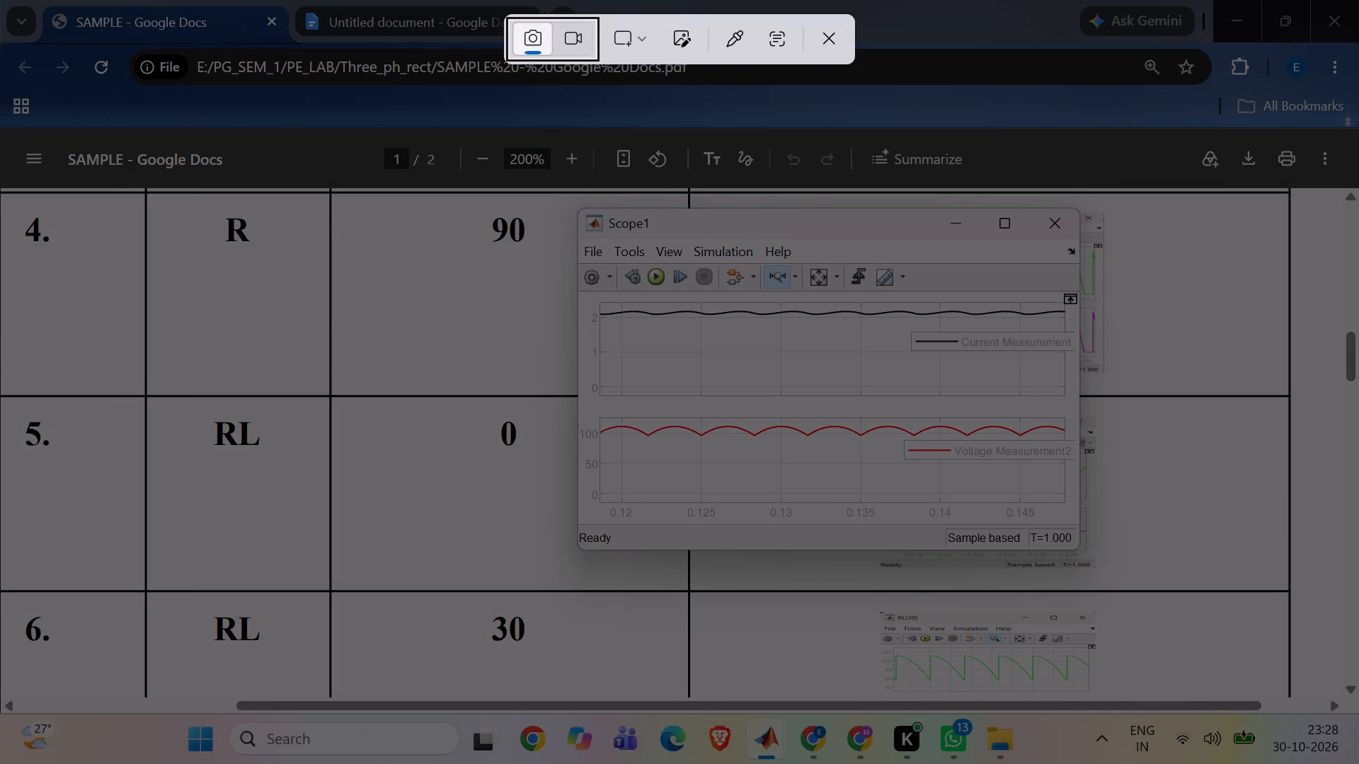
pyautogui.moveTo(578, 209); pyautogui.dragTo(878, 541)
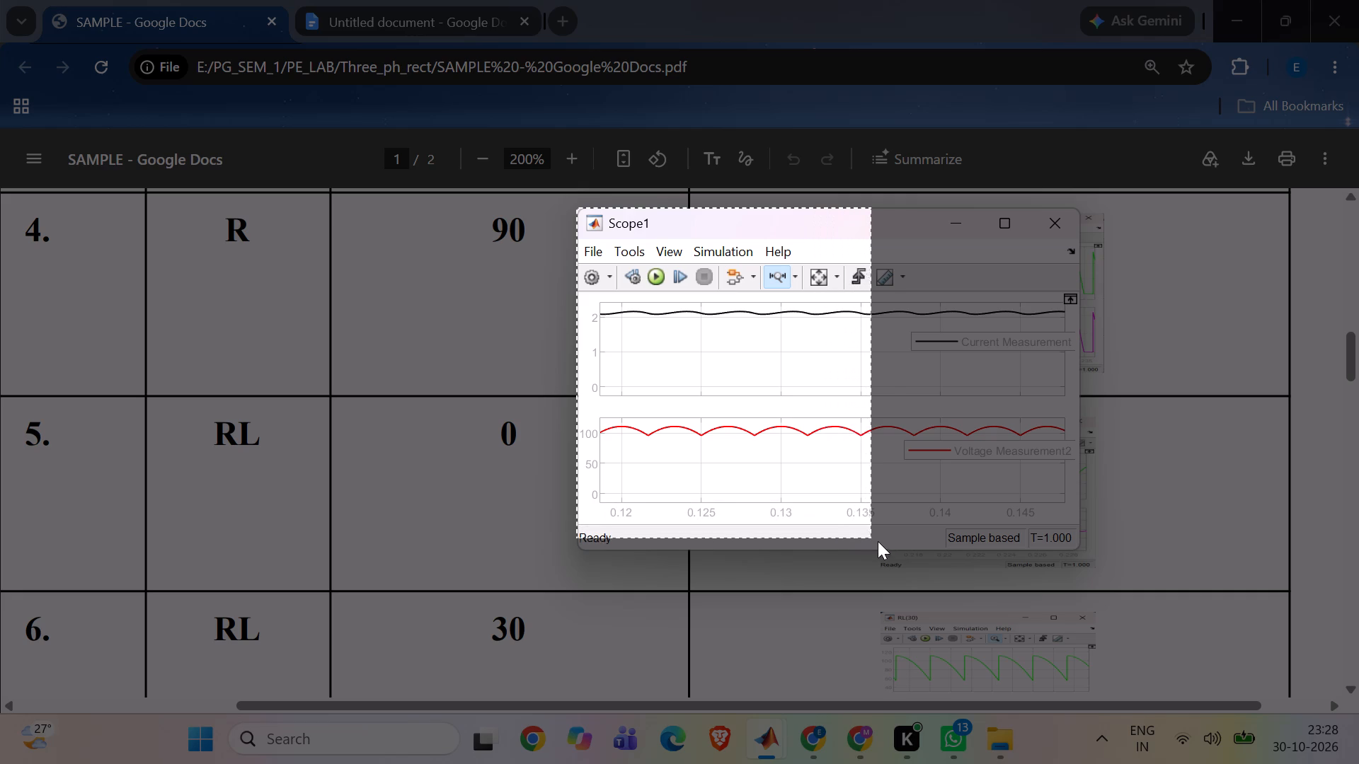
pyautogui.moveTo(878, 541); pyautogui.dragTo(1069, 545)
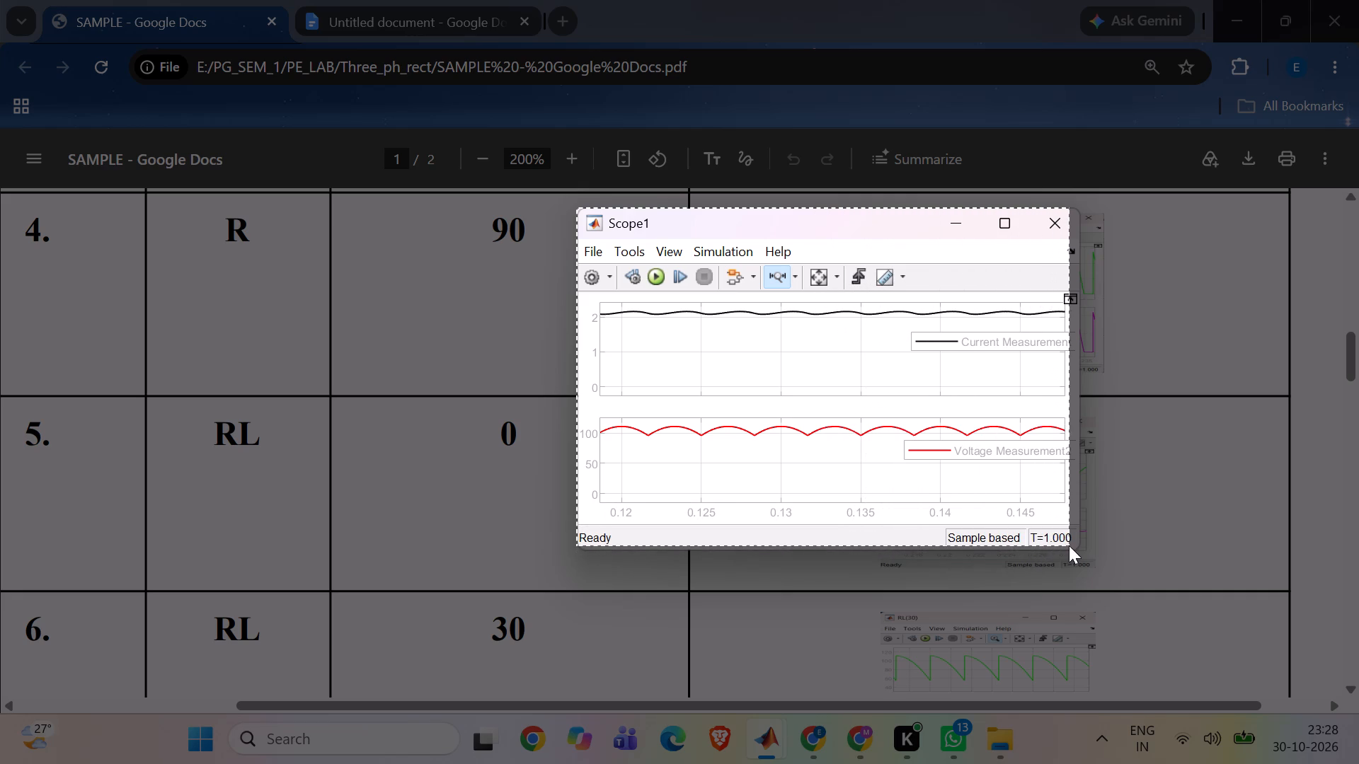
pyautogui.moveTo(1069, 545); pyautogui.dragTo(1075, 560)
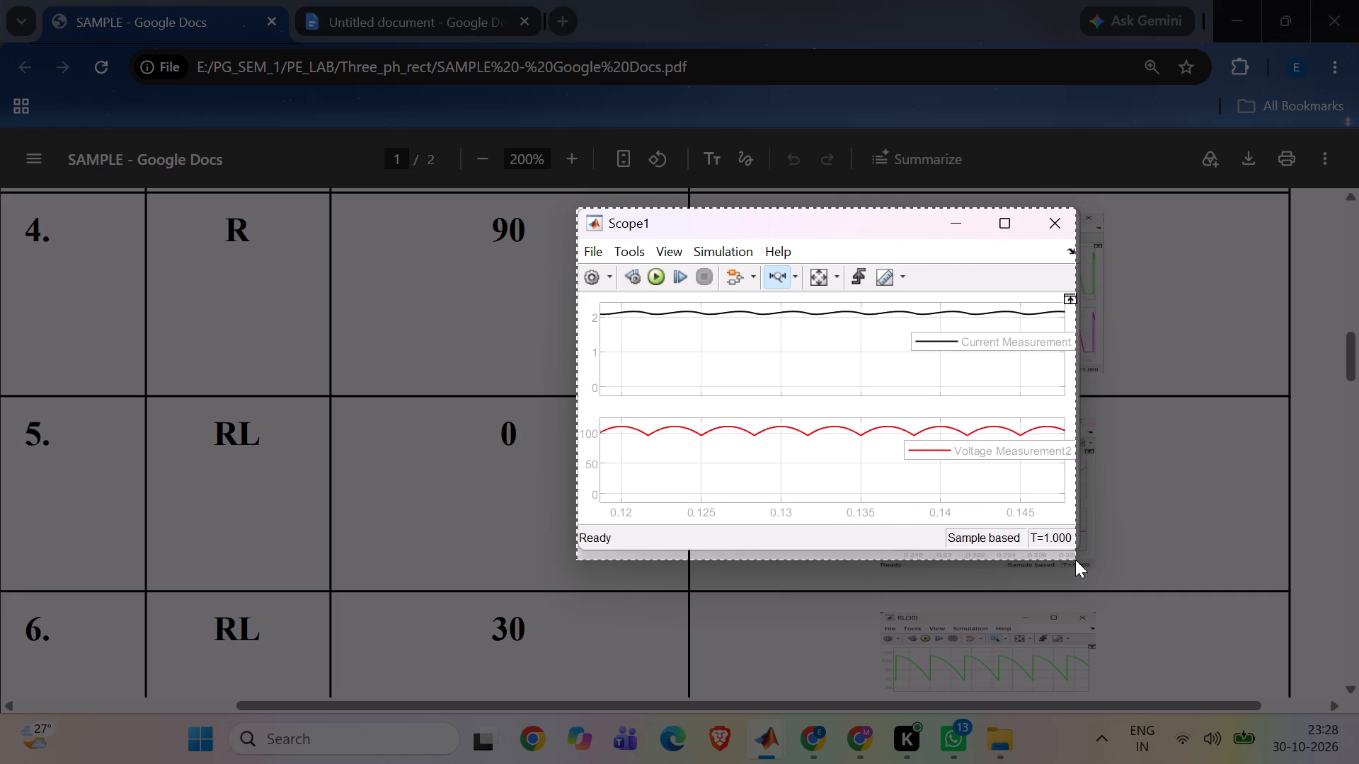
pyautogui.moveTo(1075, 560); pyautogui.dragTo(1081, 545)
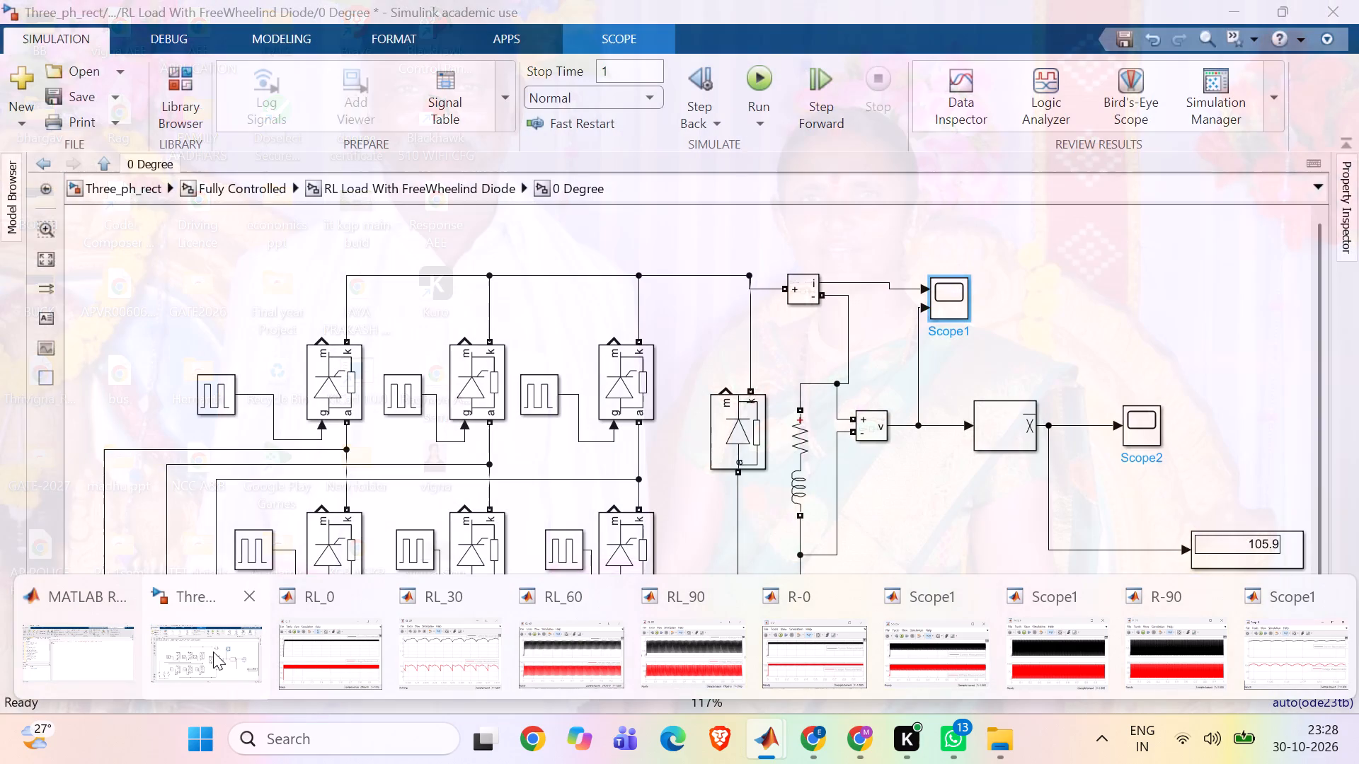
# Switch to the Google Docs report and replace the waveform image in row 5 (RL, 0) with the new Scope1 capture.
pyautogui.click(213, 652)
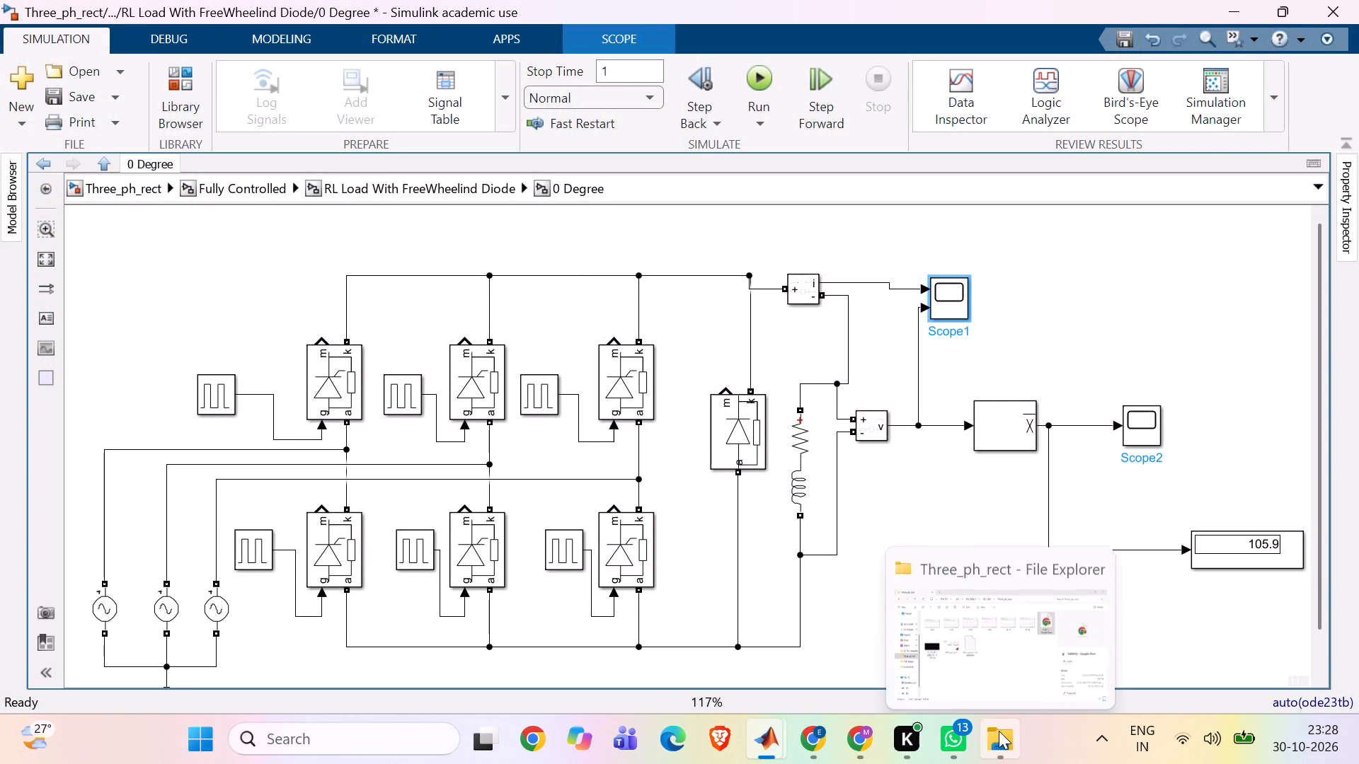
pyautogui.click(821, 729)
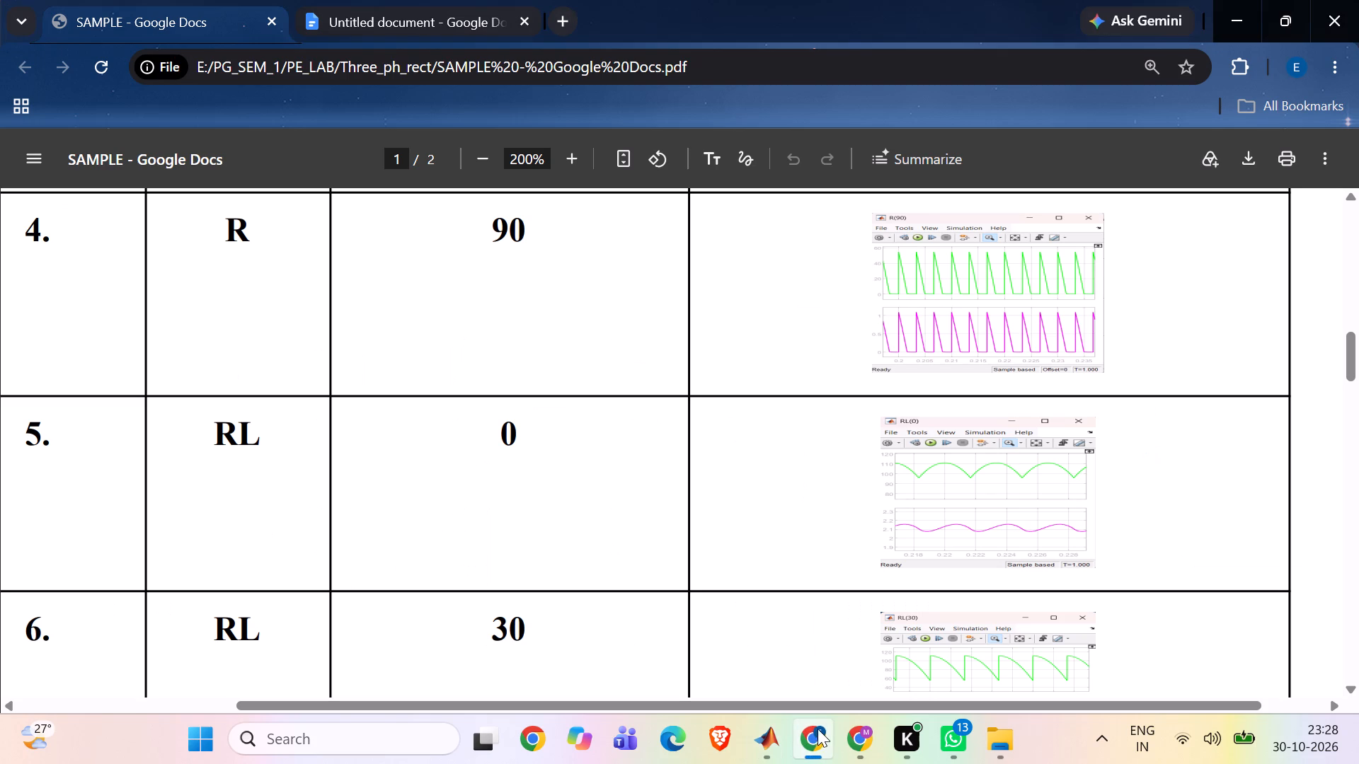
pyautogui.click(465, 17)
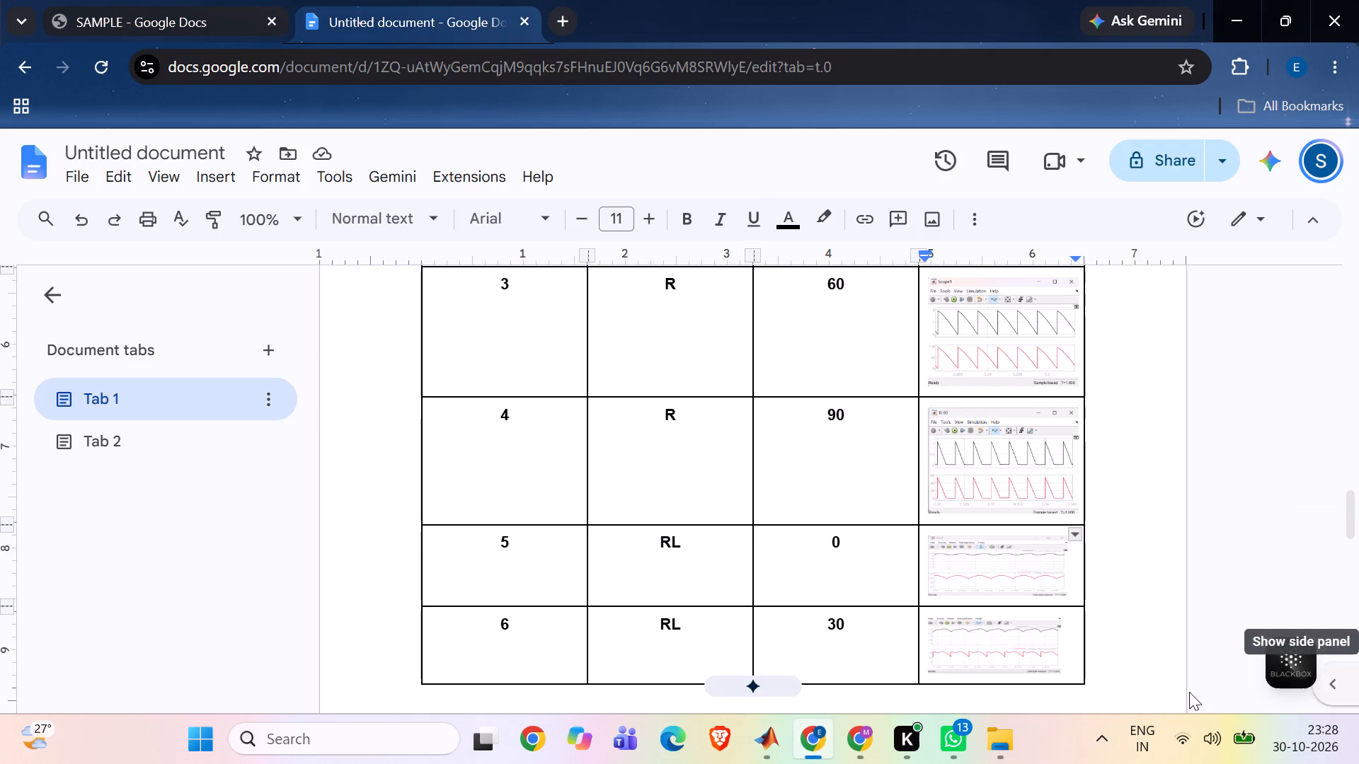
pyautogui.click(1011, 589)
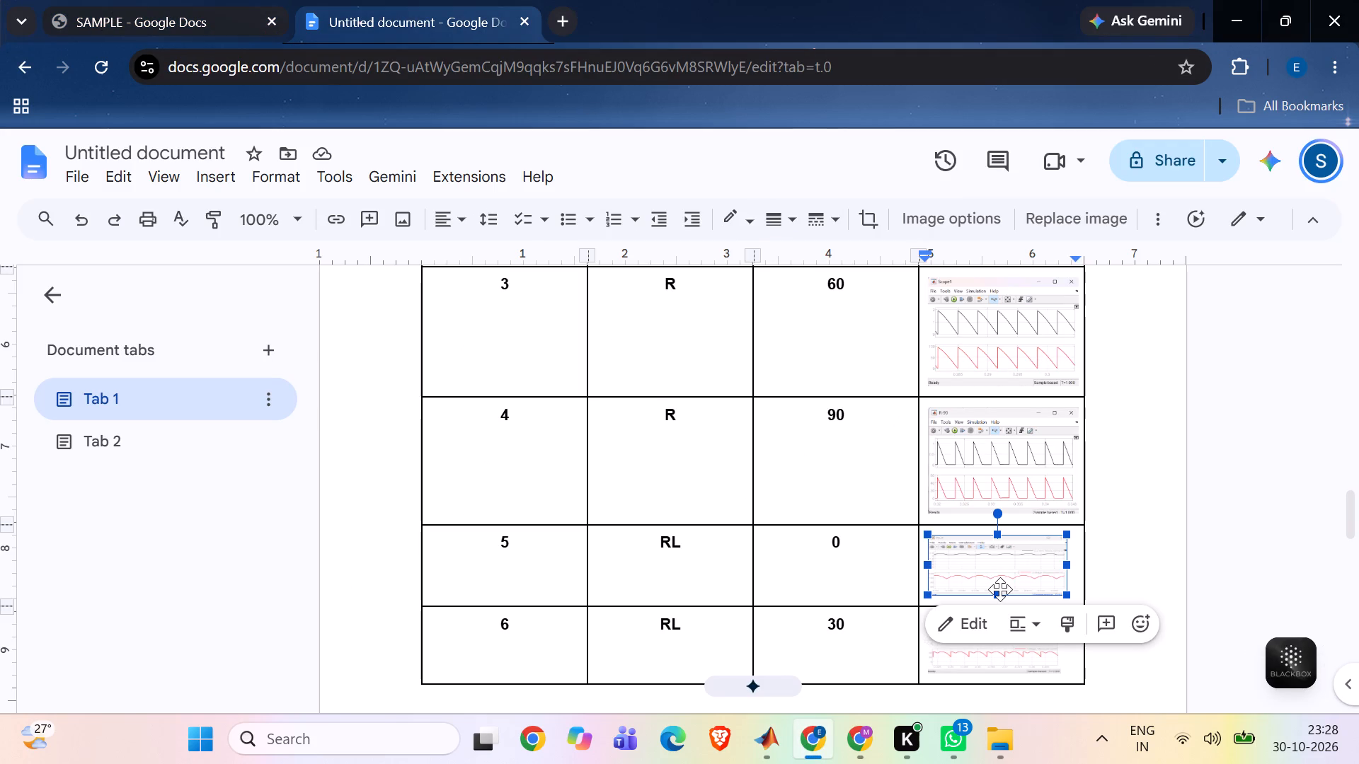
pyautogui.hotkey('ctrl', 'v')
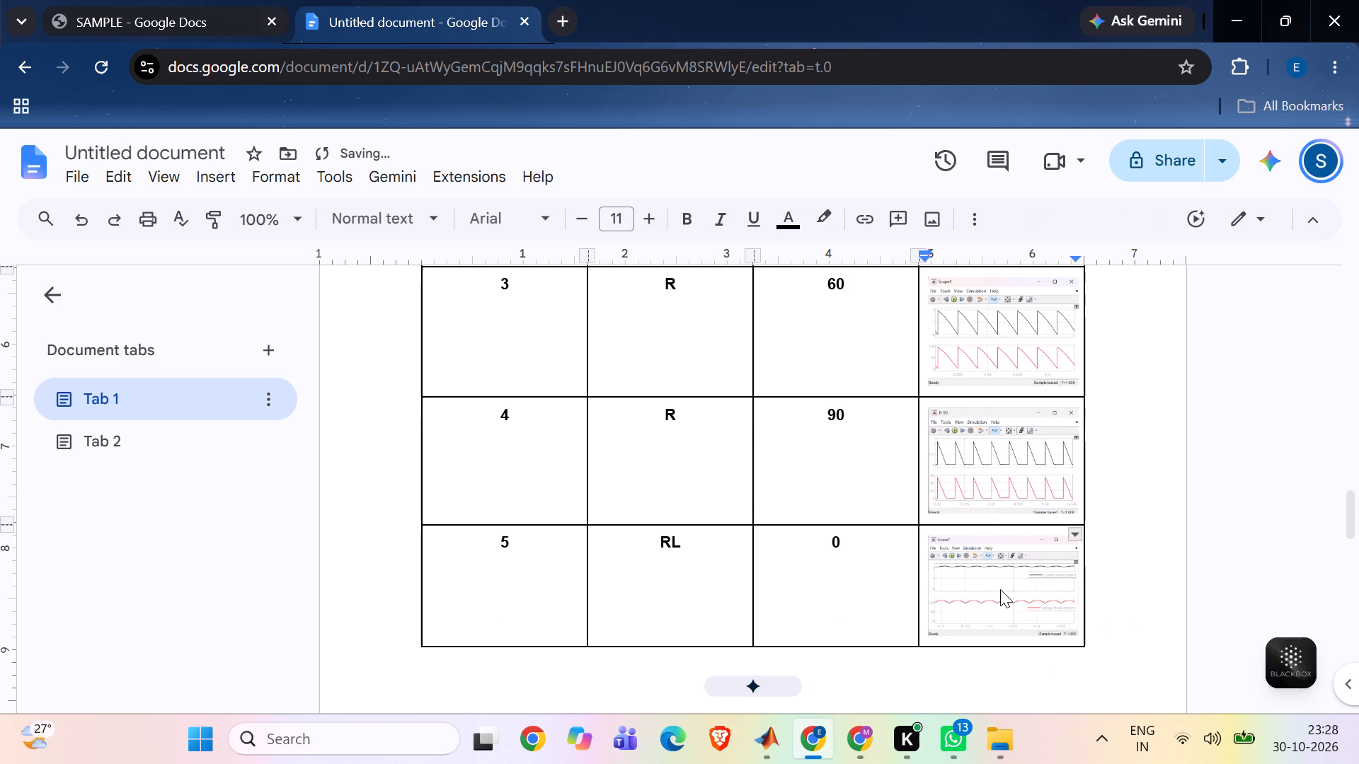
# Add the line "With F_diode" beneath RL in the load cell of row 5.
pyautogui.click(730, 563)
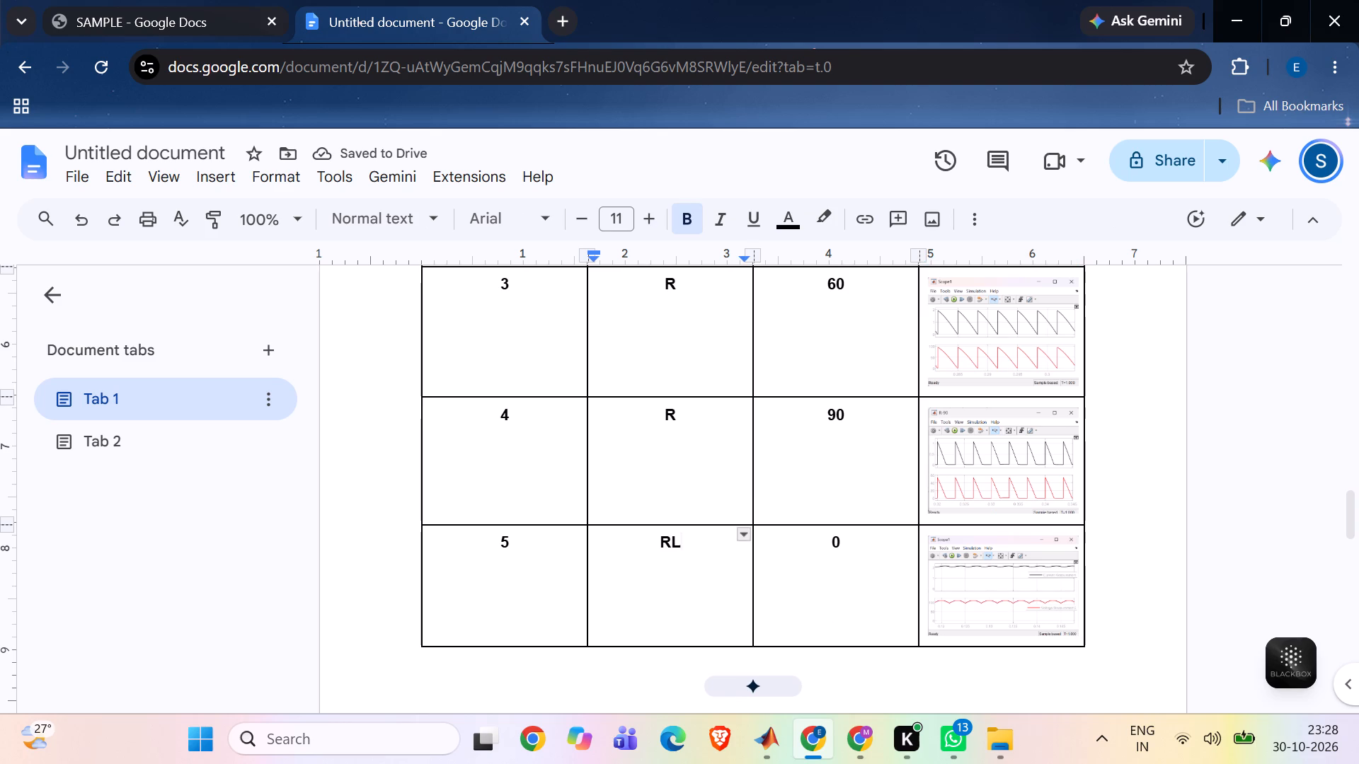
pyautogui.hotkey('shift', 'Return')
pyautogui.write('with')
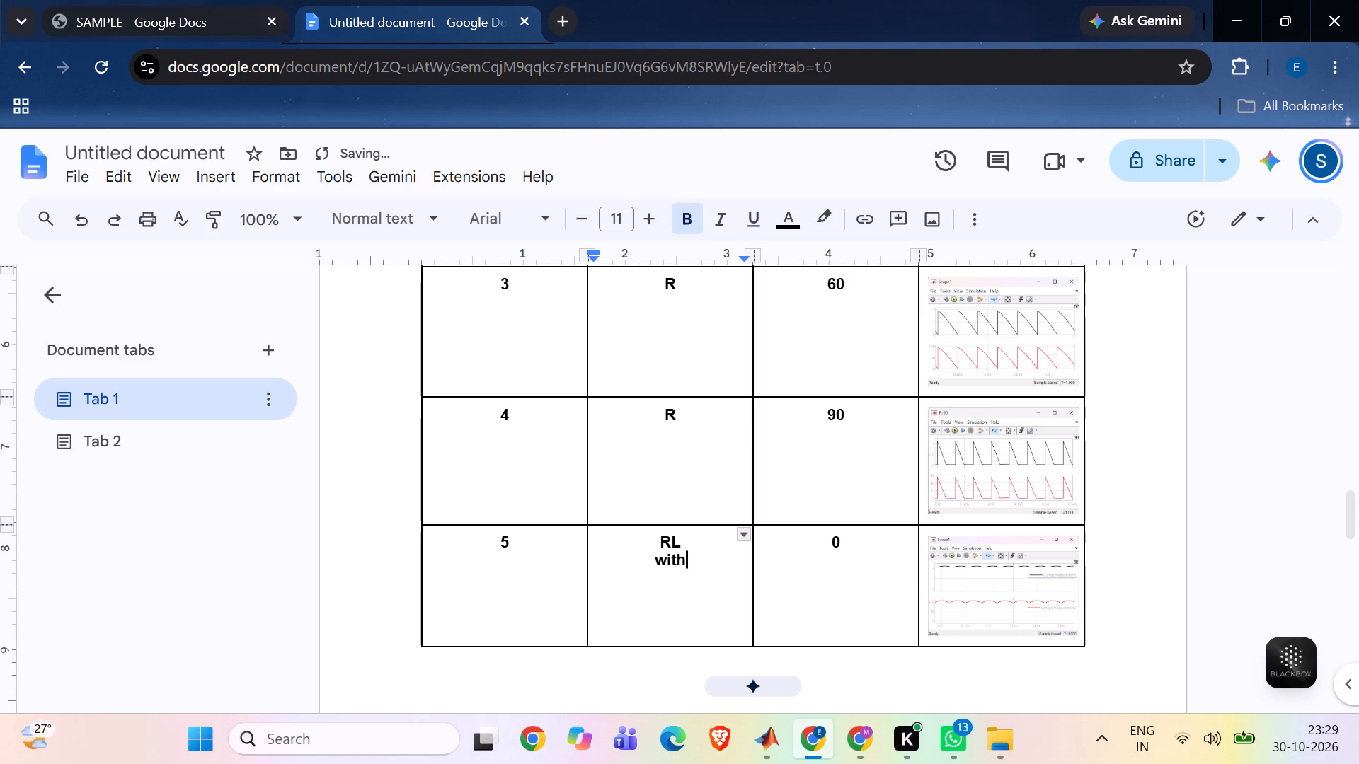
pyautogui.press('space')
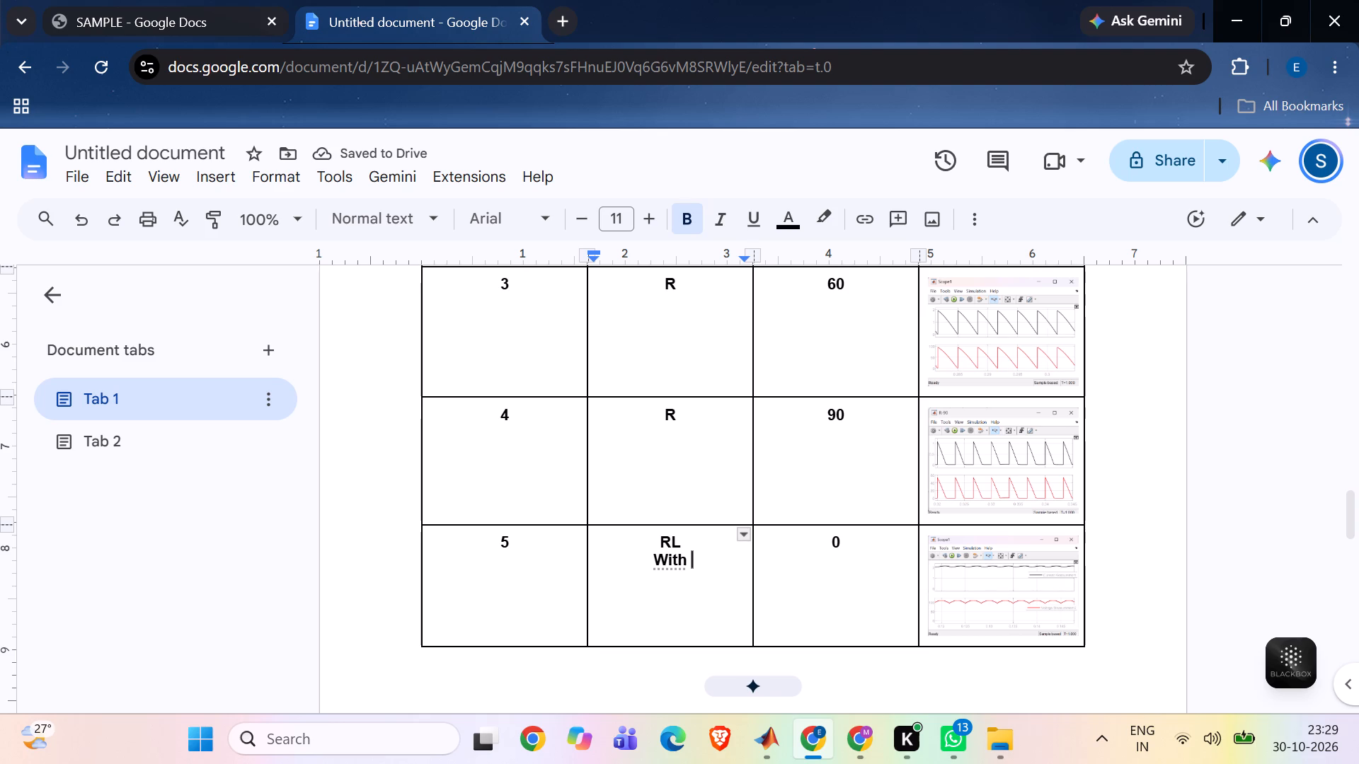
pyautogui.hotkey('shift', 'f')
pyautogui.hotkey('shift', '_')
pyautogui.write('dio')
pyautogui.write('de')
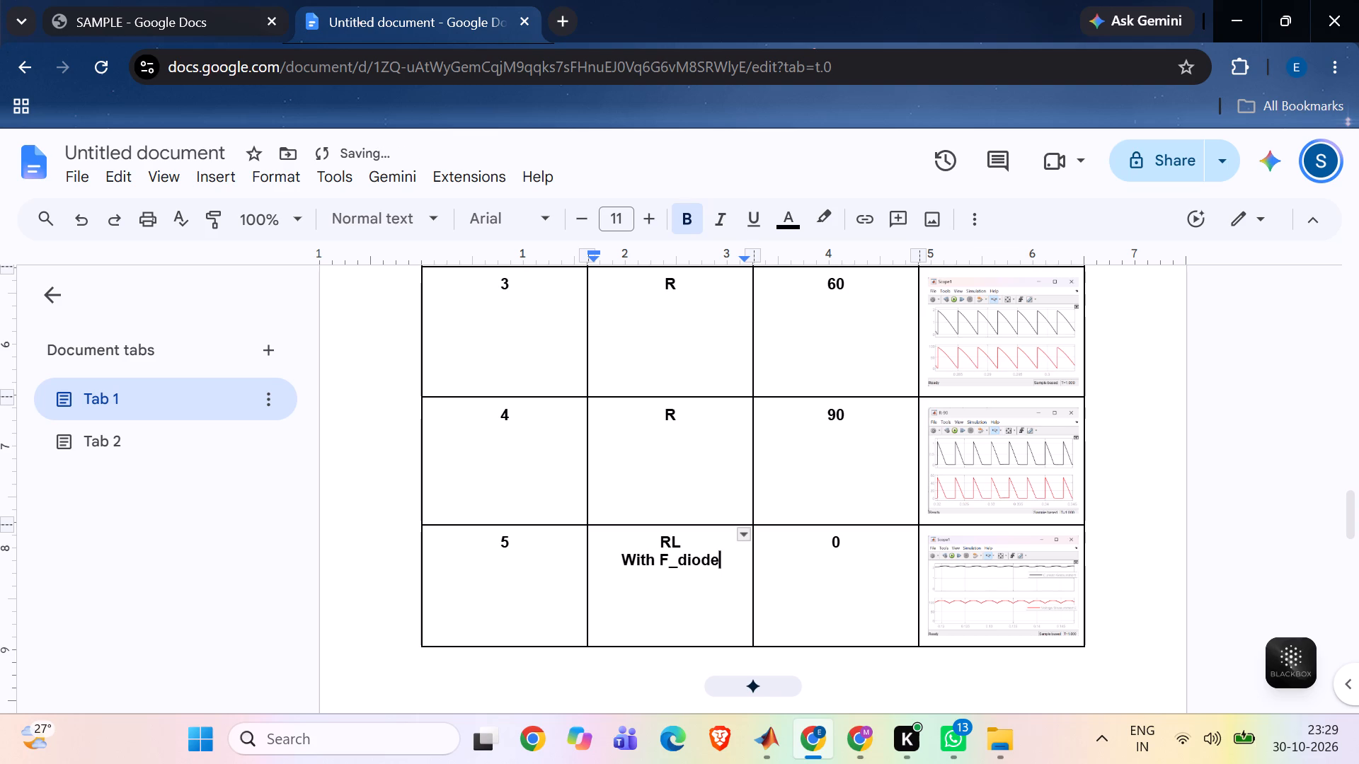
pyautogui.click(873, 597)
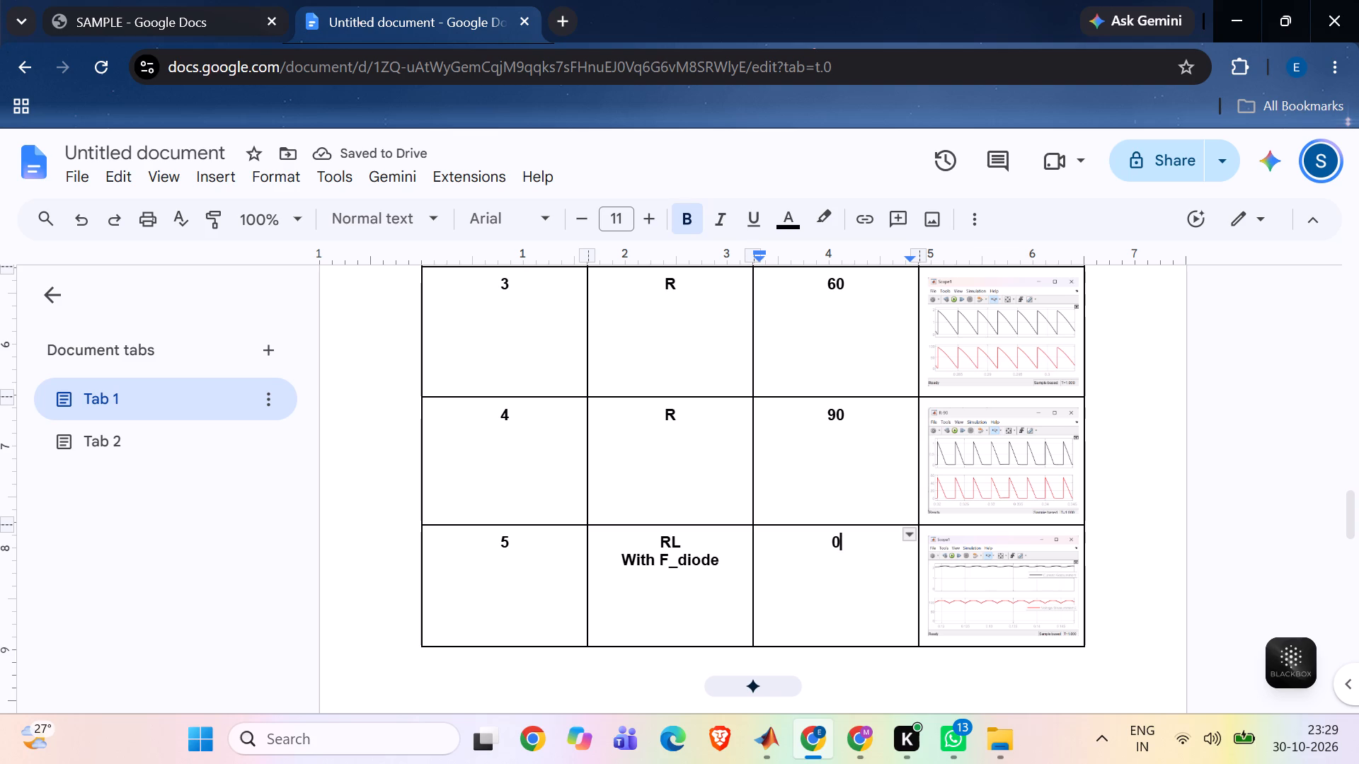
# Copy the two-line load label "RL With F_diode" from row 5 into the load cells of rows 6, 7 and 8.
pyautogui.moveTo(644, 546); pyautogui.dragTo(711, 574)
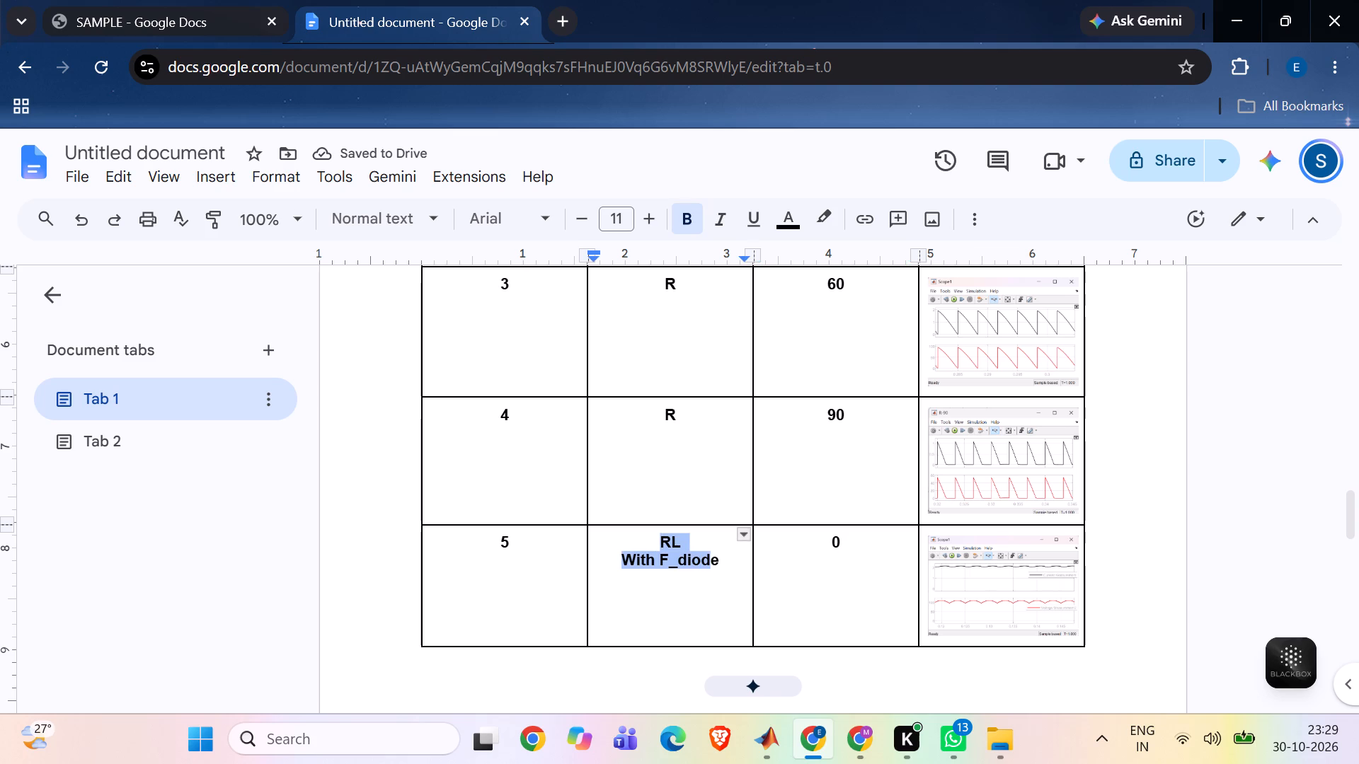
pyautogui.moveTo(711, 574); pyautogui.dragTo(717, 574)
pyautogui.hotkey('ctrl', 'c')
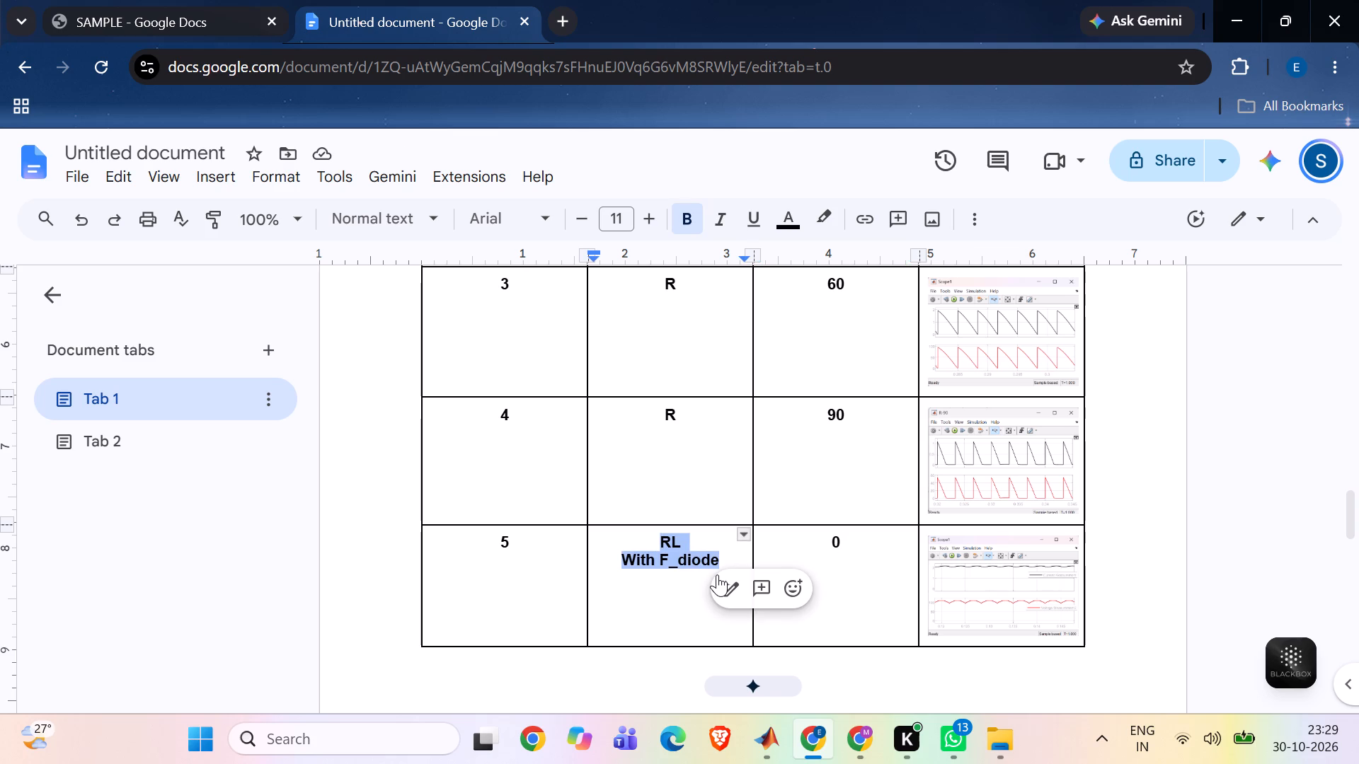
pyautogui.scroll(-4, 658, 612)
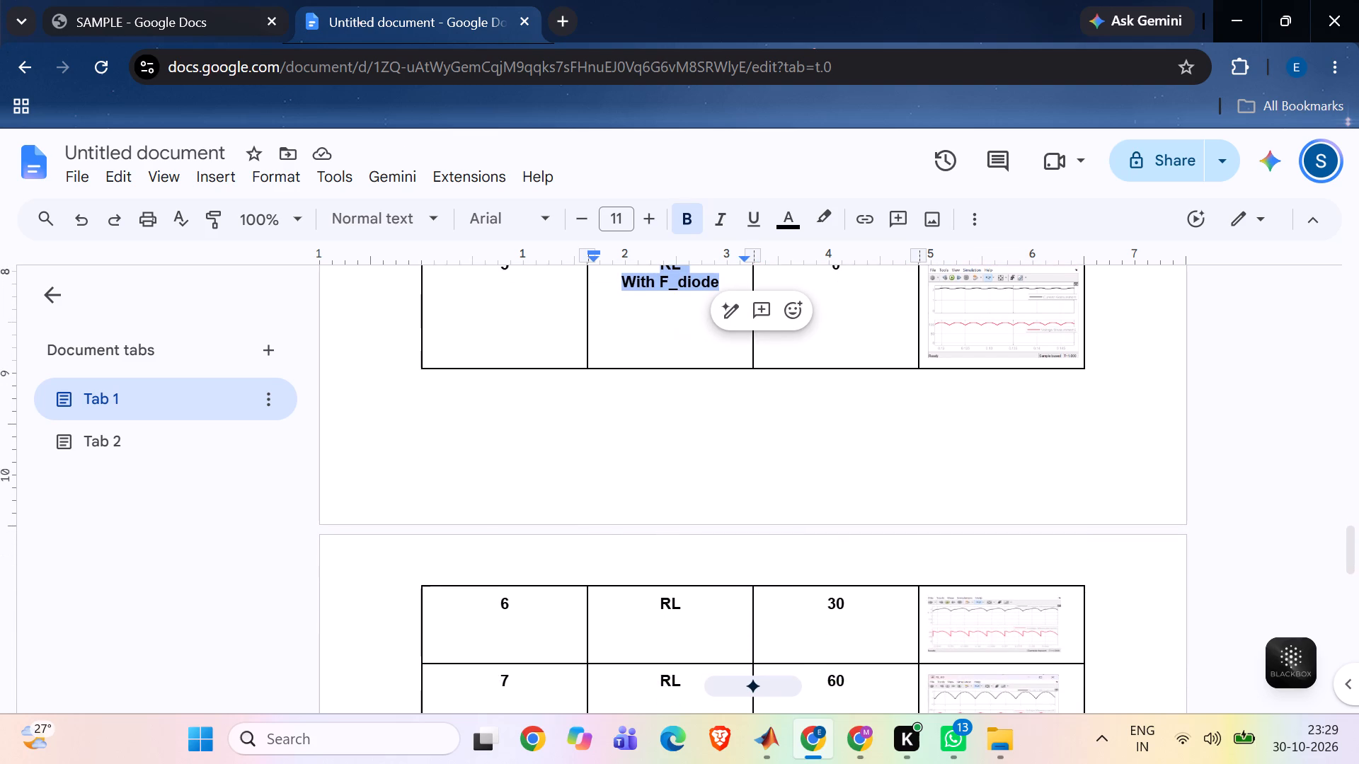
pyautogui.click(658, 612)
pyautogui.moveTo(658, 612); pyautogui.dragTo(694, 616)
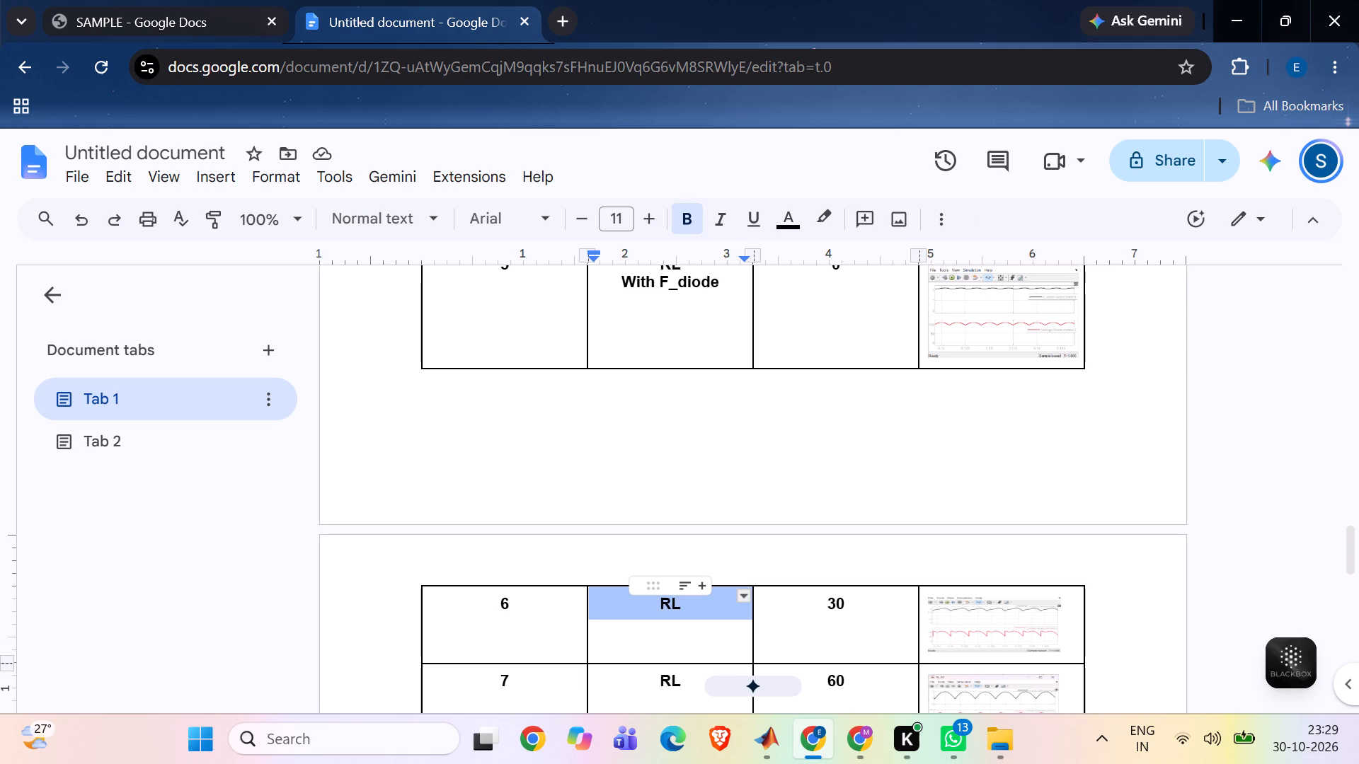
pyautogui.hotkey('ctrl', 'v')
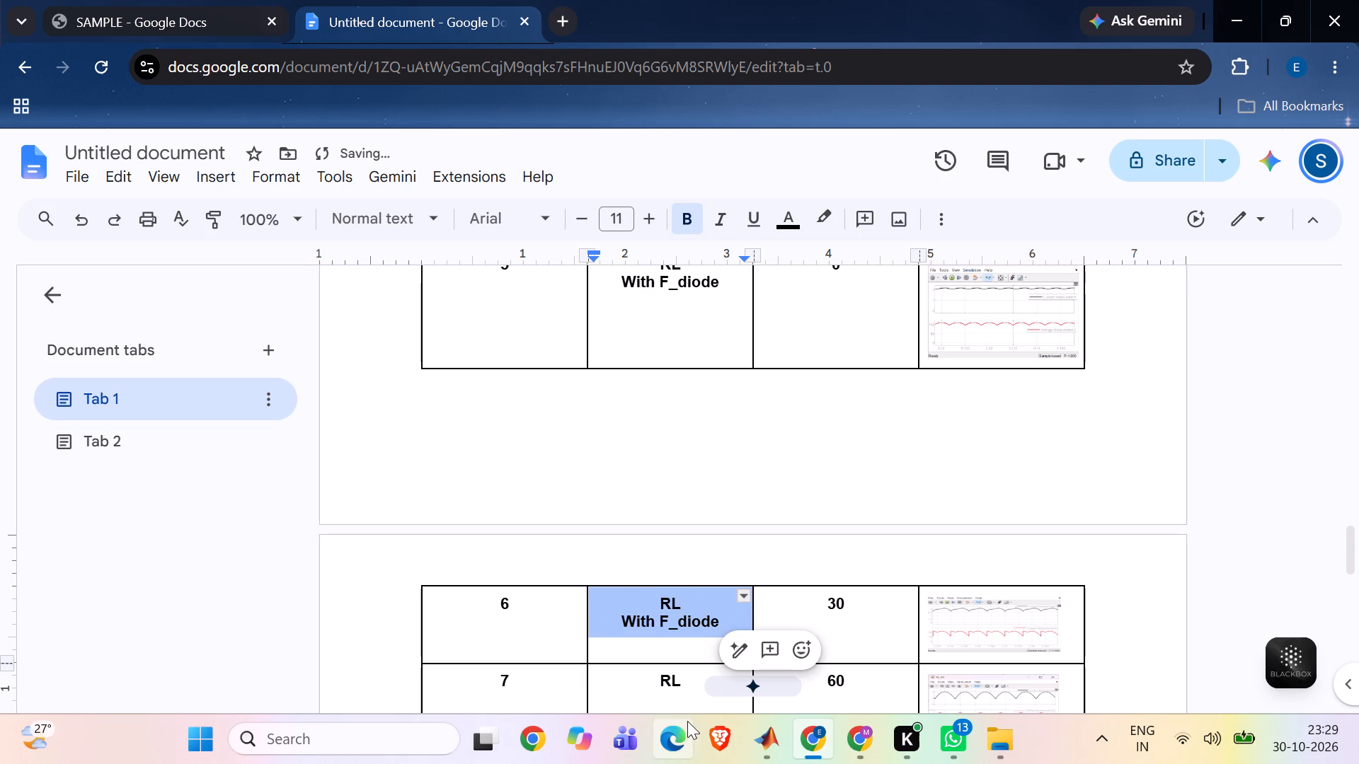
pyautogui.moveTo(660, 685); pyautogui.dragTo(672, 685)
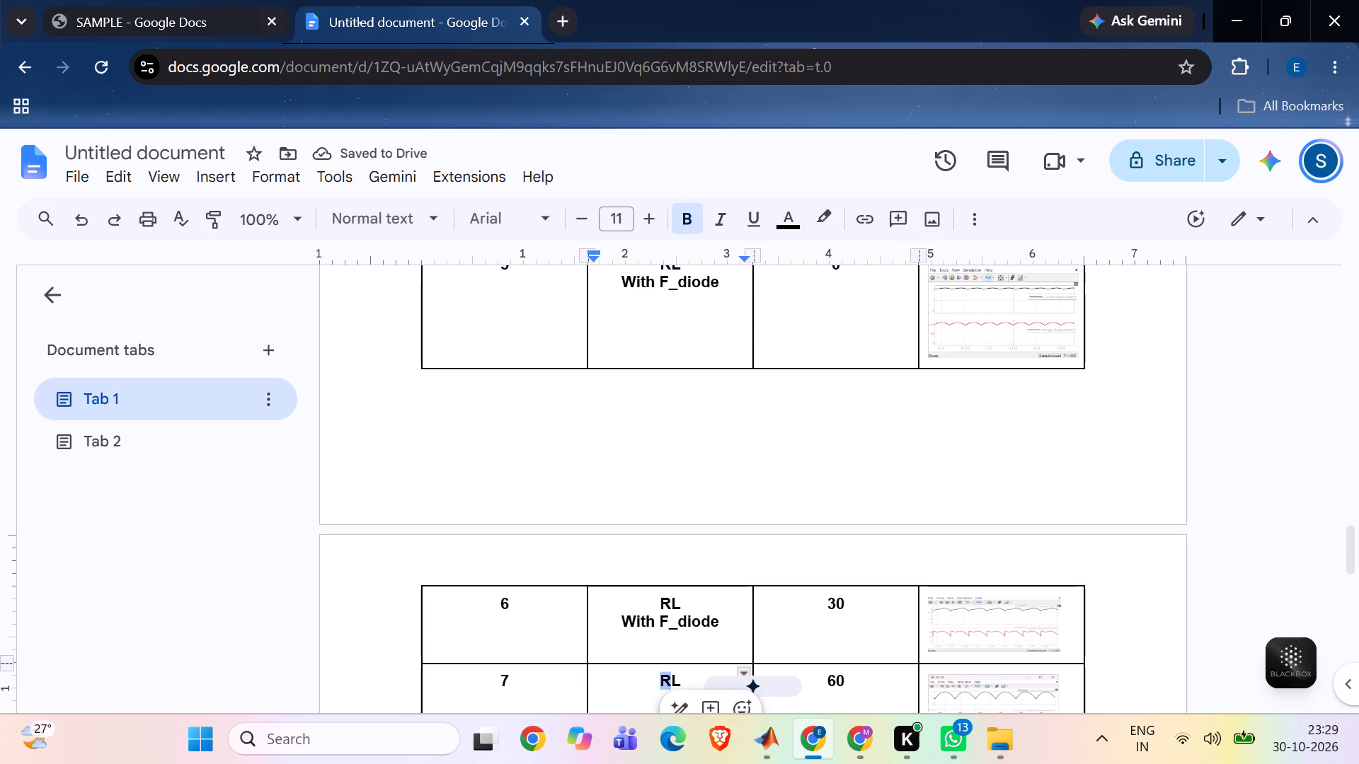
pyautogui.moveTo(684, 683); pyautogui.dragTo(636, 683)
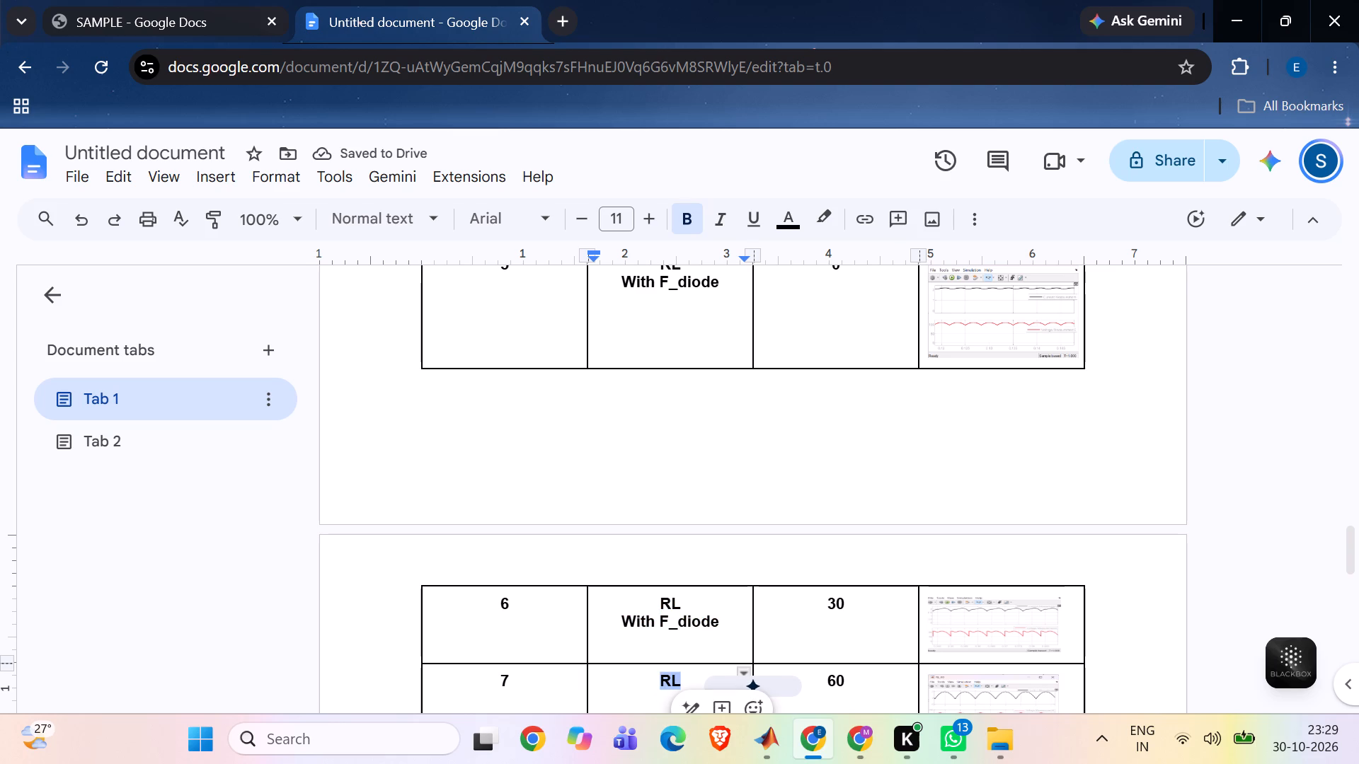
pyautogui.hotkey('ctrl', 'v')
pyautogui.scroll(-2, 636, 683)
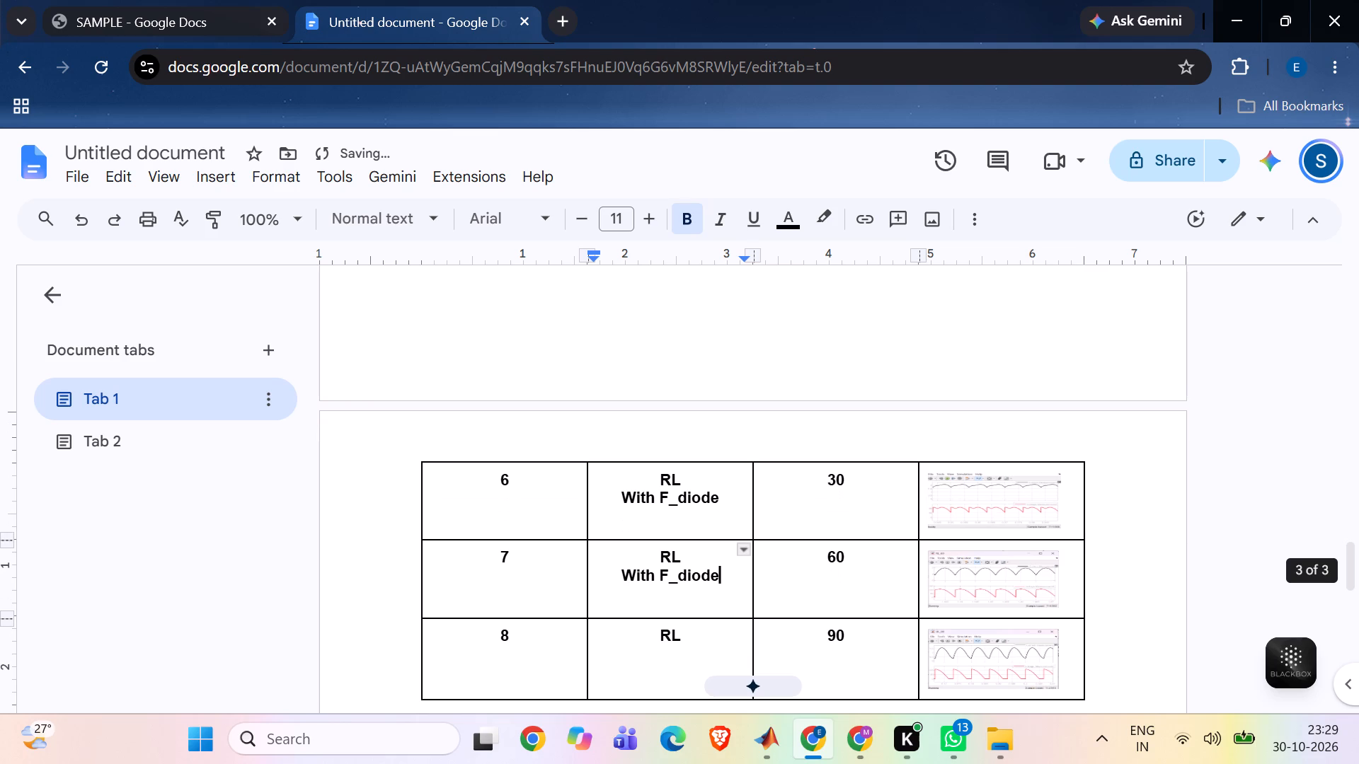
pyautogui.moveTo(658, 636); pyautogui.dragTo(704, 643)
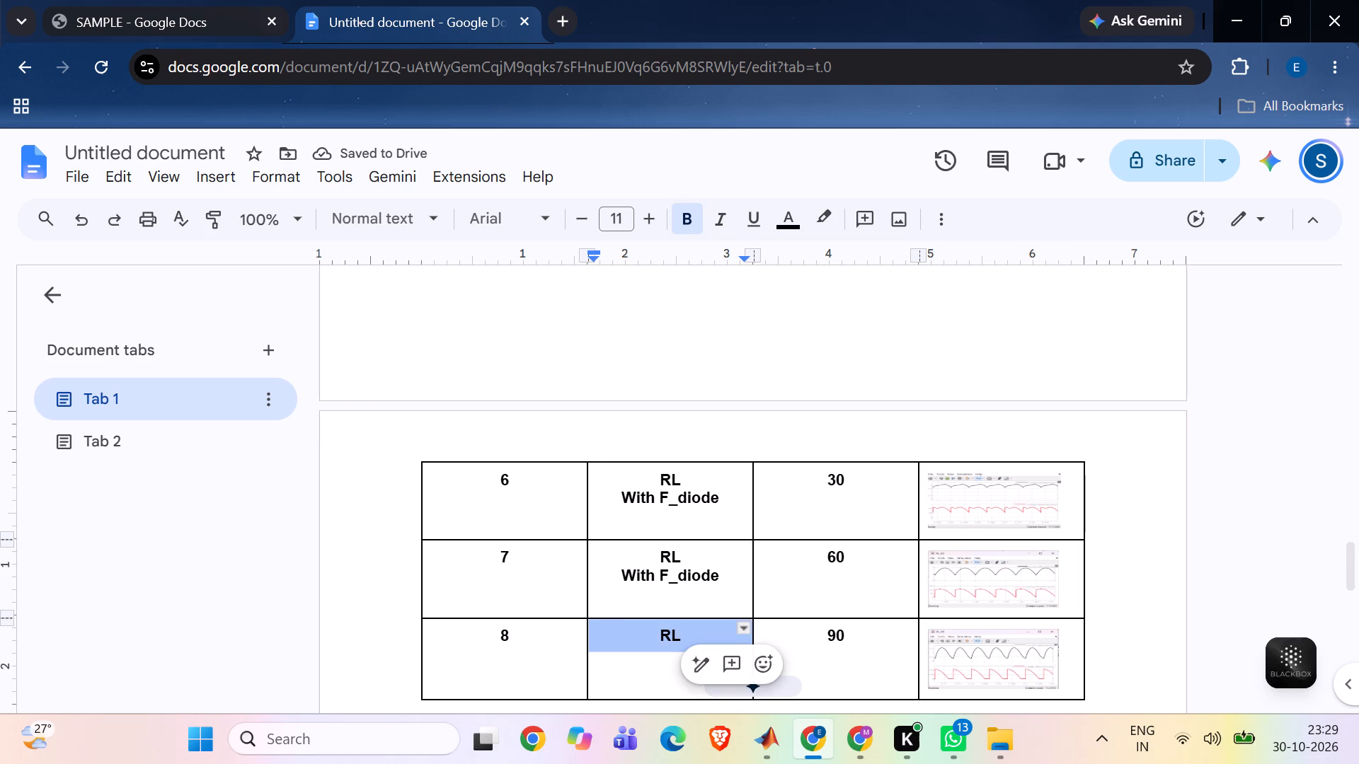
pyautogui.hotkey('ctrl', 'v')
pyautogui.click(1145, 482)
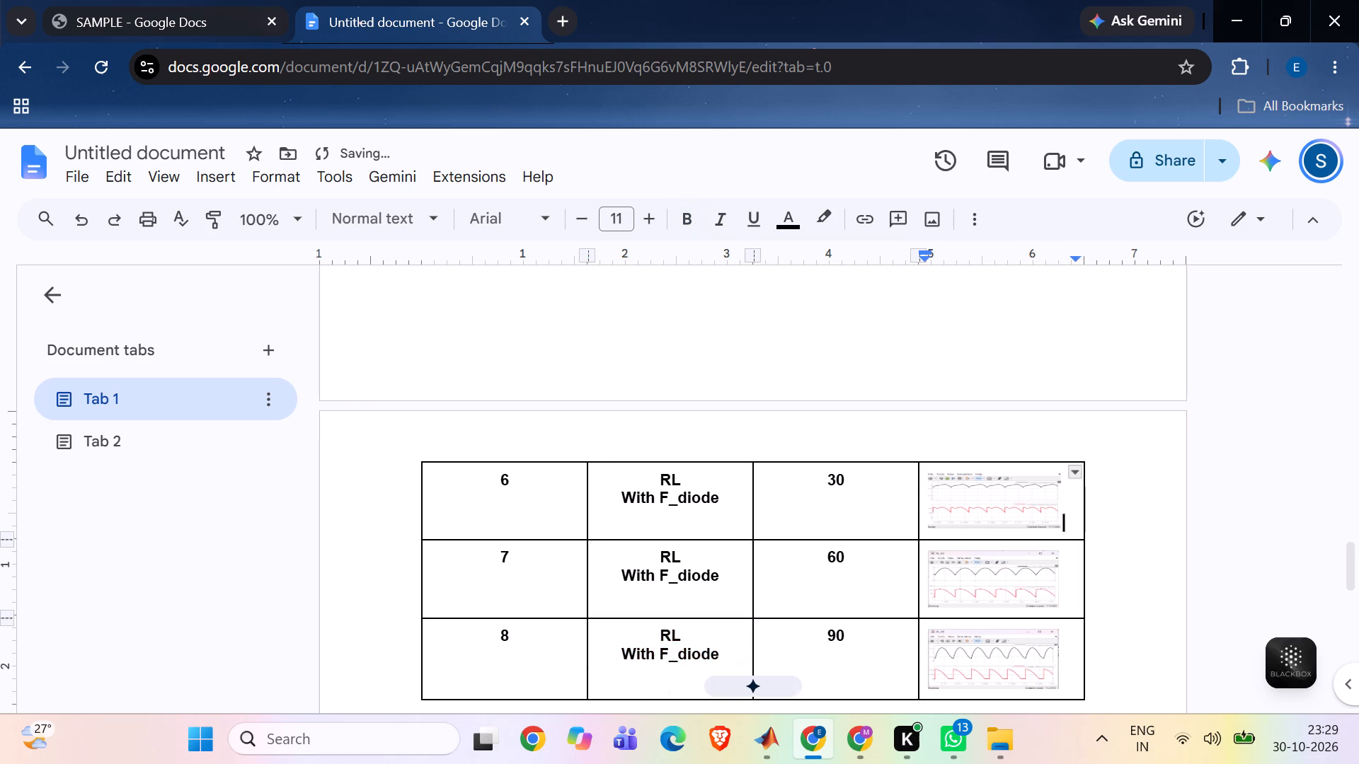
pyautogui.scroll(2, 1145, 482)
pyautogui.scroll(-3, 1145, 482)
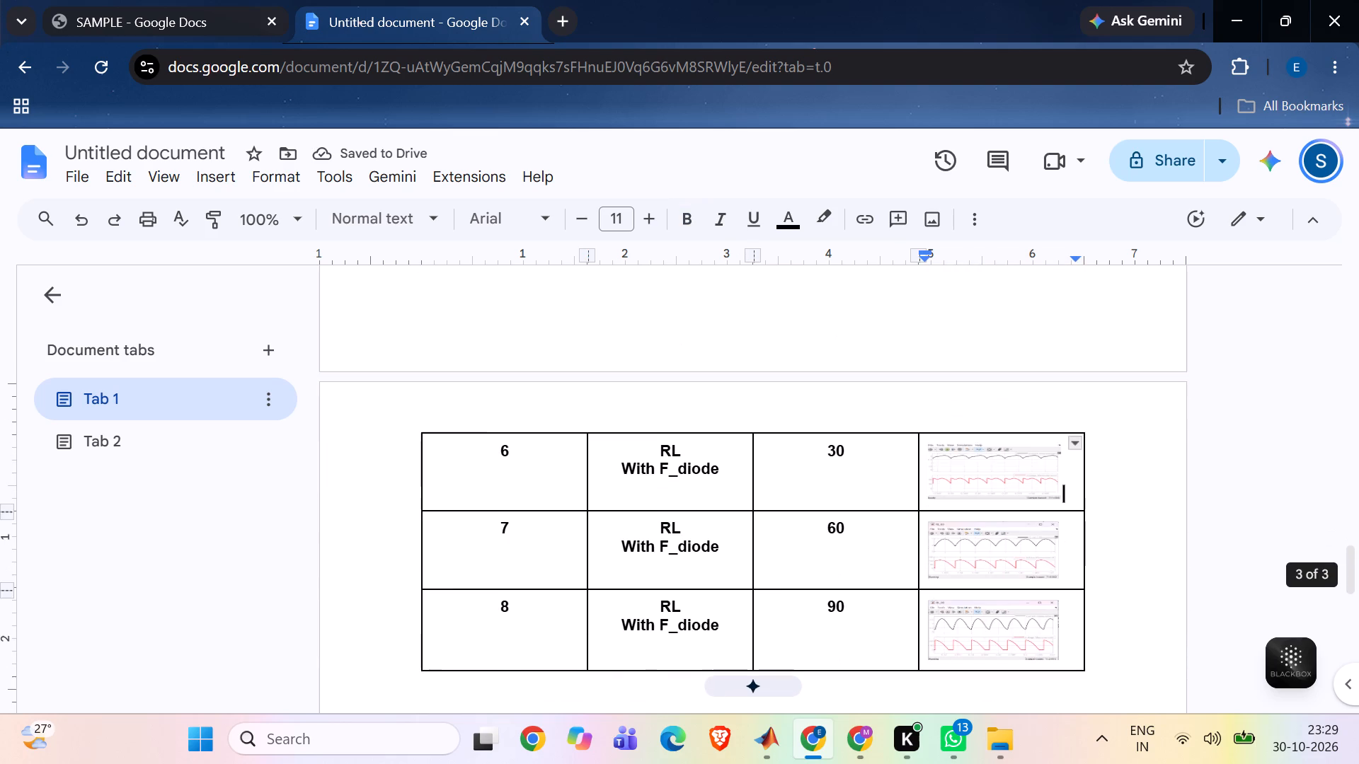
# Switch to the Three_ph_rect model in Simulink and close all the open scope windows.
pyautogui.click(965, 456)
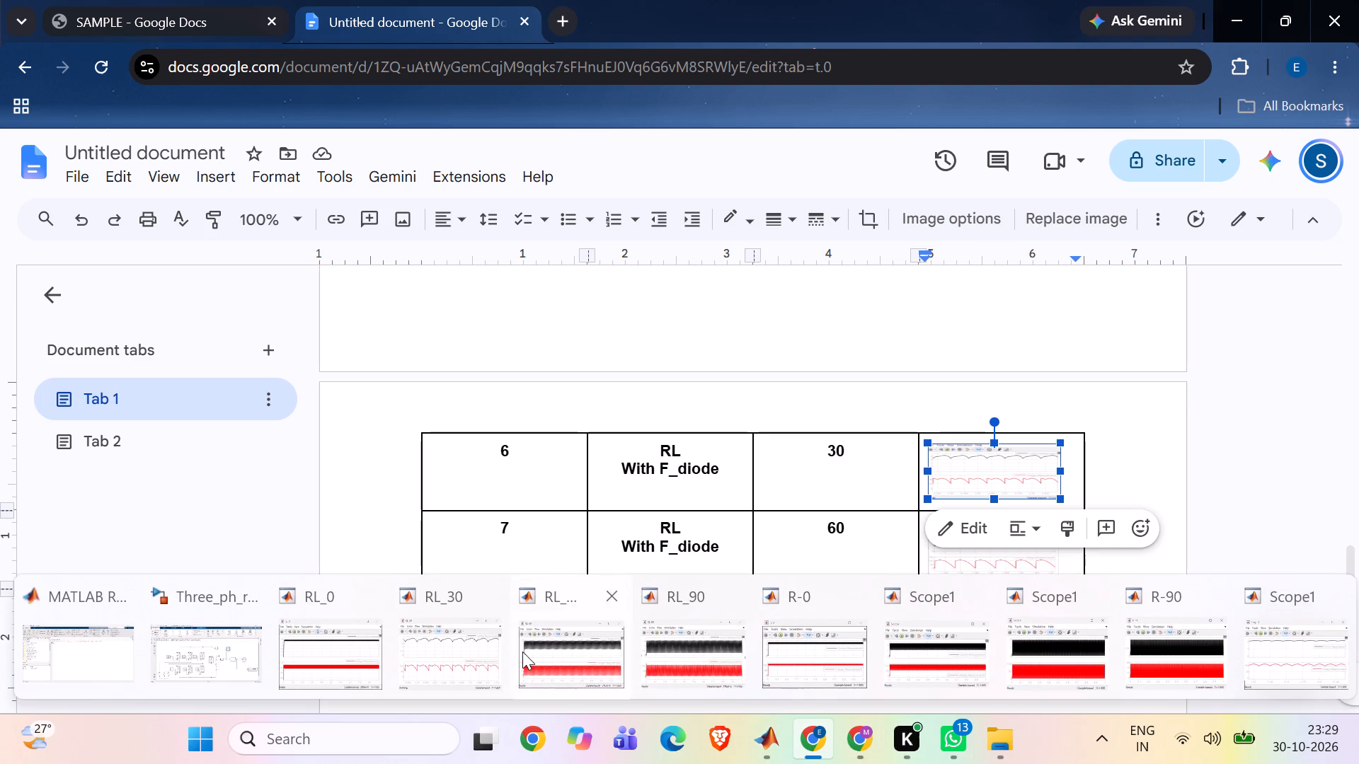
pyautogui.click(217, 636)
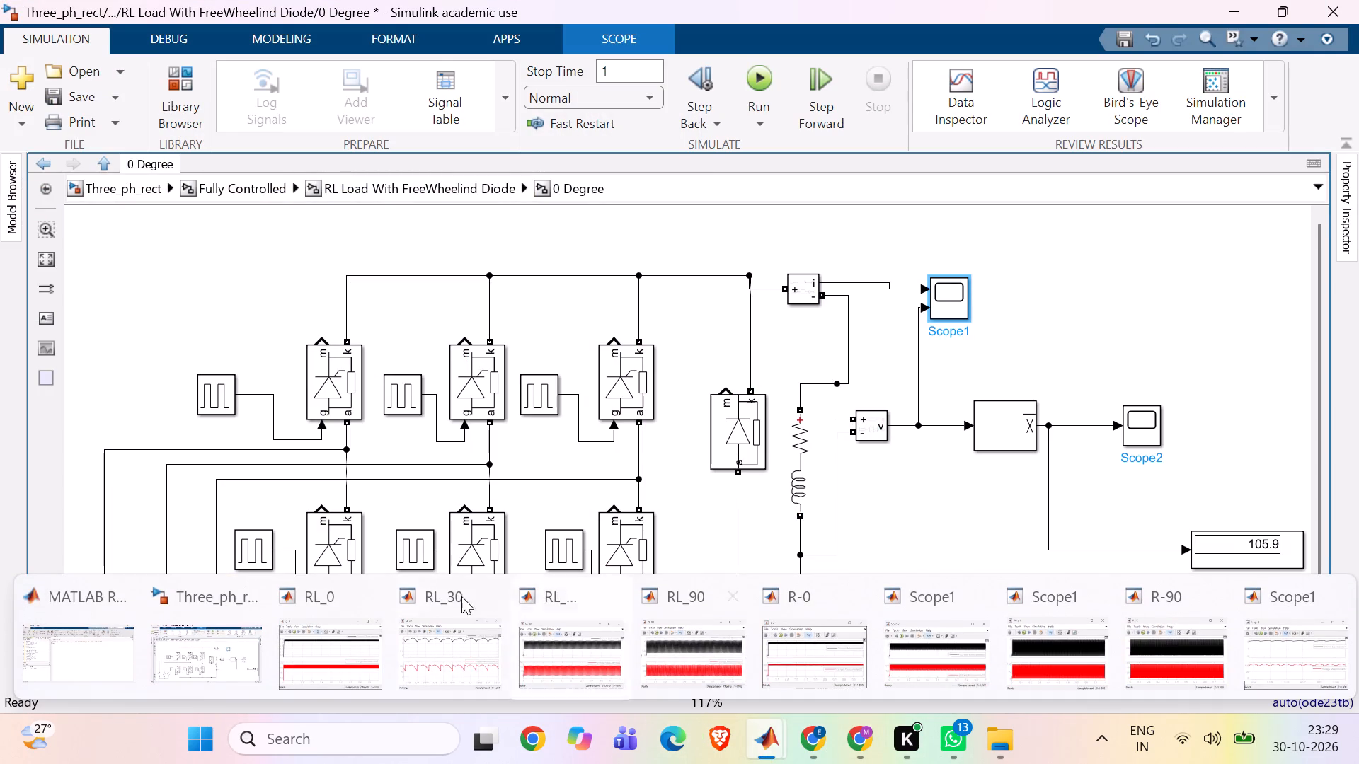
pyautogui.click(376, 599)
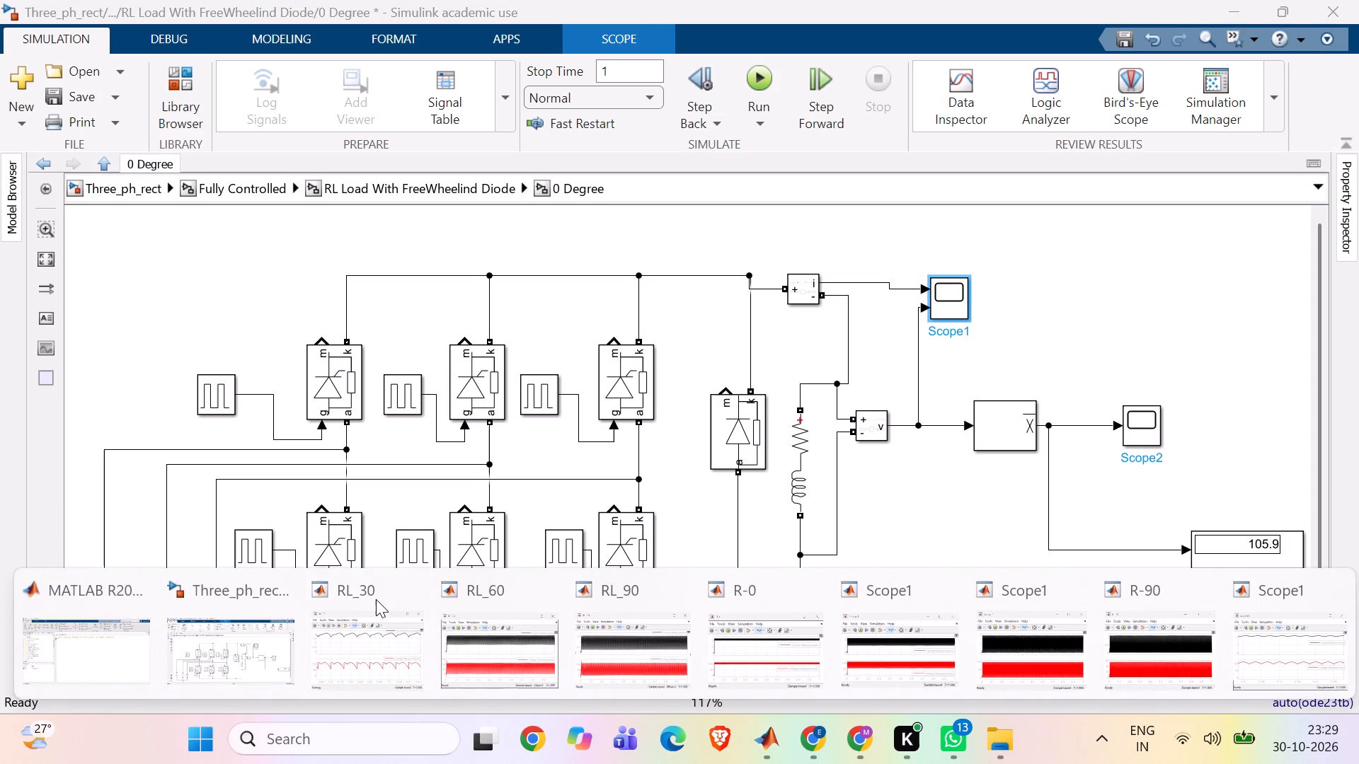
pyautogui.click(406, 589)
pyautogui.click(461, 593)
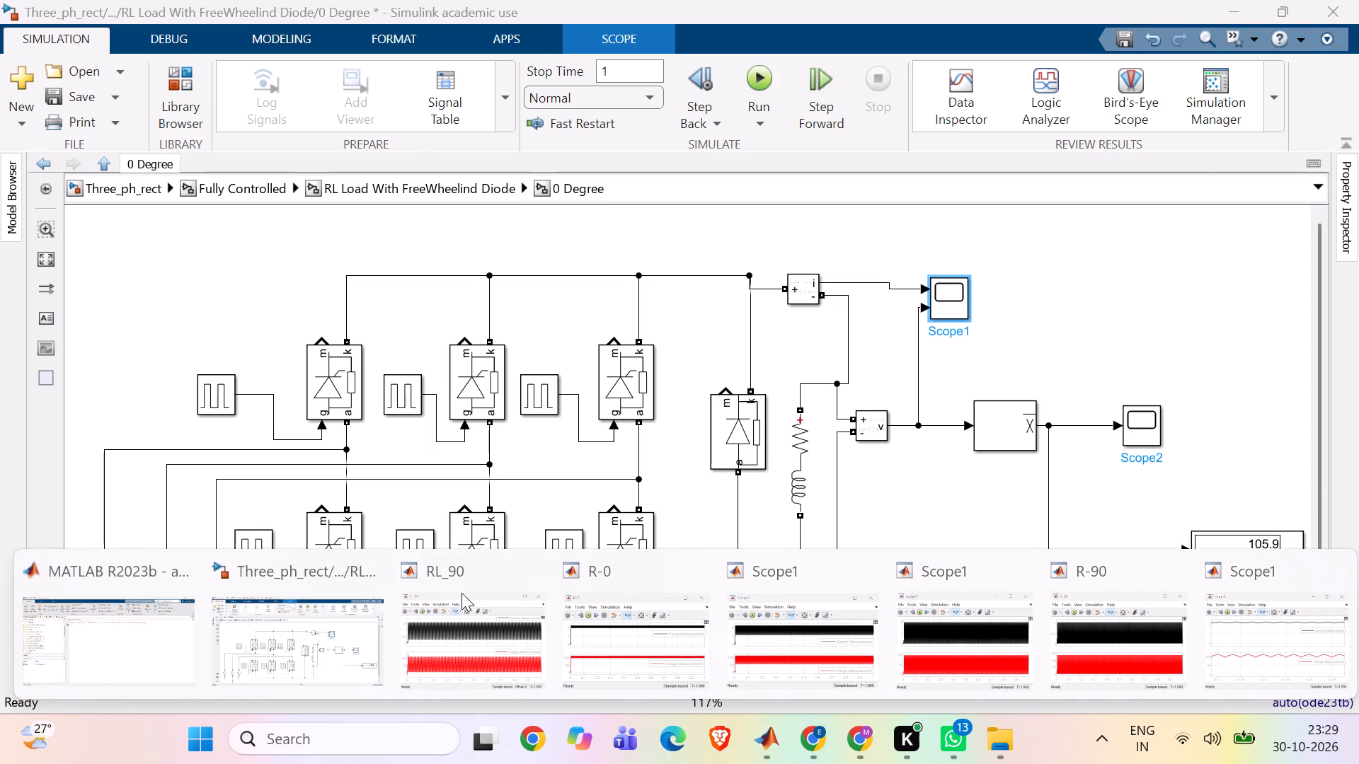
pyautogui.click(537, 581)
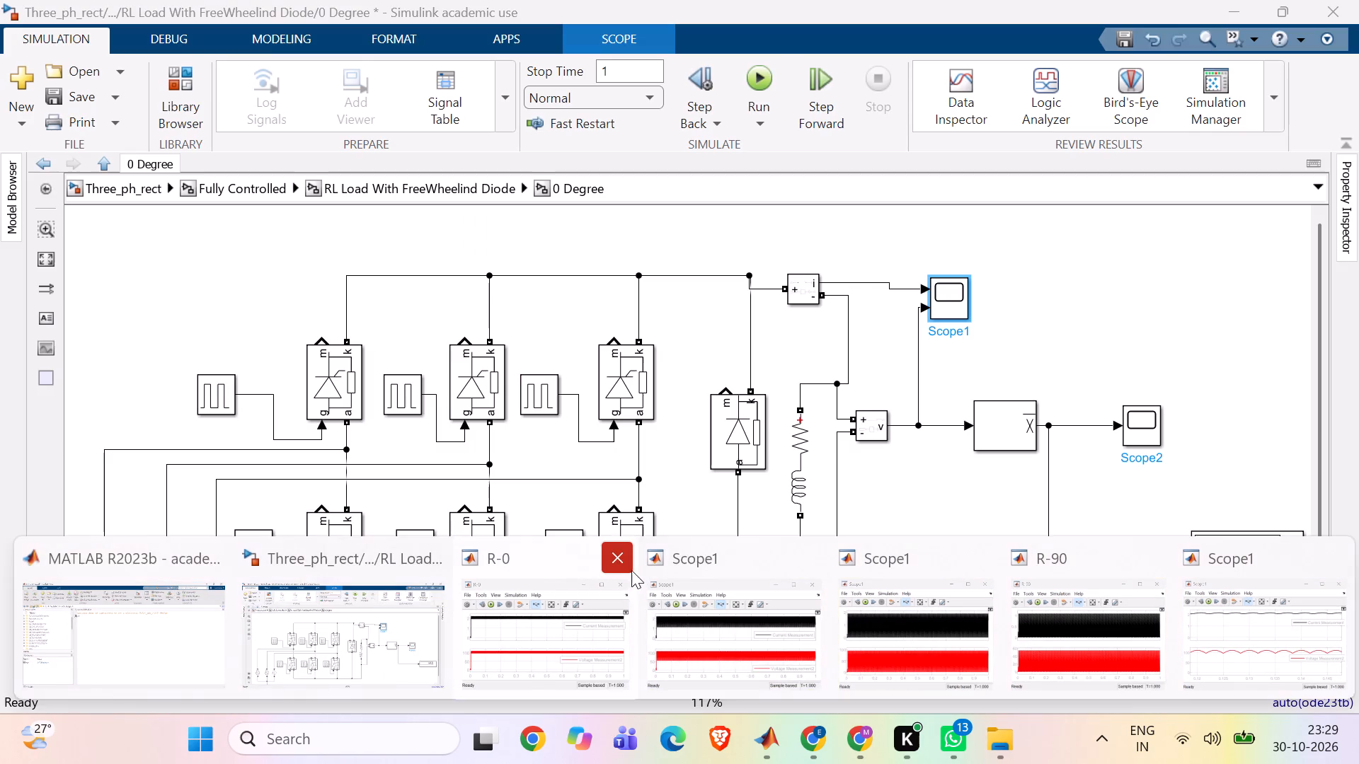
pyautogui.click(624, 561)
pyautogui.click(780, 557)
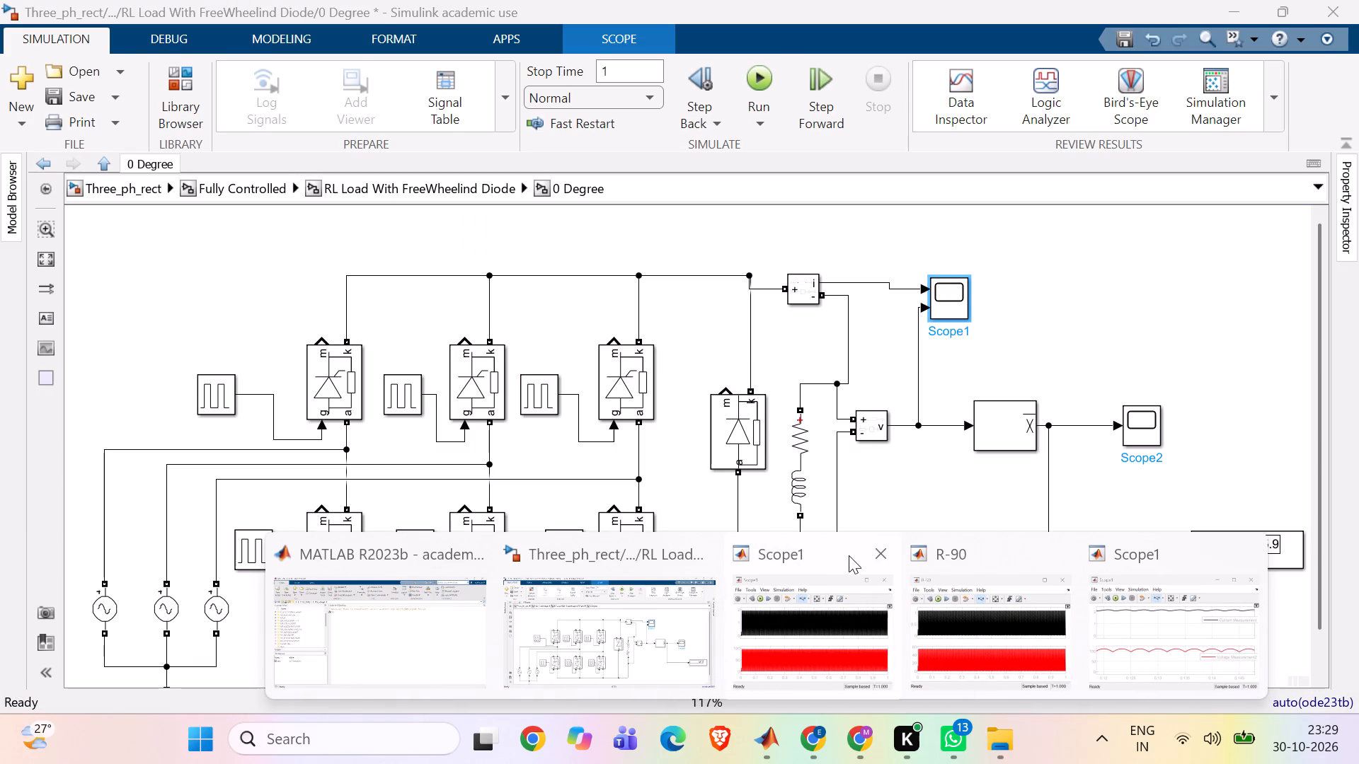
pyautogui.click(882, 555)
pyautogui.click(973, 564)
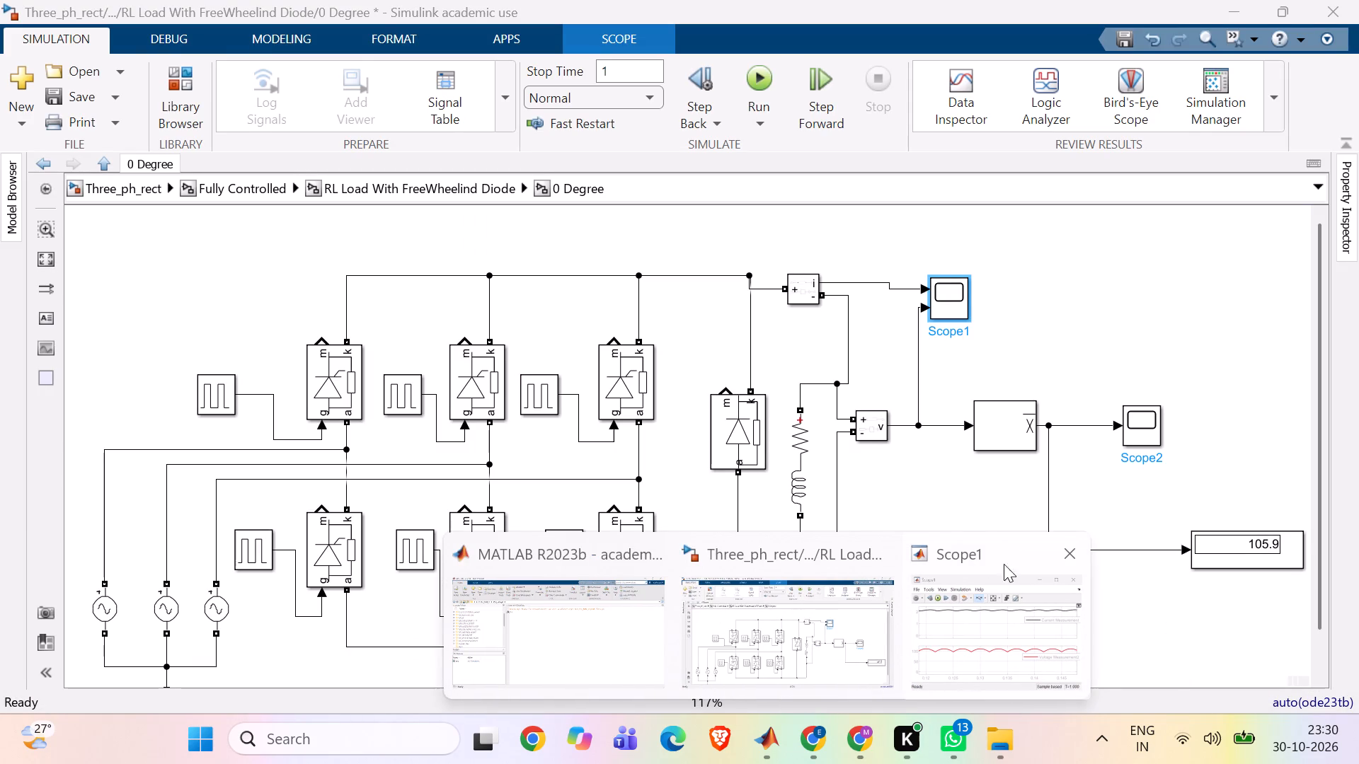
pyautogui.click(1064, 564)
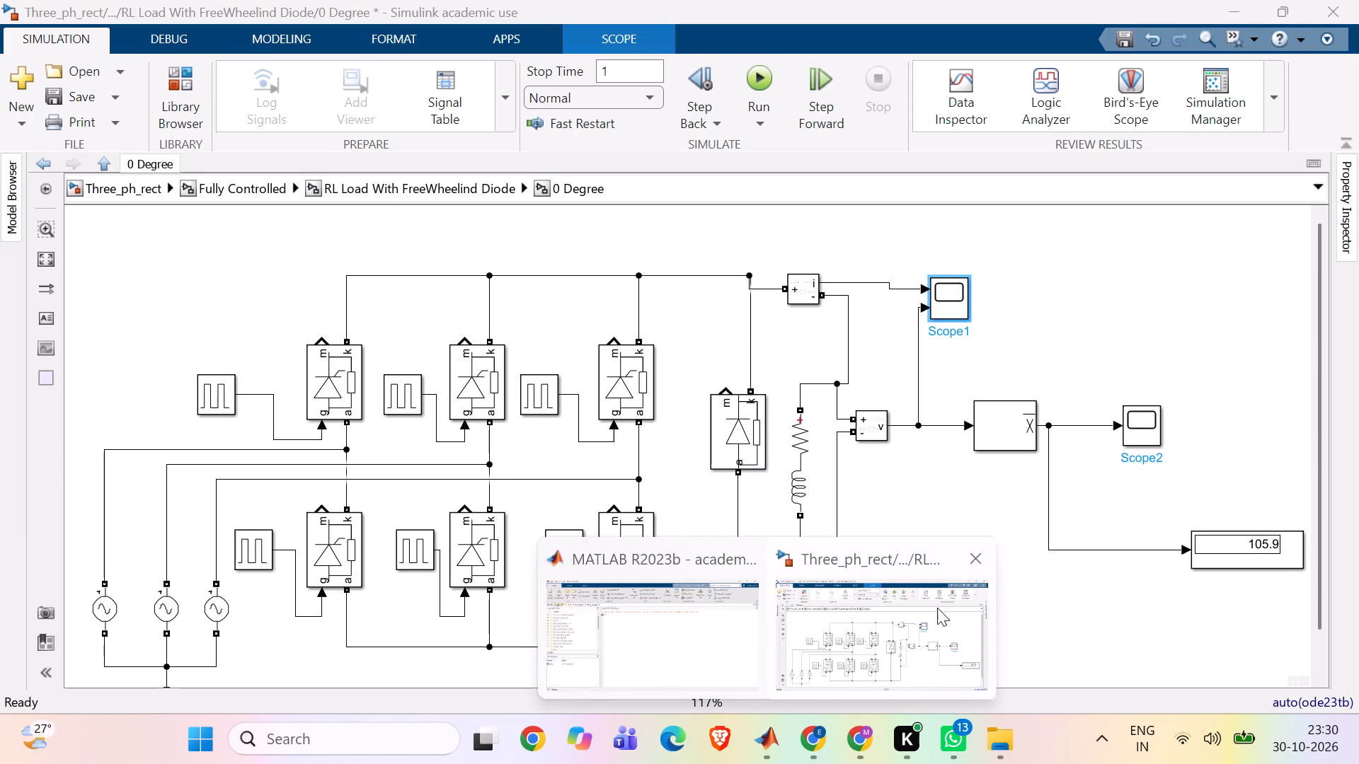
pyautogui.click(925, 614)
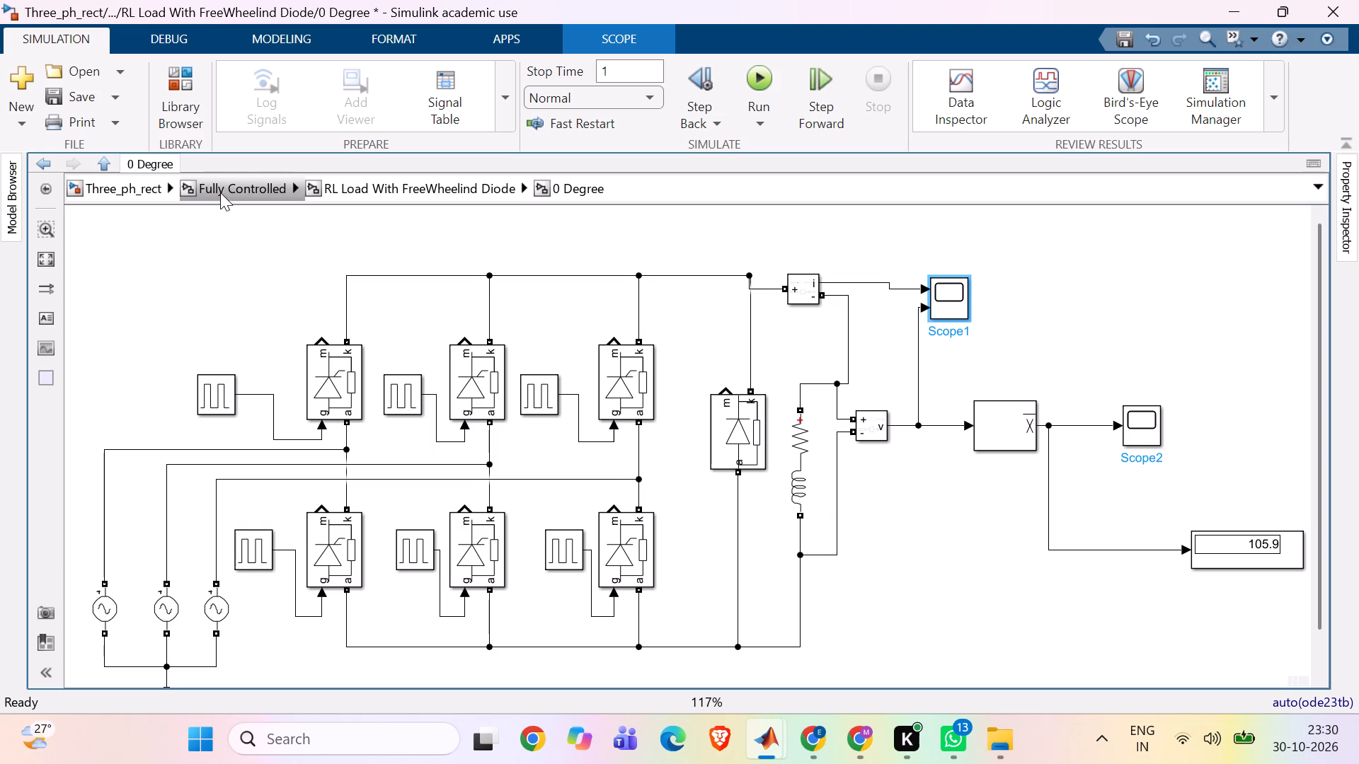
# In the 0 Degree subsystem, move Current Measurement level with the top rail and align Scope1 with it so their wires run straight.
pyautogui.click(106, 161)
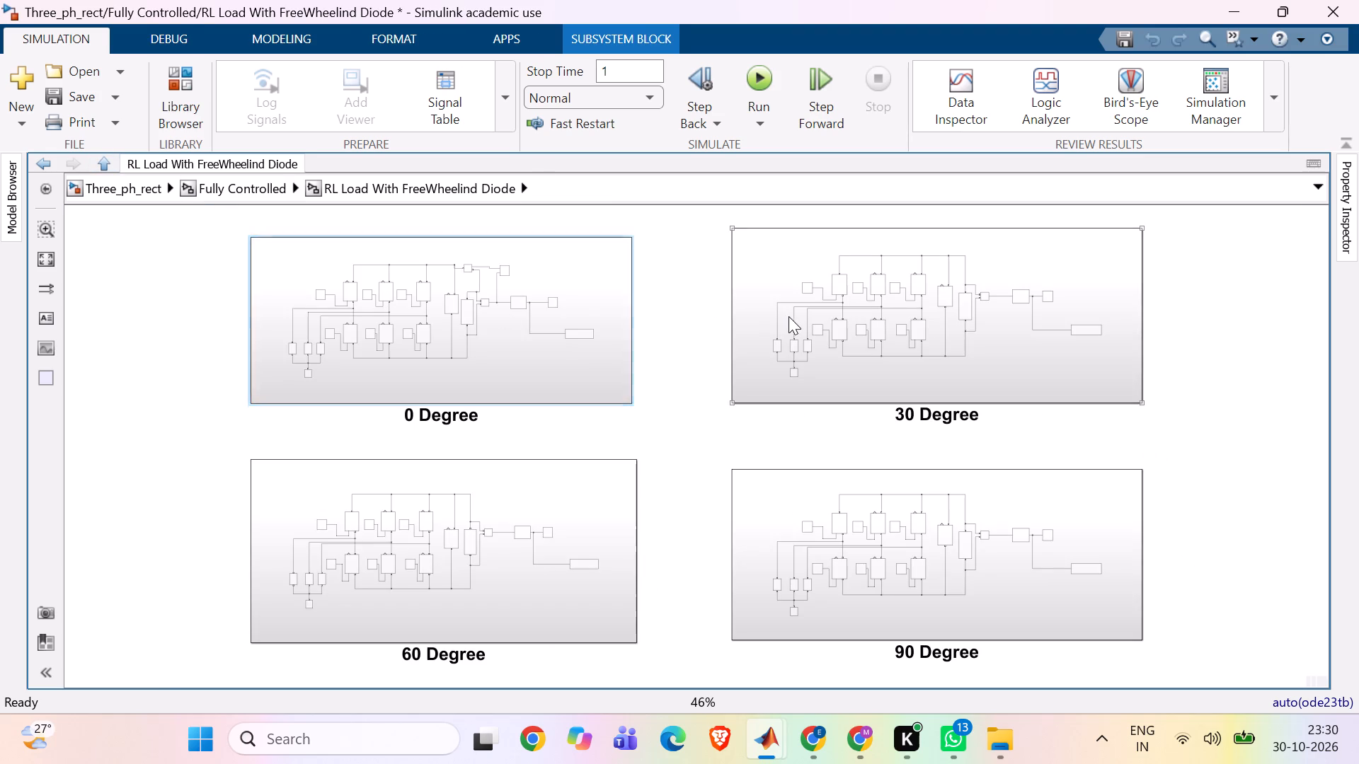
pyautogui.doubleClick(789, 316)
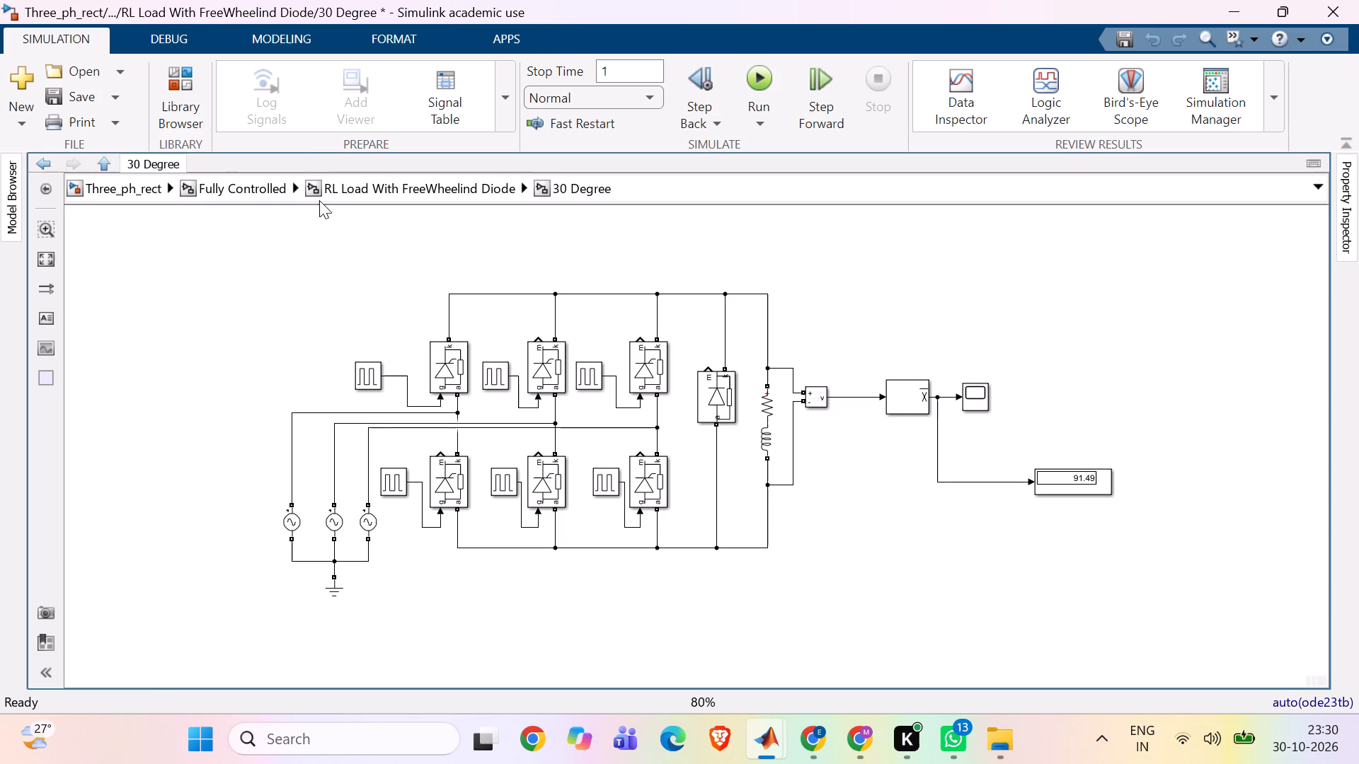
pyautogui.click(103, 166)
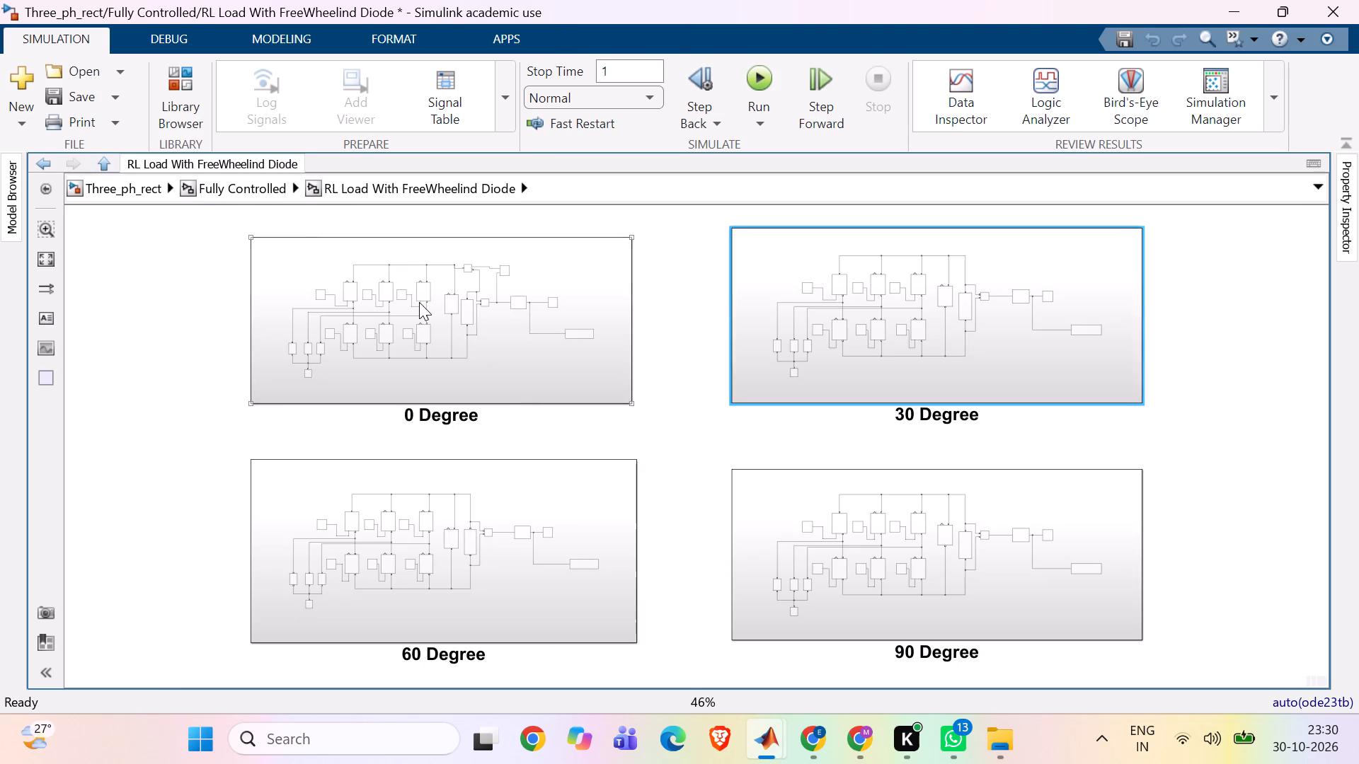
pyautogui.doubleClick(419, 302)
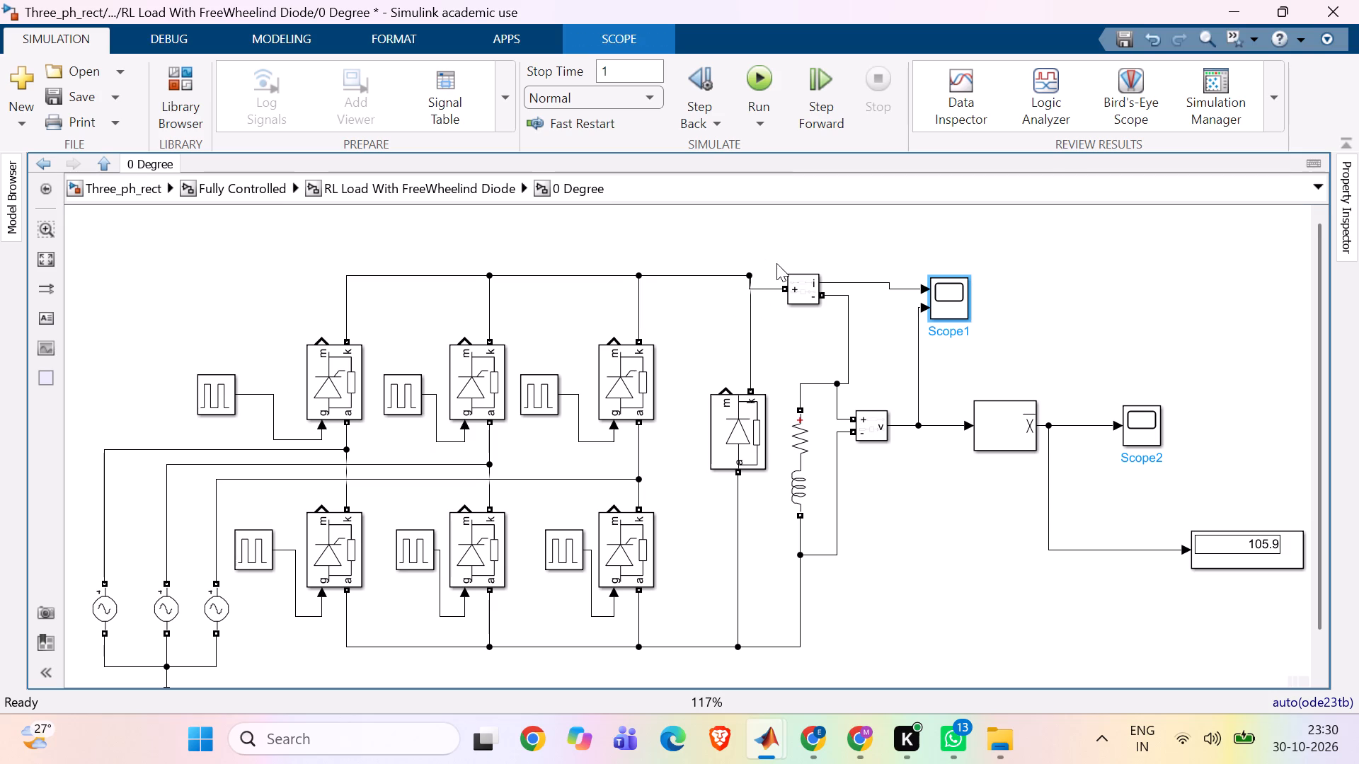
pyautogui.moveTo(803, 294); pyautogui.dragTo(803, 279)
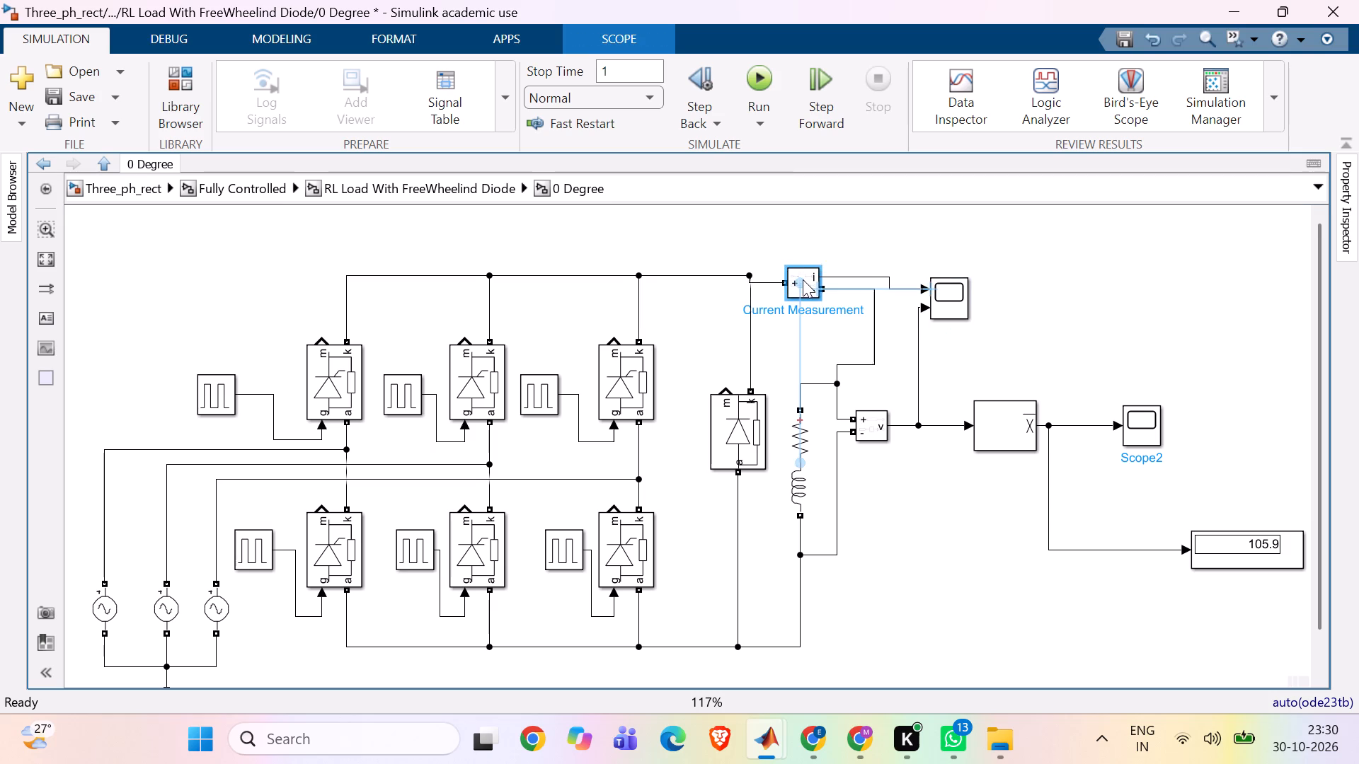
pyautogui.moveTo(803, 279); pyautogui.dragTo(803, 278)
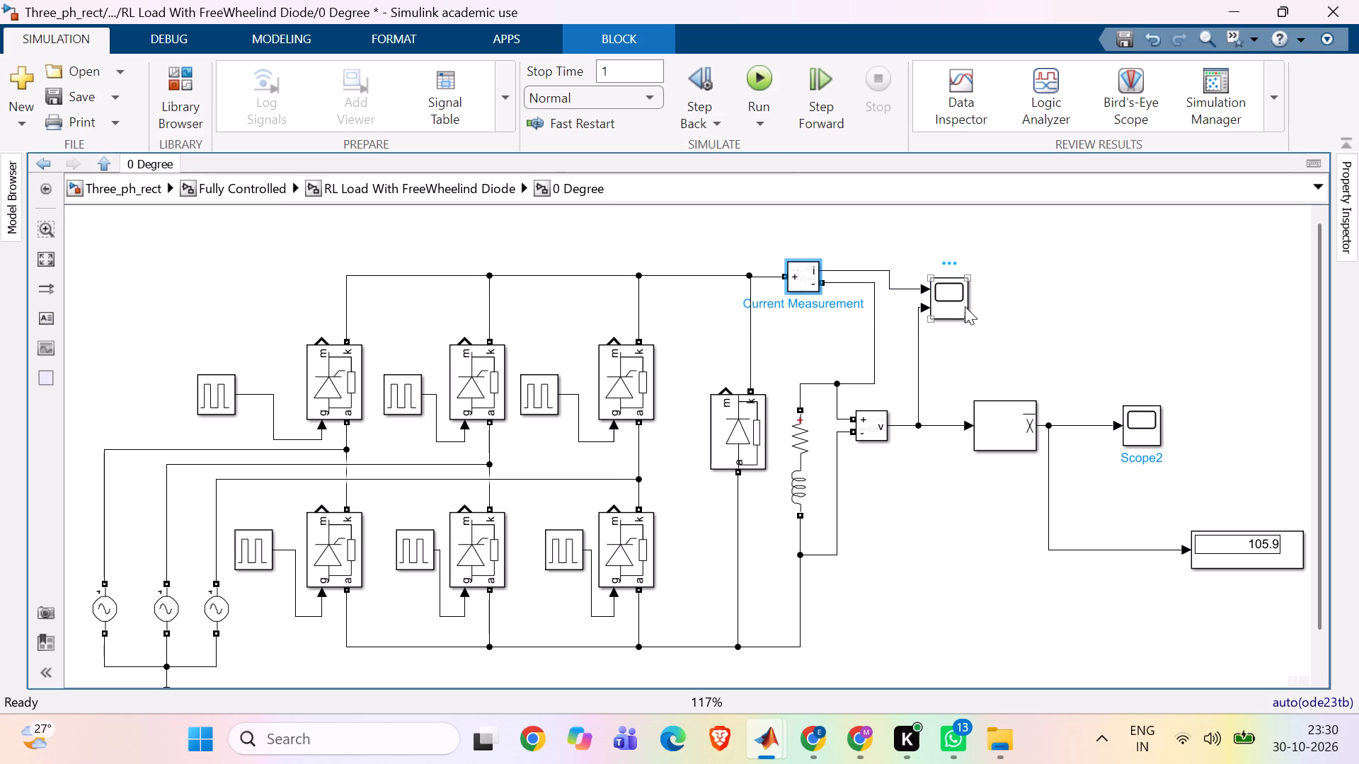
pyautogui.moveTo(954, 301); pyautogui.dragTo(952, 281)
pyautogui.click(1028, 312)
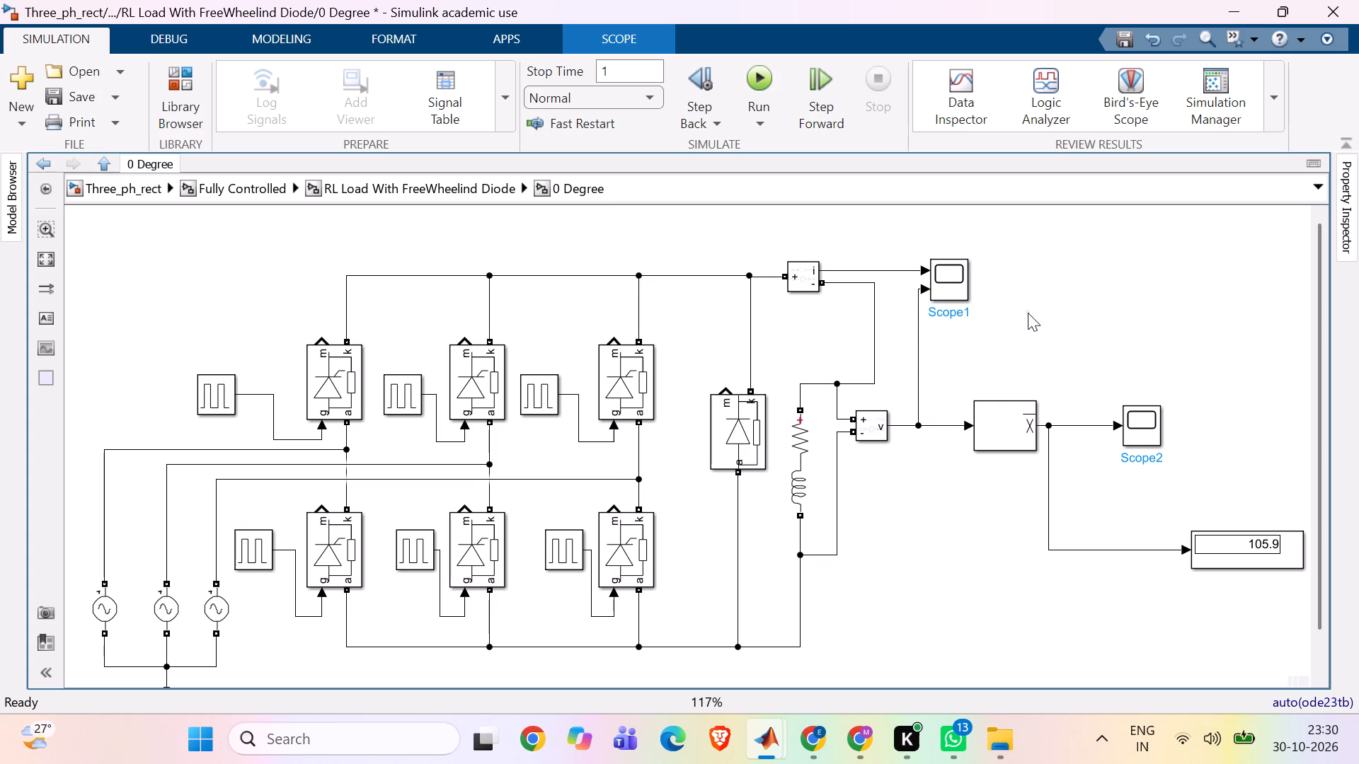
# Copy Current Measurement and Scope1 with their wires from the 0 Degree subsystem and open the 30 Degree subsystem.
pyautogui.moveTo(769, 227); pyautogui.dragTo(792, 266)
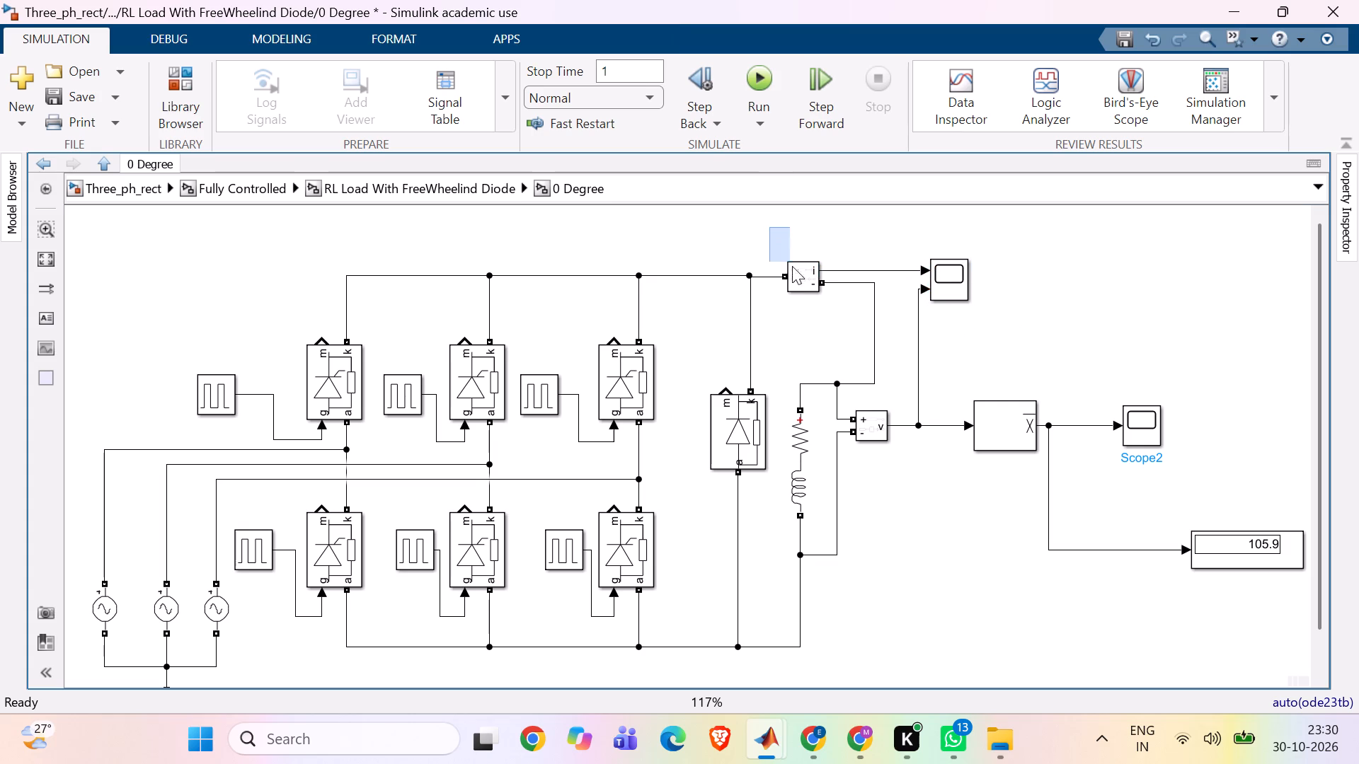
pyautogui.moveTo(792, 266); pyautogui.dragTo(973, 349)
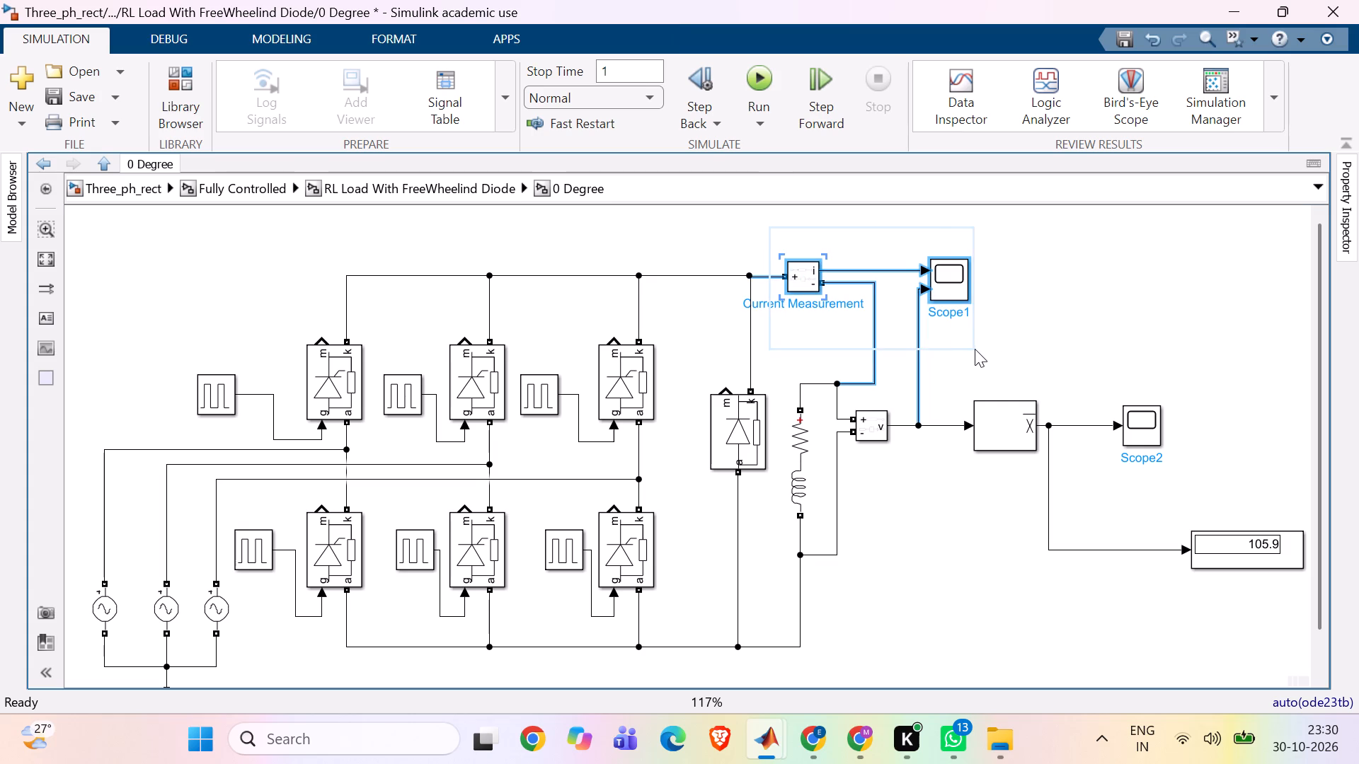
pyautogui.hotkey('ctrl', 'c')
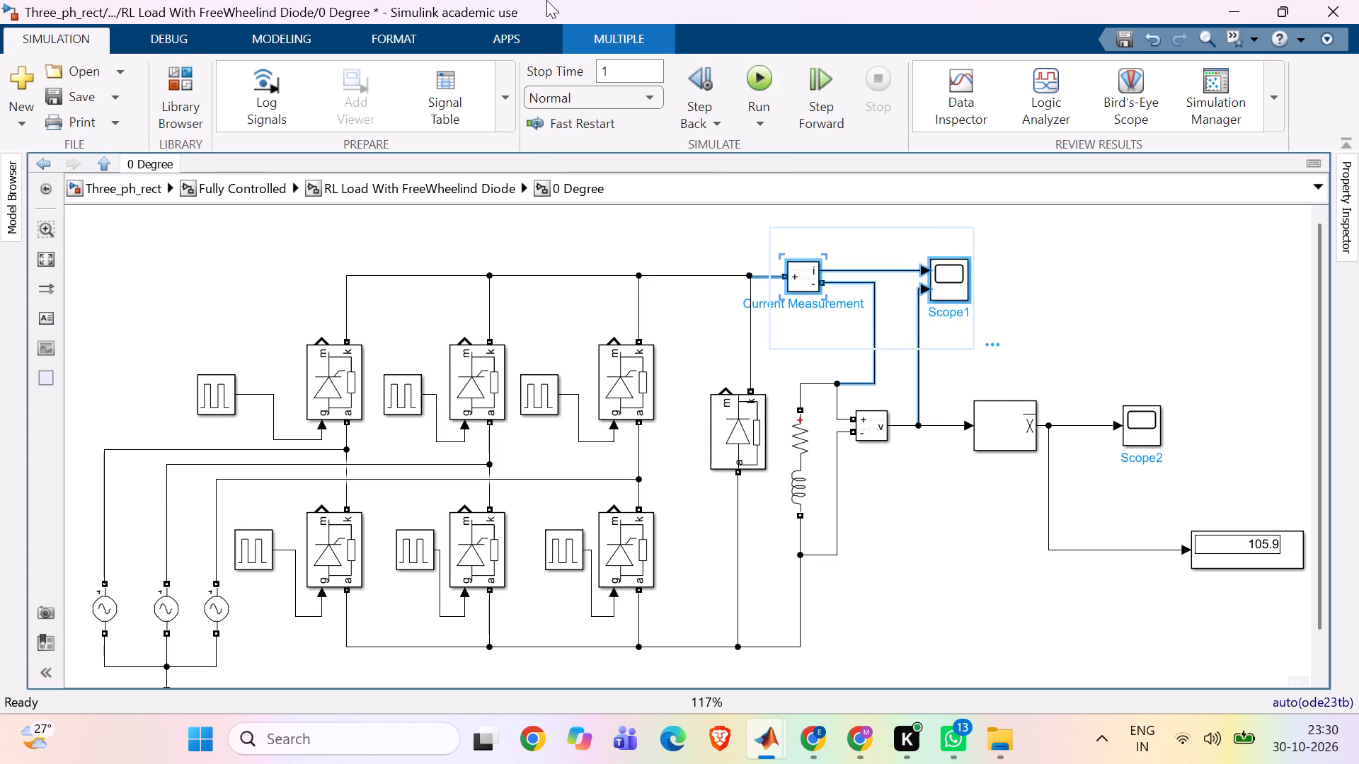
pyautogui.click(108, 161)
pyautogui.click(785, 318)
pyautogui.click(785, 318)
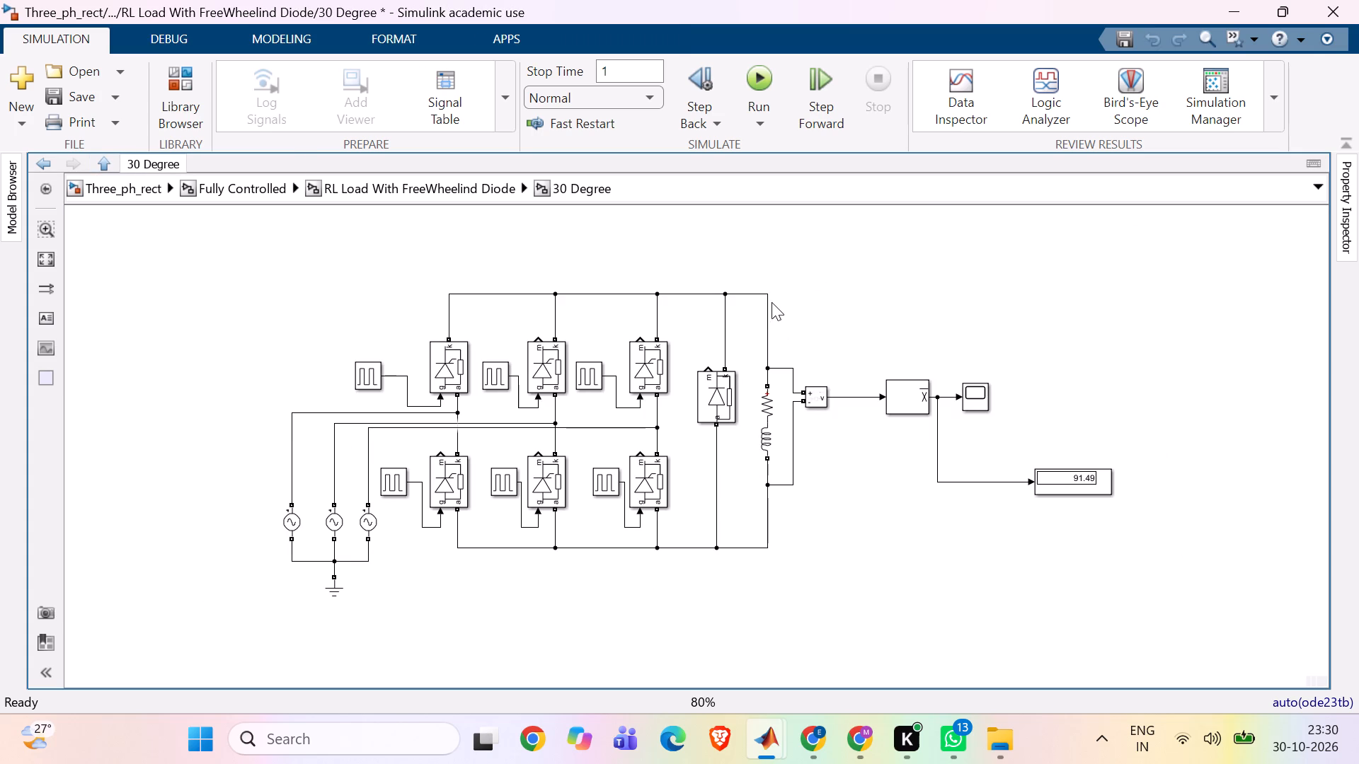
# Delete the wire joining the top rail to the RL load branch in the 30 Degree subsystem.
pyautogui.click(766, 304)
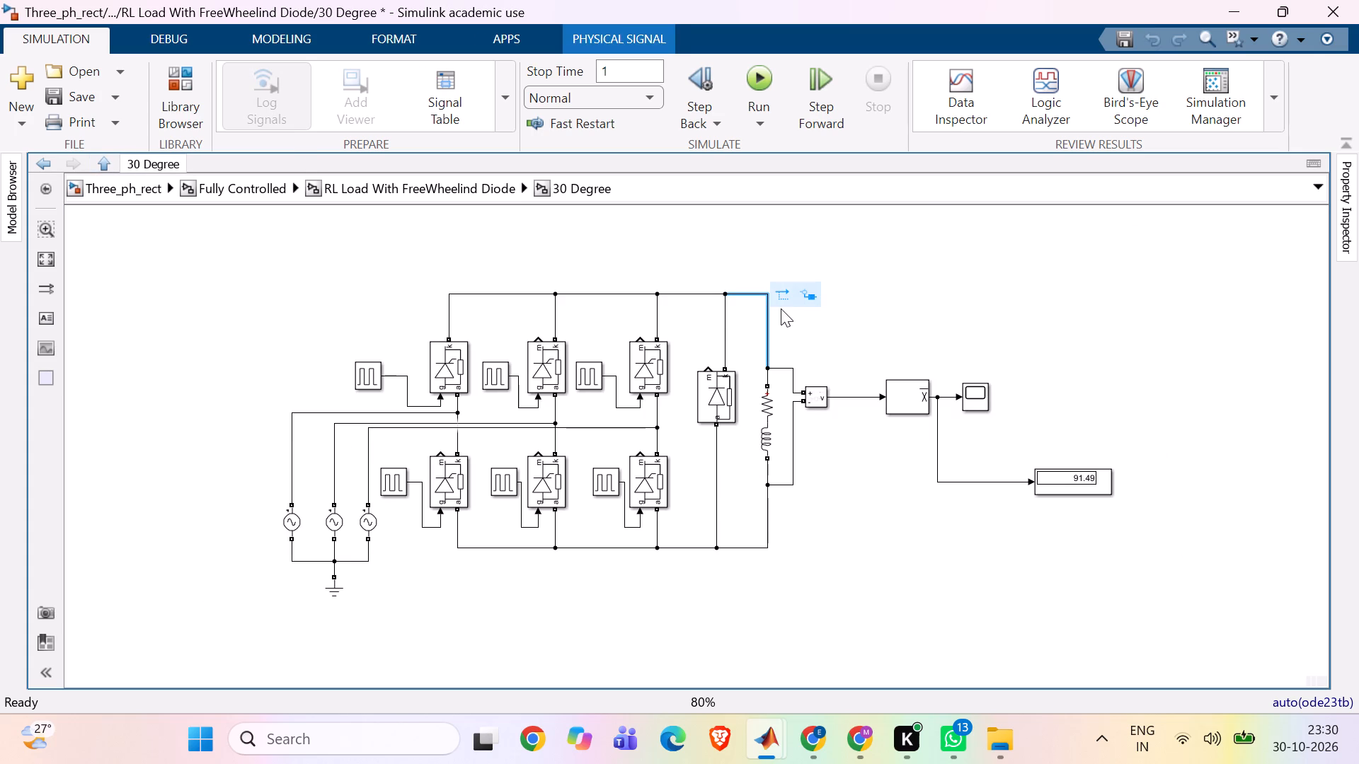
pyautogui.press('Delete')
# Paste the copied Current Measurement and Scope1 into the 30 Degree subsystem and position them level with the top rail.
pyautogui.hotkey('ctrl', 'v')
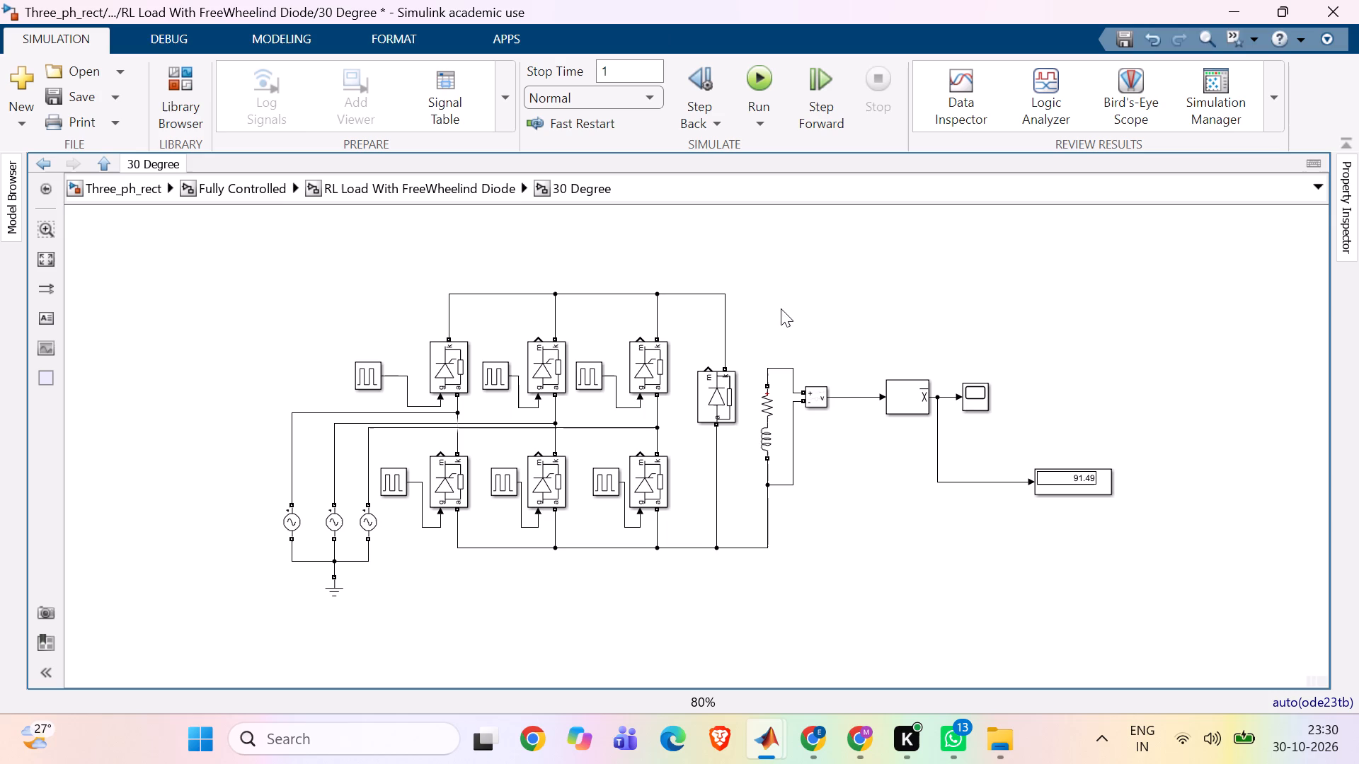
pyautogui.press('Left')
pyautogui.press('Left')
pyautogui.press('Left')
pyautogui.press('Left')
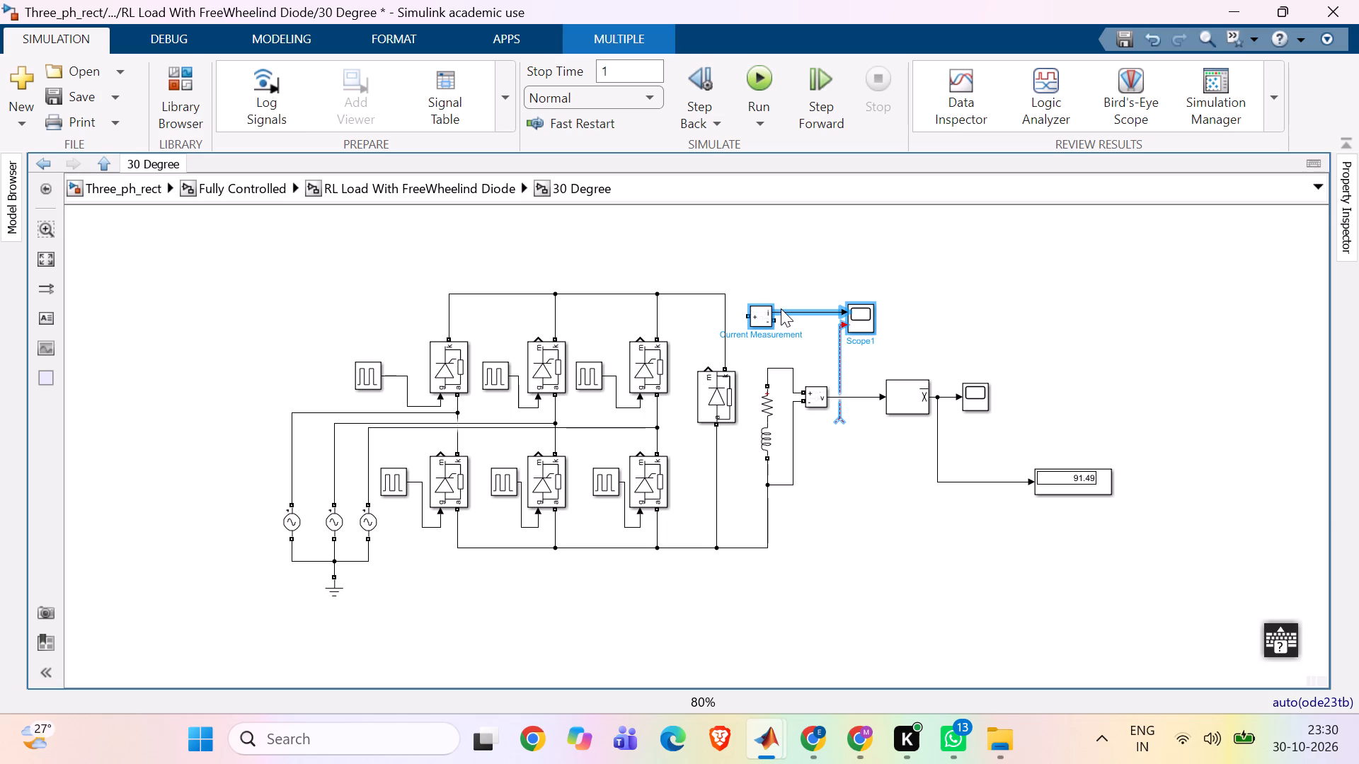
pyautogui.press('Up')
pyautogui.press('Up')
pyautogui.press('Up')
pyautogui.press('Up')
pyautogui.press('Up')
pyautogui.press('Up')
pyautogui.press('Up')
pyautogui.press('Up')
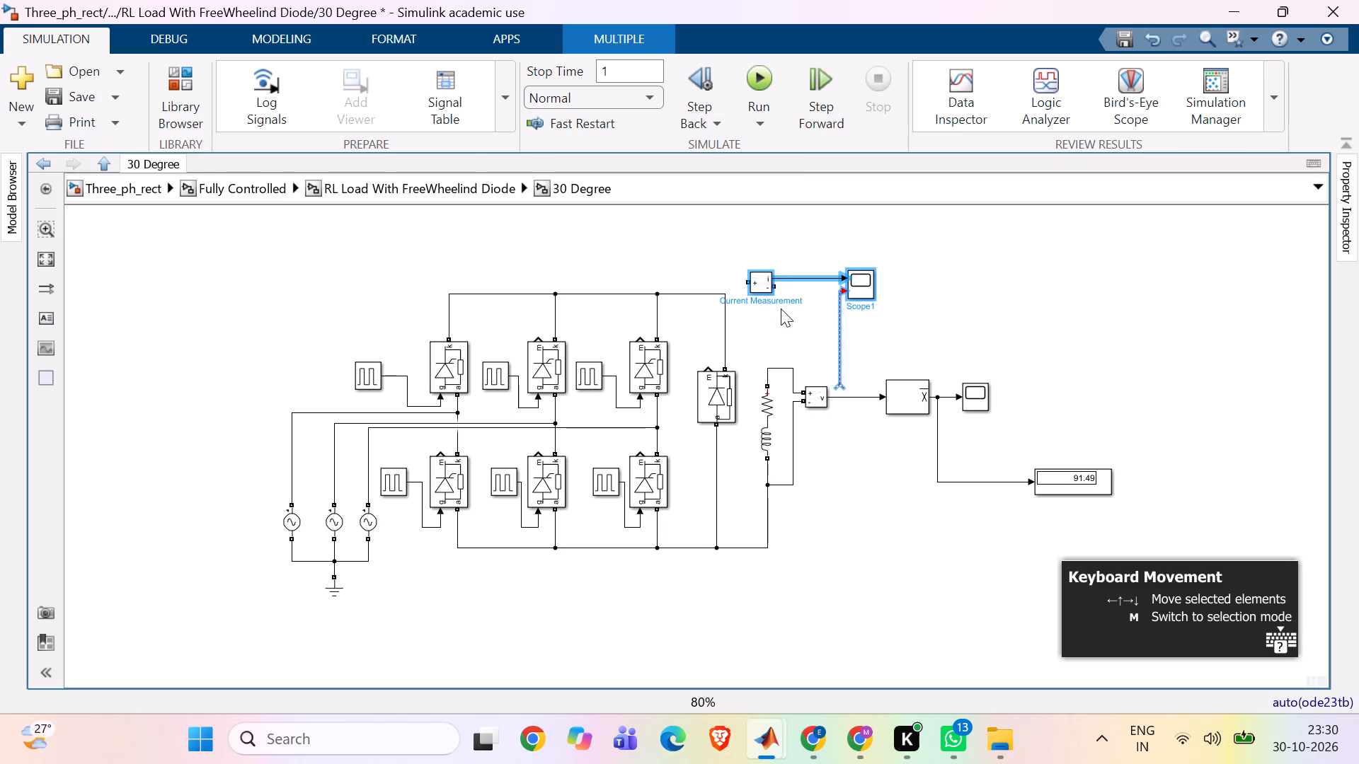
pyautogui.press('Down')
pyautogui.press('Down')
pyautogui.press('Down')
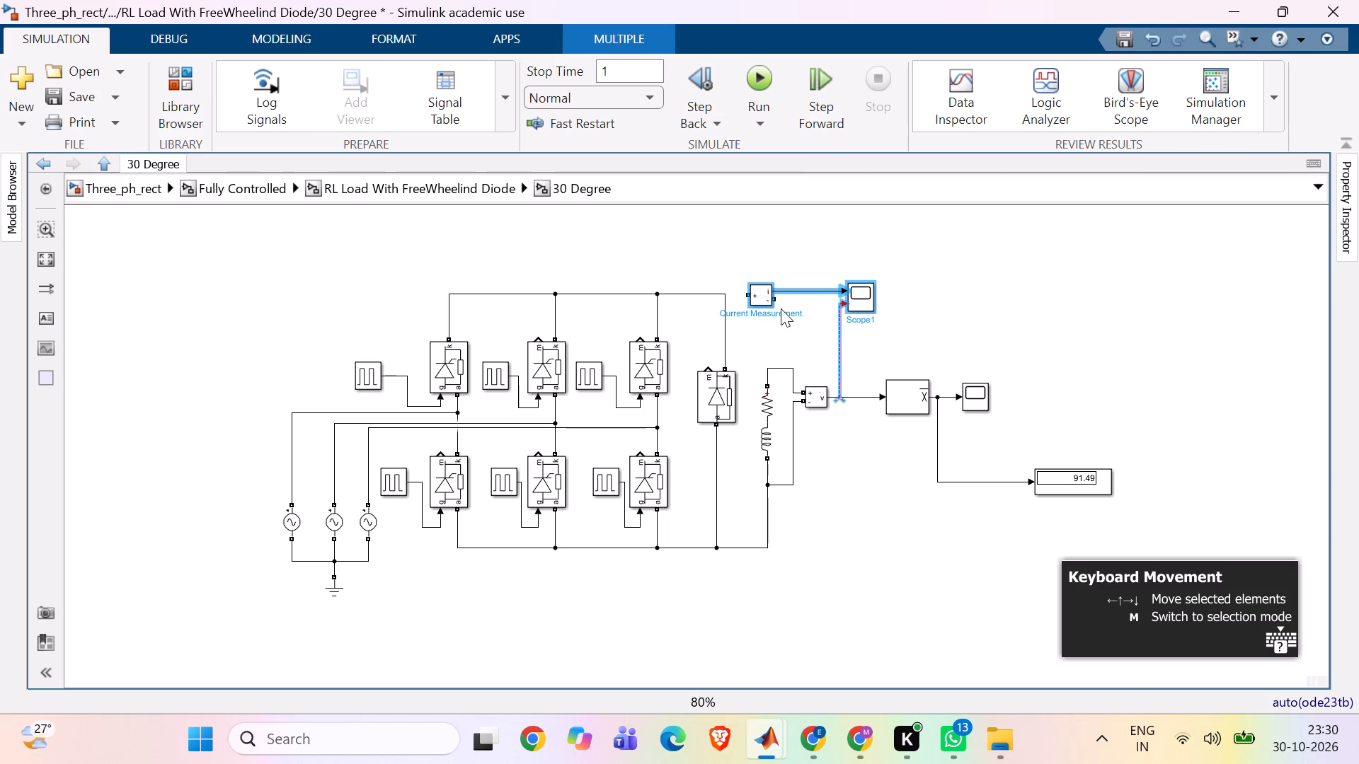
# In 30 Degree, wire Current Measurement between the top rail and the RL load's upper node, and Scope1's second input to the voltage signal.
pyautogui.click(879, 374)
pyautogui.click(841, 396)
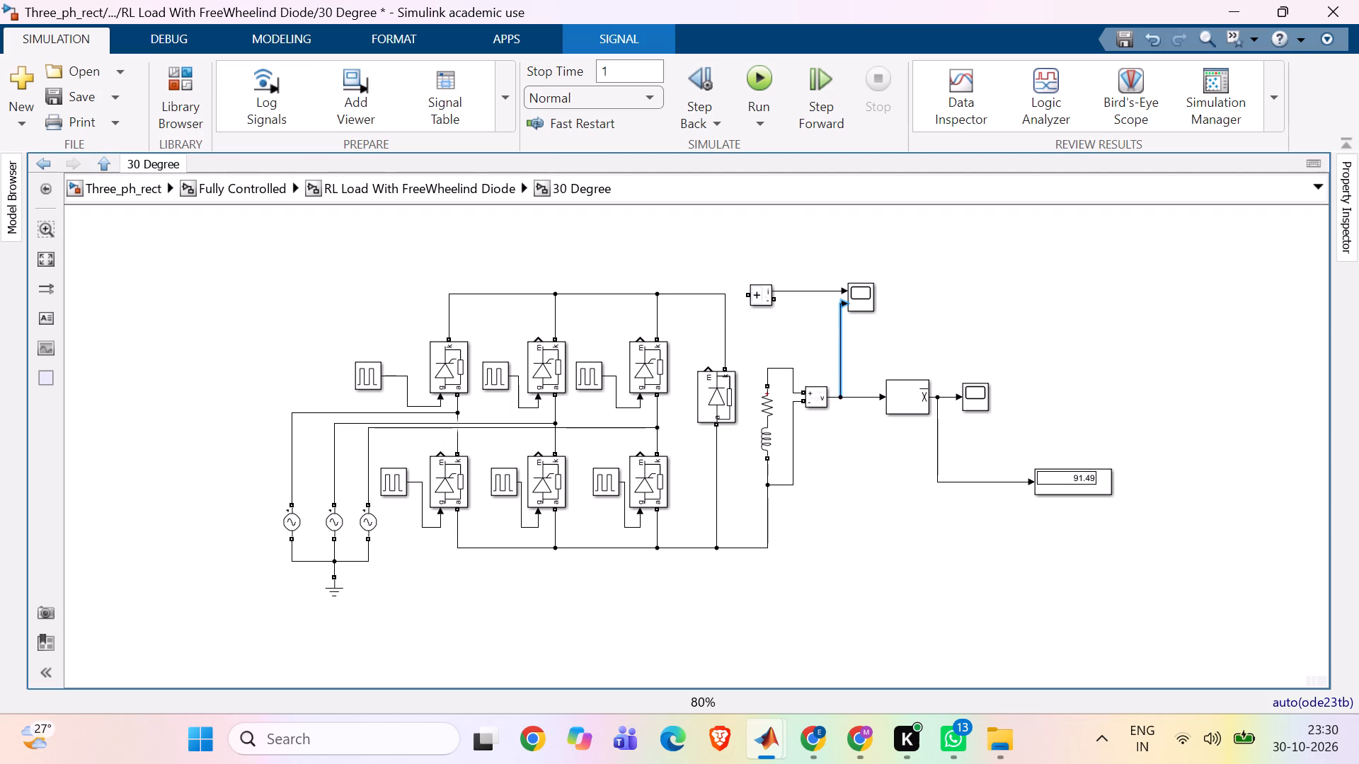
pyautogui.moveTo(746, 294); pyautogui.dragTo(726, 299)
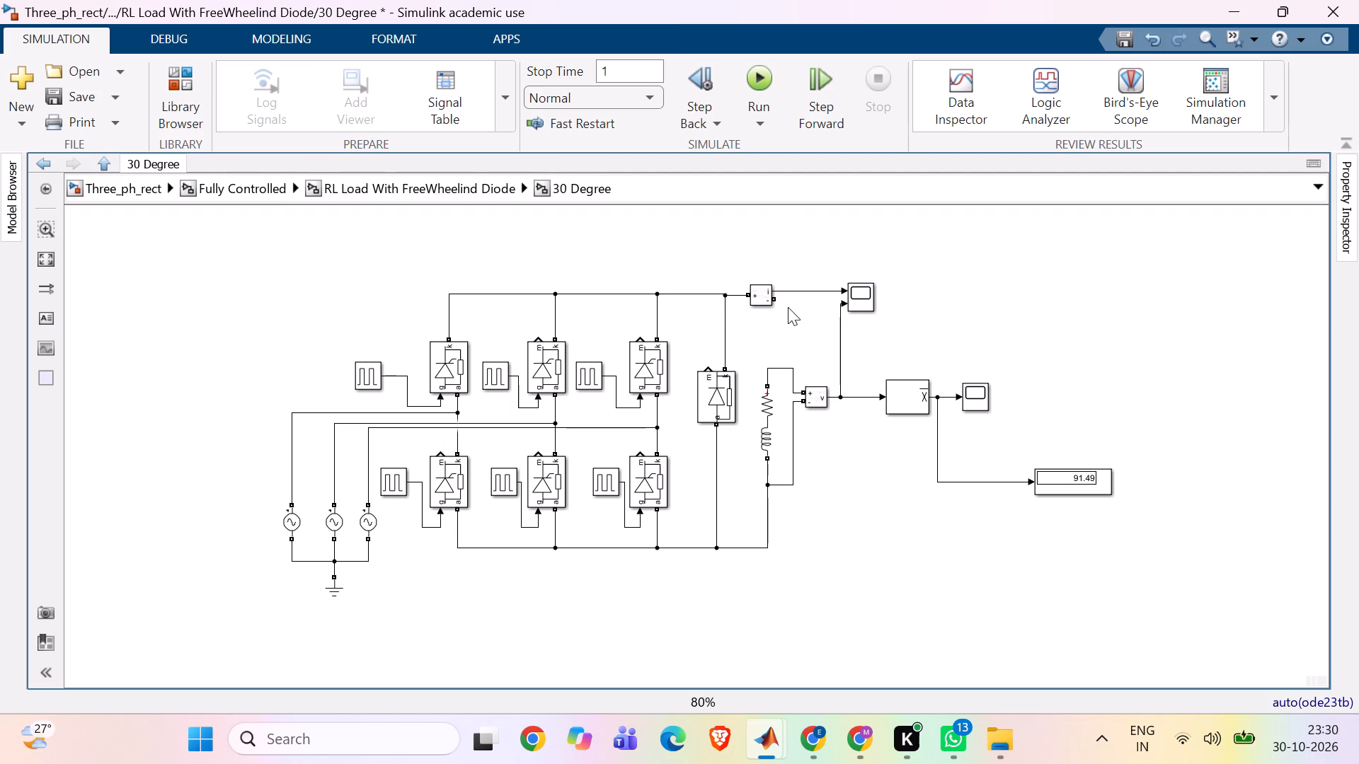
pyautogui.moveTo(772, 298); pyautogui.dragTo(795, 359)
pyautogui.moveTo(795, 359); pyautogui.dragTo(795, 370)
pyautogui.click(955, 335)
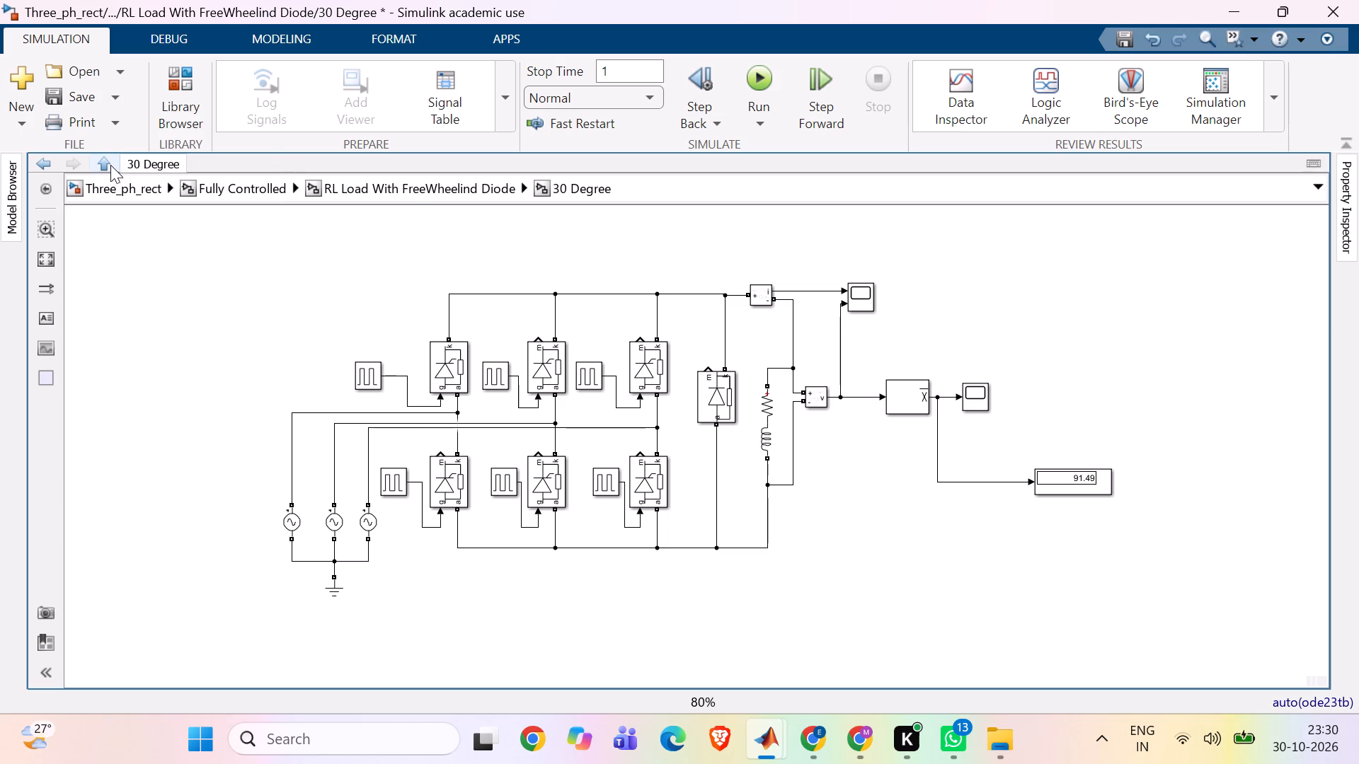
# Open the 60 Degree subsystem and delete the wire joining the top rail to the RL load branch.
pyautogui.click(113, 166)
pyautogui.doubleClick(421, 511)
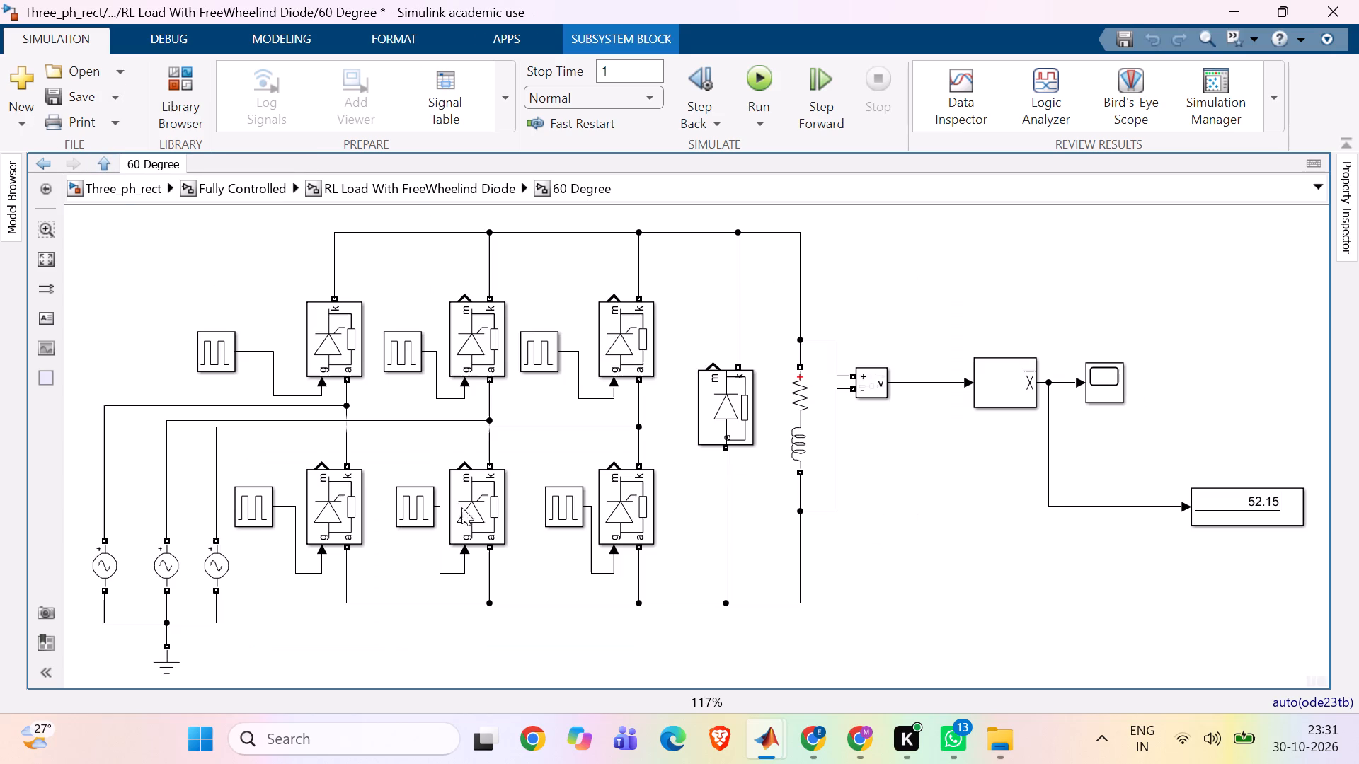
pyautogui.click(796, 288)
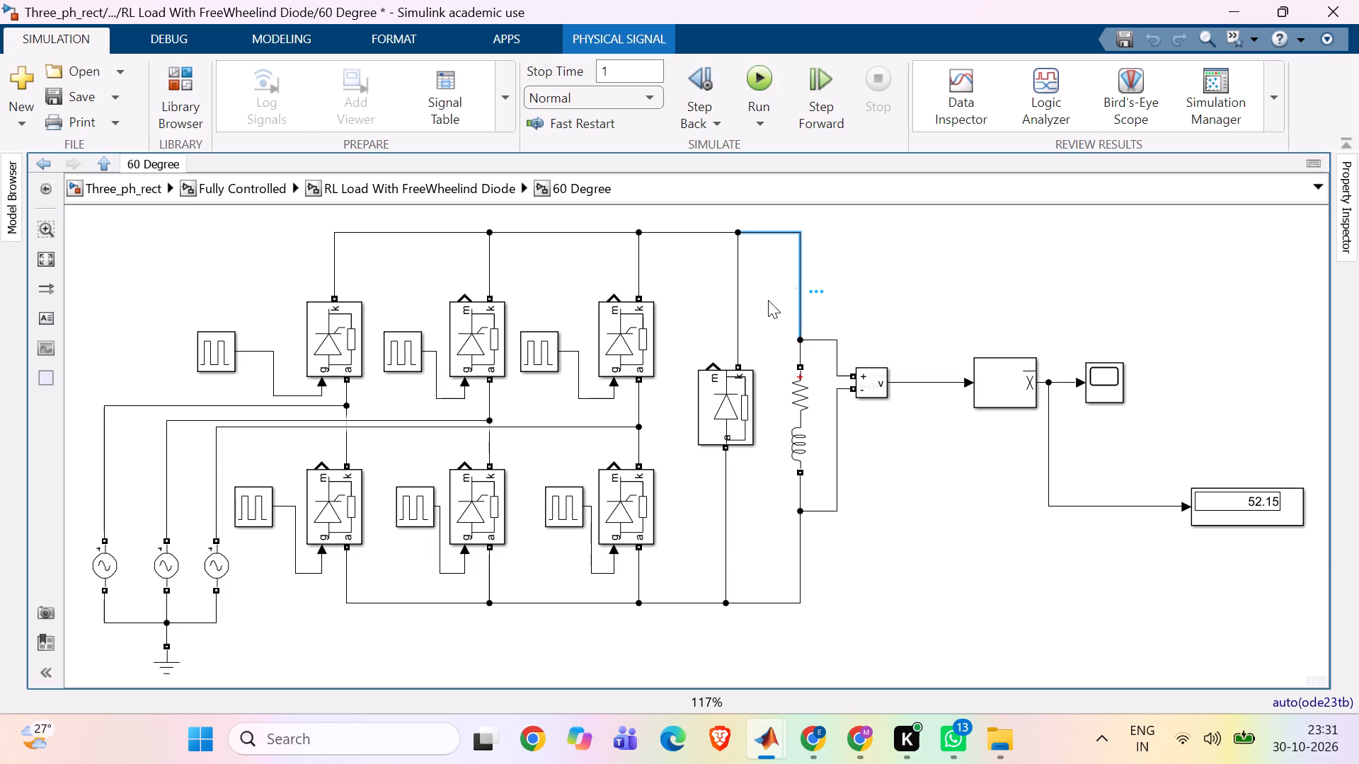
pyautogui.press('Delete')
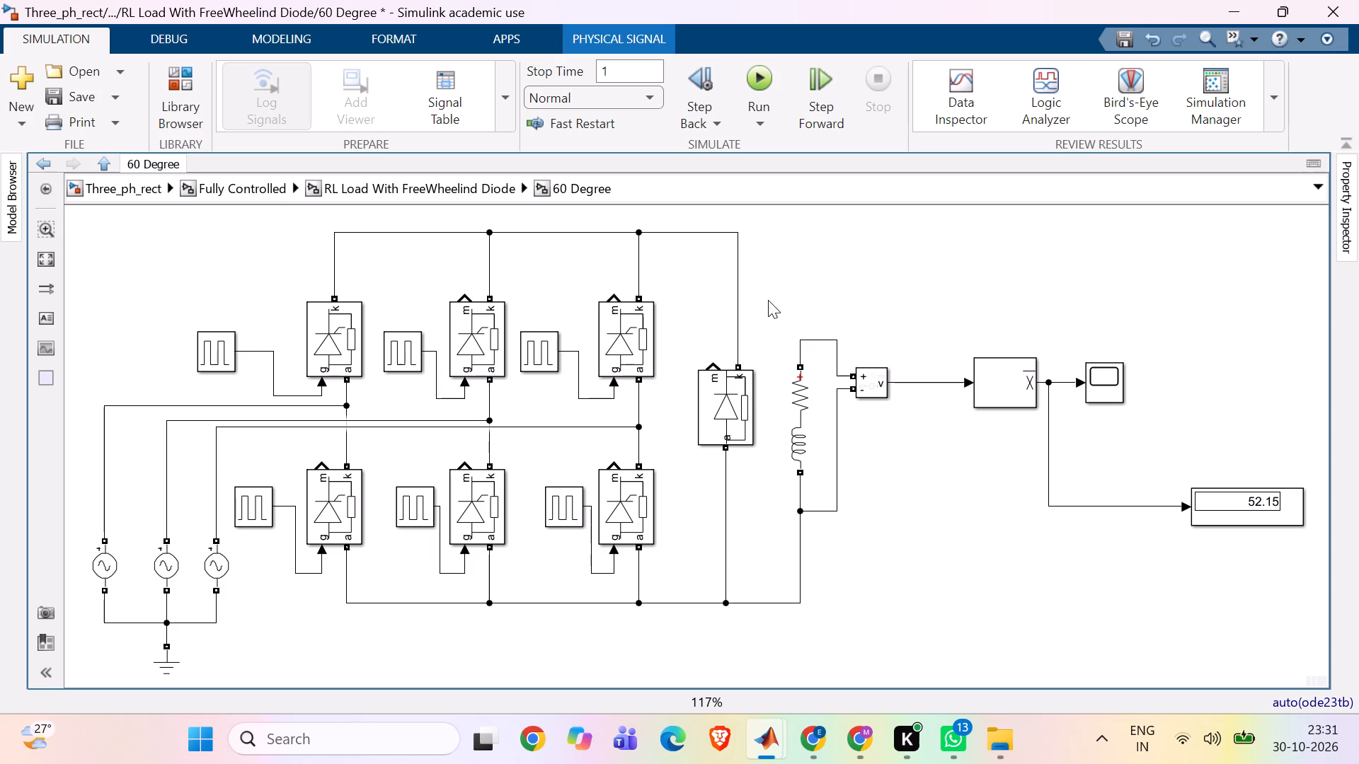
# Paste Current Measurement and Scope1 into the 60 Degree subsystem and position them level with the top rail.
pyautogui.hotkey('ctrl', 'v')
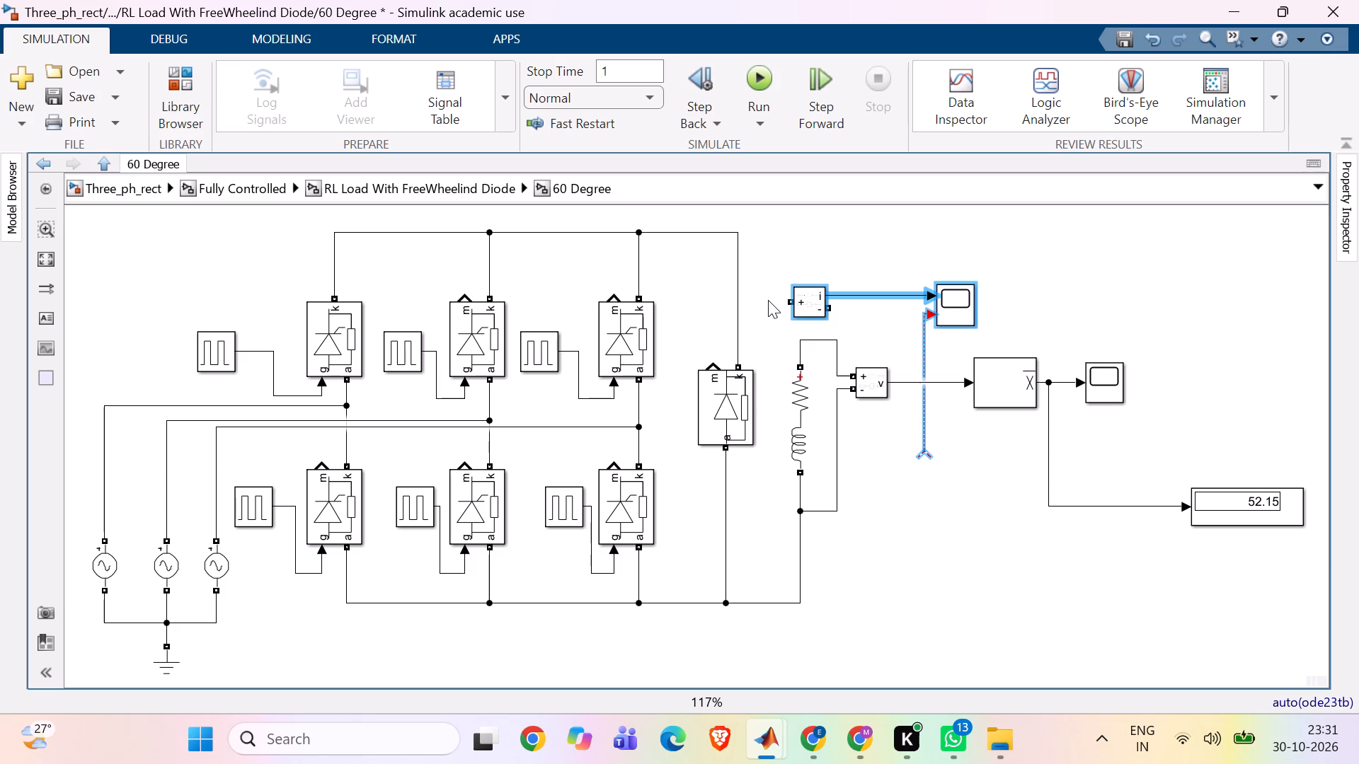
pyautogui.press('Up')
pyautogui.press('Up')
pyautogui.press('Up')
pyautogui.press('Up')
pyautogui.press('Up')
pyautogui.press('Up')
pyautogui.press('Up')
pyautogui.press('Up')
pyautogui.press('Up')
pyautogui.press('Up')
pyautogui.press('Up')
pyautogui.press('Up')
pyautogui.press('Up')
pyautogui.press('Up')
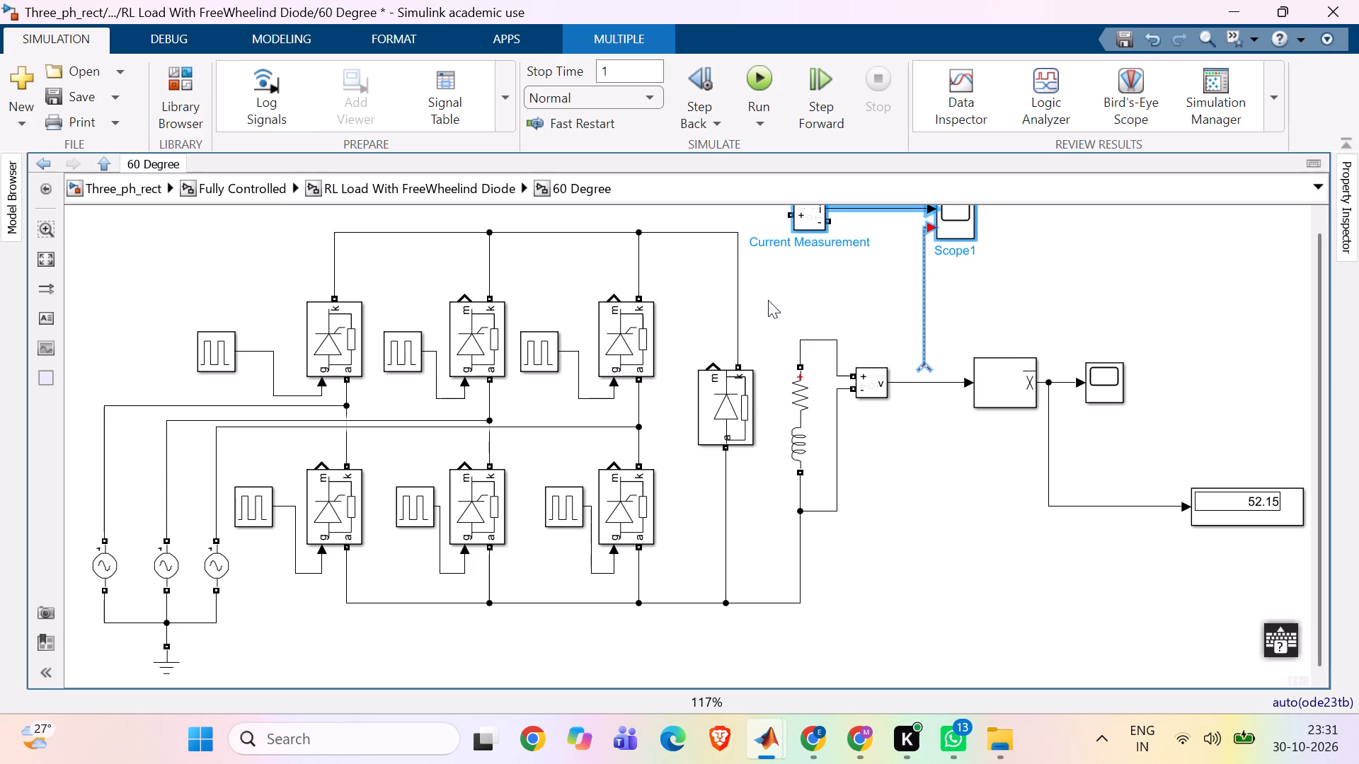
pyautogui.press('Down')
pyautogui.press('Down')
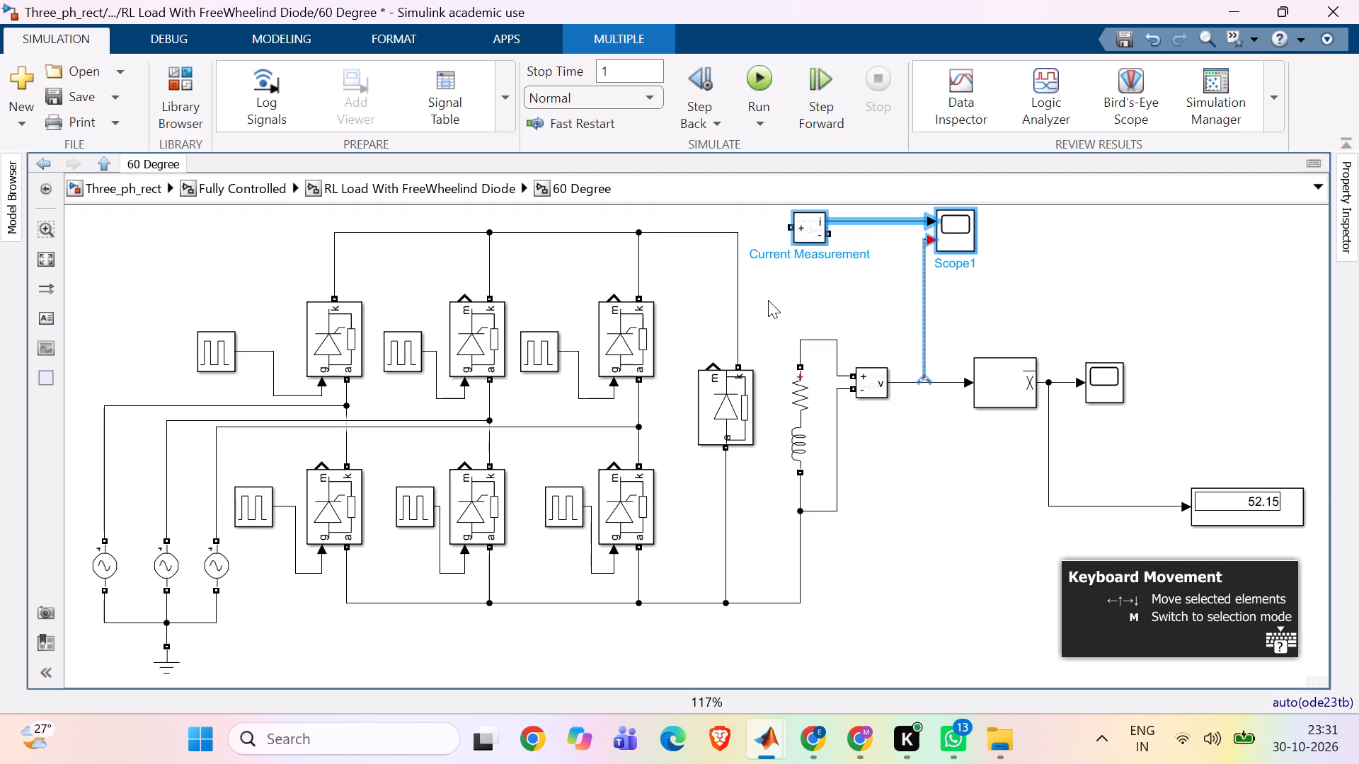
pyautogui.press('Down')
pyautogui.press('Left')
pyautogui.press('Left')
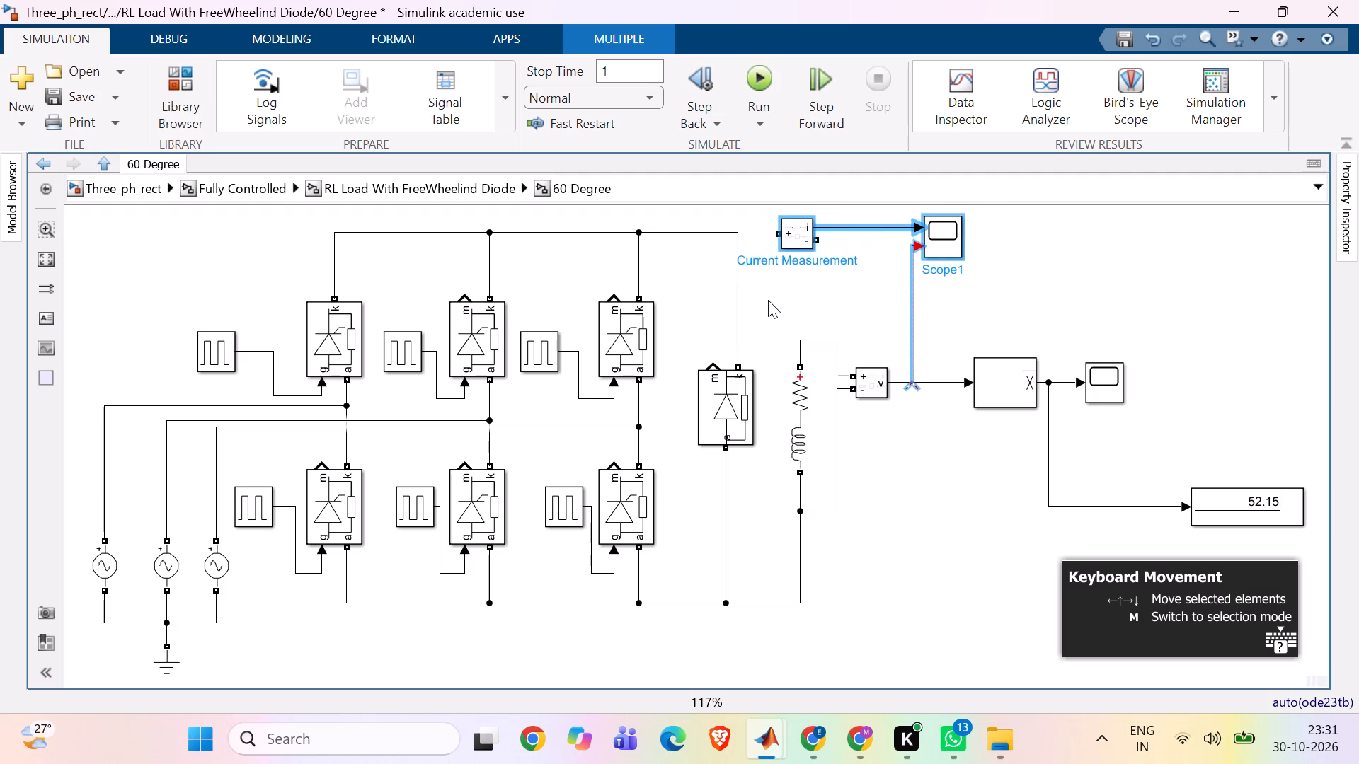
# In 60 Degree, wire Scope1's second input to the voltage signal, and Current Measurement between the top rail and the RL load's upper node.
pyautogui.click(953, 381)
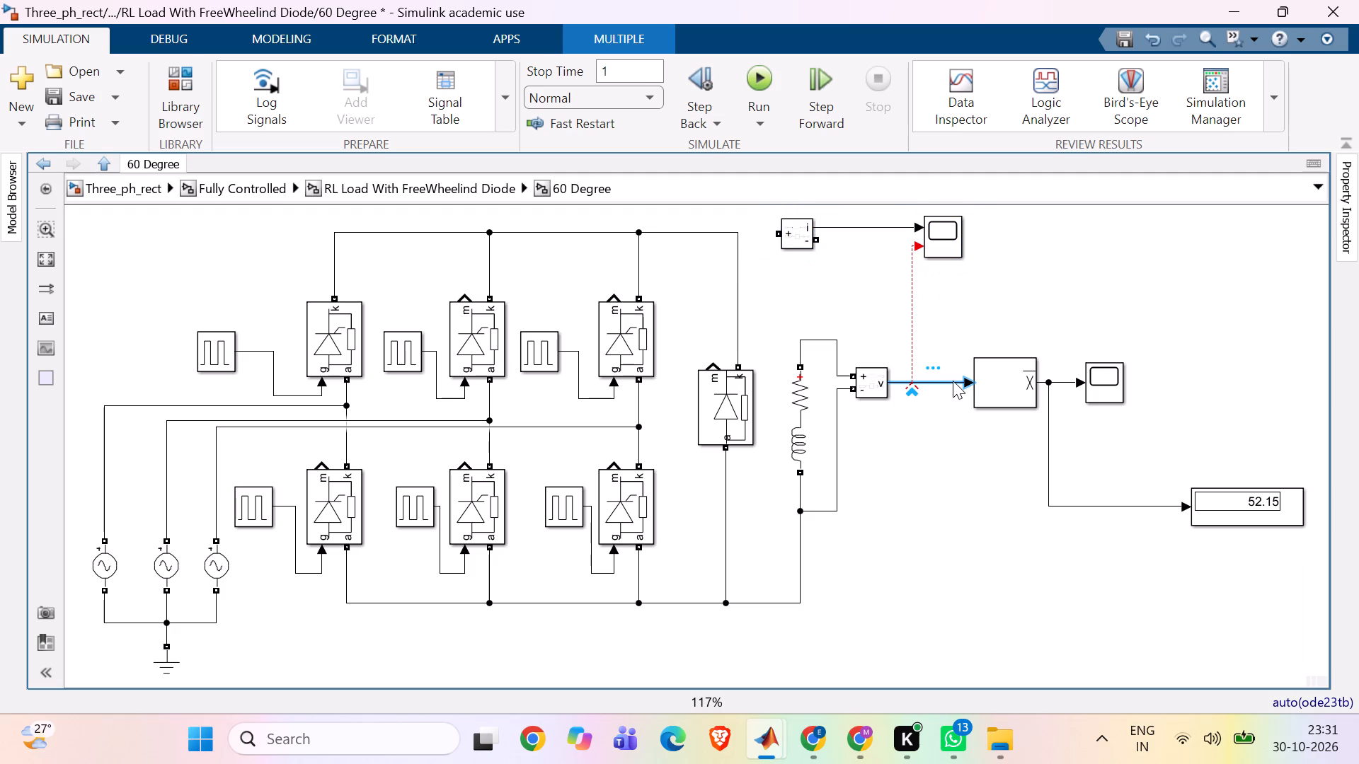
pyautogui.moveTo(916, 385); pyautogui.dragTo(911, 376)
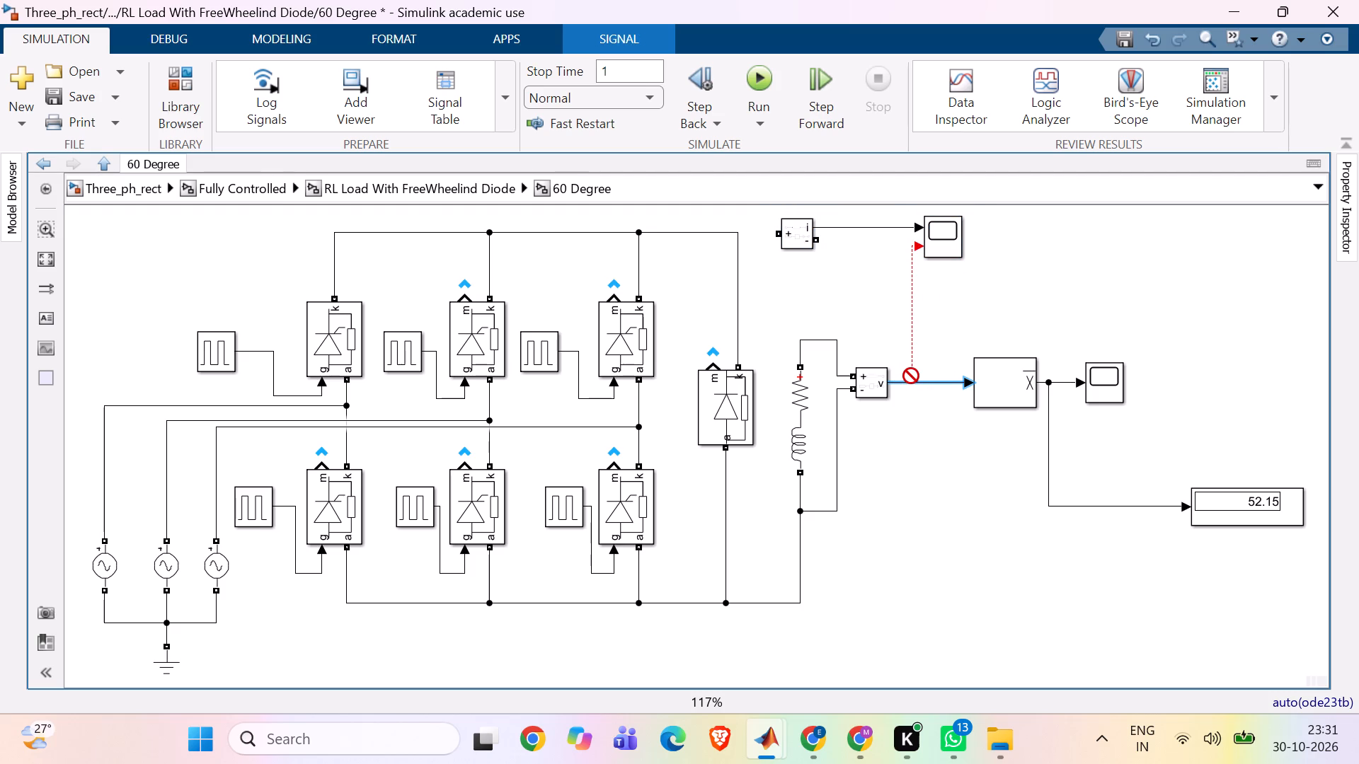
pyautogui.moveTo(911, 376); pyautogui.dragTo(912, 377)
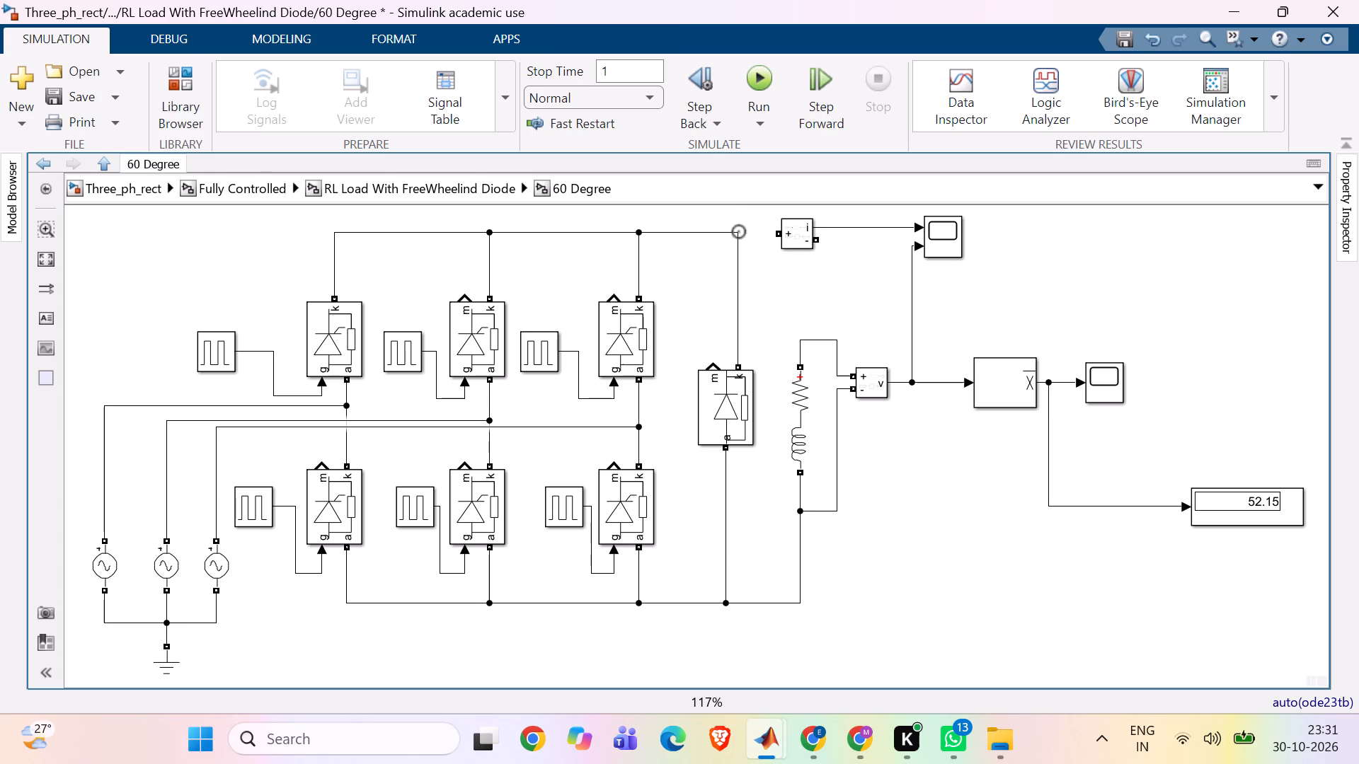
pyautogui.moveTo(774, 235); pyautogui.dragTo(740, 233)
pyautogui.moveTo(818, 237); pyautogui.dragTo(839, 336)
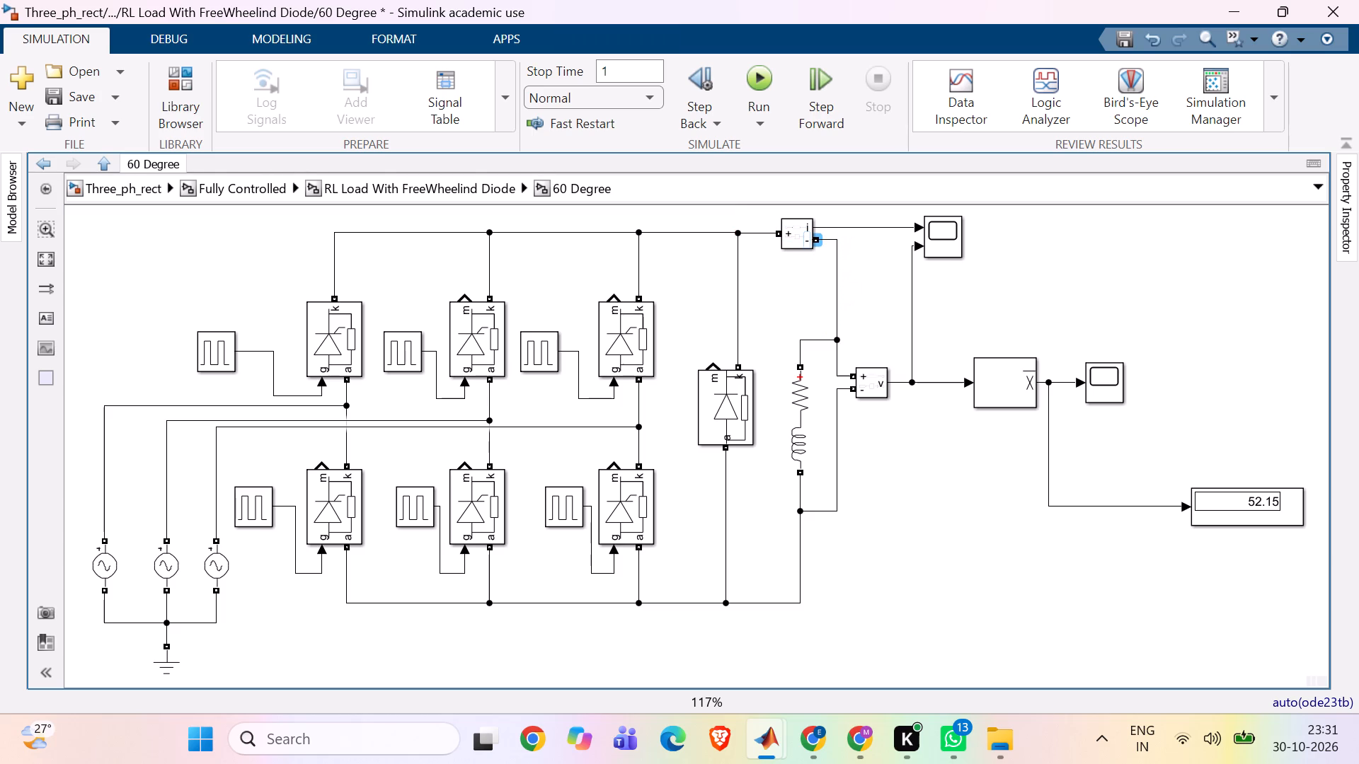
pyautogui.moveTo(839, 336); pyautogui.dragTo(839, 336)
pyautogui.click(854, 326)
# Open the 90 Degree subsystem and delete the wire joining the top rail to the RL load branch.
pyautogui.click(119, 163)
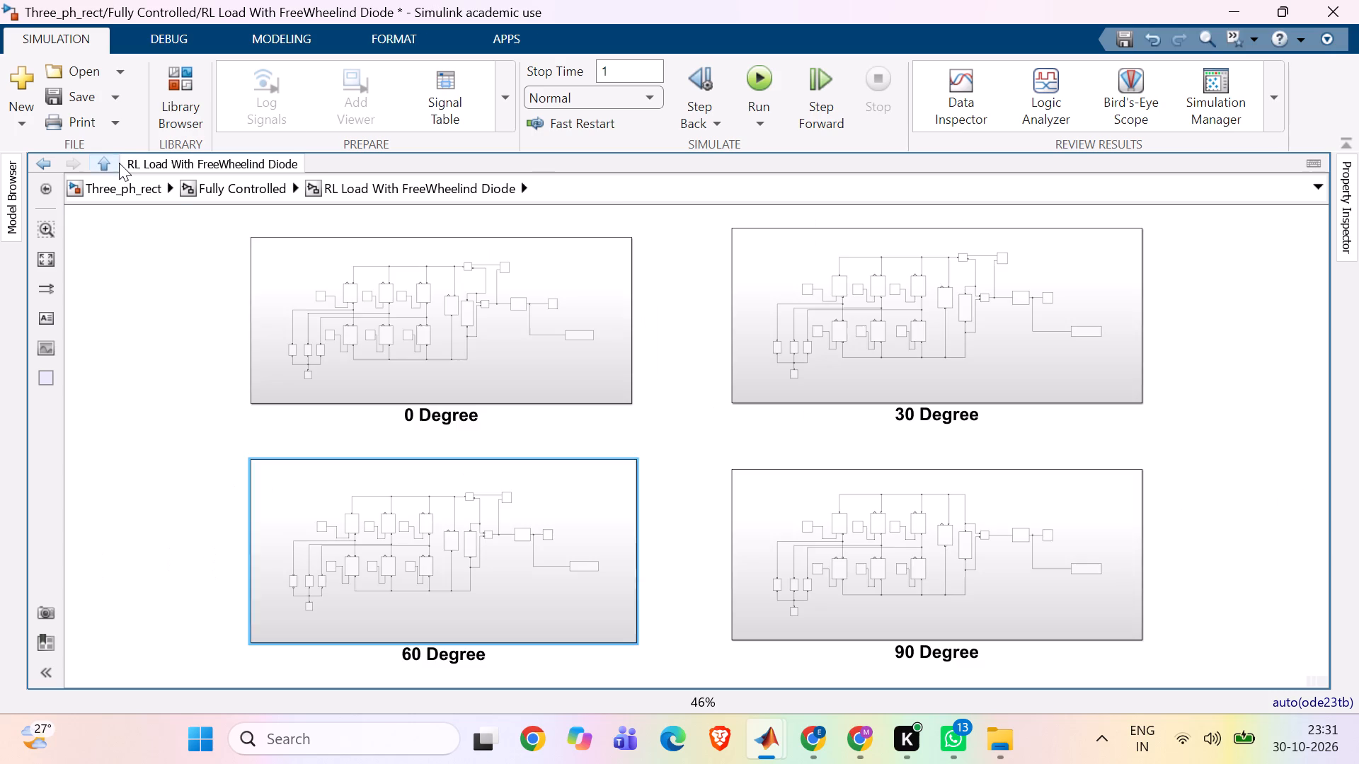
pyautogui.doubleClick(830, 517)
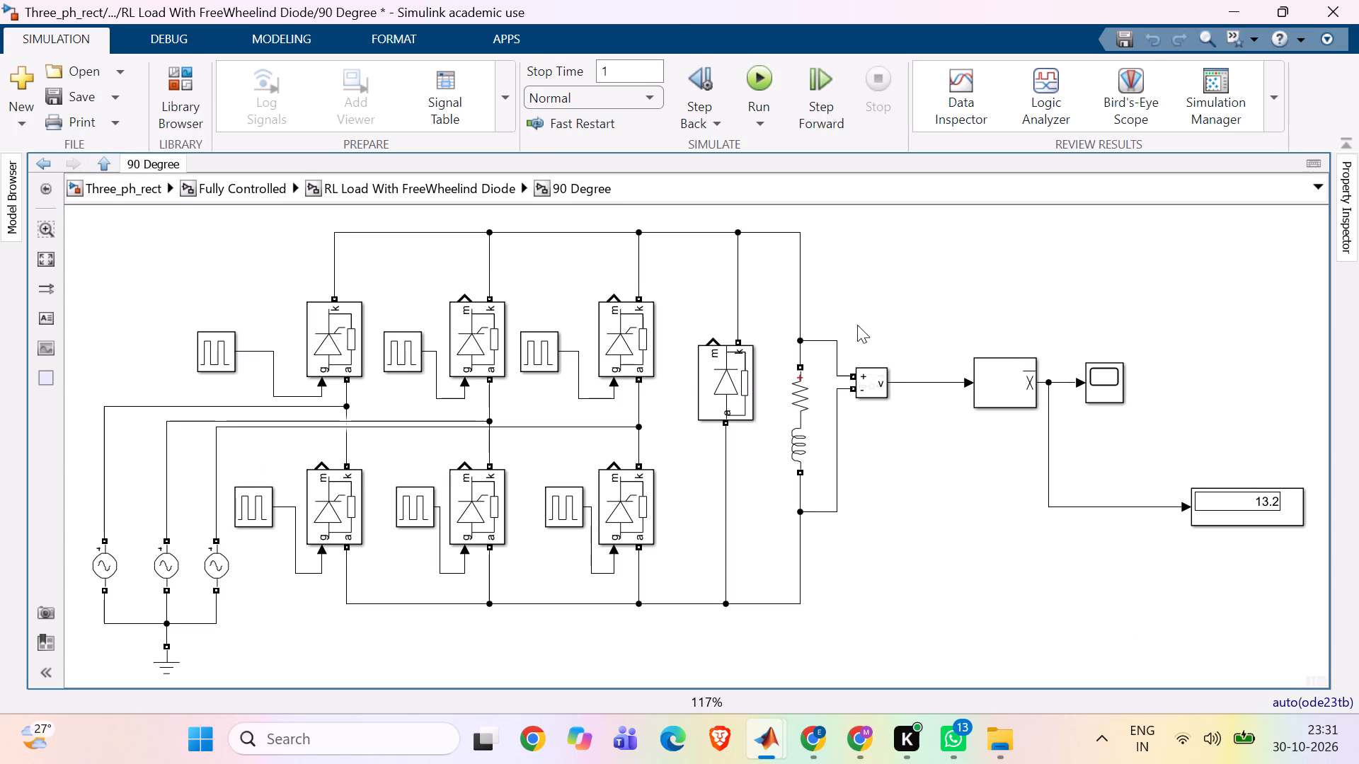
pyautogui.click(798, 262)
pyautogui.press('Delete')
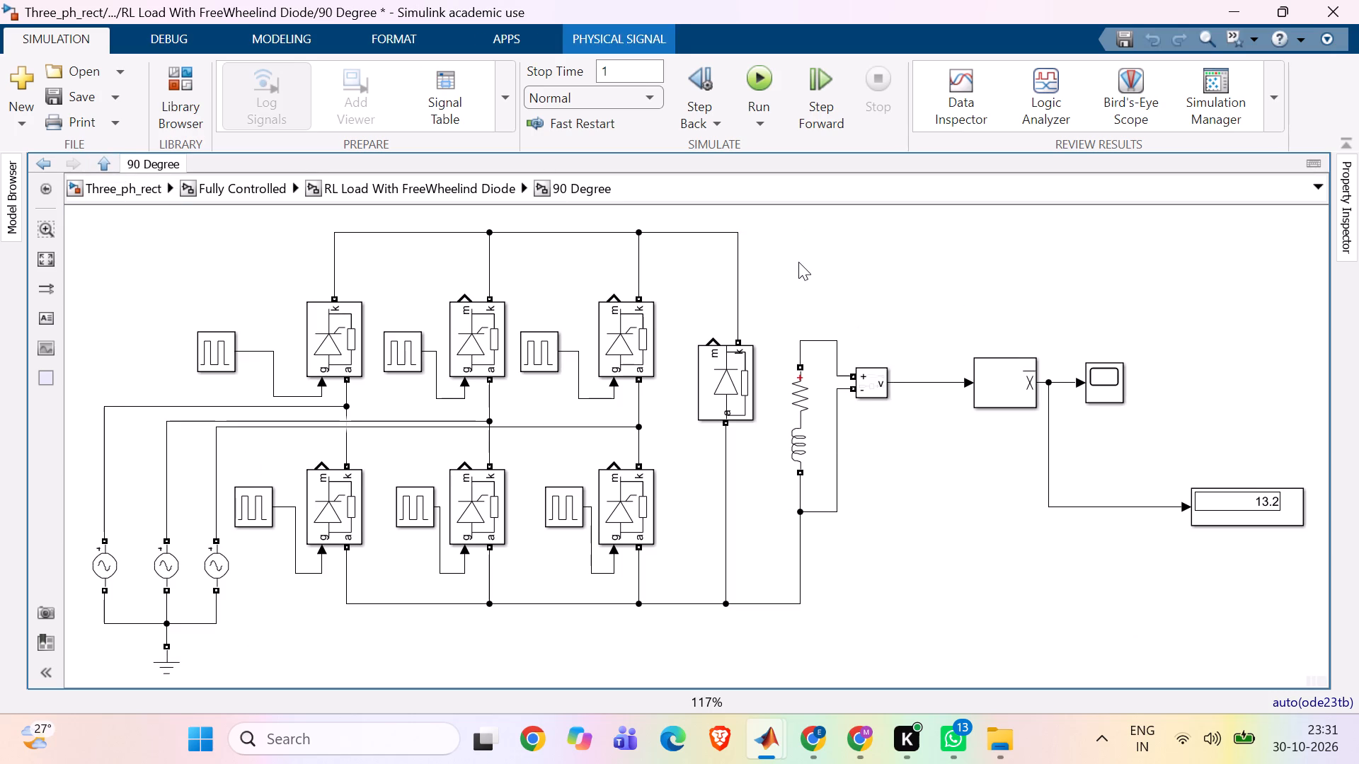
# Paste Current Measurement and Scope1 into the 90 Degree subsystem and position them level with the top rail.
pyautogui.hotkey('ctrl', 'v')
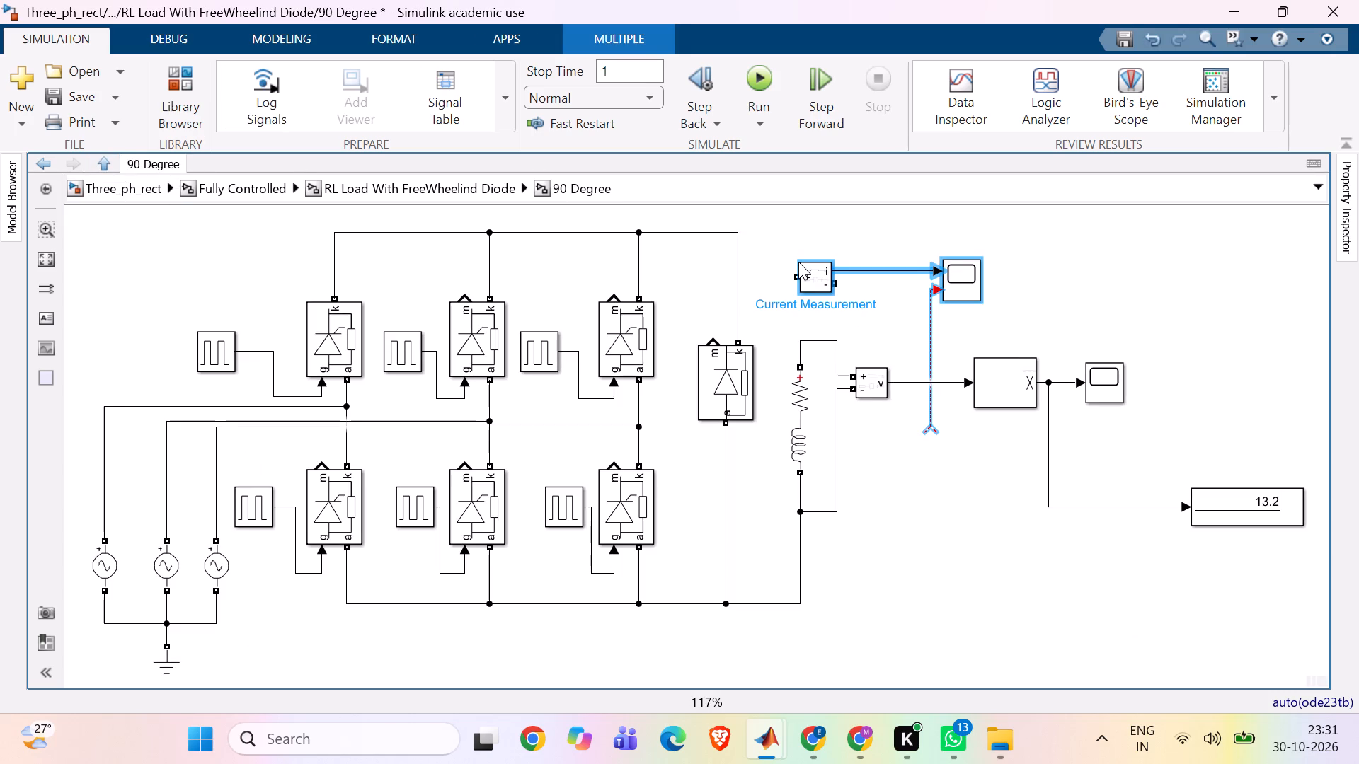
pyautogui.press('Left')
pyautogui.press('Left')
pyautogui.press('Left')
pyautogui.press('Left')
pyautogui.press('Right')
pyautogui.press('Right')
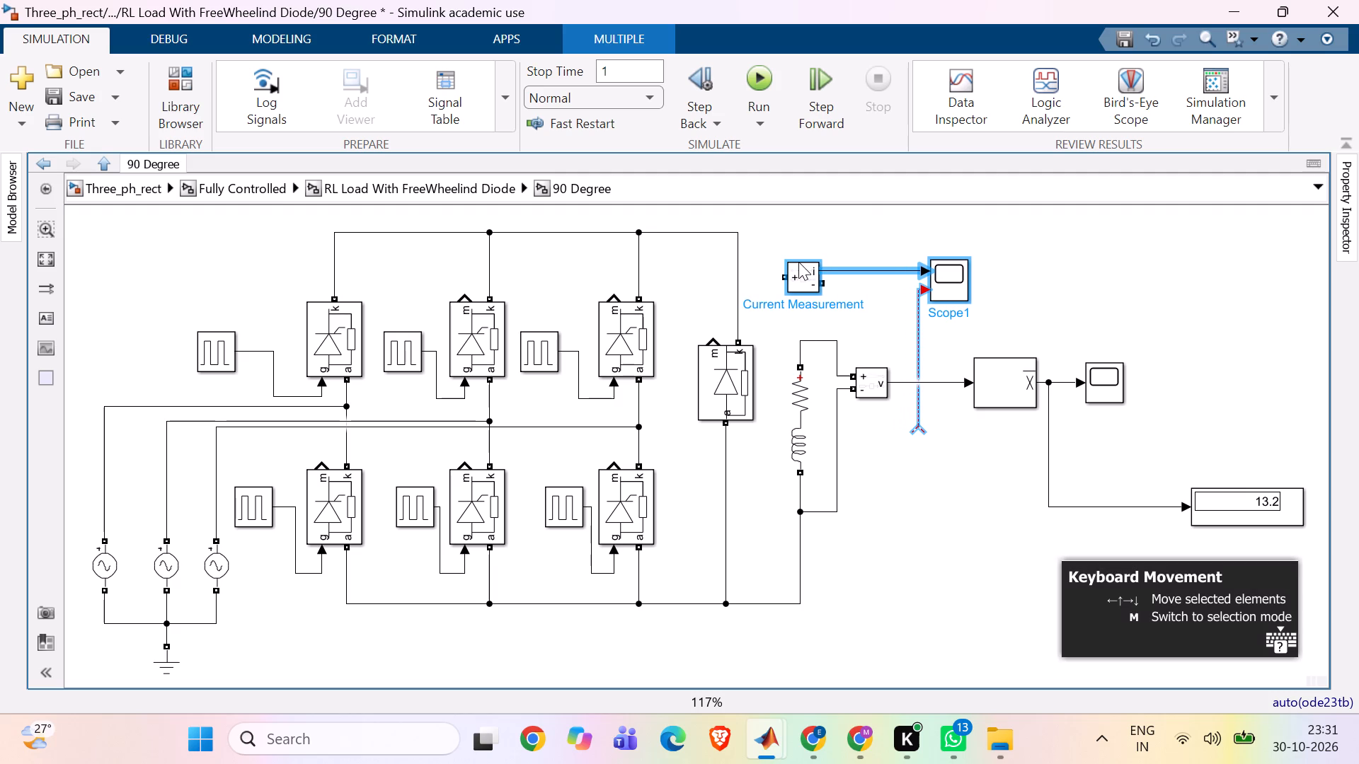
pyautogui.press('Up')
pyautogui.press('Up')
pyautogui.press('Up')
pyautogui.press('Up')
pyautogui.press('Up')
pyautogui.press('Up')
pyautogui.press('Up')
pyautogui.press('Up')
pyautogui.press('Up')
pyautogui.press('Up')
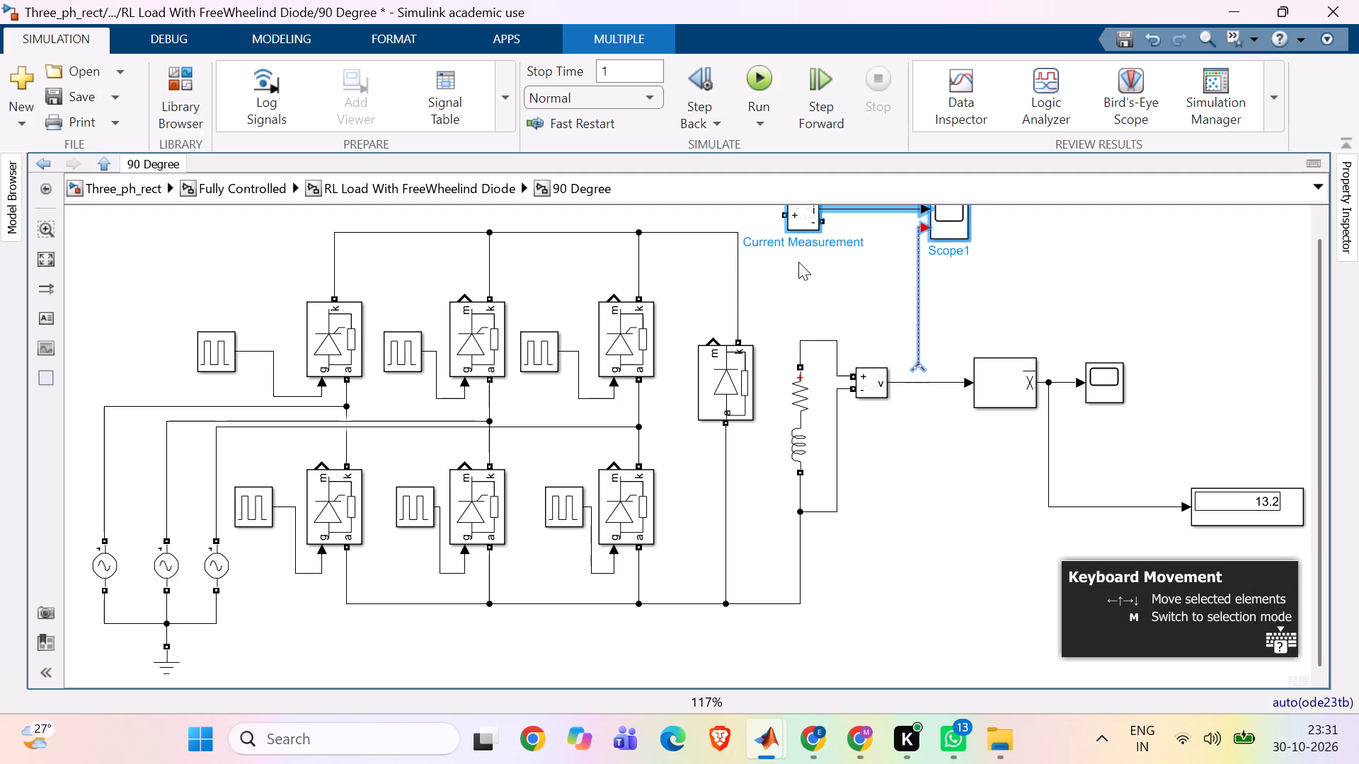
pyautogui.press('Down')
pyautogui.press('Down')
pyautogui.press('Down')
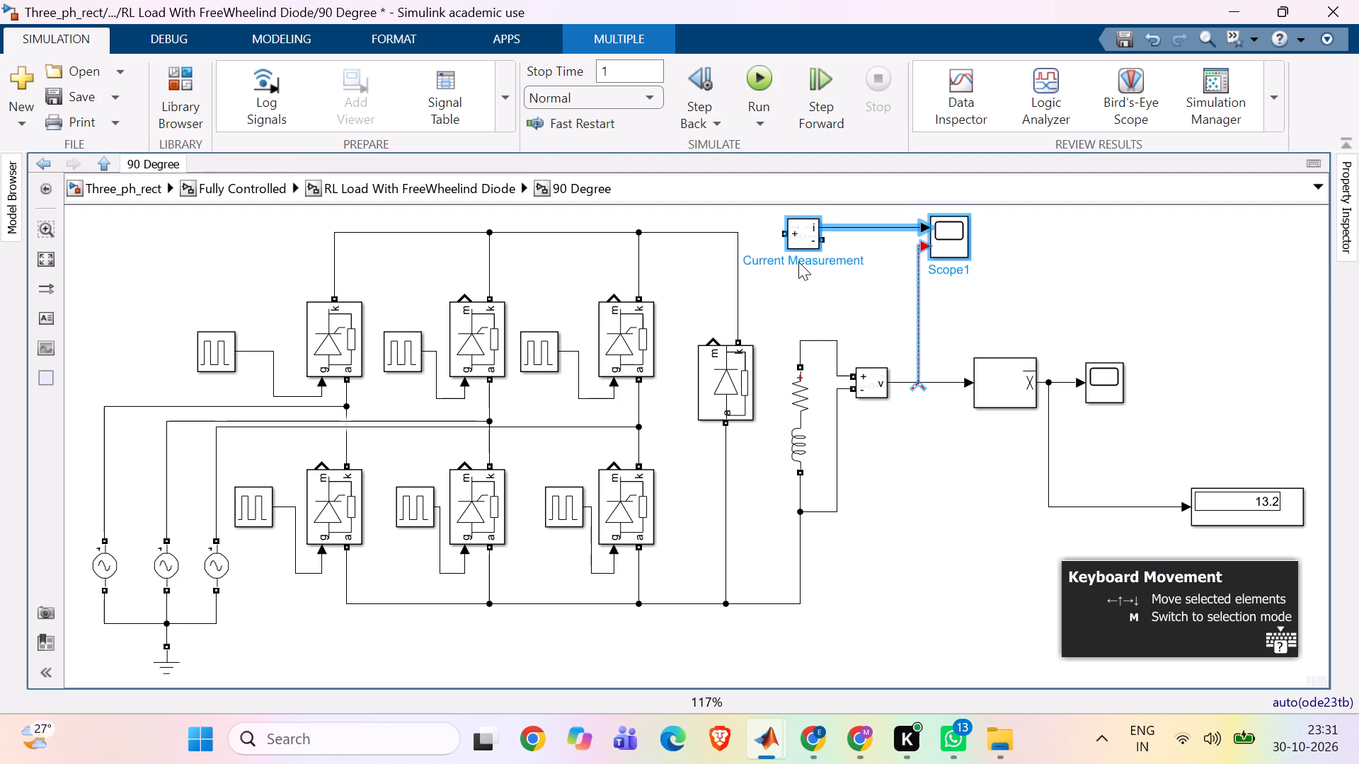
# In 90 Degree, wire Scope1's second input to the voltage signal, and Current Measurement between the top rail and the RL load's upper node.
pyautogui.click(985, 328)
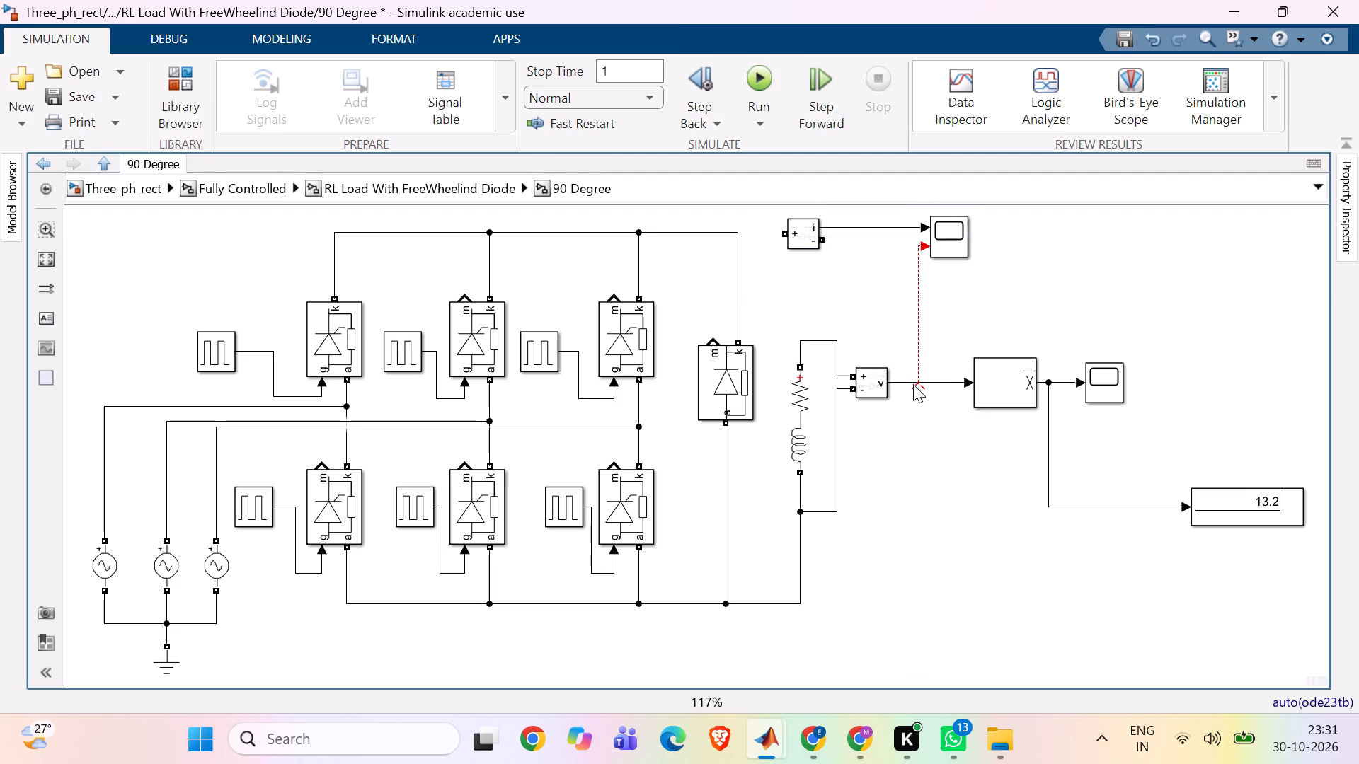
pyautogui.moveTo(920, 384); pyautogui.dragTo(913, 384)
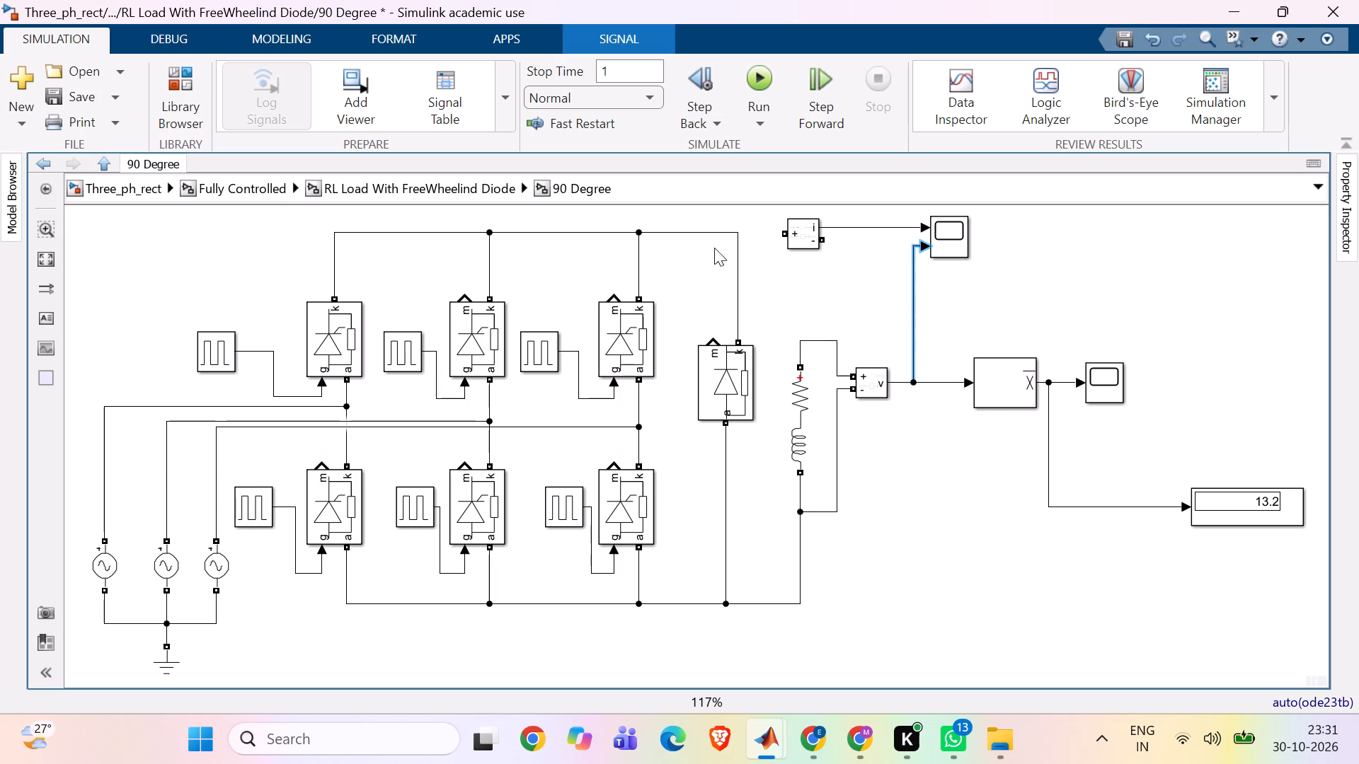
pyautogui.moveTo(784, 232); pyautogui.dragTo(740, 229)
pyautogui.moveTo(825, 243); pyautogui.dragTo(854, 303)
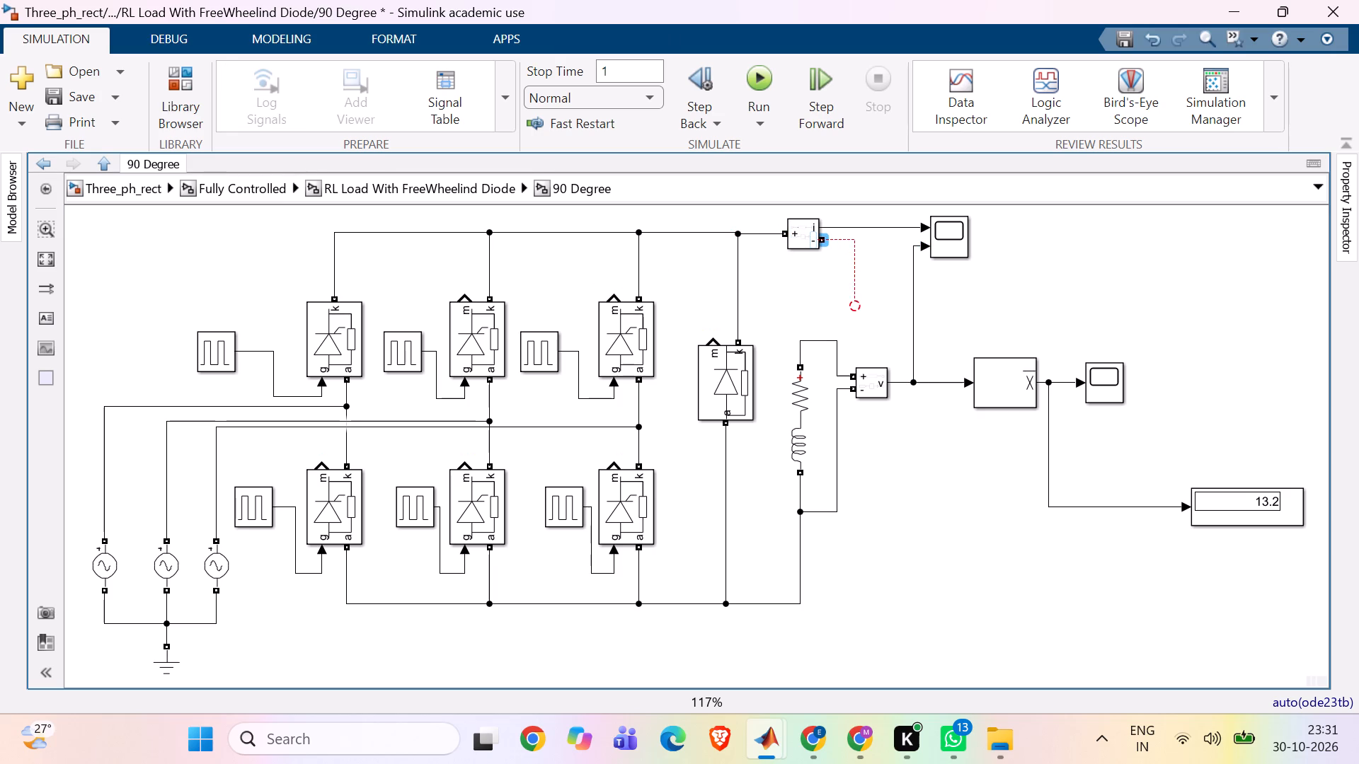
pyautogui.moveTo(854, 303); pyautogui.dragTo(836, 337)
pyautogui.click(998, 324)
# Return to the RL Load With FreeWheelind Diode level and run the simulation.
pyautogui.click(113, 160)
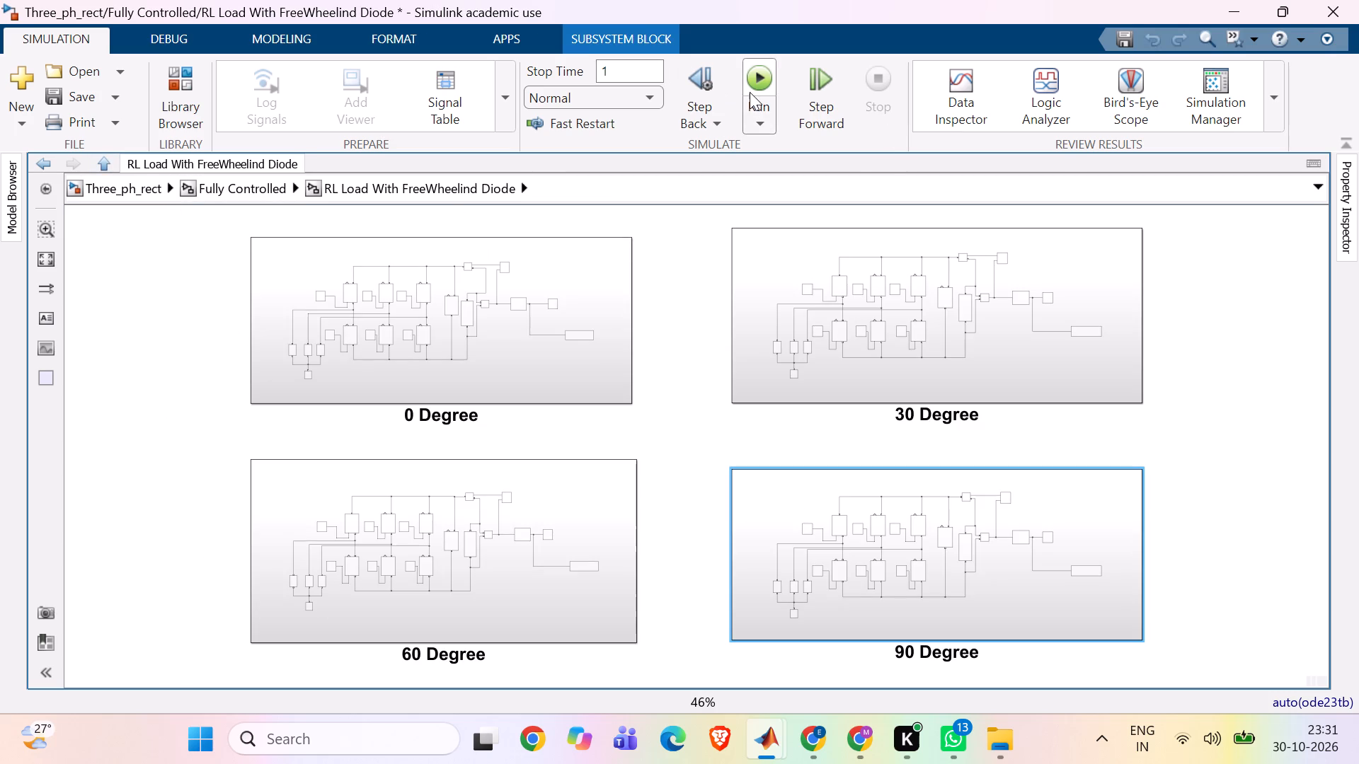
pyautogui.click(750, 92)
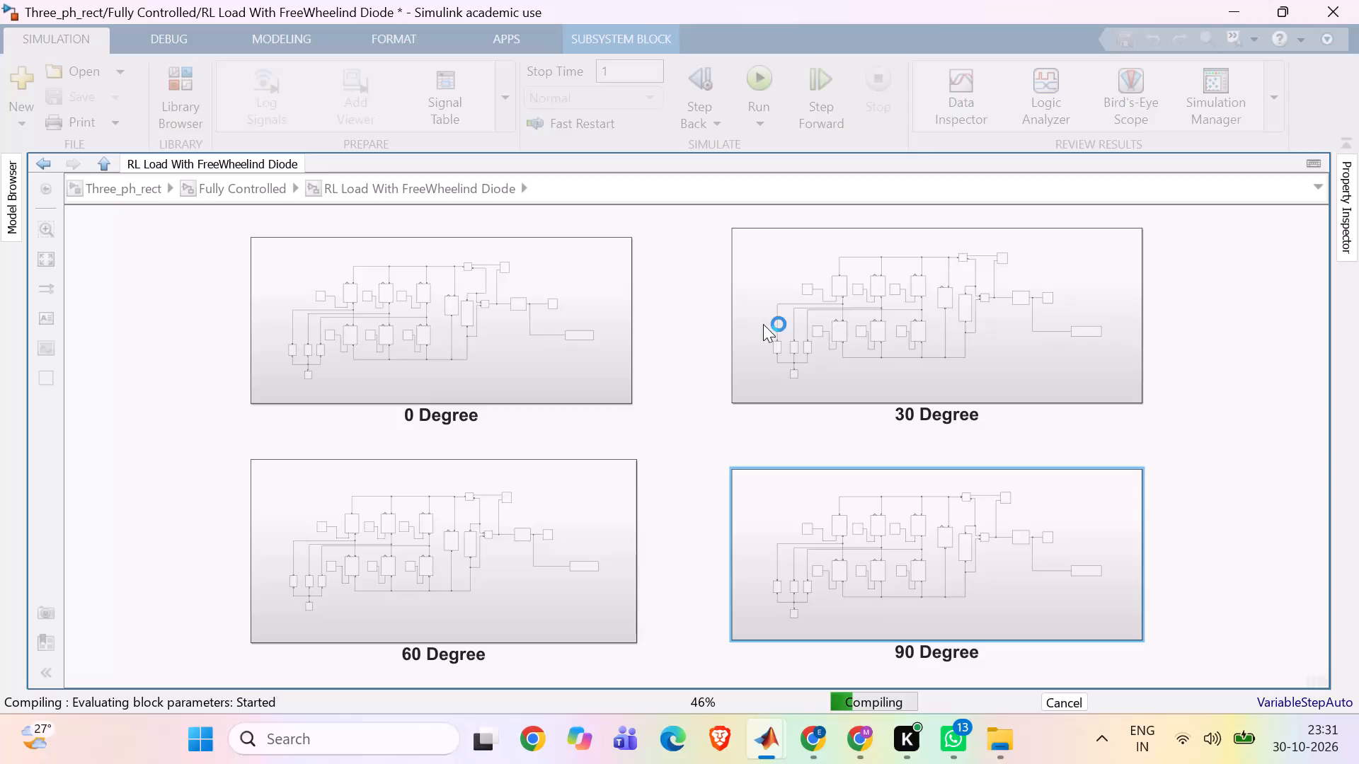
# Open the 30 Degree subsystem and view the current and voltage waveforms in Scope1.
pyautogui.doubleClick(808, 342)
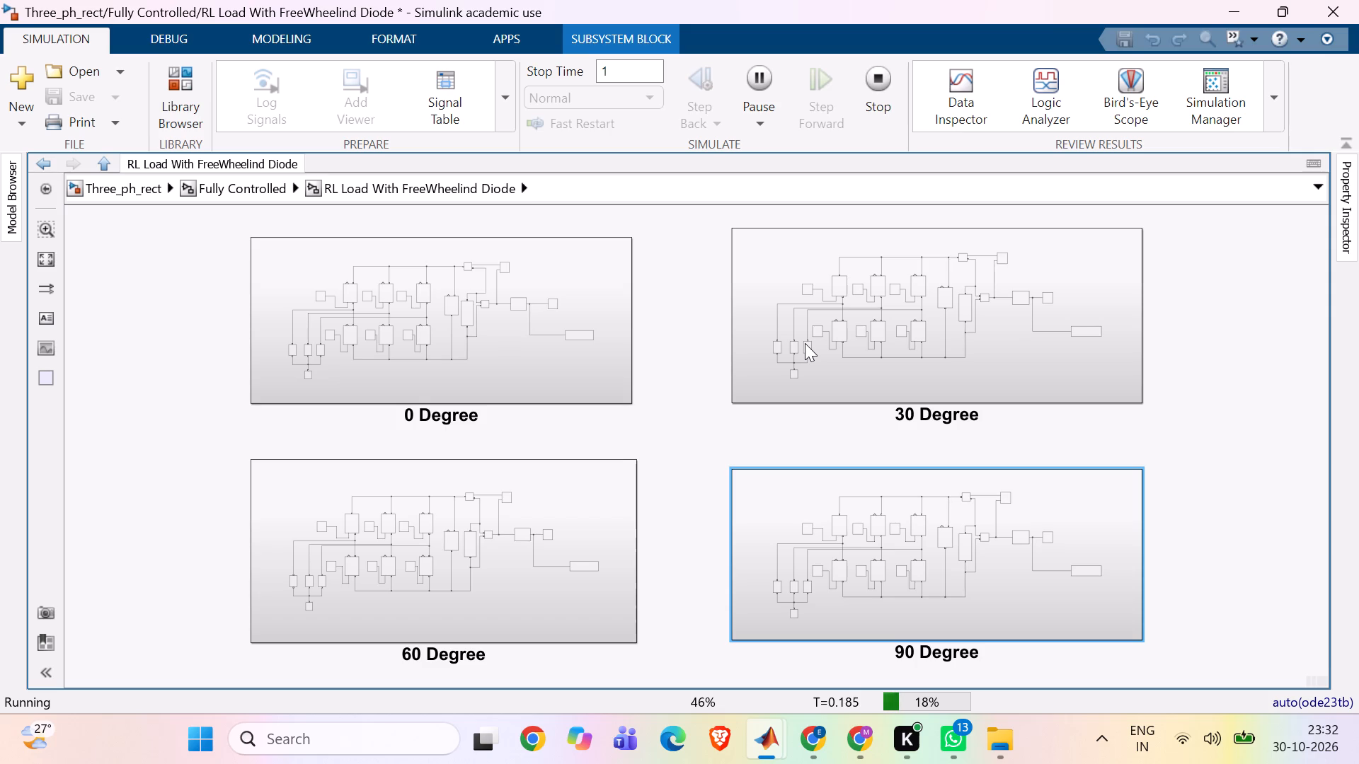
pyautogui.doubleClick(805, 343)
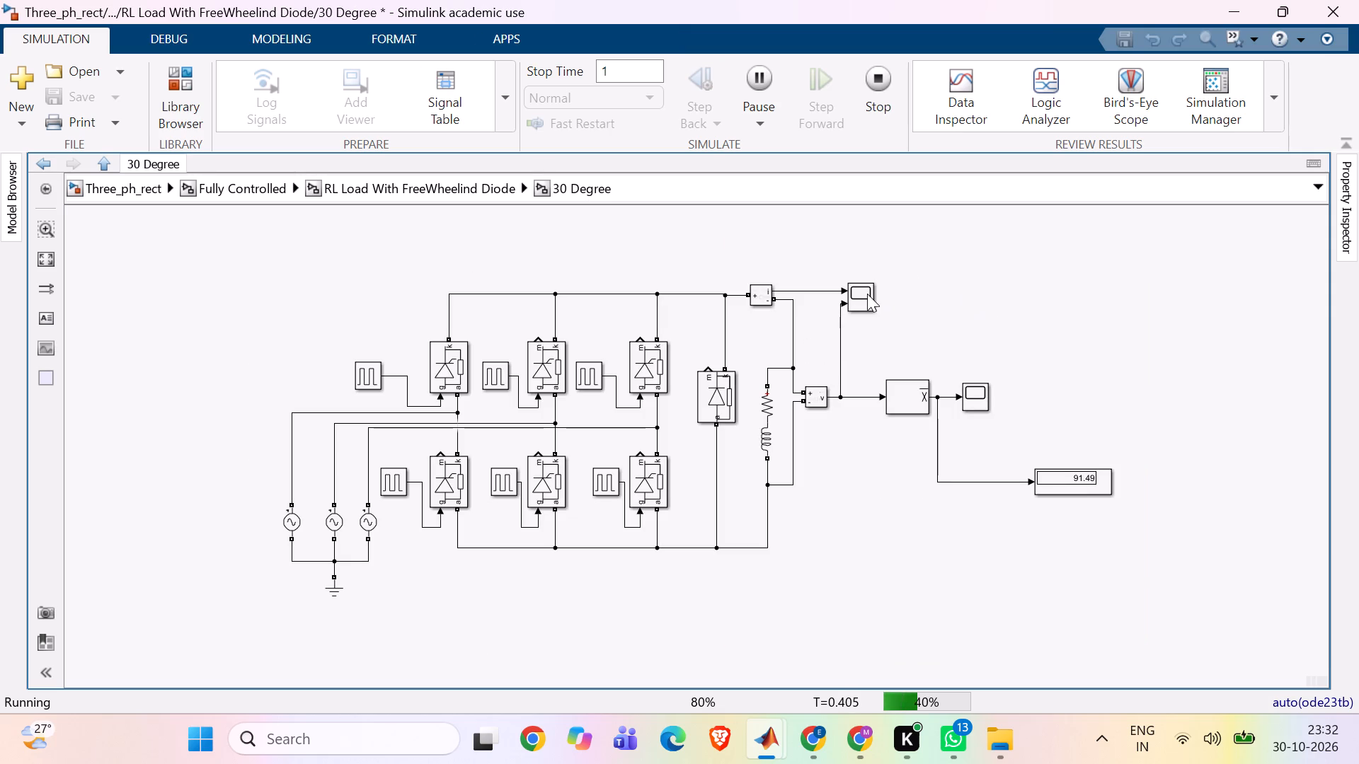
pyautogui.doubleClick(867, 294)
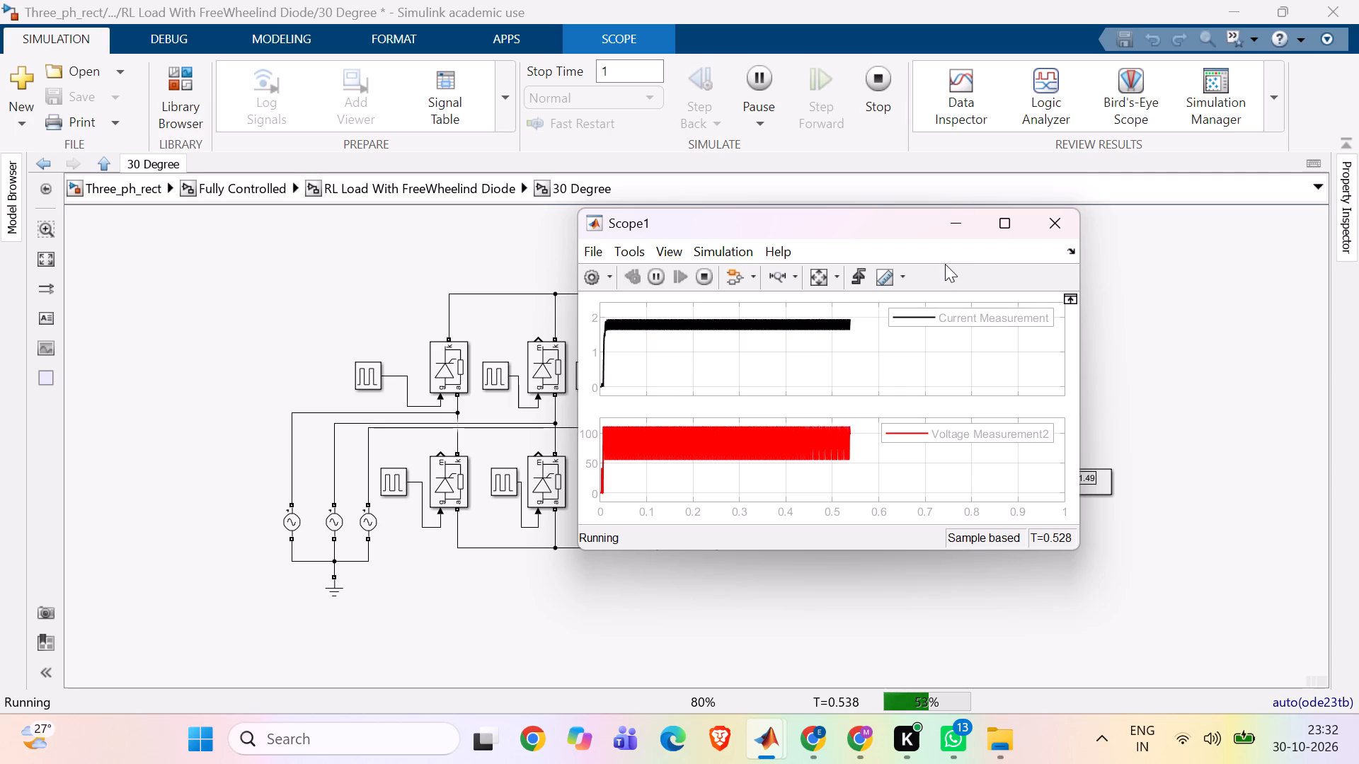
pyautogui.click(1039, 233)
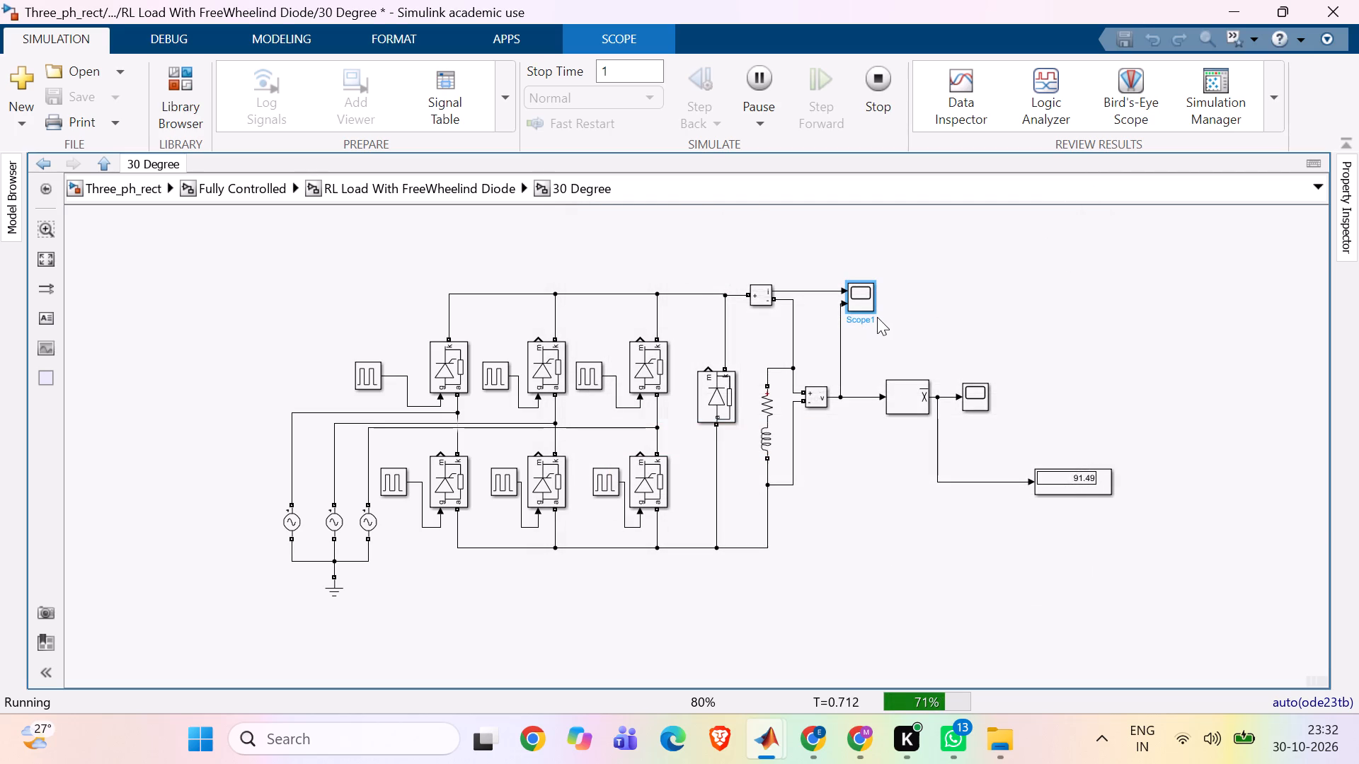
# Rename Scope1 in the 30 Degree subsystem as RL_with_Fdiode and check the name on its scope window.
pyautogui.click(873, 318)
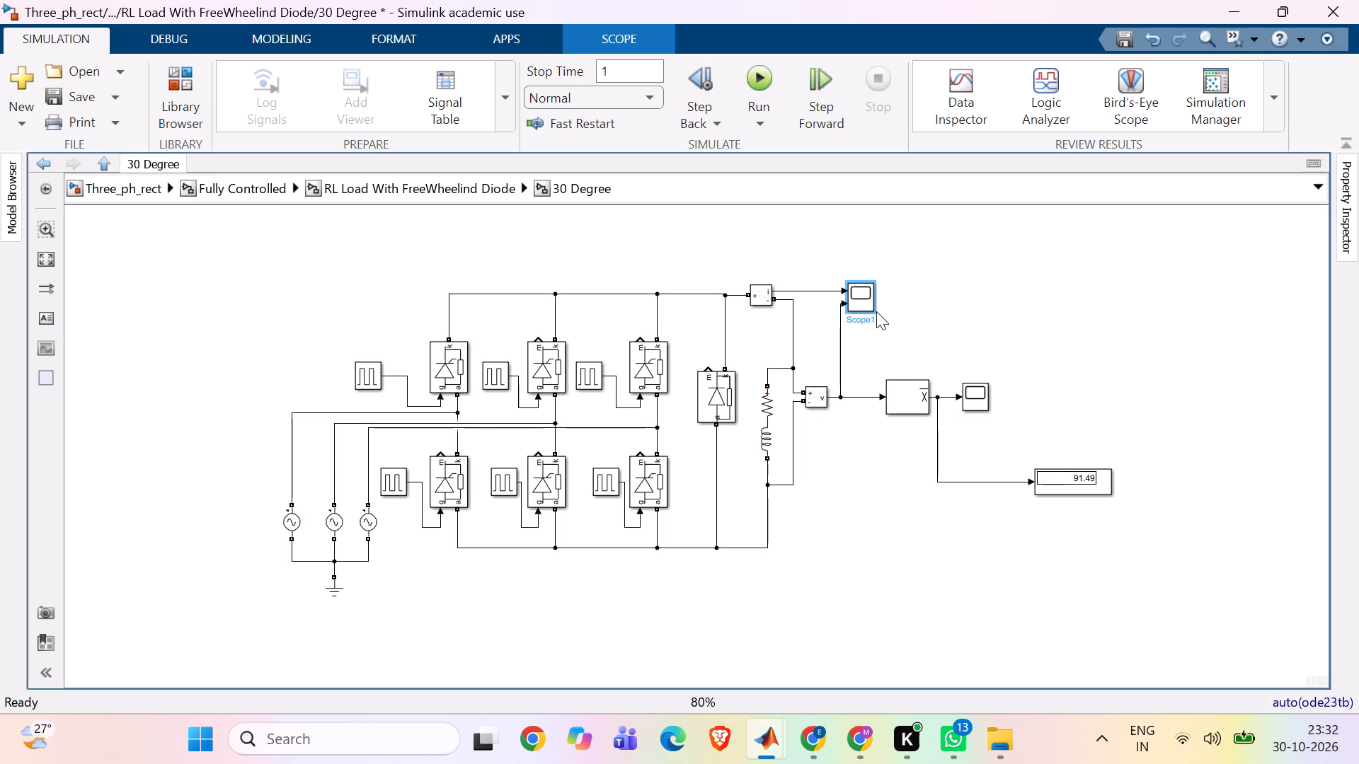
pyautogui.click(872, 321)
pyautogui.press('Right')
pyautogui.press('BackSpace')
pyautogui.press('BackSpace')
pyautogui.press('BackSpace')
pyautogui.press('BackSpace')
pyautogui.press('BackSpace')
pyautogui.press('BackSpace')
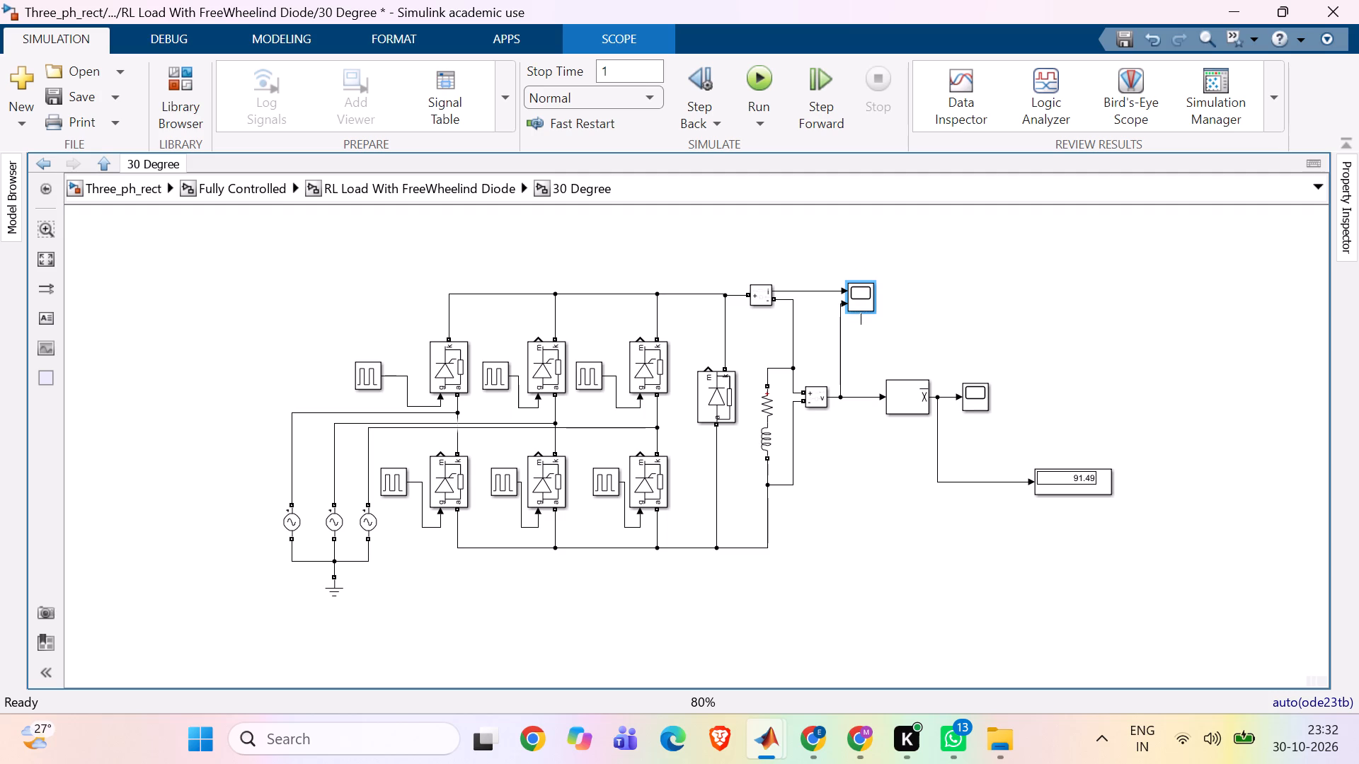
pyautogui.hotkey('shift', 'r')
pyautogui.hotkey('shift', 'l')
pyautogui.hotkey('shift', '_')
pyautogui.write('with')
pyautogui.hotkey('shift', '_')
pyautogui.hotkey('shift', 'f')
pyautogui.write('diode')
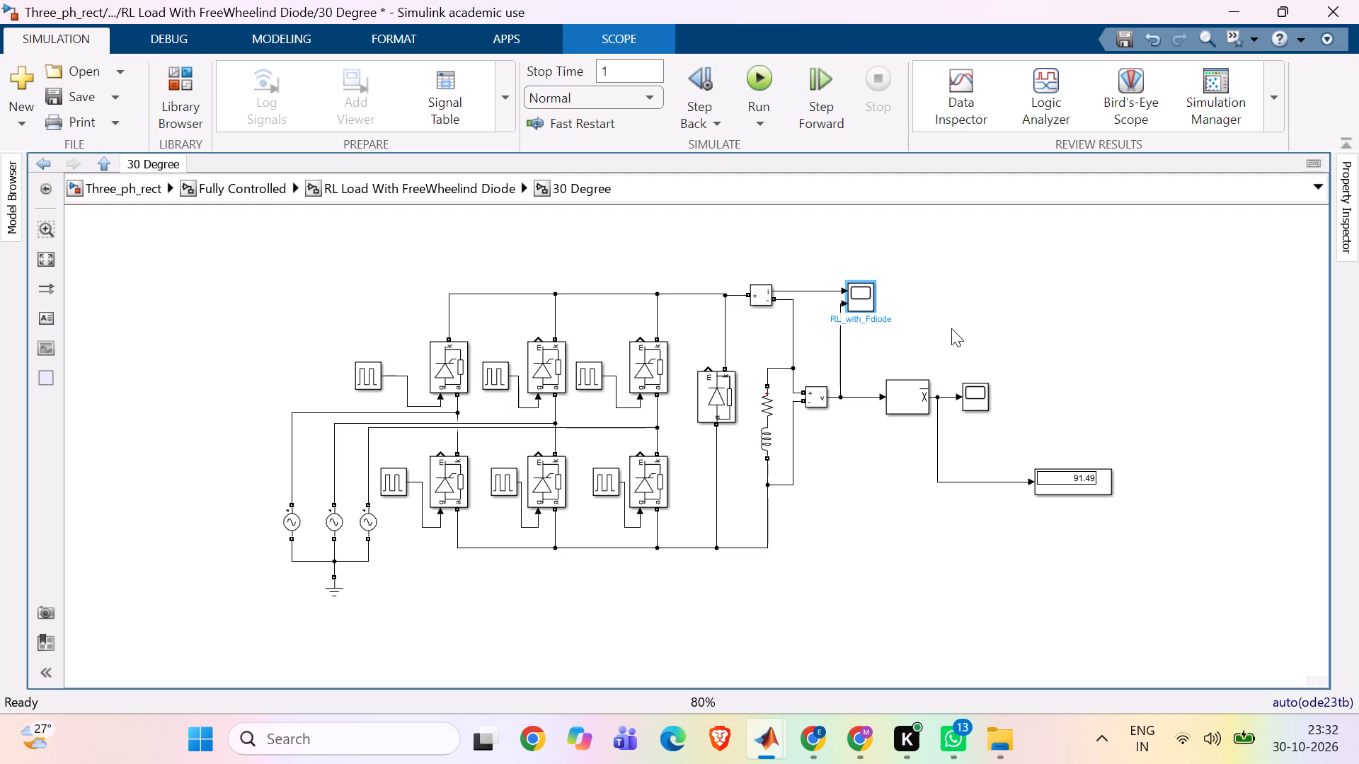
pyautogui.click(951, 328)
pyautogui.doubleClick(867, 297)
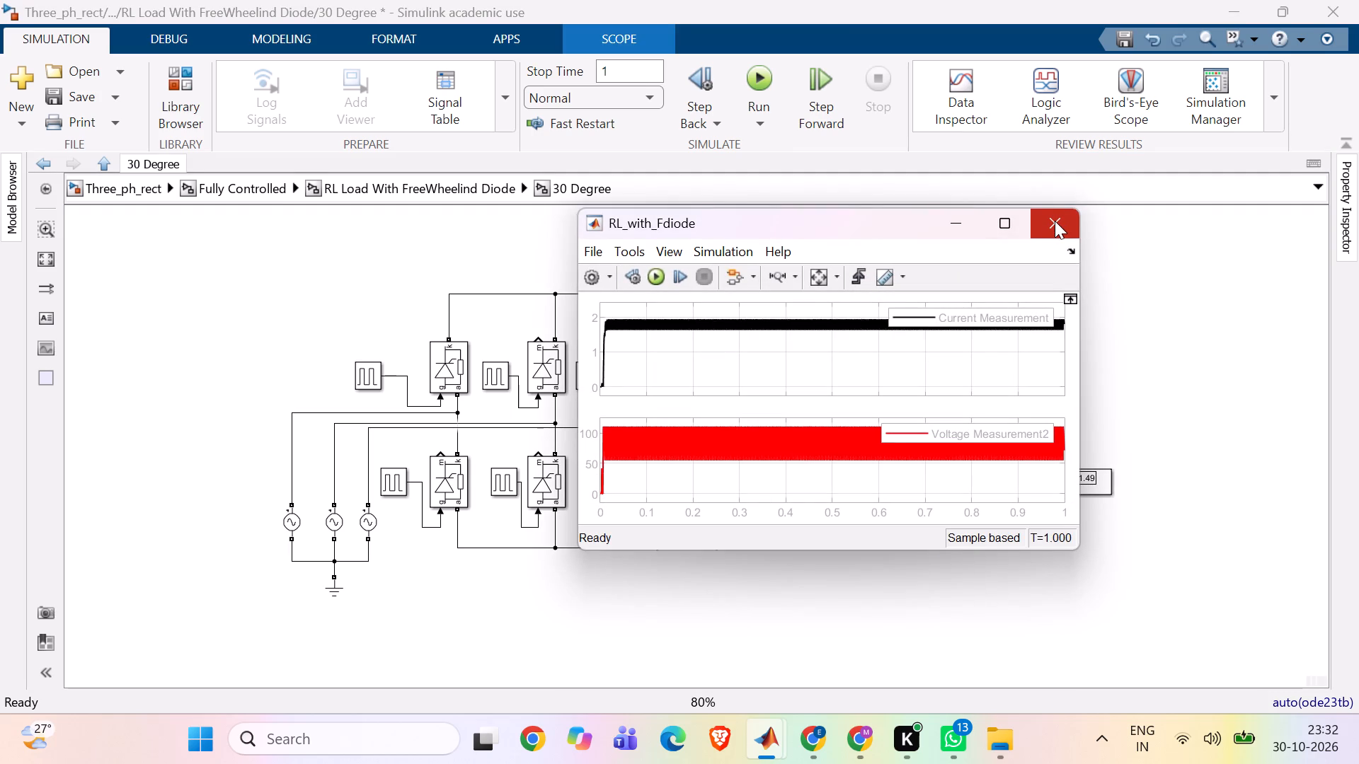
pyautogui.click(1055, 221)
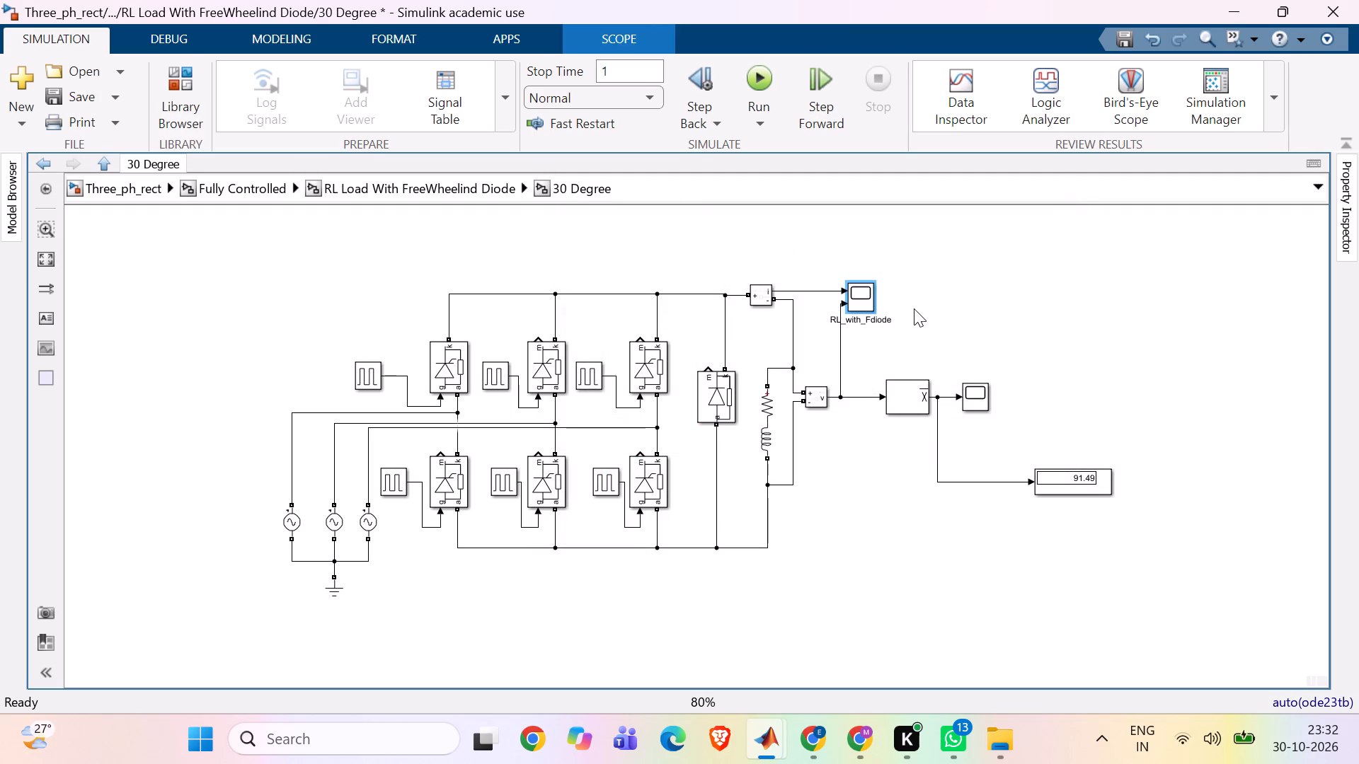
# Append -30 to the scope's name so it reads RL_with_Fdiode-30.
pyautogui.click(888, 320)
pyautogui.press('Right')
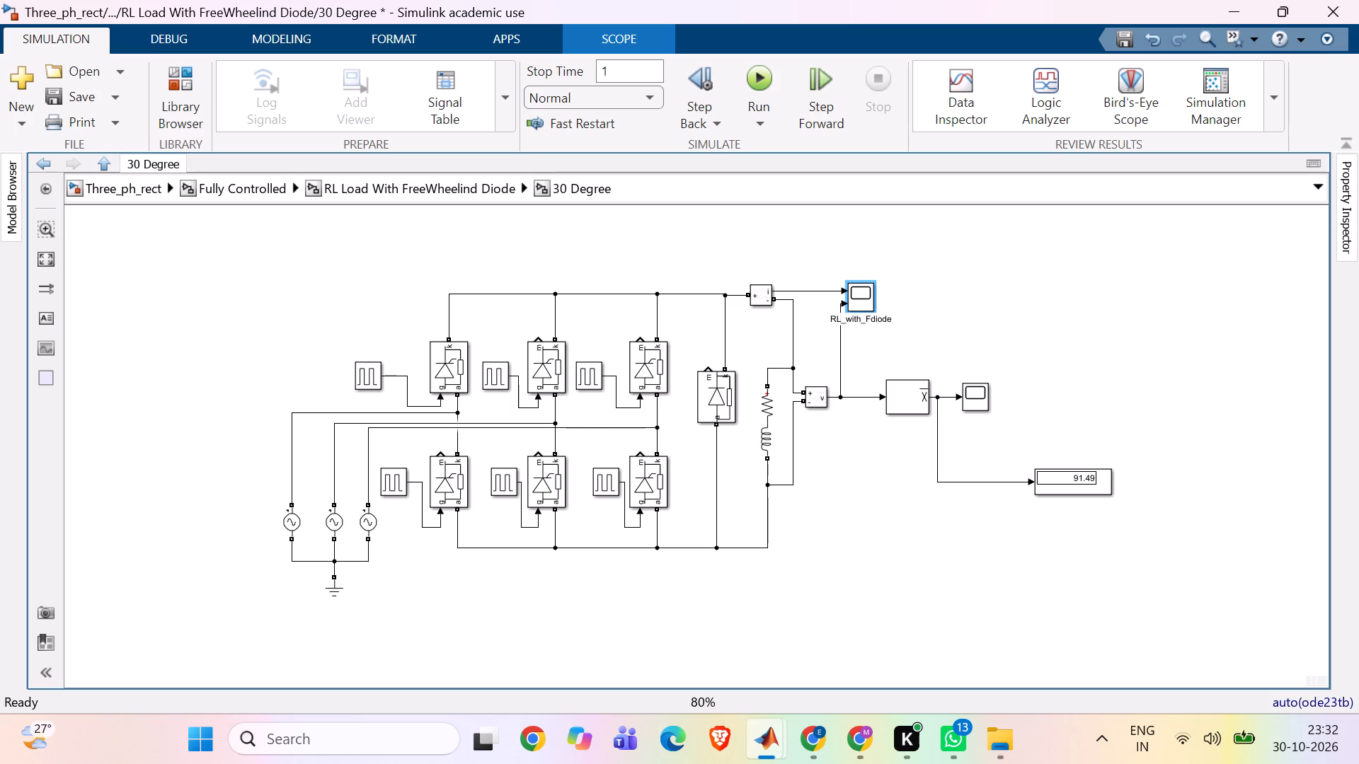
pyautogui.write('-30')
# Open the RL_with_Fdiode-30 scope and zoom both plots along the time axis to about 0.247 to 0.27 s.
pyautogui.doubleClick(859, 289)
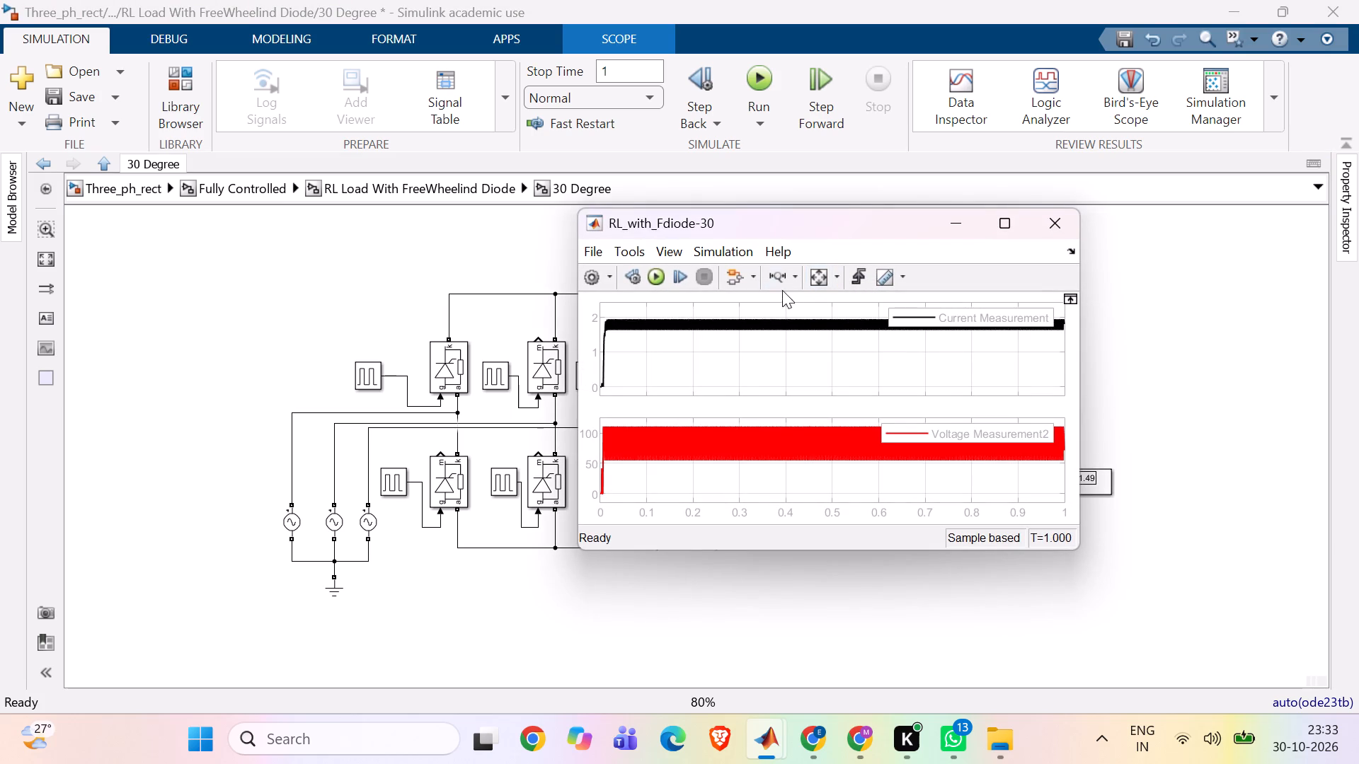
pyautogui.click(782, 272)
pyautogui.click(824, 281)
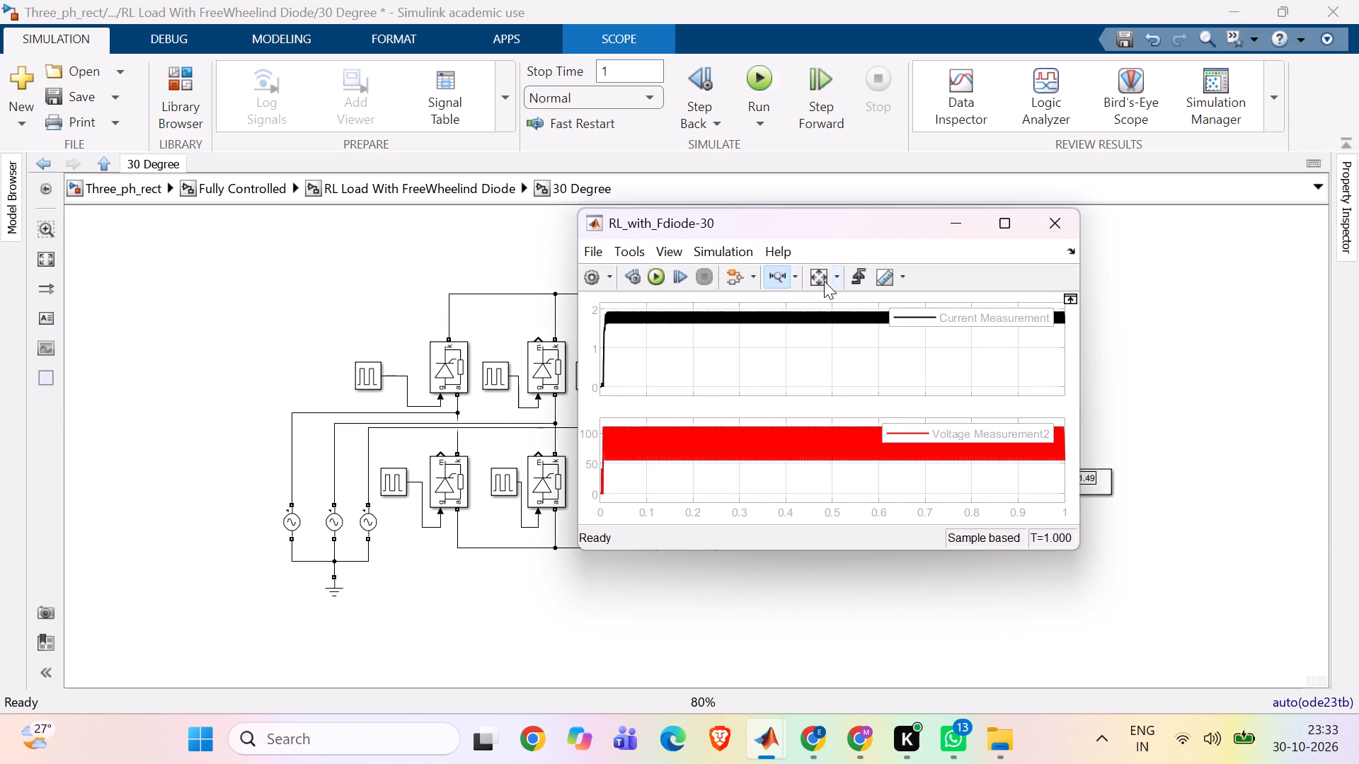
pyautogui.moveTo(712, 308); pyautogui.dragTo(732, 301)
pyautogui.moveTo(732, 301); pyautogui.dragTo(748, 299)
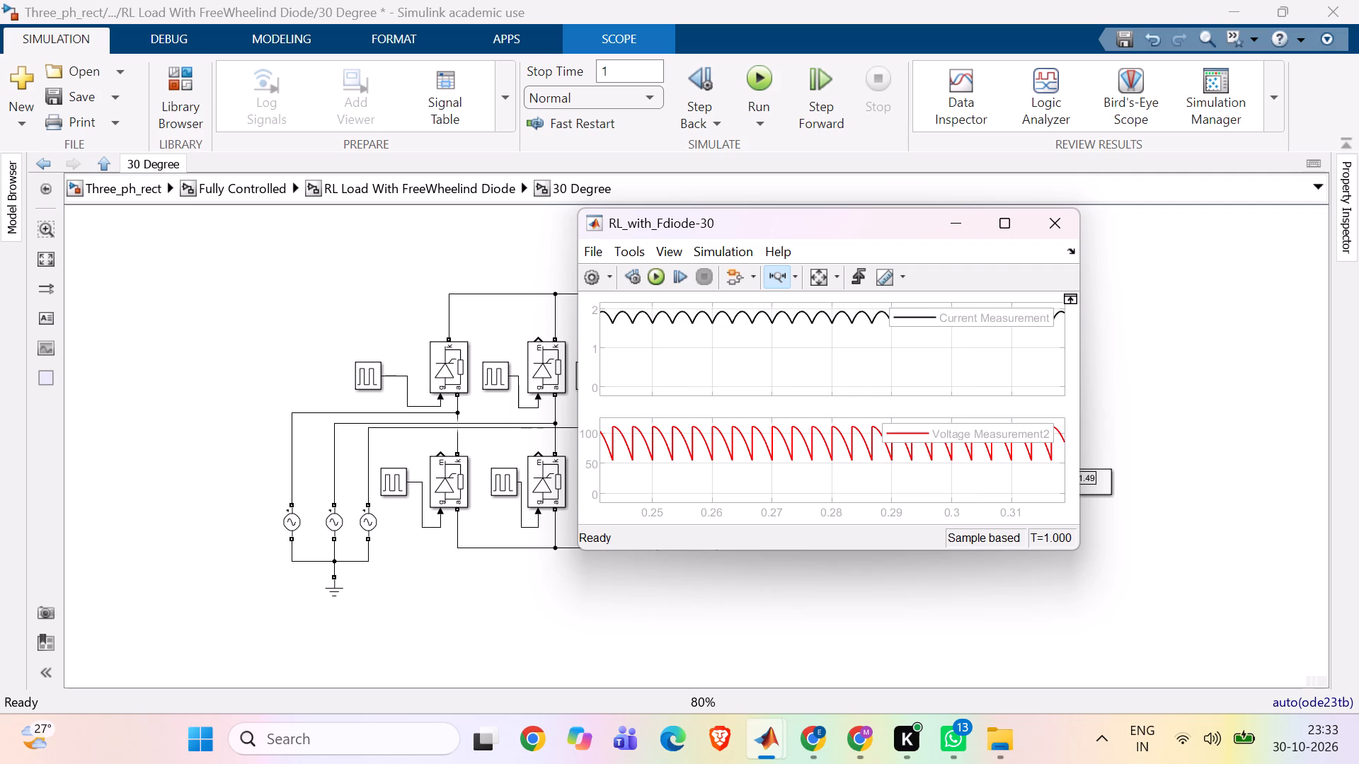
pyautogui.moveTo(632, 316); pyautogui.dragTo(633, 316)
pyautogui.moveTo(633, 316); pyautogui.dragTo(785, 317)
pyautogui.moveTo(785, 317); pyautogui.dragTo(774, 321)
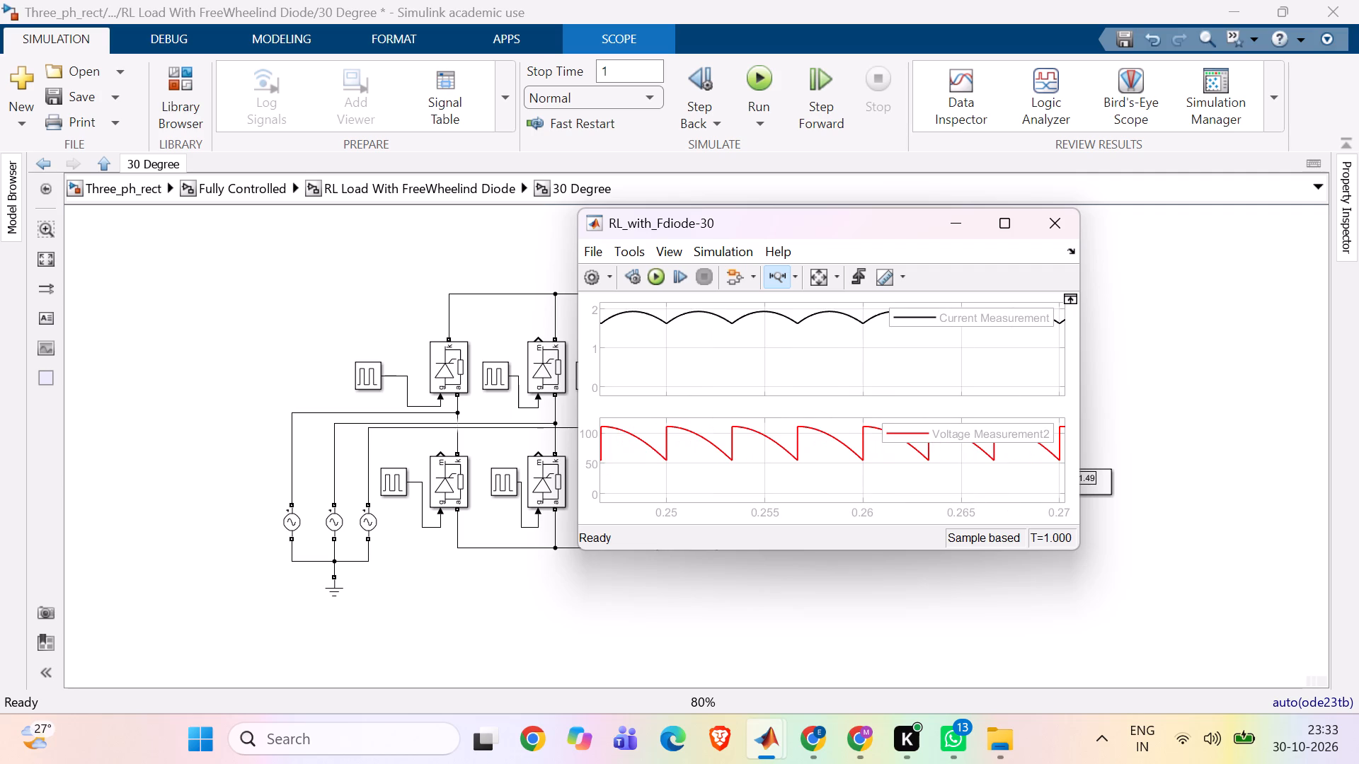
# Move the Current Measurement and Voltage Measurement2 legends below their waveforms so they no longer cover the curves.
pyautogui.moveTo(963, 318); pyautogui.dragTo(964, 340)
pyautogui.moveTo(972, 433); pyautogui.dragTo(979, 473)
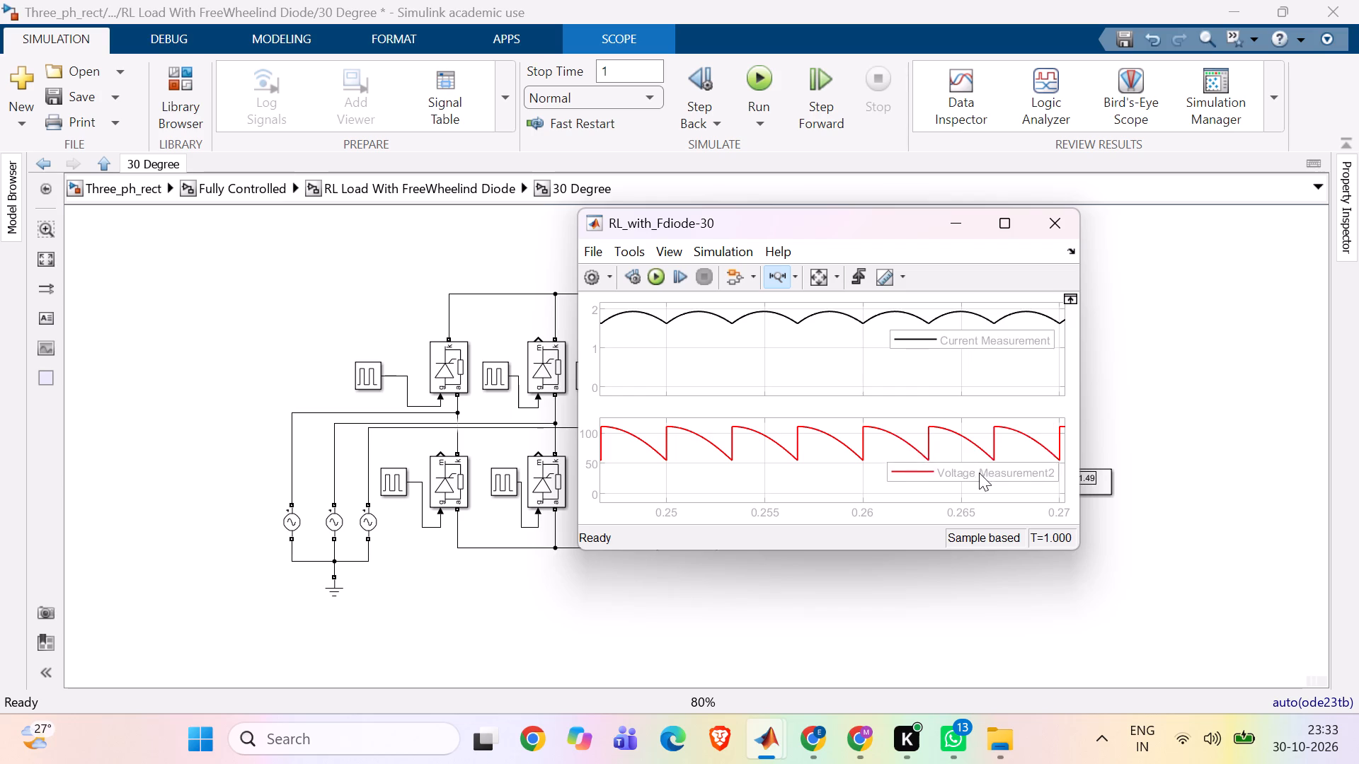
pyautogui.moveTo(979, 473); pyautogui.dragTo(983, 475)
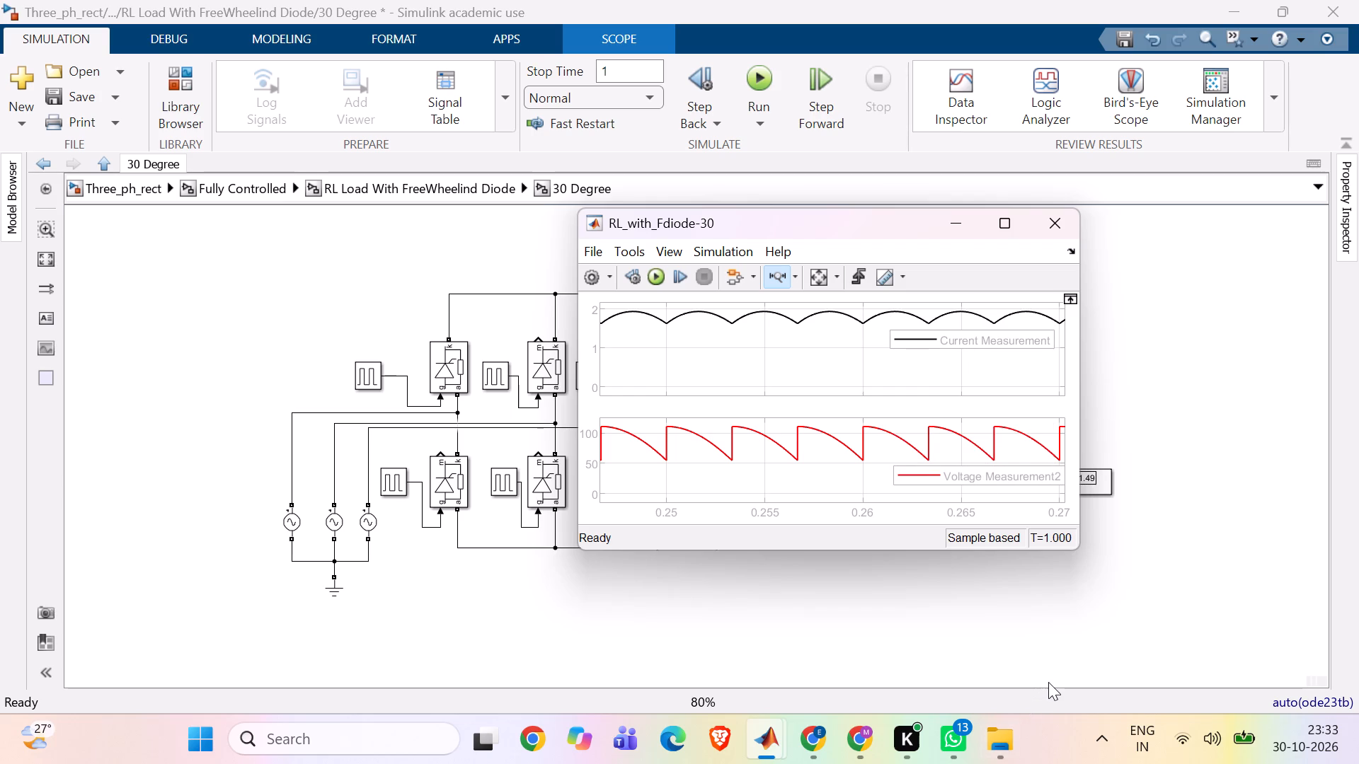
# Capture the whole RL_with_Fdiode-30 scope window and paste it over the image in row 6 (RL With F_diode, 30) of the Google Docs table.
pyautogui.press('Print')
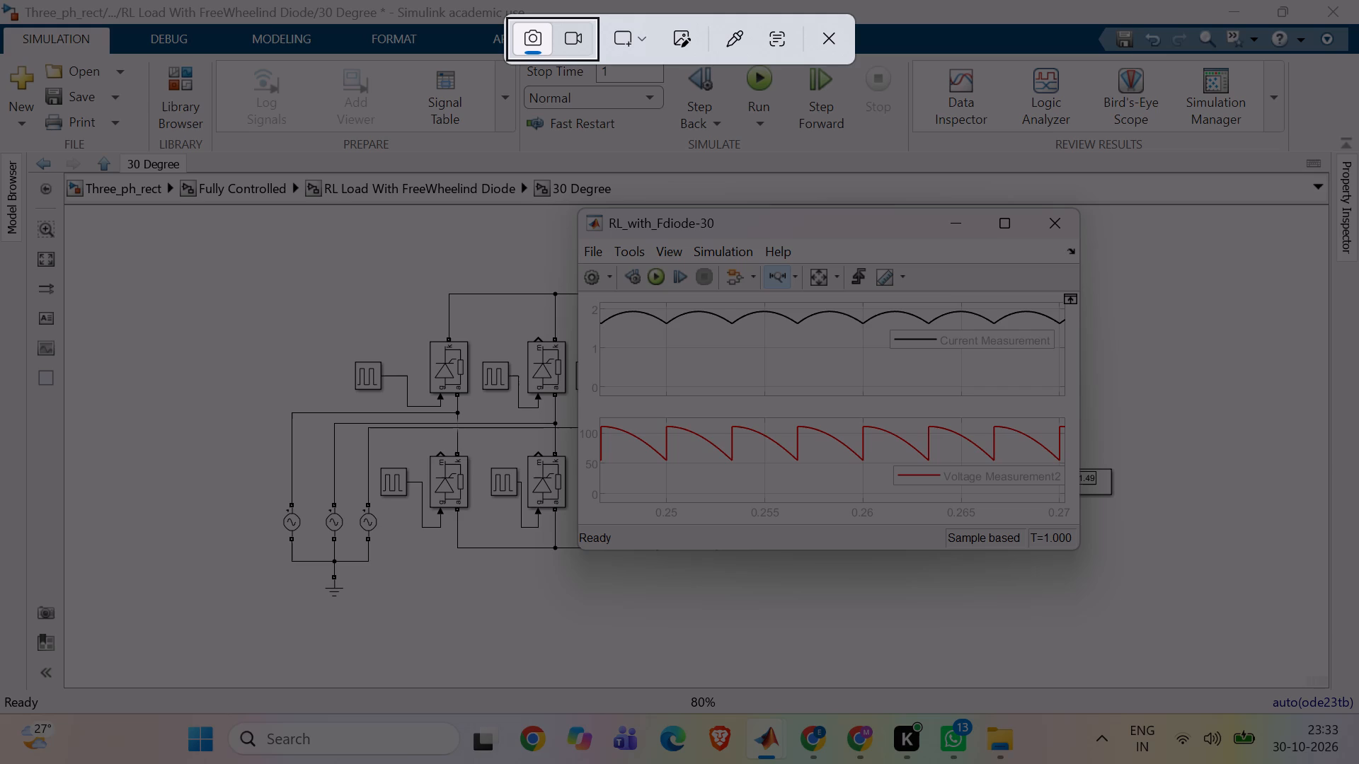
pyautogui.moveTo(577, 209); pyautogui.dragTo(713, 359)
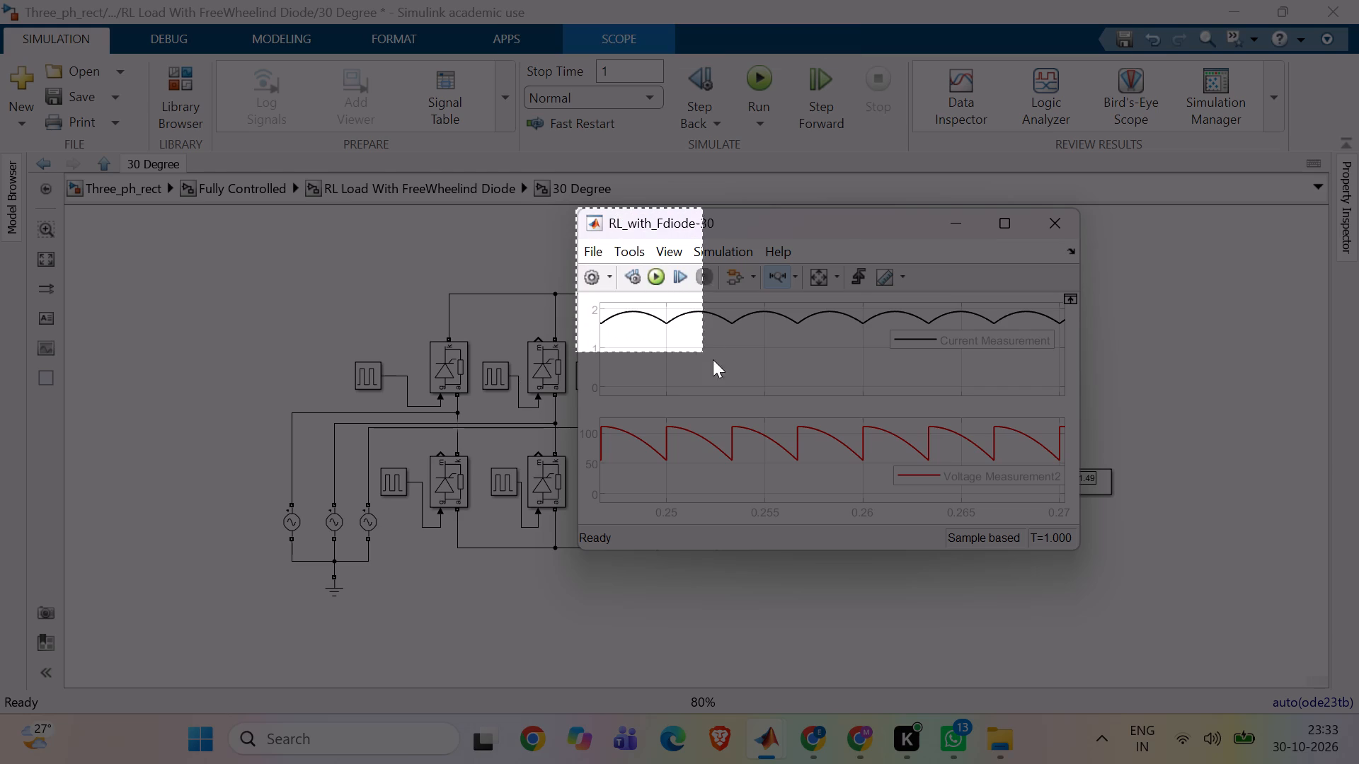
pyautogui.moveTo(713, 359); pyautogui.dragTo(1055, 549)
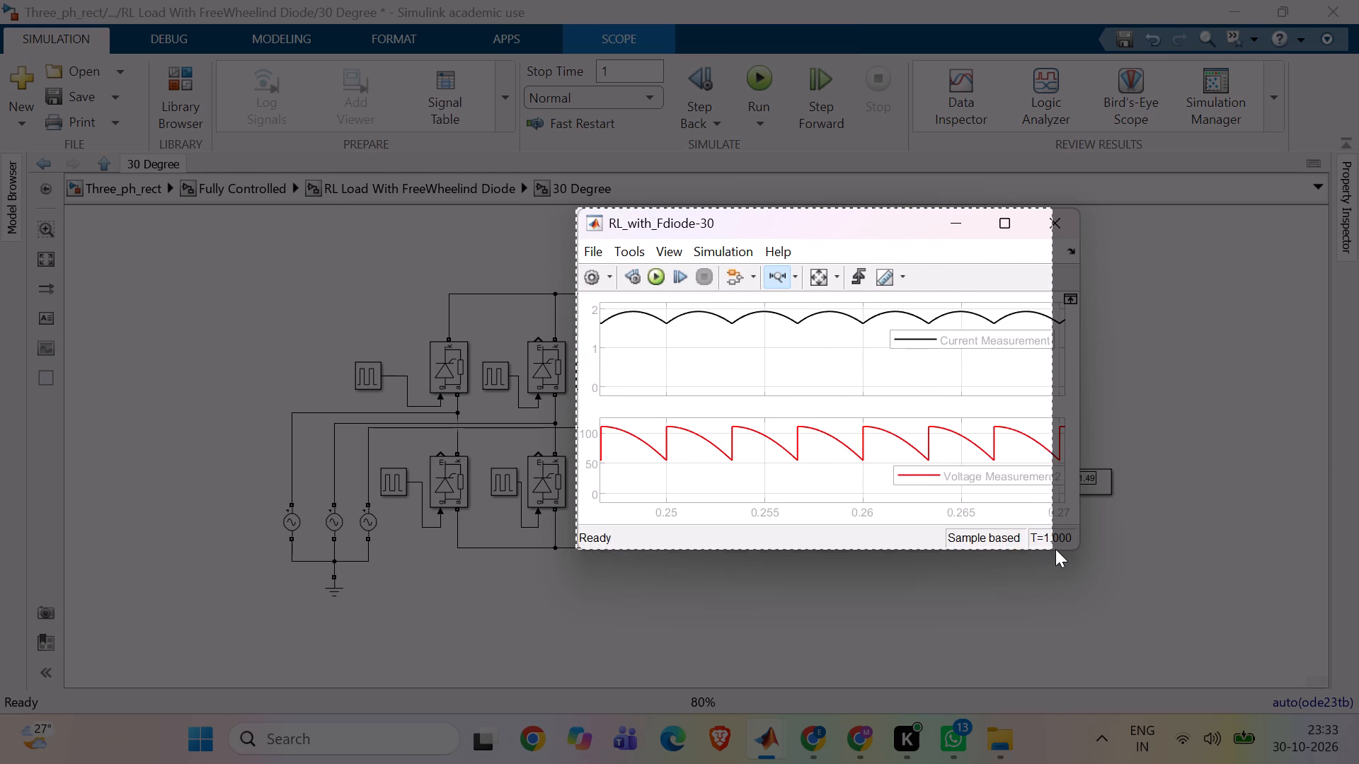
pyautogui.moveTo(1055, 549); pyautogui.dragTo(1080, 548)
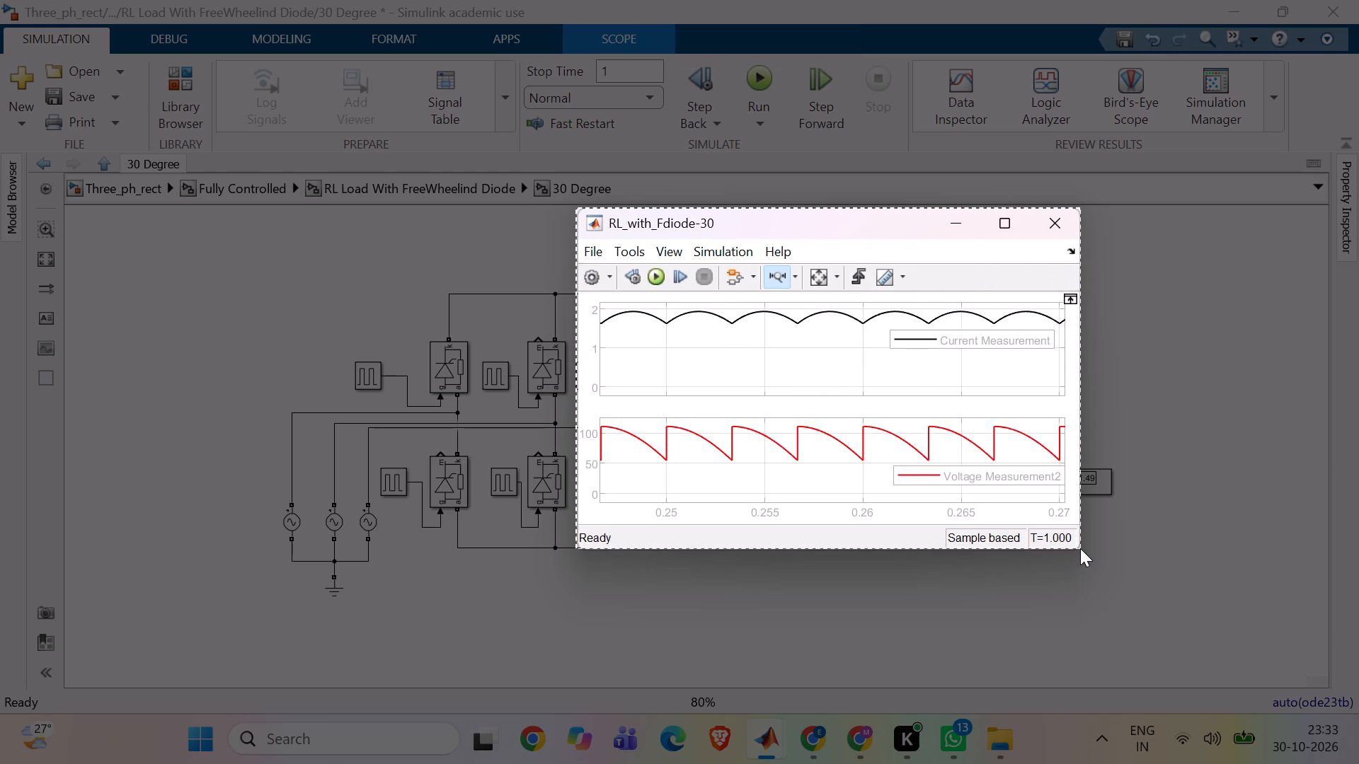
pyautogui.moveTo(1080, 548); pyautogui.dragTo(1079, 548)
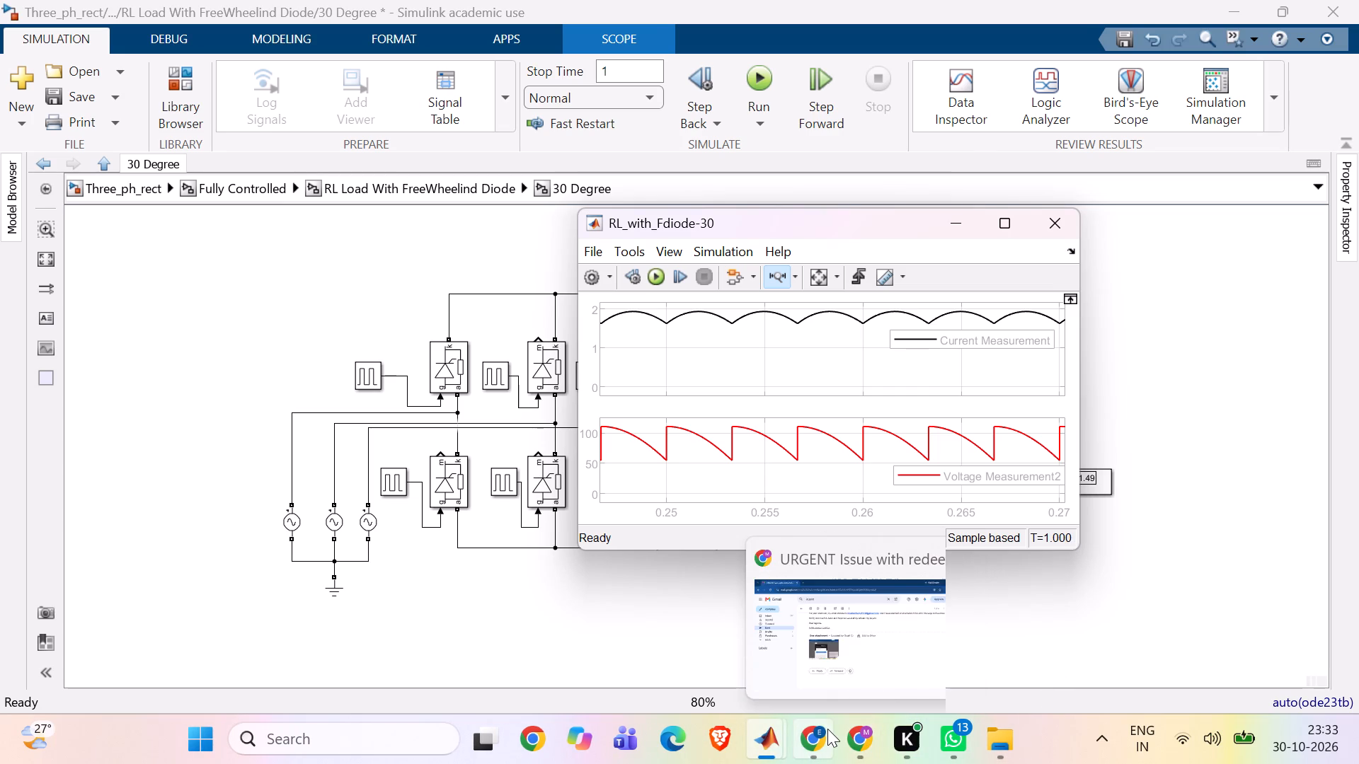
pyautogui.click(818, 648)
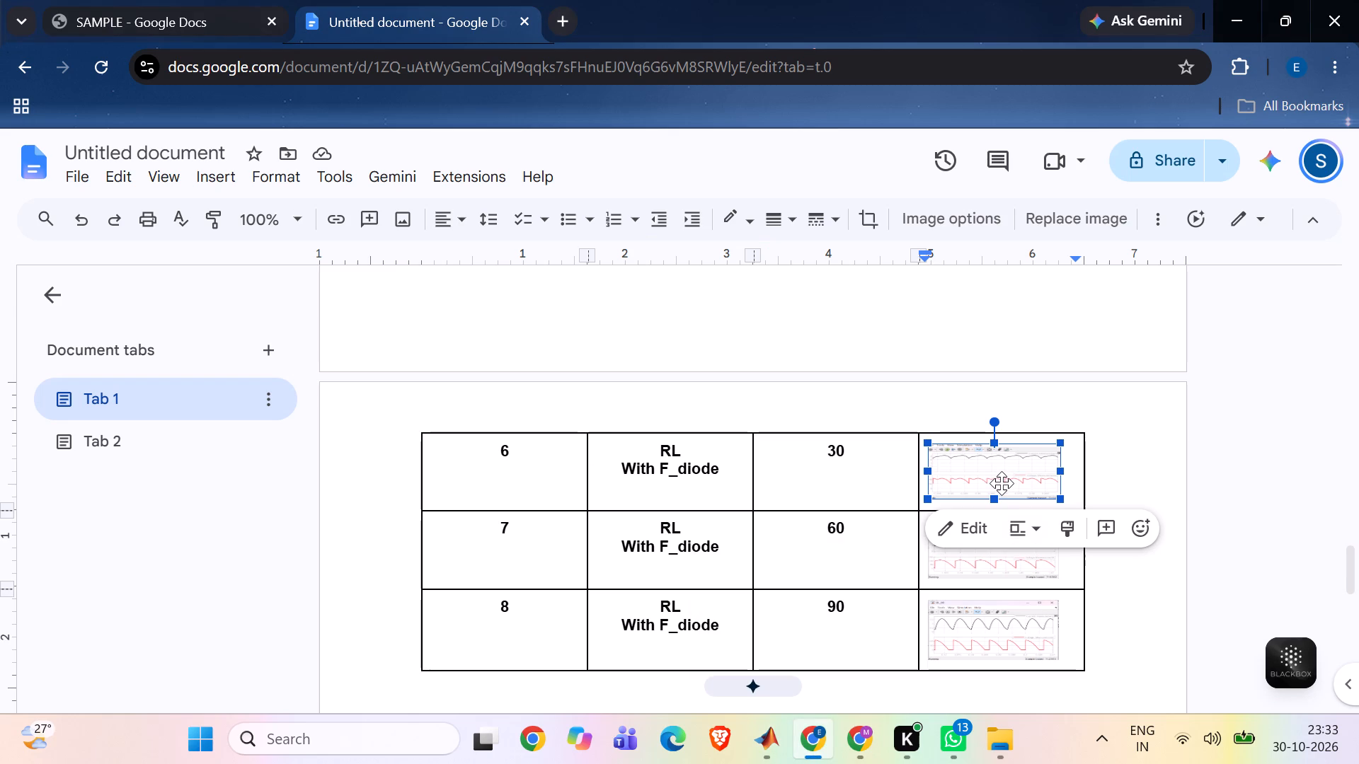
pyautogui.hotkey('ctrl', 'v')
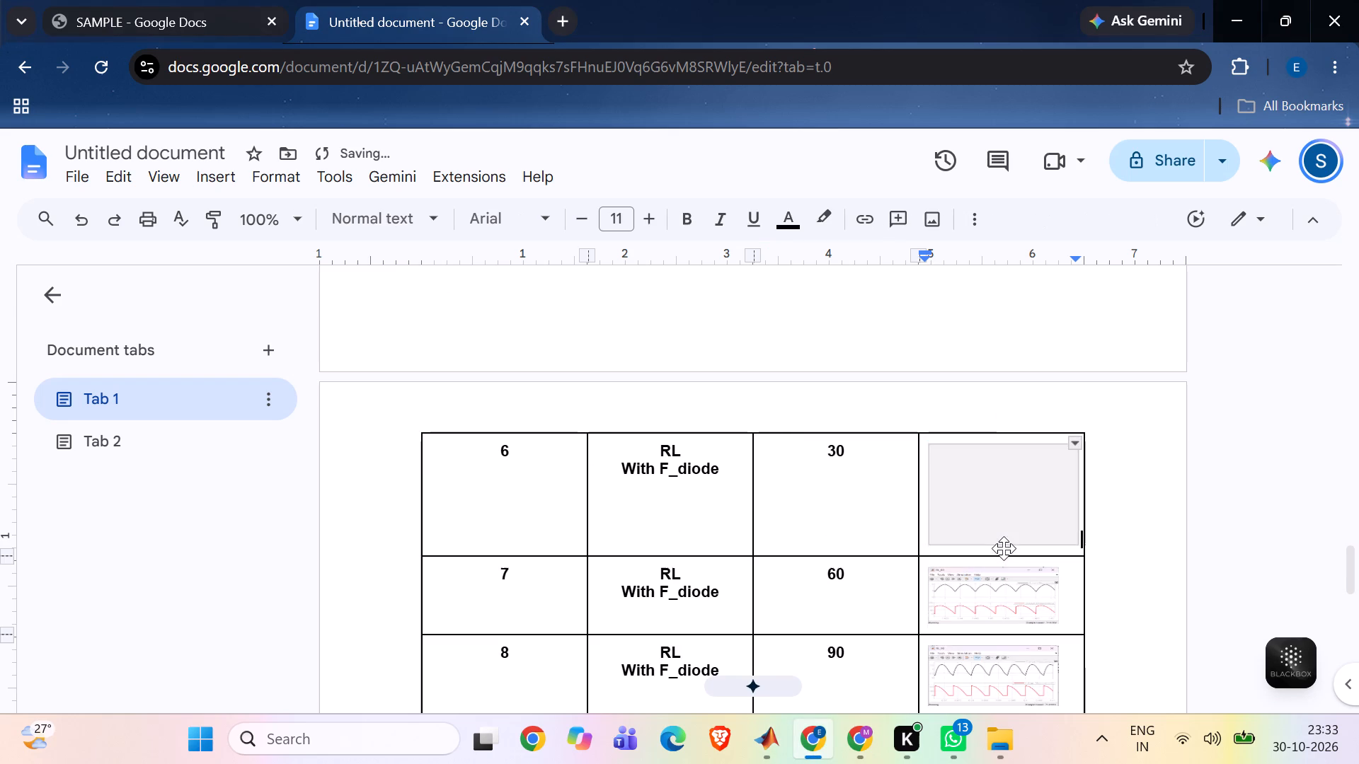
# Select the row 7 image in the table, switch to Simulink, and copy the scope name RL_with_Fdiode-30 in the 30 Degree subsystem.
pyautogui.click(969, 587)
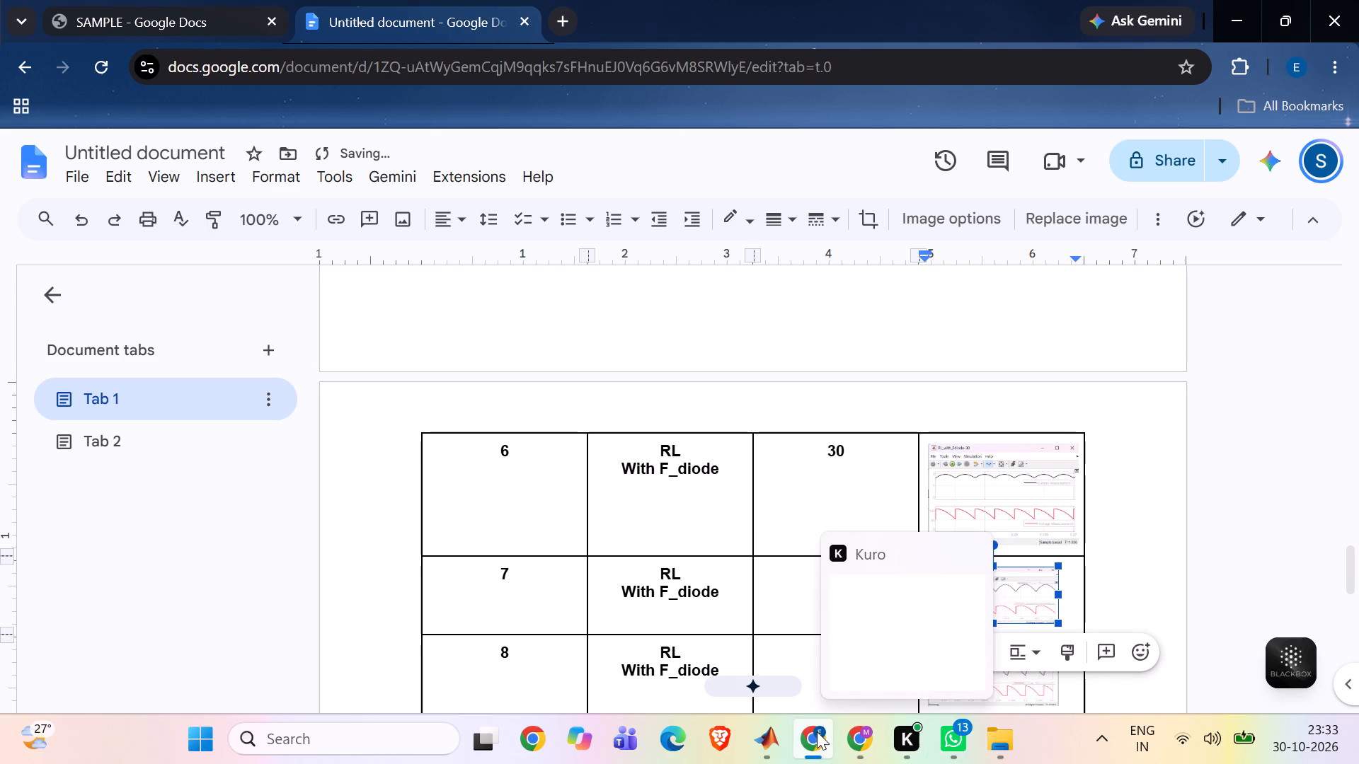
pyautogui.click(803, 652)
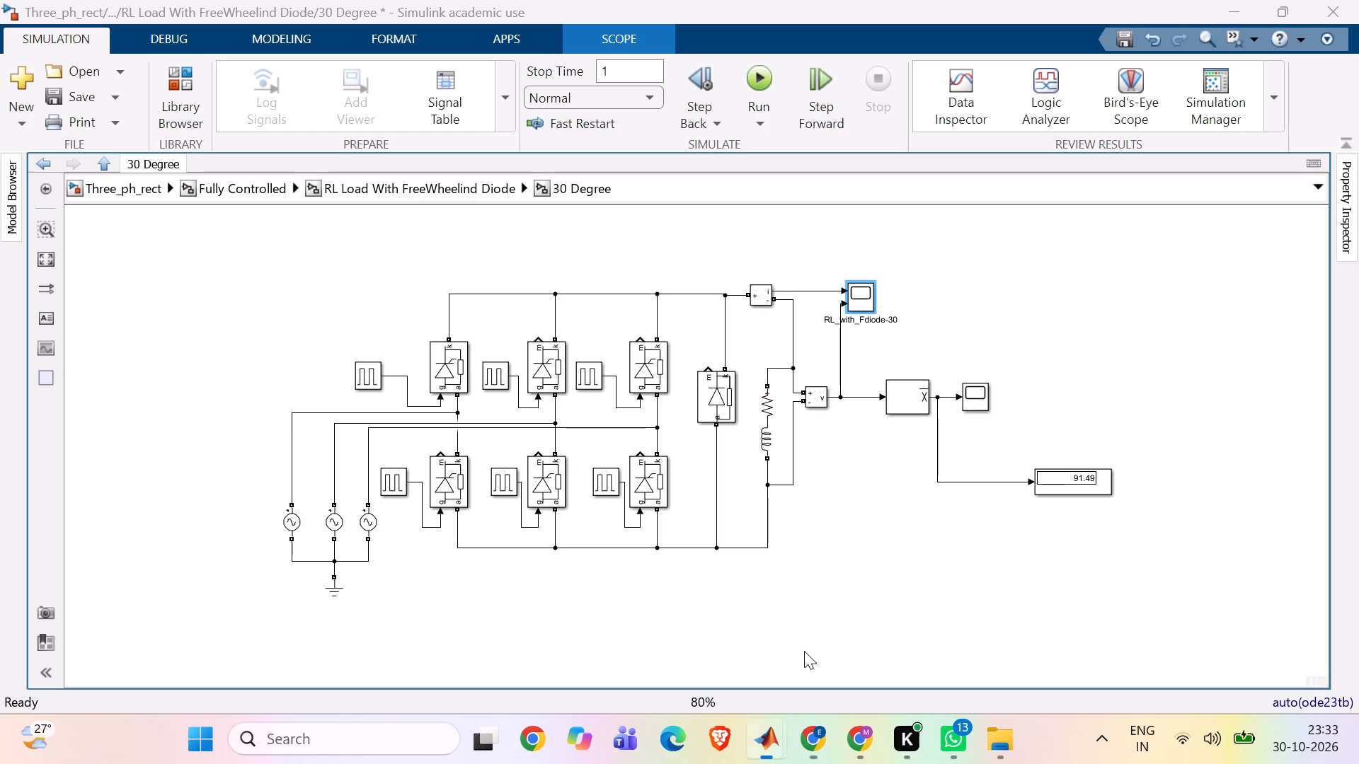
pyautogui.click(888, 323)
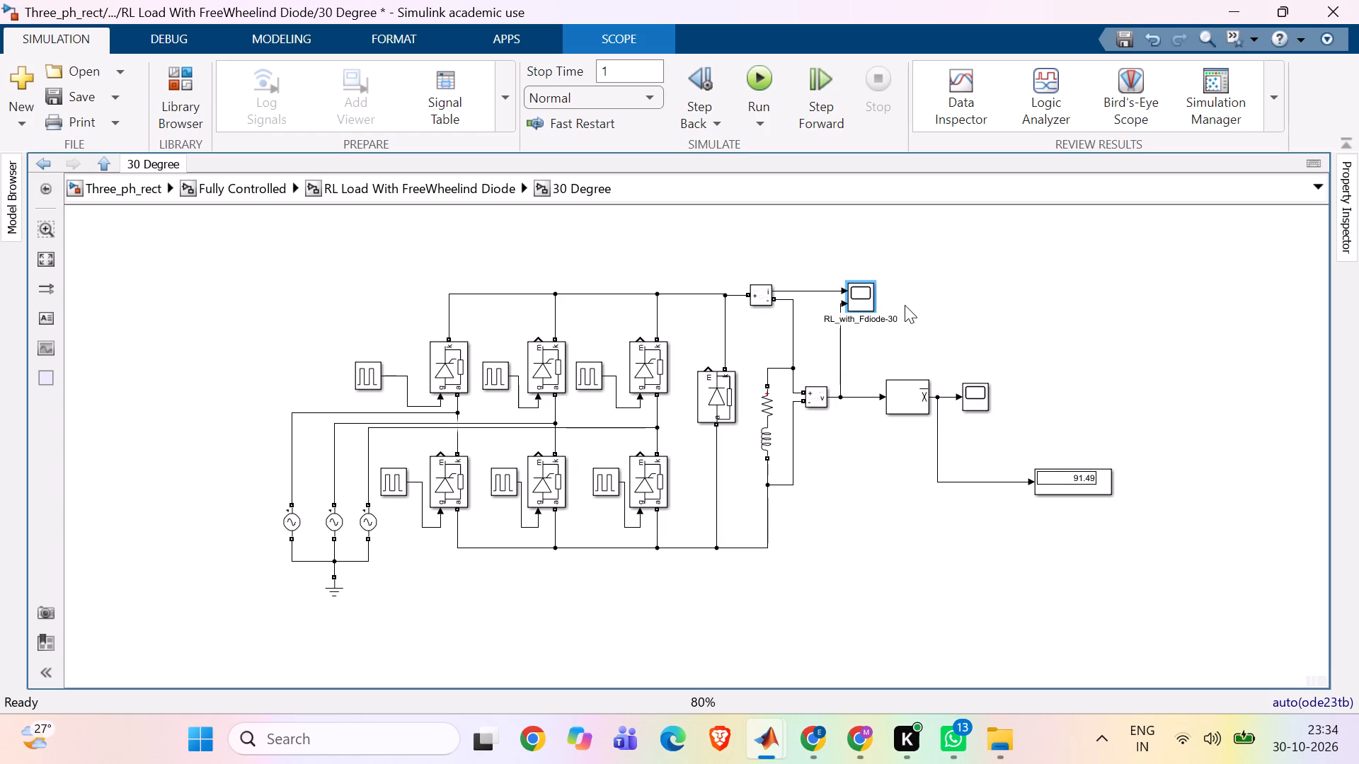
pyautogui.click(898, 316)
pyautogui.moveTo(896, 317); pyautogui.dragTo(851, 332)
pyautogui.moveTo(851, 332); pyautogui.dragTo(818, 314)
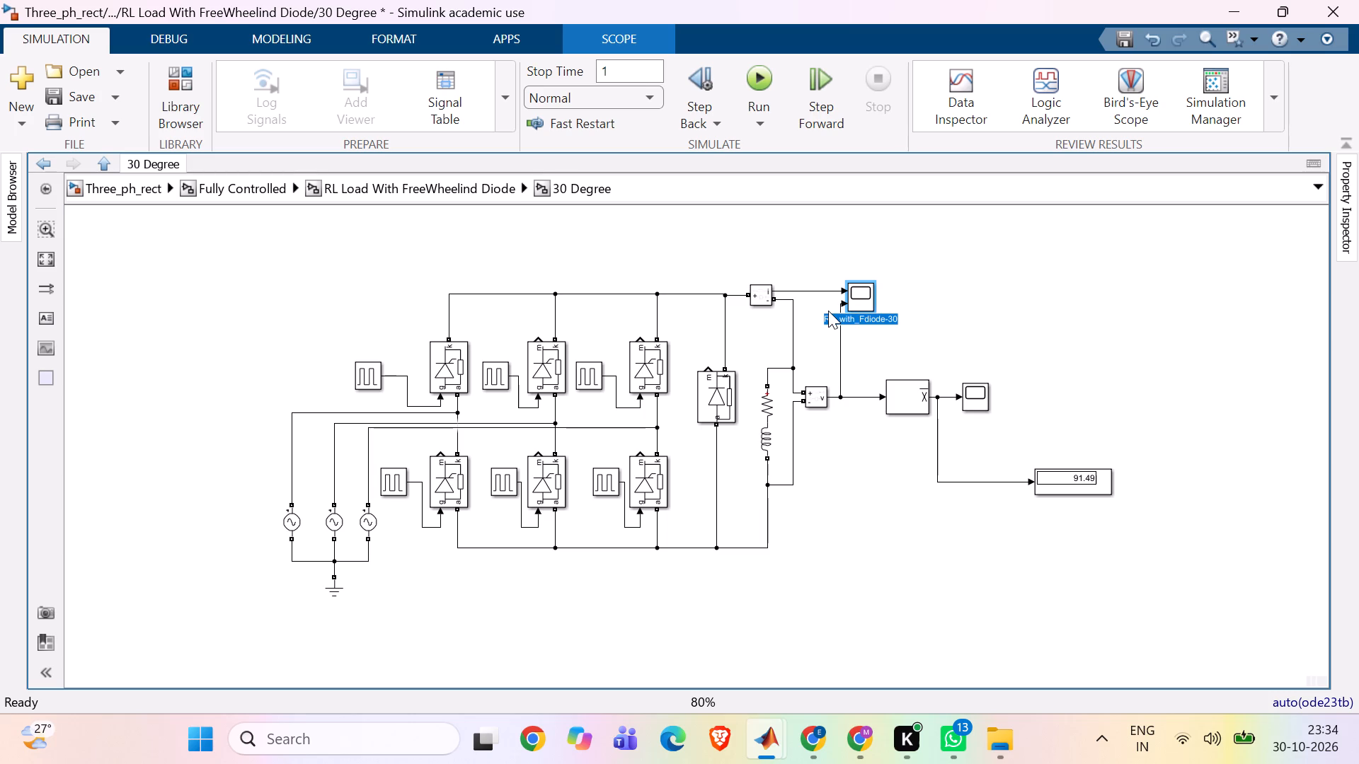
pyautogui.hotkey('ctrl', 'c')
# In the 60 Degree subsystem, rename the current and voltage scope Scope1 as RL_with_Fdiode-60, reusing the copied name.
pyautogui.click(113, 158)
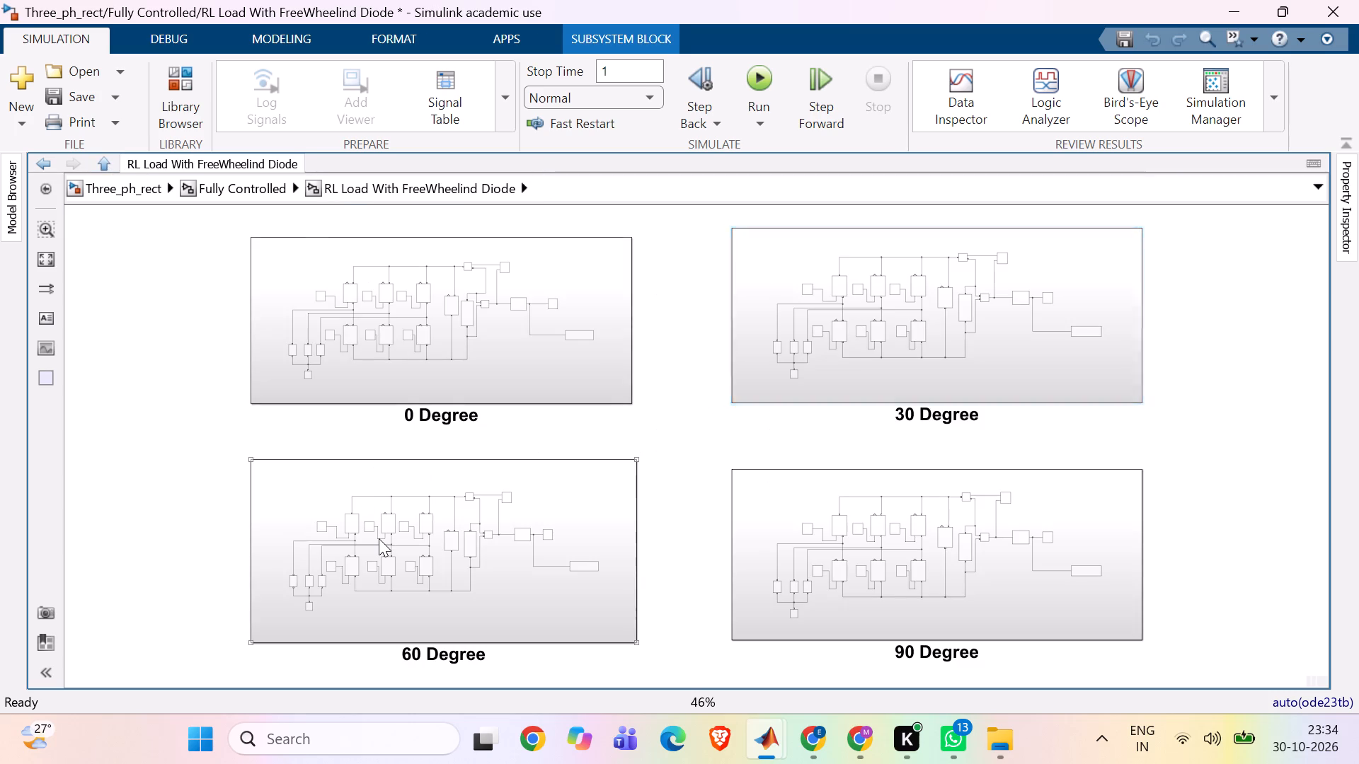
pyautogui.doubleClick(379, 538)
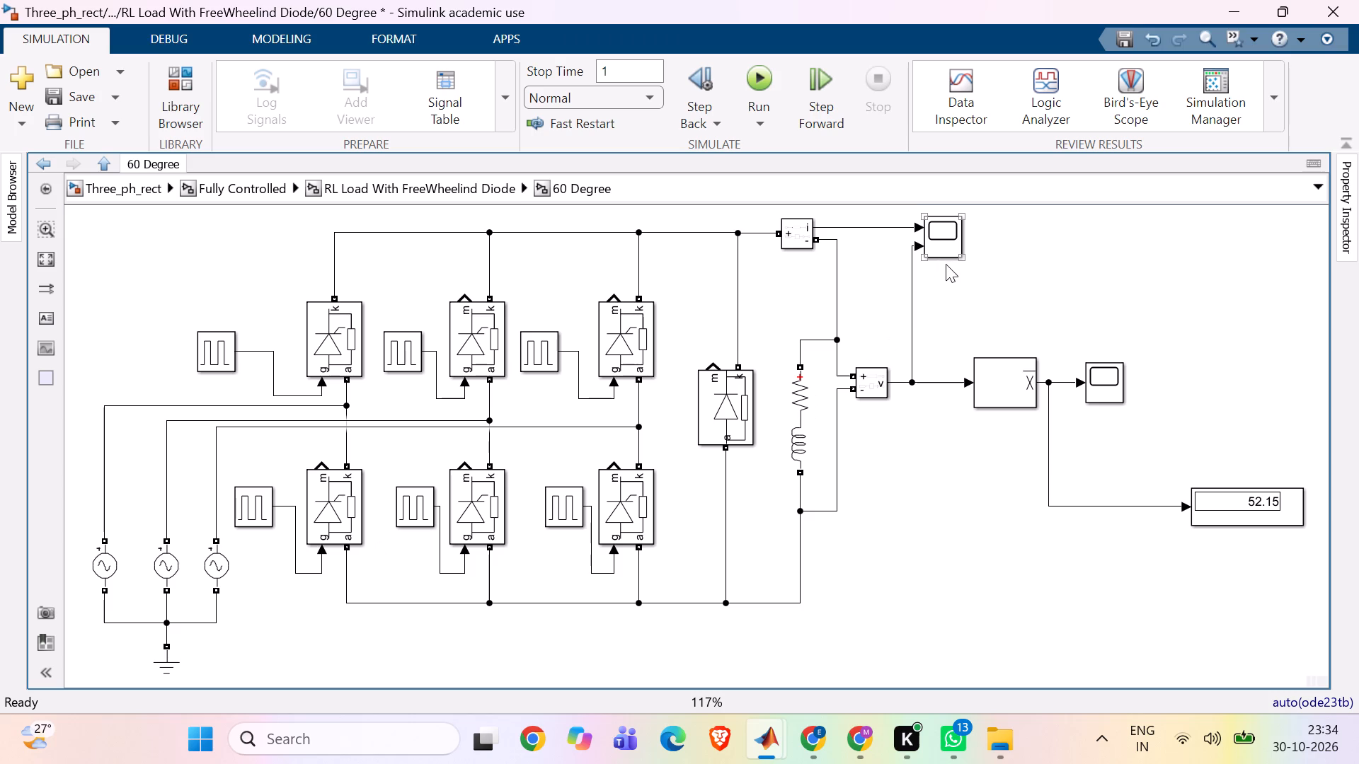
pyautogui.click(946, 264)
pyautogui.click(1006, 262)
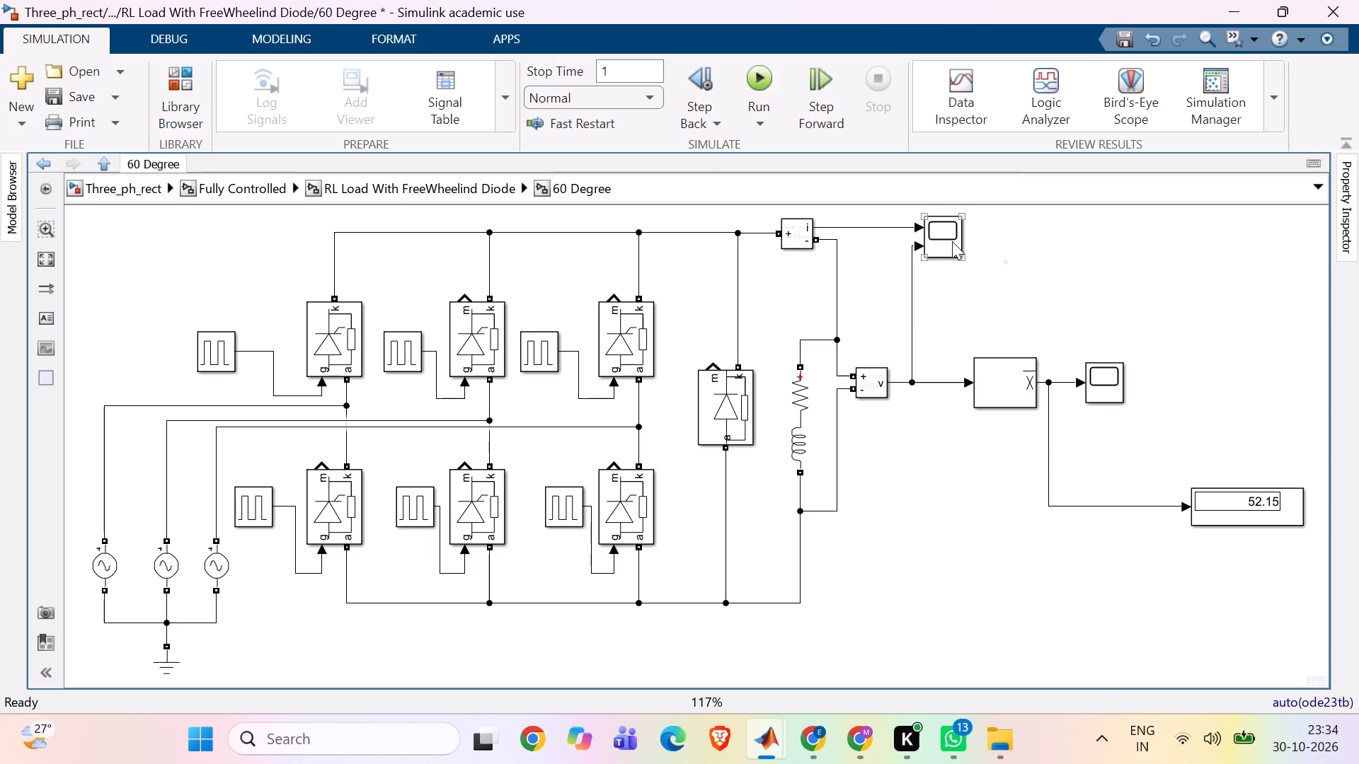
pyautogui.click(952, 241)
pyautogui.click(959, 272)
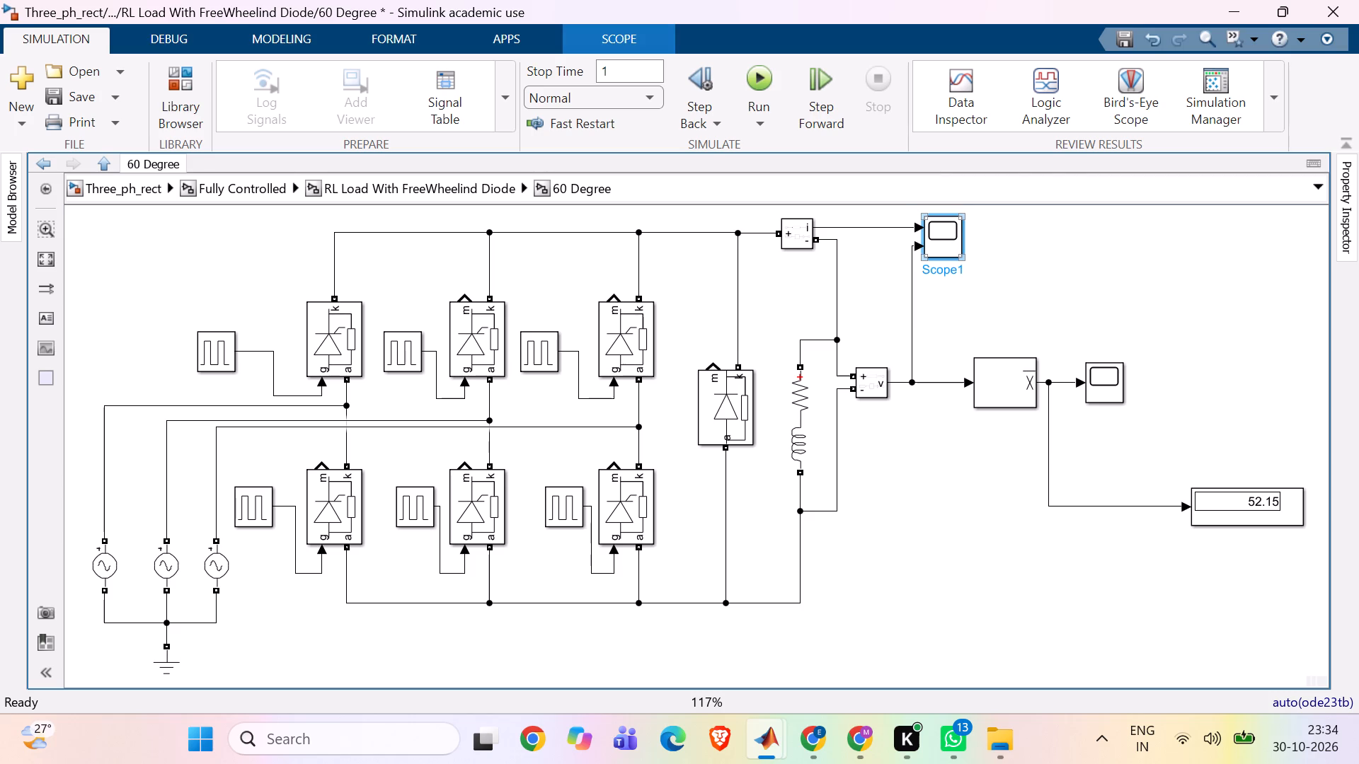
pyautogui.press('Right')
pyautogui.press('BackSpace')
pyautogui.press('BackSpace')
pyautogui.press('BackSpace')
pyautogui.press('BackSpace')
pyautogui.press('BackSpace')
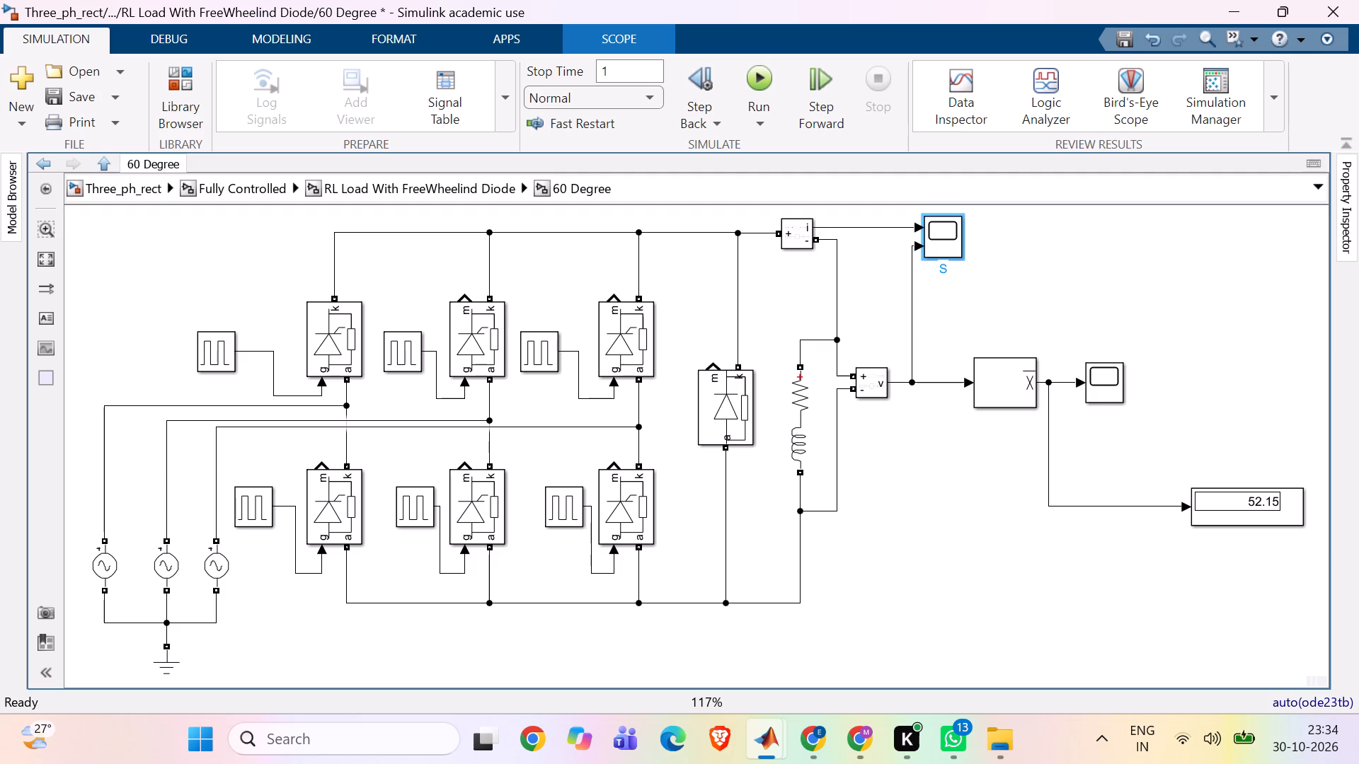
pyautogui.press('BackSpace')
pyautogui.hotkey('ctrl', 'v')
pyautogui.press('Left')
pyautogui.press('BackSpace')
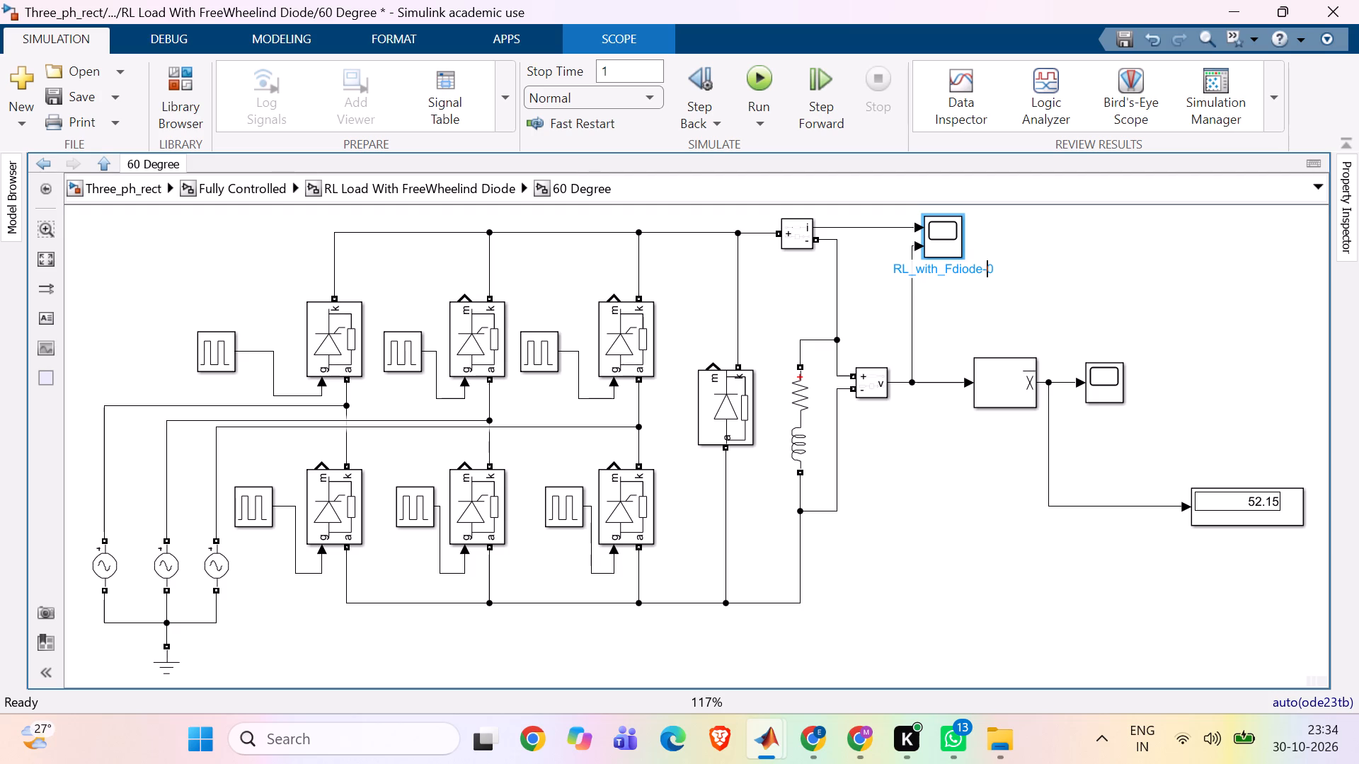
pyautogui.press('6')
pyautogui.click(1079, 289)
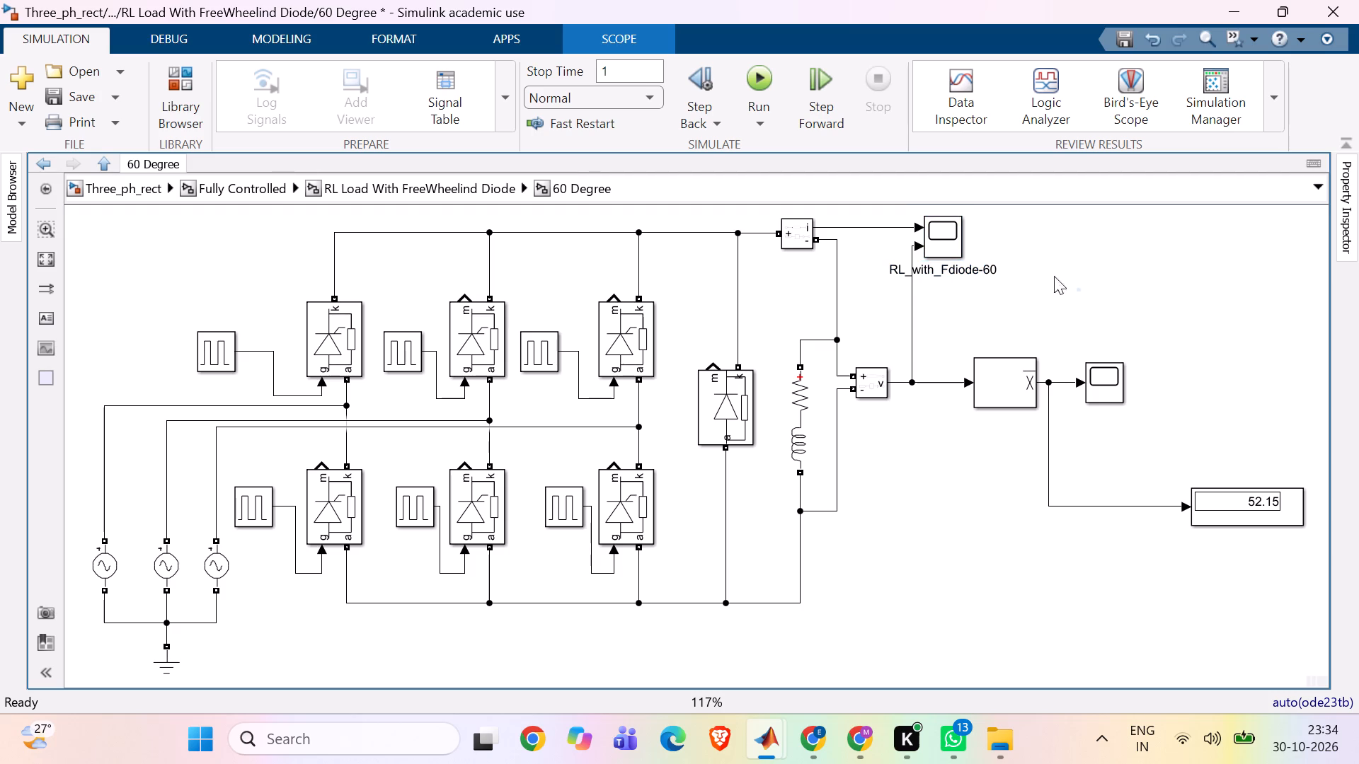
# Open the RL_with_Fdiode-60 scope, fit the axes, and zoom both plots along the time axis to about 0.222 to 0.245 s.
pyautogui.doubleClick(944, 233)
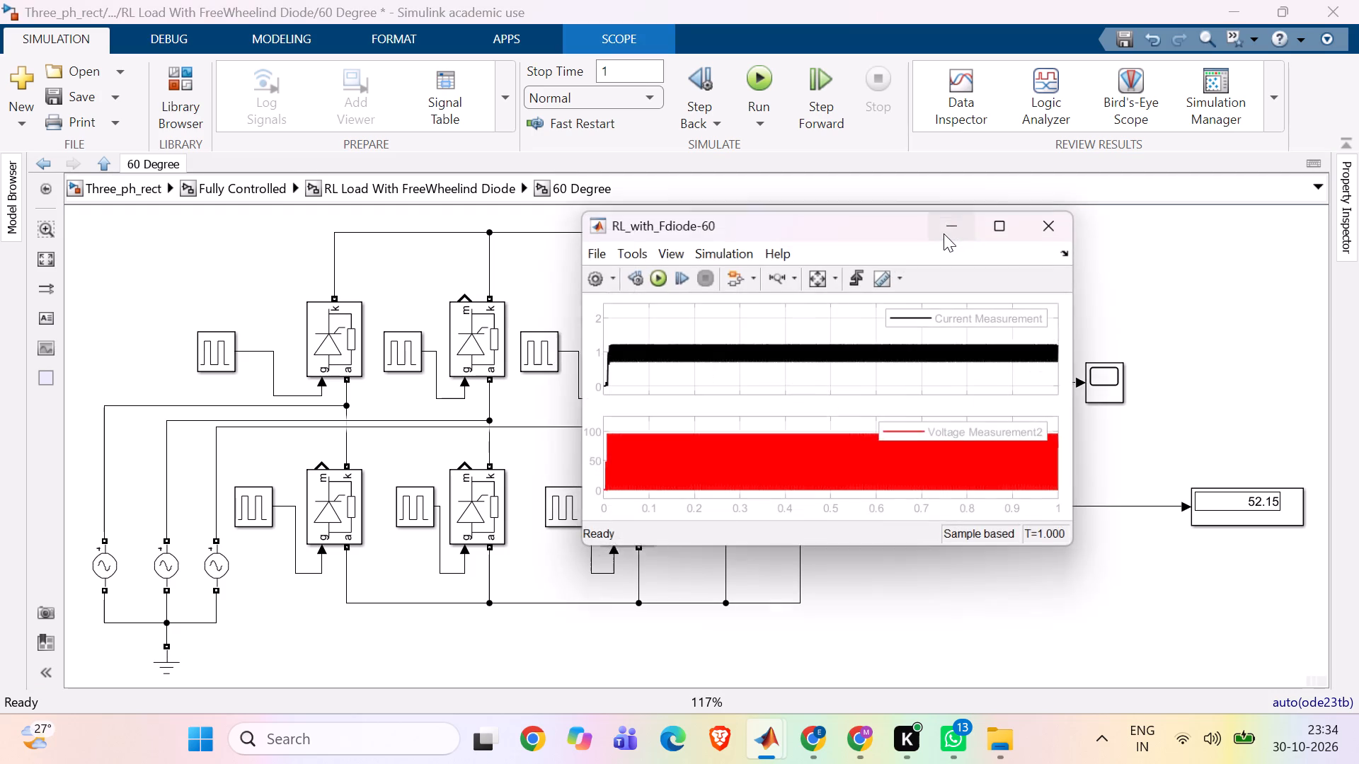
pyautogui.click(818, 282)
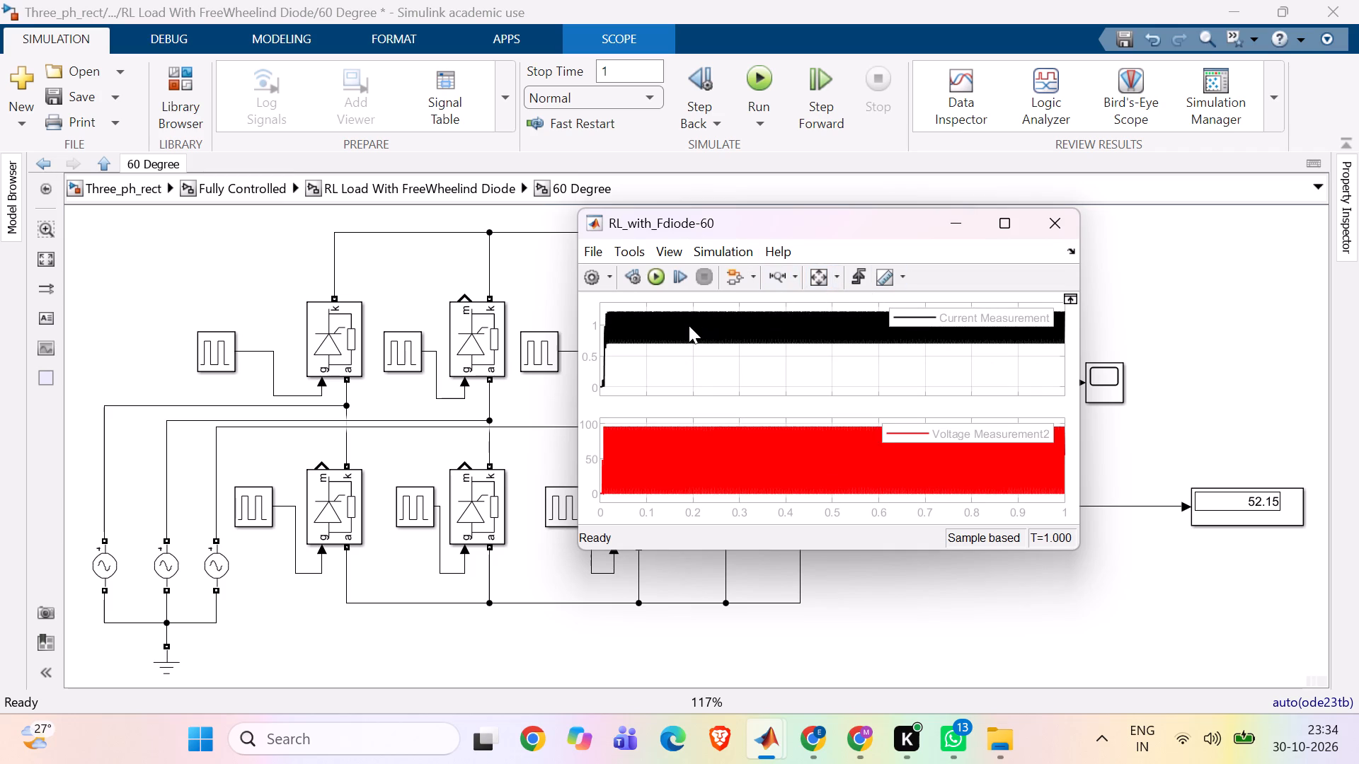
pyautogui.click(771, 272)
pyautogui.moveTo(696, 315); pyautogui.dragTo(734, 321)
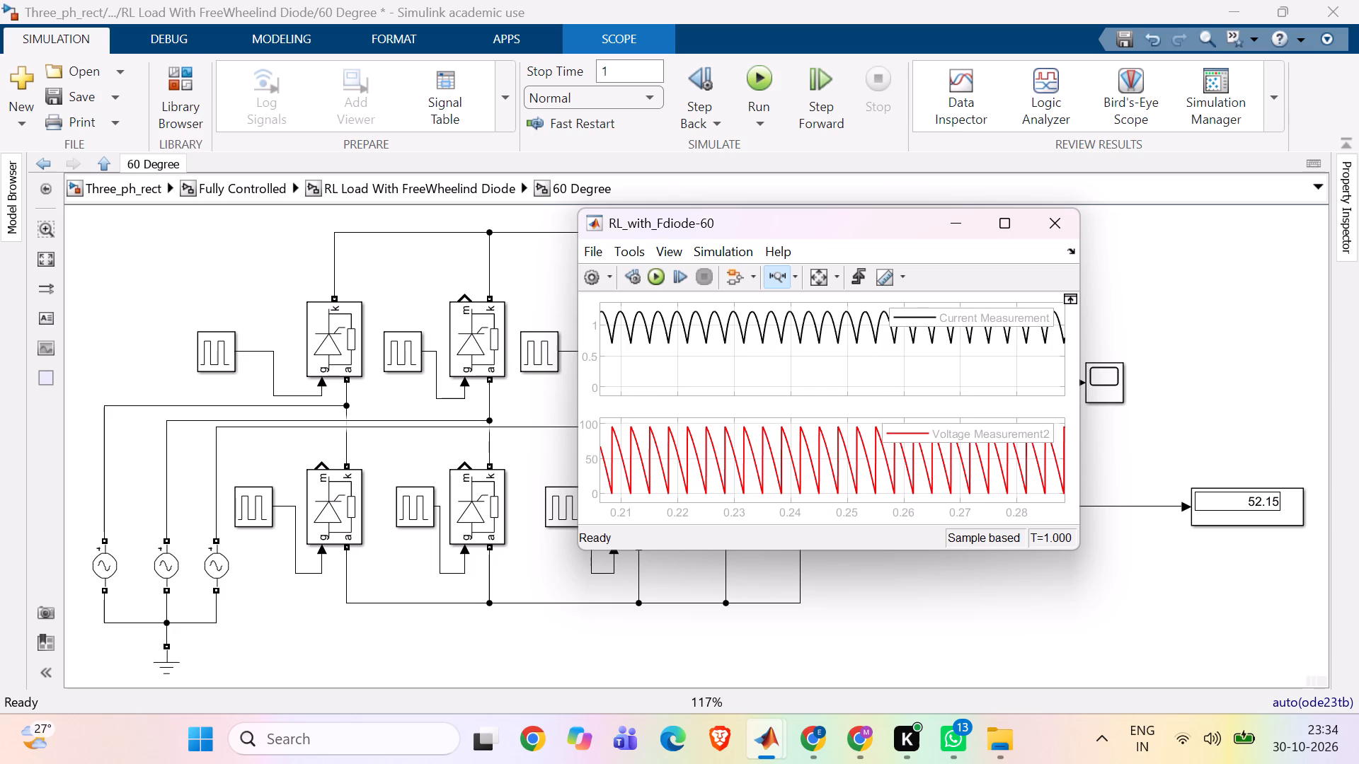
pyautogui.moveTo(684, 316); pyautogui.dragTo(842, 326)
pyautogui.moveTo(842, 326); pyautogui.dragTo(856, 325)
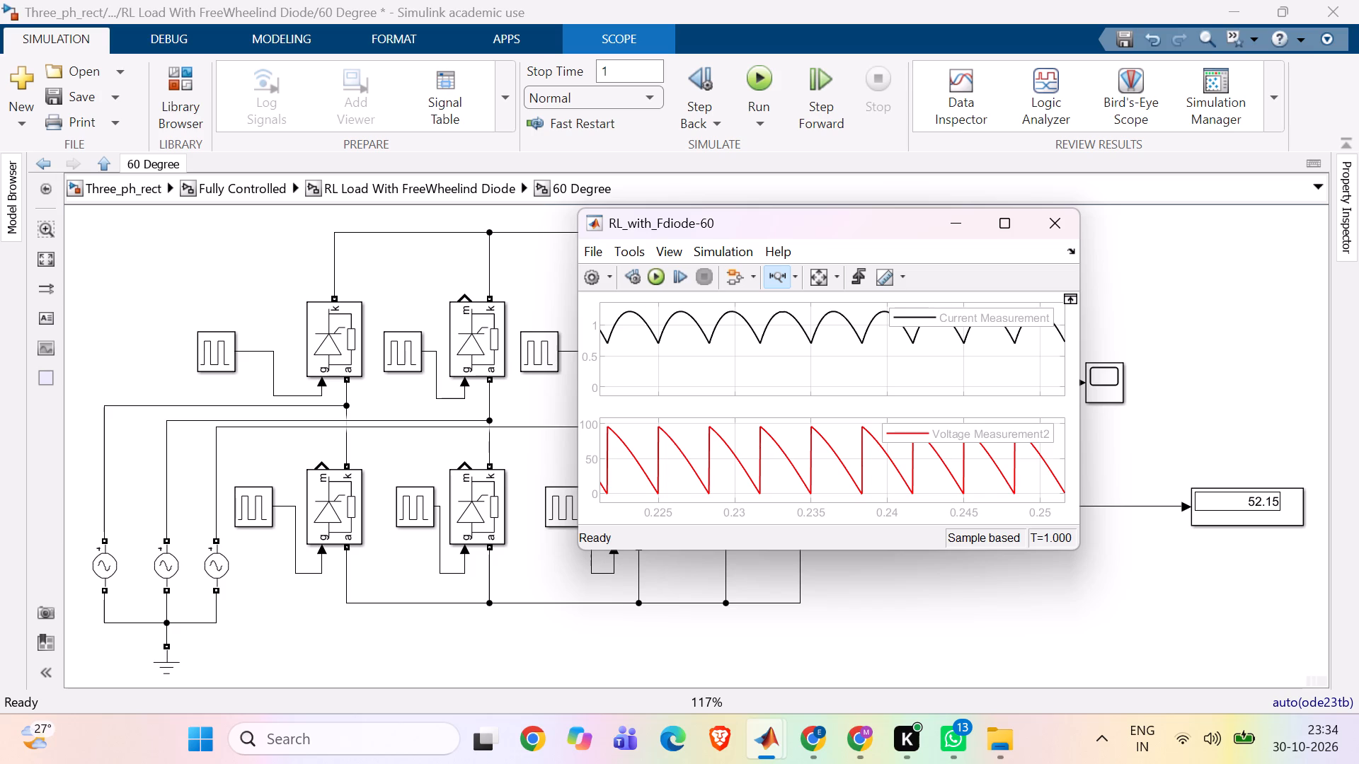
pyautogui.moveTo(965, 333); pyautogui.dragTo(608, 321)
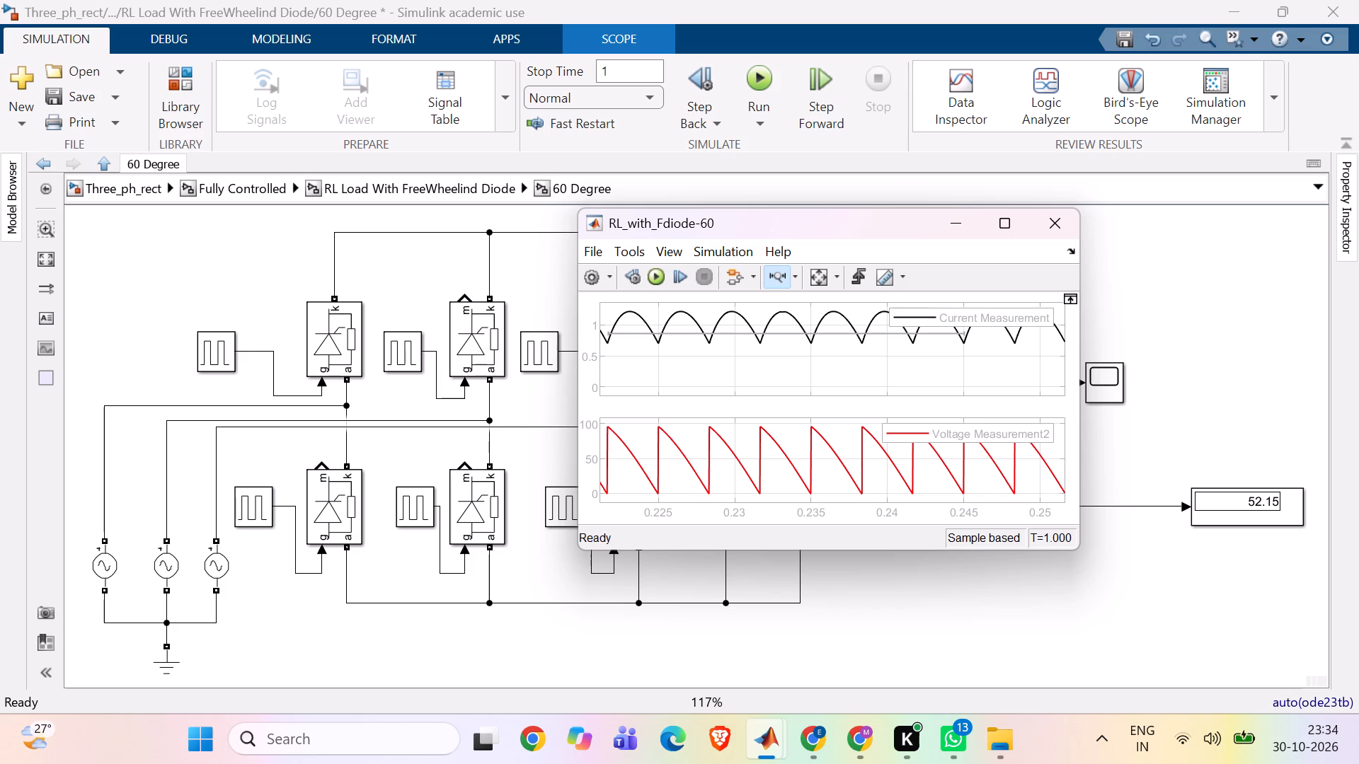
pyautogui.moveTo(608, 321); pyautogui.dragTo(607, 321)
pyautogui.moveTo(607, 321); pyautogui.dragTo(607, 321)
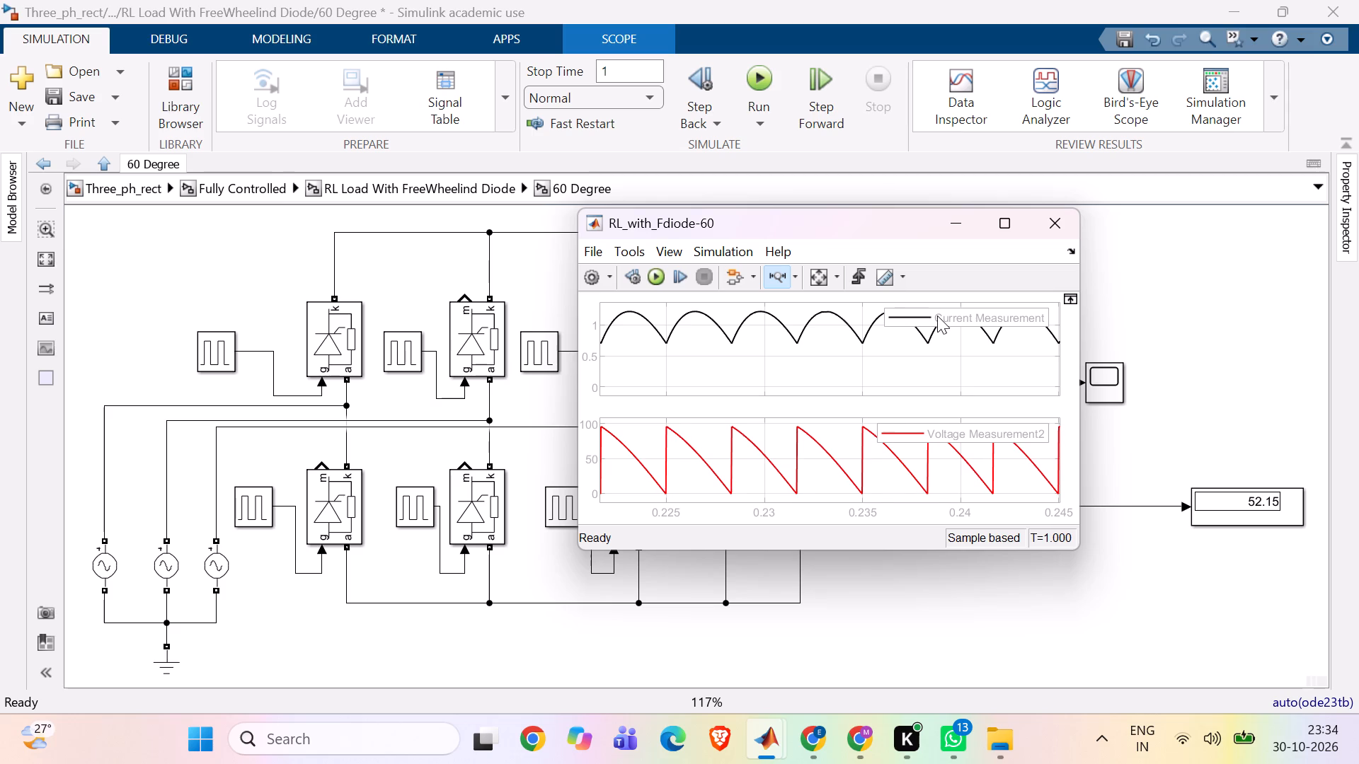
# Move the Current Measurement legend below its waveform and the Voltage Measurement2 legend up to the top edge of its plot.
pyautogui.moveTo(937, 316); pyautogui.dragTo(948, 361)
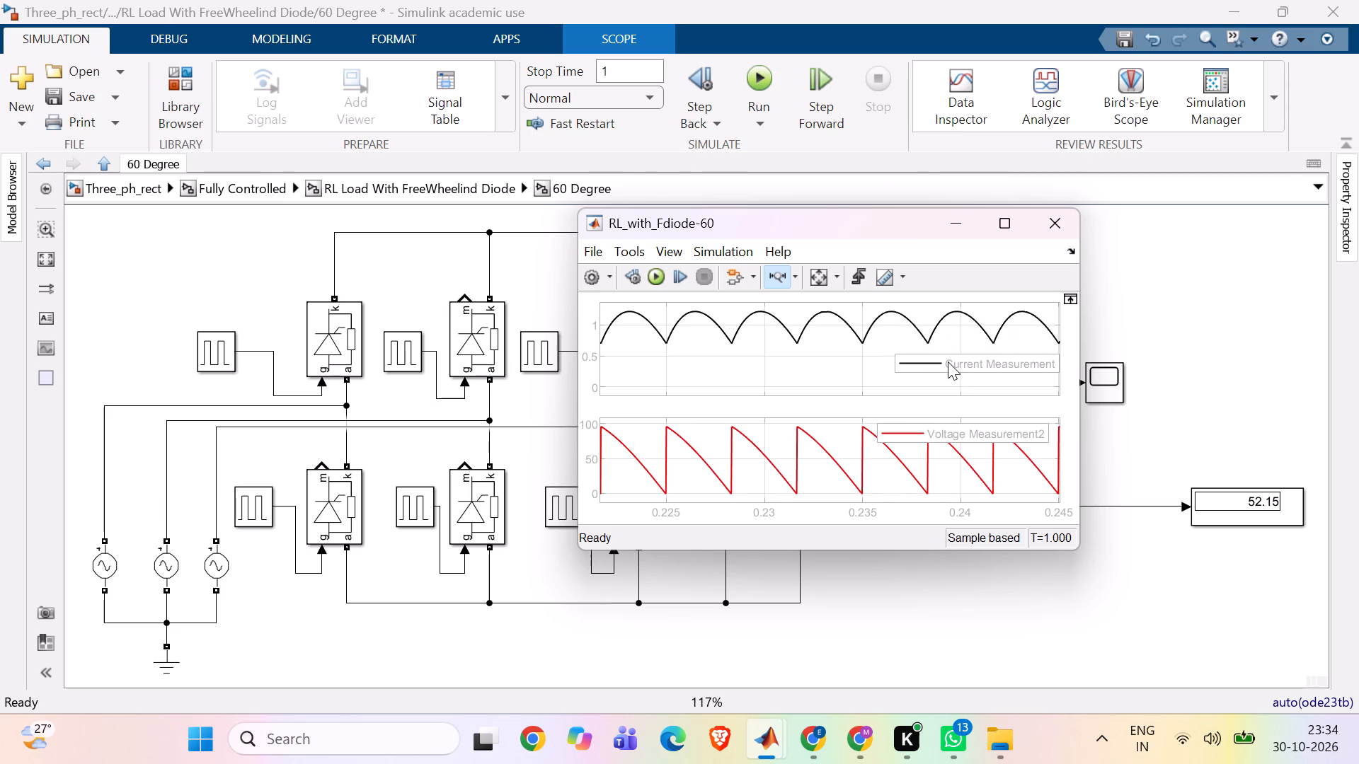
pyautogui.moveTo(970, 433); pyautogui.dragTo(987, 421)
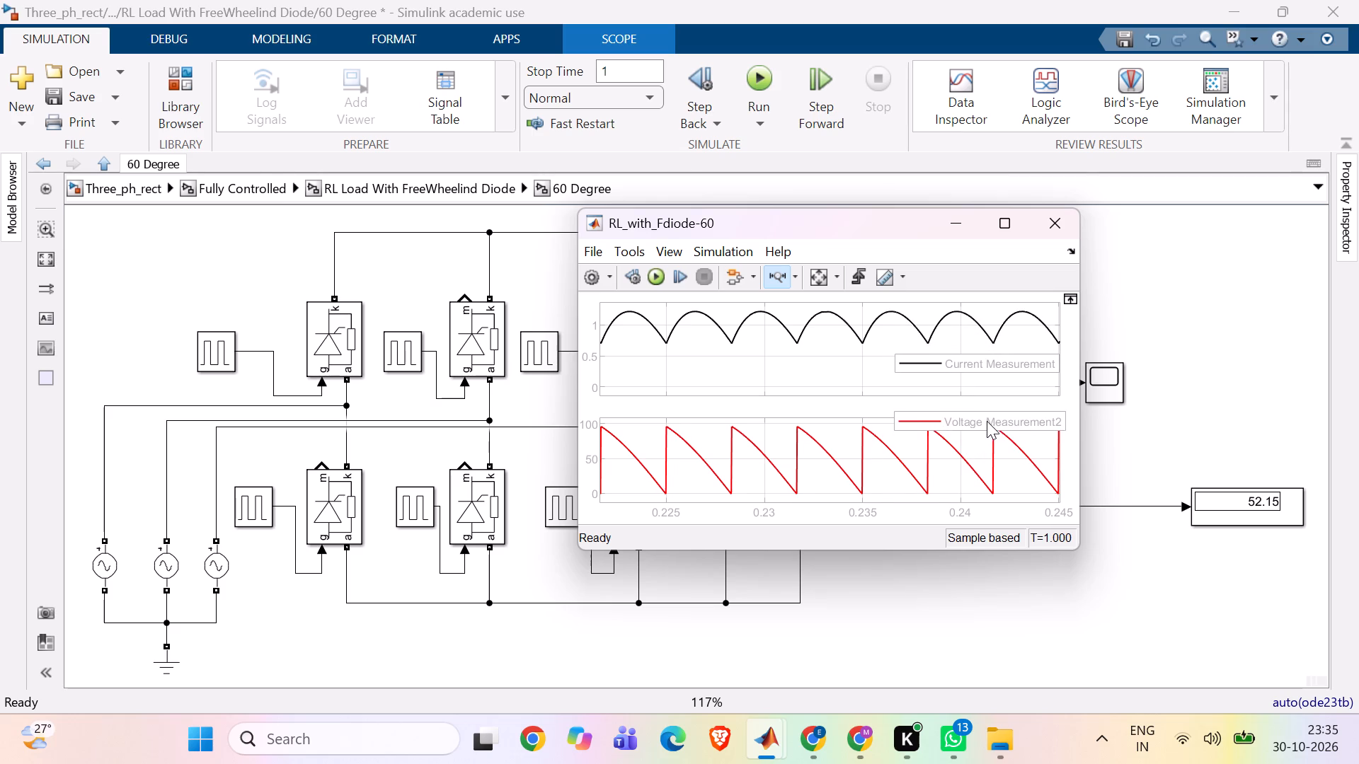
pyautogui.moveTo(987, 421); pyautogui.dragTo(983, 409)
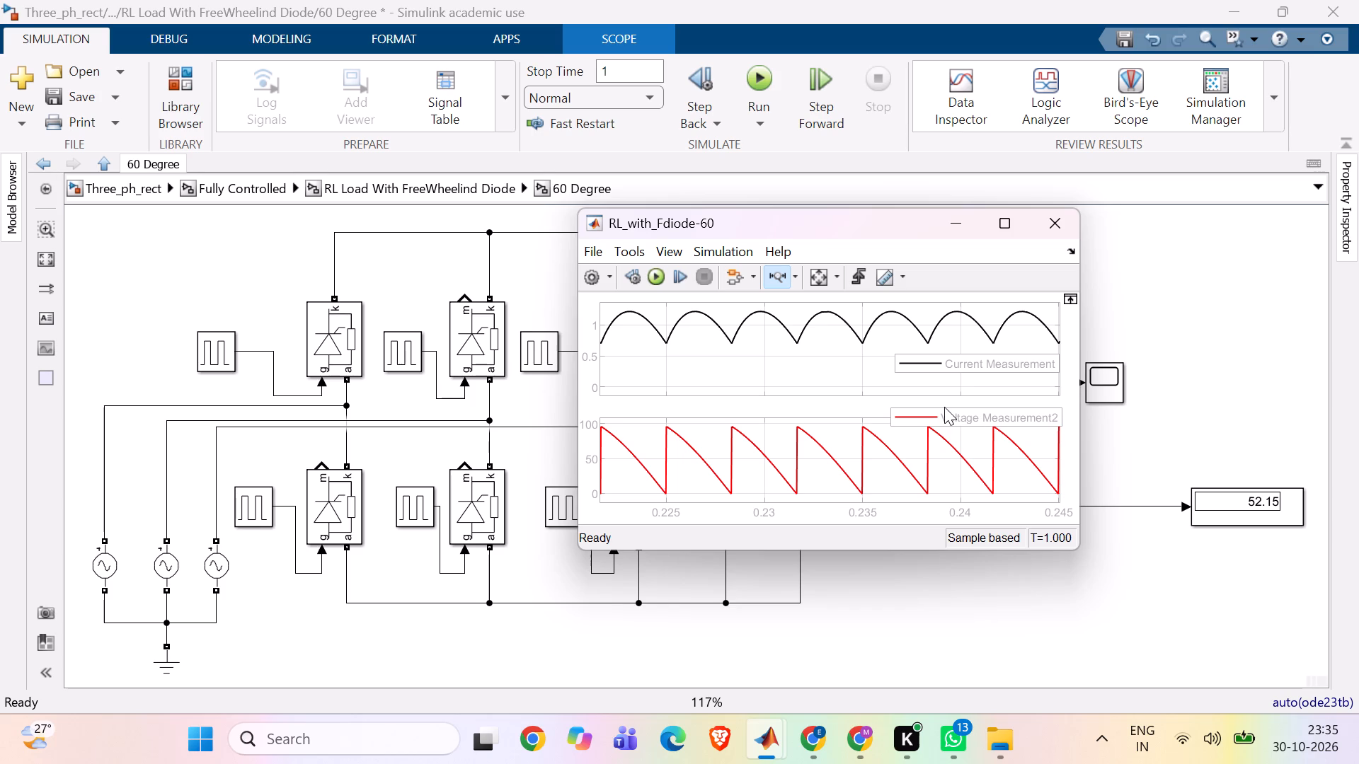
# Capture the whole RL_with_Fdiode-60 scope window and paste it over the image in row 7 (RL With F_diode, 60) of the Google Docs table.
pyautogui.press('Print')
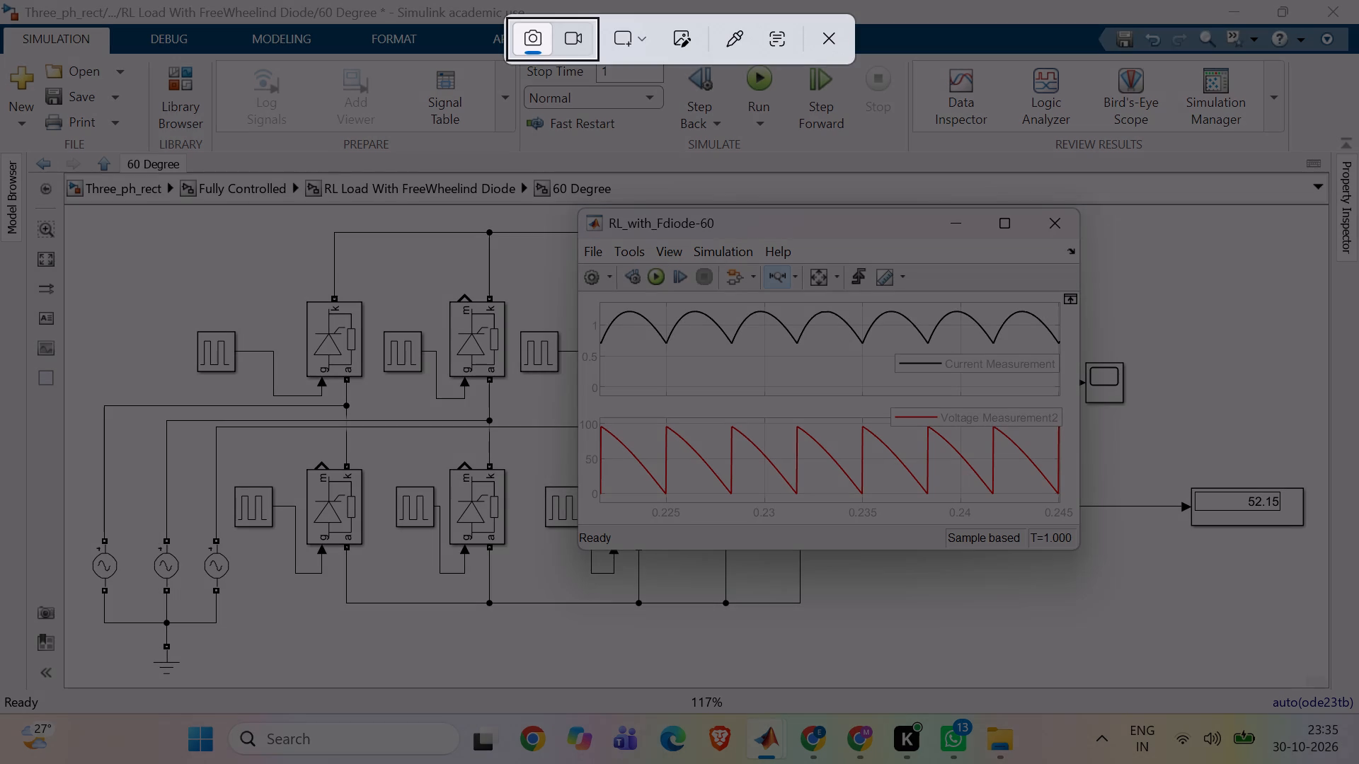
pyautogui.moveTo(577, 207); pyautogui.dragTo(756, 509)
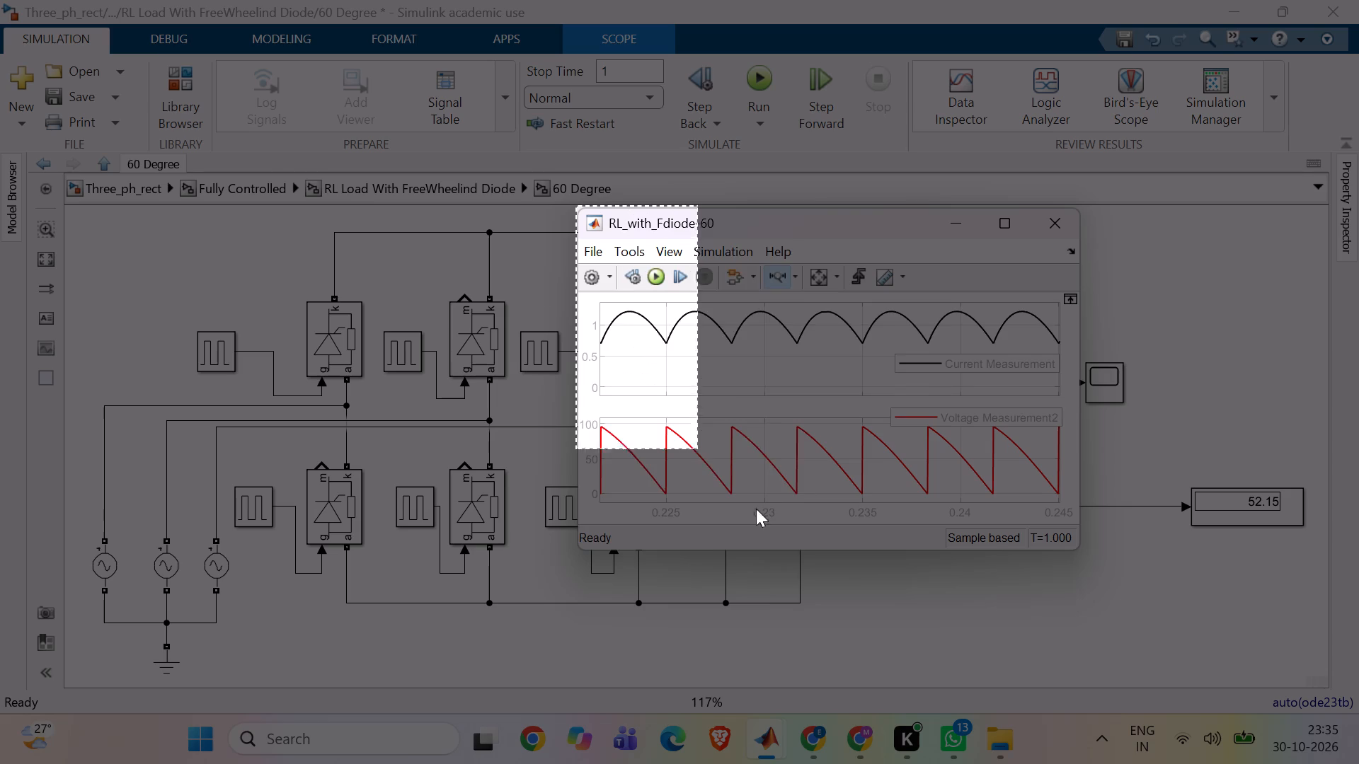
pyautogui.moveTo(756, 509); pyautogui.dragTo(1034, 551)
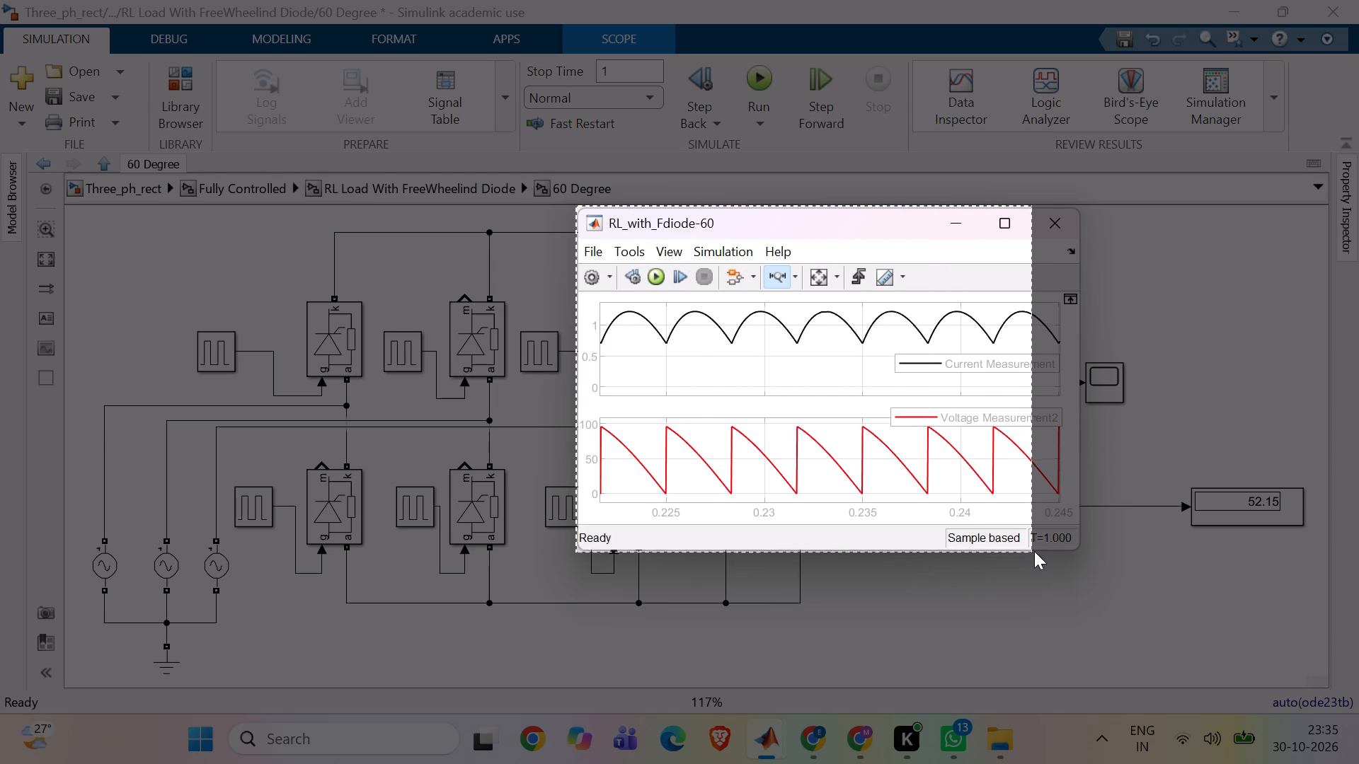
pyautogui.moveTo(1034, 551); pyautogui.dragTo(1079, 546)
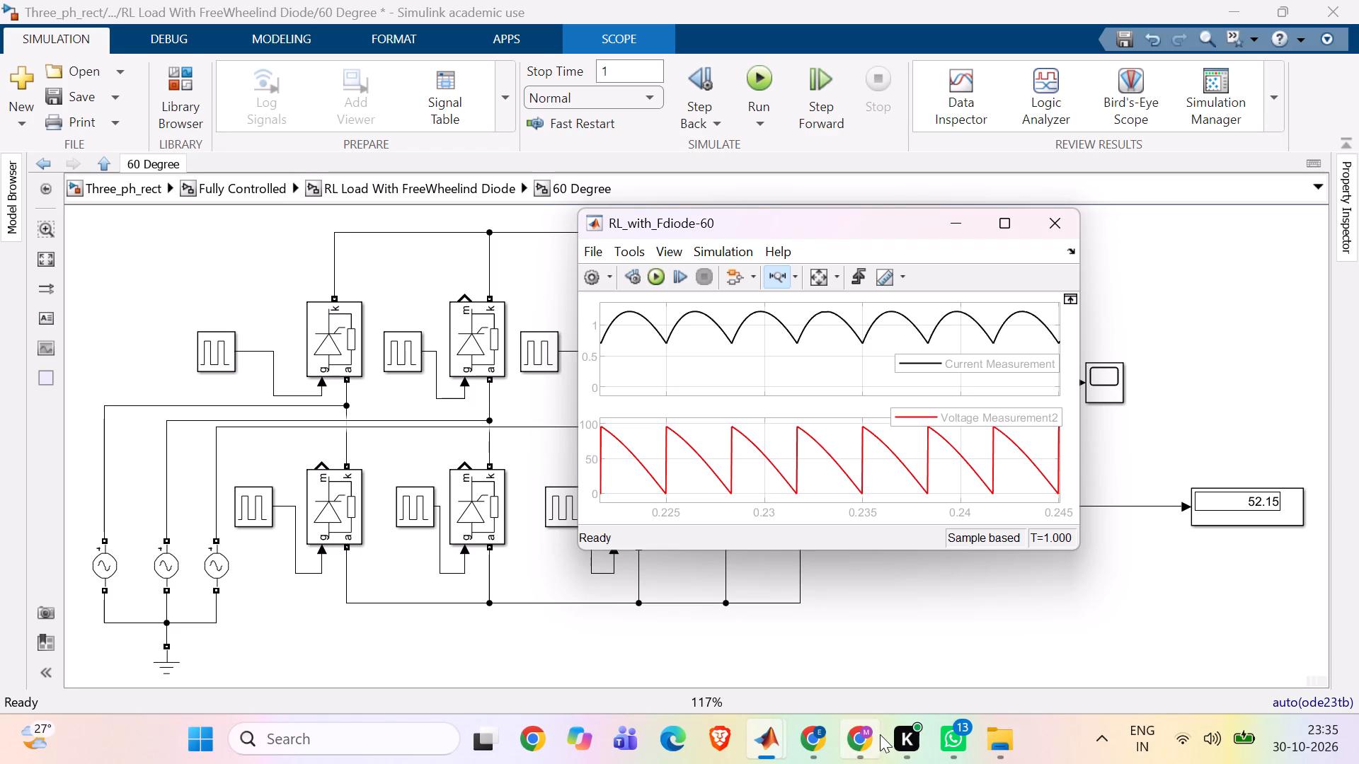
pyautogui.click(820, 672)
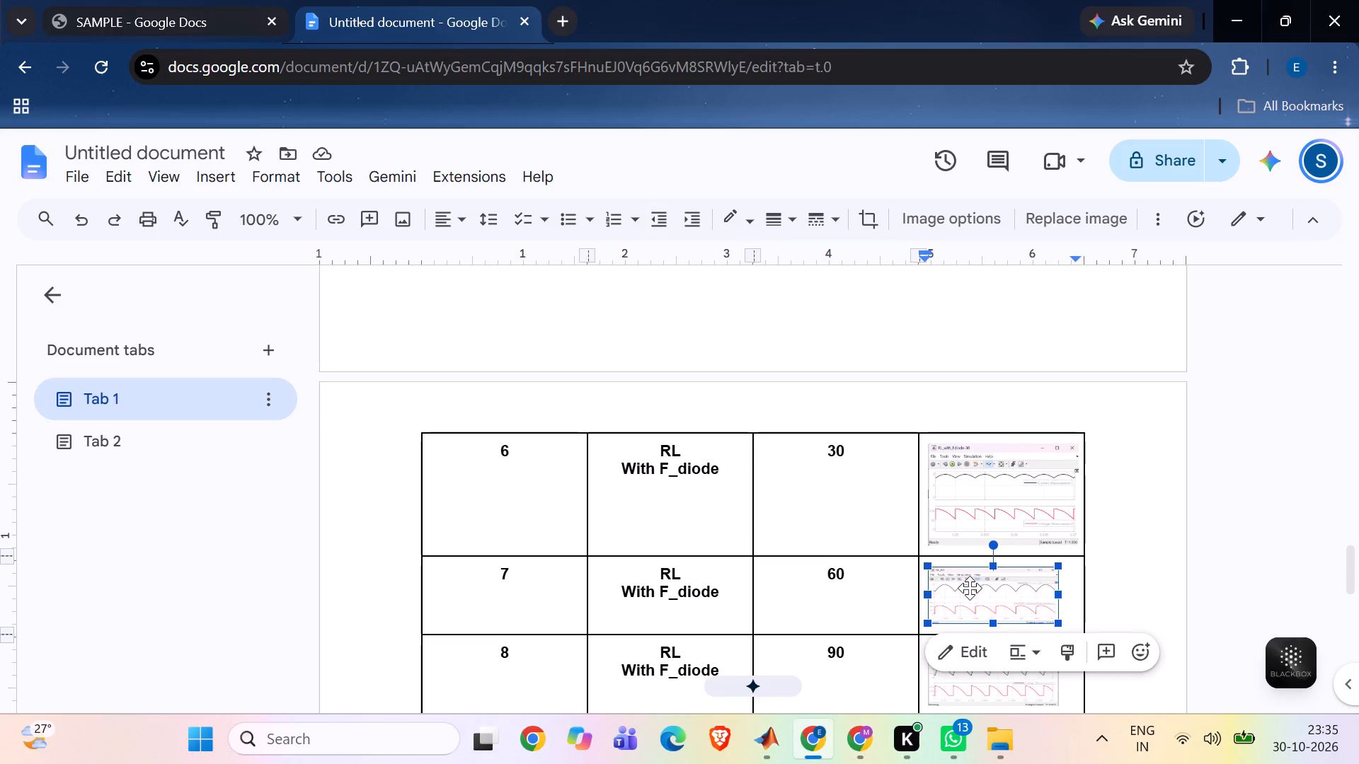
pyautogui.hotkey('ctrl', 'v')
# Select the existing waveform image in row 8 (RL With F_diode, 90) of the results table for replacement.
pyautogui.scroll(-3, 961, 631)
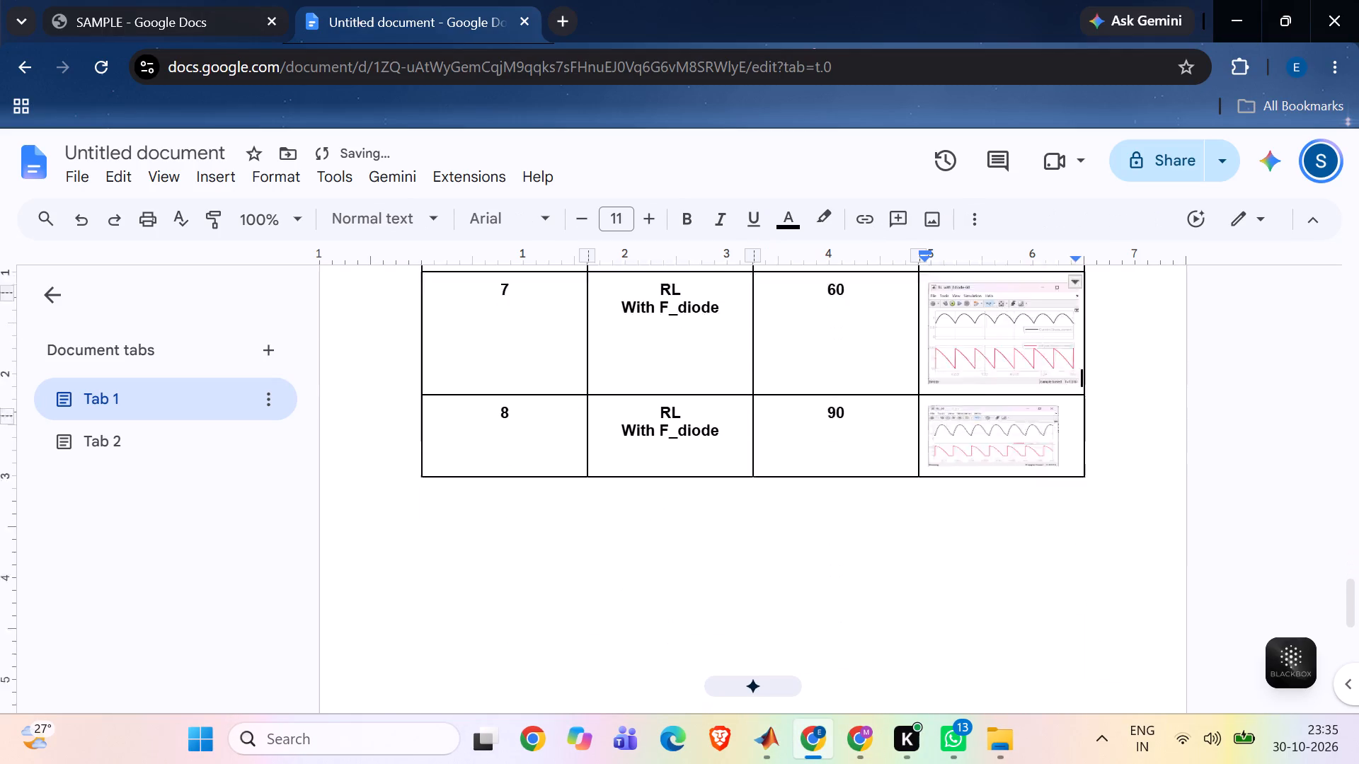
pyautogui.click(1016, 415)
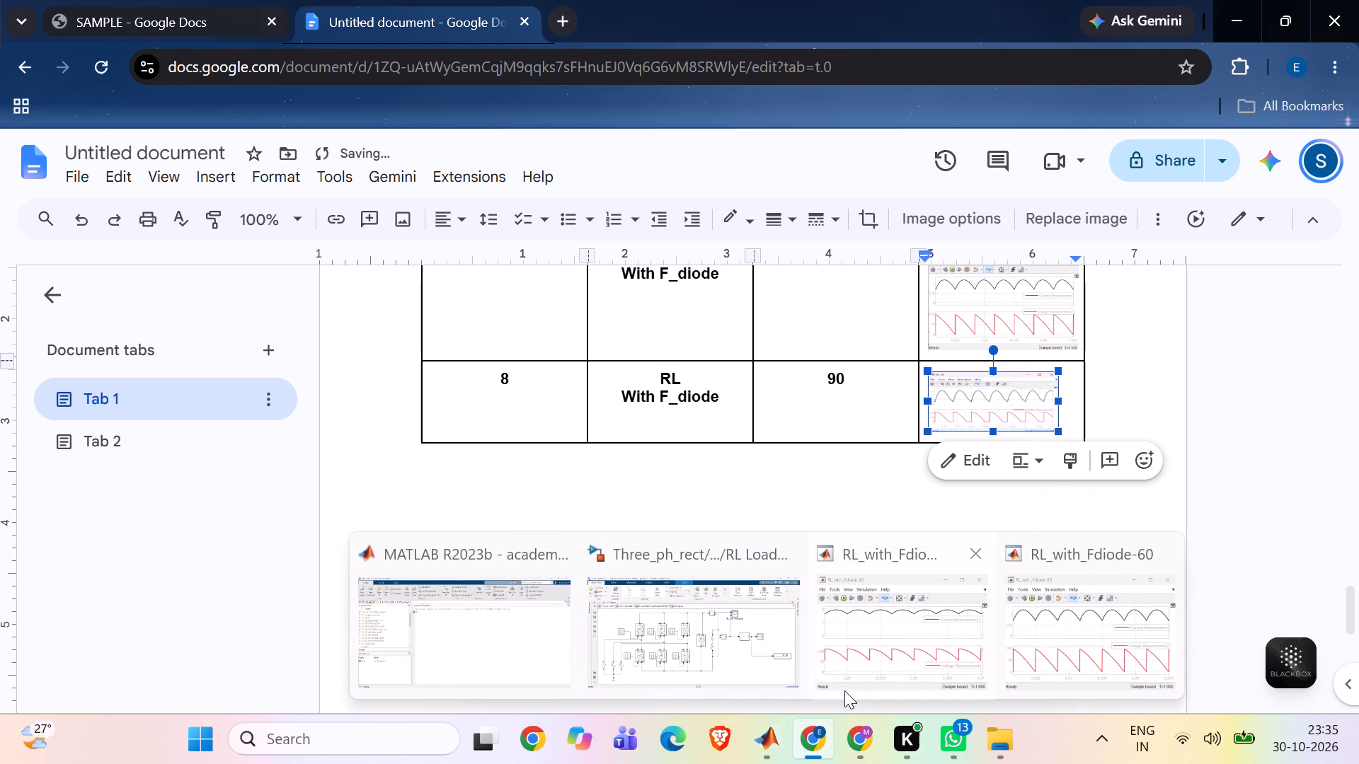
# Switch to Simulink and, in the 60 Degree subsystem, move the RL_with_Fdiode-60 name label from below to beside its scope block.
pyautogui.click(762, 646)
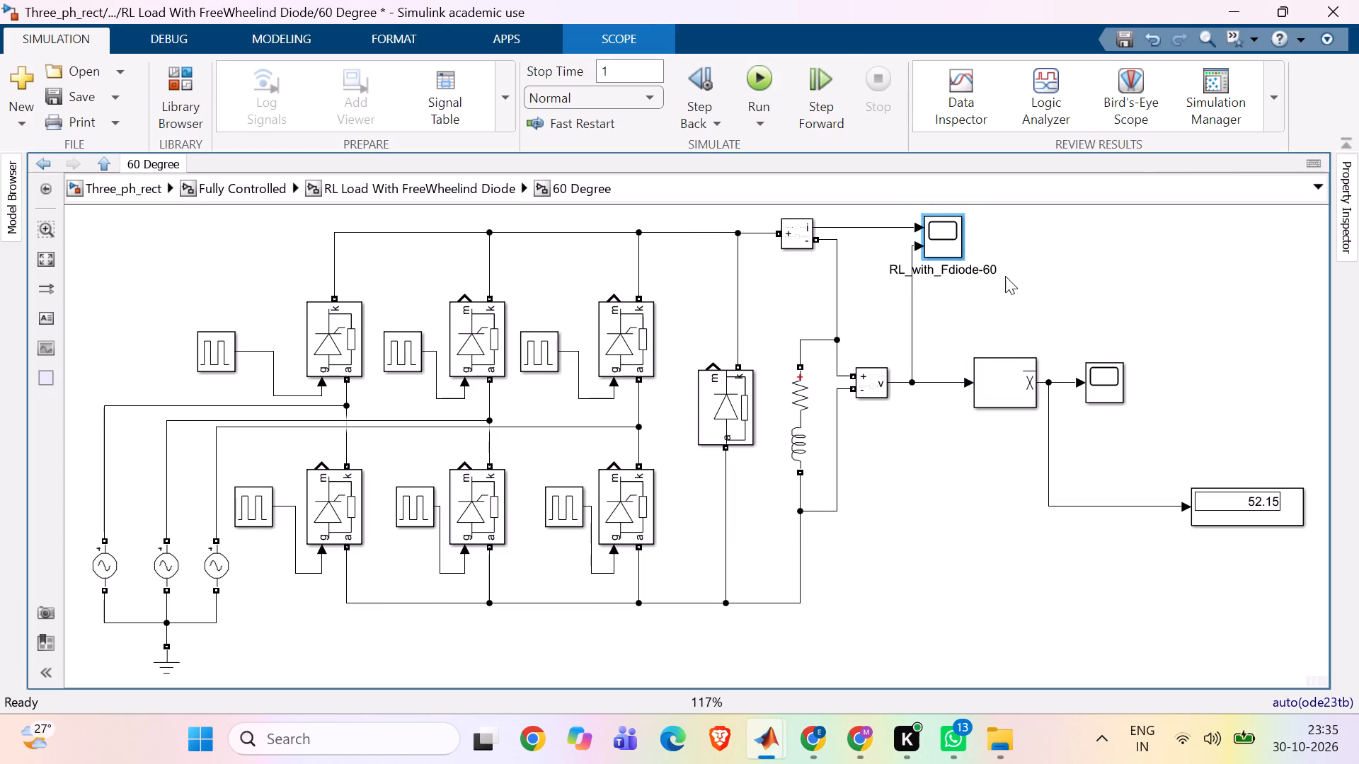
pyautogui.moveTo(997, 269); pyautogui.dragTo(972, 260)
pyautogui.moveTo(972, 236); pyautogui.dragTo(991, 226)
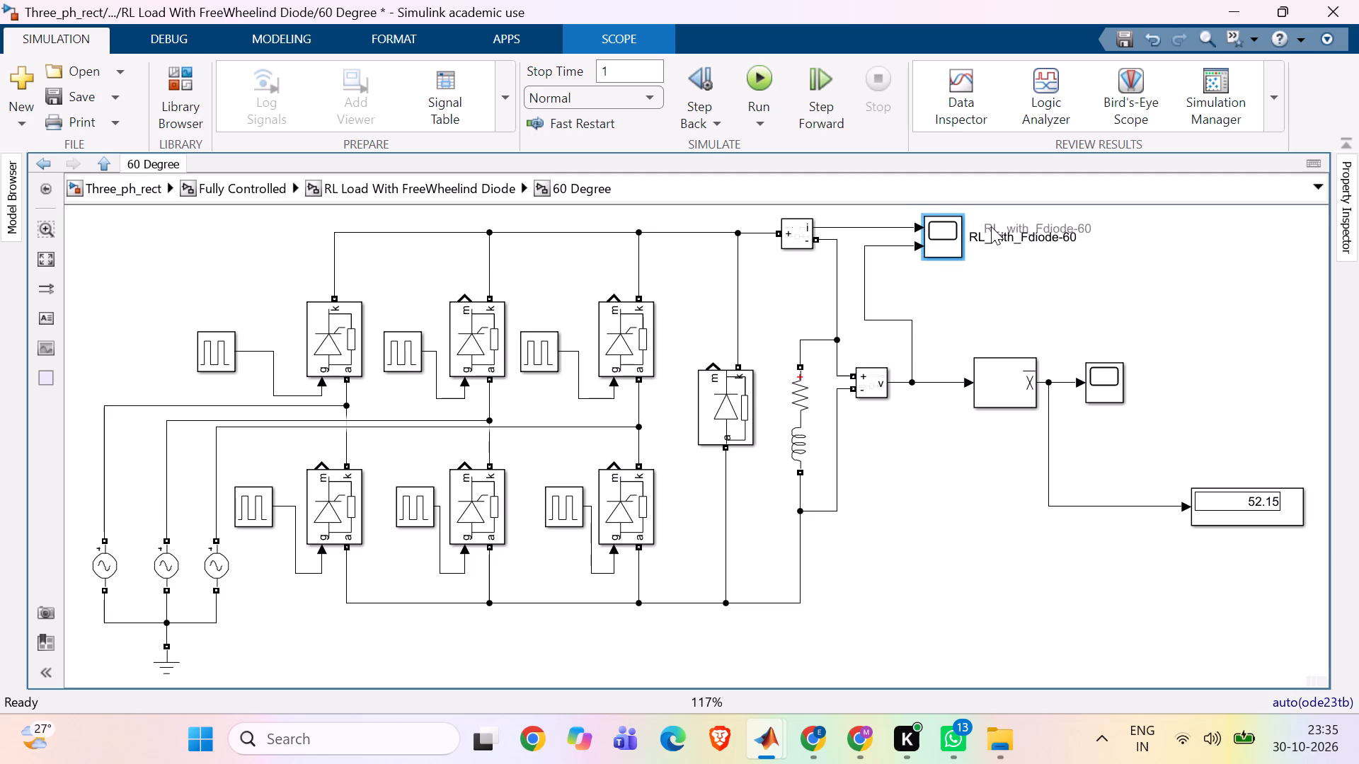
pyautogui.moveTo(991, 226); pyautogui.dragTo(1011, 231)
pyautogui.click(968, 238)
# Copy the RL_with_Fdiode-60 name and reuse it to rename Scope1 in the 90 Degree subsystem as RL_with_Fdiode-90.
pyautogui.moveTo(968, 238); pyautogui.dragTo(1081, 237)
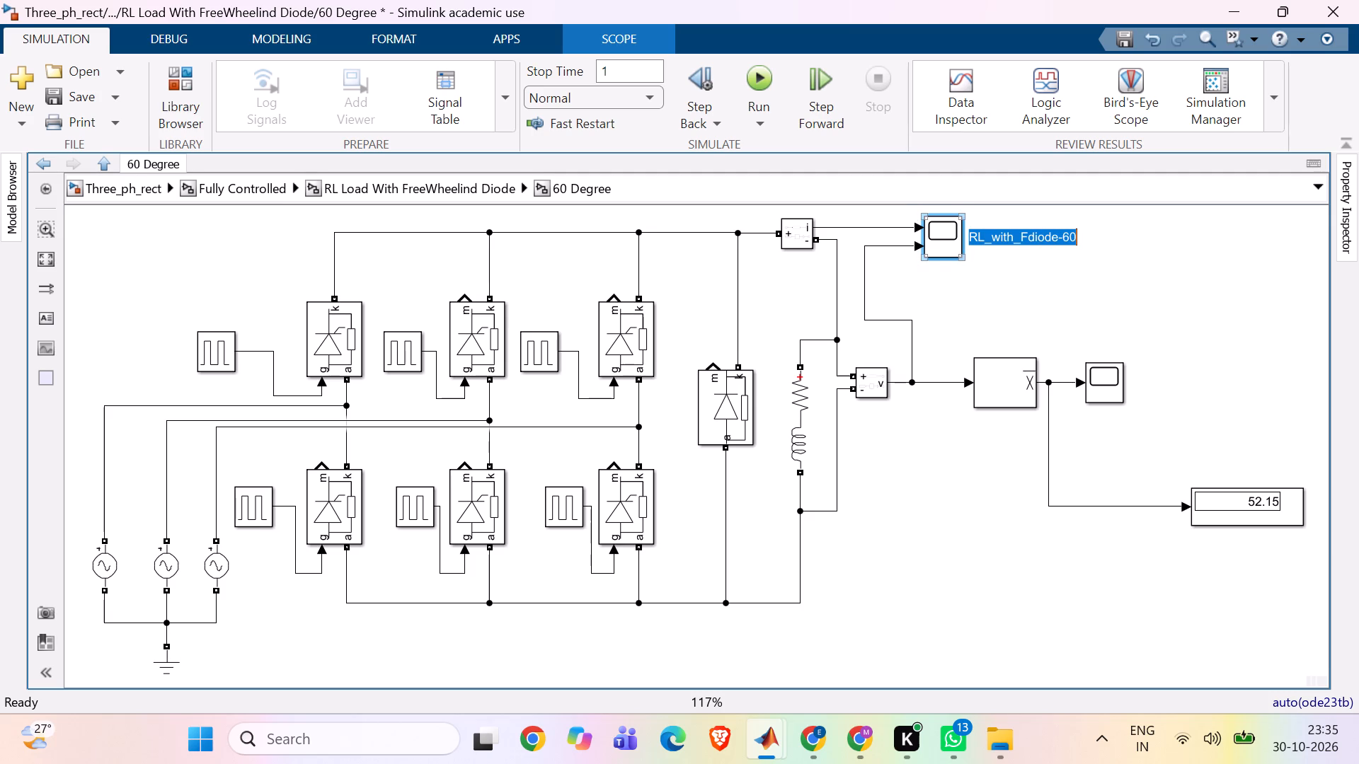
pyautogui.hotkey('ctrl', 'c')
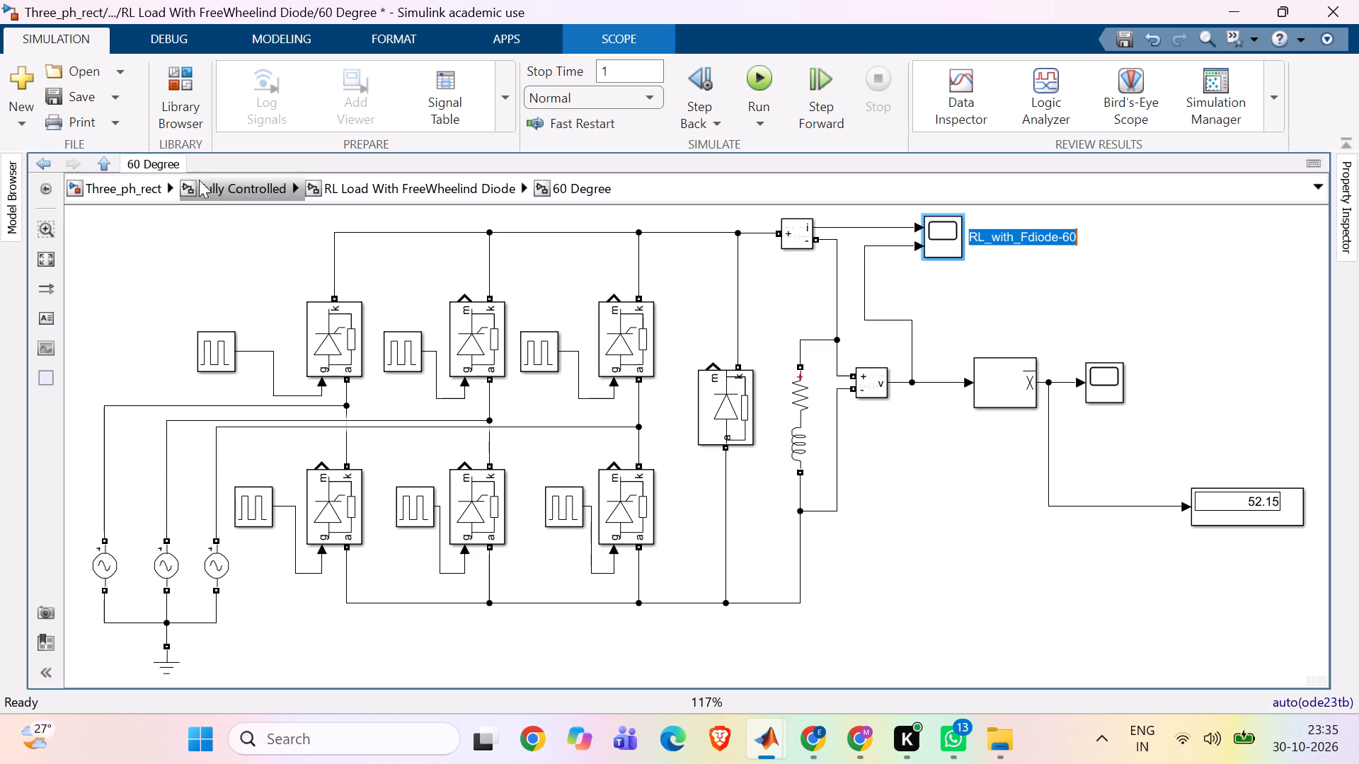
pyautogui.click(108, 157)
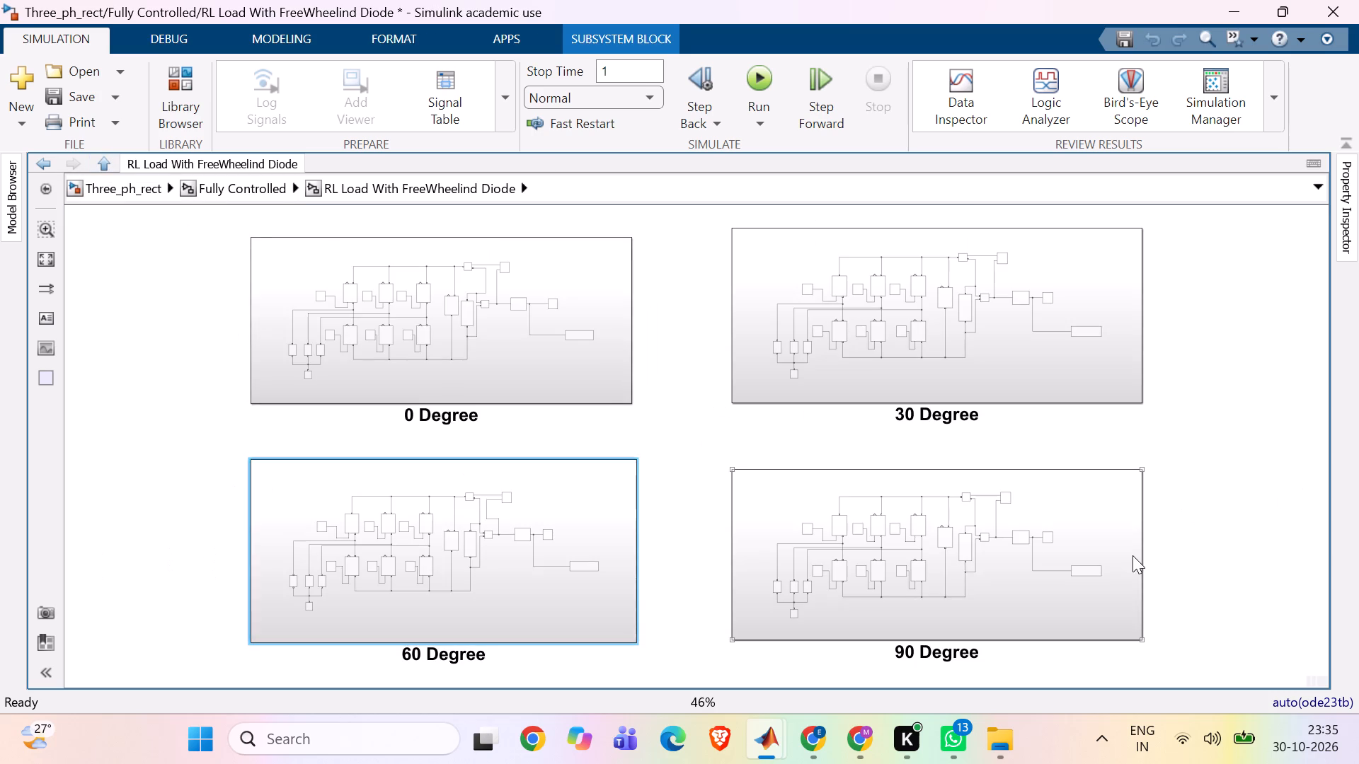
pyautogui.doubleClick(1042, 567)
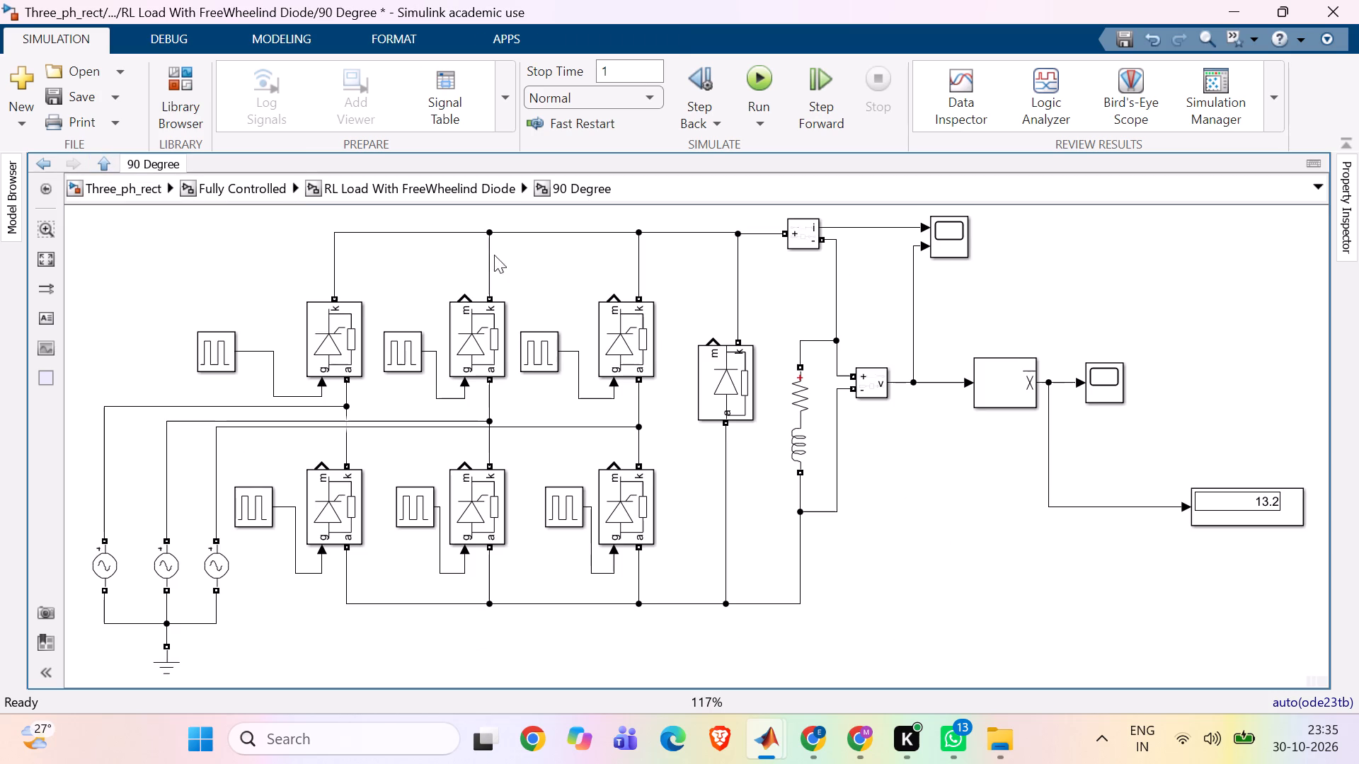
pyautogui.click(953, 251)
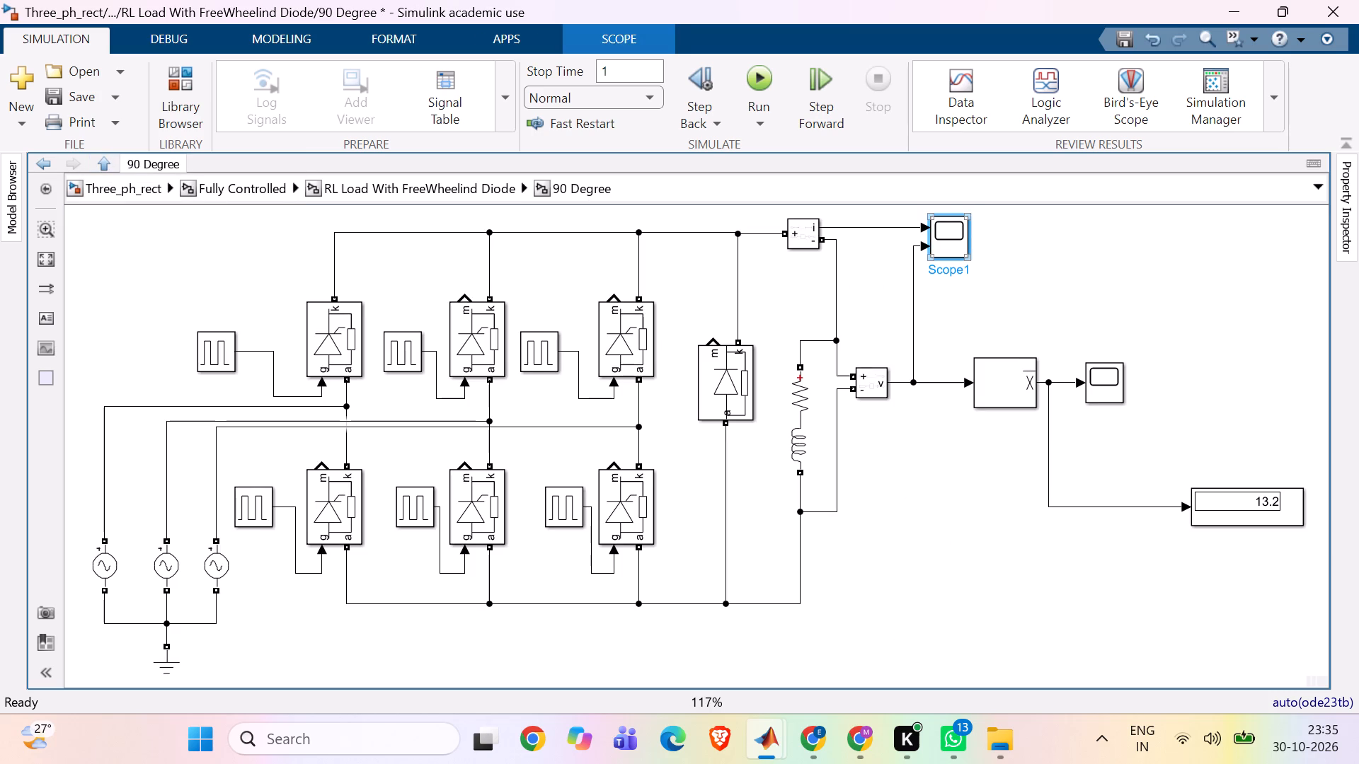
pyautogui.click(966, 274)
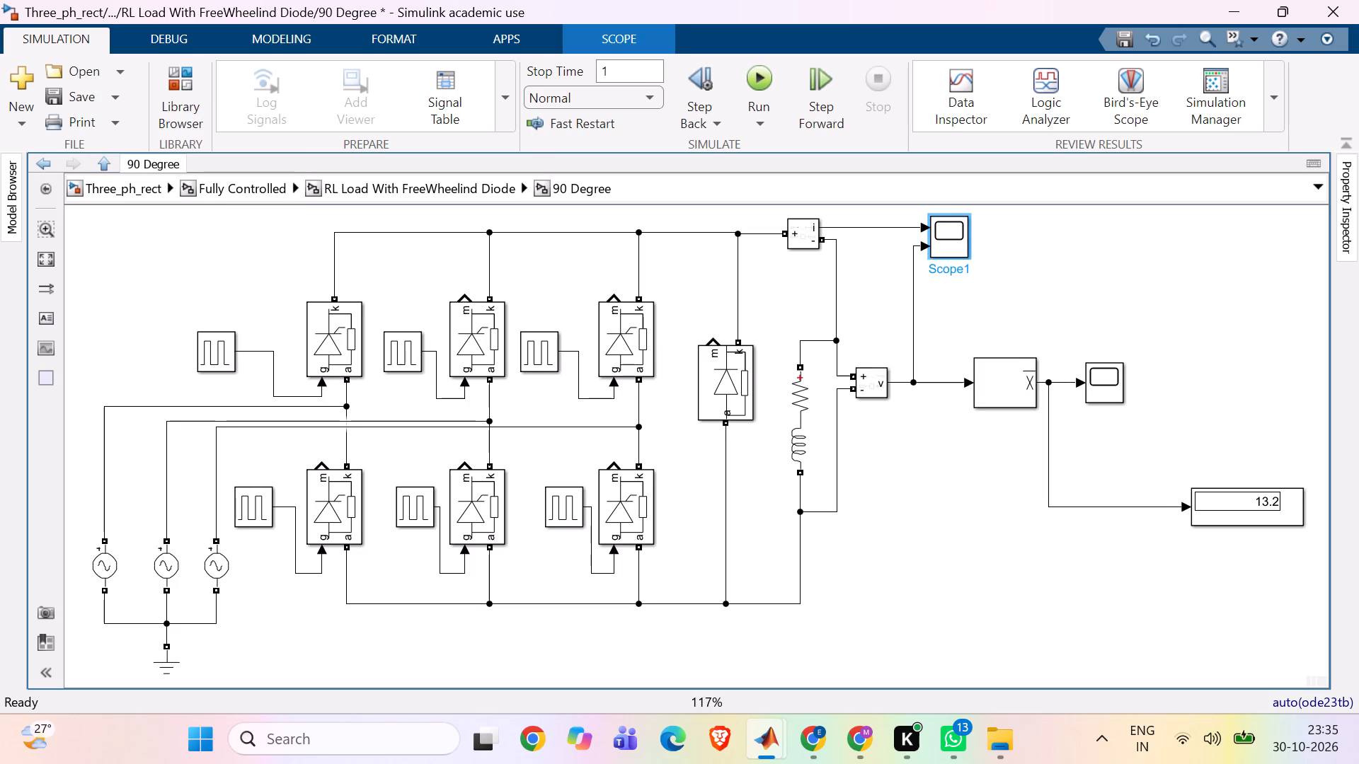
pyautogui.doubleClick(967, 273)
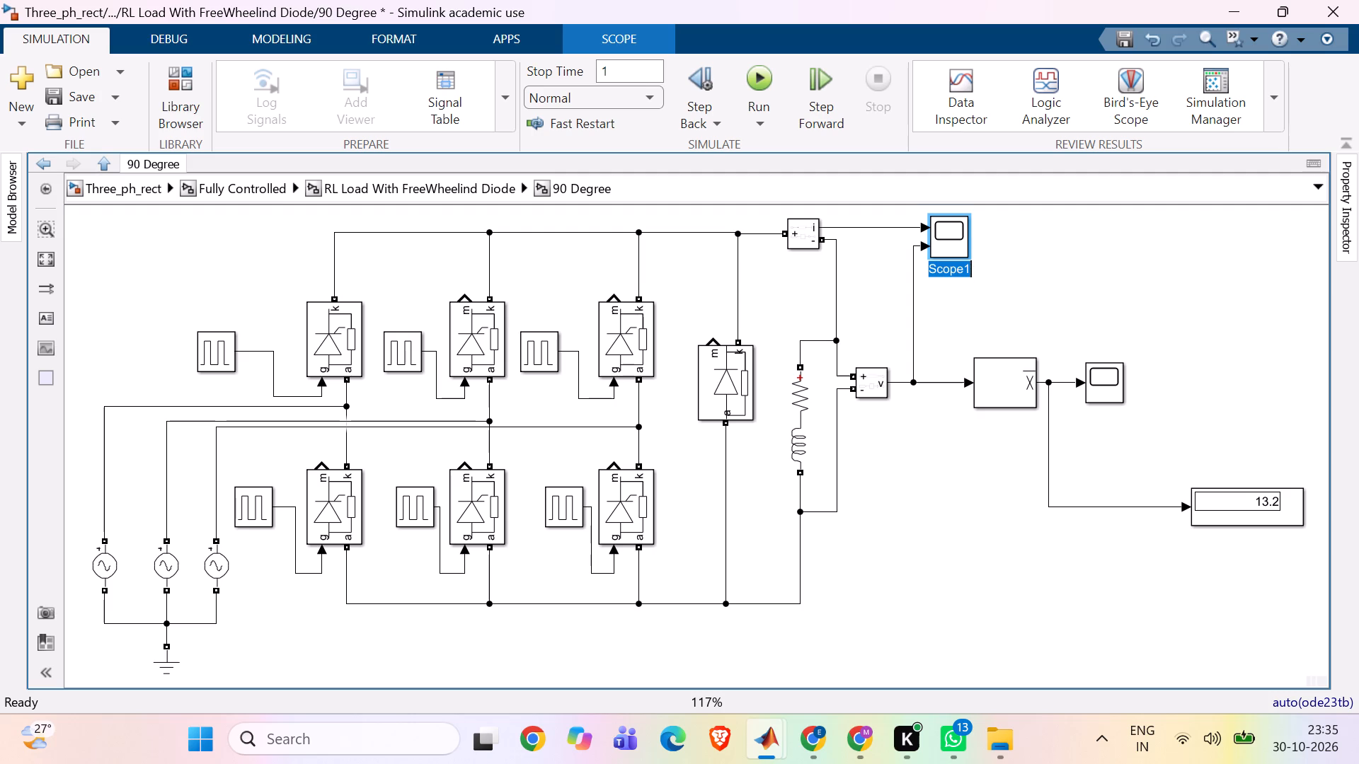
pyautogui.hotkey('ctrl', 'v')
pyautogui.press('Left')
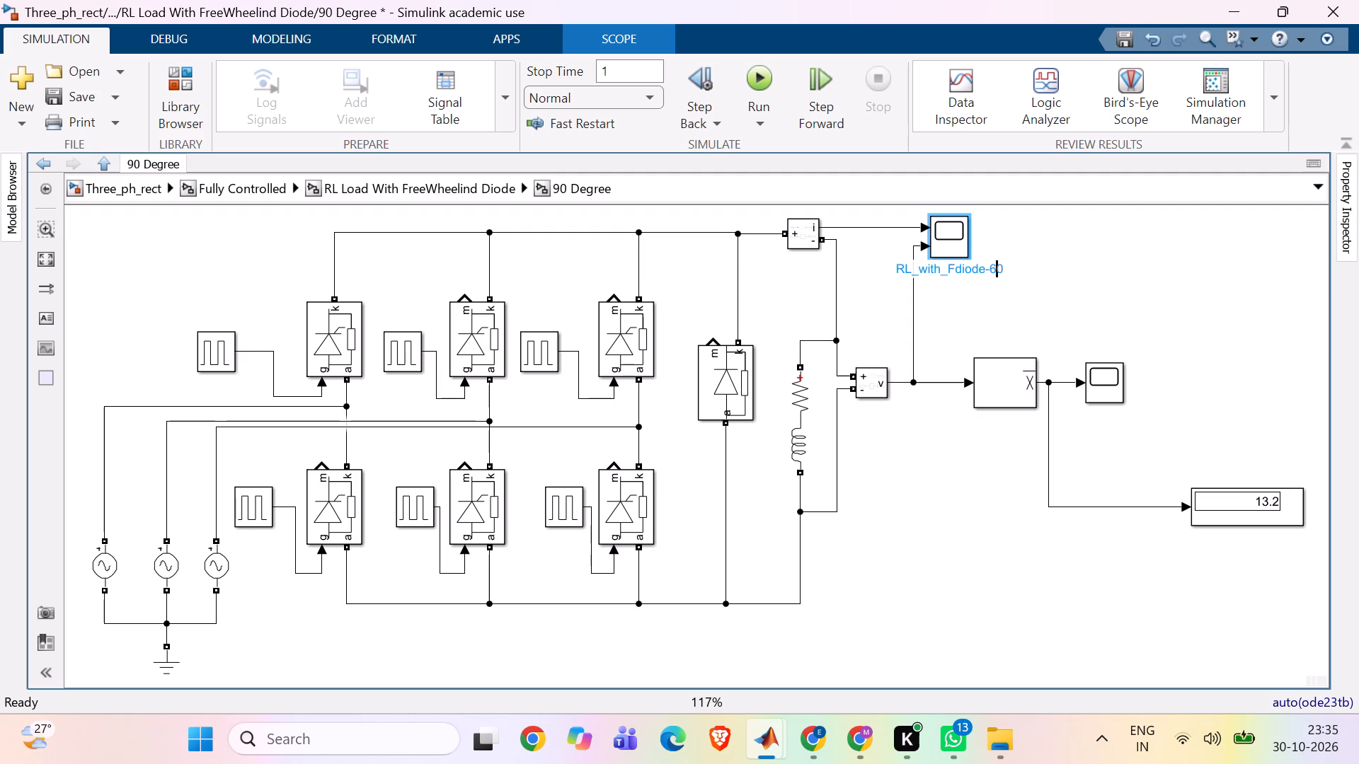
pyautogui.press('BackSpace')
pyautogui.press('0')
pyautogui.press('BackSpace')
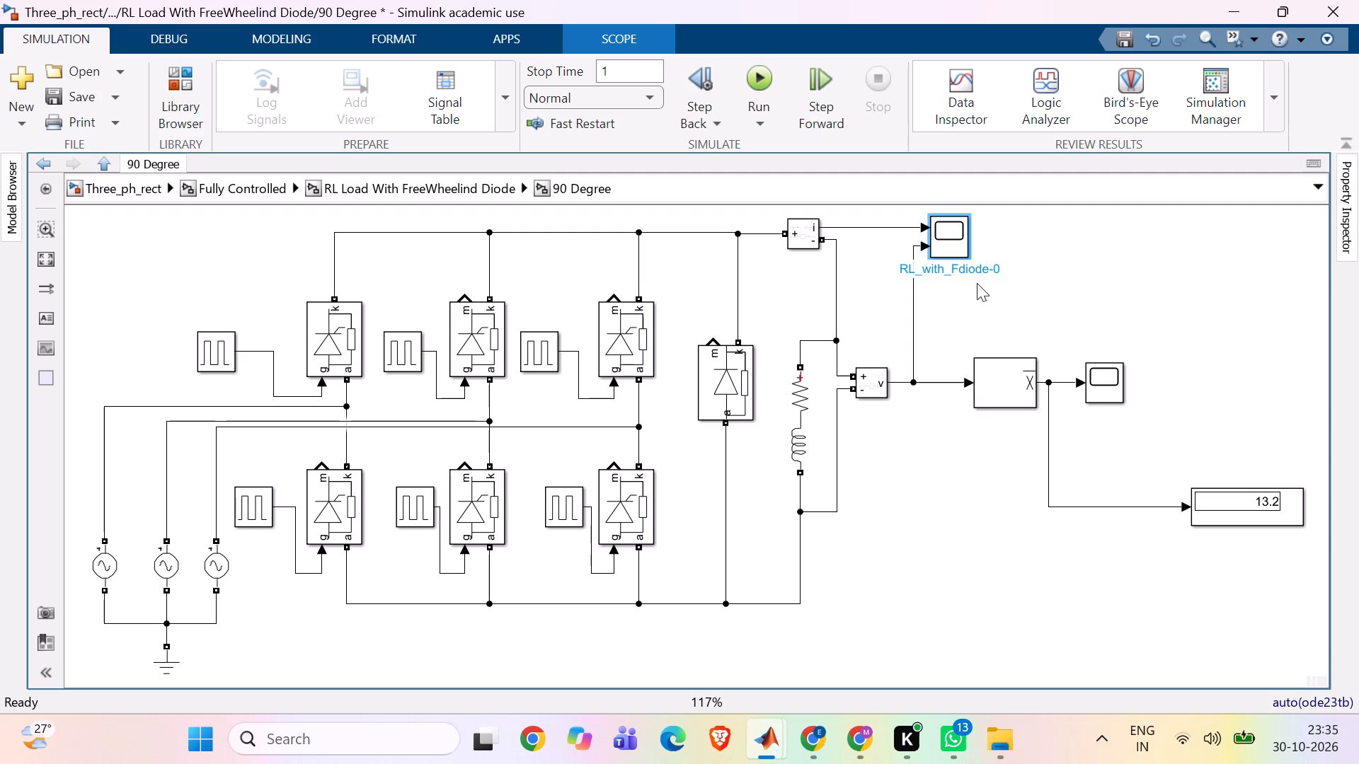
pyautogui.press('9')
pyautogui.click(998, 289)
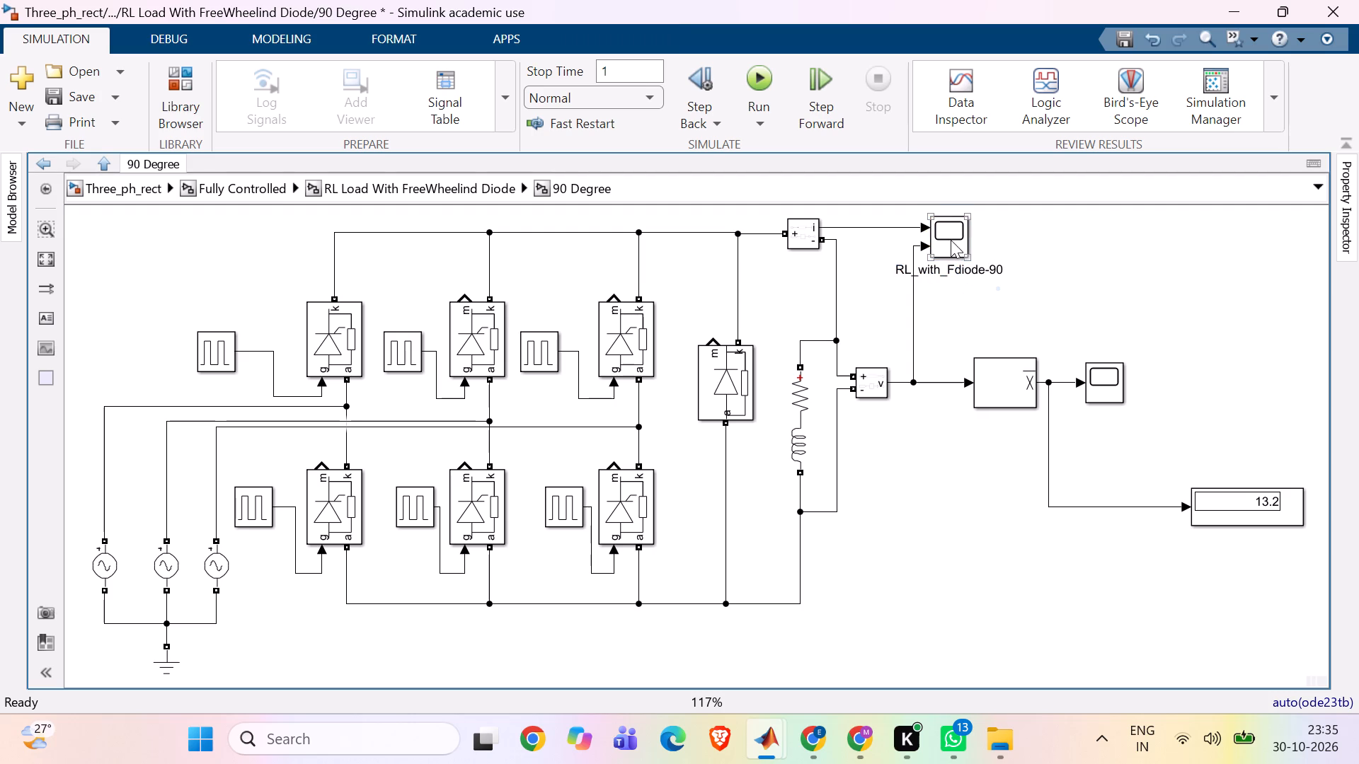
# Open the RL_with_Fdiode-90 scope, fit the axes, and zoom both plots along the time axis to about 0.31 to 0.333 s.
pyautogui.doubleClick(944, 240)
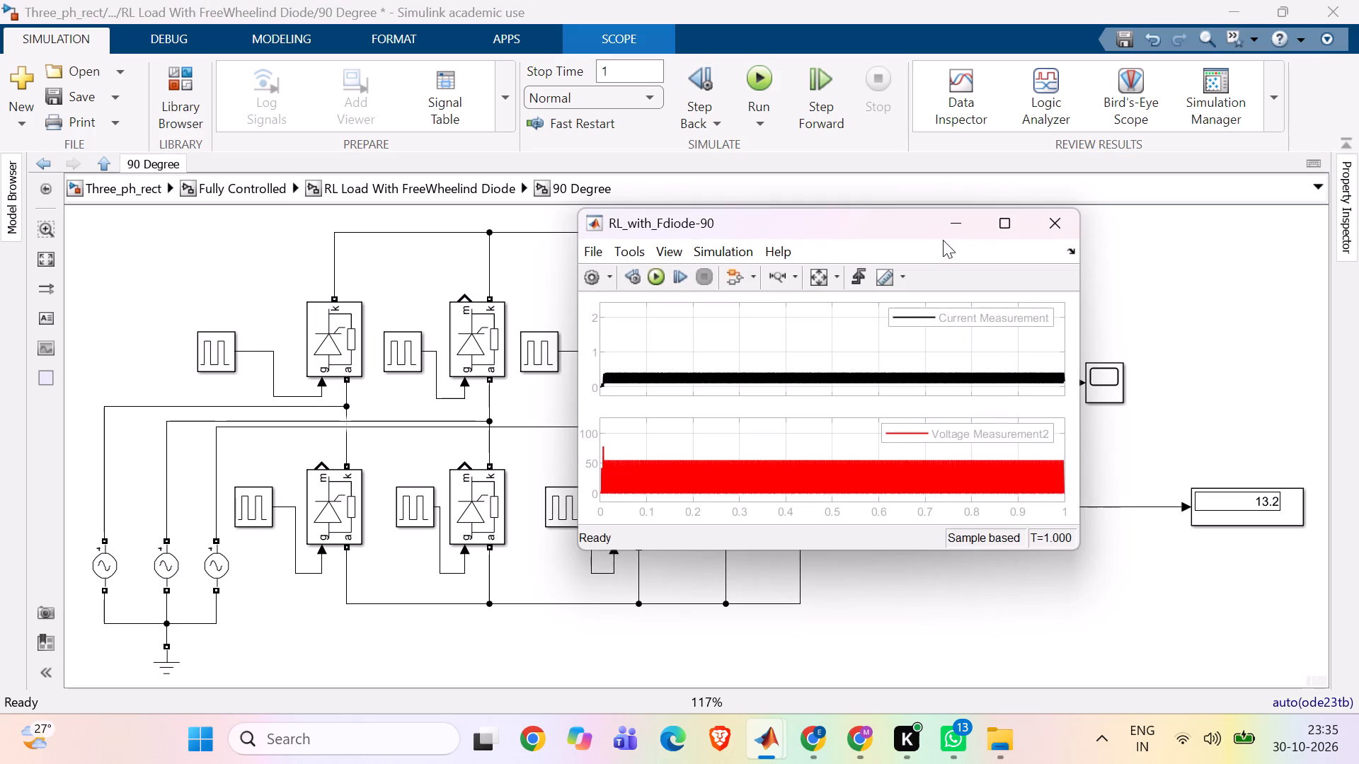
pyautogui.click(820, 271)
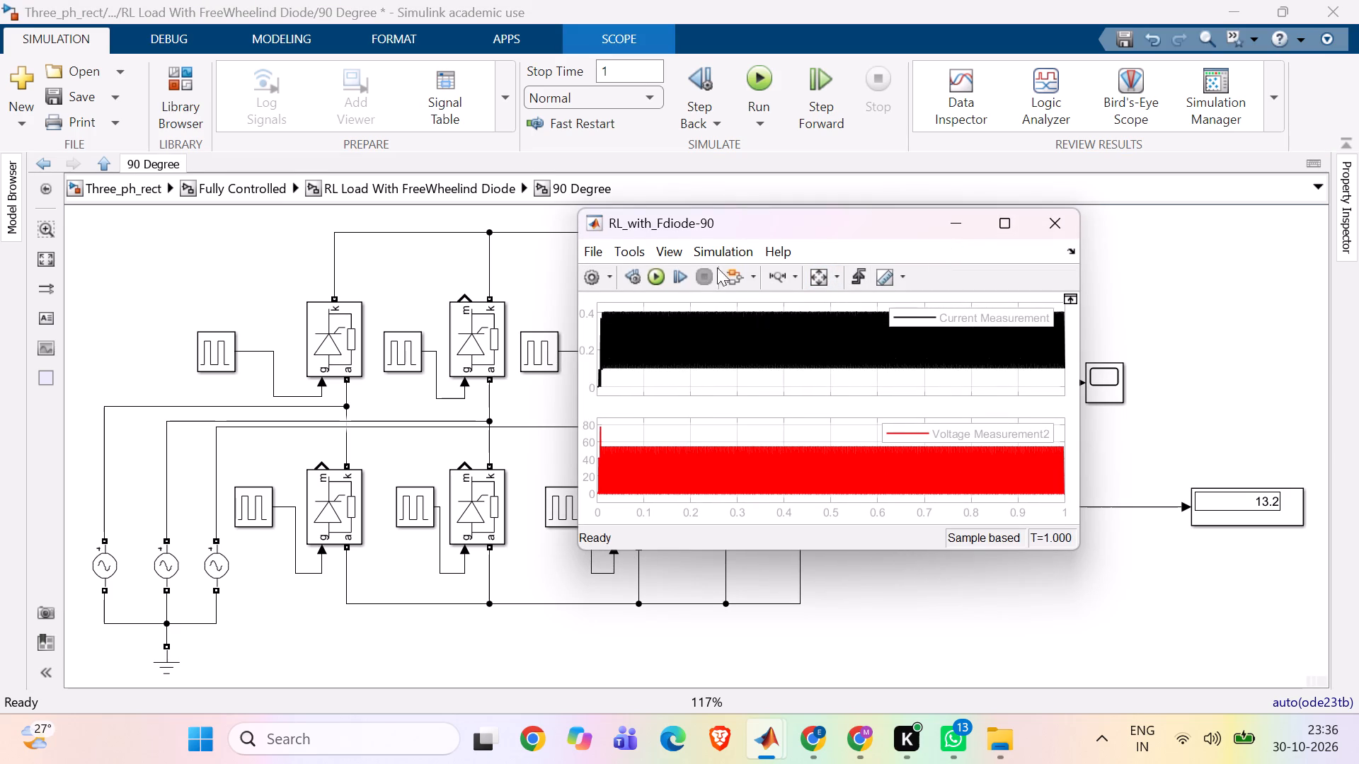
pyautogui.click(776, 277)
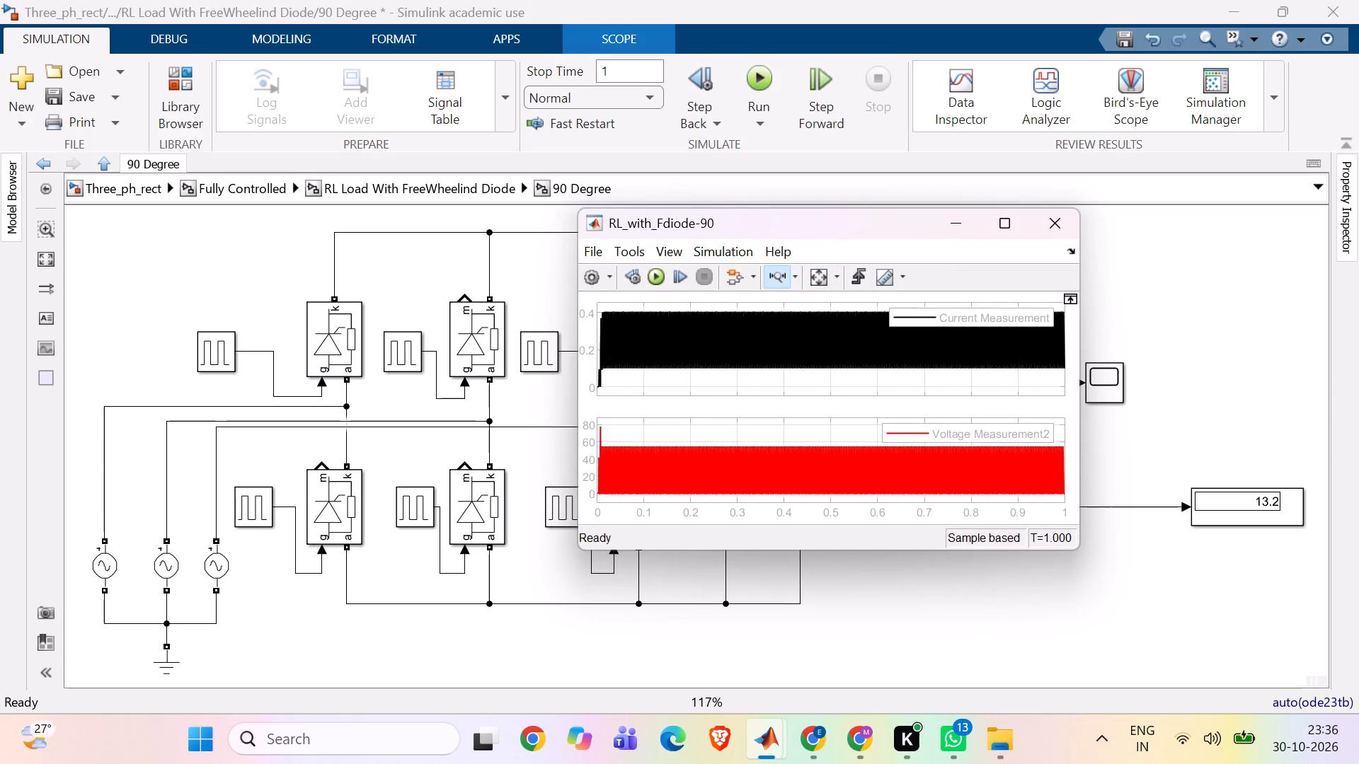
pyautogui.moveTo(737, 311); pyautogui.dragTo(786, 303)
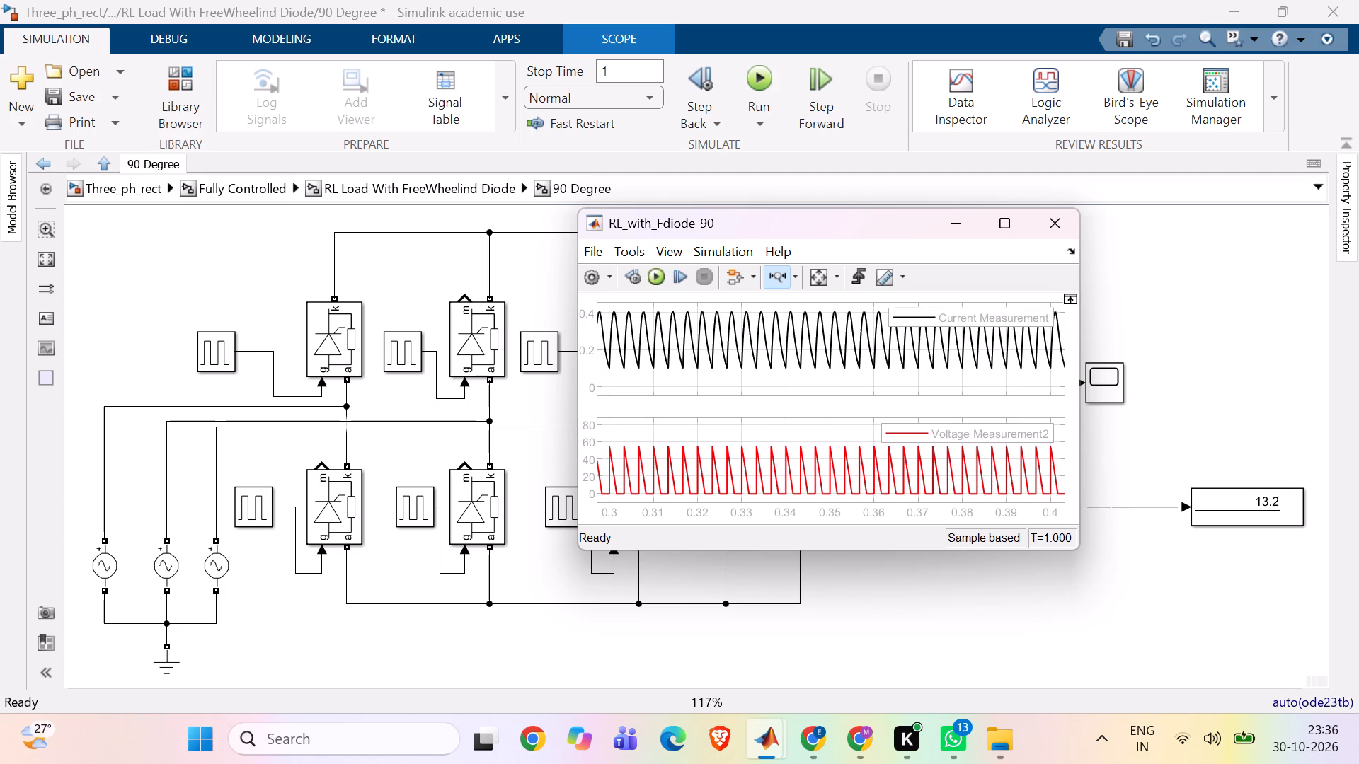
pyautogui.moveTo(649, 324); pyautogui.dragTo(796, 318)
pyautogui.moveTo(796, 318); pyautogui.dragTo(783, 325)
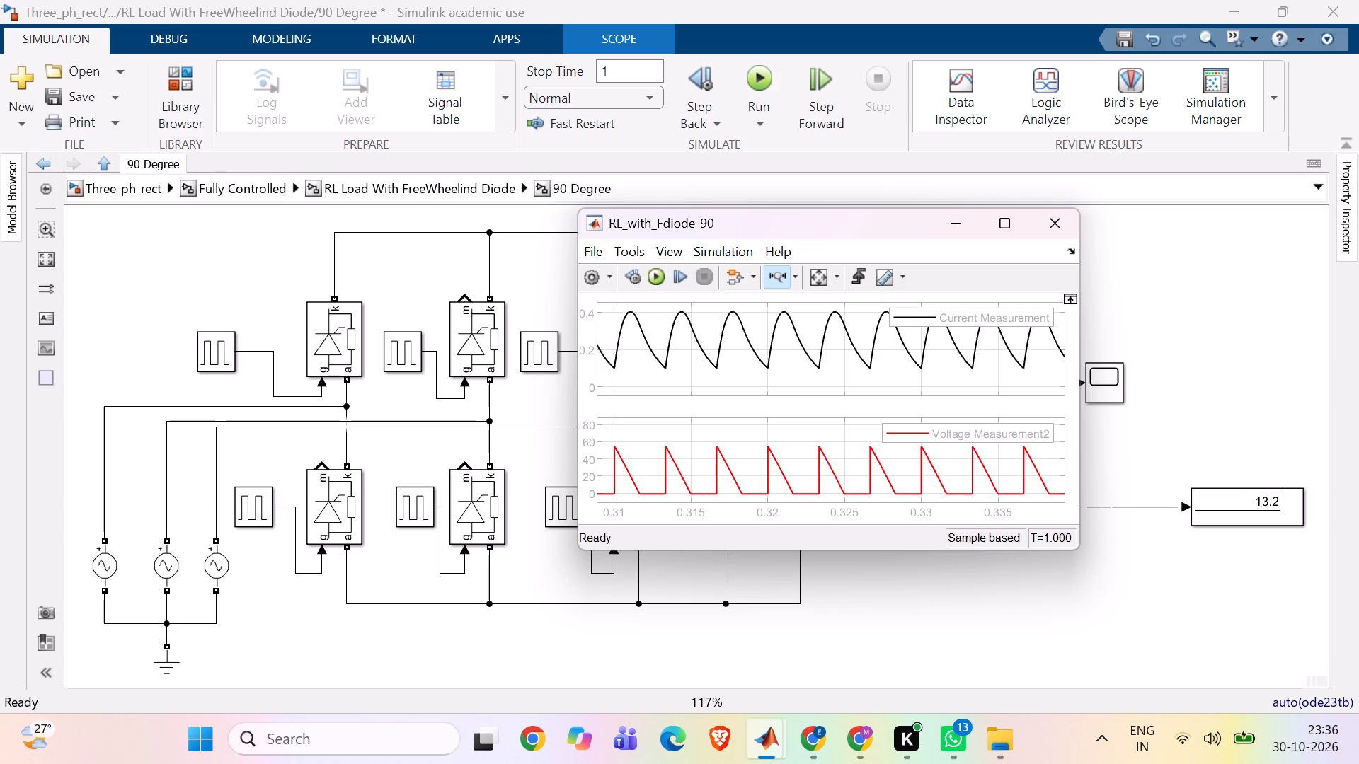
pyautogui.moveTo(970, 344); pyautogui.dragTo(717, 312)
pyautogui.moveTo(717, 312); pyautogui.dragTo(609, 307)
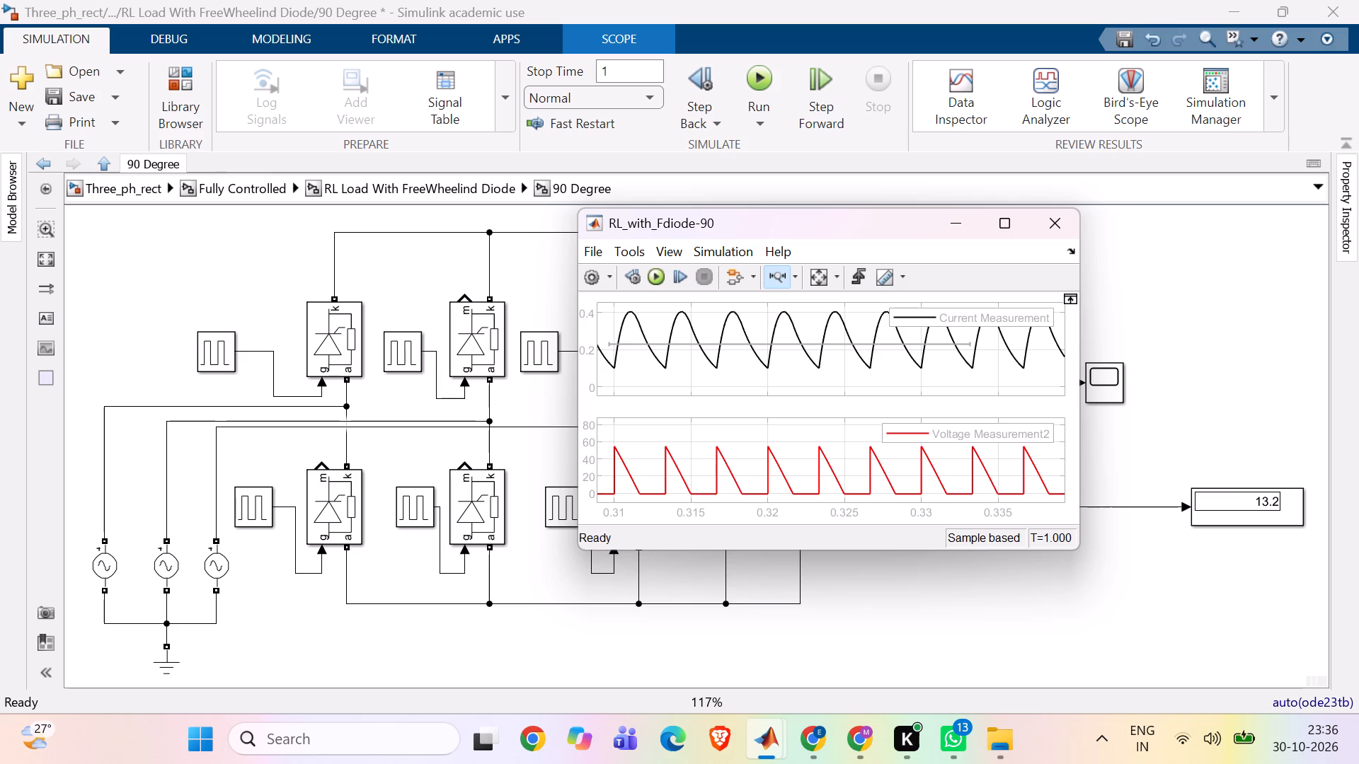
pyautogui.moveTo(609, 307); pyautogui.dragTo(612, 307)
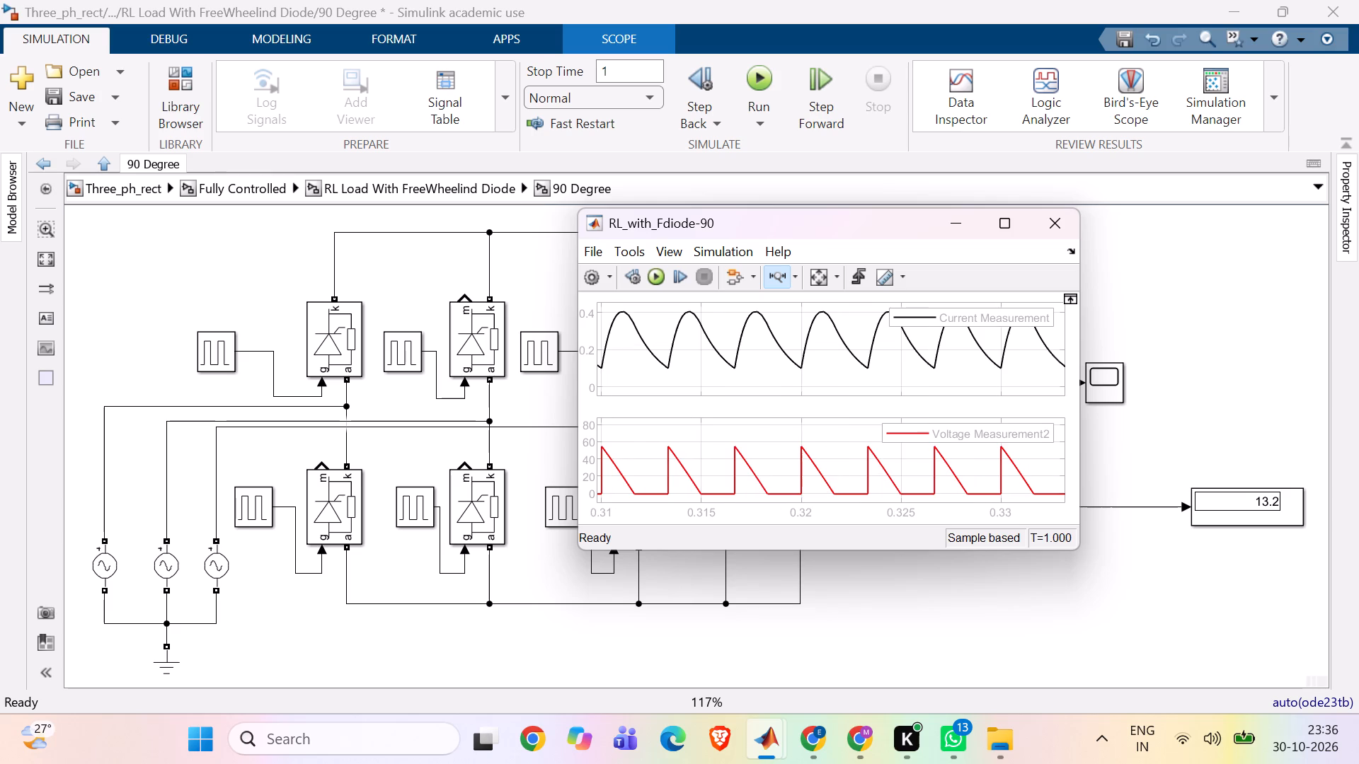
# Move the Current Measurement and Voltage Measurement2 legends up to the top edges of their plots, clear of the waveforms.
pyautogui.moveTo(981, 310); pyautogui.dragTo(990, 348)
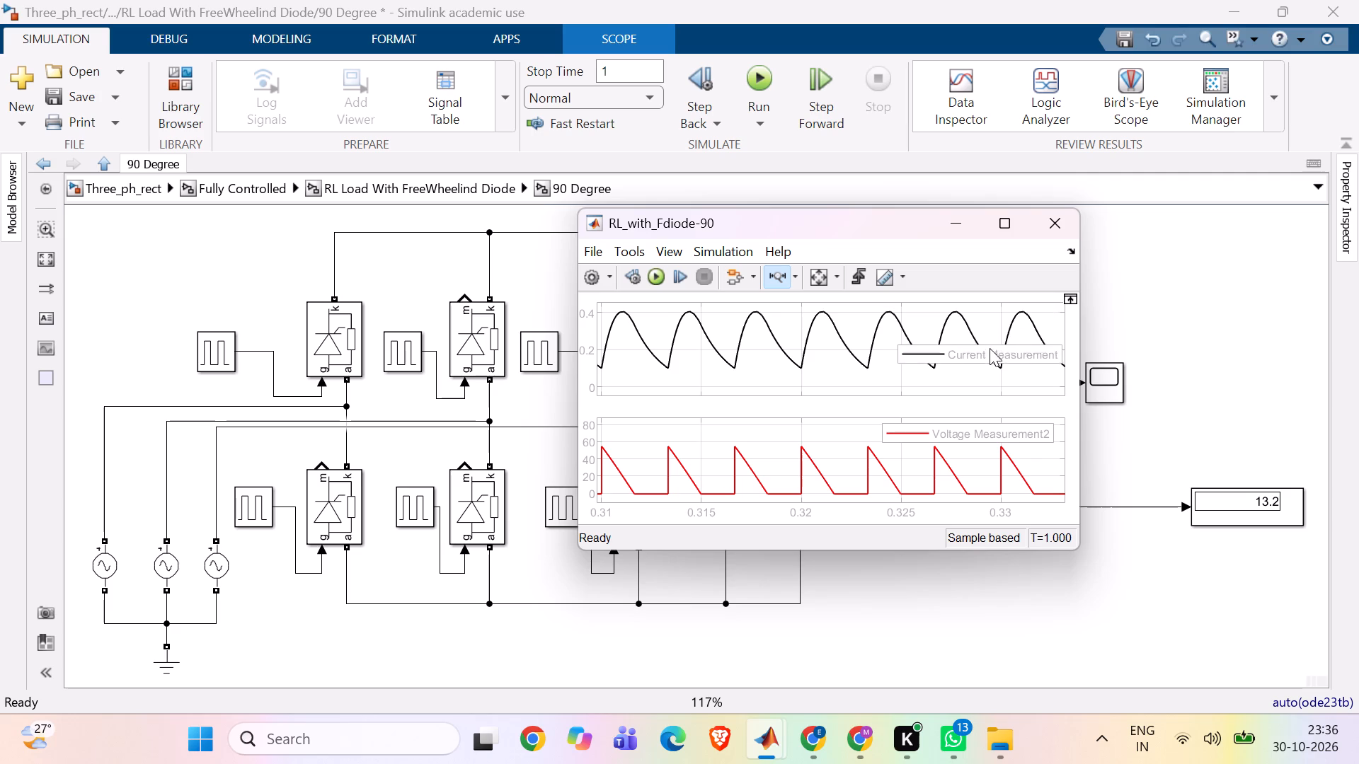
pyautogui.moveTo(990, 348); pyautogui.dragTo(992, 372)
pyautogui.moveTo(992, 372); pyautogui.dragTo(995, 277)
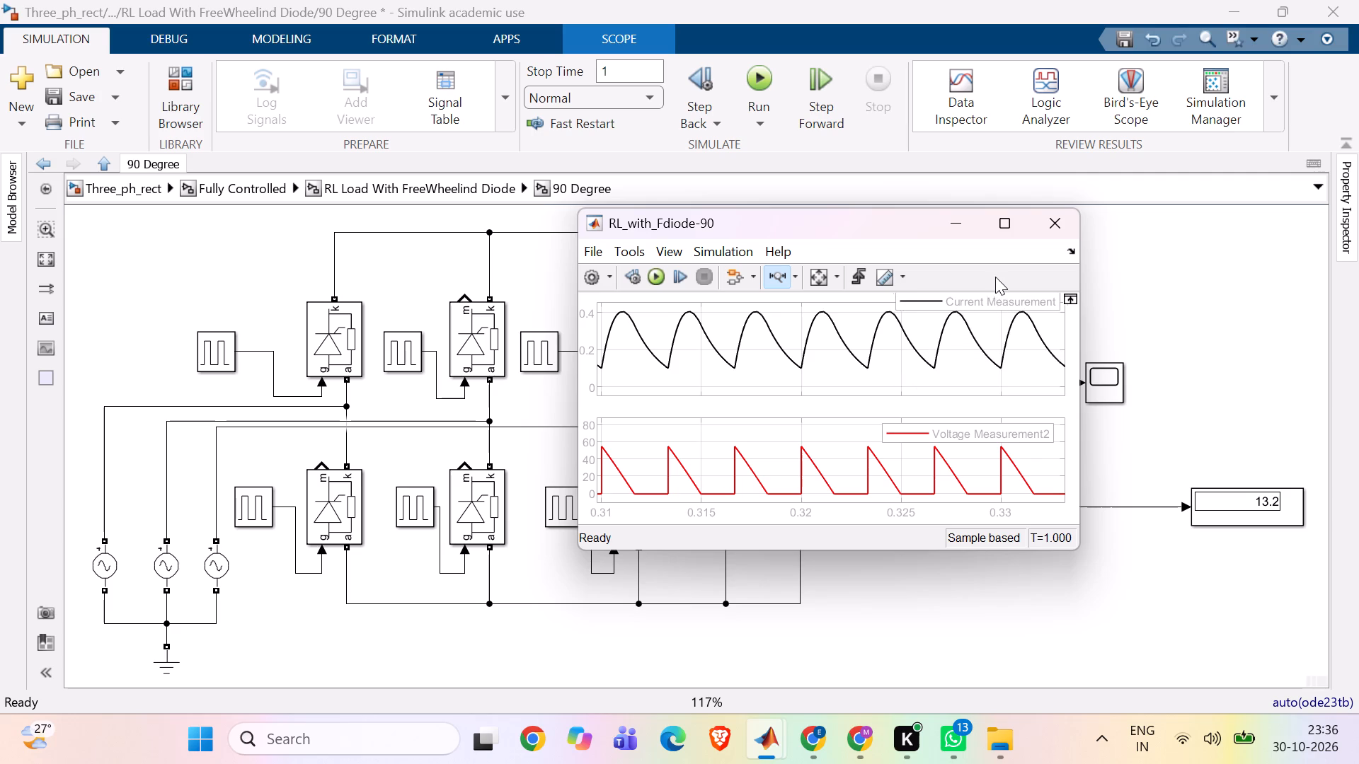
pyautogui.moveTo(995, 277); pyautogui.dragTo(999, 276)
pyautogui.moveTo(994, 432); pyautogui.dragTo(1010, 412)
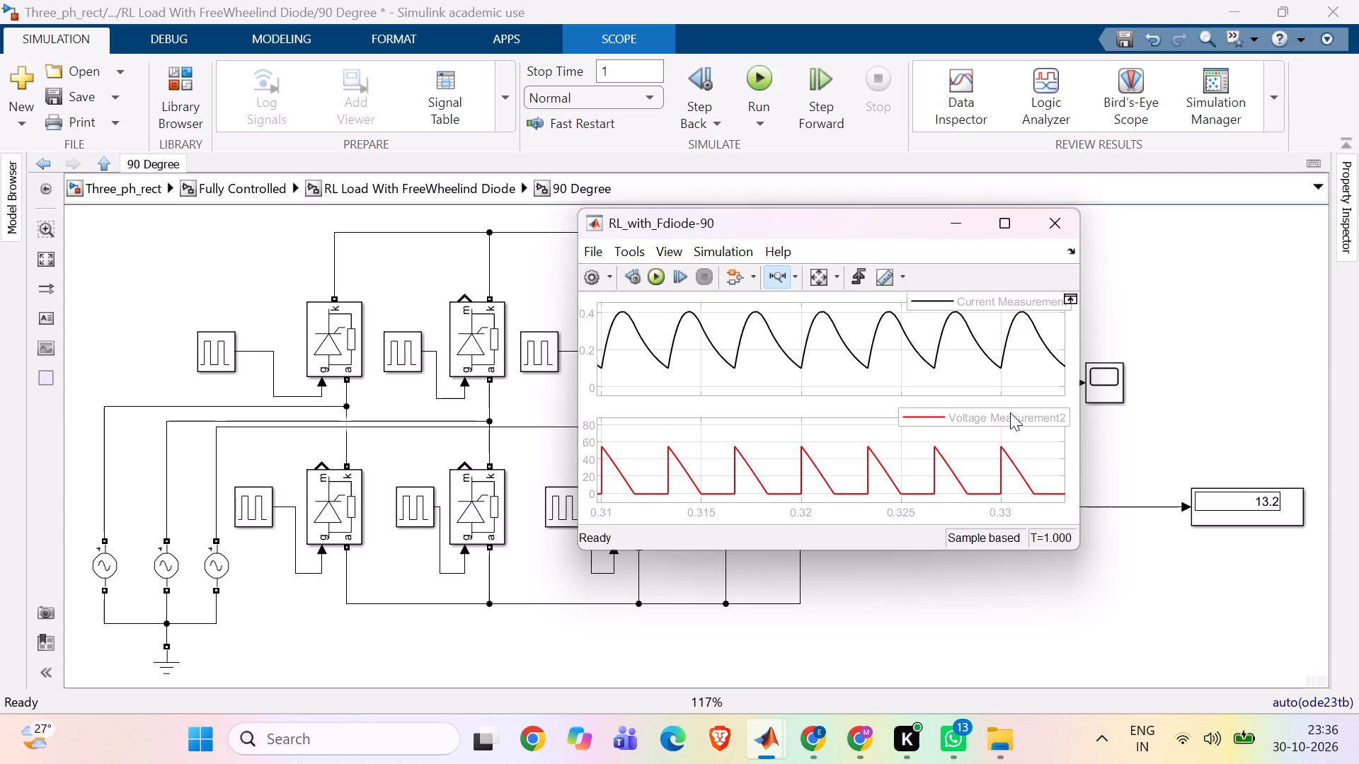
pyautogui.moveTo(1010, 412); pyautogui.dragTo(1005, 416)
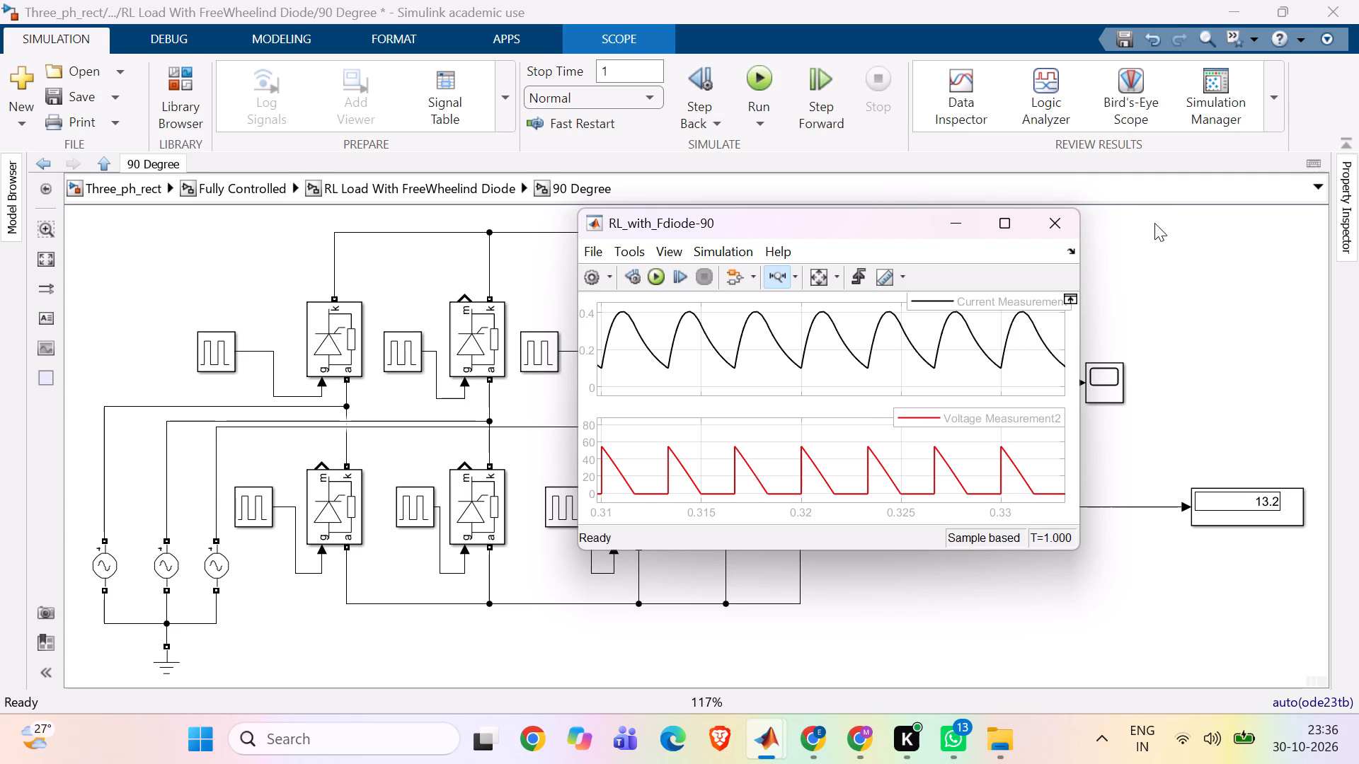
# Capture the whole RL_with_Fdiode-90 scope window and paste it over the selected row 8 image in the Google Docs table.
pyautogui.press('Print')
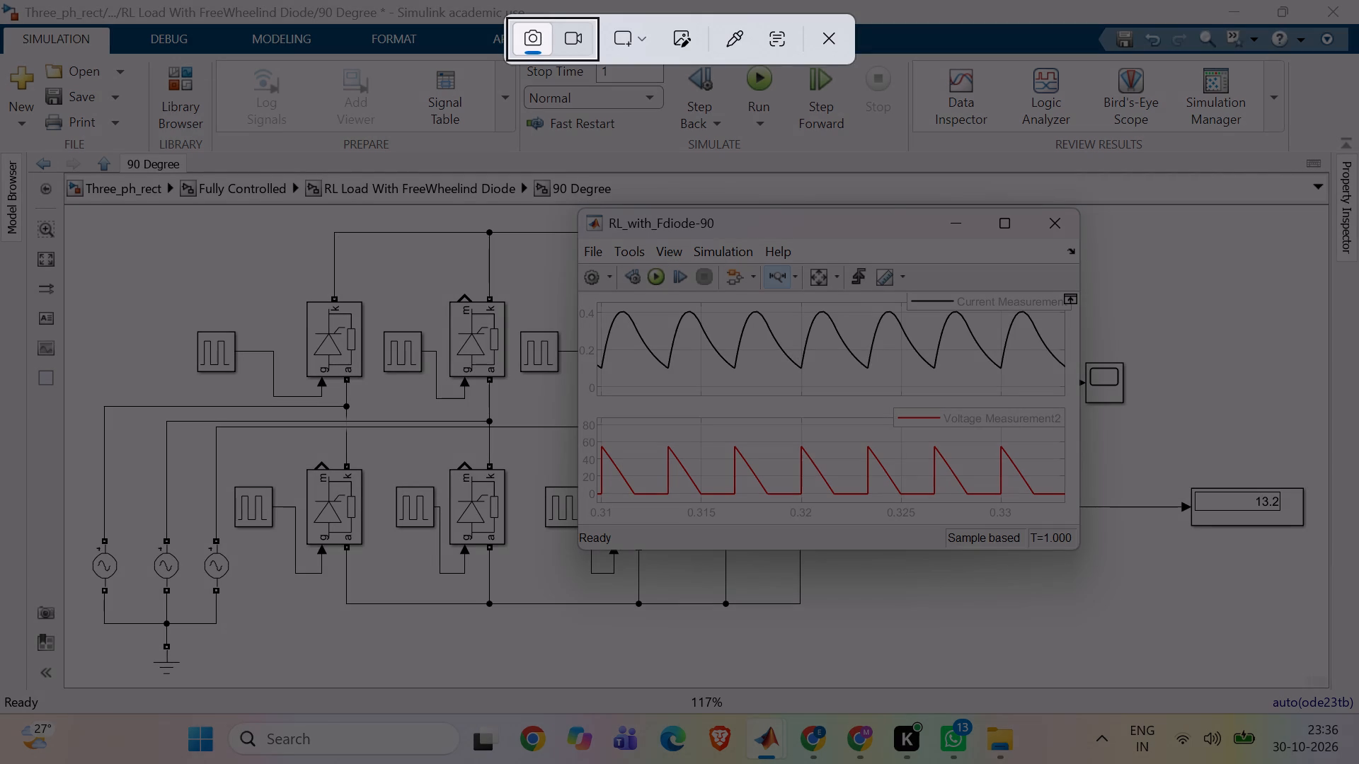
pyautogui.moveTo(578, 206); pyautogui.dragTo(621, 357)
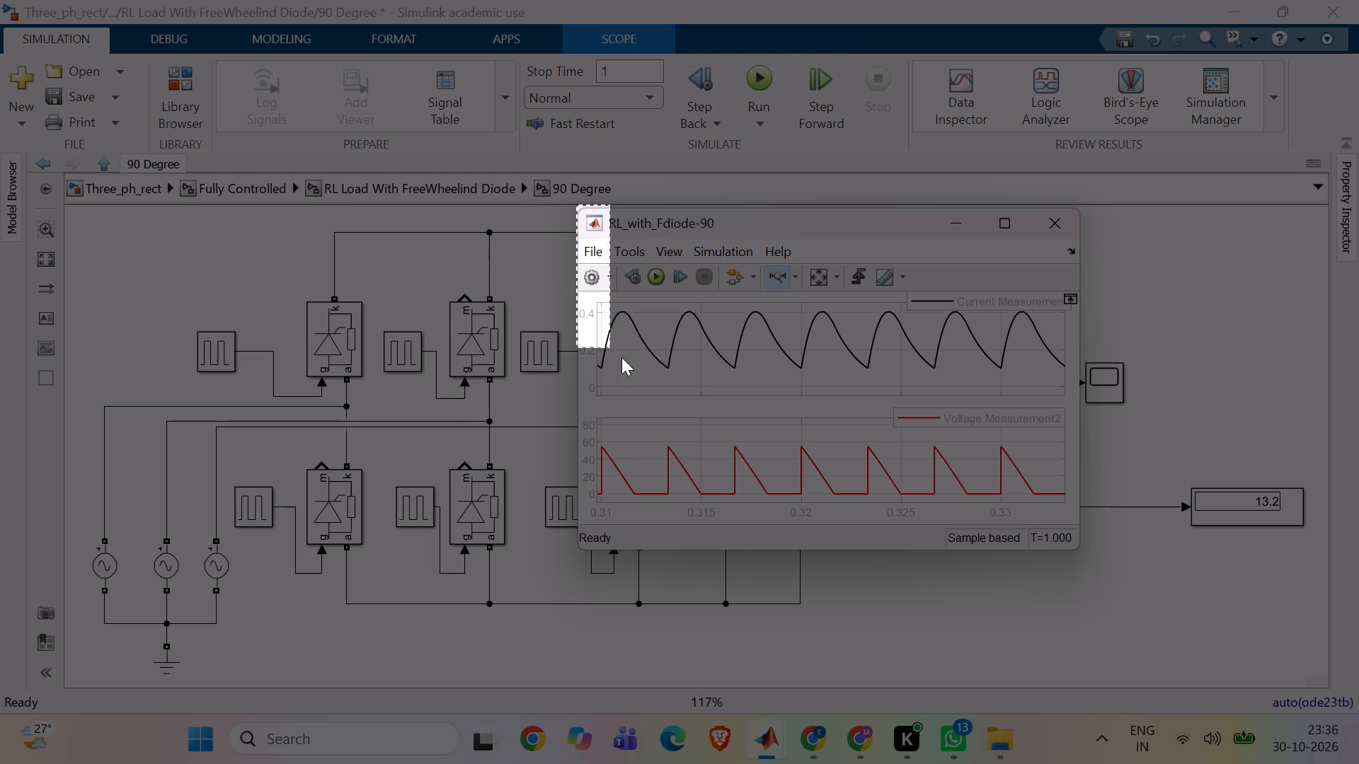
pyautogui.moveTo(621, 357); pyautogui.dragTo(1041, 545)
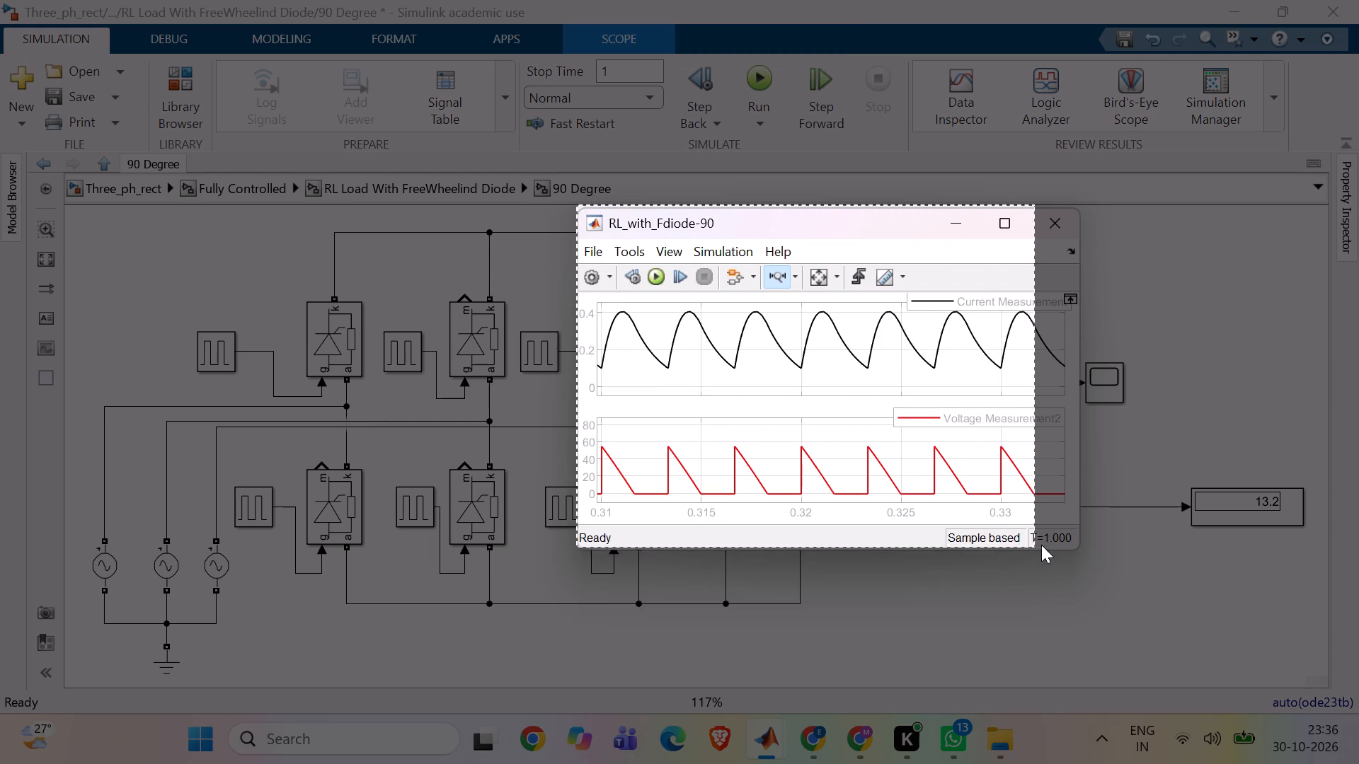
pyautogui.moveTo(1041, 545); pyautogui.dragTo(1082, 545)
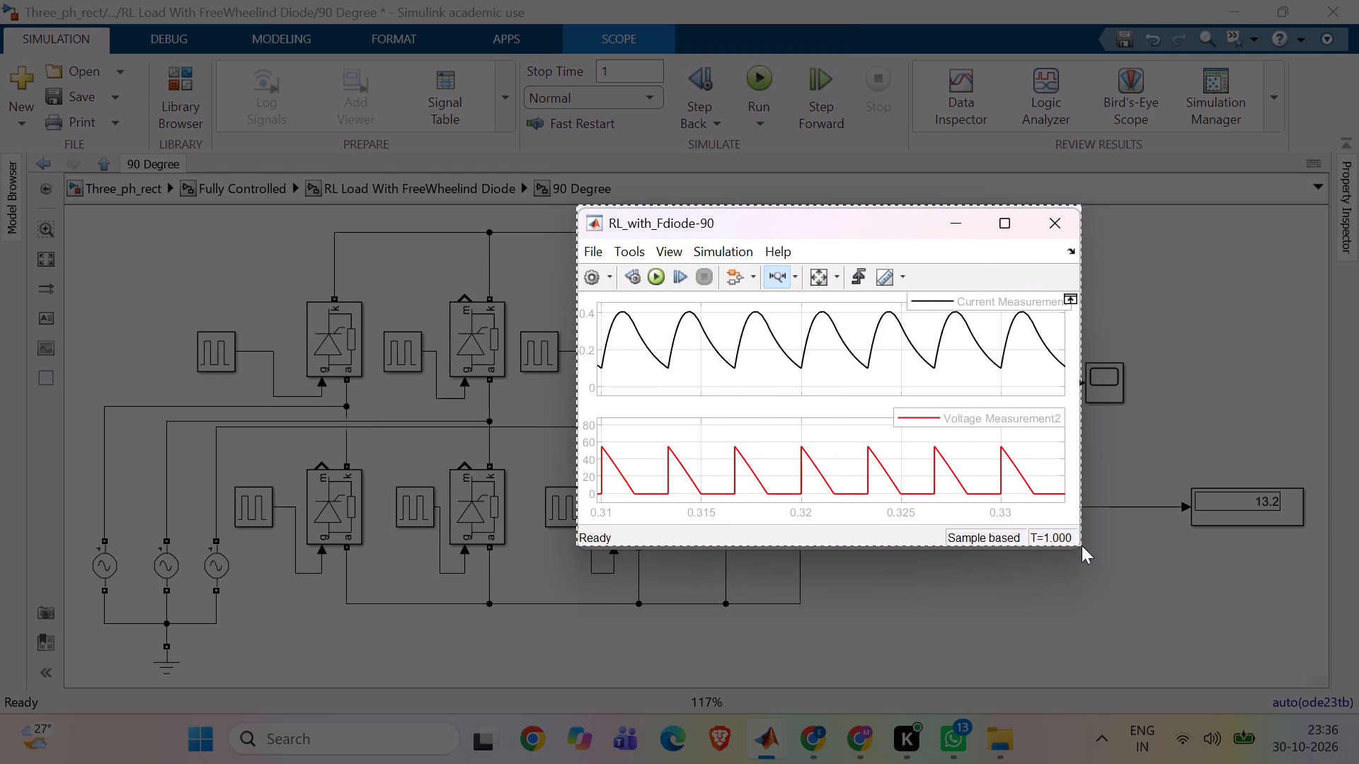
pyautogui.moveTo(1082, 545); pyautogui.dragTo(1079, 548)
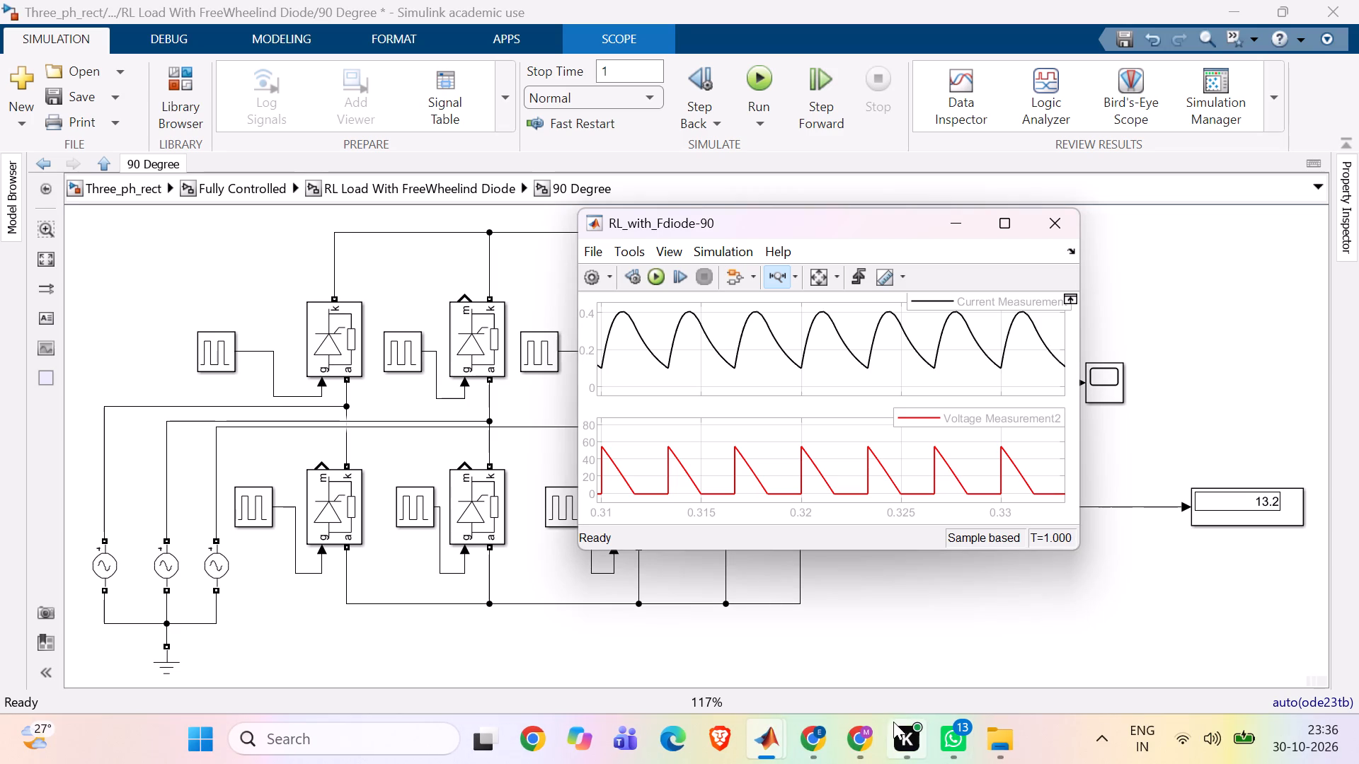
pyautogui.click(813, 743)
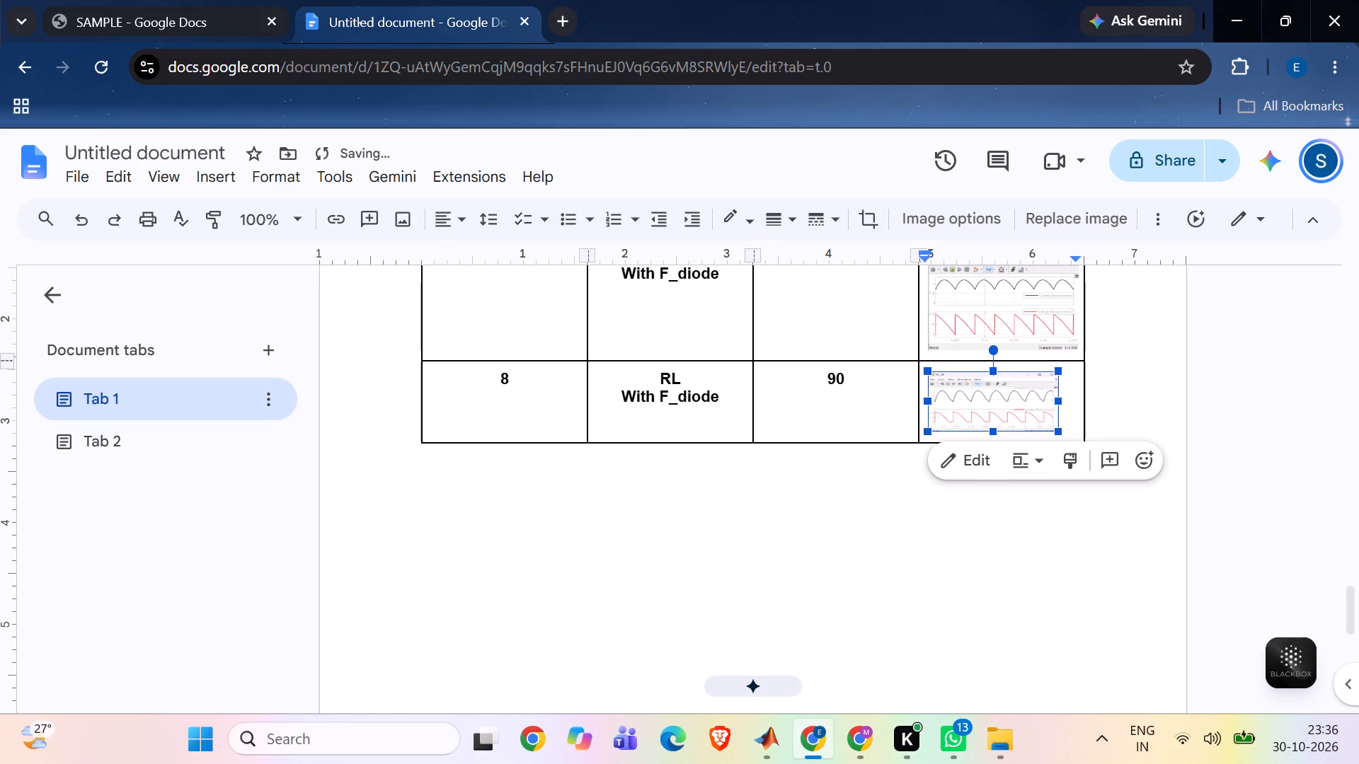
pyautogui.hotkey('ctrl', 'v')
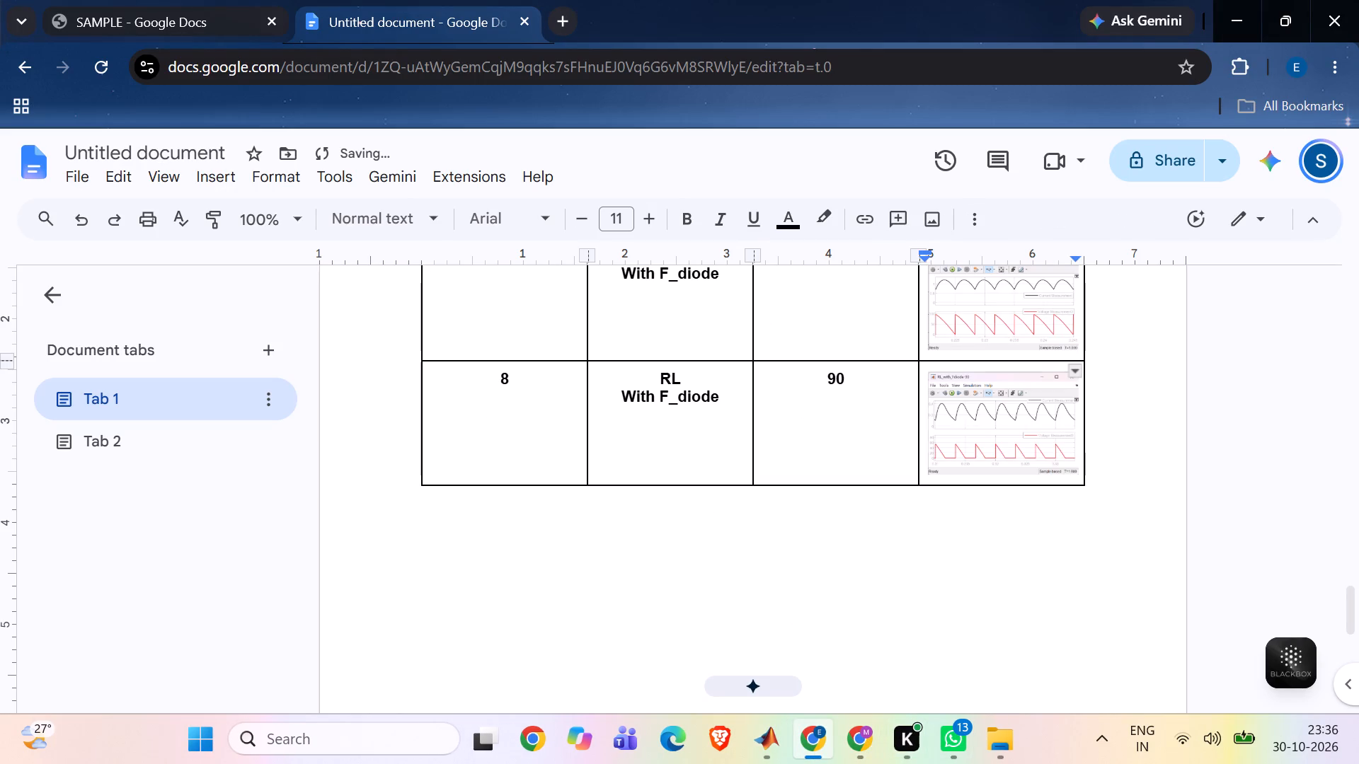
# Review the report from the end of the results tables back to the experiment heading on the first page.
pyautogui.moveTo(1026, 587); pyautogui.dragTo(1020, 597)
pyautogui.scroll(15, 1014, 599)
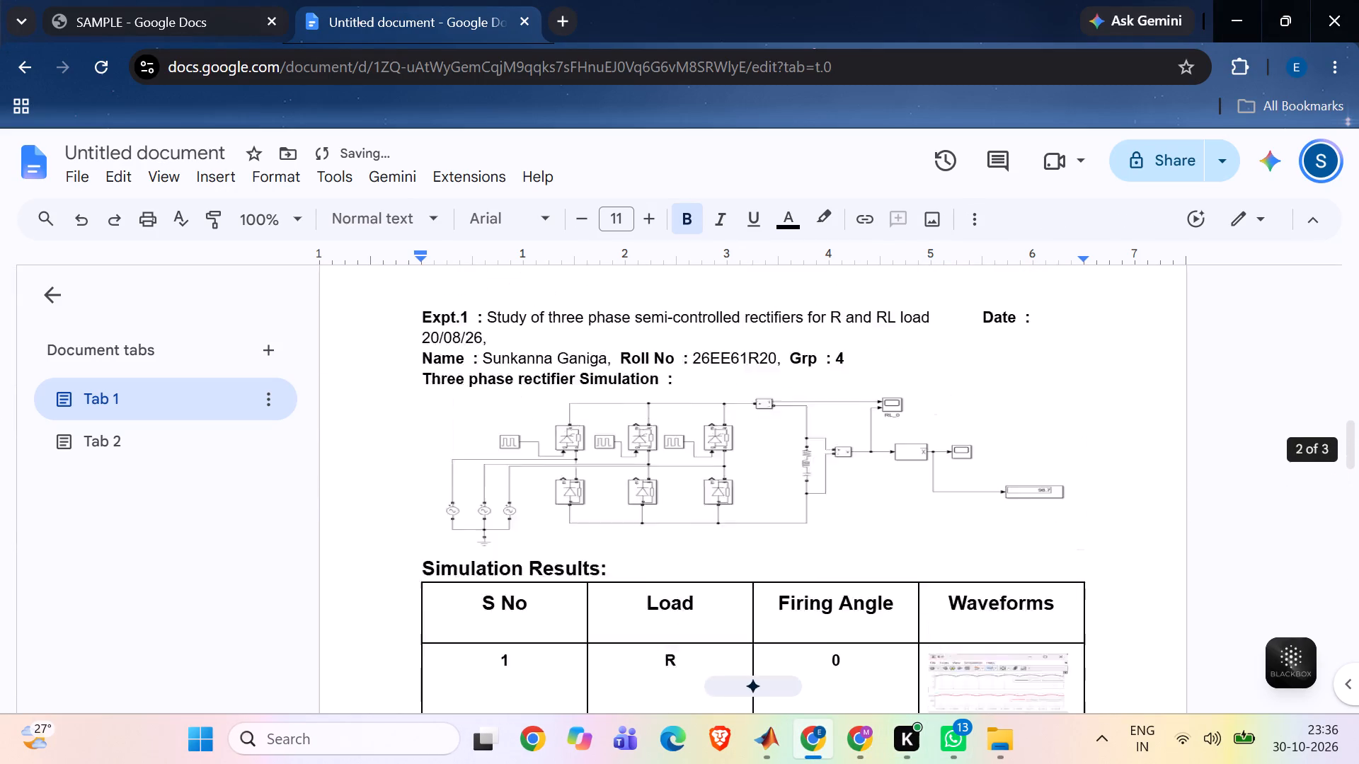
pyautogui.scroll(8, 1016, 552)
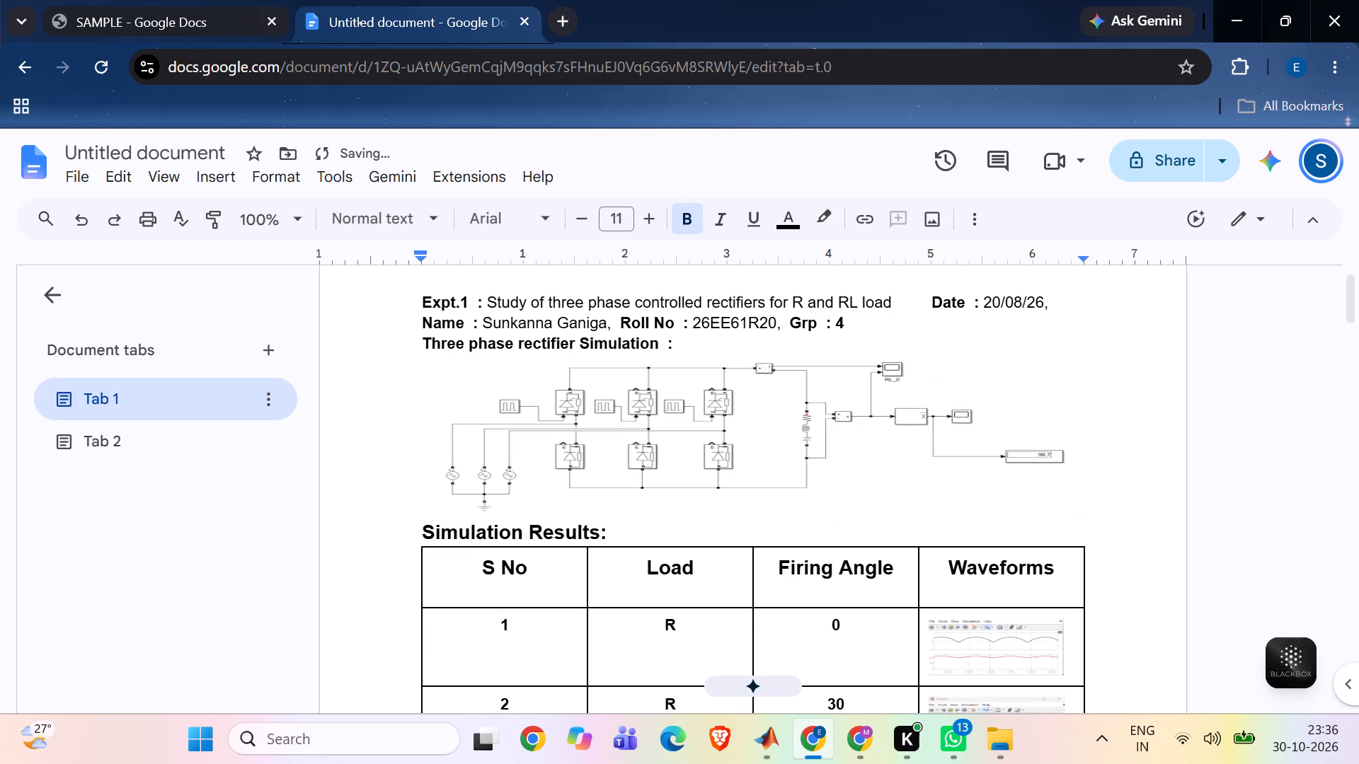
pyautogui.scroll(7, 1016, 552)
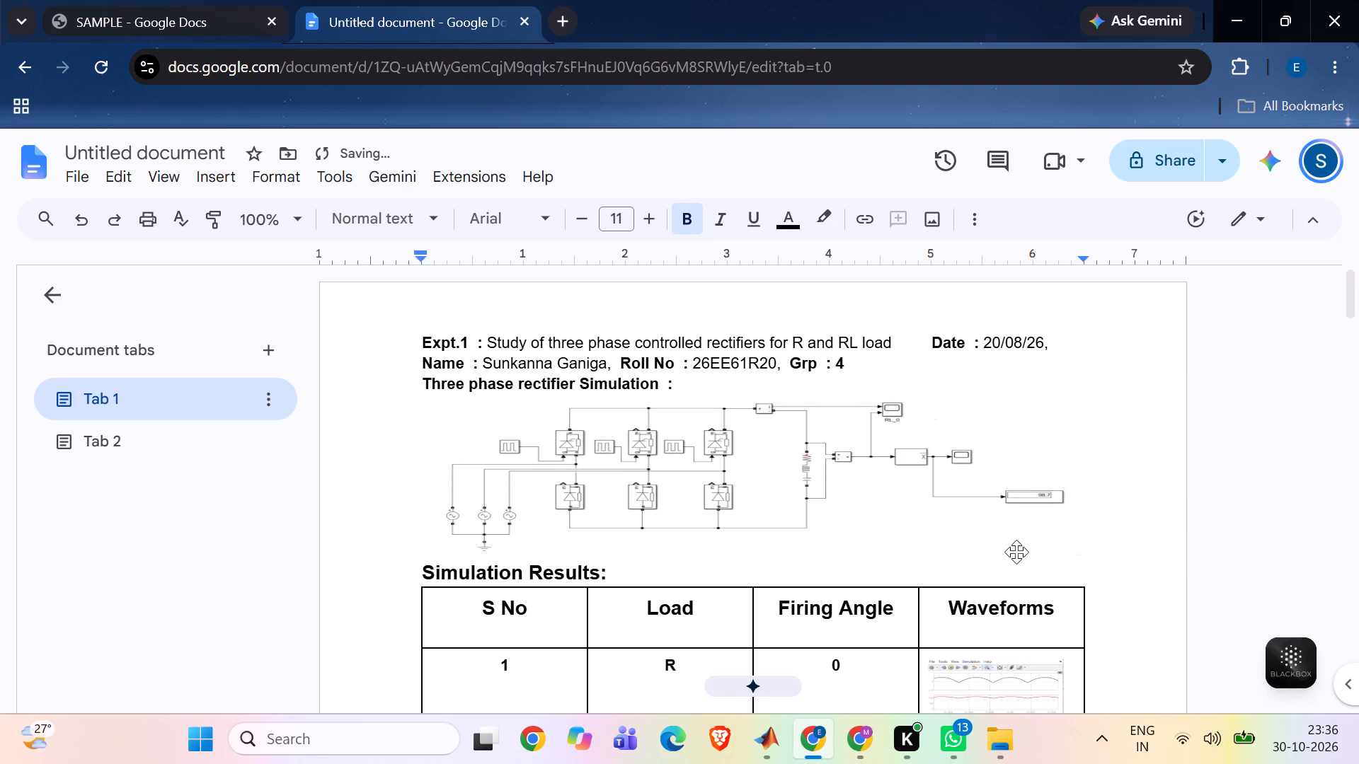
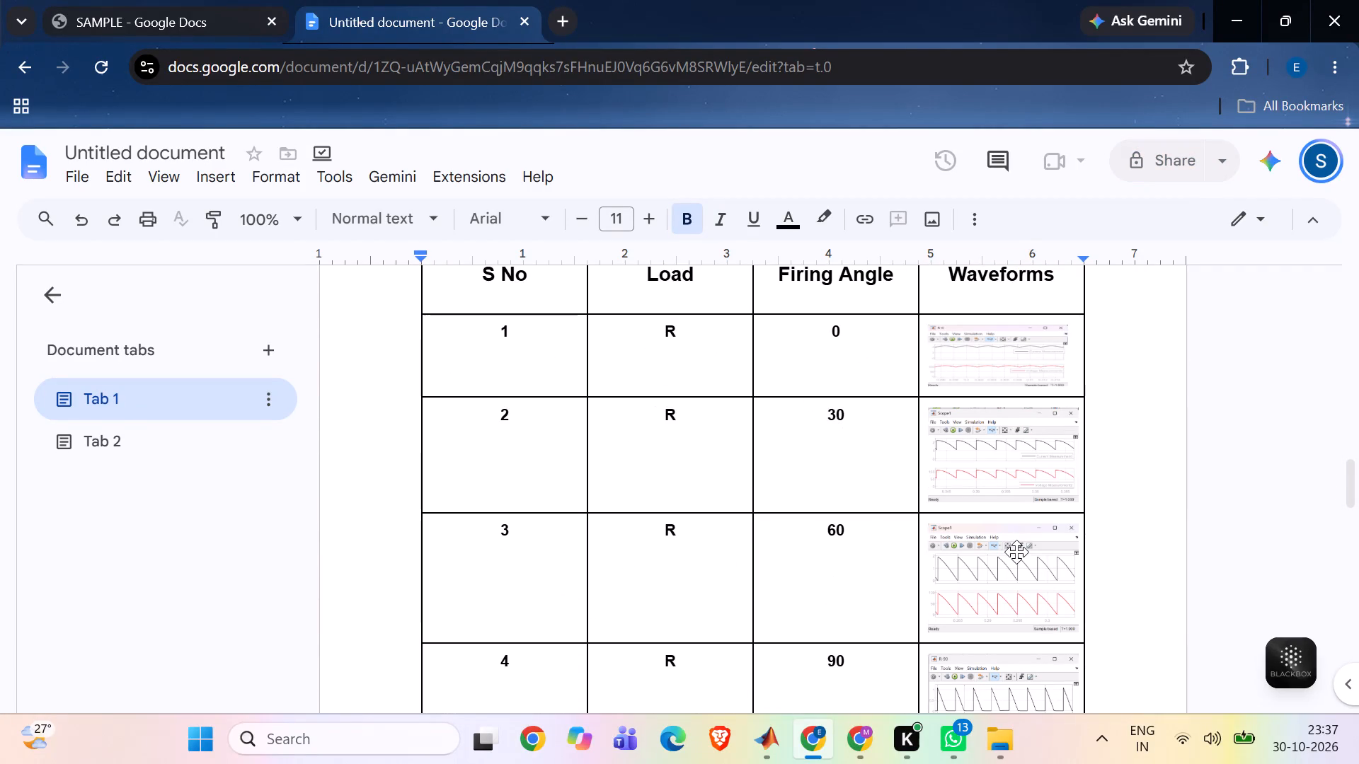
# Insert "semi-" before "controlled" in the first report's Expt.1 title and remove the extra gap before "Date".
pyautogui.scroll(11, 1016, 552)
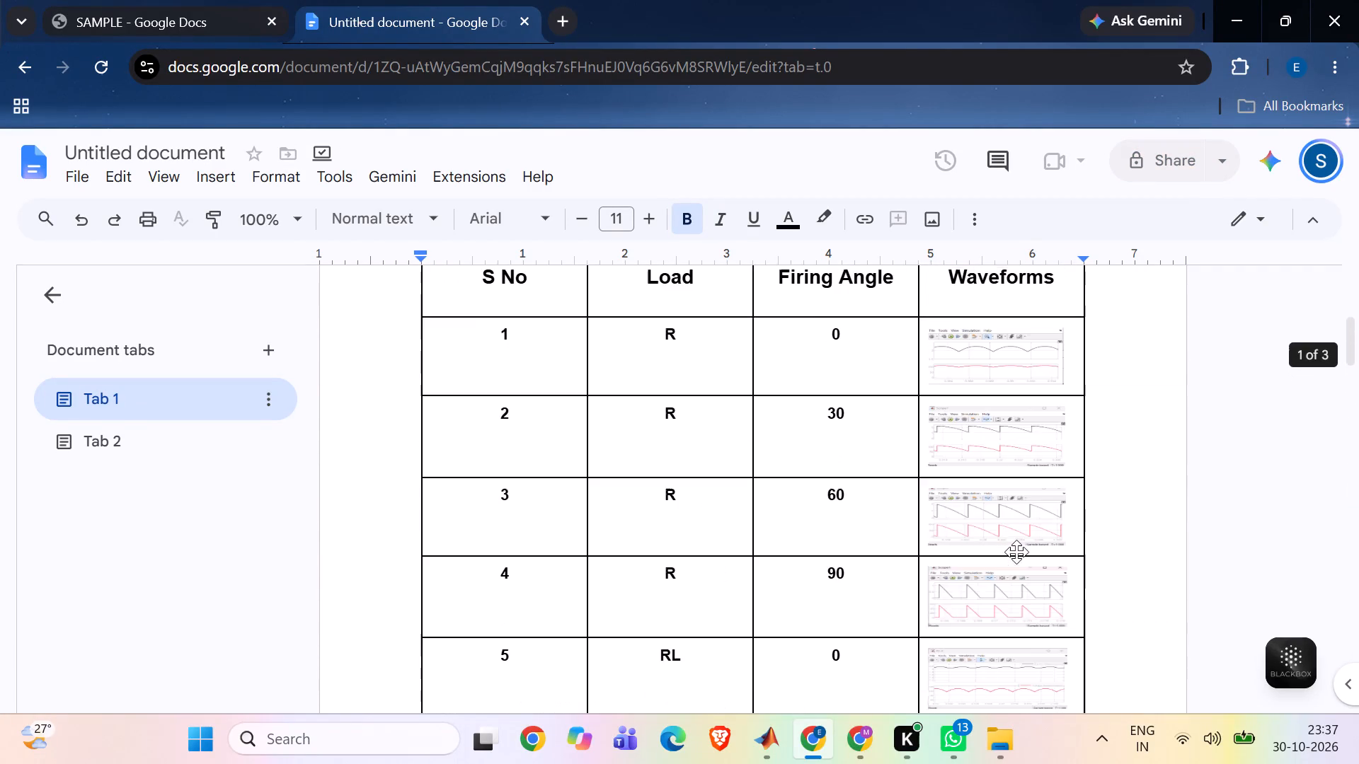
pyautogui.scroll(4, 1016, 552)
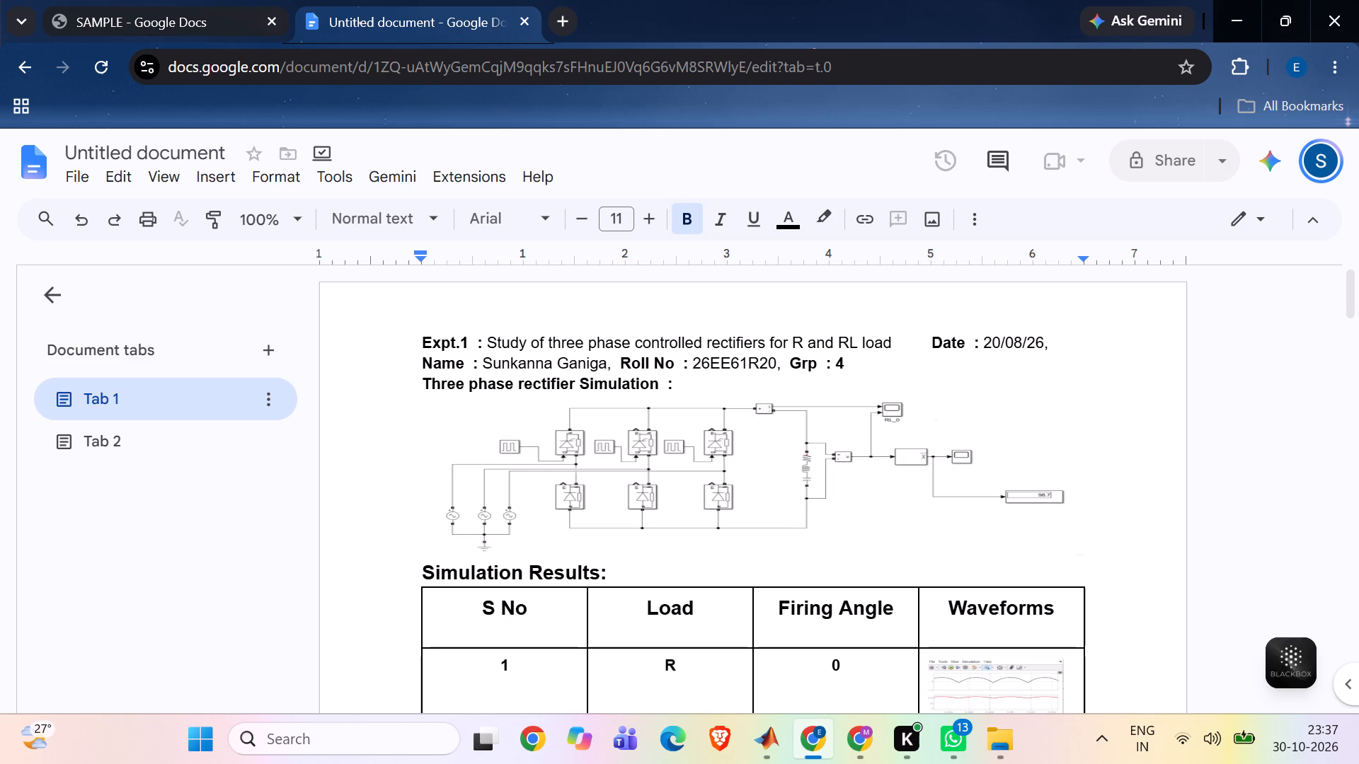
pyautogui.click(636, 338)
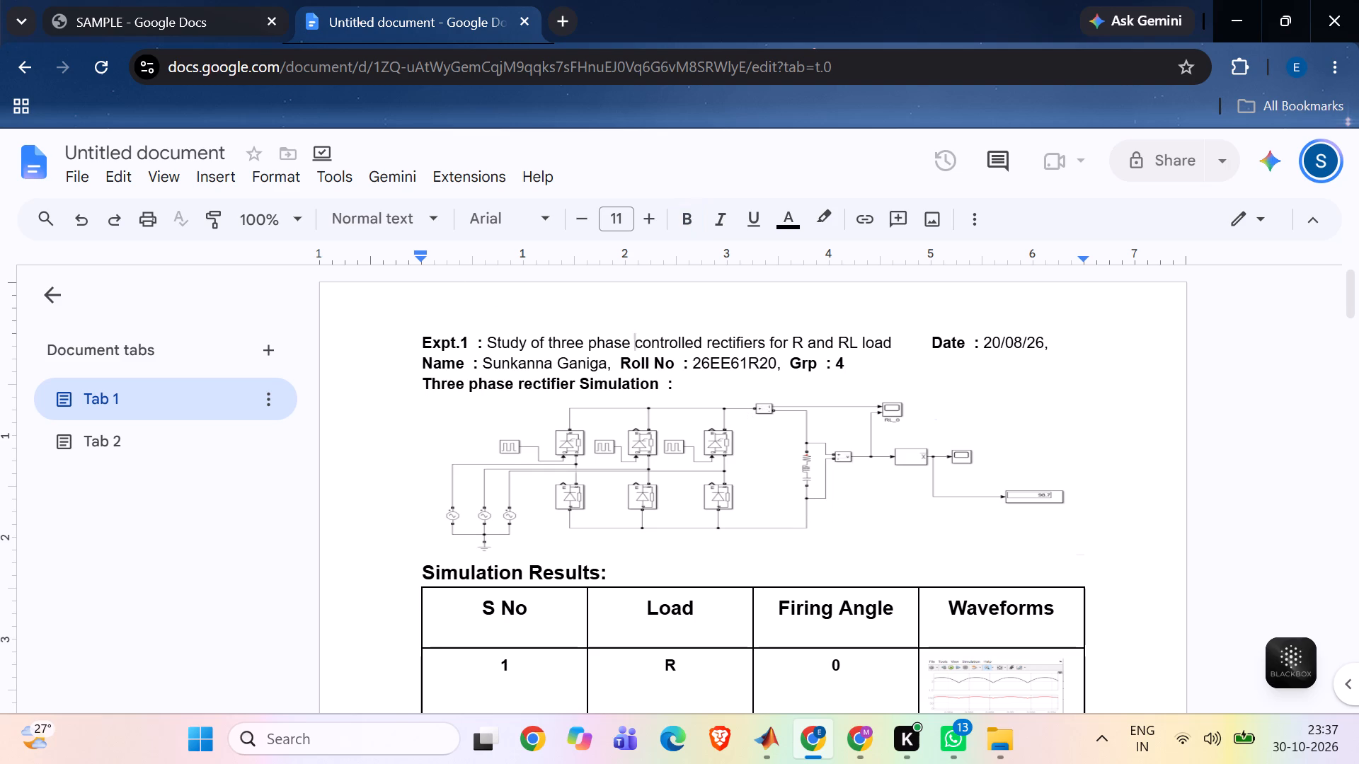
pyautogui.write('se')
pyautogui.write('mi-')
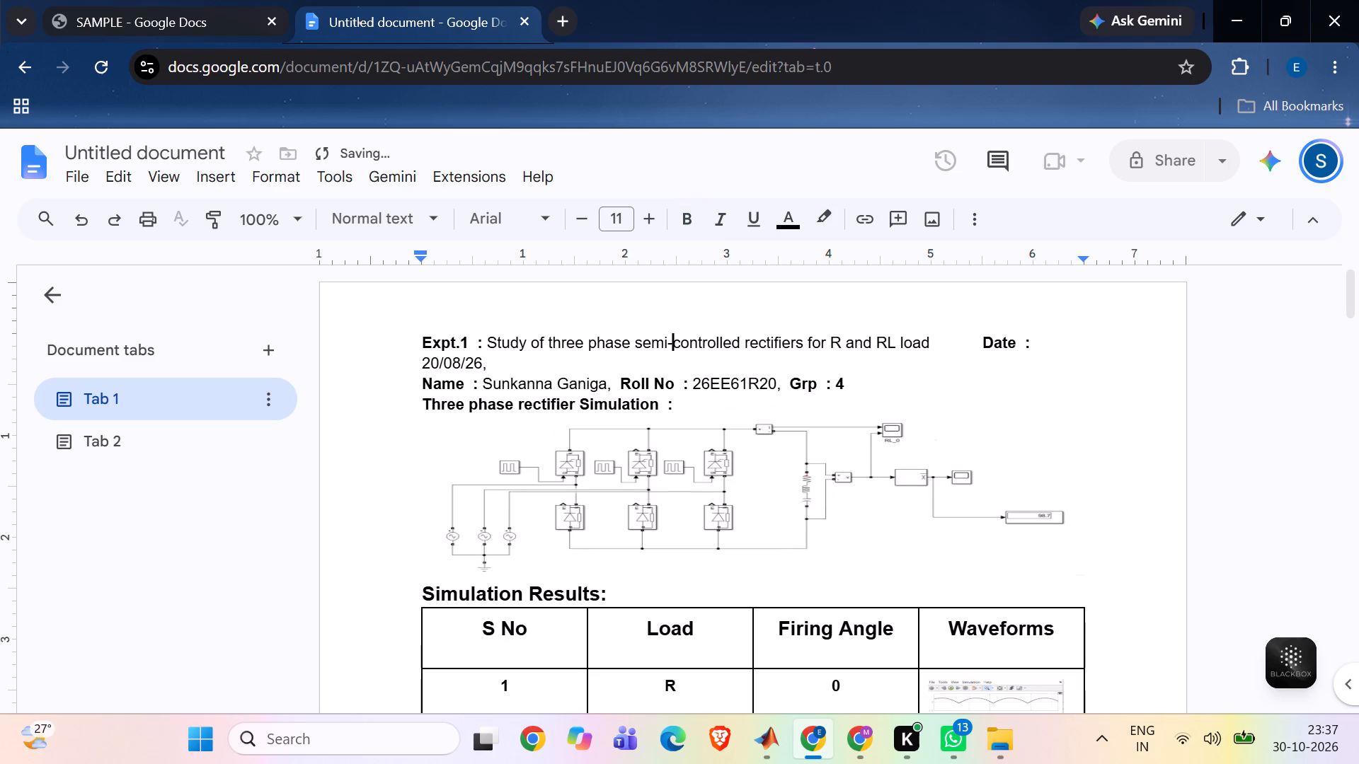
pyautogui.click(979, 342)
pyautogui.press('BackSpace')
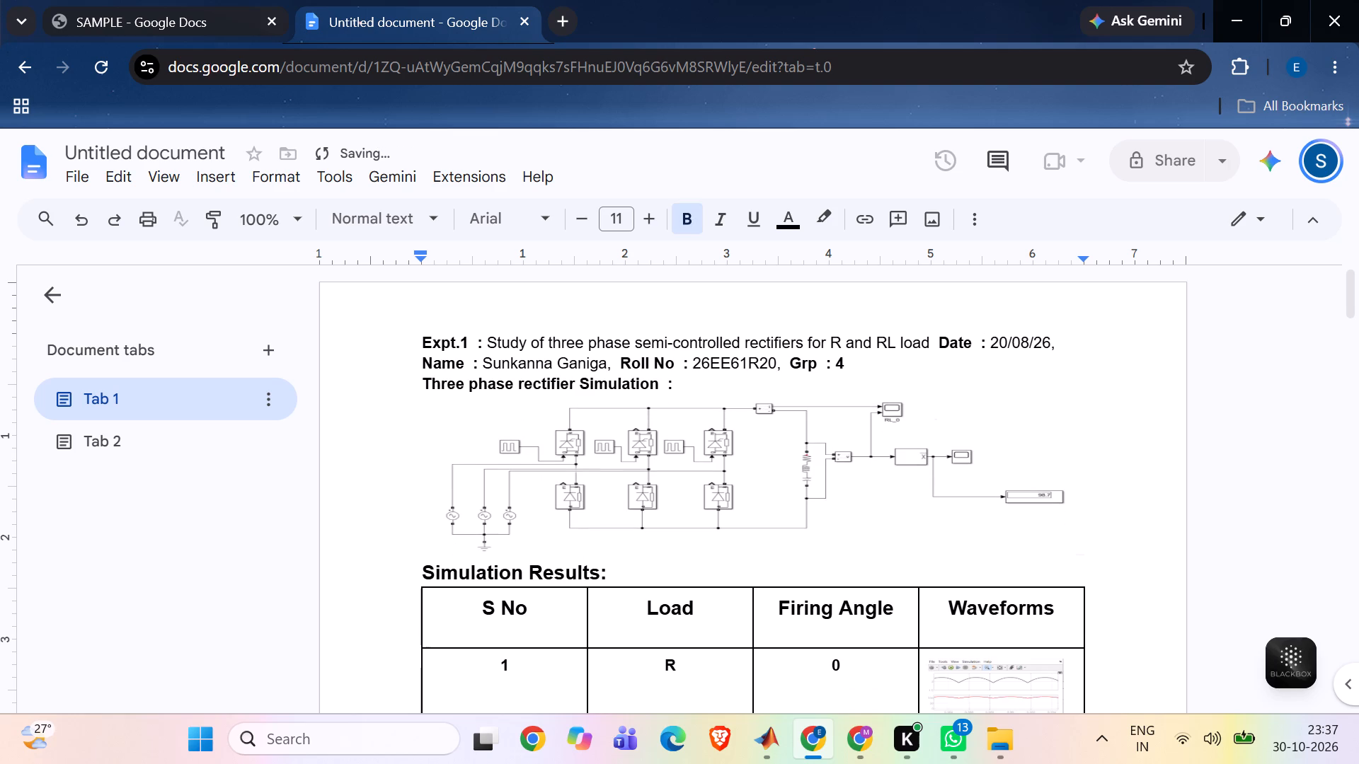
# Remove "semi-" from the Expt.1 title of the second report so it reads "three phase controlled rectifiers".
pyautogui.scroll(-6, 1109, 511)
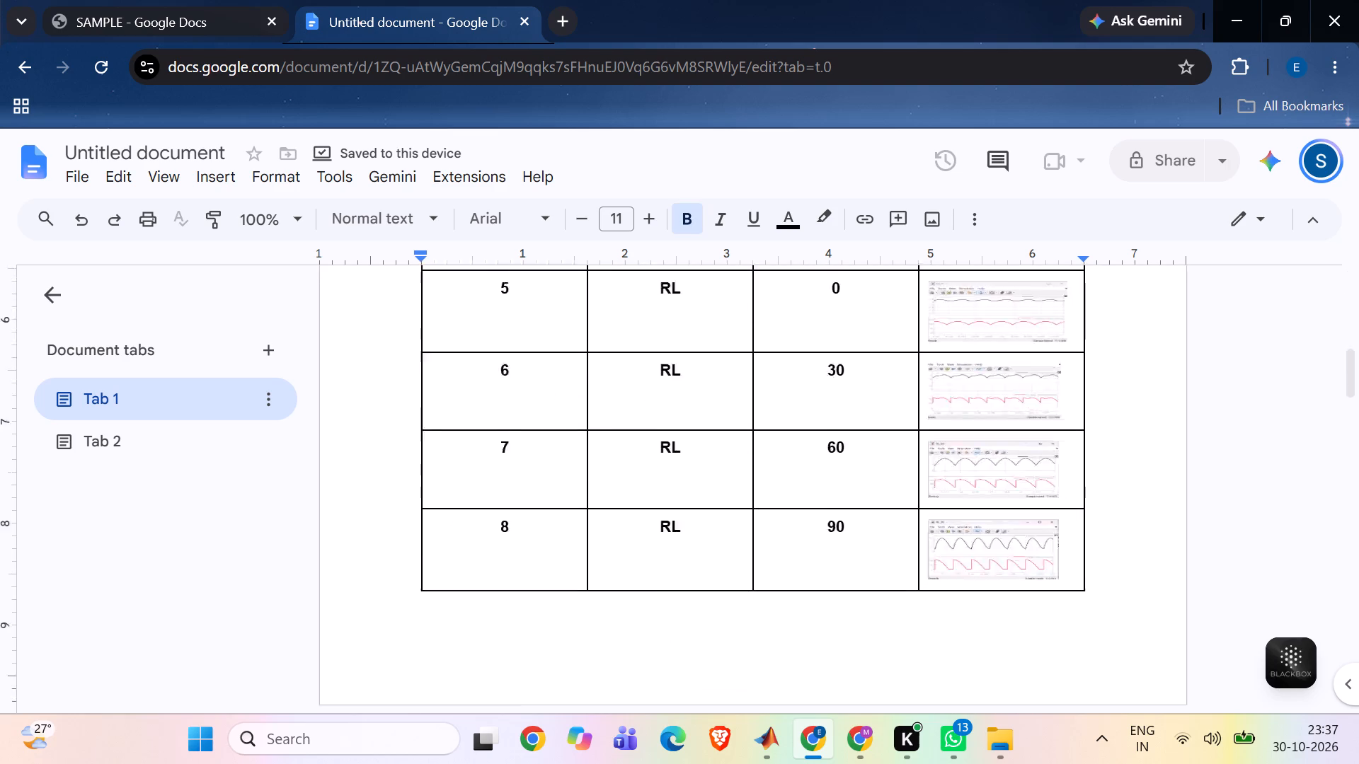
pyautogui.scroll(-3, 1109, 511)
pyautogui.scroll(2, 1109, 511)
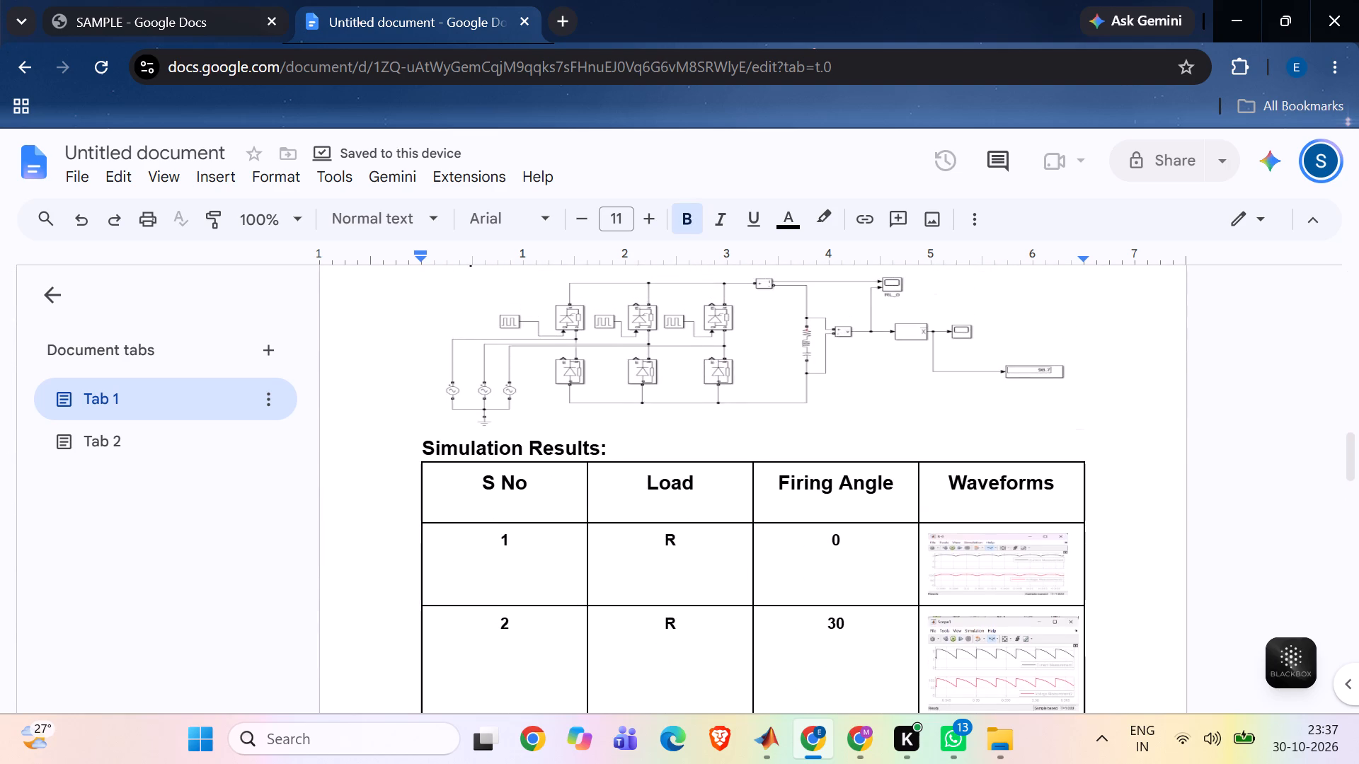
pyautogui.scroll(2, 1109, 511)
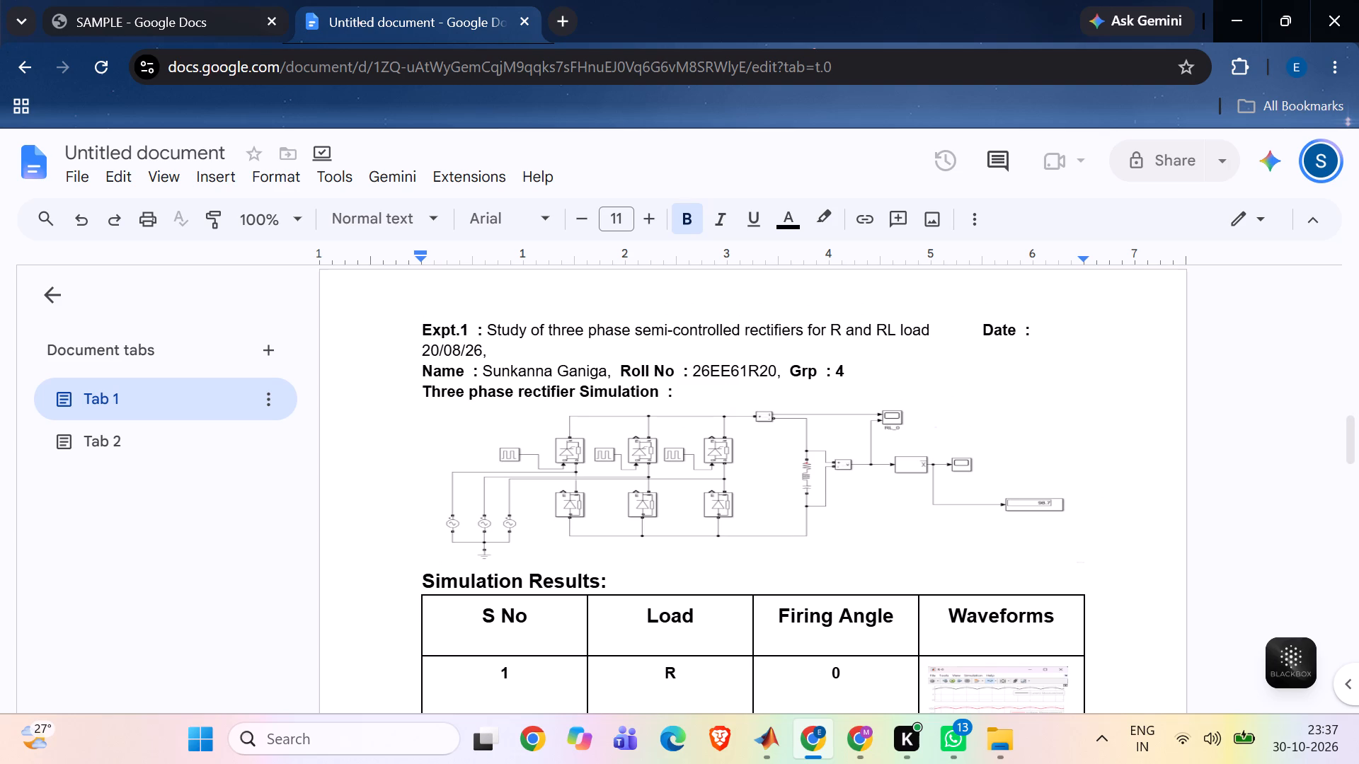
pyautogui.click(672, 328)
pyautogui.press('BackSpace')
pyautogui.press('BackSpace')
pyautogui.press('BackSpace')
pyautogui.press('BackSpace')
pyautogui.press('BackSpace')
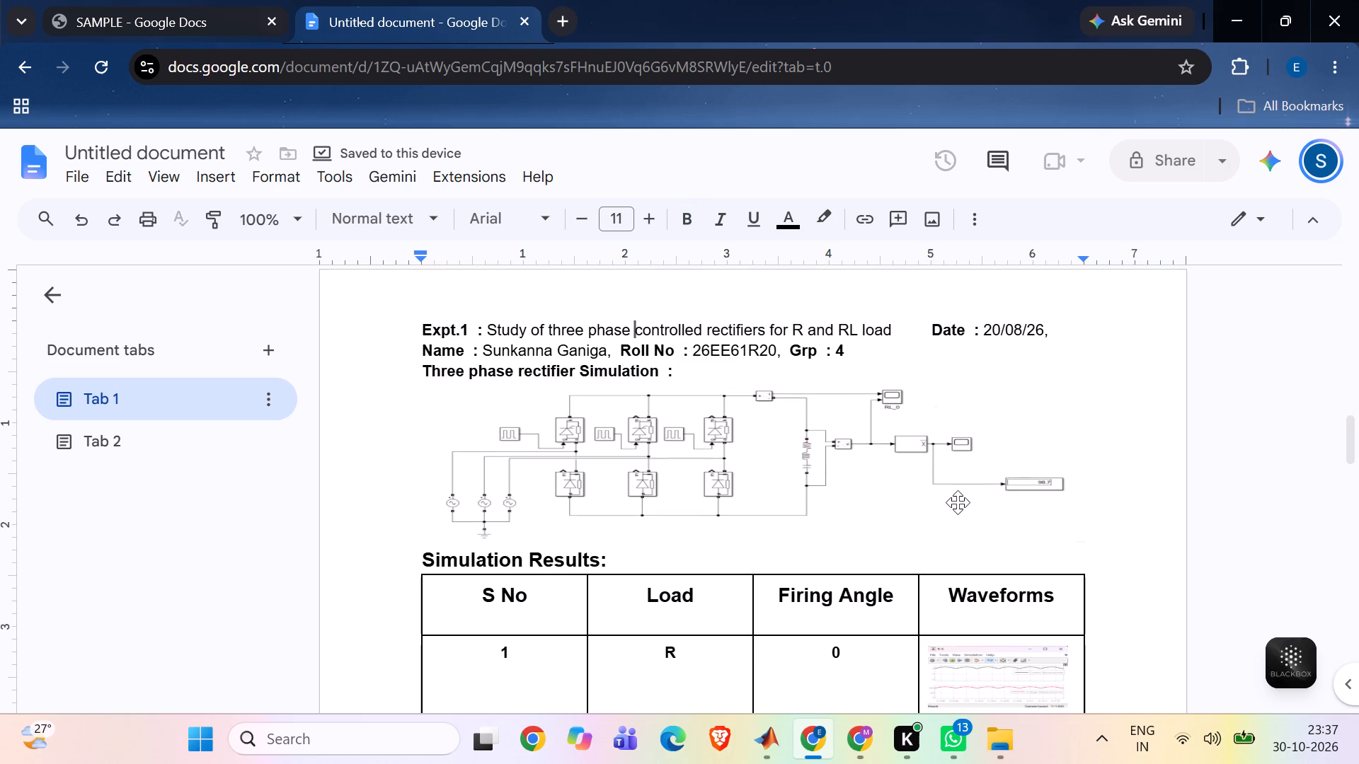
# Delete the circuit image under "Three phase rectifier Simulation" in the second report.
pyautogui.click(792, 463)
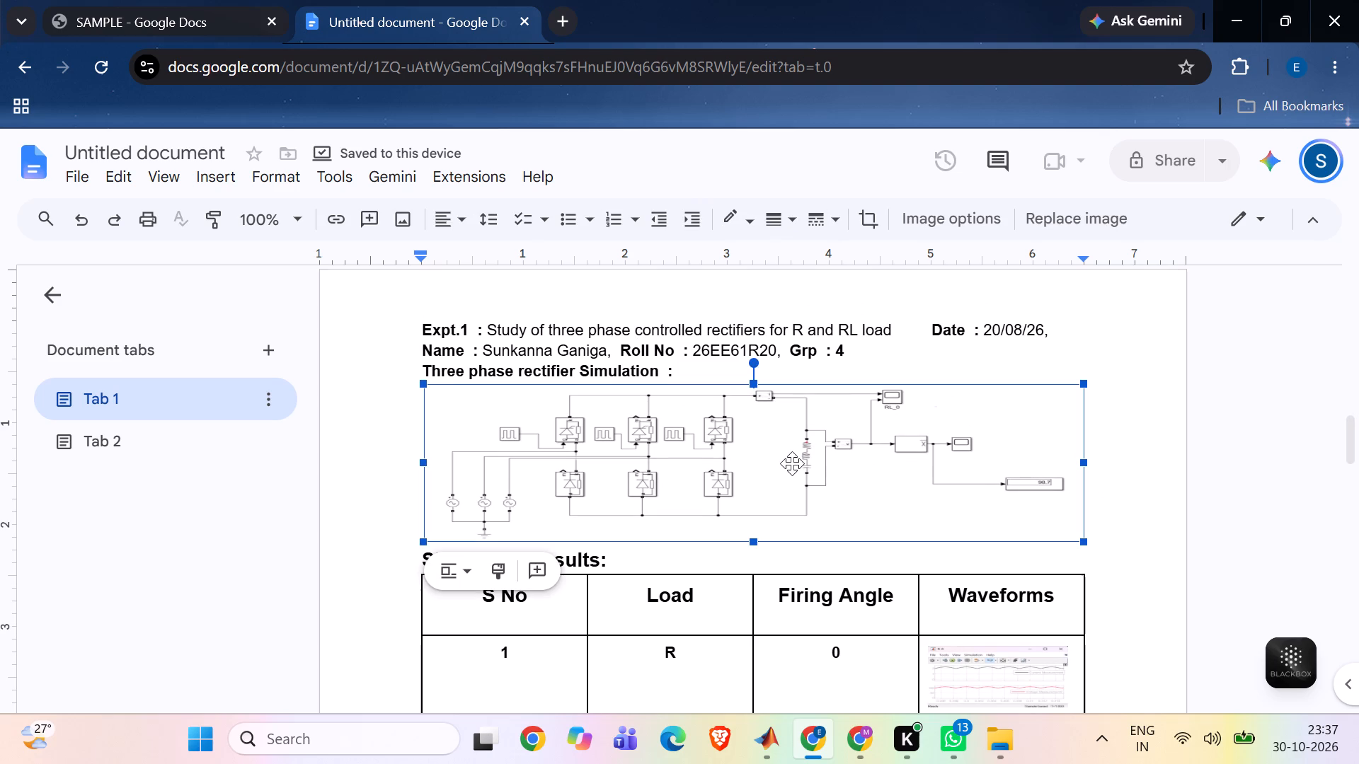
pyautogui.press('Delete')
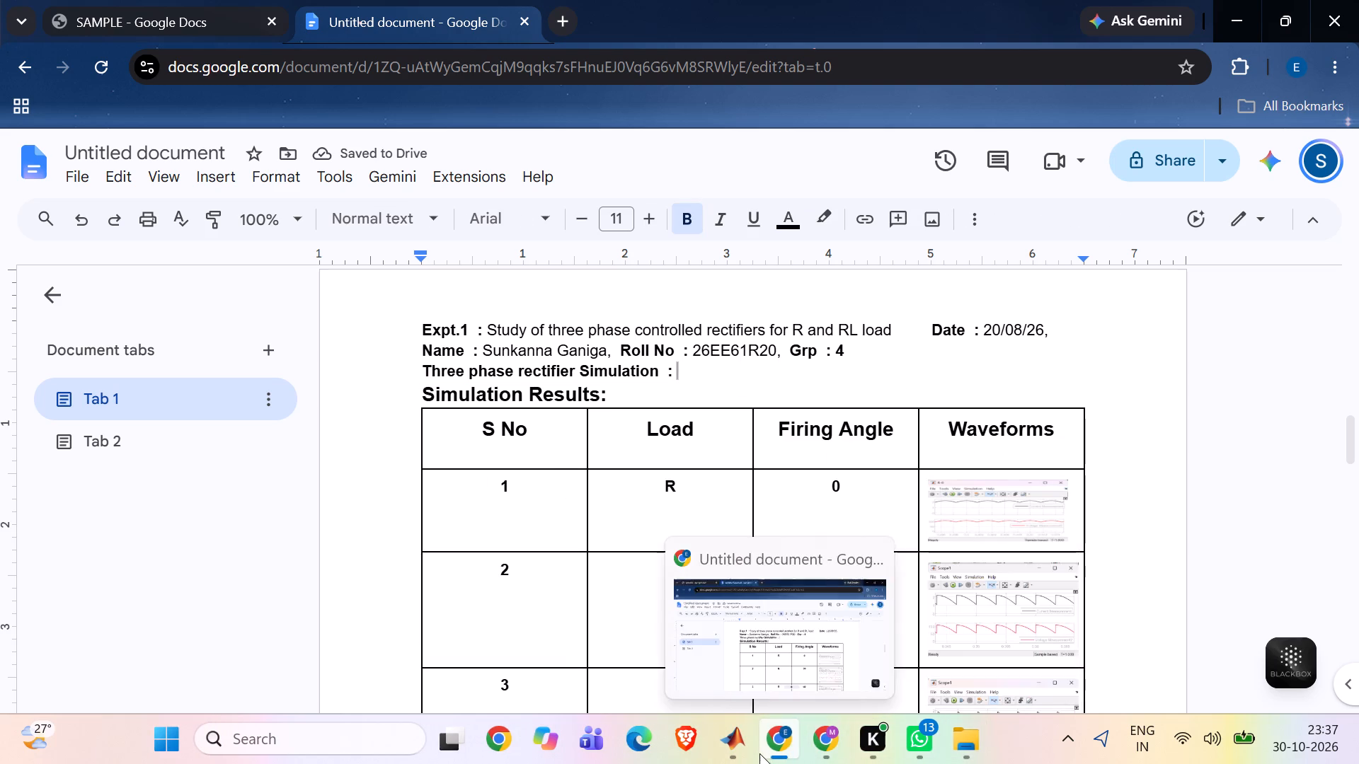
# Switch to the Simulink model and open the 0 Degree subsystem of R Load under Fully Controlled.
pyautogui.click(609, 654)
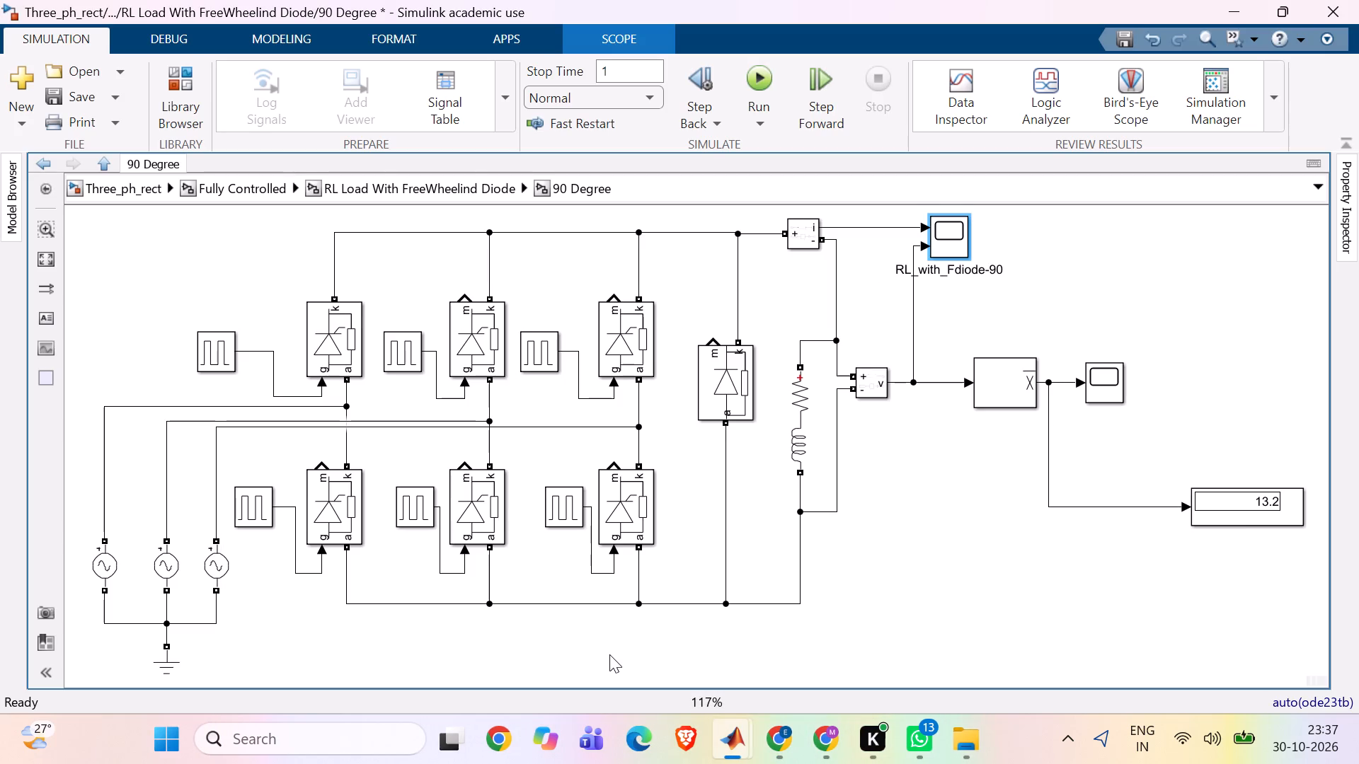
pyautogui.click(111, 160)
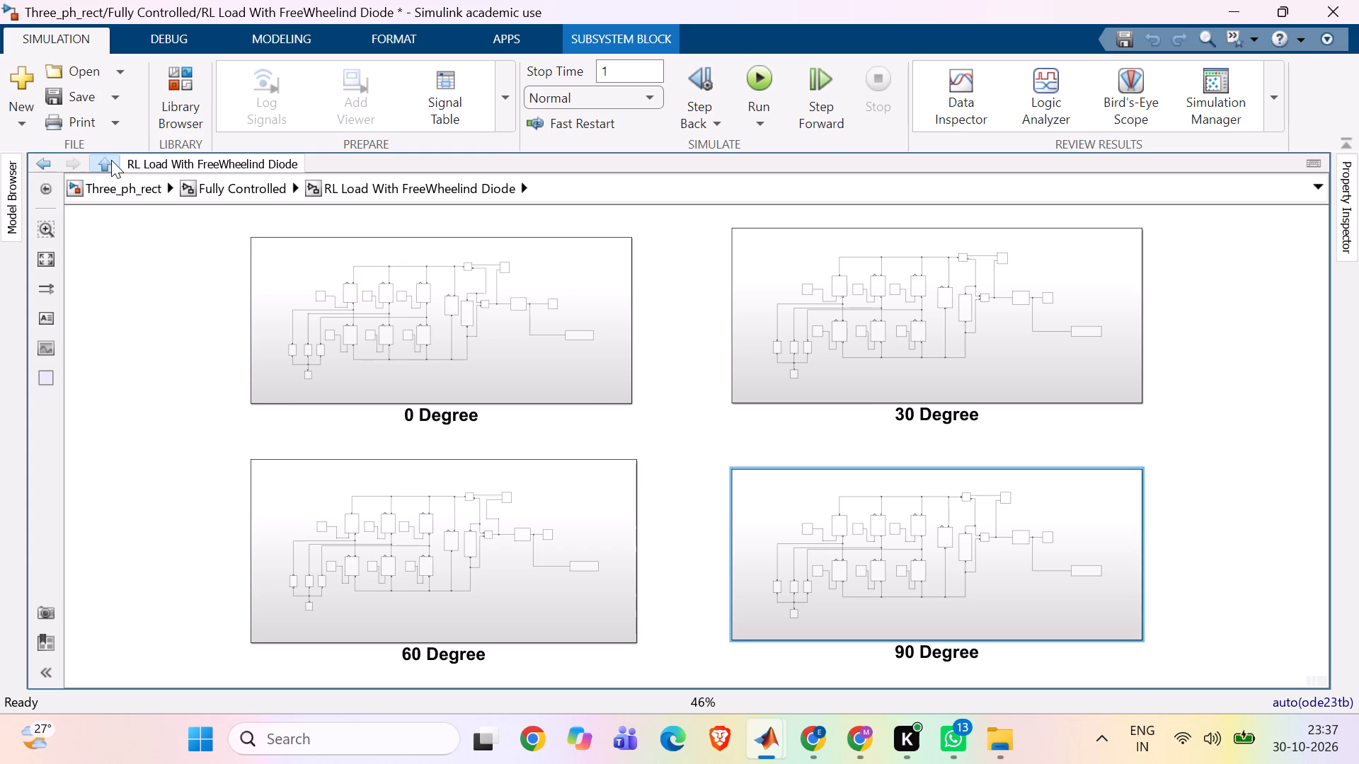
pyautogui.click(111, 160)
pyautogui.doubleClick(204, 371)
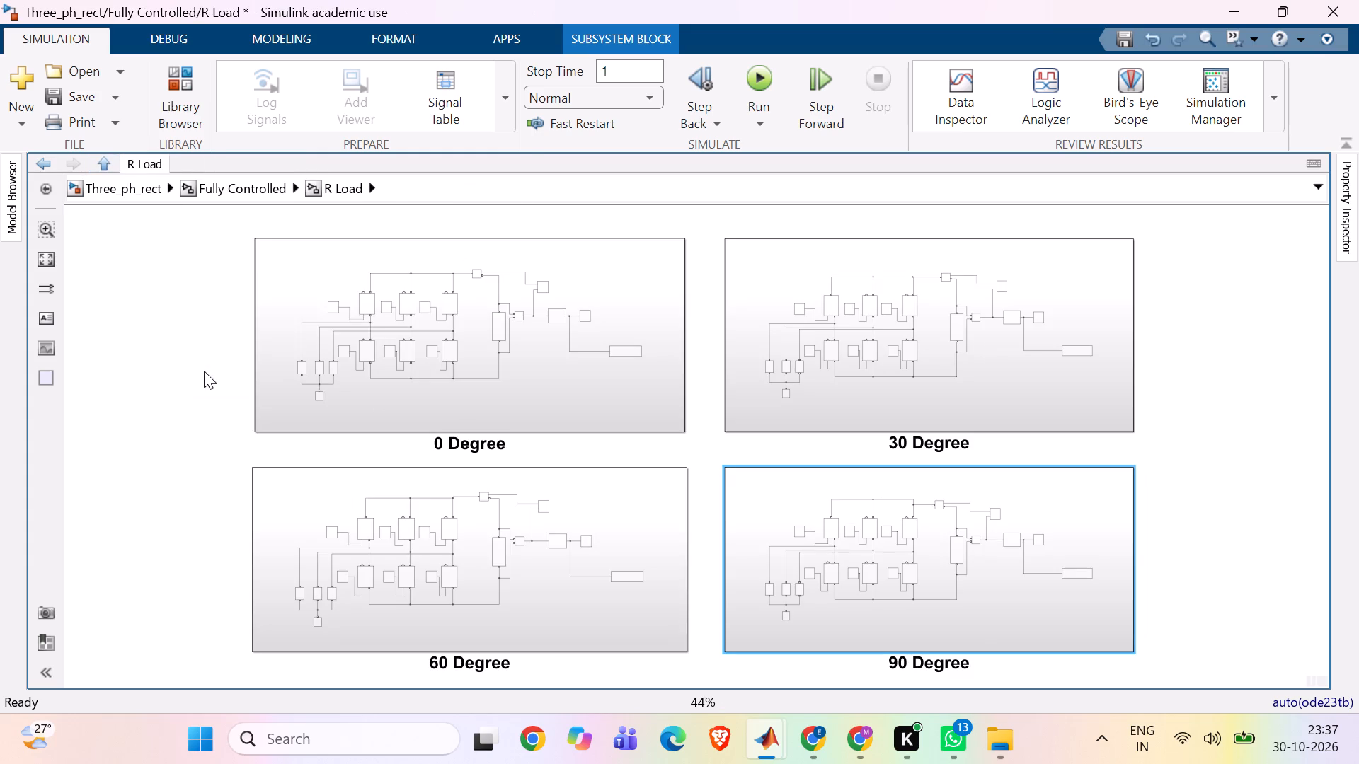
pyautogui.doubleClick(444, 344)
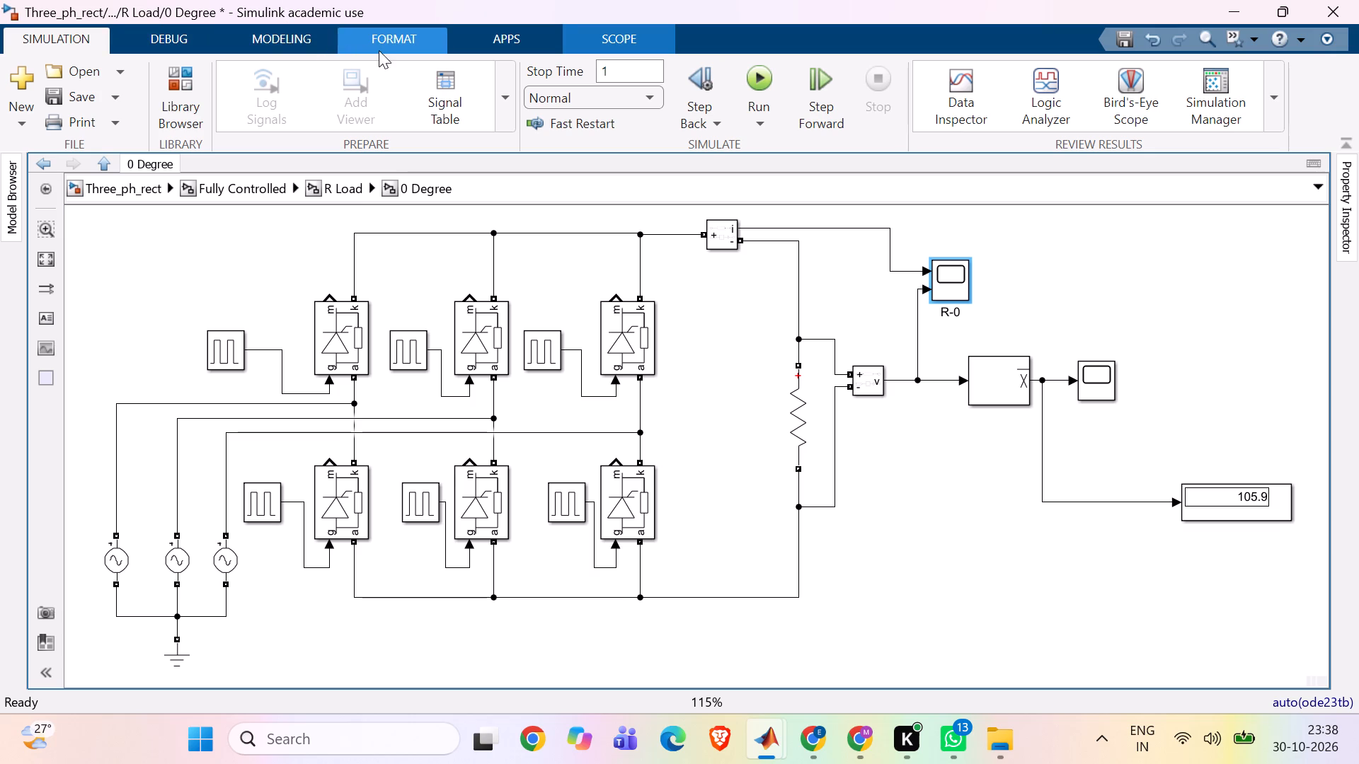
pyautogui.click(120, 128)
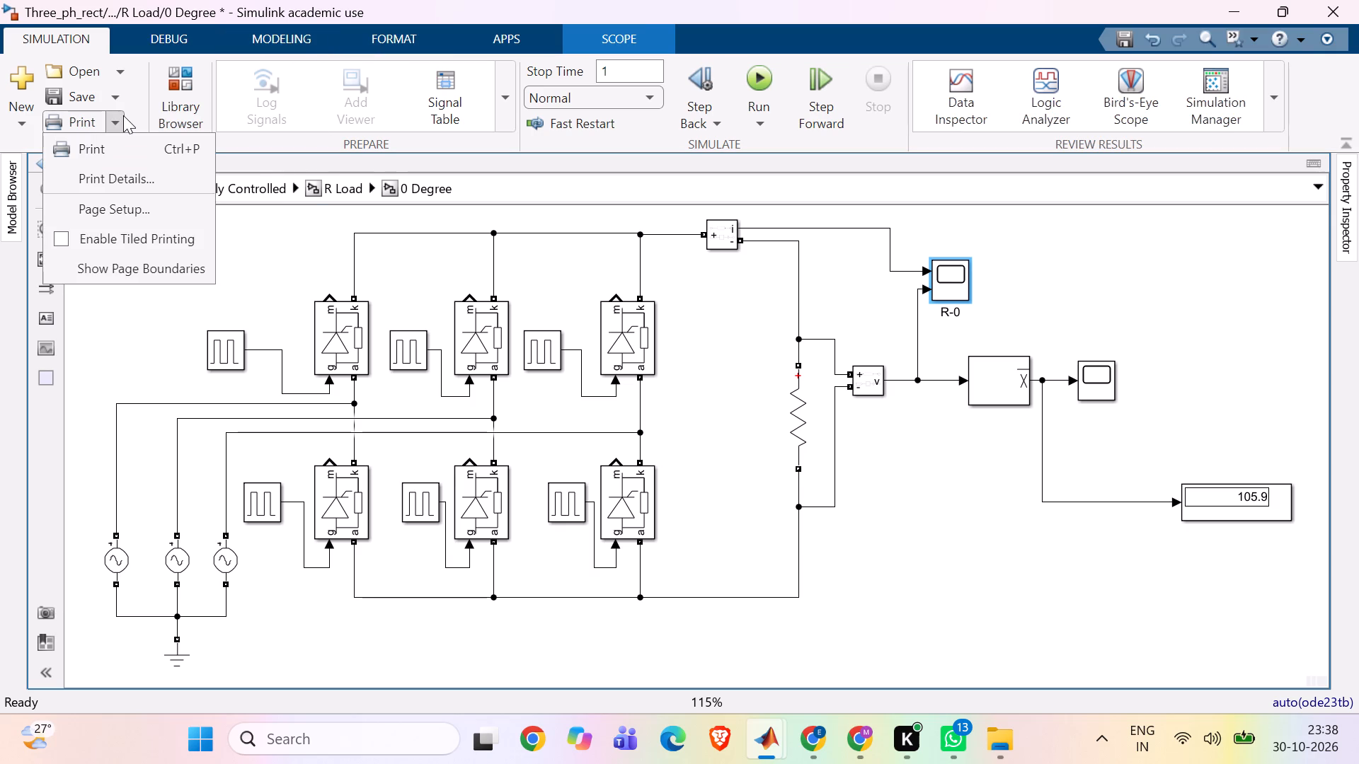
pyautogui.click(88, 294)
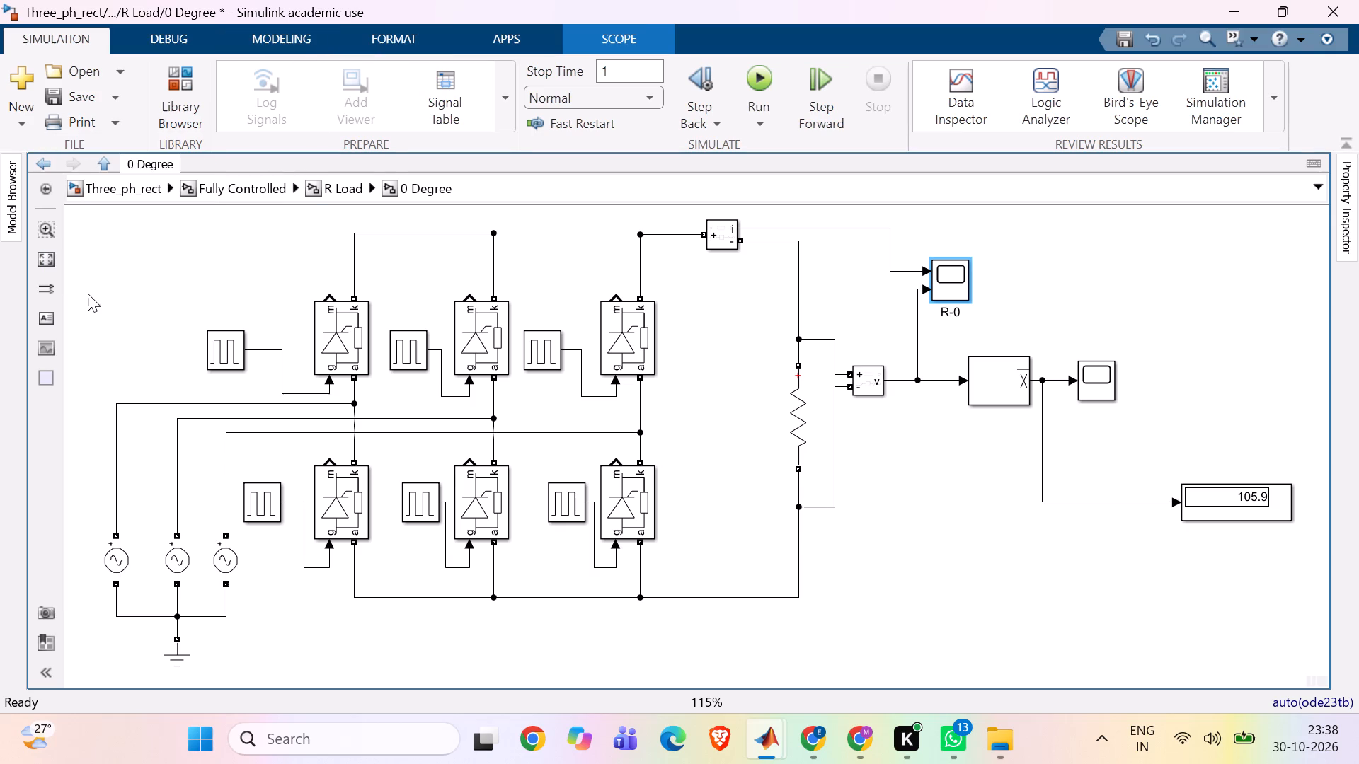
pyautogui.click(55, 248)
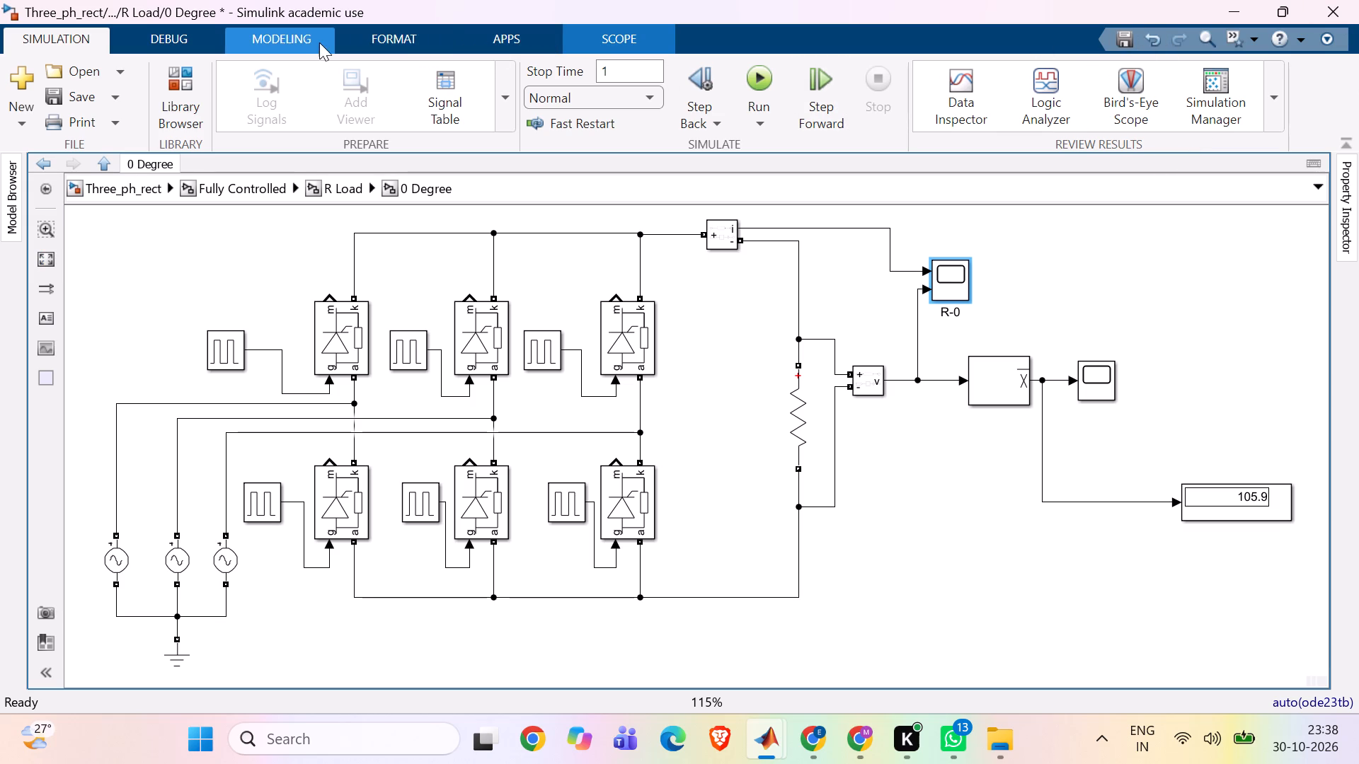
# Copy a screenshot of the 0 Degree R Load circuit to the clipboard as a bitmap.
pyautogui.click(352, 45)
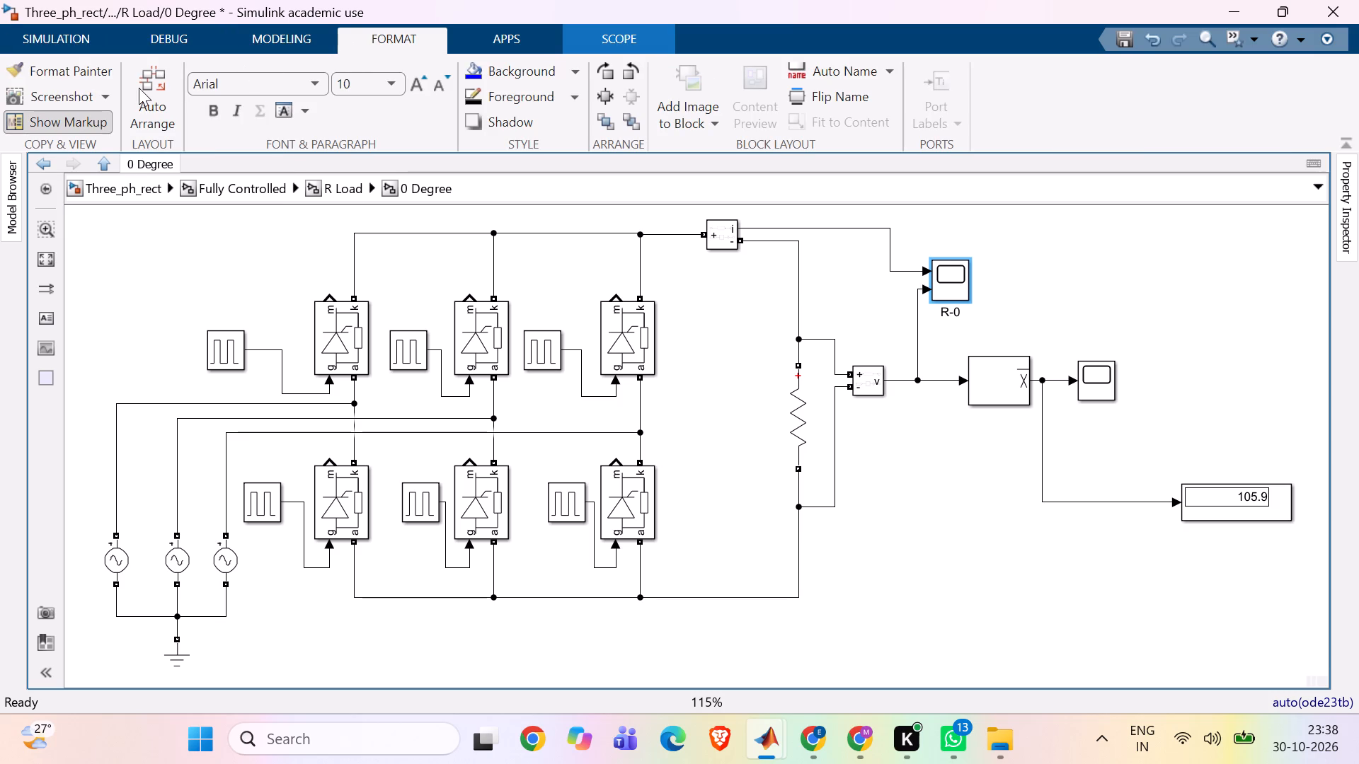
pyautogui.click(100, 93)
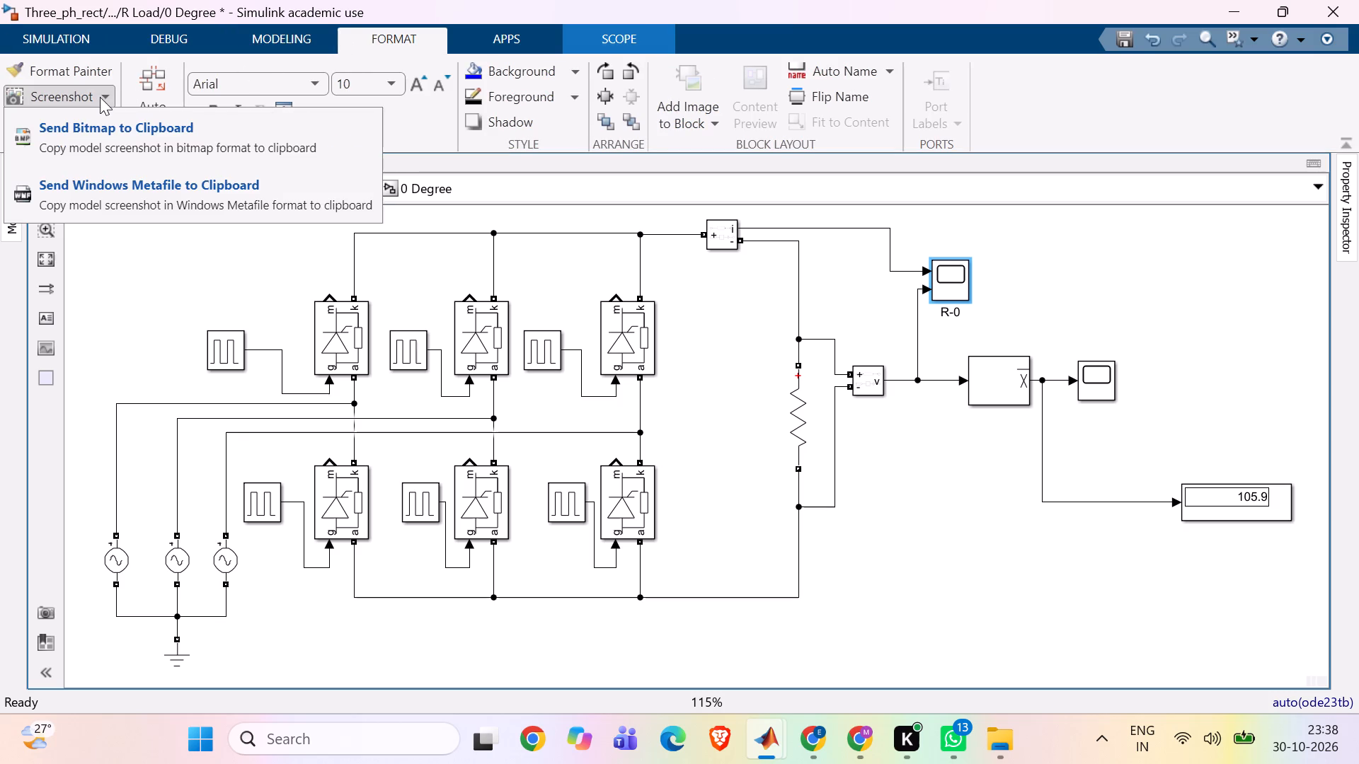
pyautogui.click(91, 140)
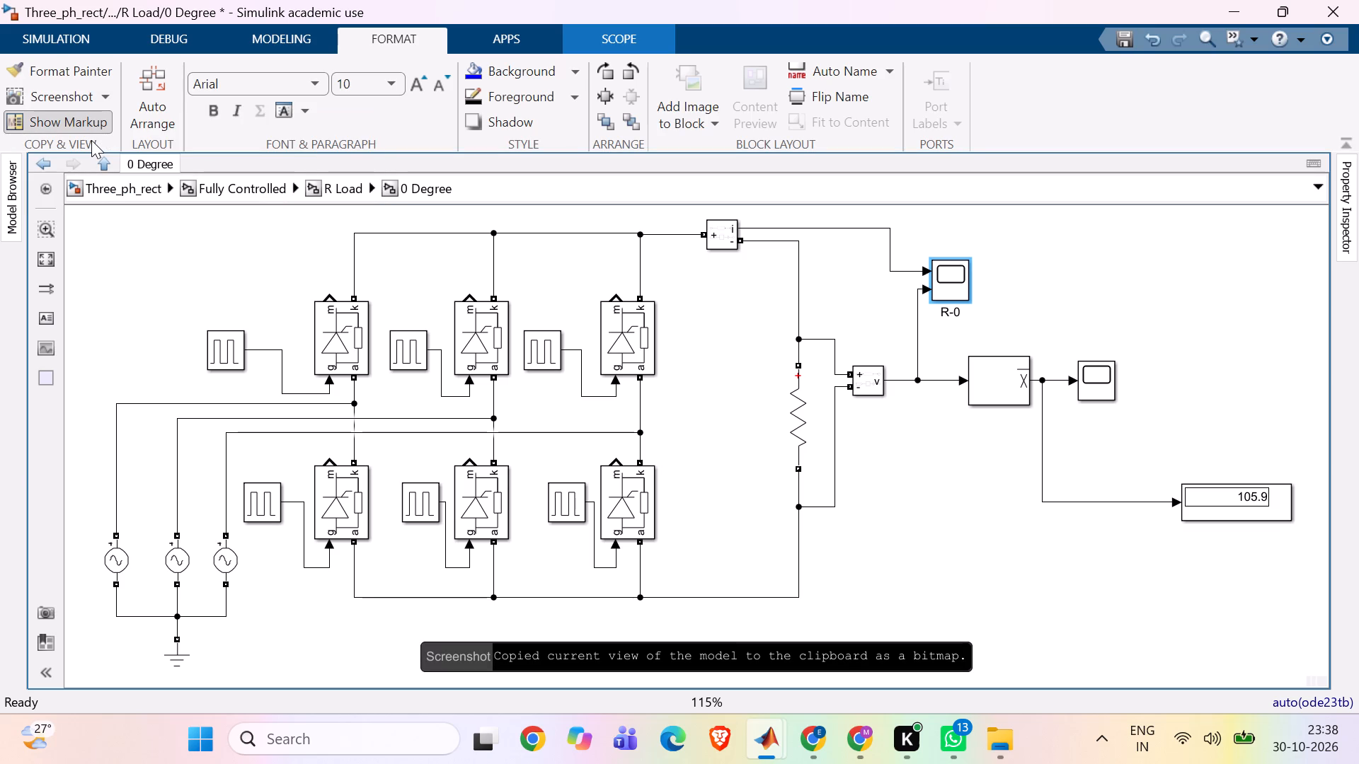
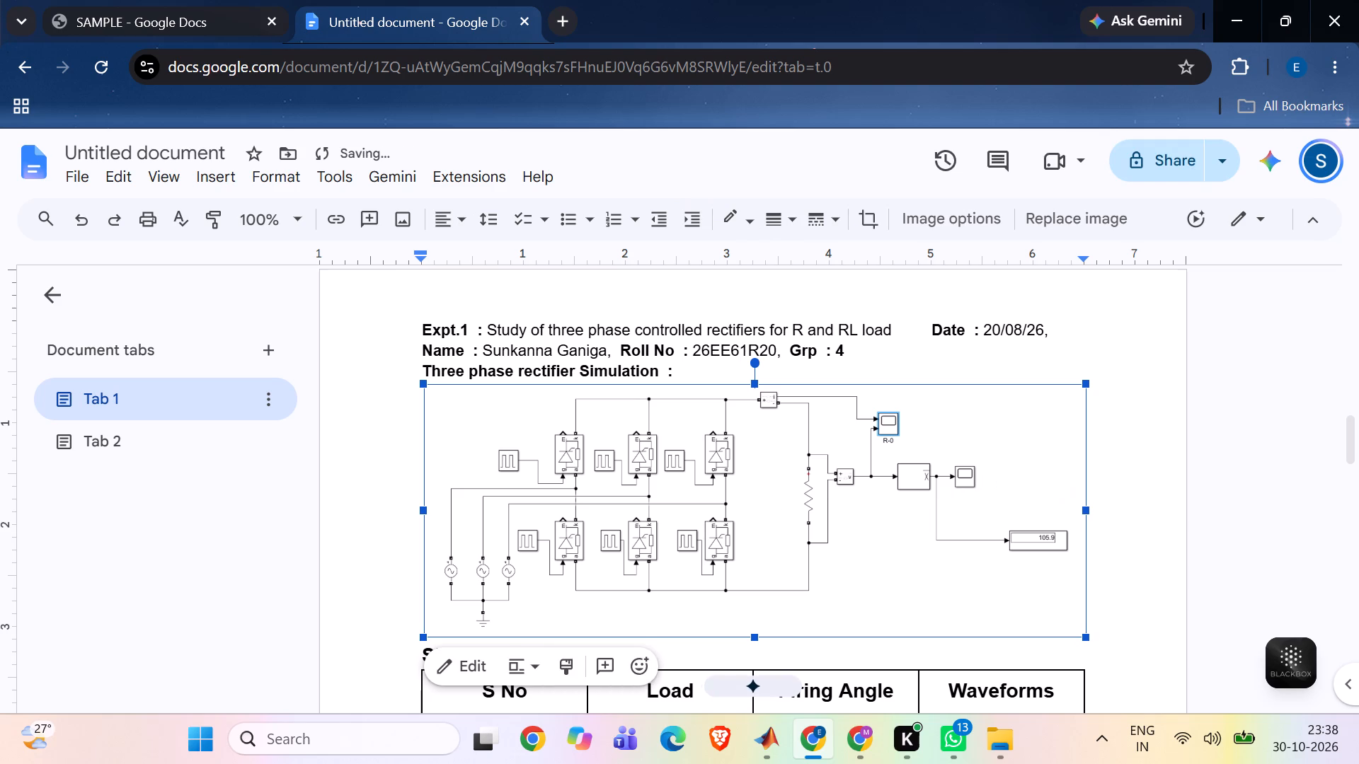
# Narrow the pasted 0 Degree R Load circuit image to about 4.4 inches wide, keeping it under "Three phase rectifier Simulation".
pyautogui.moveTo(1088, 511); pyautogui.dragTo(876, 507)
pyautogui.moveTo(876, 507); pyautogui.dragTo(791, 495)
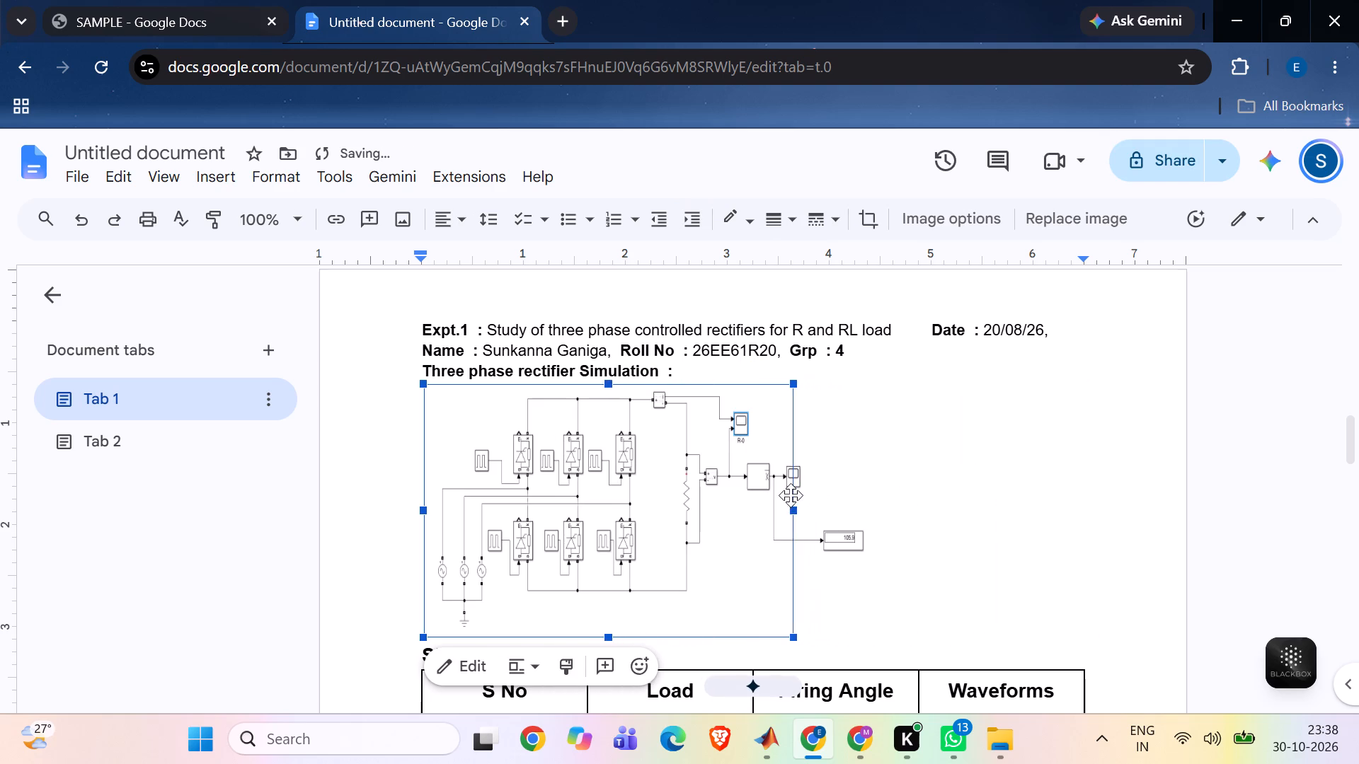
pyautogui.moveTo(791, 495); pyautogui.dragTo(788, 494)
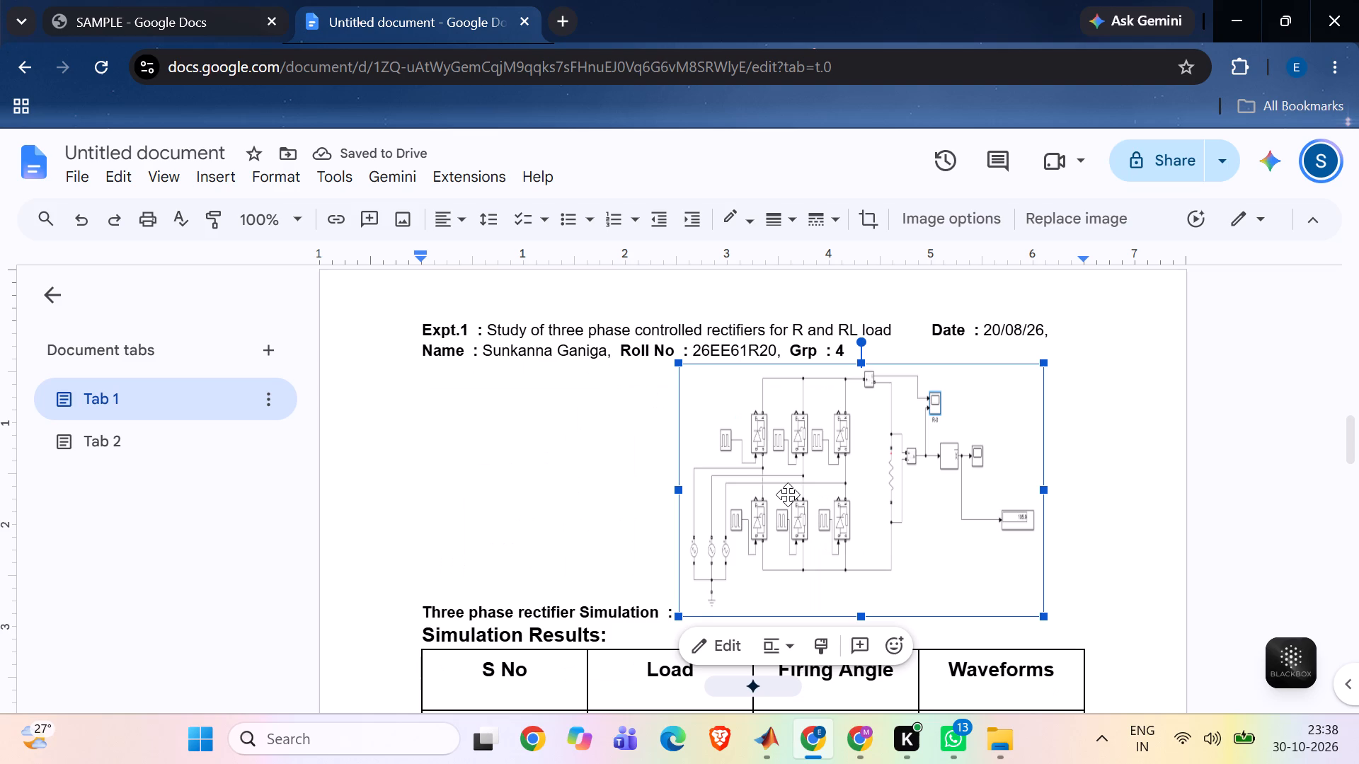
pyautogui.hotkey('ctrl', 'z')
pyautogui.click(1040, 474)
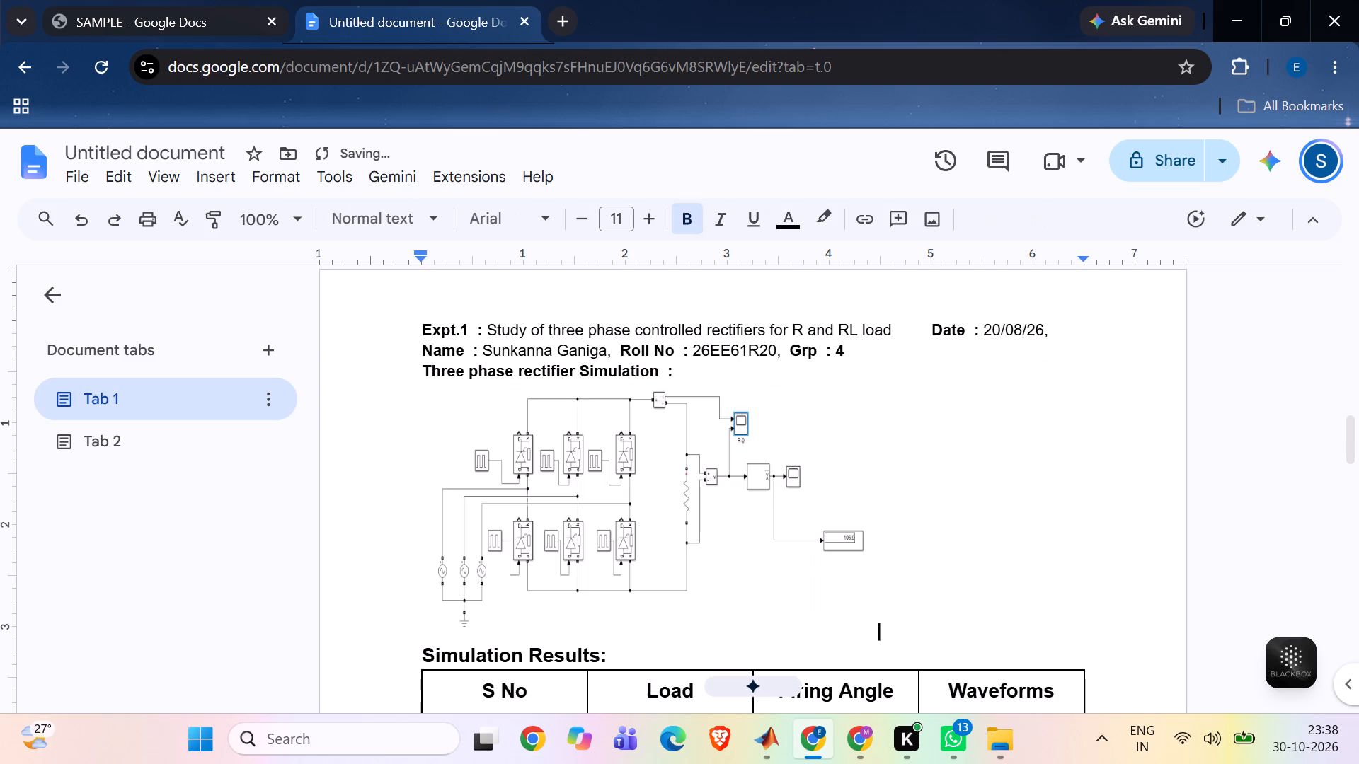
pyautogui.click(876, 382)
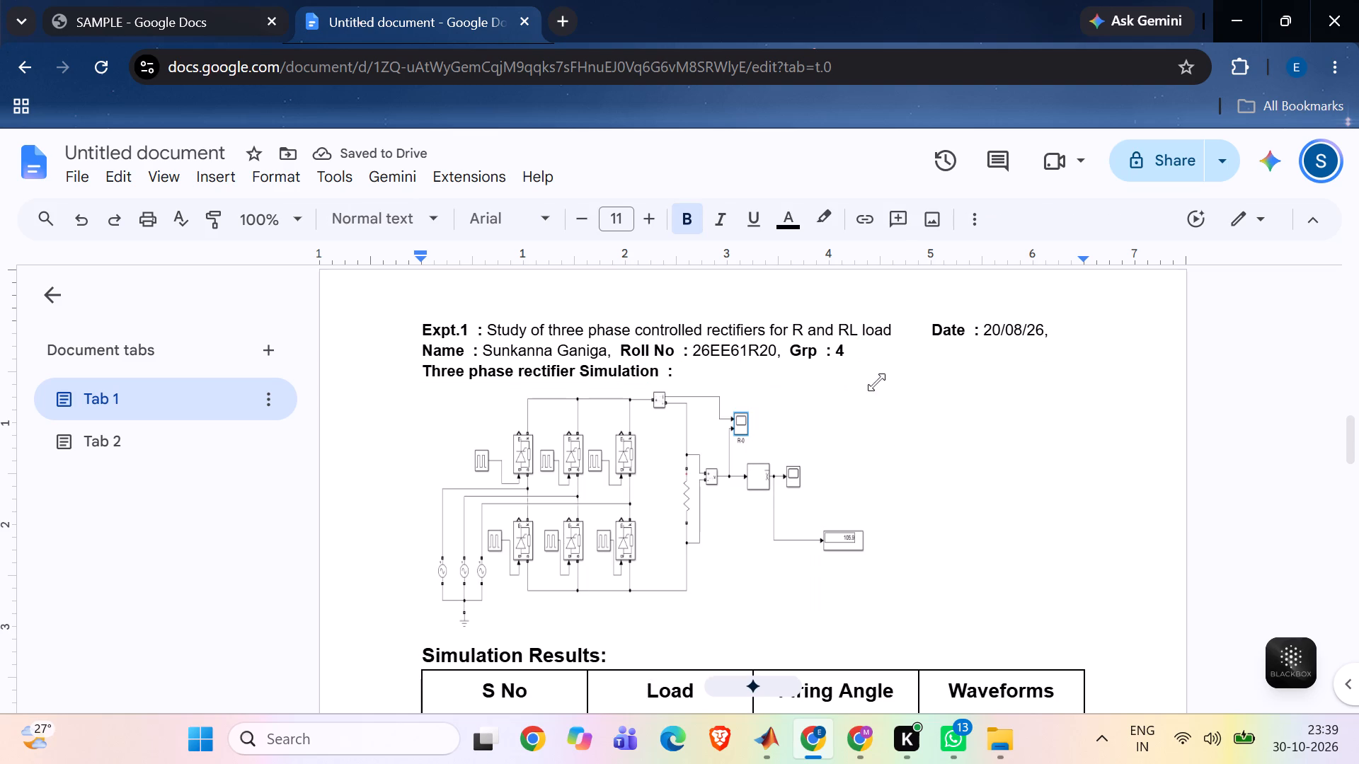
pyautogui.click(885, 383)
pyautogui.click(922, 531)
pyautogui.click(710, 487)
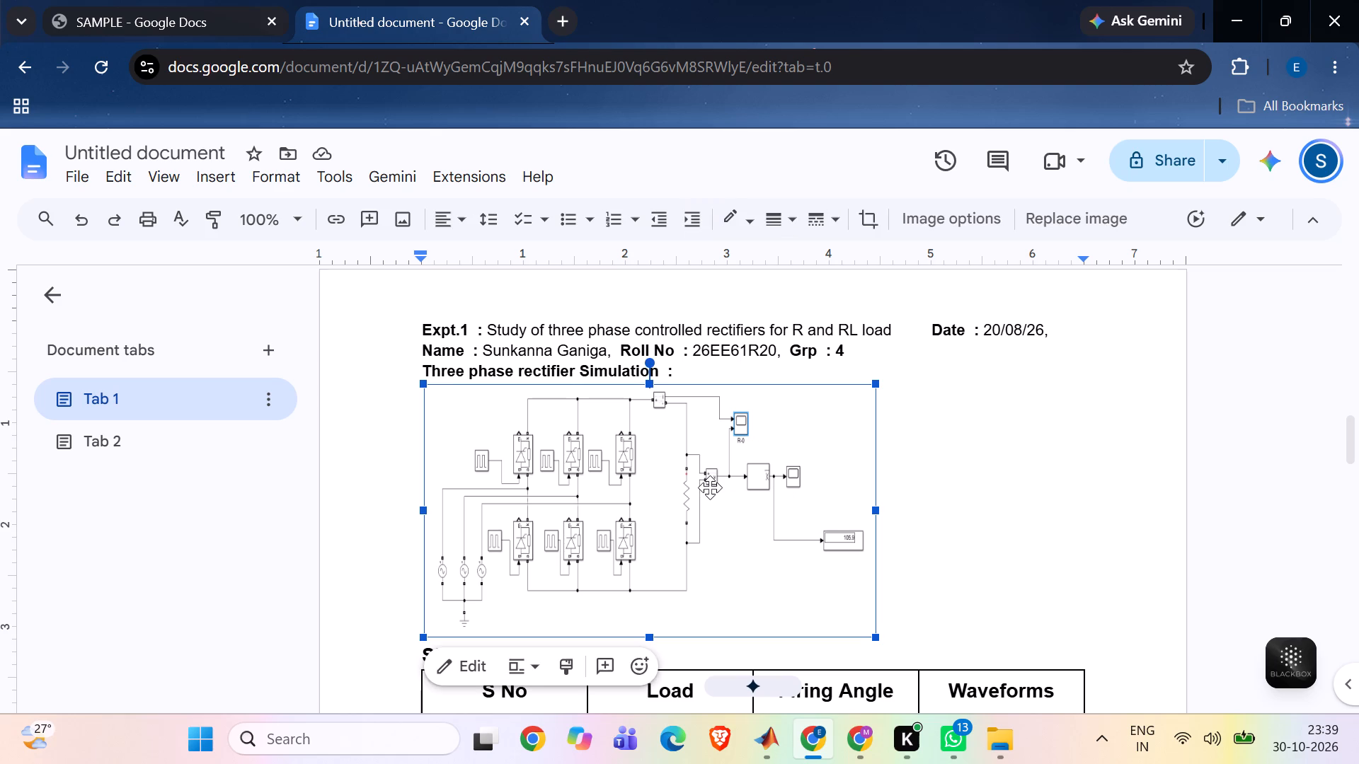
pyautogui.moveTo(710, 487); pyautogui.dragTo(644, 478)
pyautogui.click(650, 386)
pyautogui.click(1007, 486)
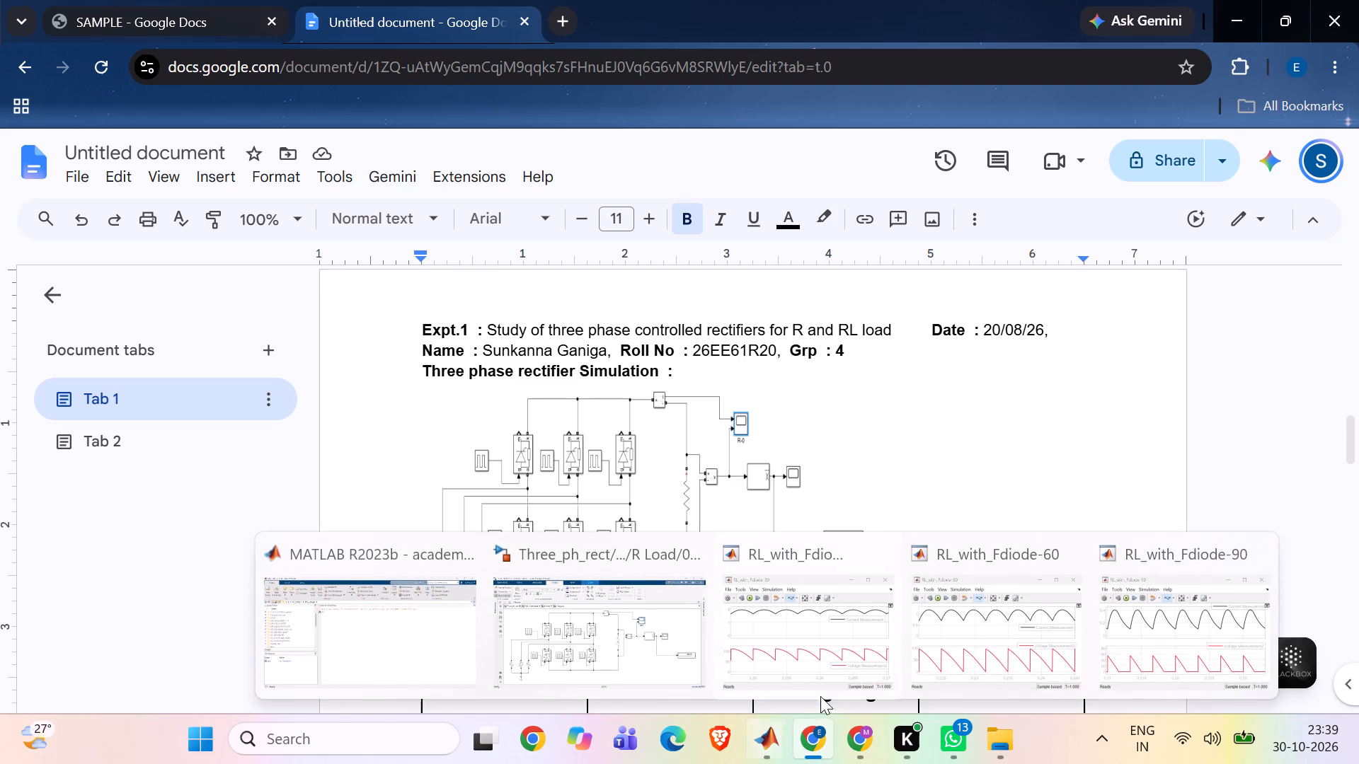
# Switch to the Simulink model and open the 0 Degree subsystem of RL Load With FreeWheelind Diode under Fully Controlled.
pyautogui.click(666, 639)
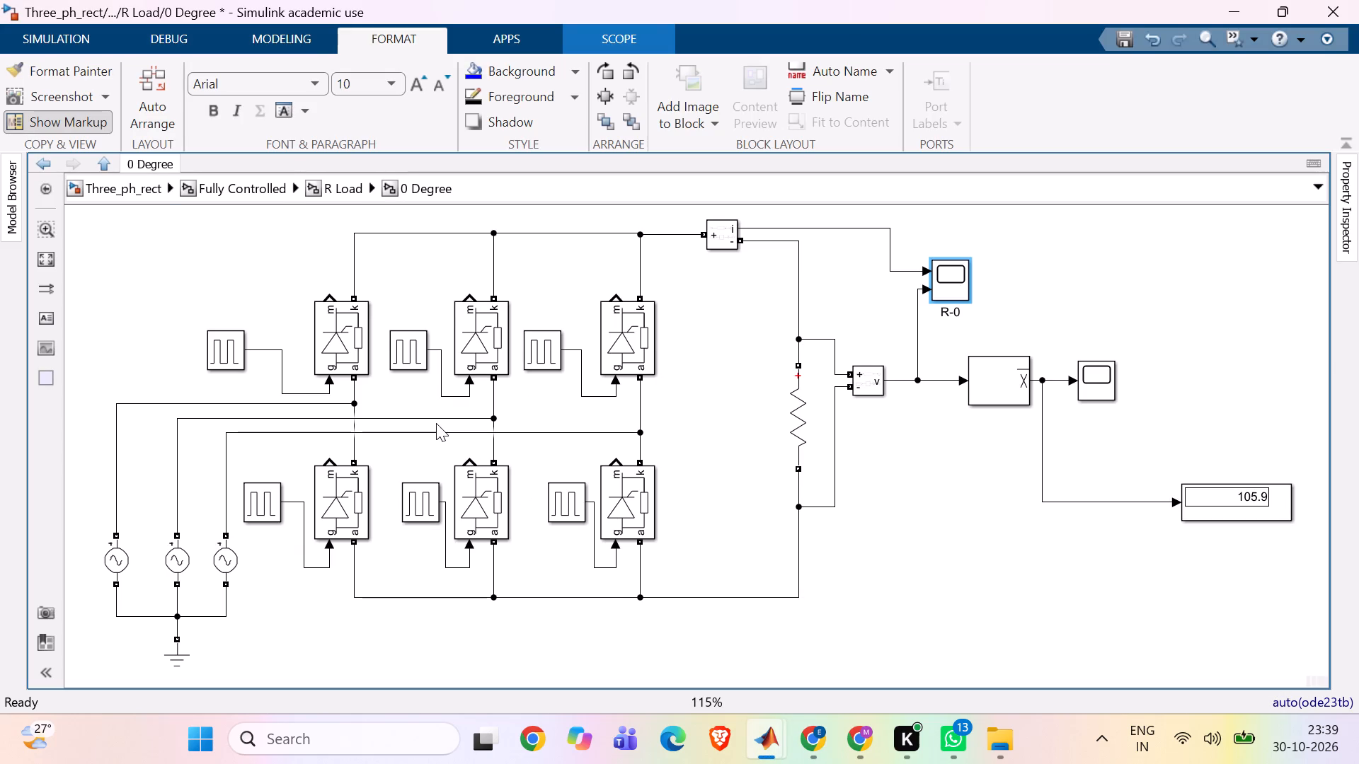
pyautogui.click(109, 164)
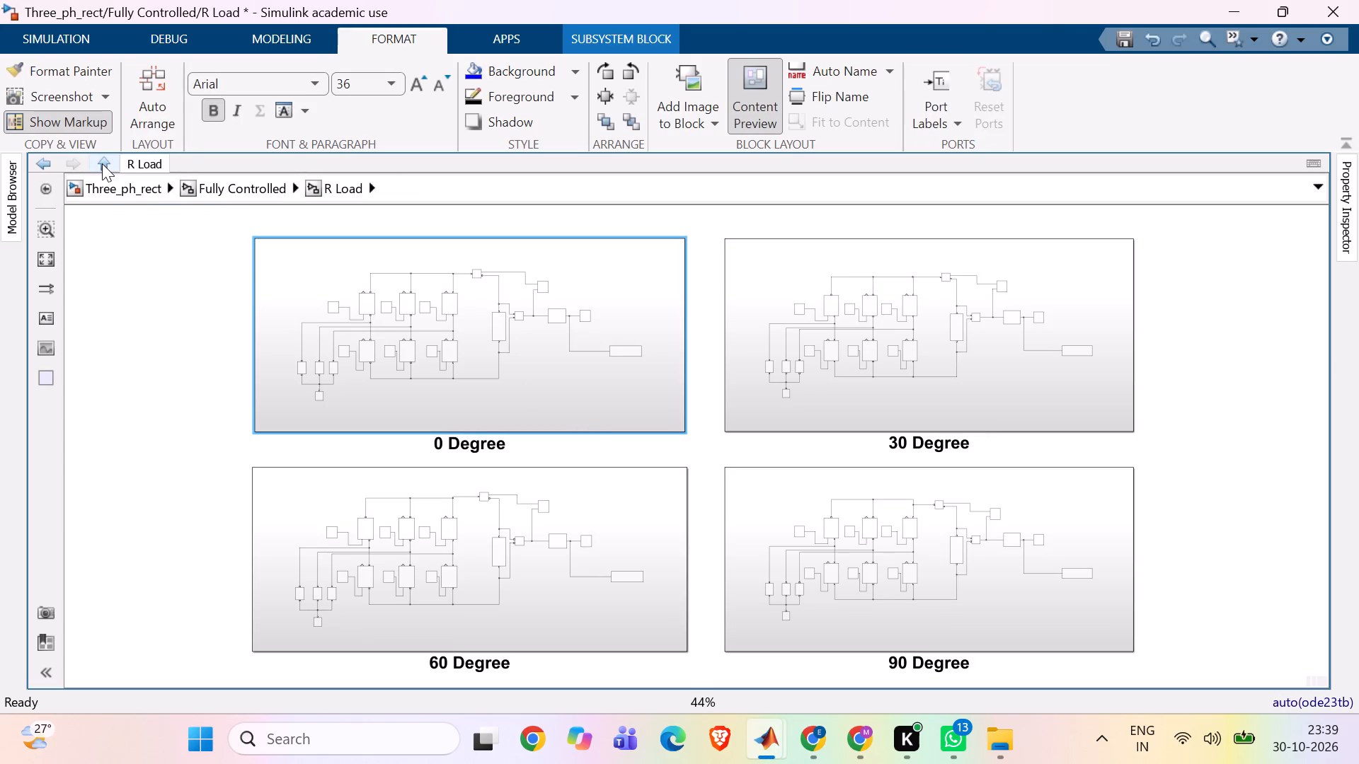
pyautogui.click(102, 163)
pyautogui.doubleClick(814, 320)
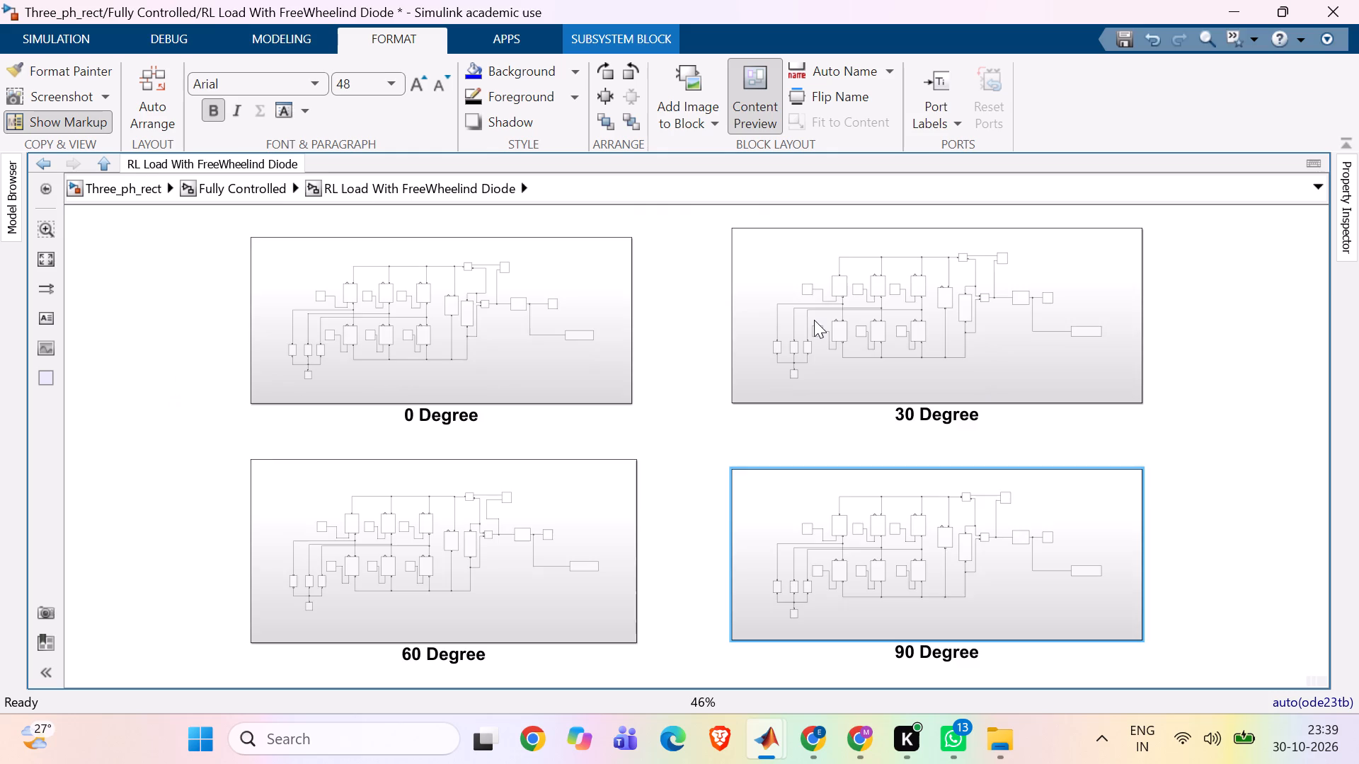
pyautogui.doubleClick(446, 287)
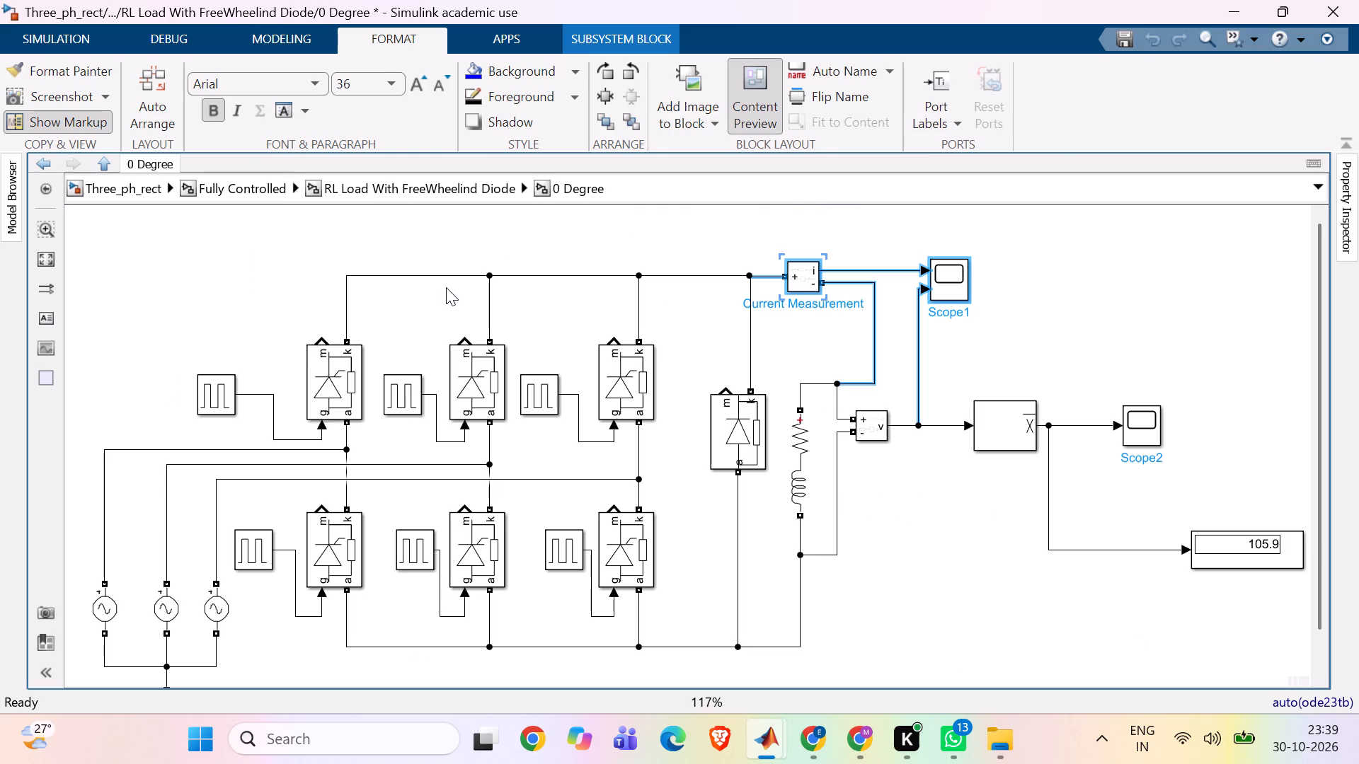
# Clear the block selection and copy a screenshot of the 0 Degree freewheeling-diode RL circuit to the clipboard as a bitmap.
pyautogui.click(210, 333)
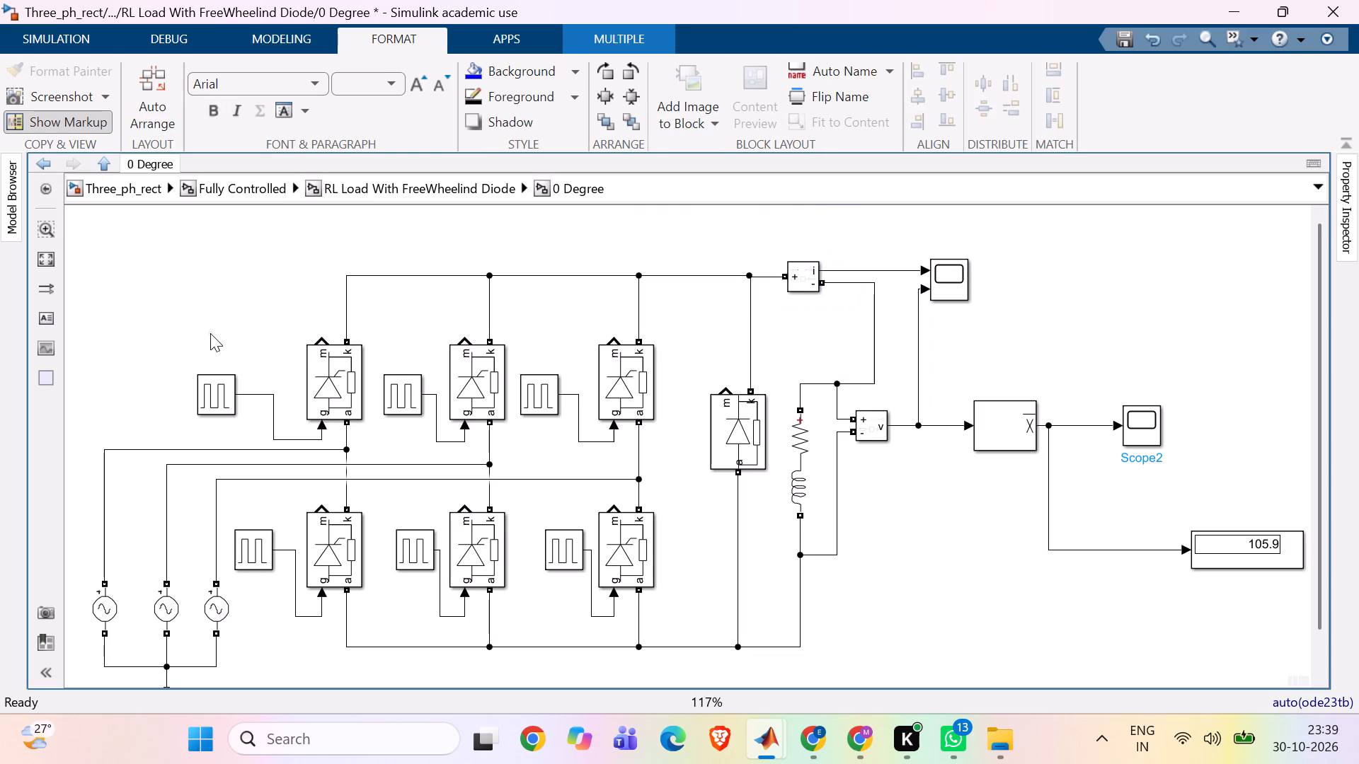
pyautogui.click(35, 250)
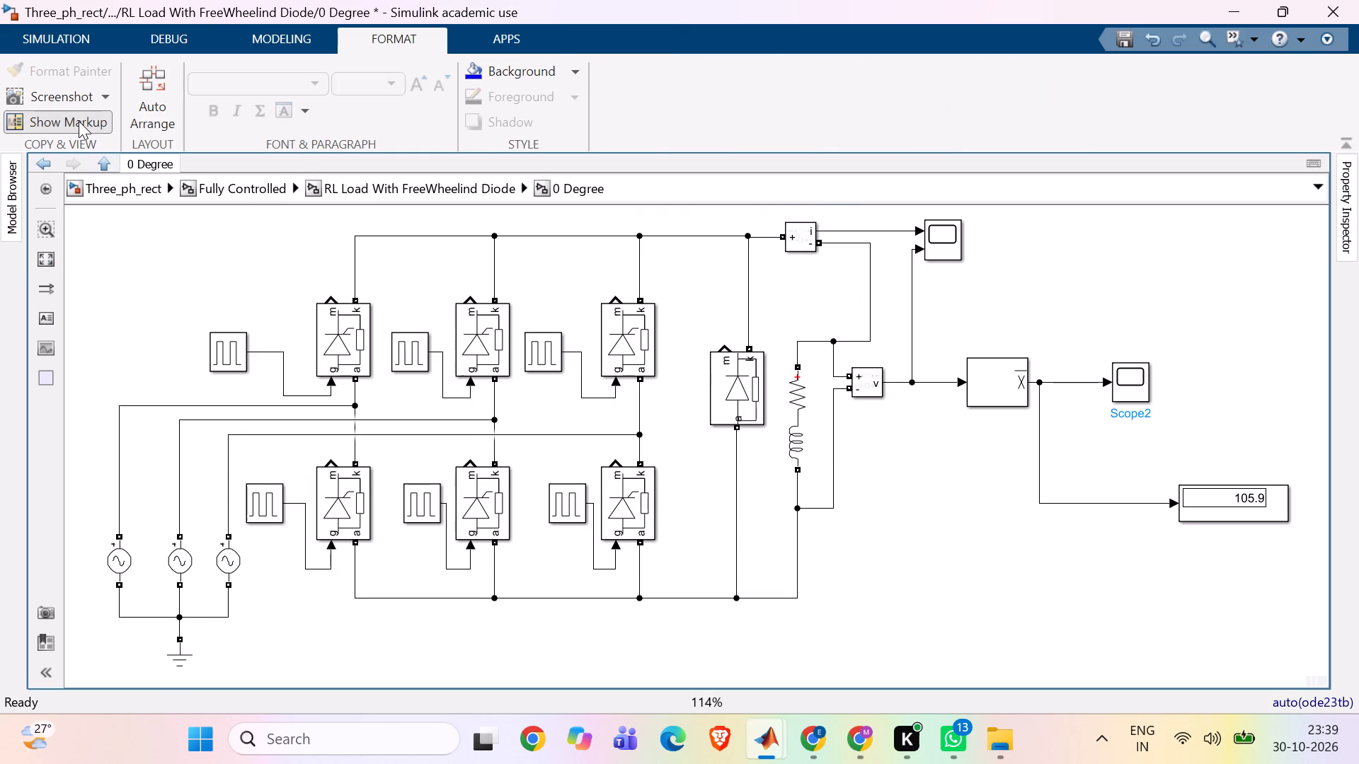
pyautogui.click(95, 92)
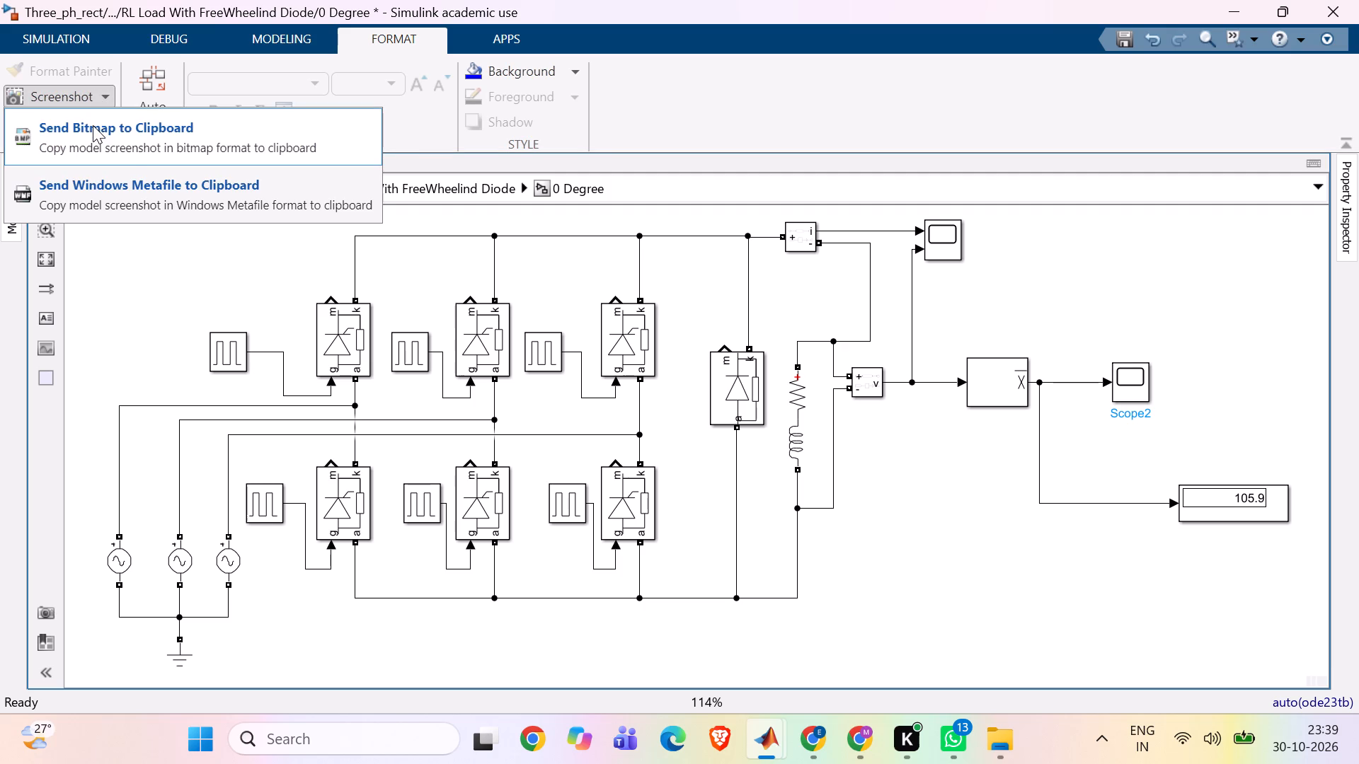
pyautogui.click(93, 125)
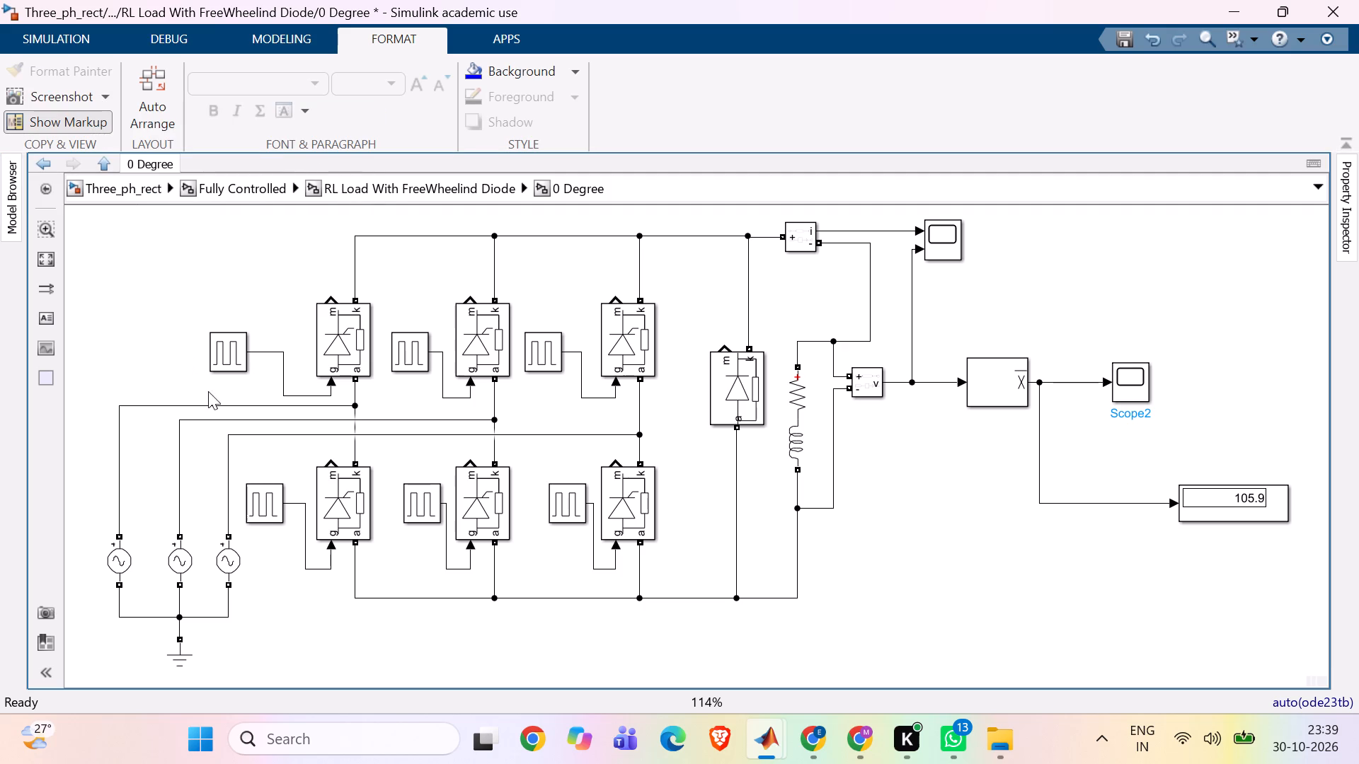
# Switch back to the report document and paste the RL circuit screenshot after the R Load circuit image.
pyautogui.click(805, 742)
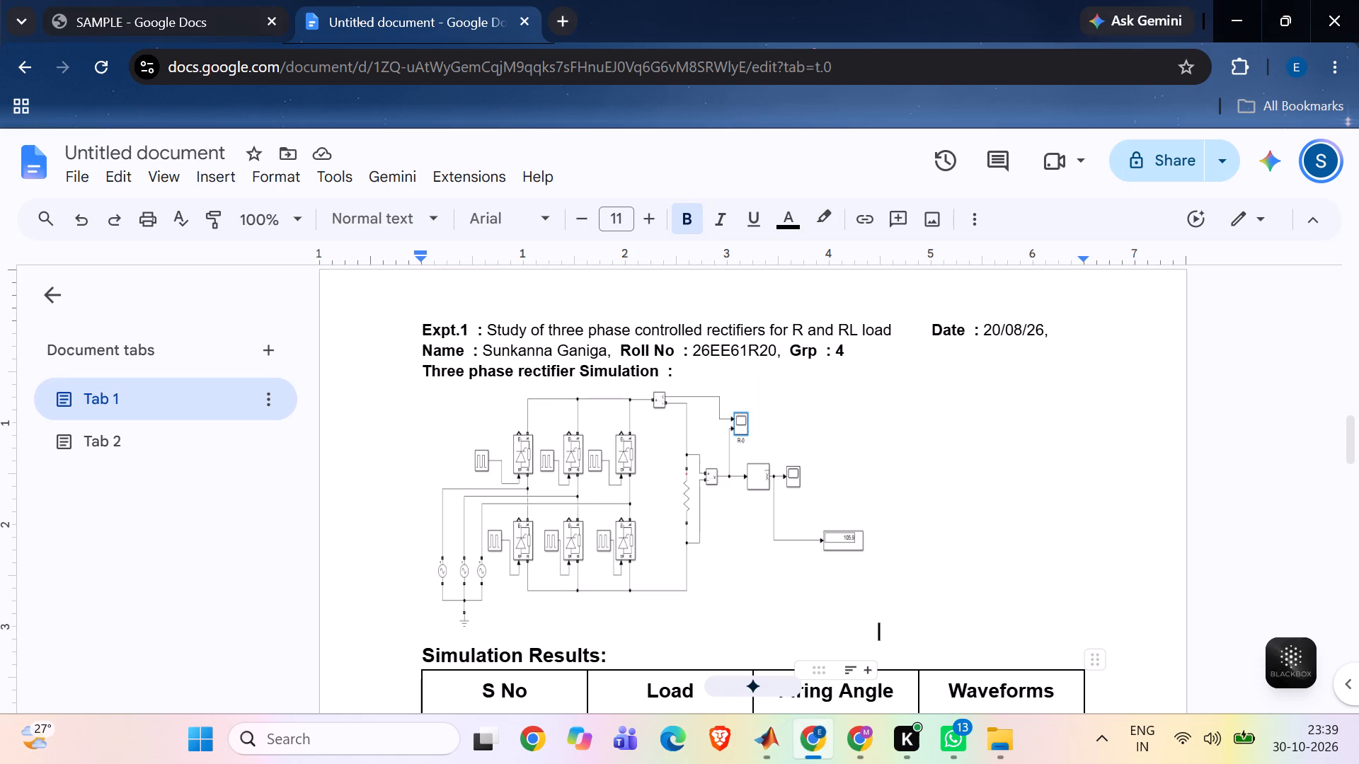
pyautogui.click(898, 401)
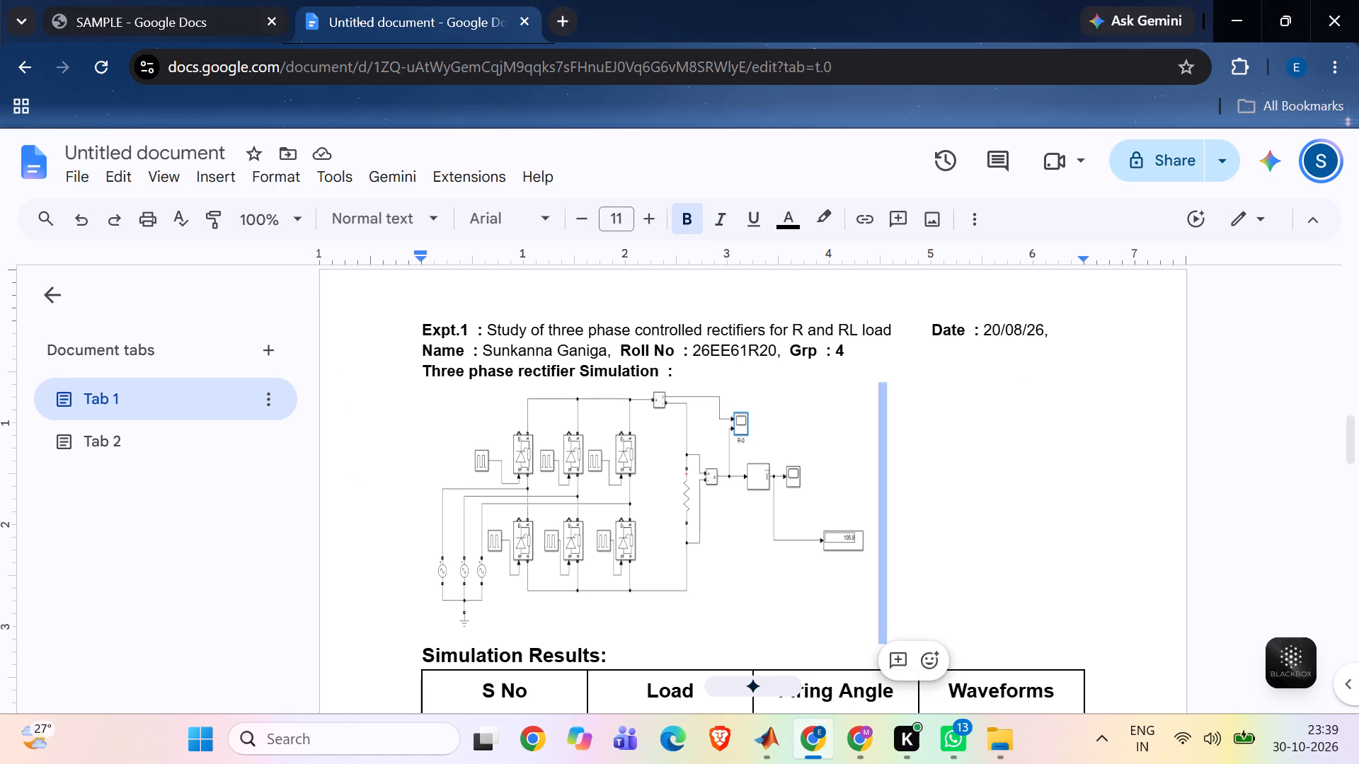
pyautogui.hotkey('ctrl', 'v')
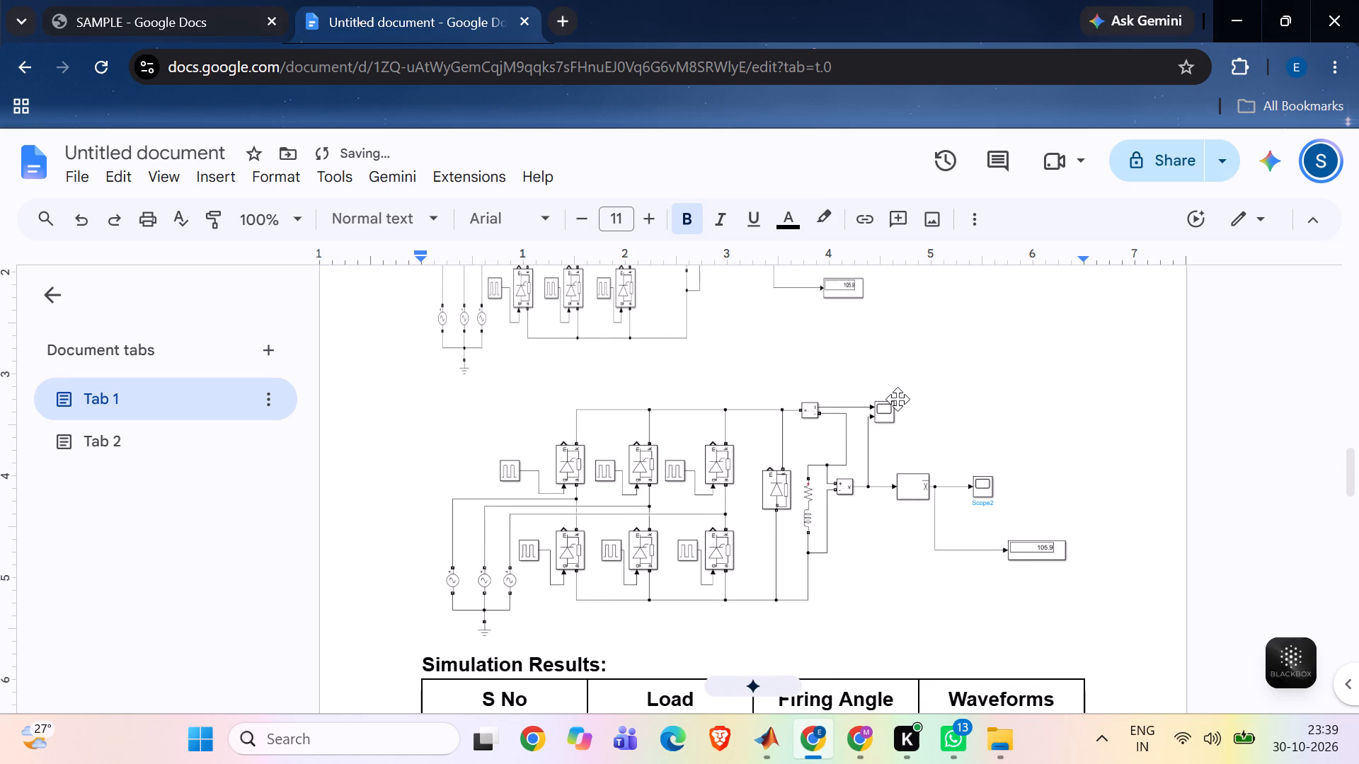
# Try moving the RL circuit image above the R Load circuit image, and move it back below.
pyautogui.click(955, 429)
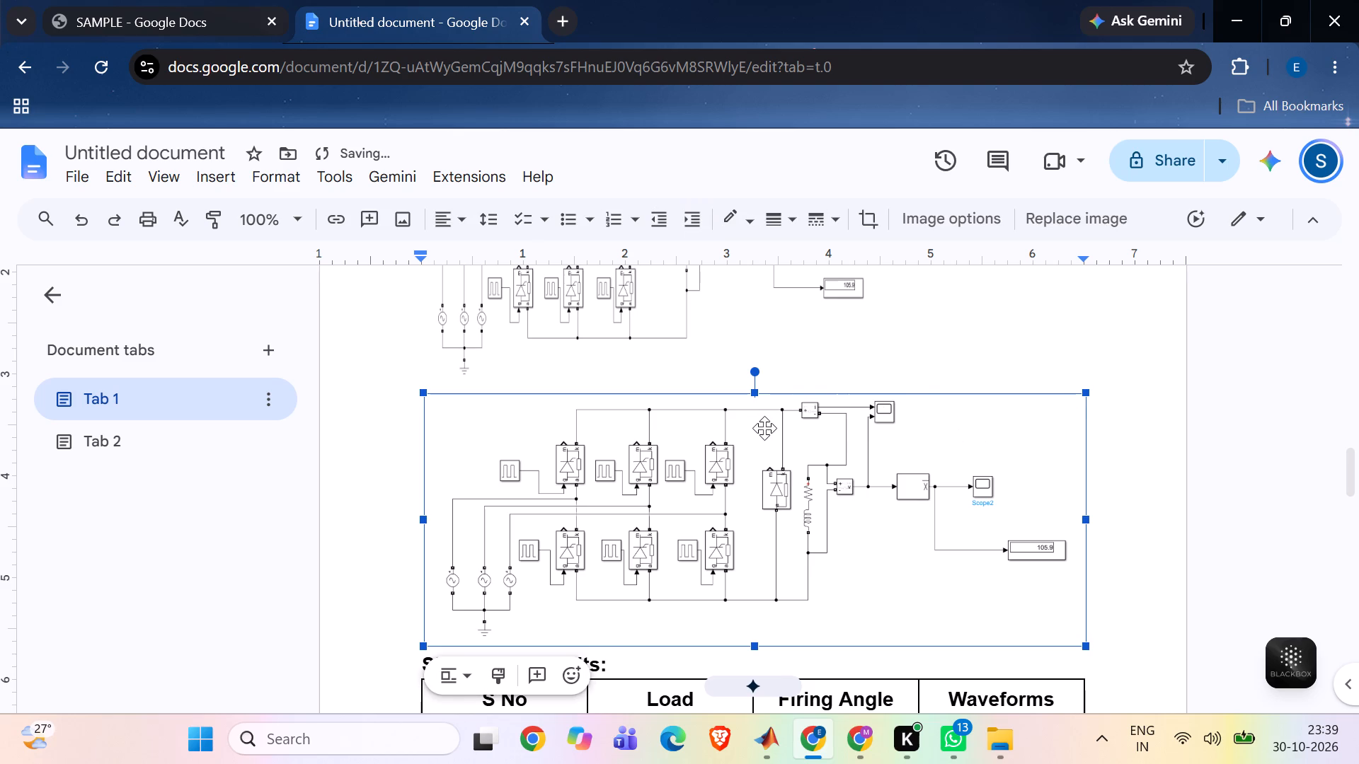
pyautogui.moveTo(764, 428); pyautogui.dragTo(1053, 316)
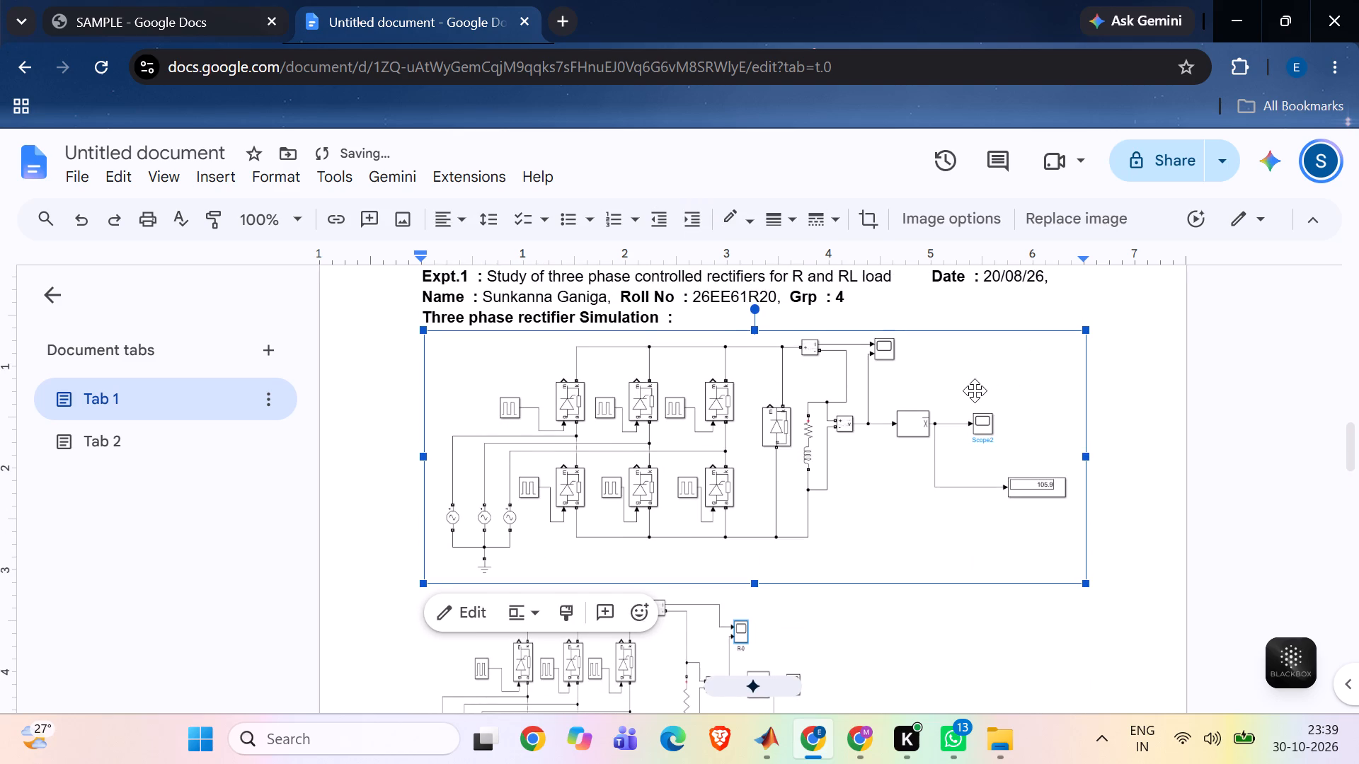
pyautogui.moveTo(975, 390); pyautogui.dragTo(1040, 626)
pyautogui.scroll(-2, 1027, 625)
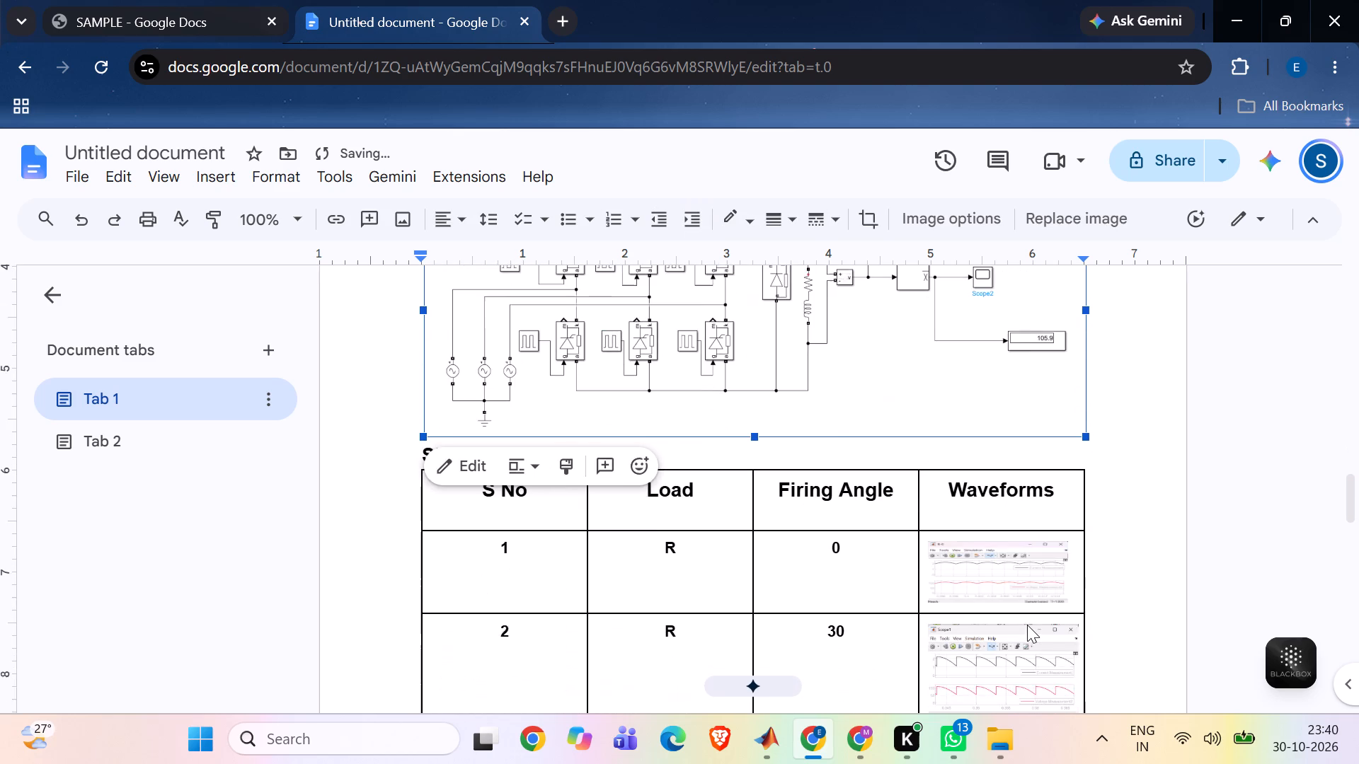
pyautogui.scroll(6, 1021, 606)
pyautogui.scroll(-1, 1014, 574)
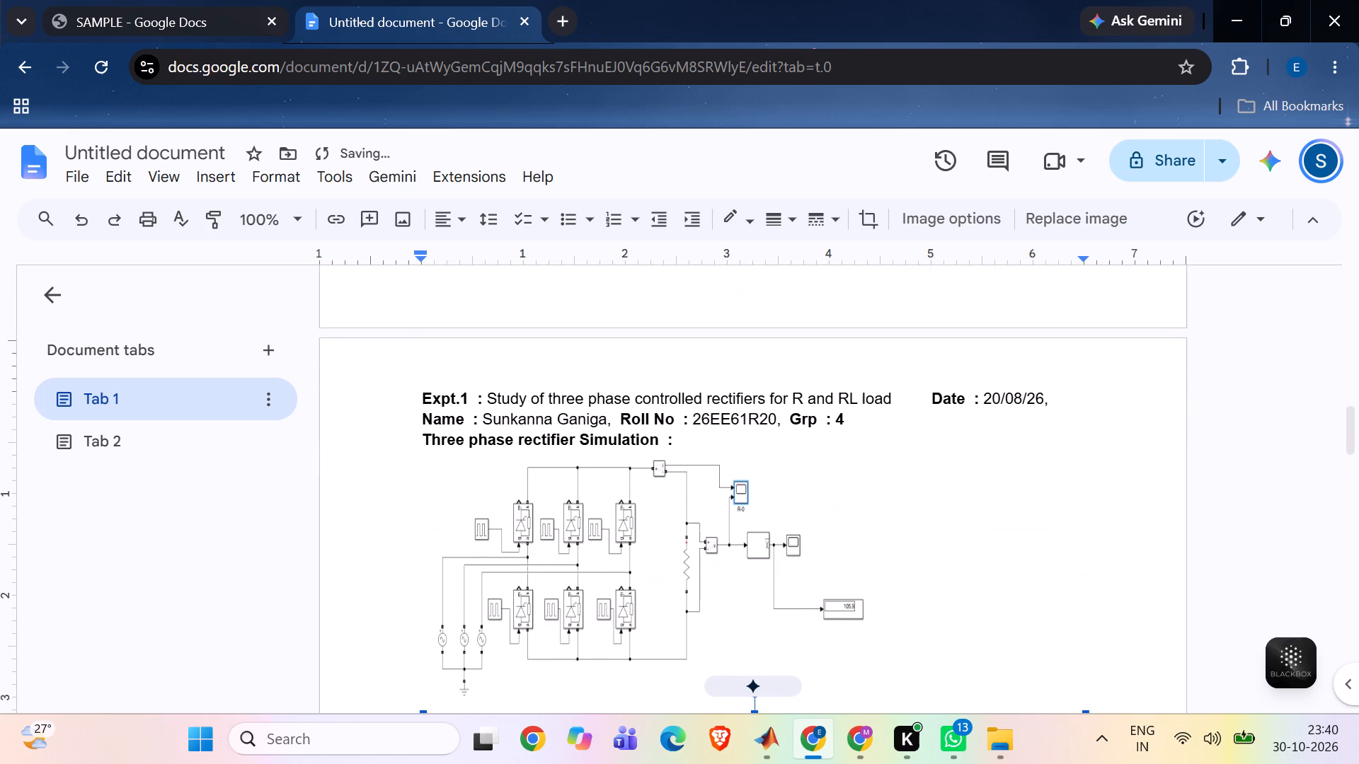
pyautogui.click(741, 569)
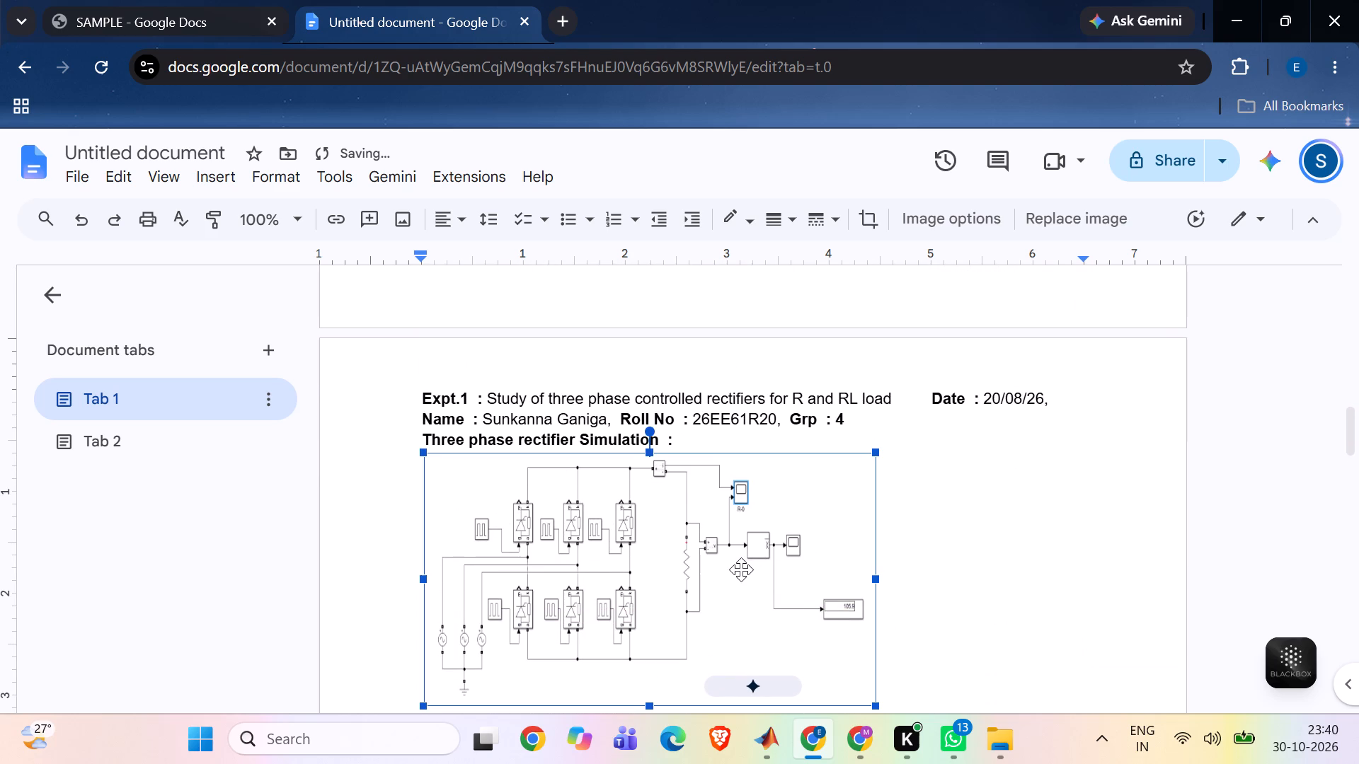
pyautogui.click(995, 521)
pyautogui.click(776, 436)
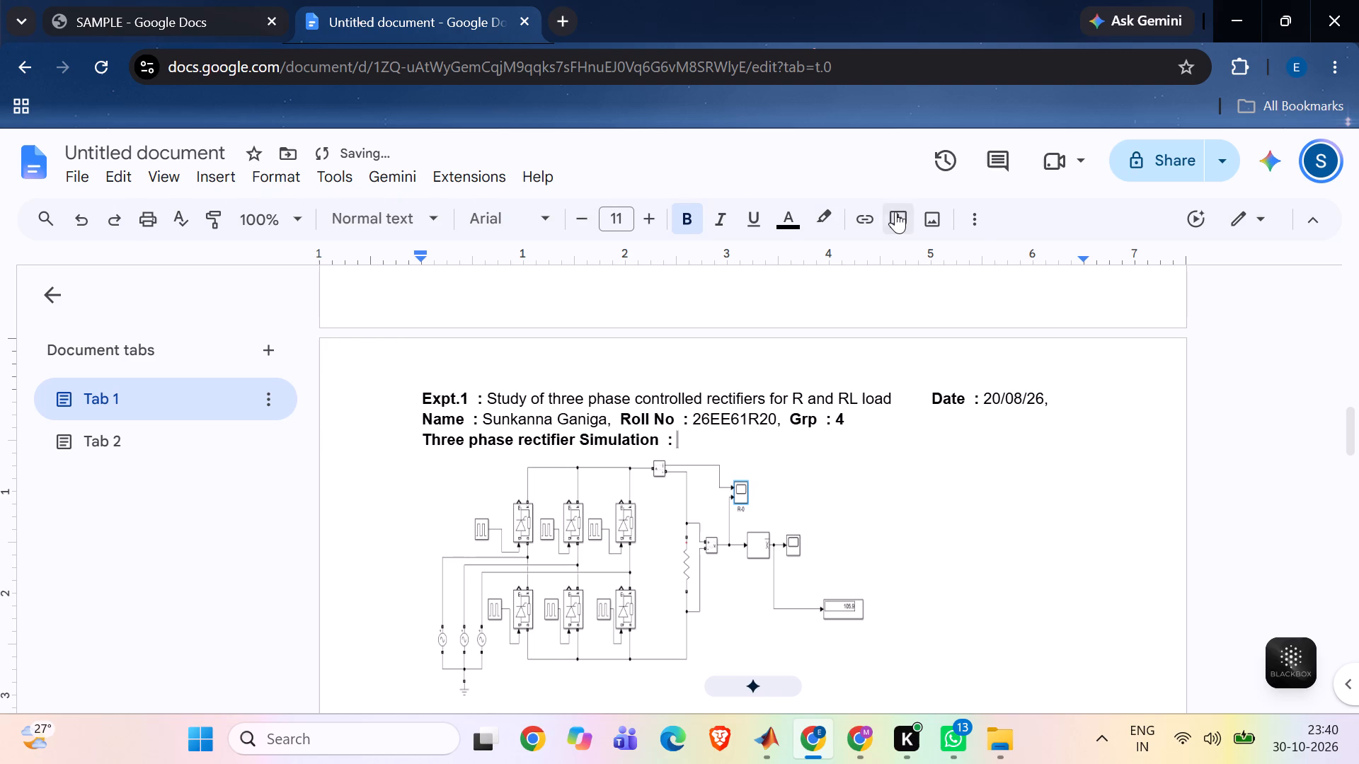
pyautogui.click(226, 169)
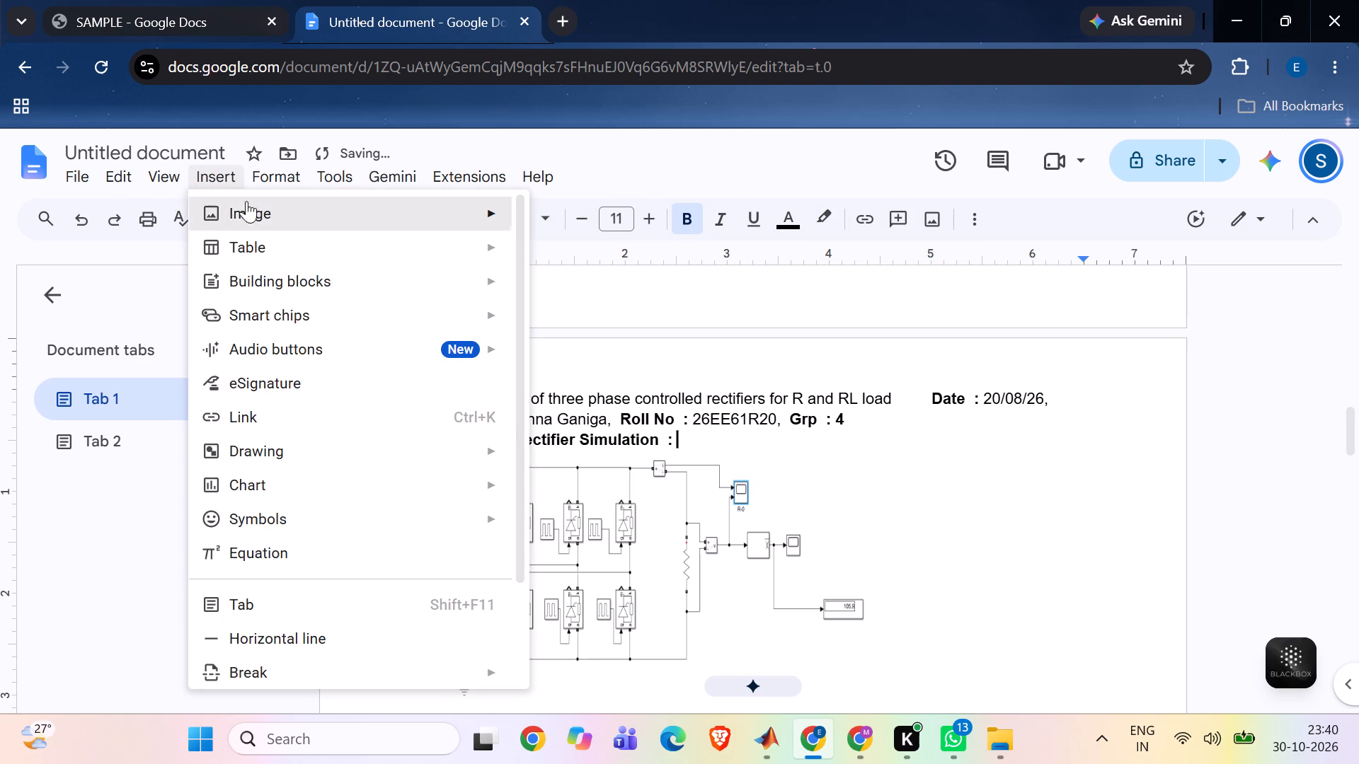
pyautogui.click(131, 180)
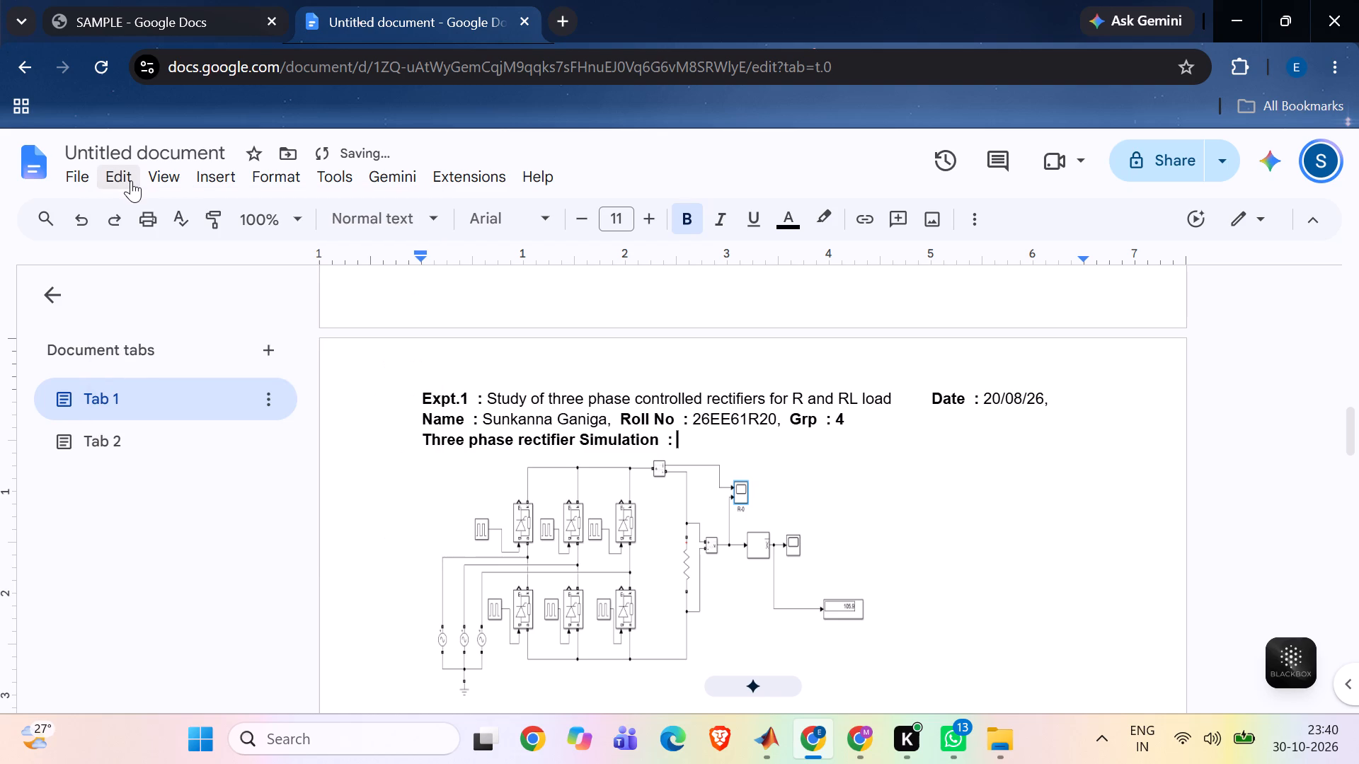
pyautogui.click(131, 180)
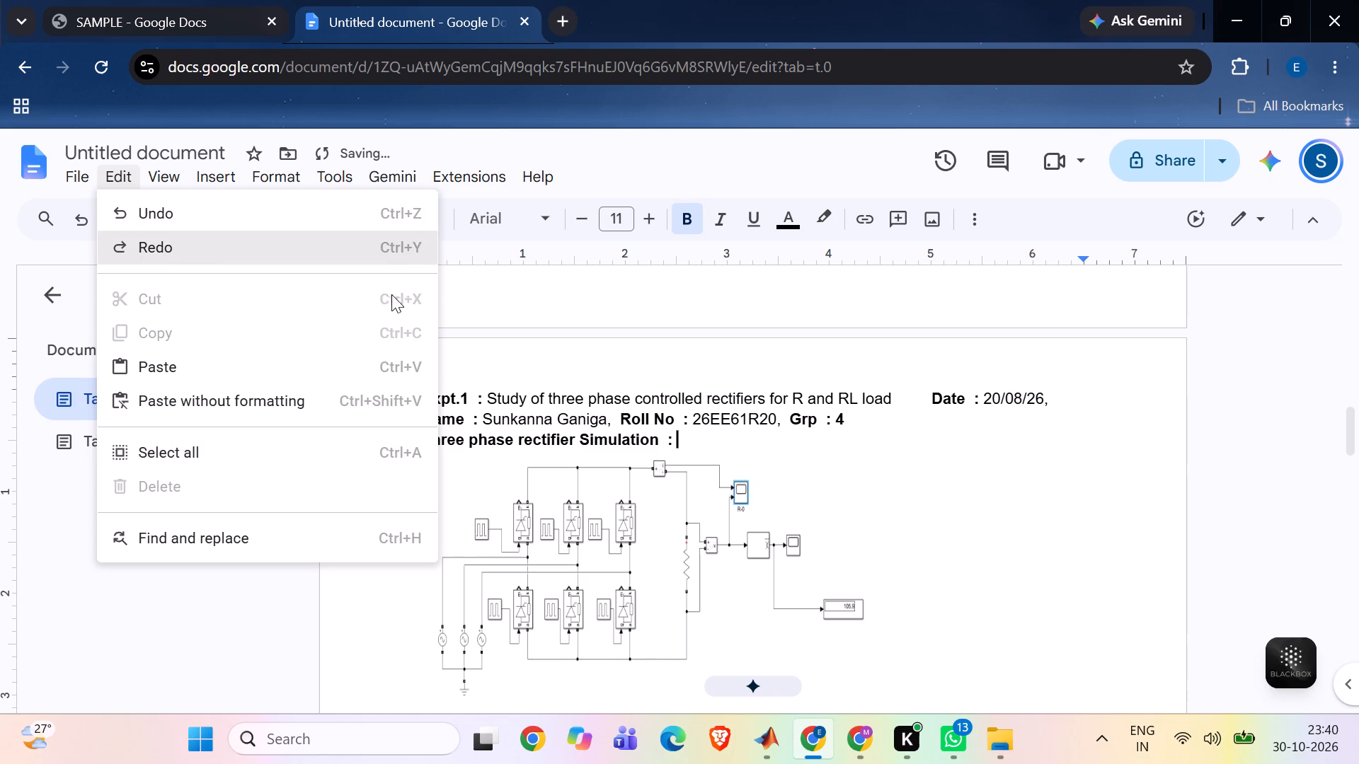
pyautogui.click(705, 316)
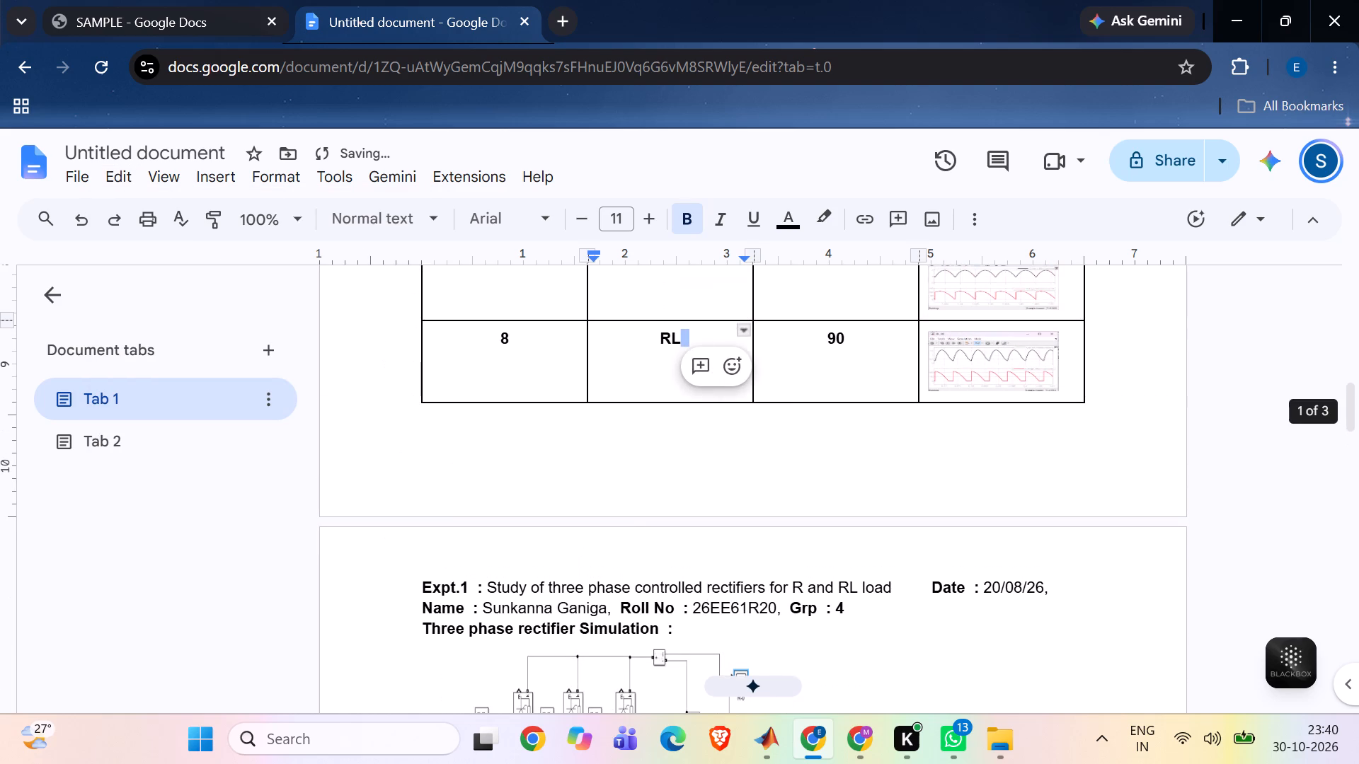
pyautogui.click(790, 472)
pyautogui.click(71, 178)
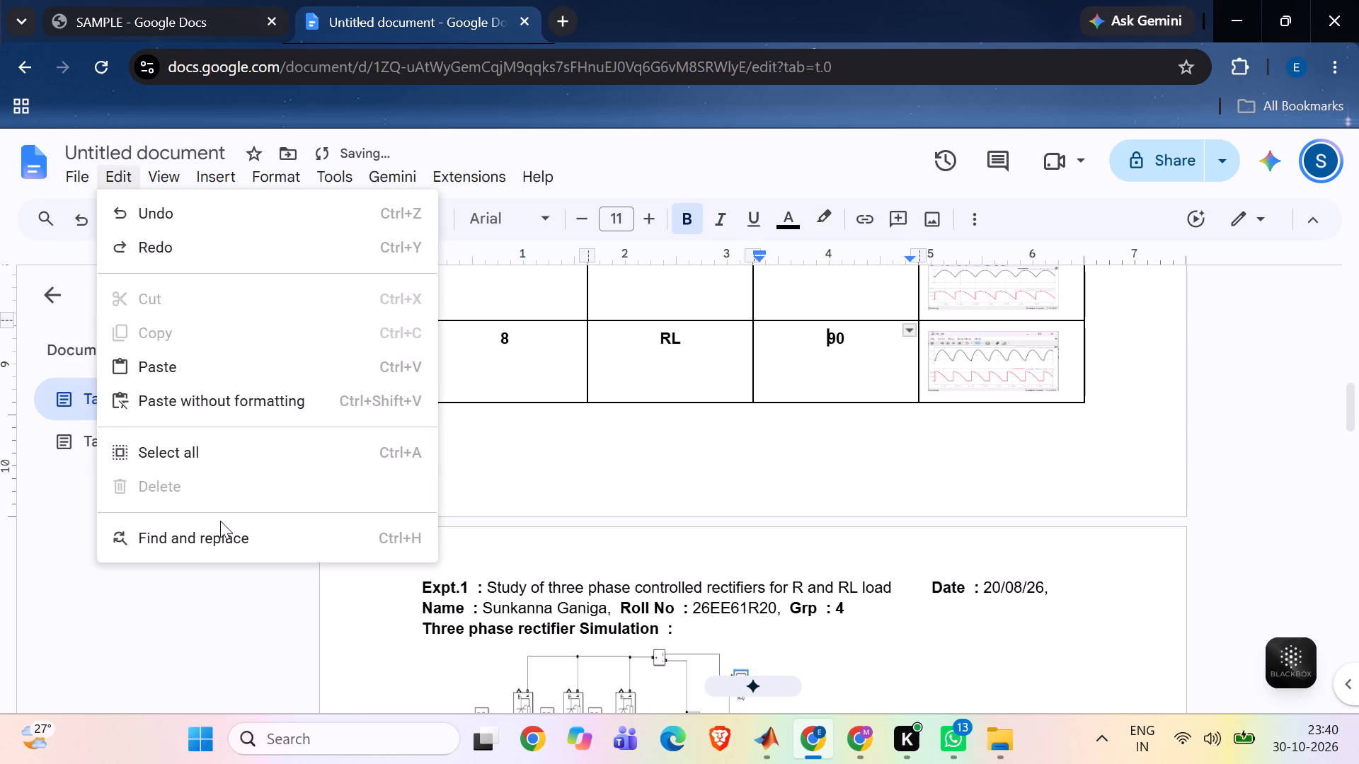
# Insert a 2 x 1 table and move it directly under the second report's "Three phase rectifier Simulation" heading.
pyautogui.click(621, 495)
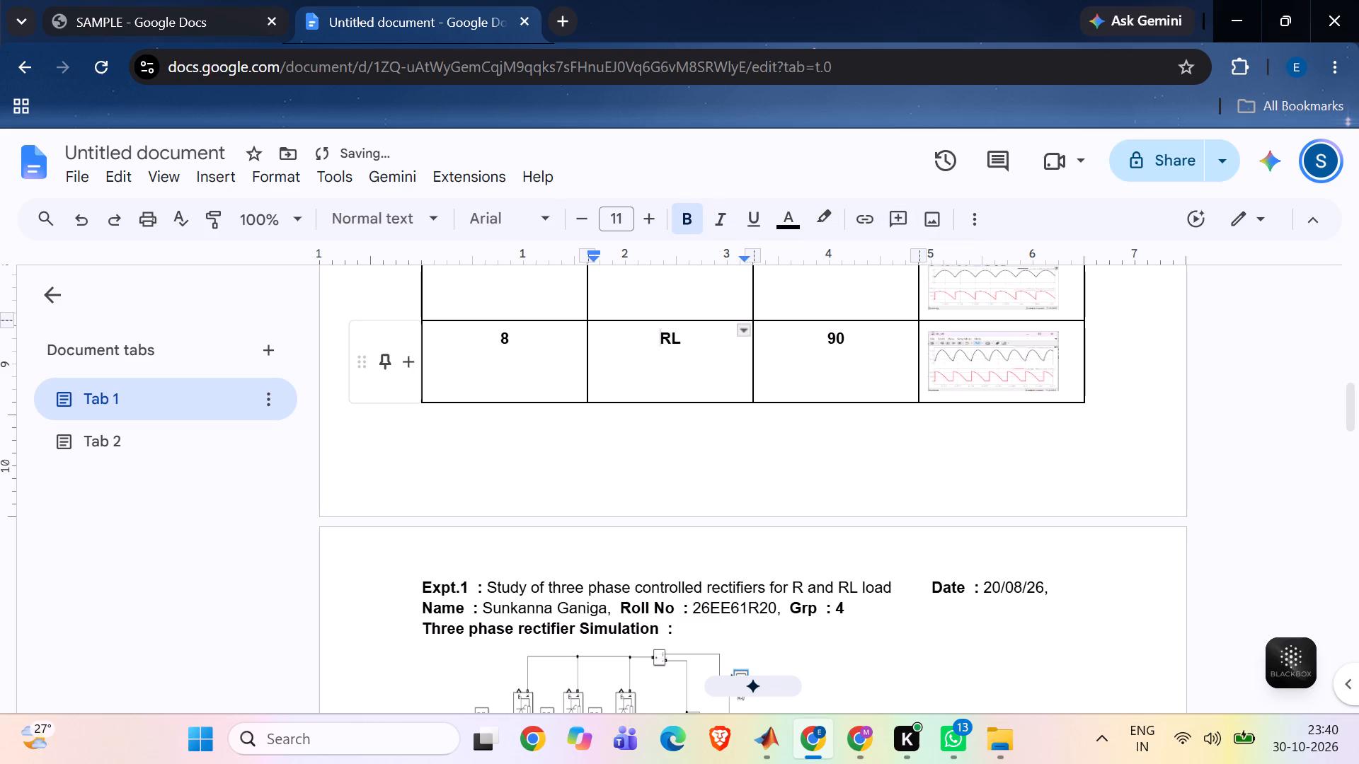
pyautogui.click(197, 183)
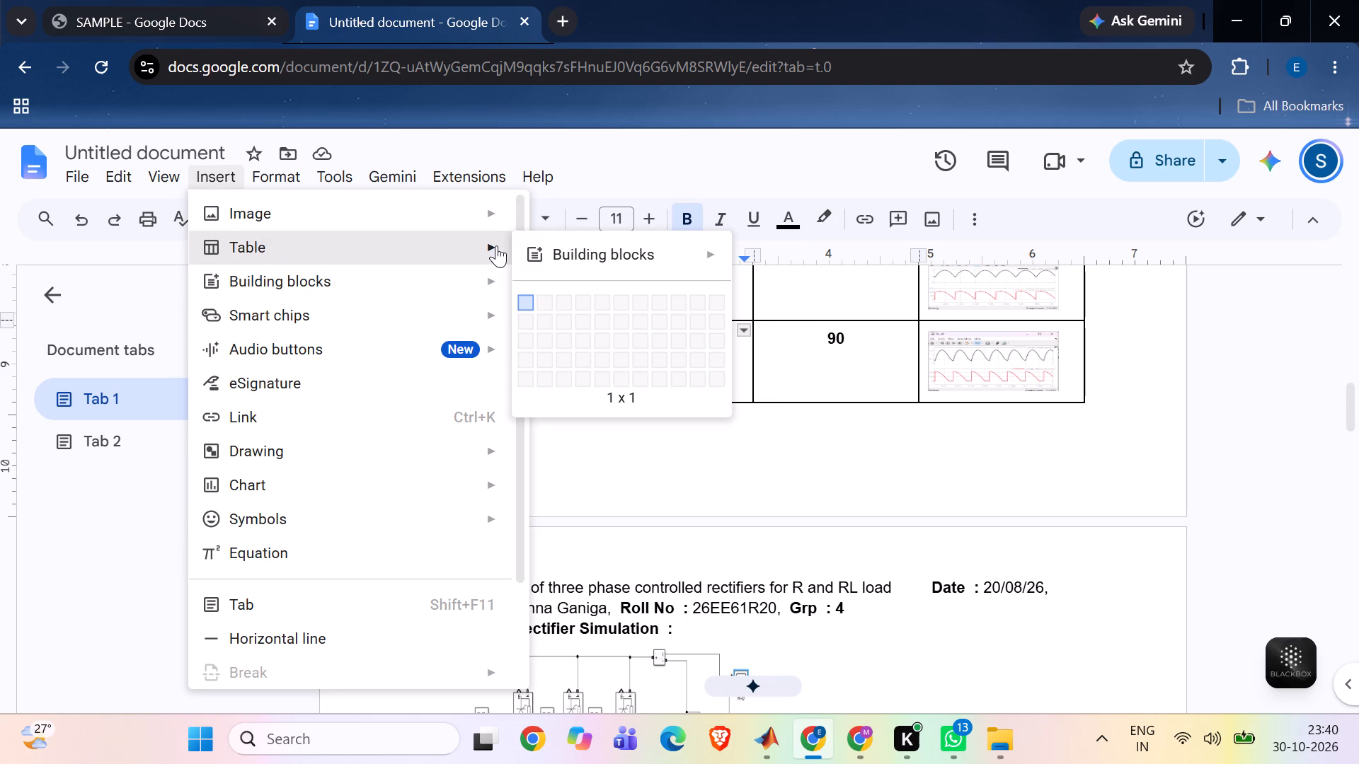
pyautogui.click(548, 300)
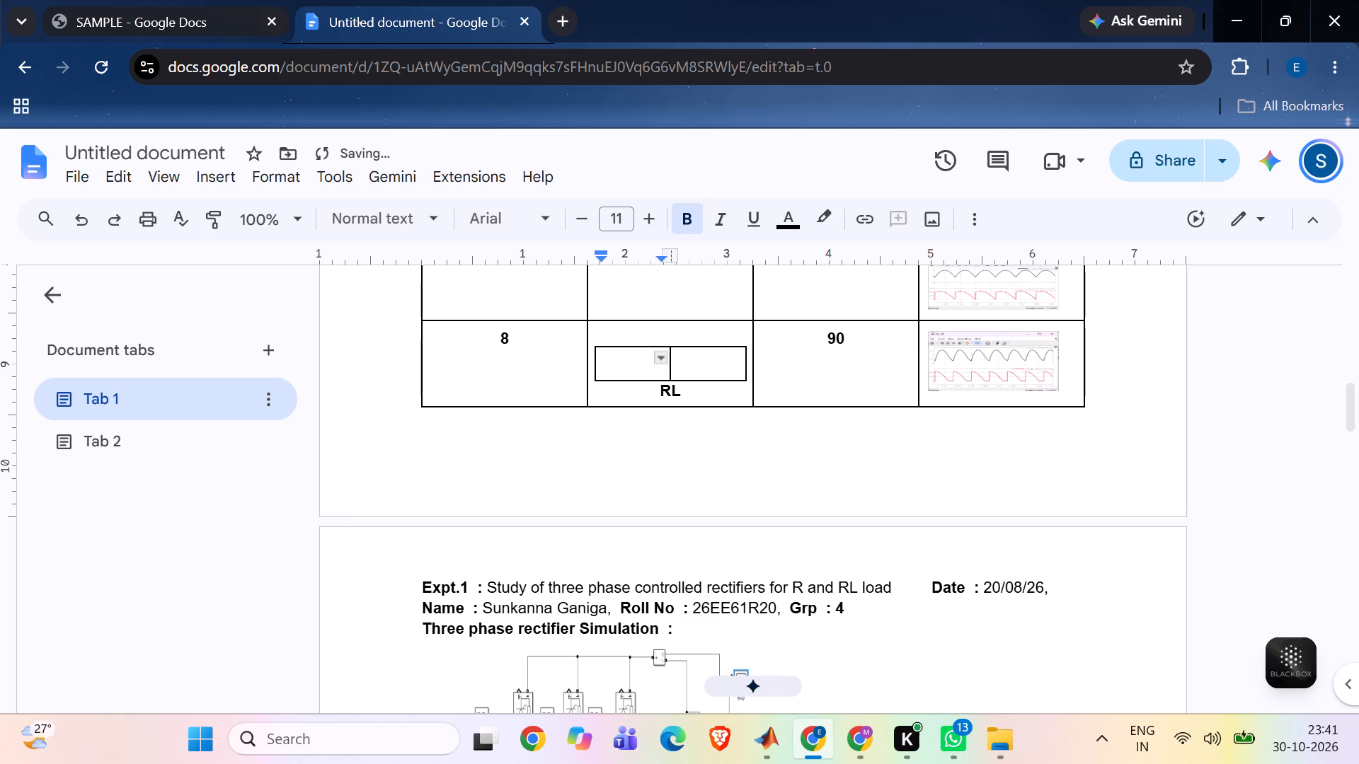
pyautogui.moveTo(621, 367); pyautogui.dragTo(689, 374)
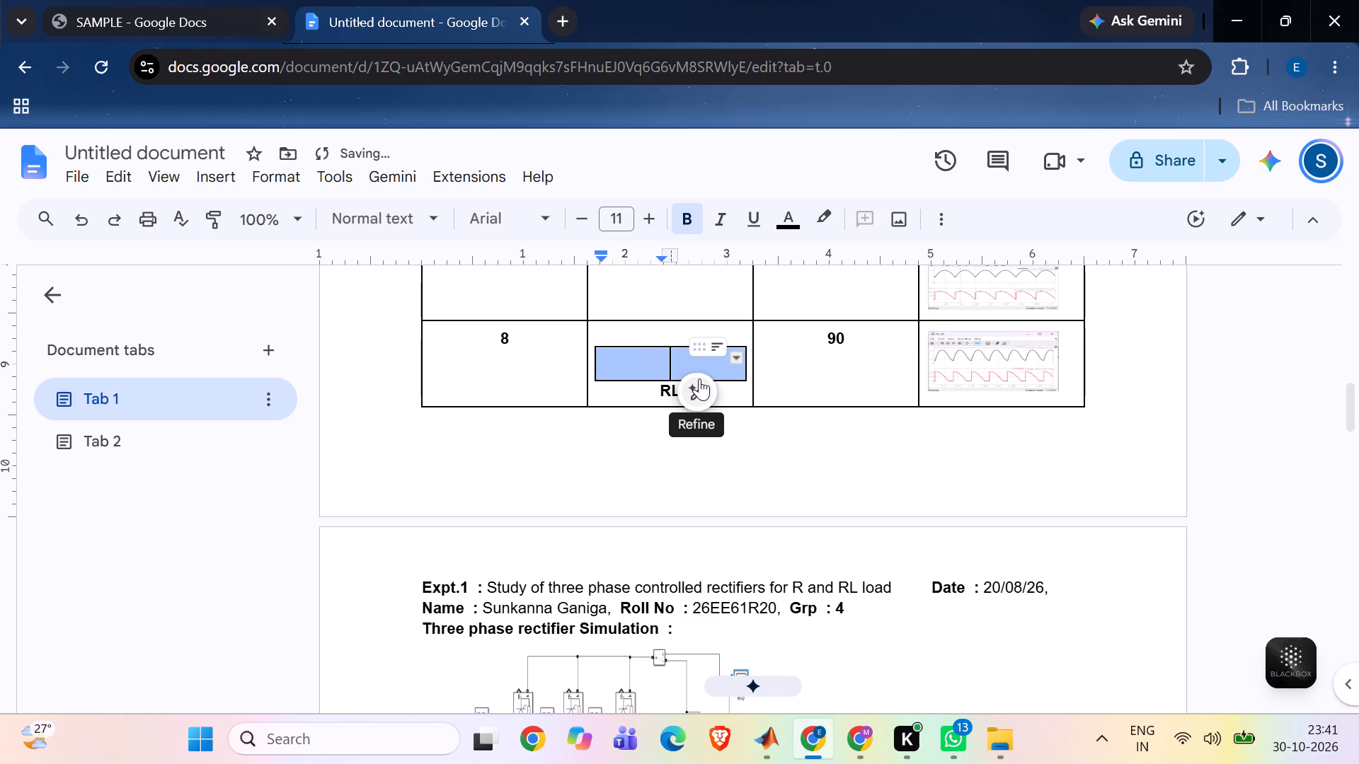
pyautogui.hotkey('ctrl', 'c')
pyautogui.hotkey('ctrl', 'x')
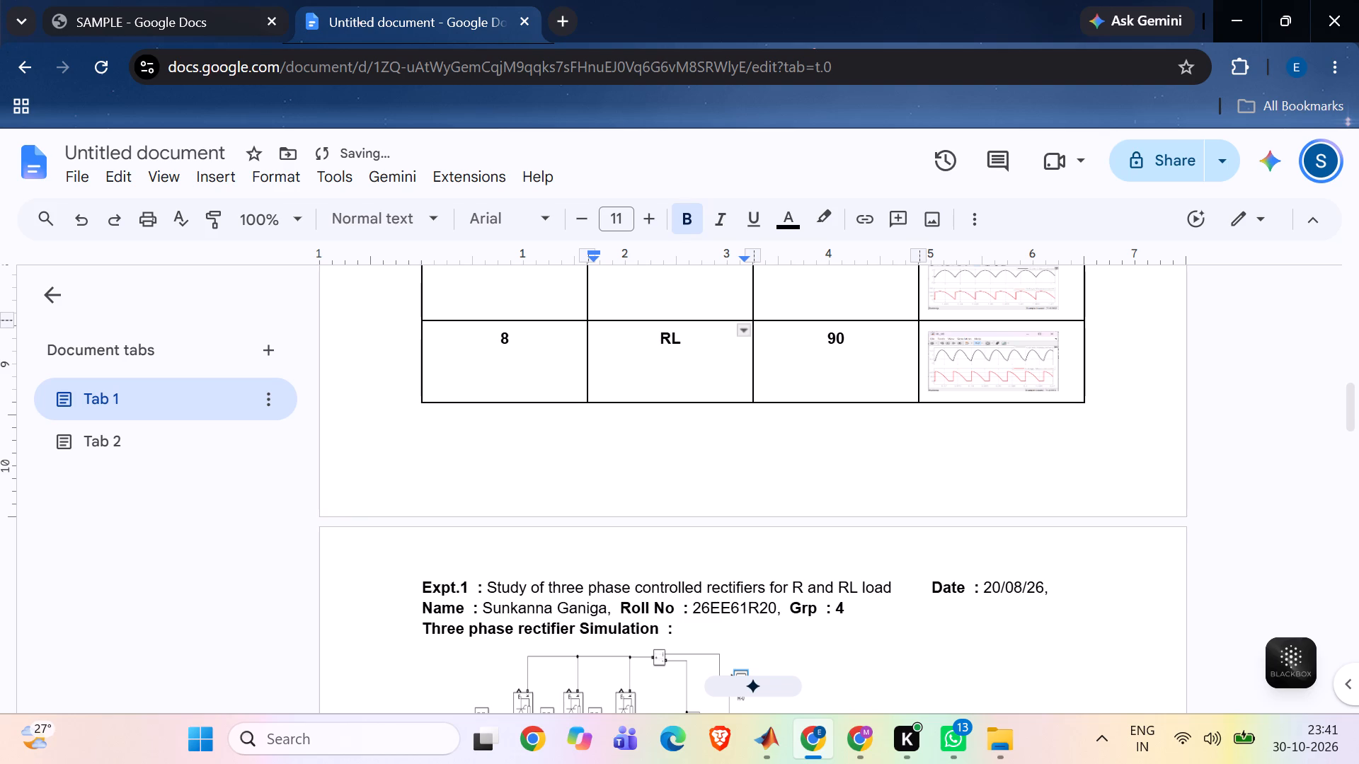
pyautogui.click(716, 631)
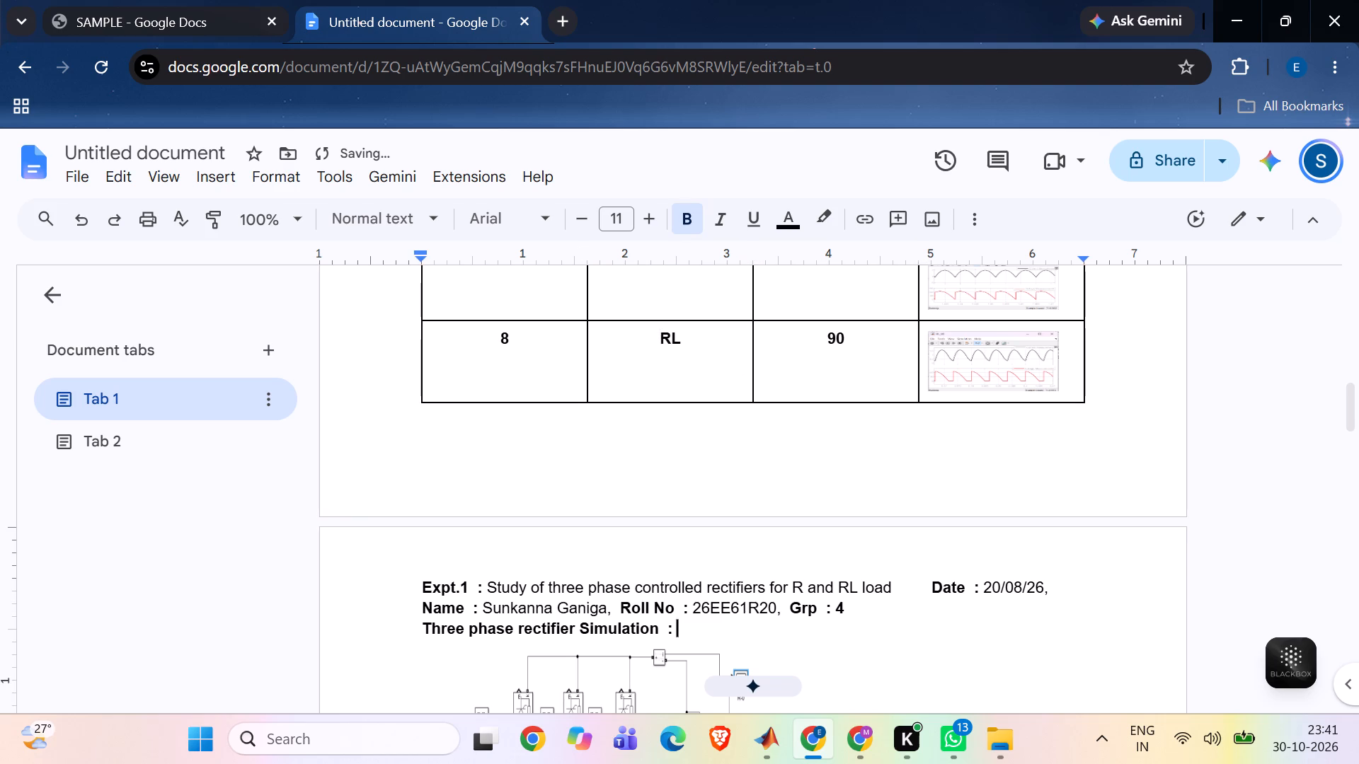
pyautogui.hotkey('ctrl', 'v')
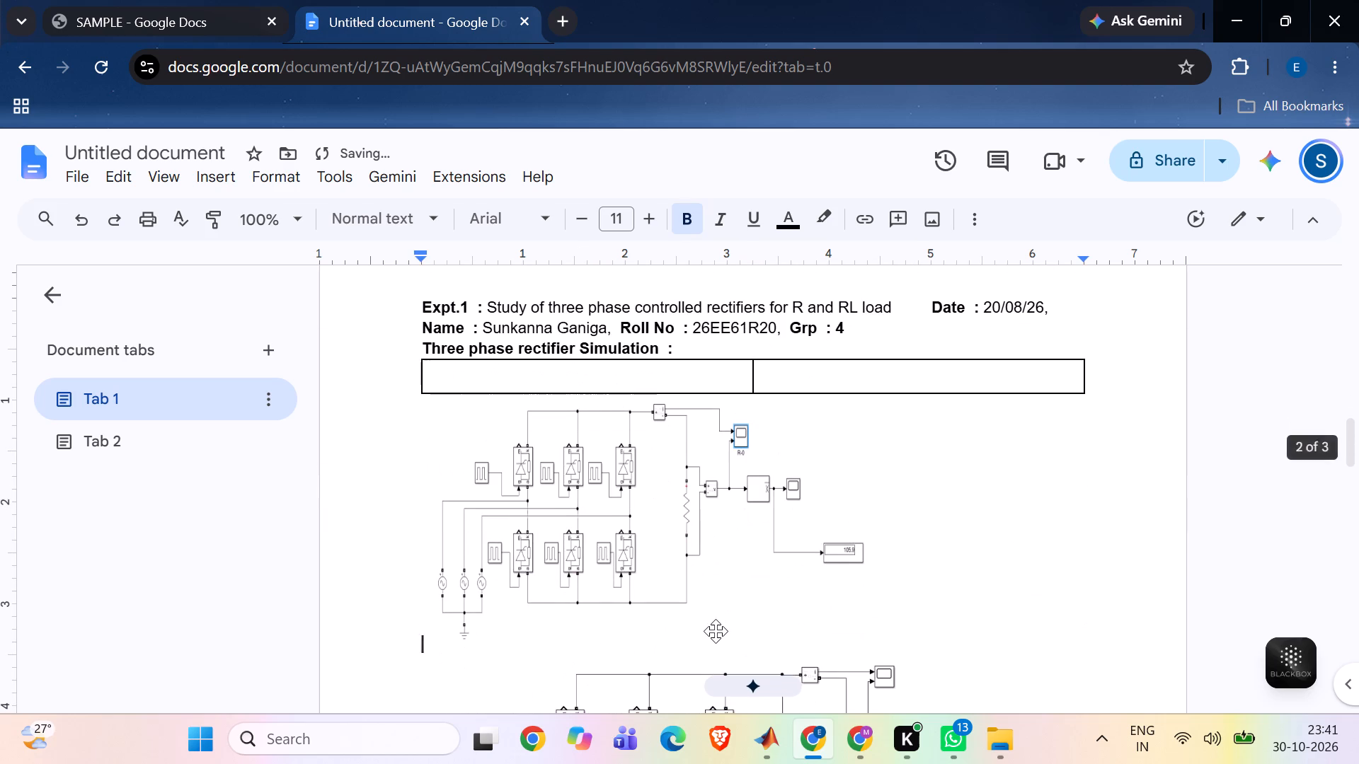
# Move the R Load circuit image into the first cell of the new two-column table.
pyautogui.click(681, 536)
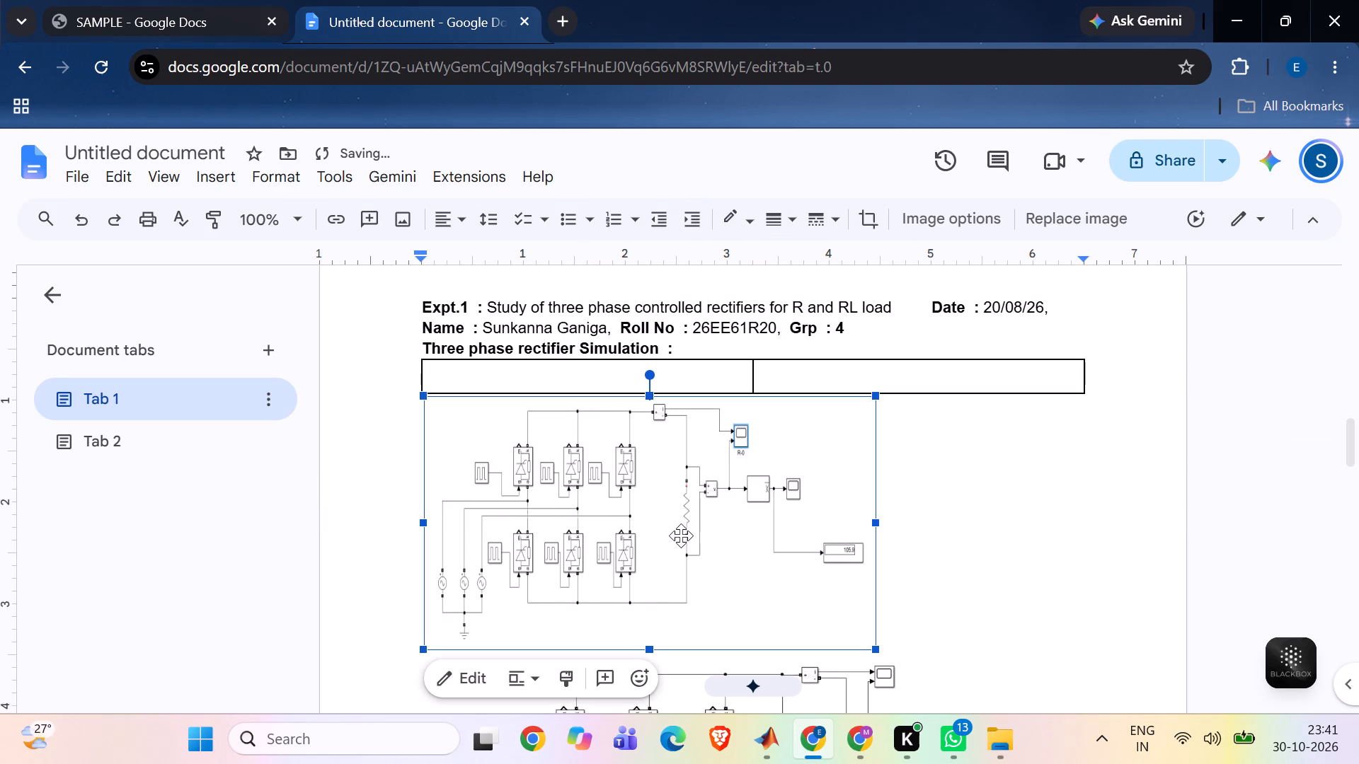
pyautogui.hotkey('ctrl', 'x')
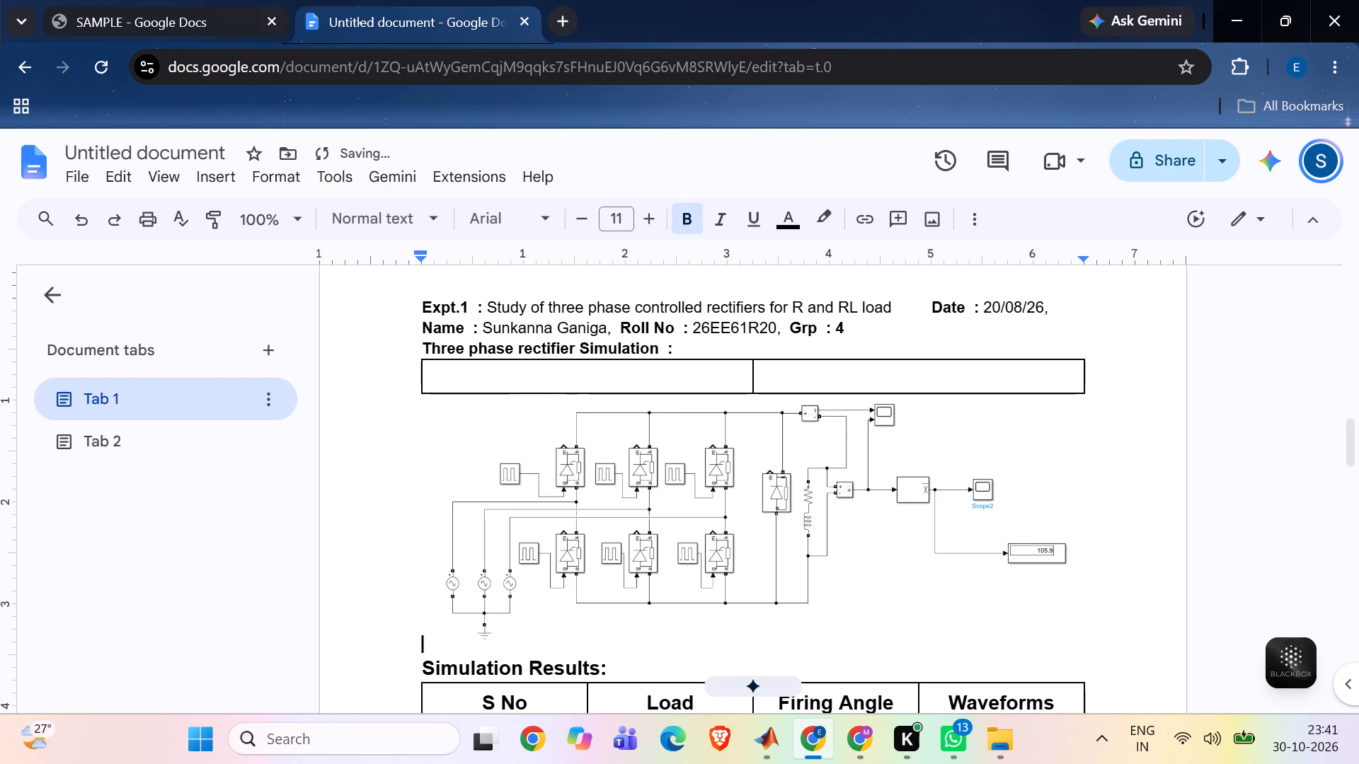
pyautogui.click(549, 380)
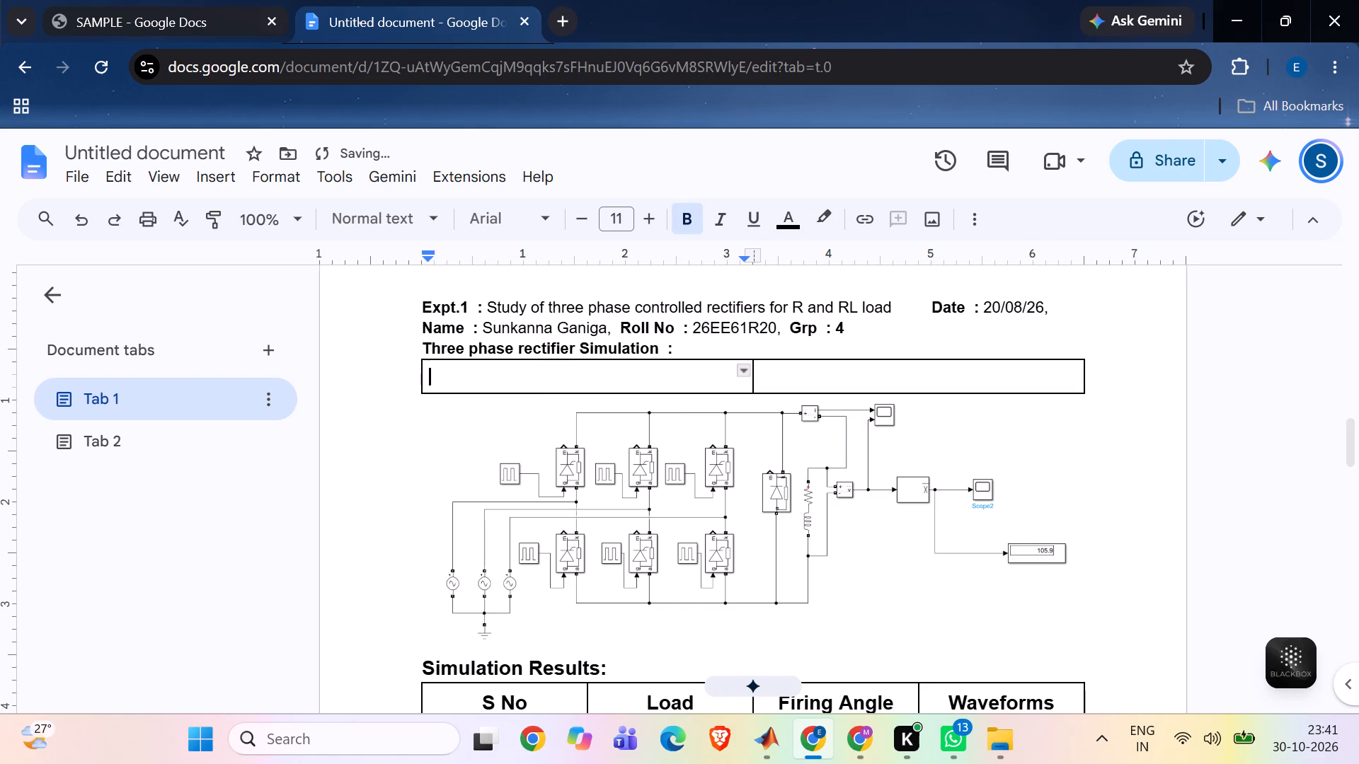
pyautogui.hotkey('ctrl', 'v')
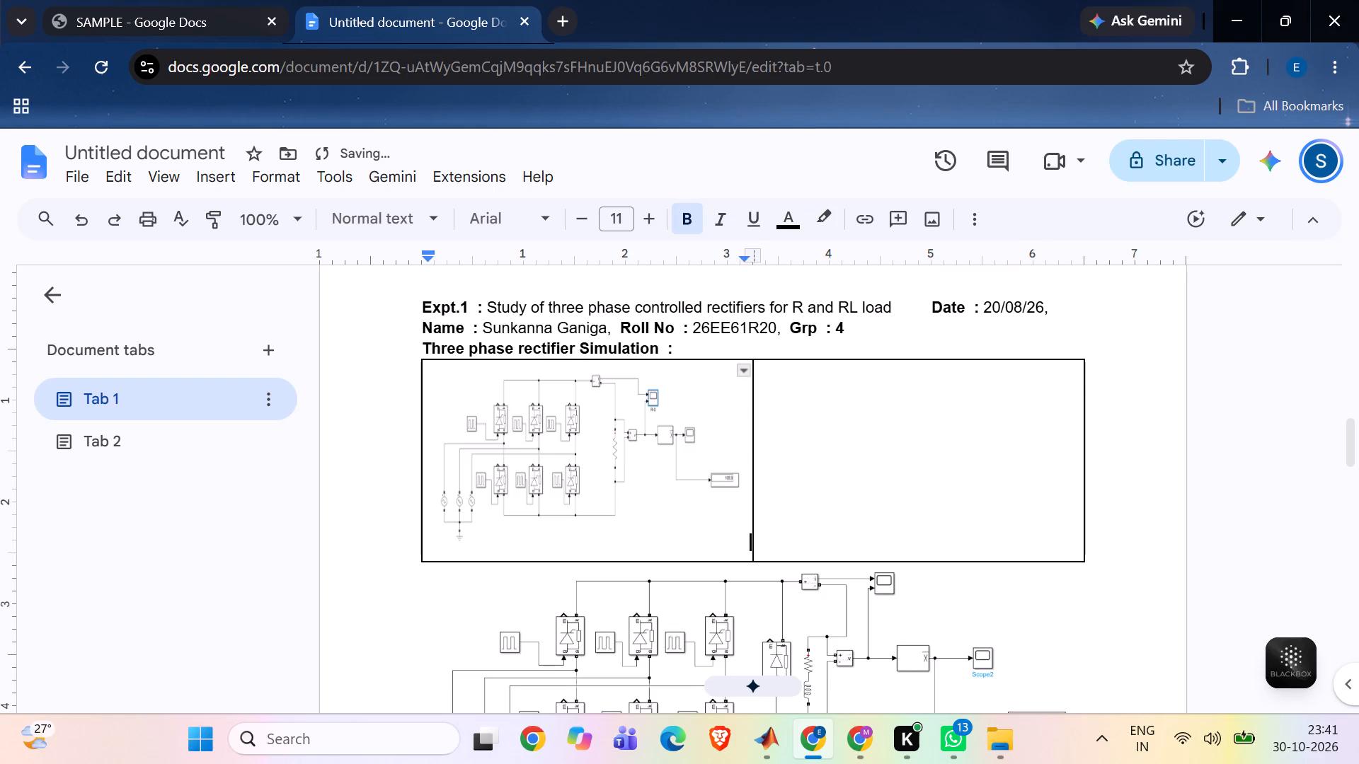
# Move the RL freewheeling-diode circuit image into the second cell of the new table, beside the R Load circuit.
pyautogui.click(787, 447)
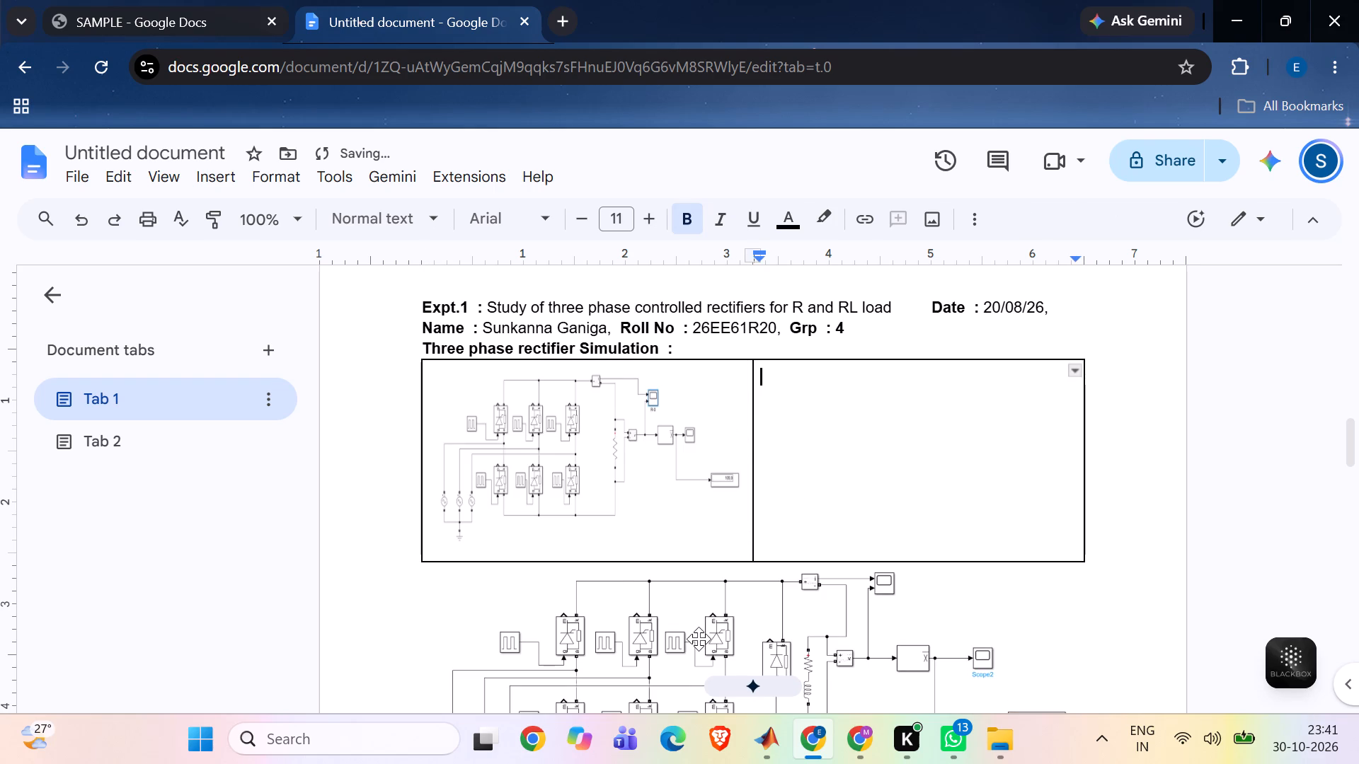
pyautogui.click(699, 639)
pyautogui.hotkey('ctrl', 'x')
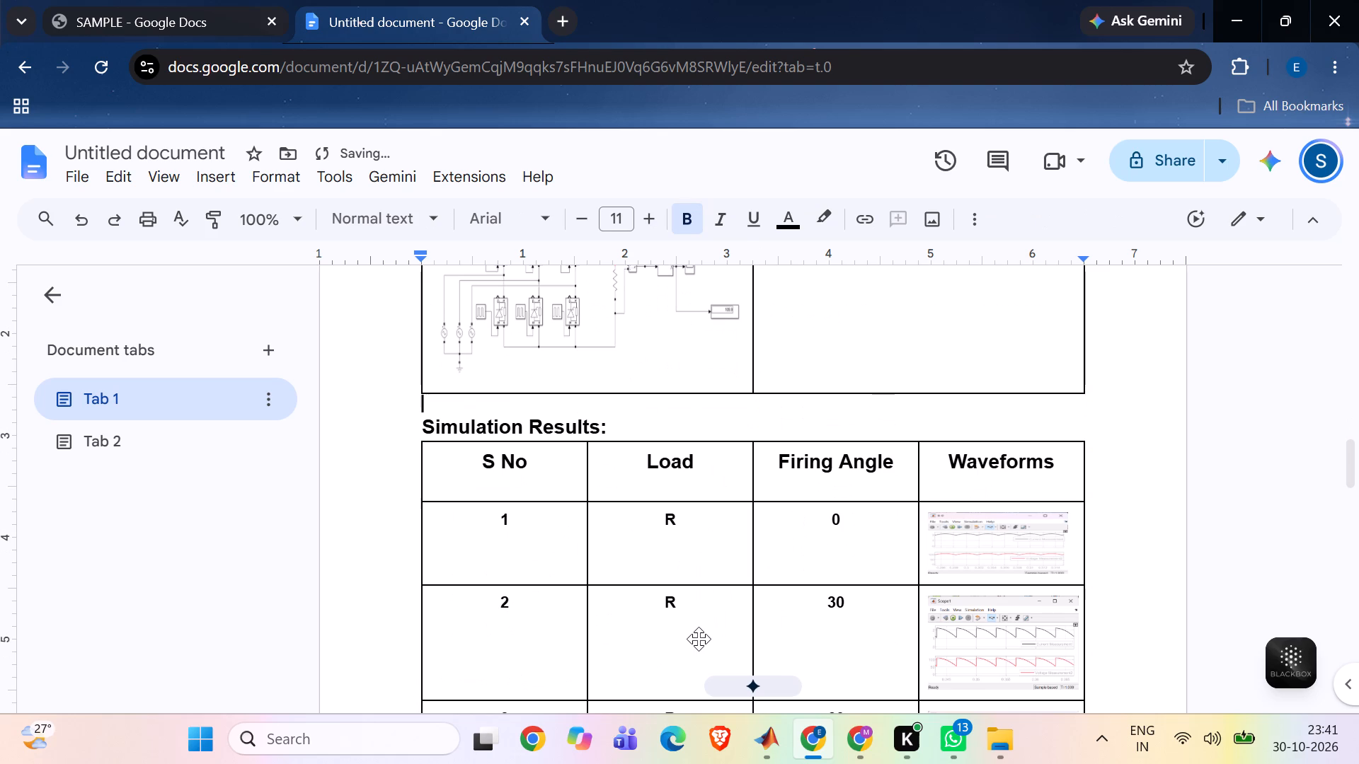
pyautogui.click(824, 337)
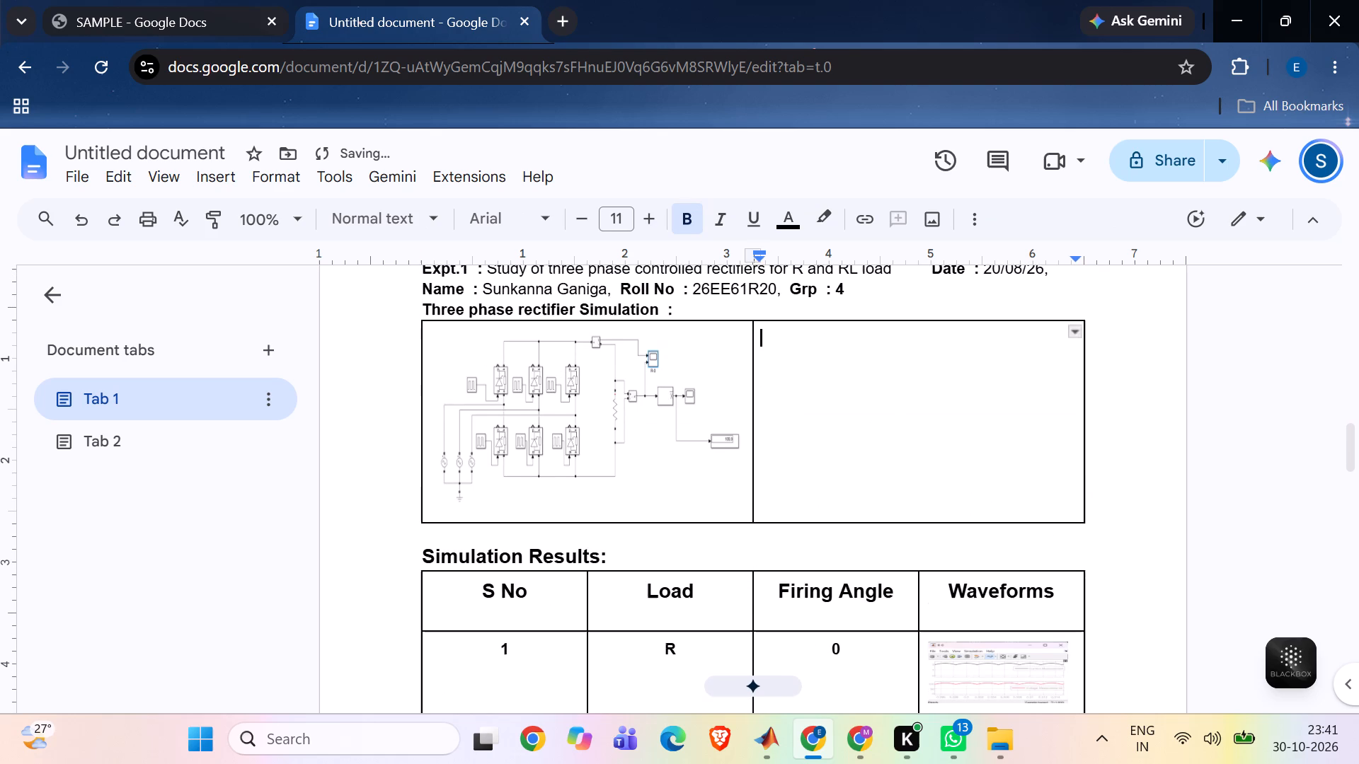
pyautogui.hotkey('ctrl', 'v')
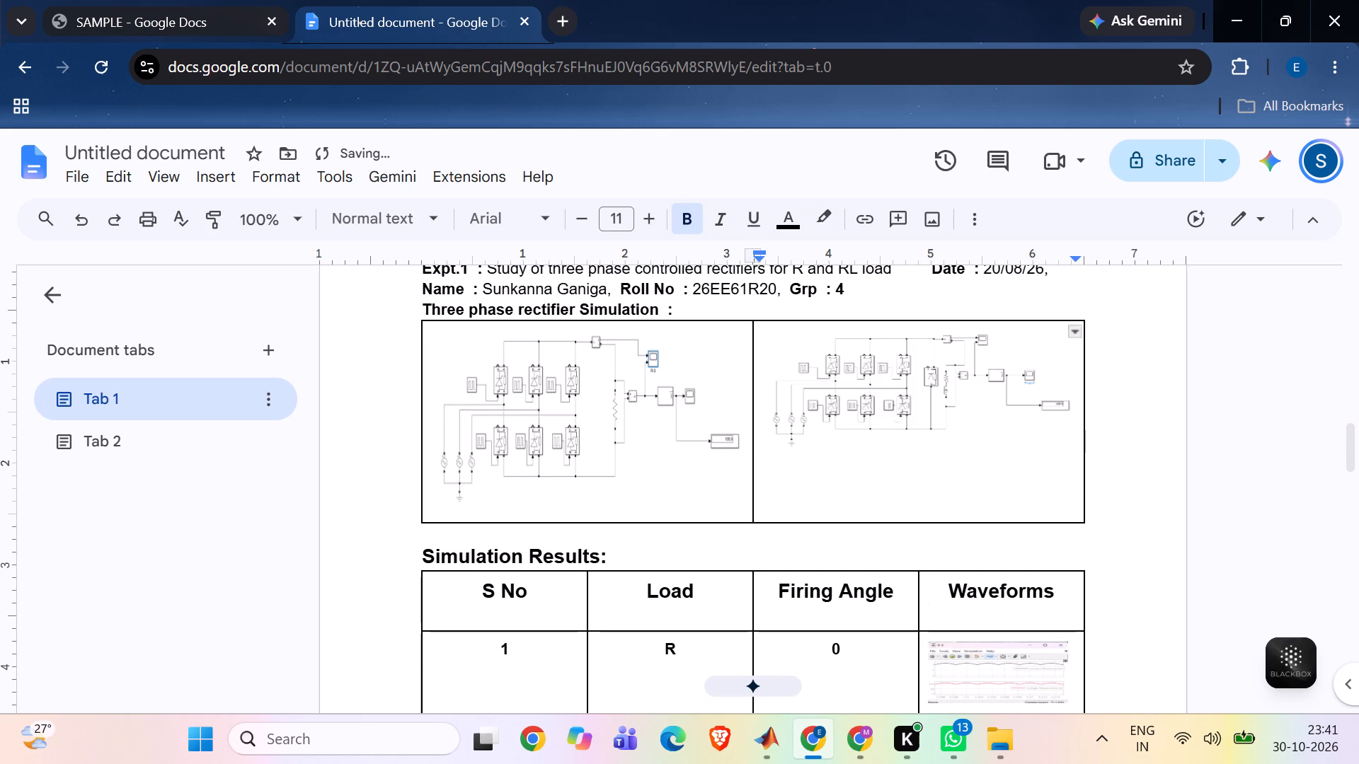
# Stretch the RL circuit image vertically so its height roughly matches the neighbouring R Load circuit image.
pyautogui.click(888, 407)
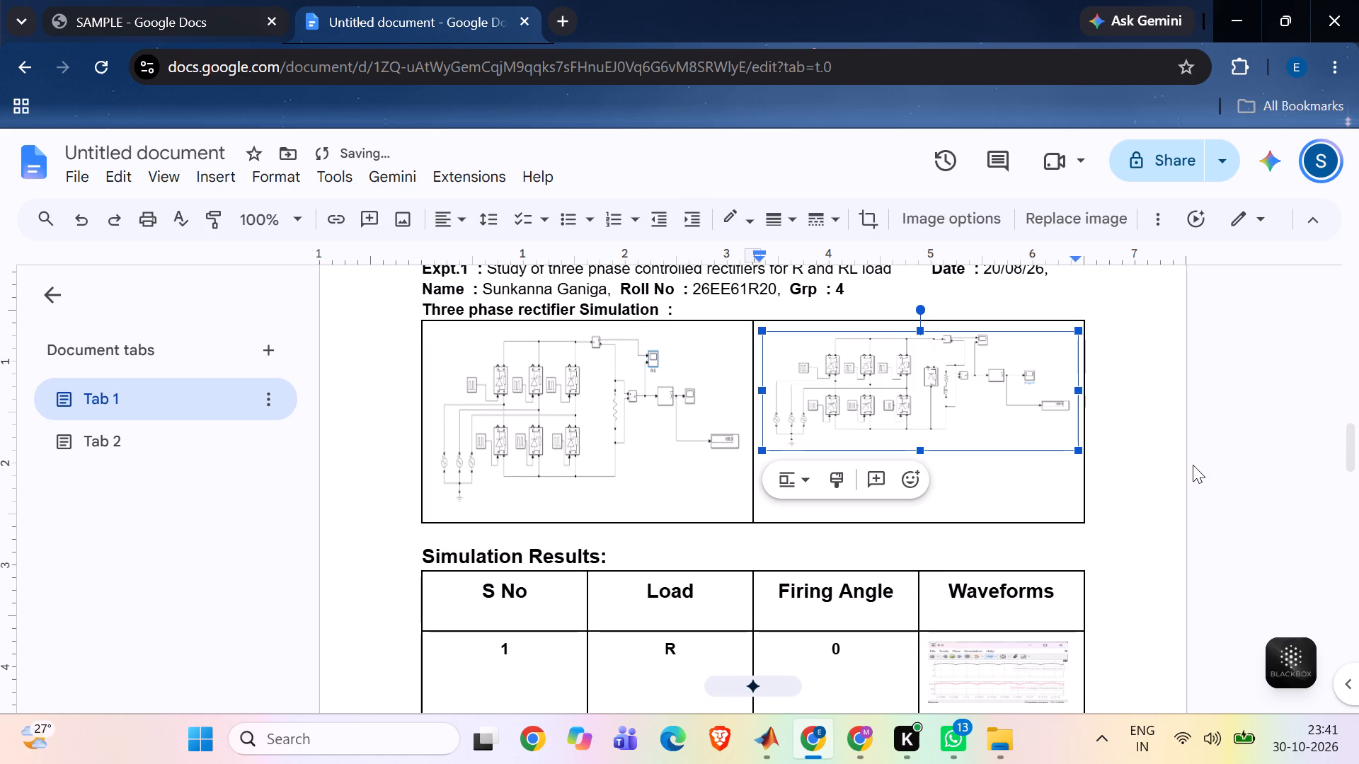
pyautogui.moveTo(922, 451); pyautogui.dragTo(922, 475)
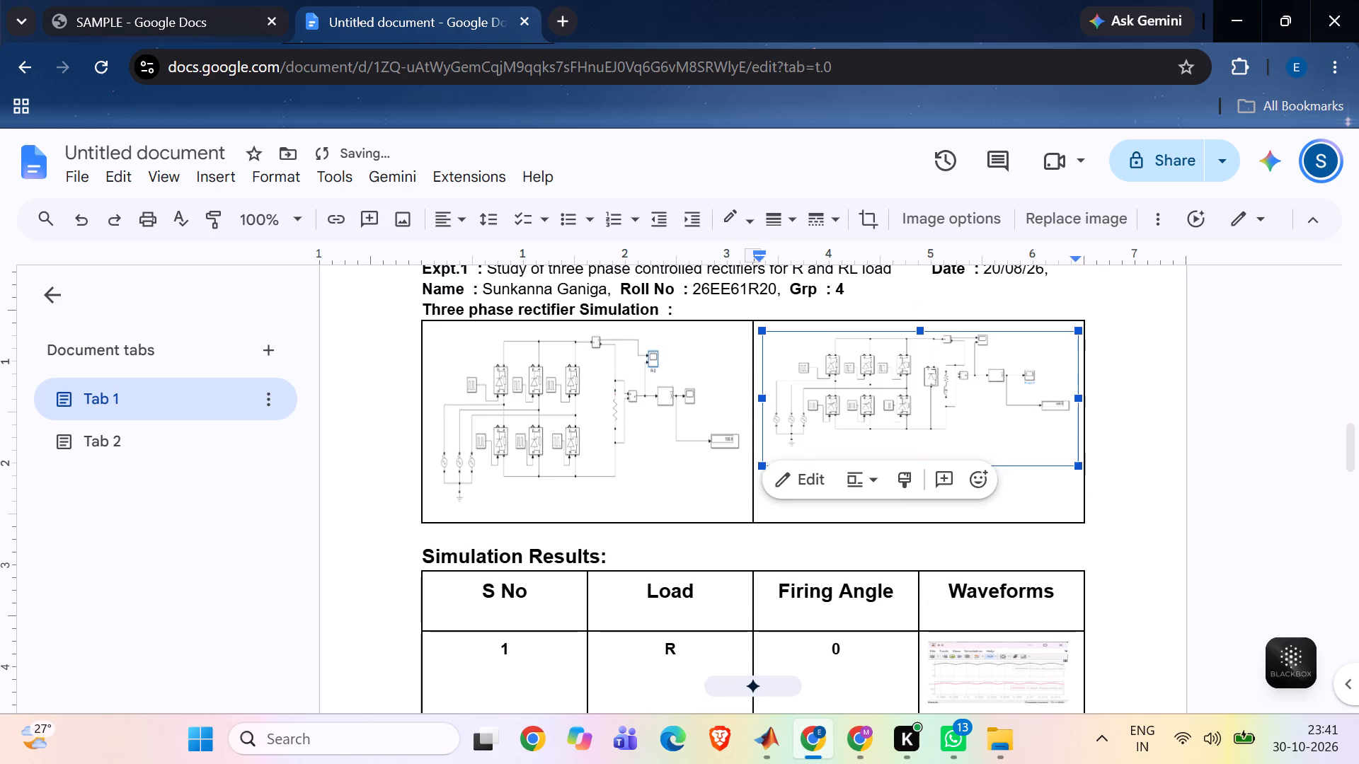
pyautogui.moveTo(922, 475); pyautogui.dragTo(922, 492)
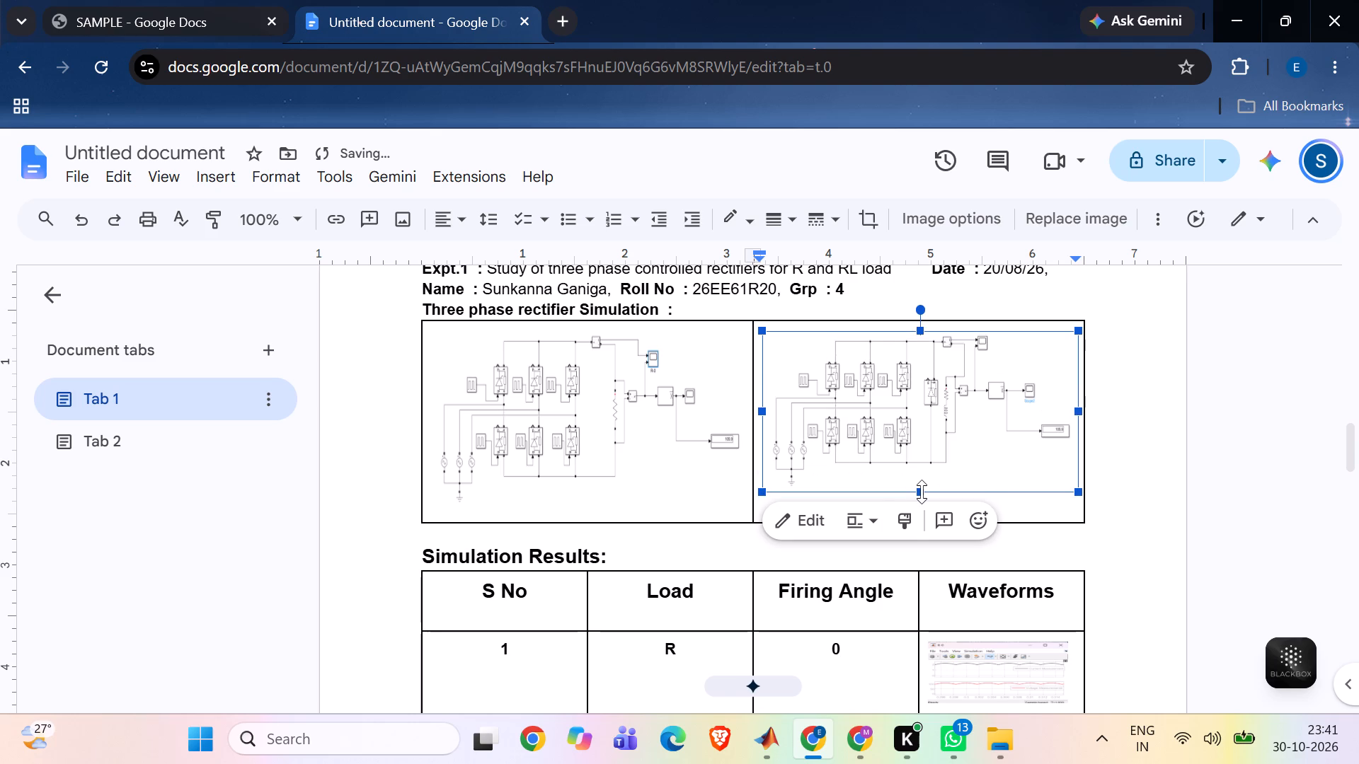
pyautogui.click(704, 468)
pyautogui.click(912, 469)
pyautogui.moveTo(920, 492); pyautogui.dragTo(919, 503)
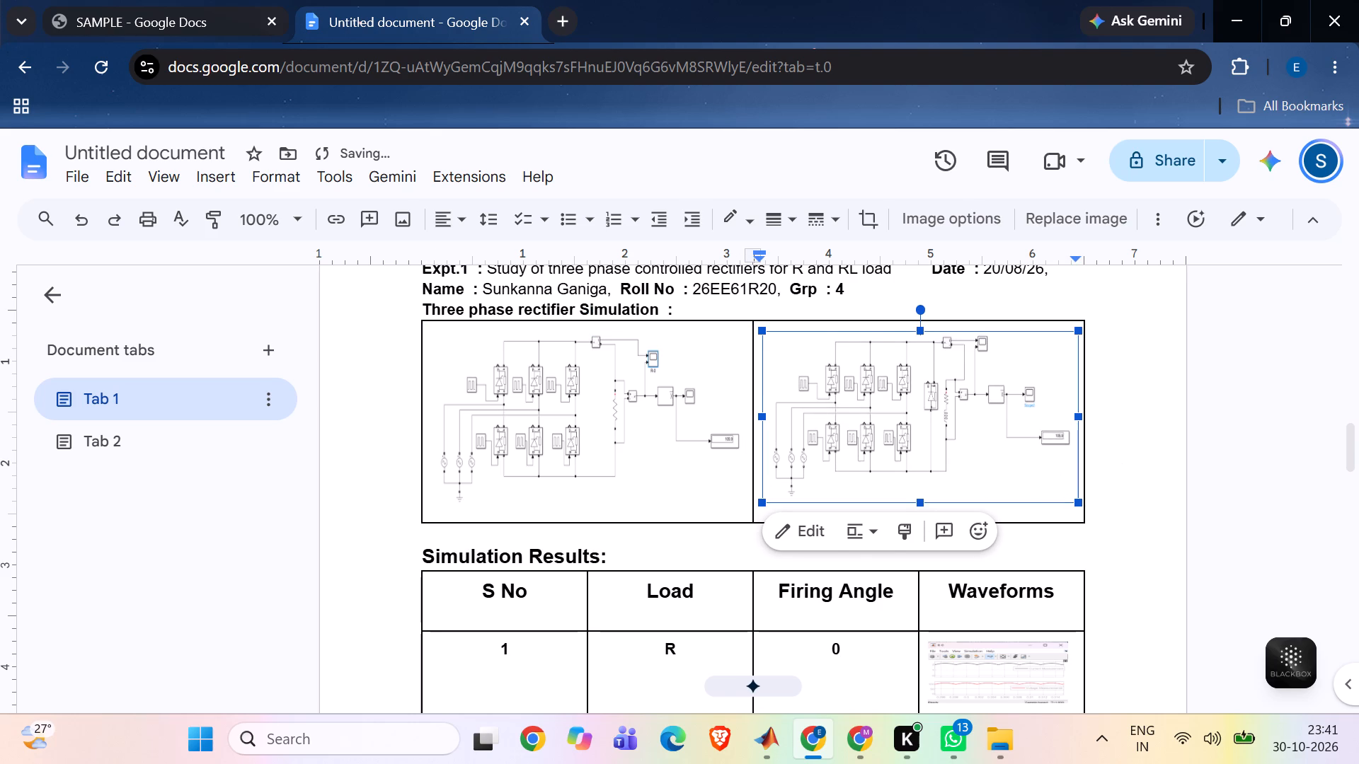
pyautogui.click(1141, 459)
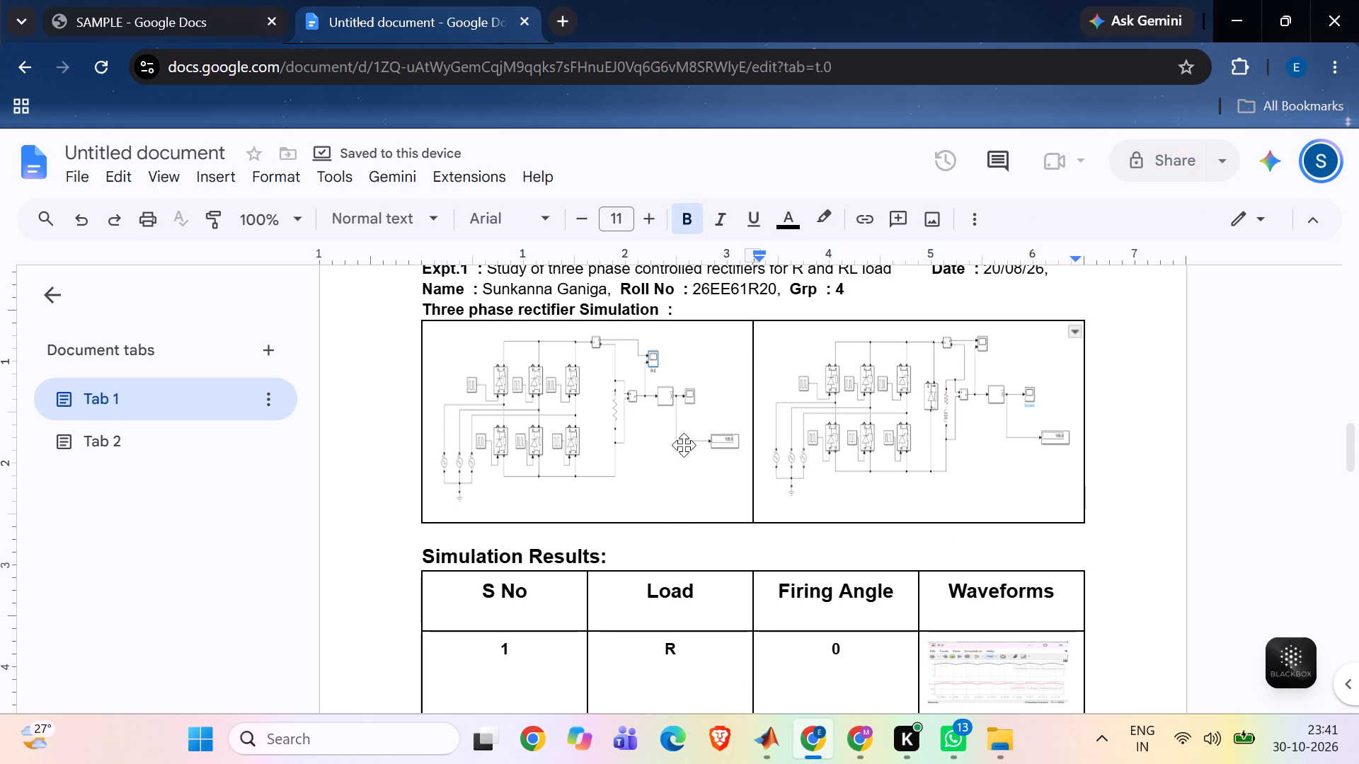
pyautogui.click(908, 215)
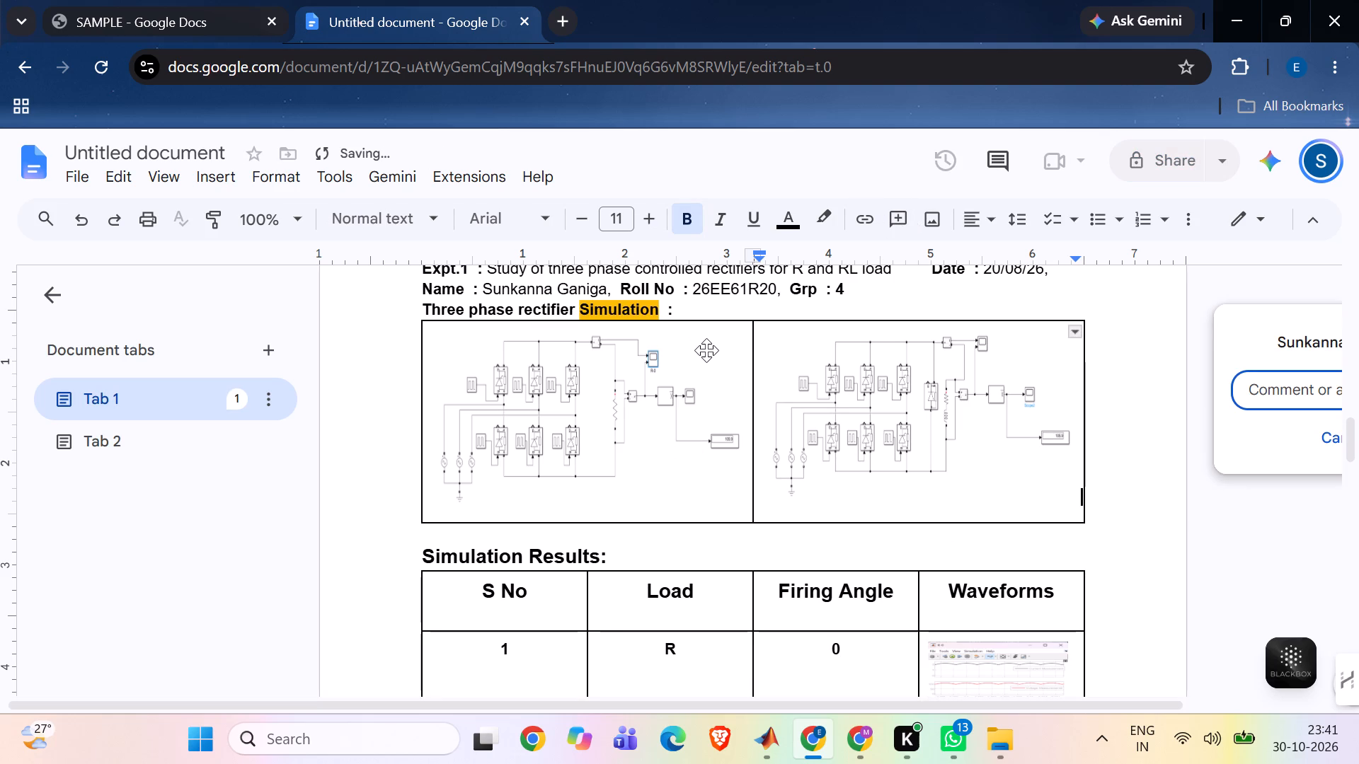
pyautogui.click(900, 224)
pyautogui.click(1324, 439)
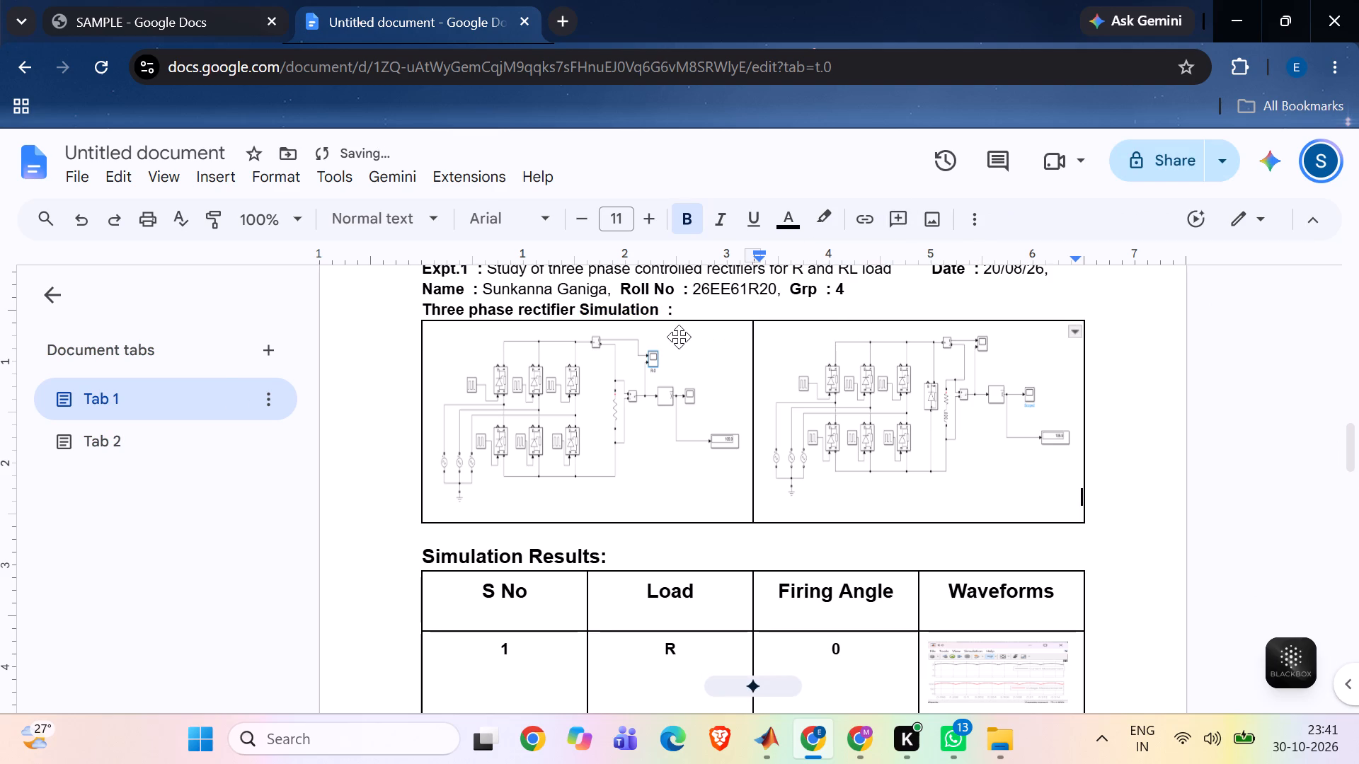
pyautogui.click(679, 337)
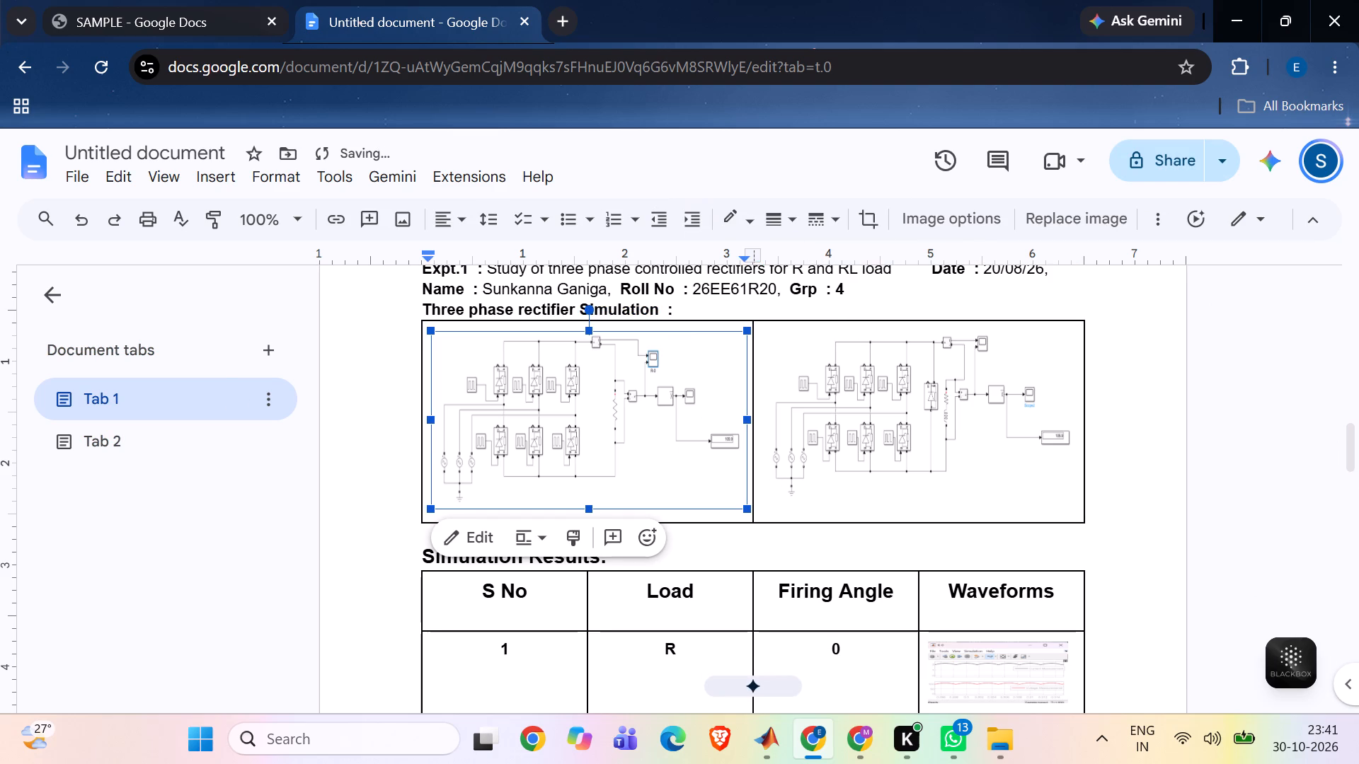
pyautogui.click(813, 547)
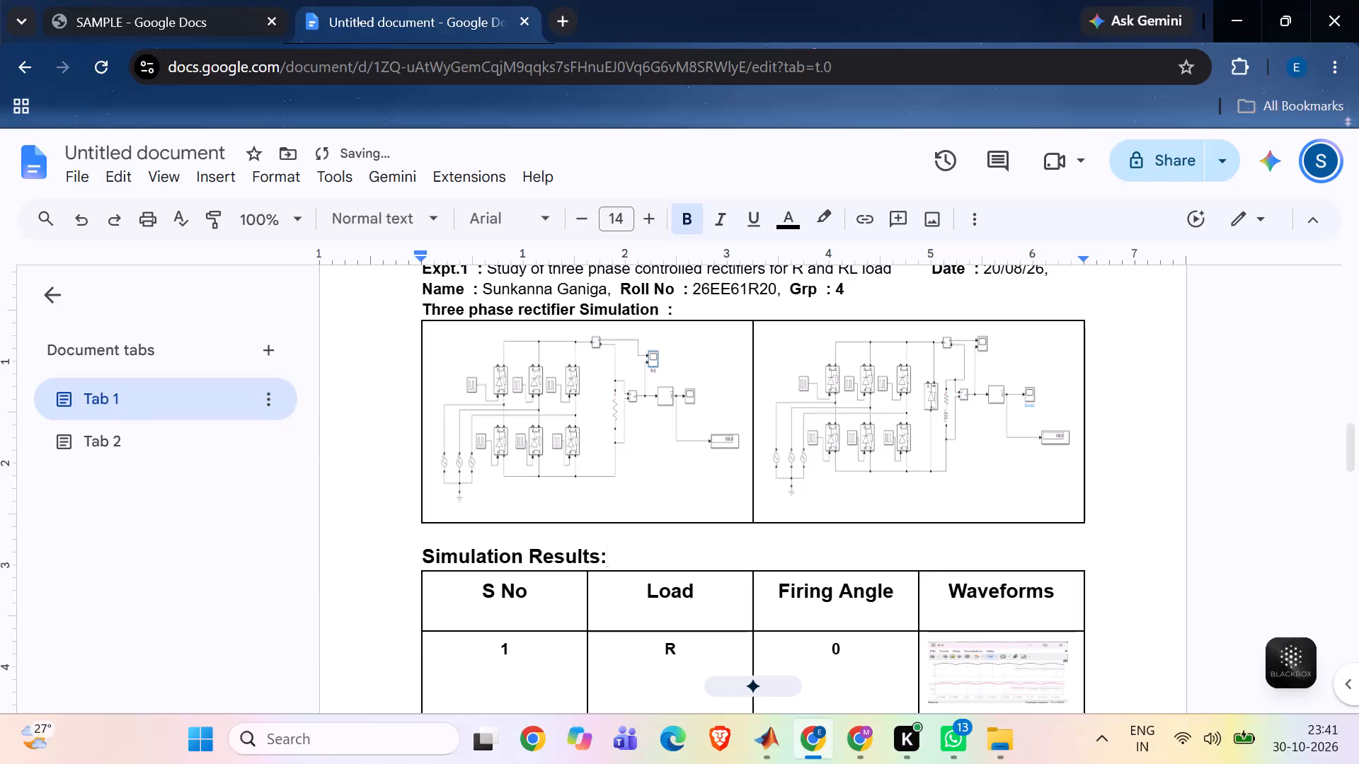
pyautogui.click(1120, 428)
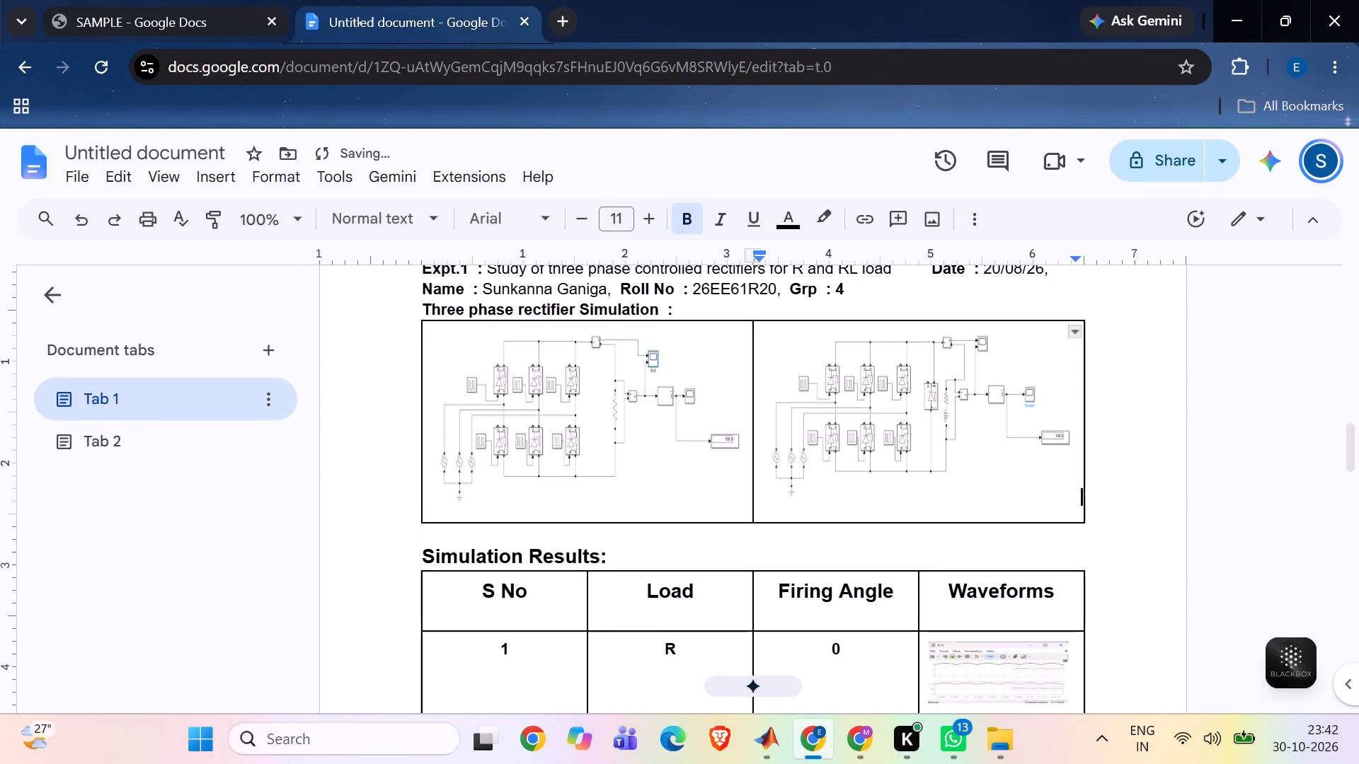
# Look through both reports to check the layout of the circuit table and the simulation results tables across the pages.
pyautogui.scroll(-1, 1120, 428)
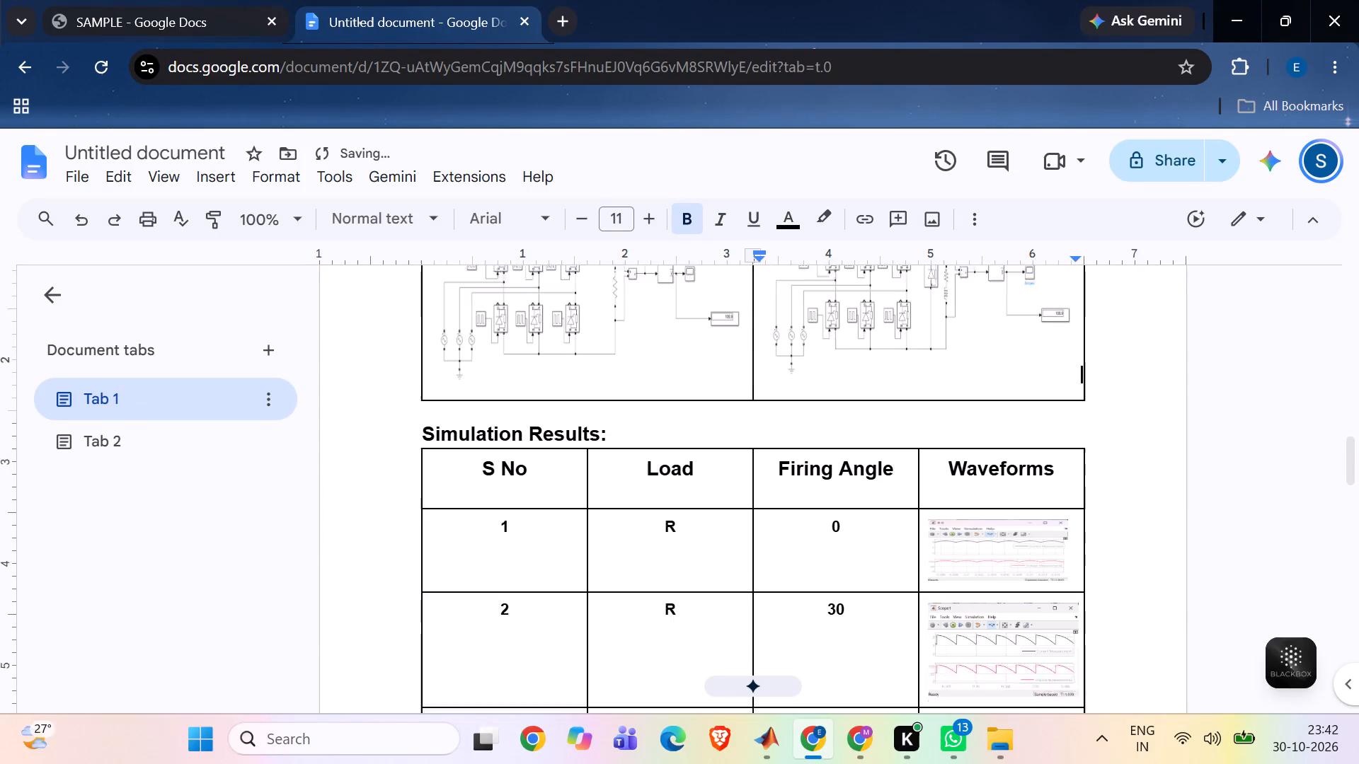
pyautogui.scroll(-5, 1120, 428)
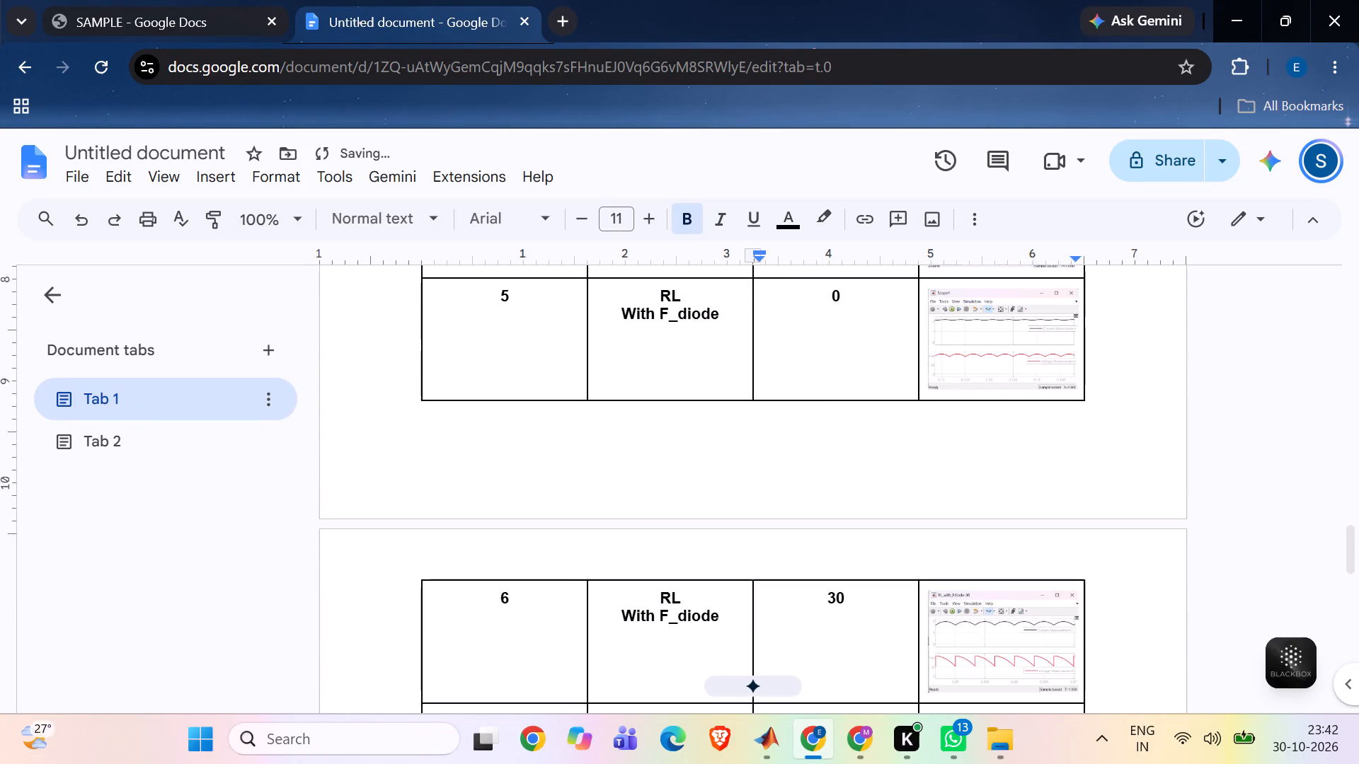
pyautogui.scroll(-1, 1120, 428)
pyautogui.scroll(7, 1120, 428)
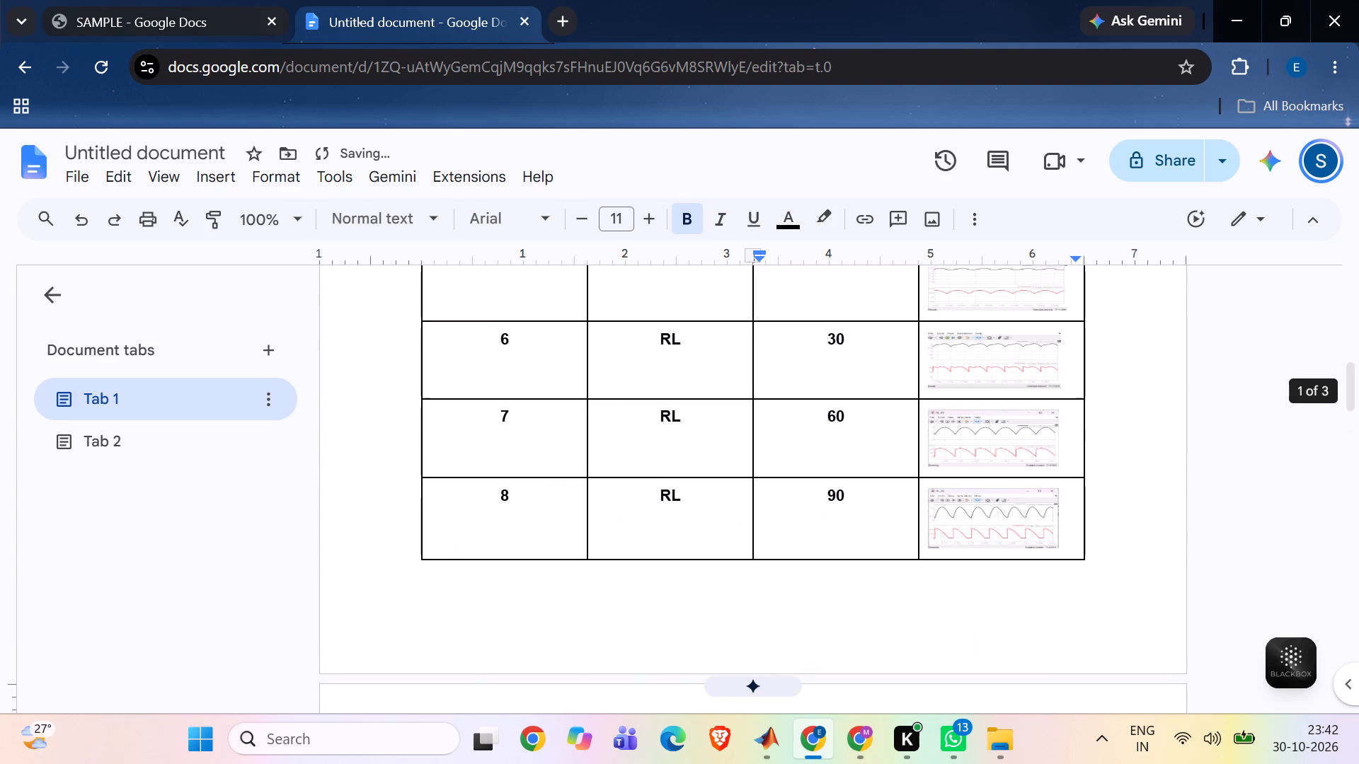
pyautogui.scroll(-1, 1120, 428)
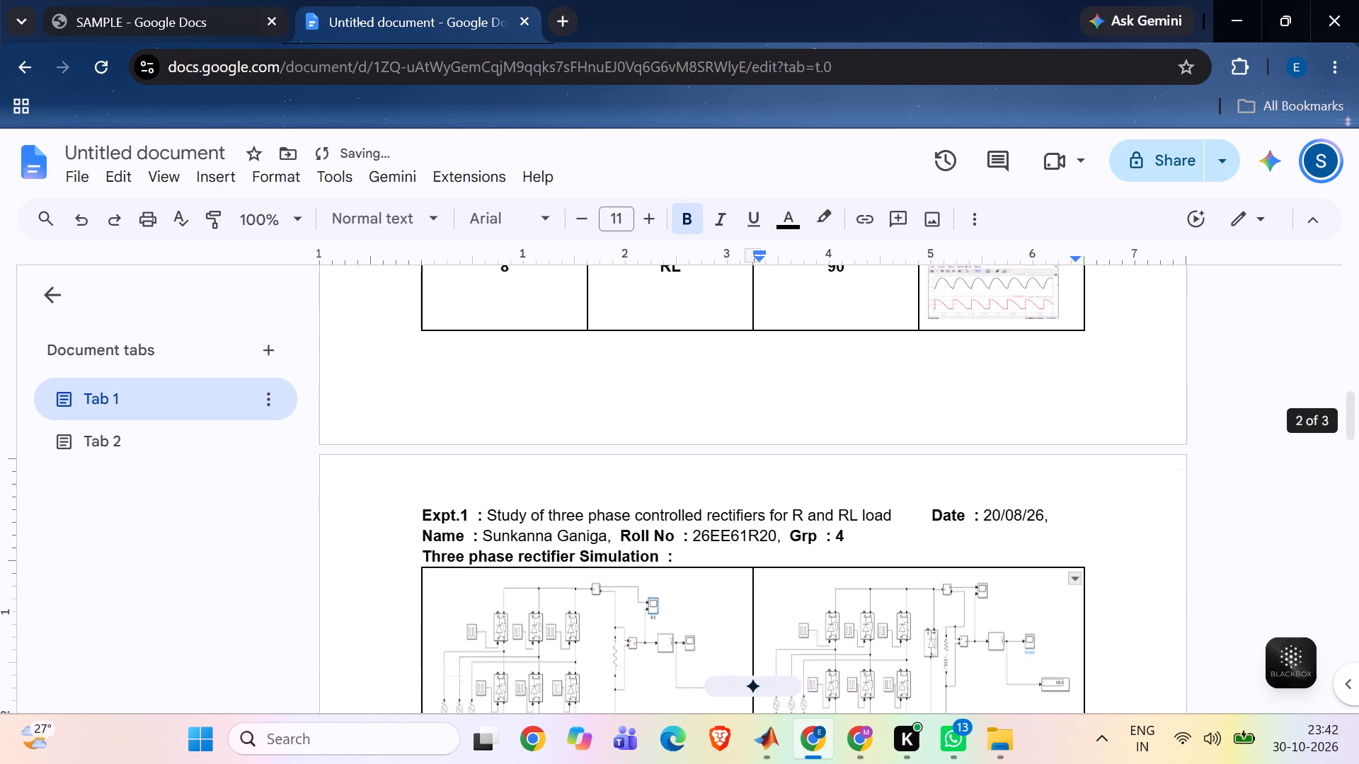
pyautogui.scroll(-2, 1120, 428)
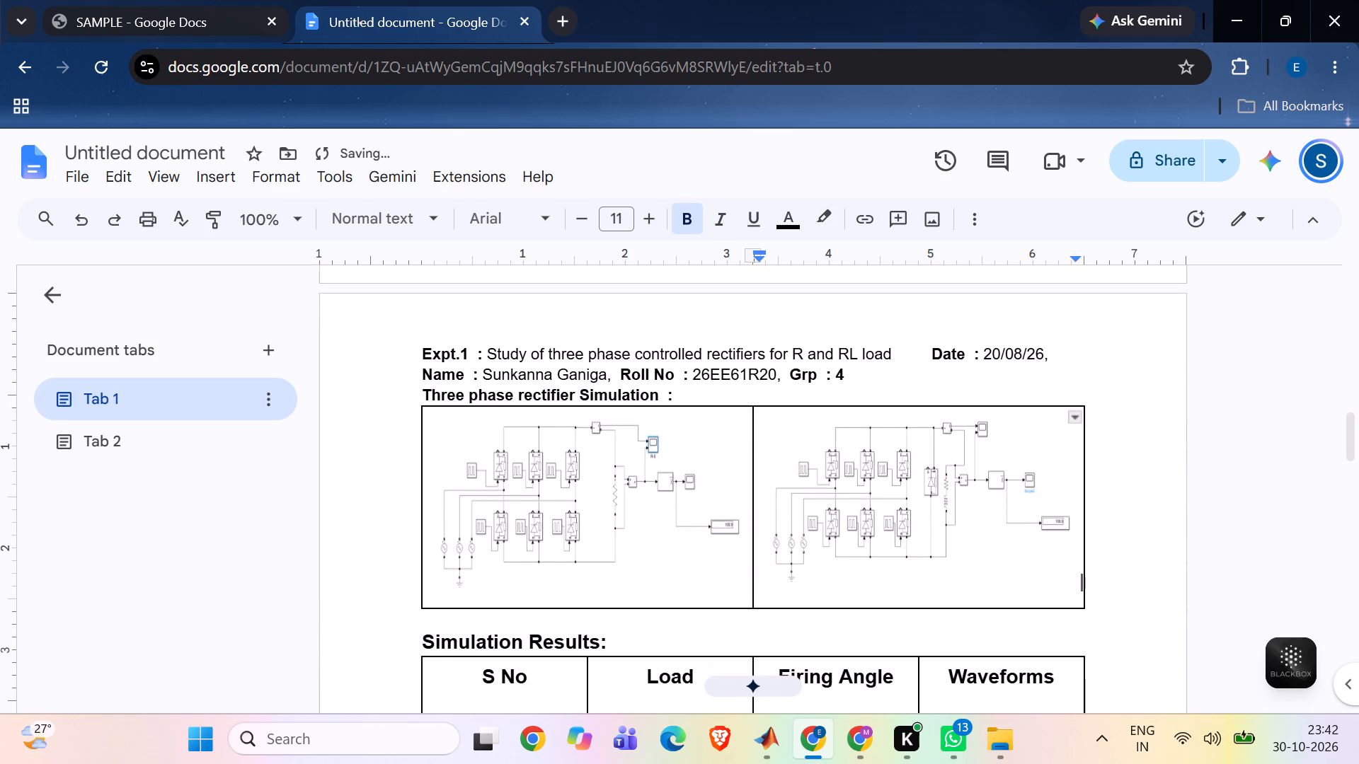
# Shrink the row 2 waveform image (R, 30) in the second report's results table to match the row 1 image's height and width.
pyautogui.scroll(-2, 1120, 428)
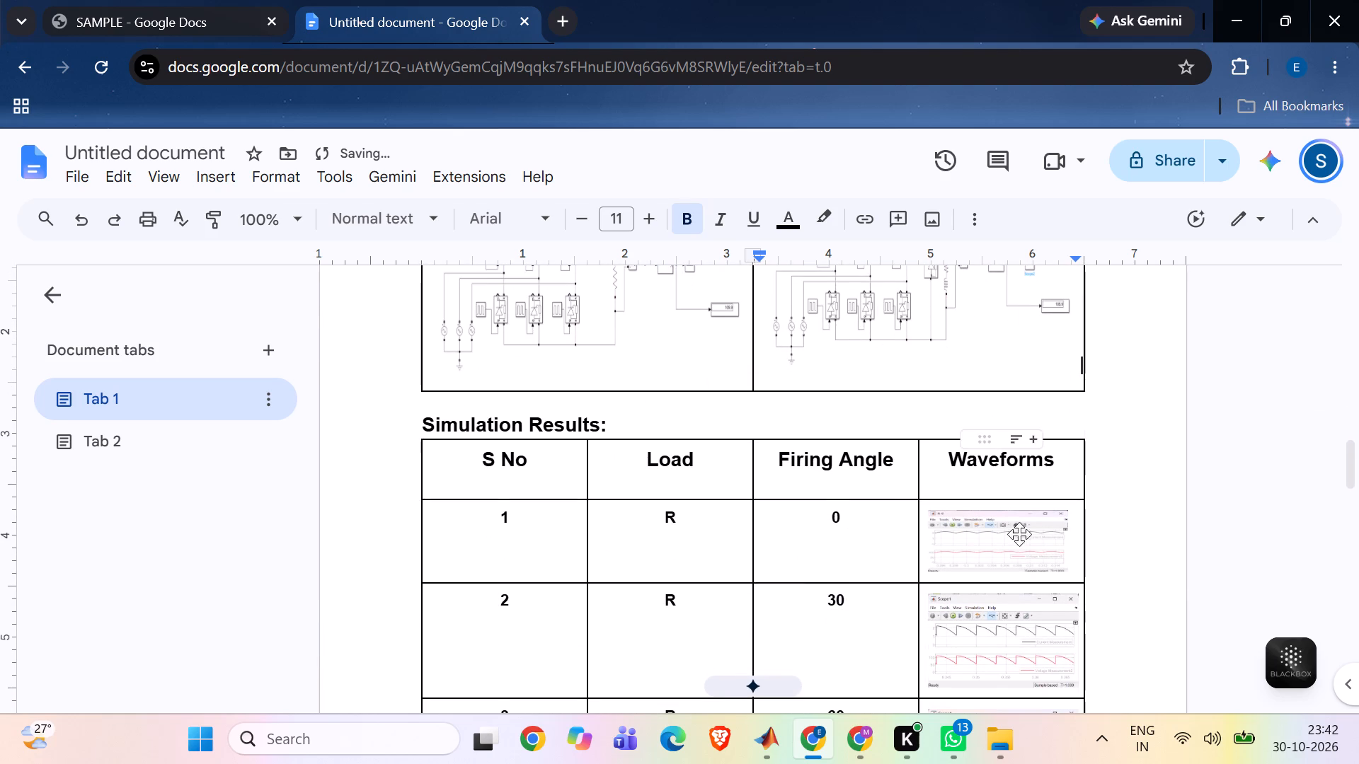
pyautogui.scroll(-1, 1014, 550)
pyautogui.click(973, 543)
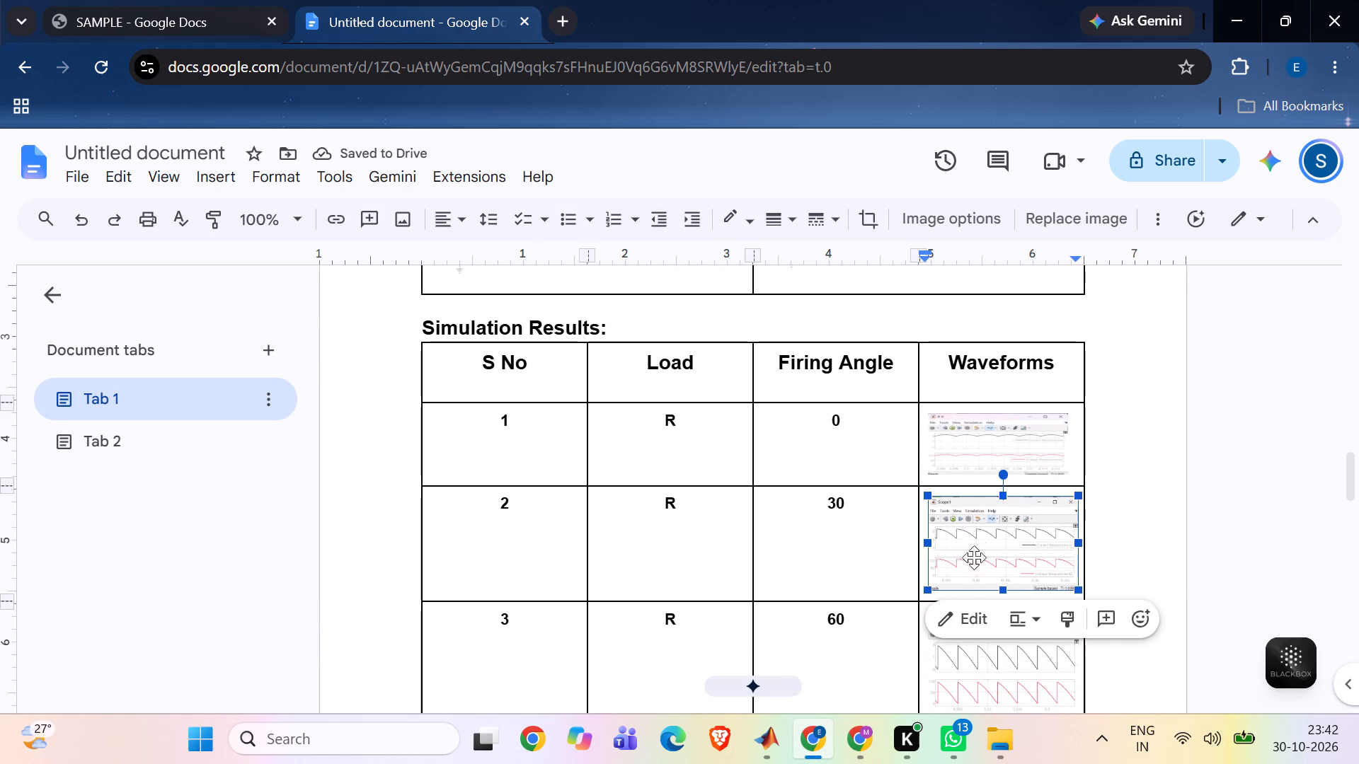
pyautogui.moveTo(1002, 590); pyautogui.dragTo(1002, 558)
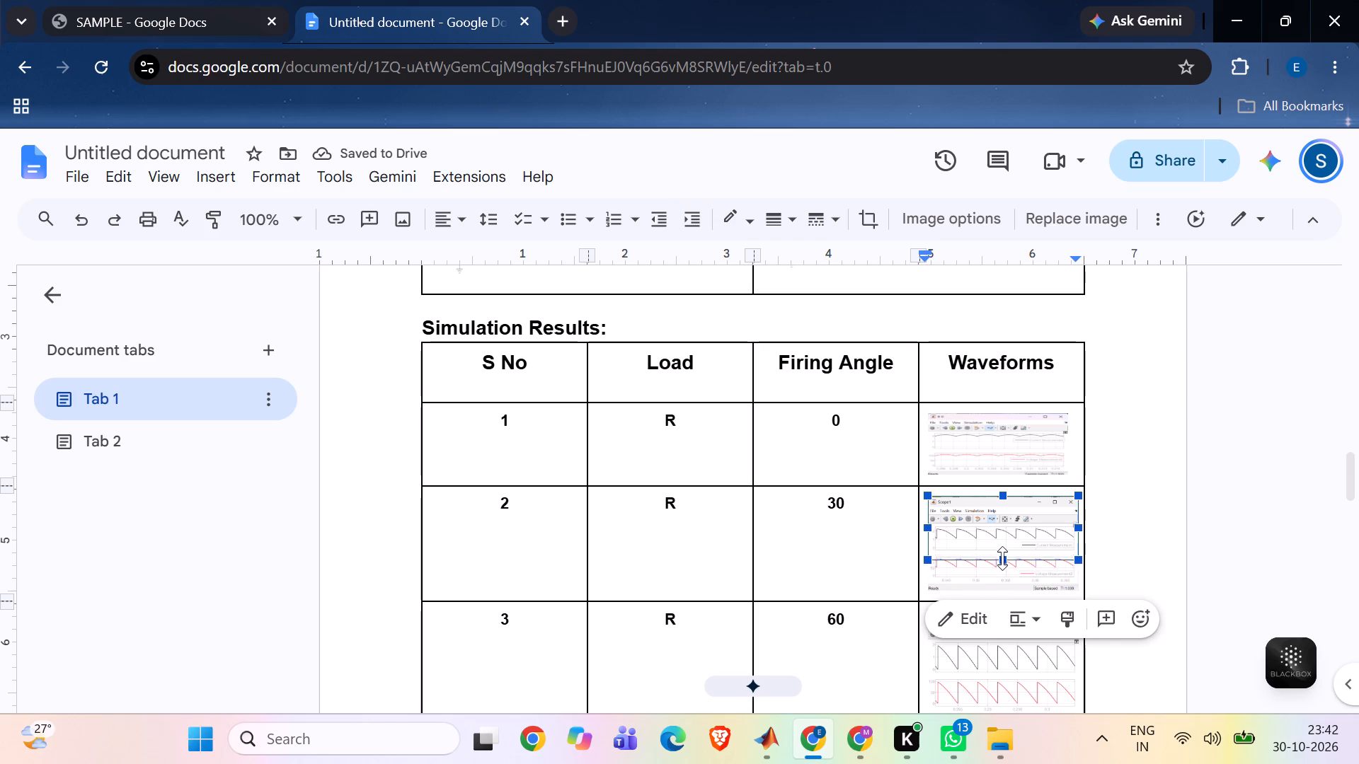
pyautogui.moveTo(1002, 558); pyautogui.dragTo(1002, 557)
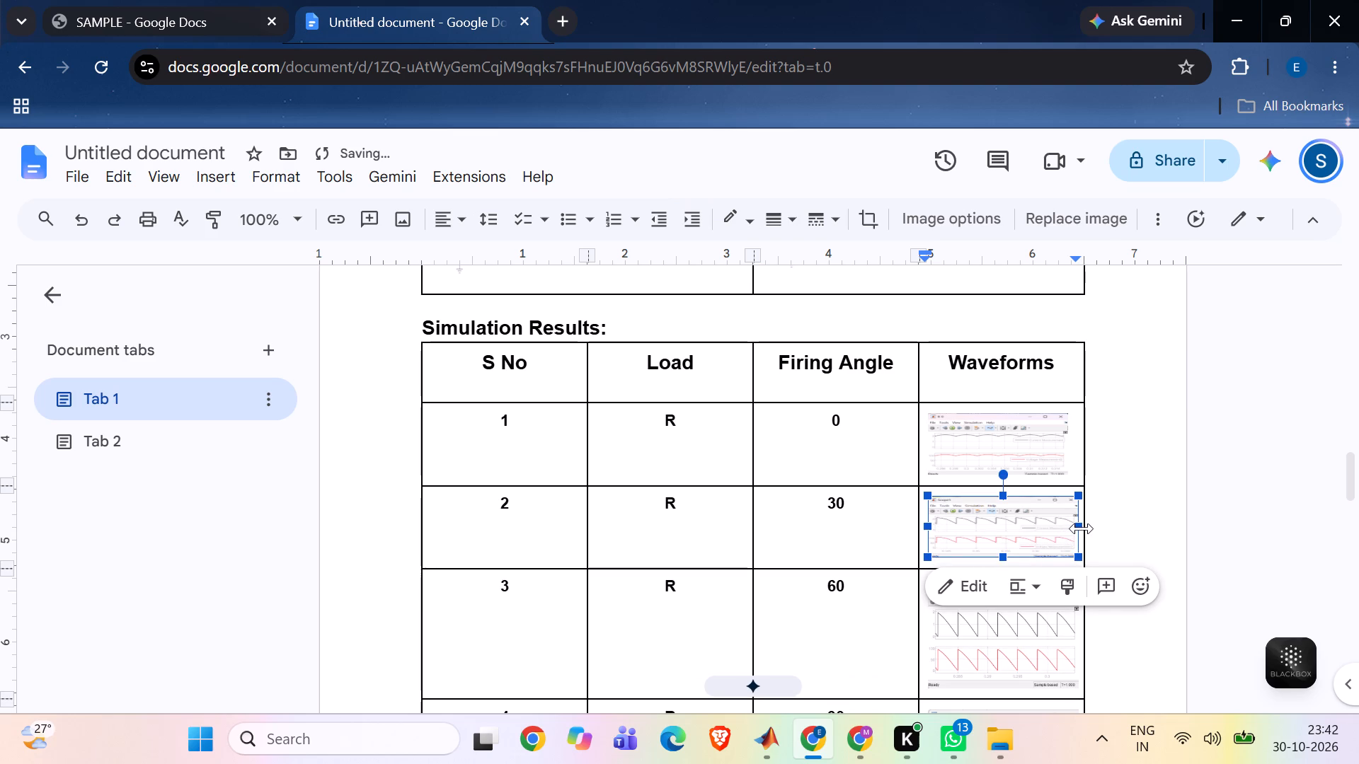
pyautogui.moveTo(1082, 528); pyautogui.dragTo(1070, 528)
pyautogui.click(1105, 528)
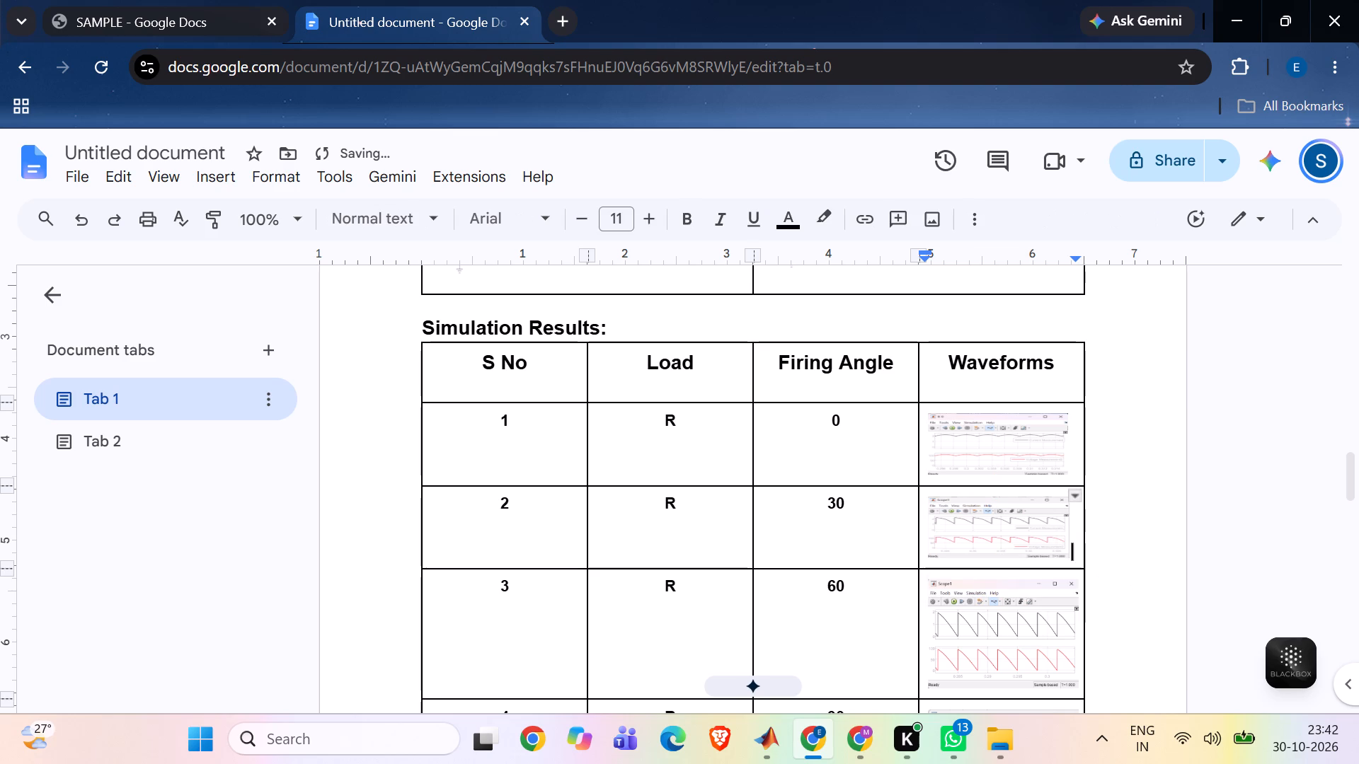
# Reduce the height and width of the row 3 waveform image (R, 60) to match the images above it.
pyautogui.scroll(-2, 1105, 528)
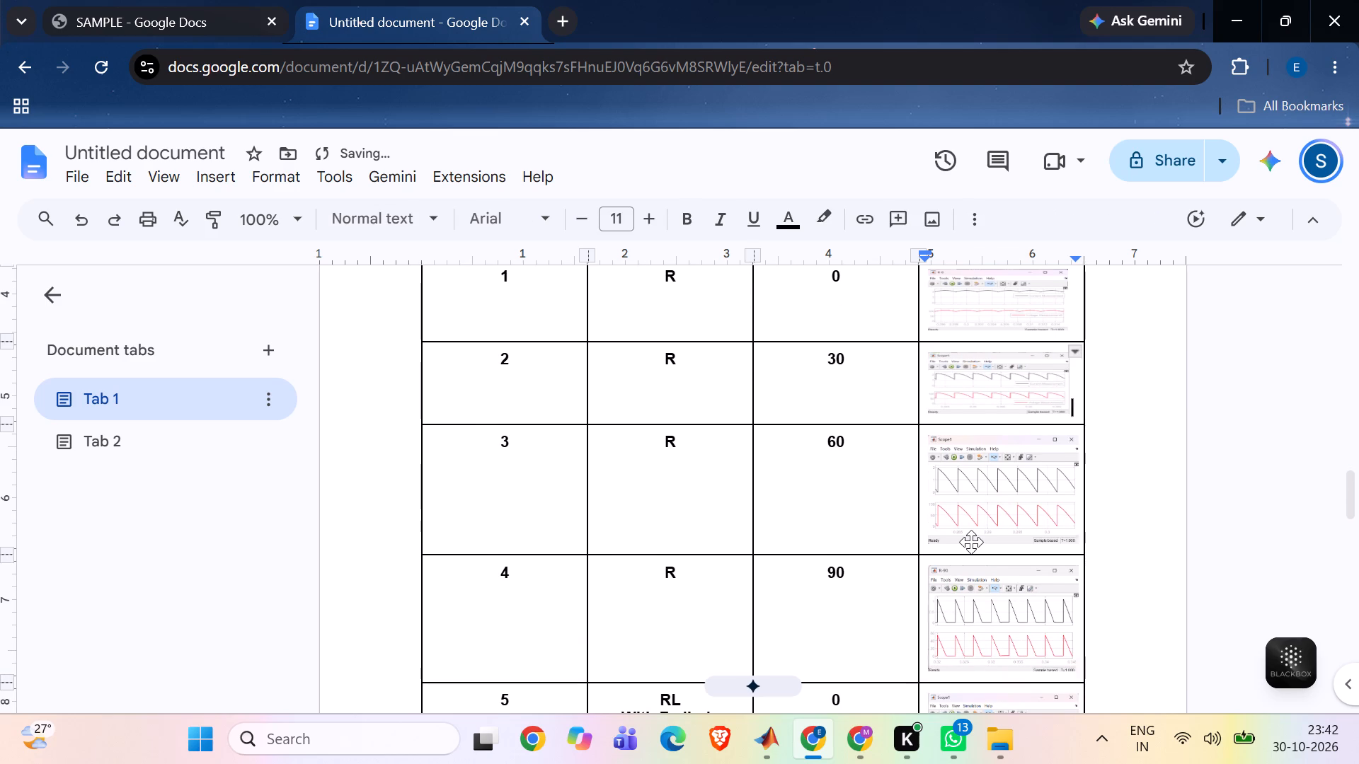
pyautogui.click(971, 542)
pyautogui.moveTo(1006, 543); pyautogui.dragTo(1006, 530)
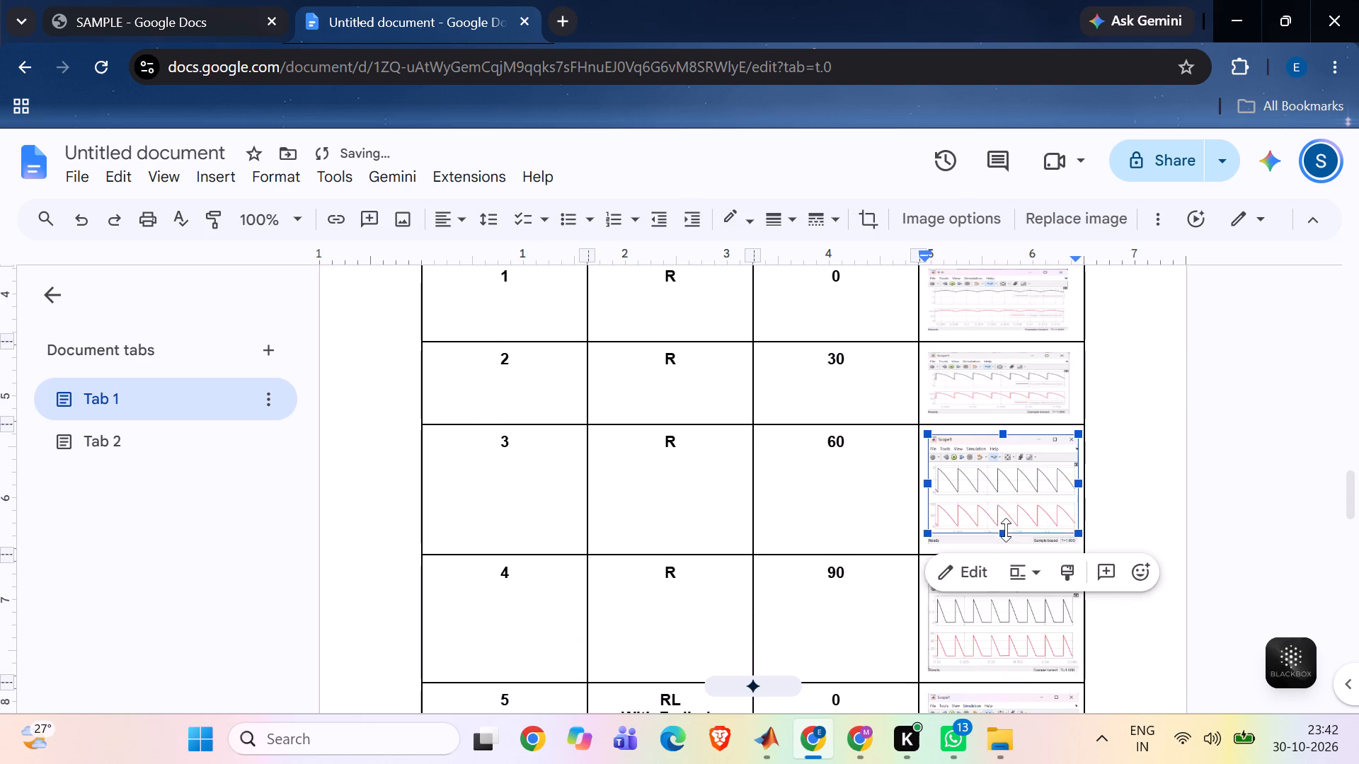
pyautogui.moveTo(1006, 530); pyautogui.dragTo(1004, 504)
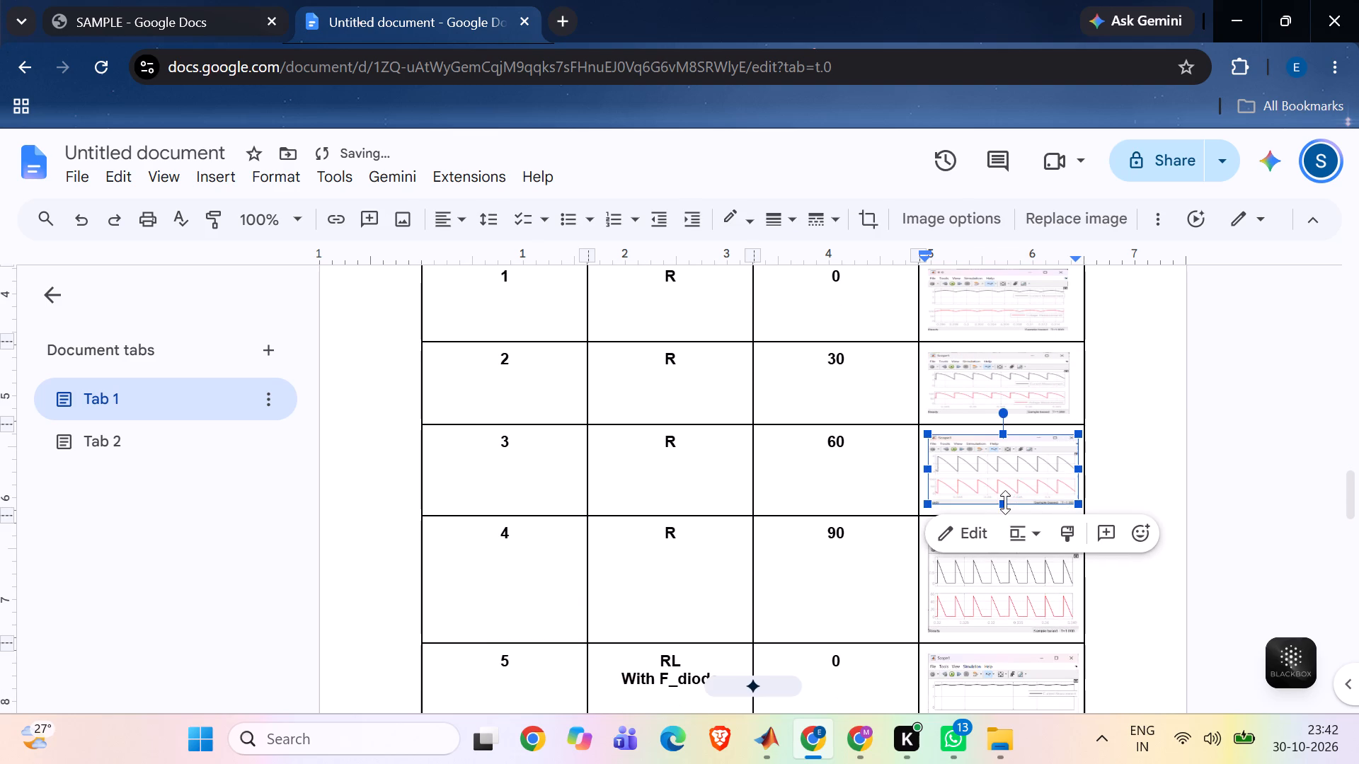
pyautogui.moveTo(1000, 504); pyautogui.dragTo(1000, 497)
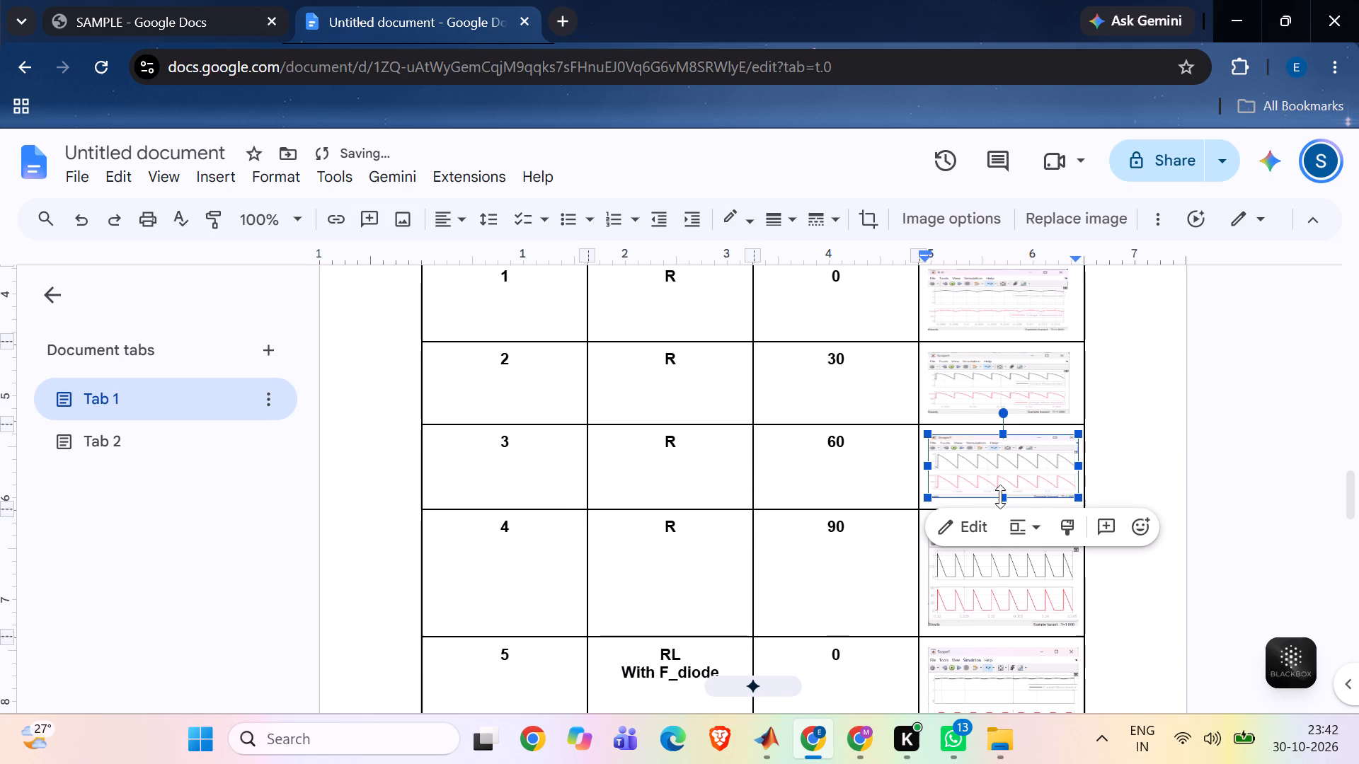
pyautogui.moveTo(1082, 470); pyautogui.dragTo(1074, 470)
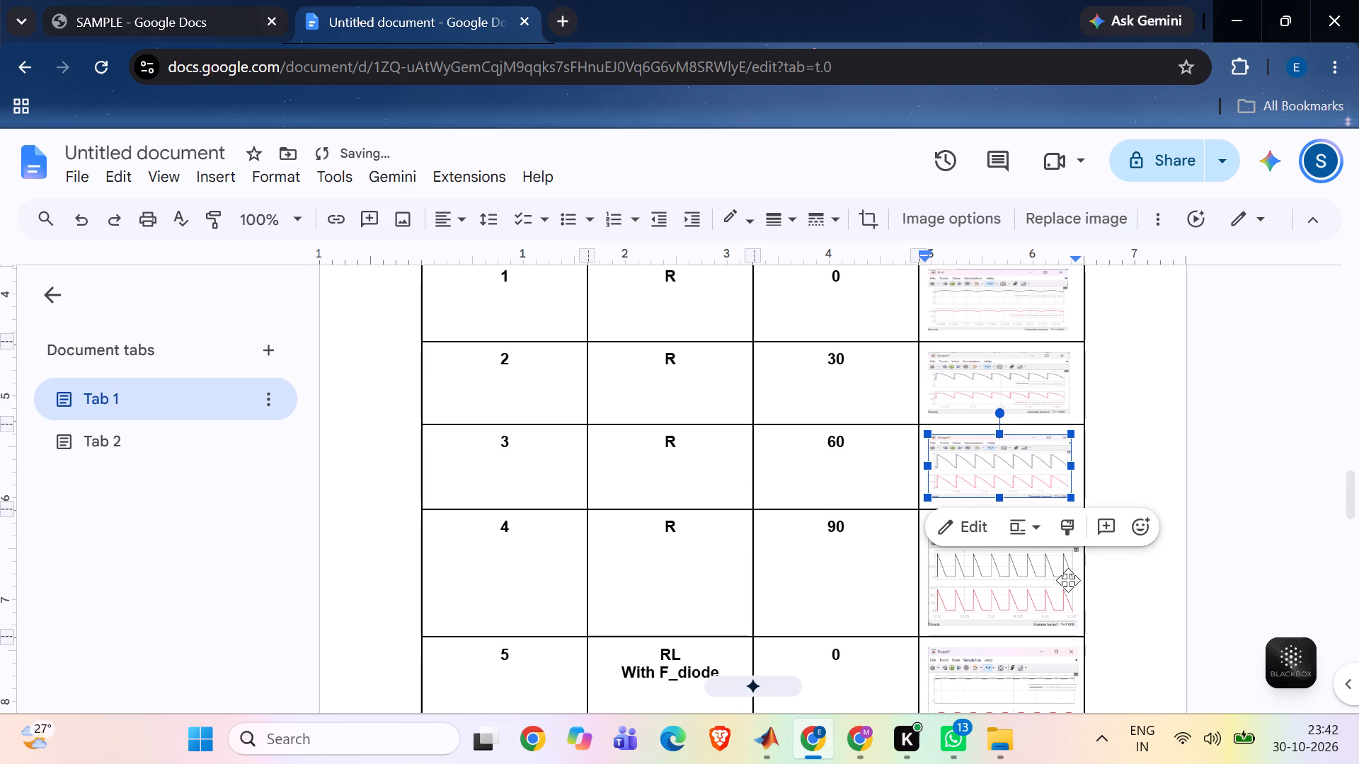
# Reduce the height and width of the row 4 waveform image (R, 90) to match the row 3 image.
pyautogui.click(1046, 589)
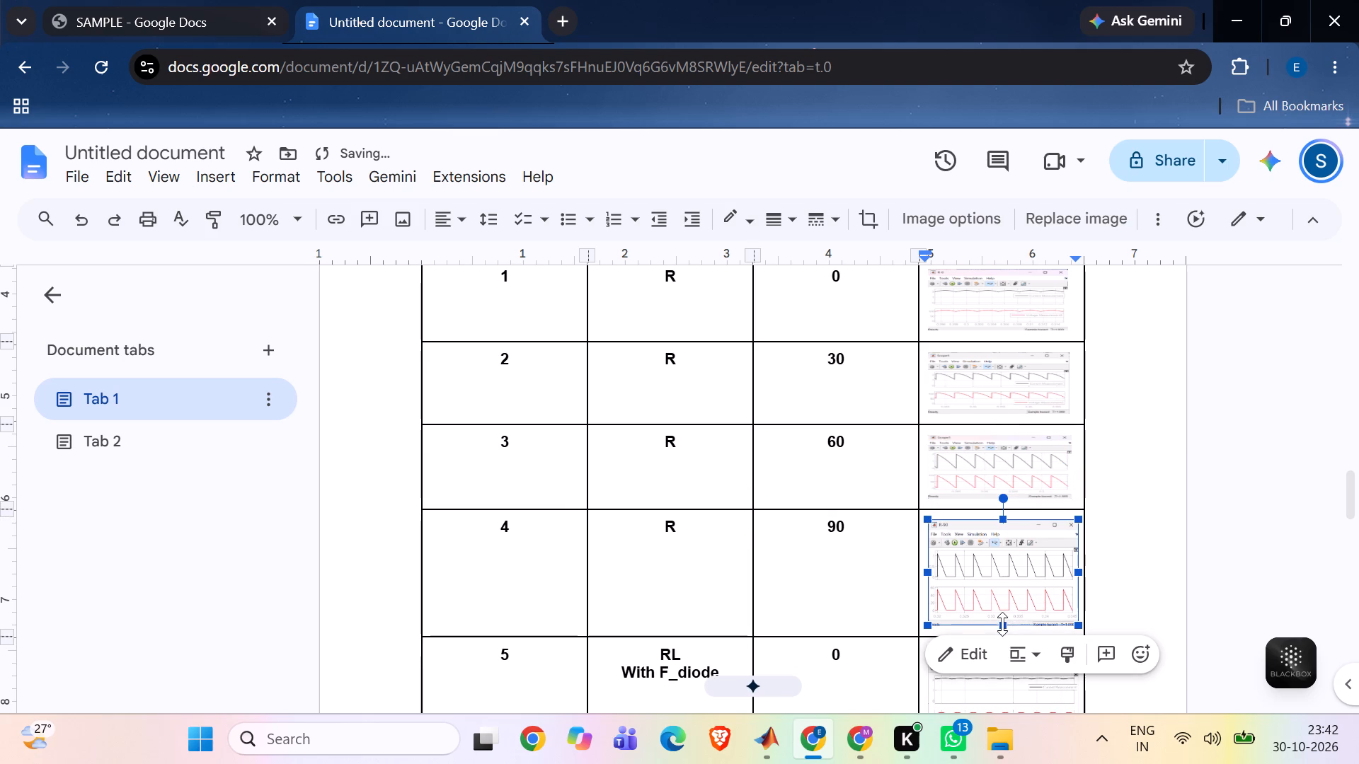
pyautogui.moveTo(1002, 624); pyautogui.dragTo(1007, 582)
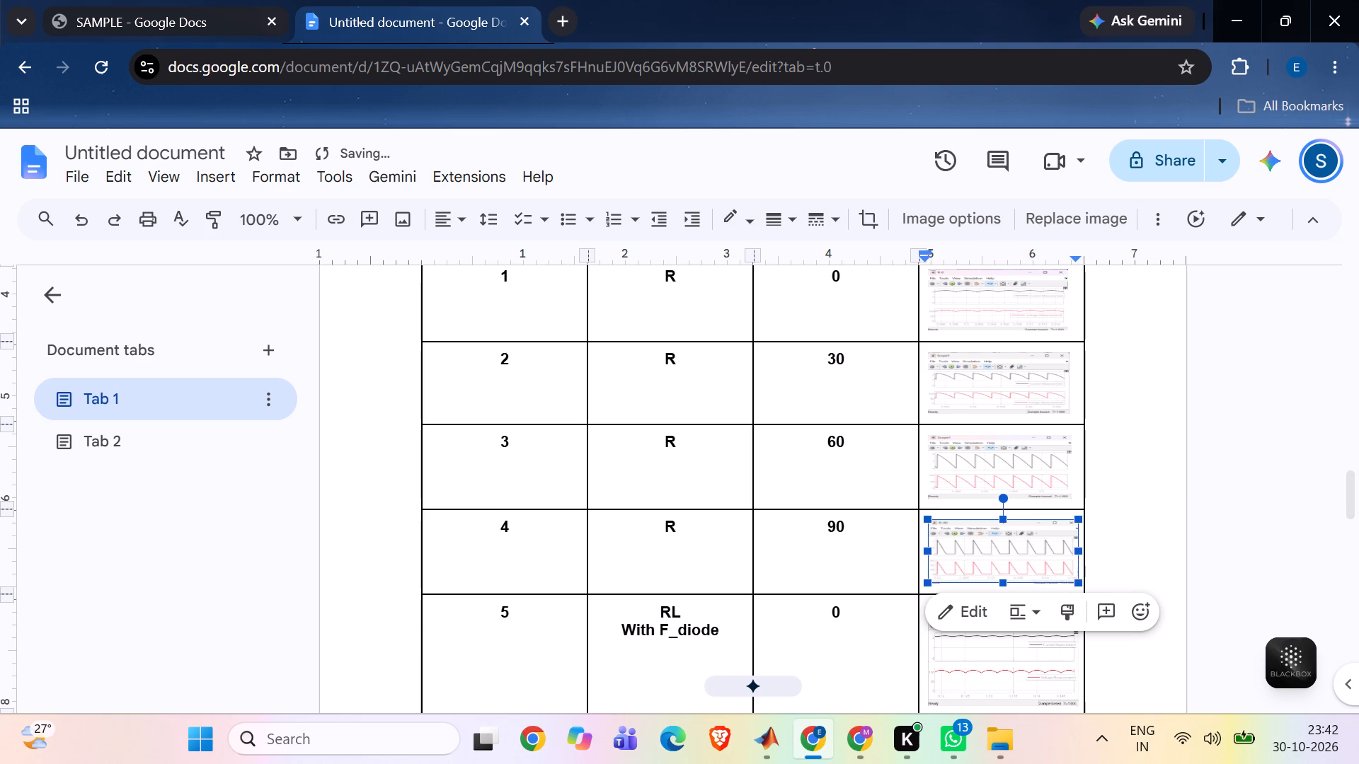
pyautogui.moveTo(1081, 555); pyautogui.dragTo(1074, 555)
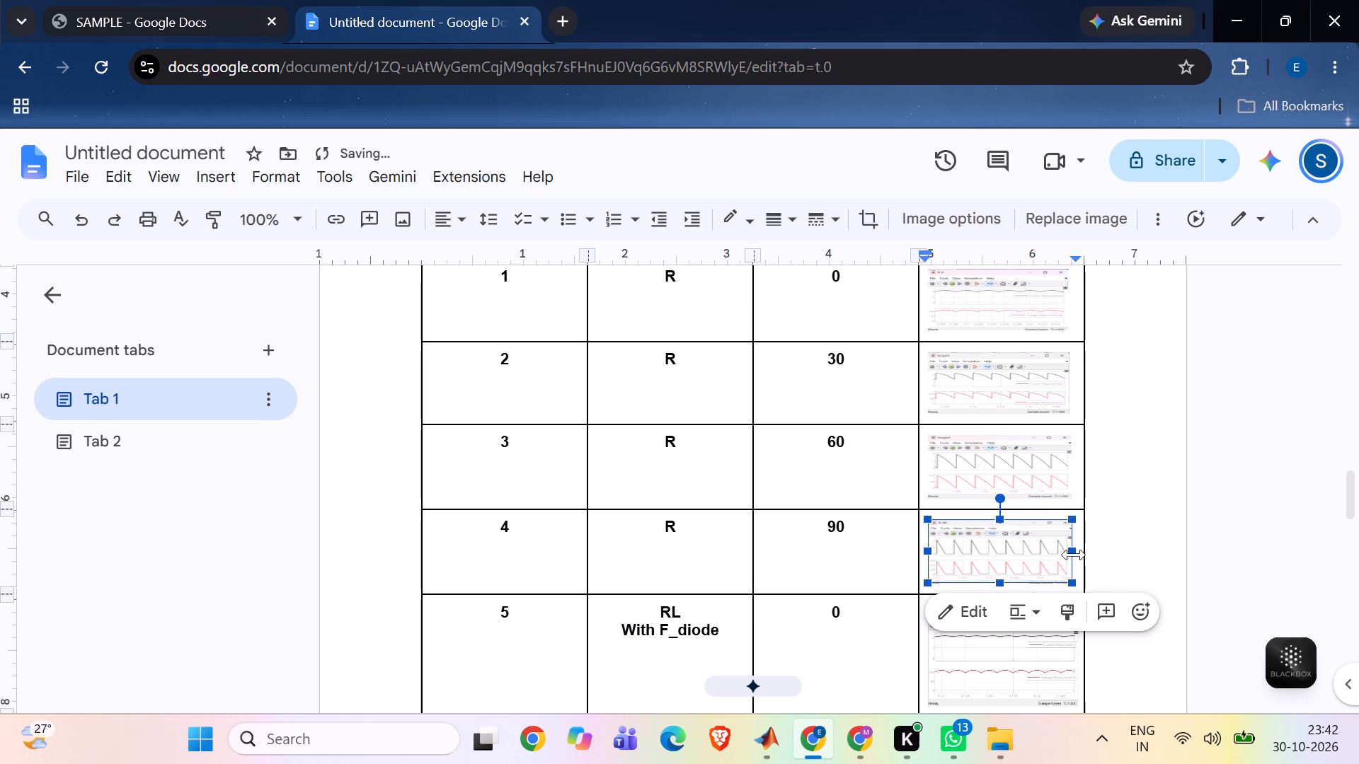
pyautogui.click(1131, 551)
# Reduce the height and width of the row 5 waveform image (RL With F_diode, 0) to match the row 4 image.
pyautogui.scroll(-1, 1131, 551)
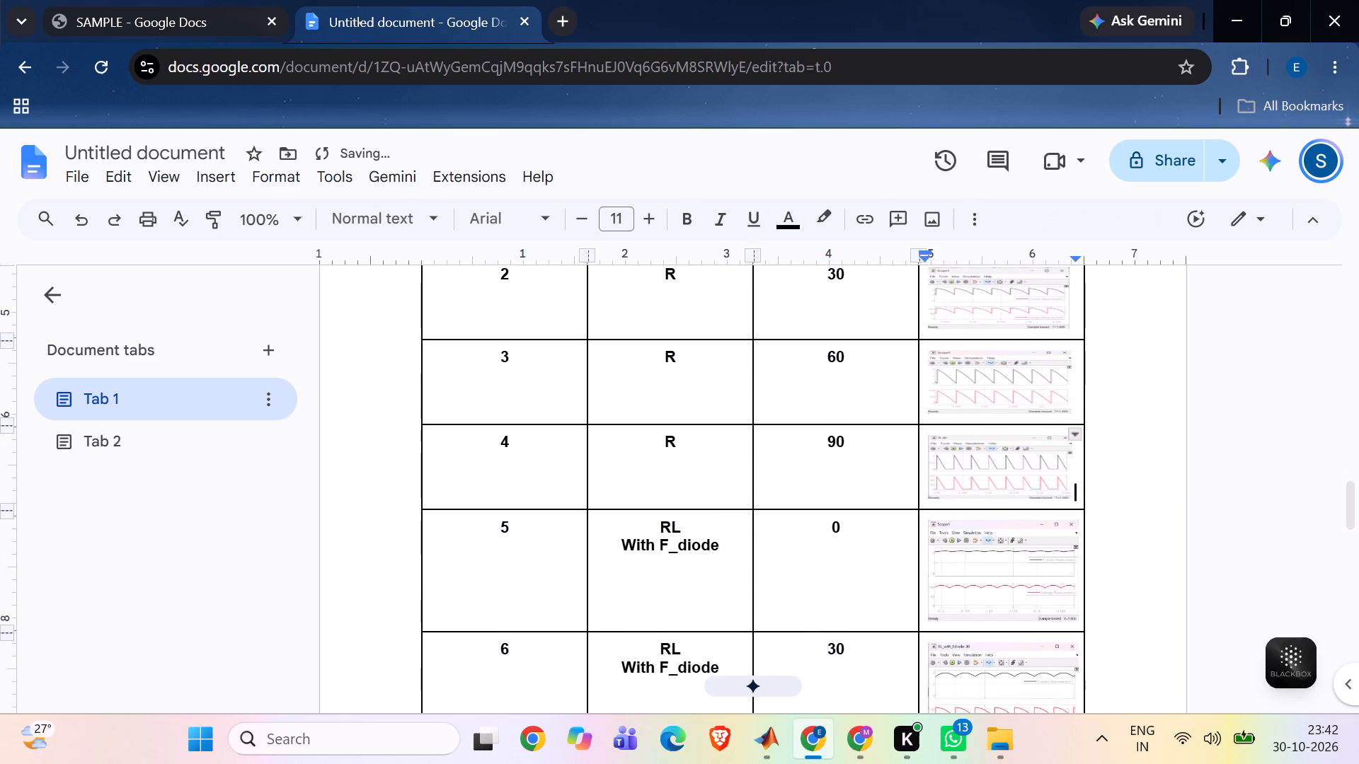
pyautogui.scroll(-2, 1131, 551)
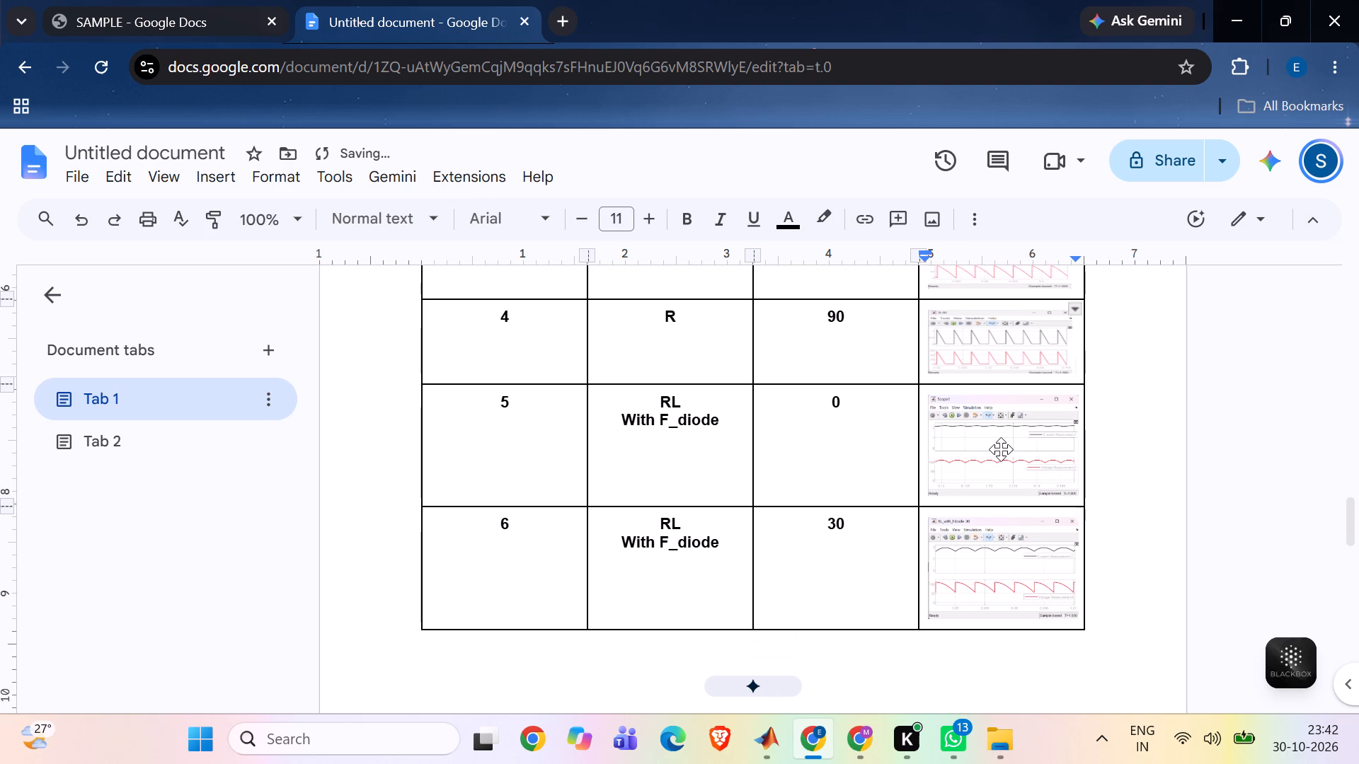
pyautogui.click(1001, 449)
pyautogui.moveTo(1003, 494); pyautogui.dragTo(1003, 480)
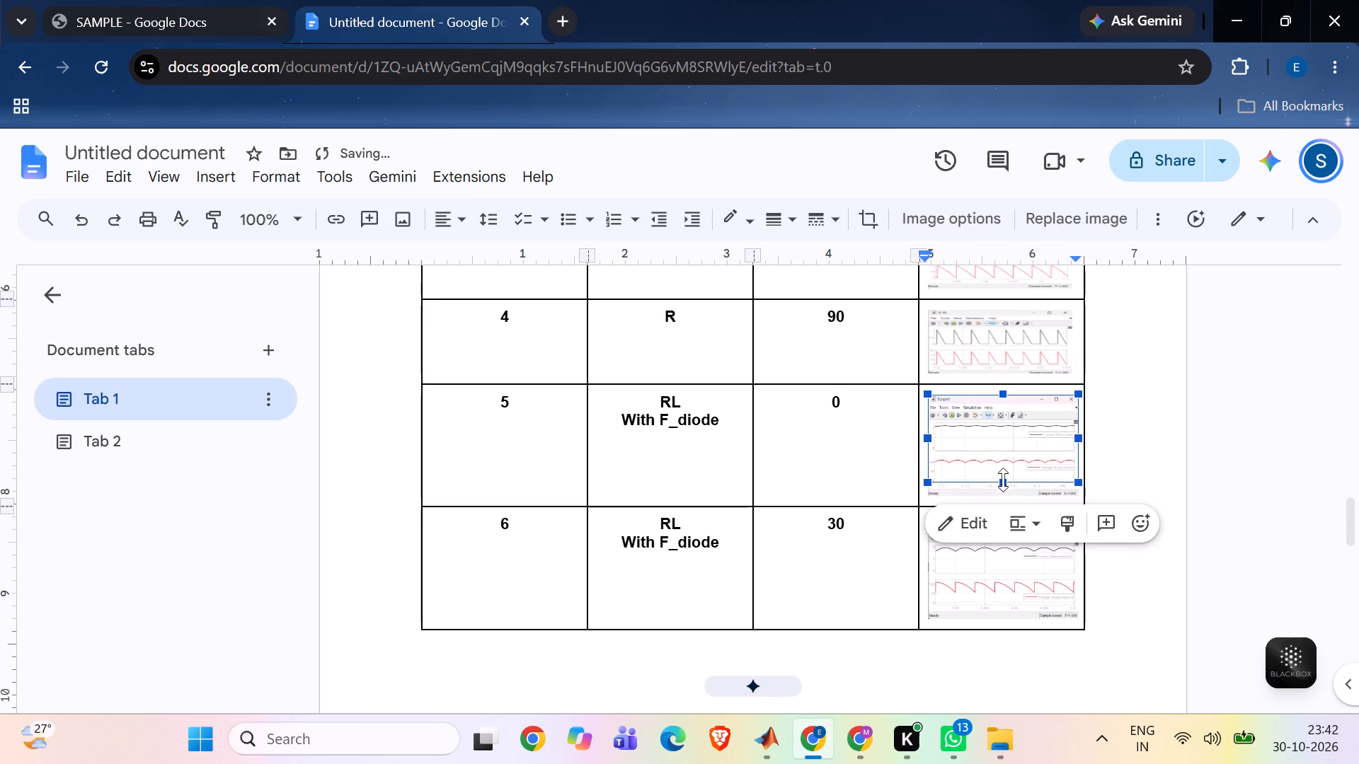
pyautogui.moveTo(1003, 480); pyautogui.dragTo(1003, 456)
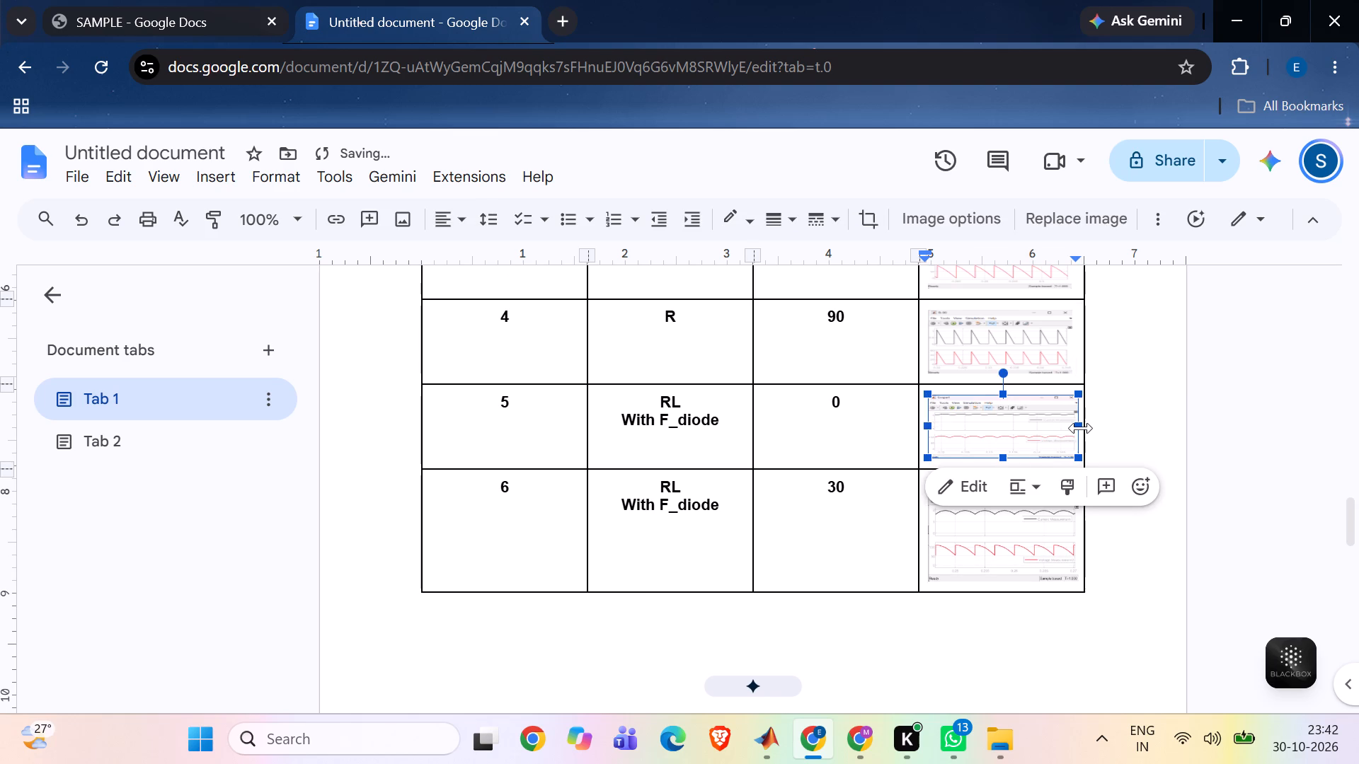
pyautogui.moveTo(1081, 428); pyautogui.dragTo(1073, 425)
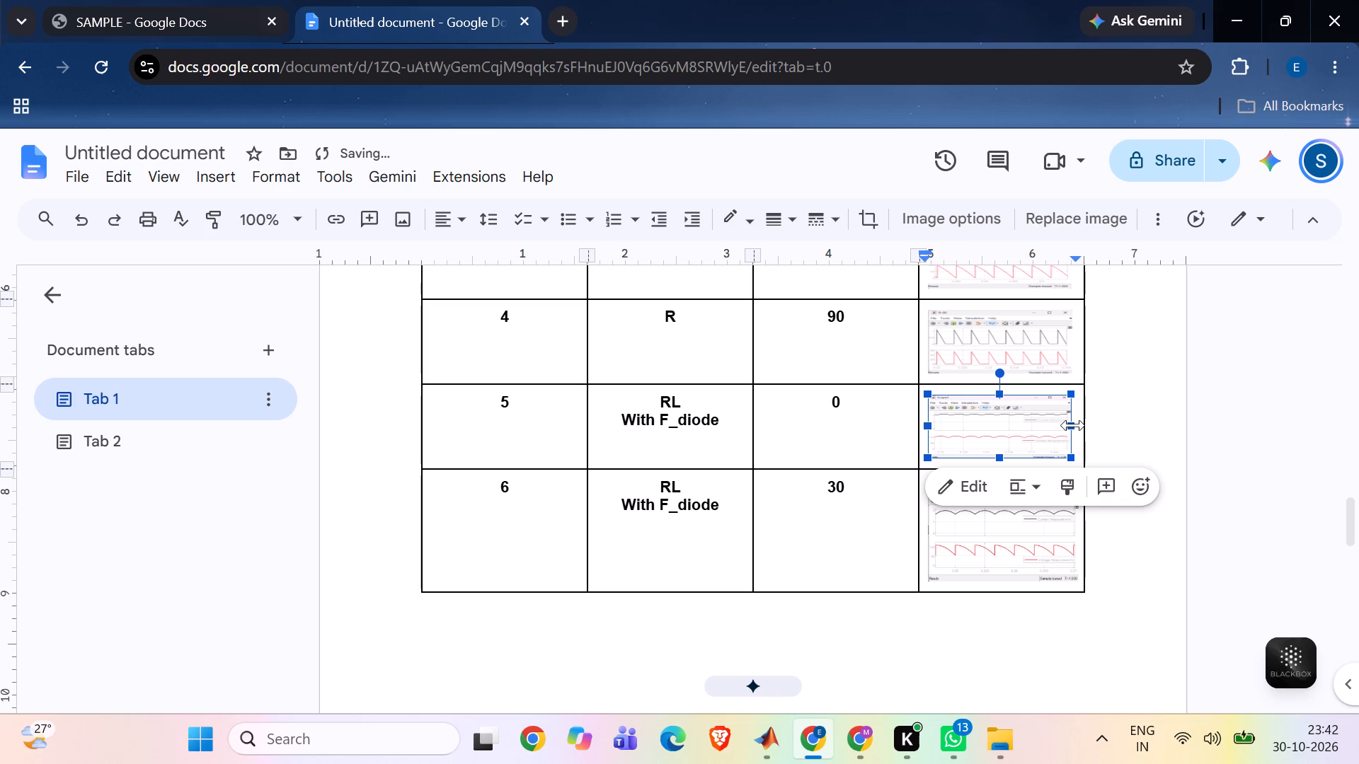
# Reduce the height and width of the row 6 waveform image (RL With F_diode, 30) to match the row 5 image.
pyautogui.click(1019, 536)
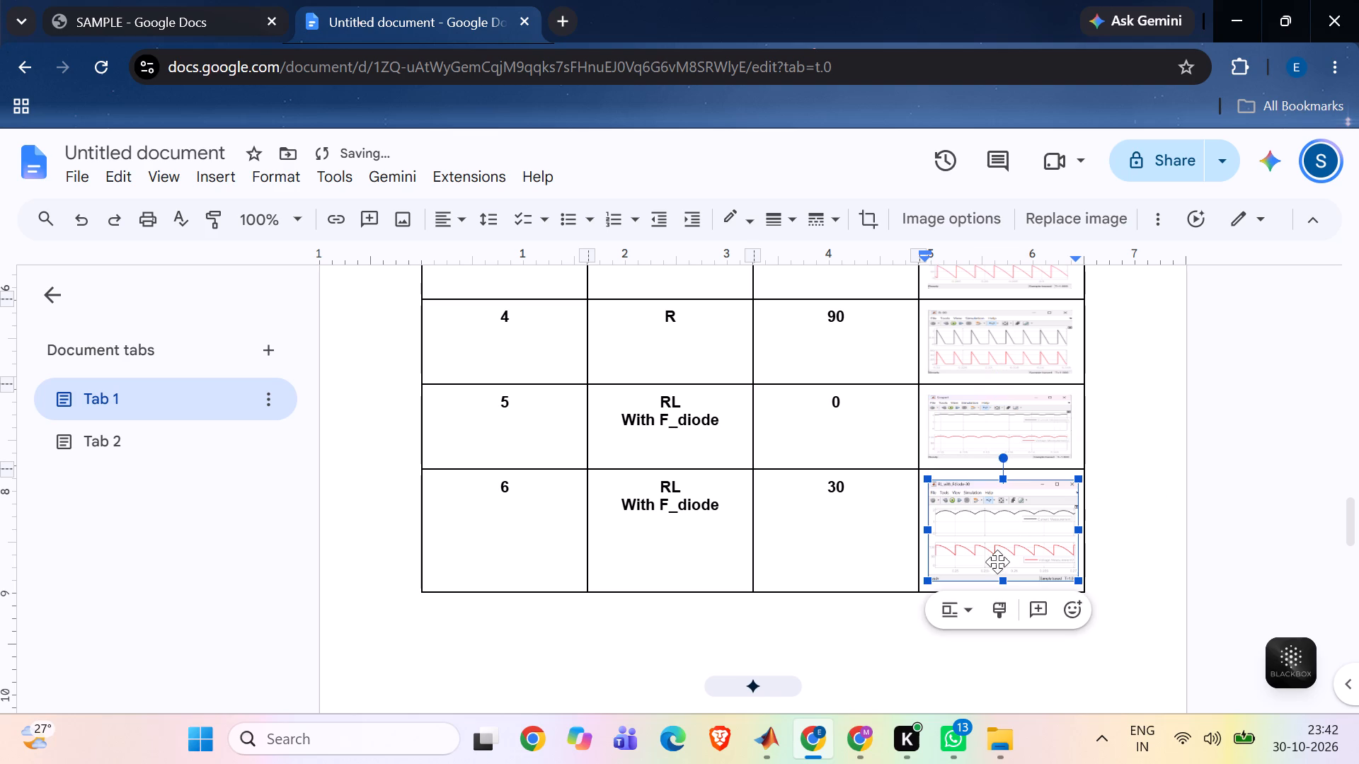
pyautogui.moveTo(1004, 583); pyautogui.dragTo(1006, 543)
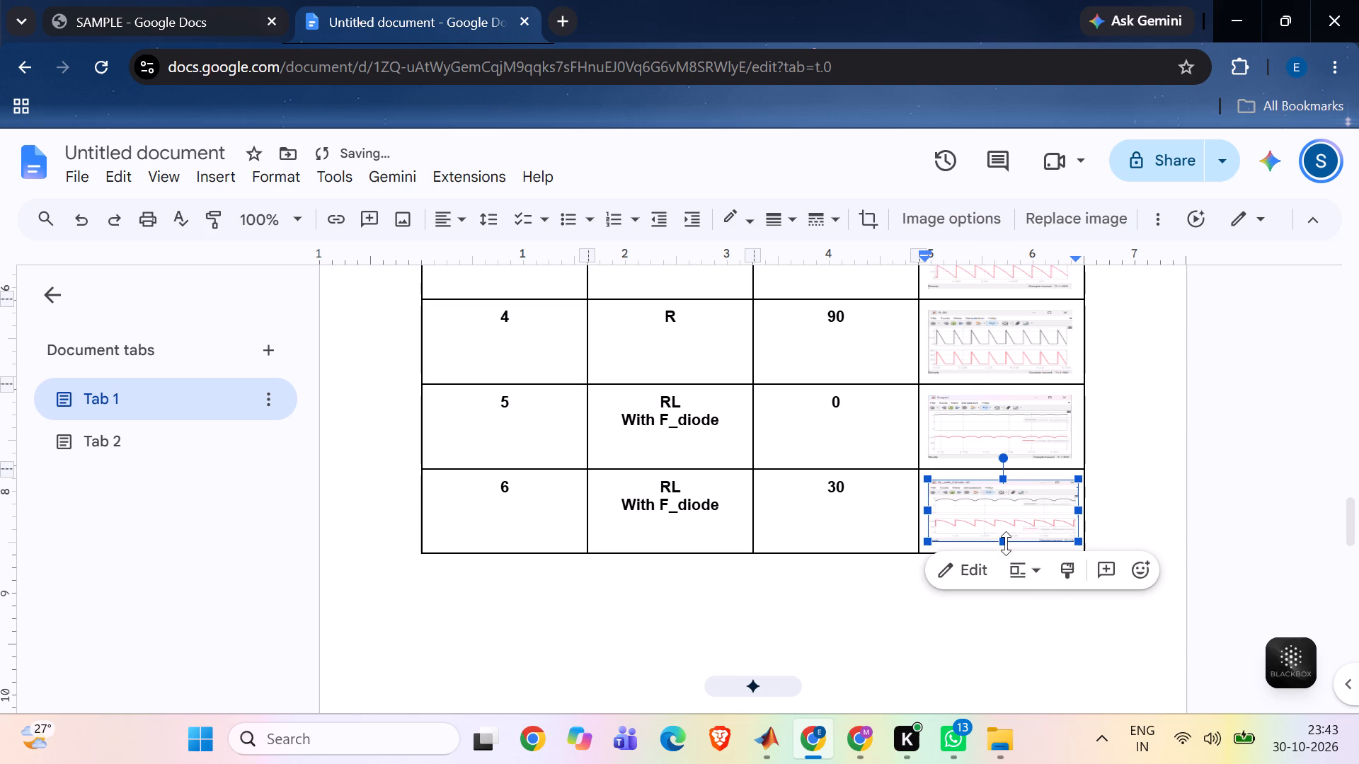
pyautogui.moveTo(1077, 514); pyautogui.dragTo(1068, 509)
pyautogui.click(1186, 487)
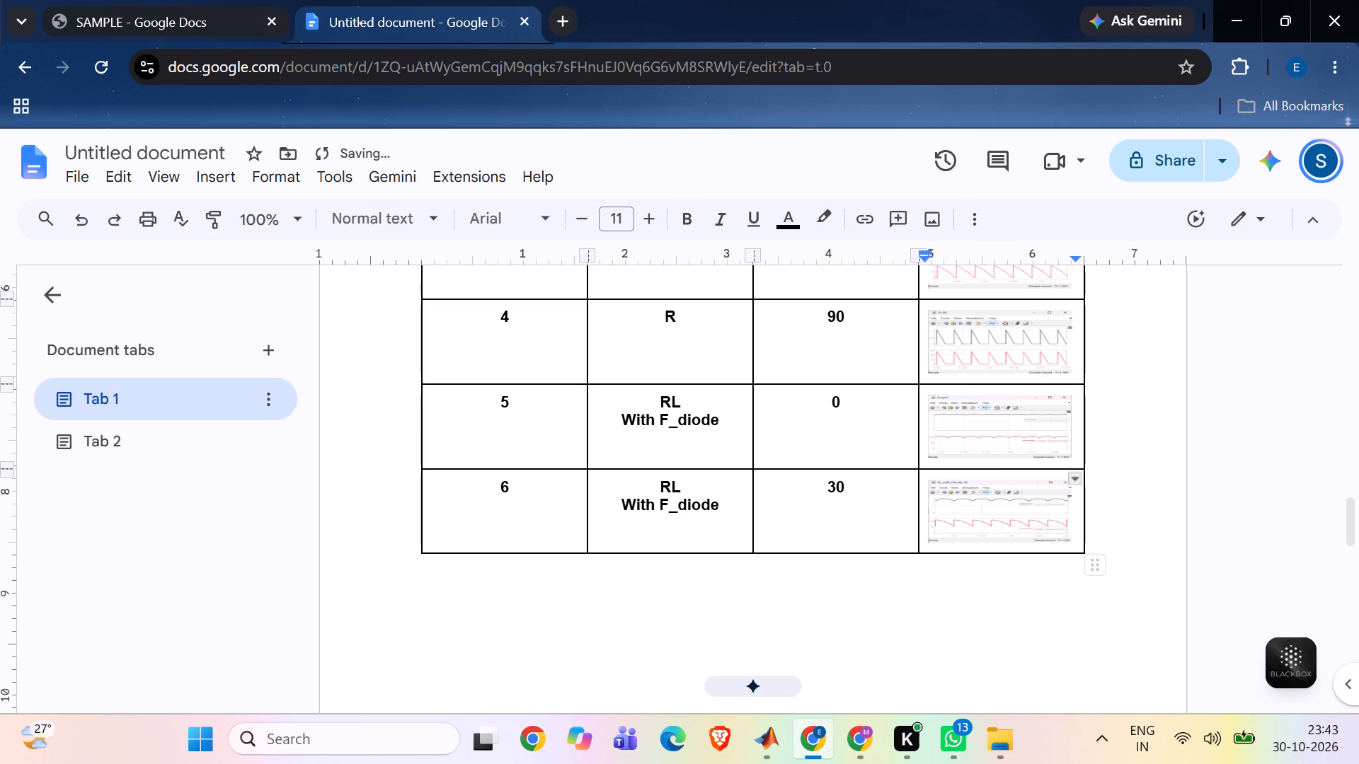
# Reduce the height of the row 7 waveform image (RL With F_diode, 60) so its row fits on the previous page.
pyautogui.scroll(-4, 1082, 623)
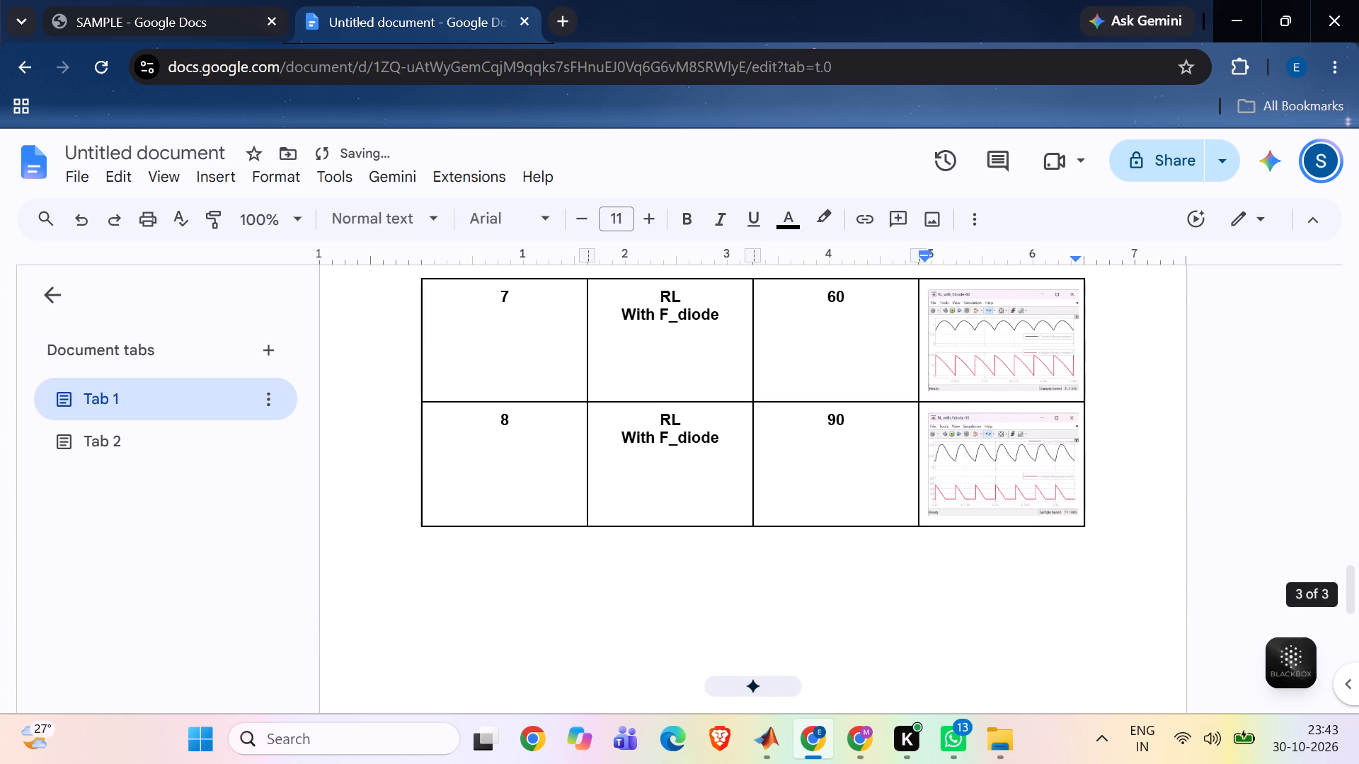
pyautogui.click(982, 337)
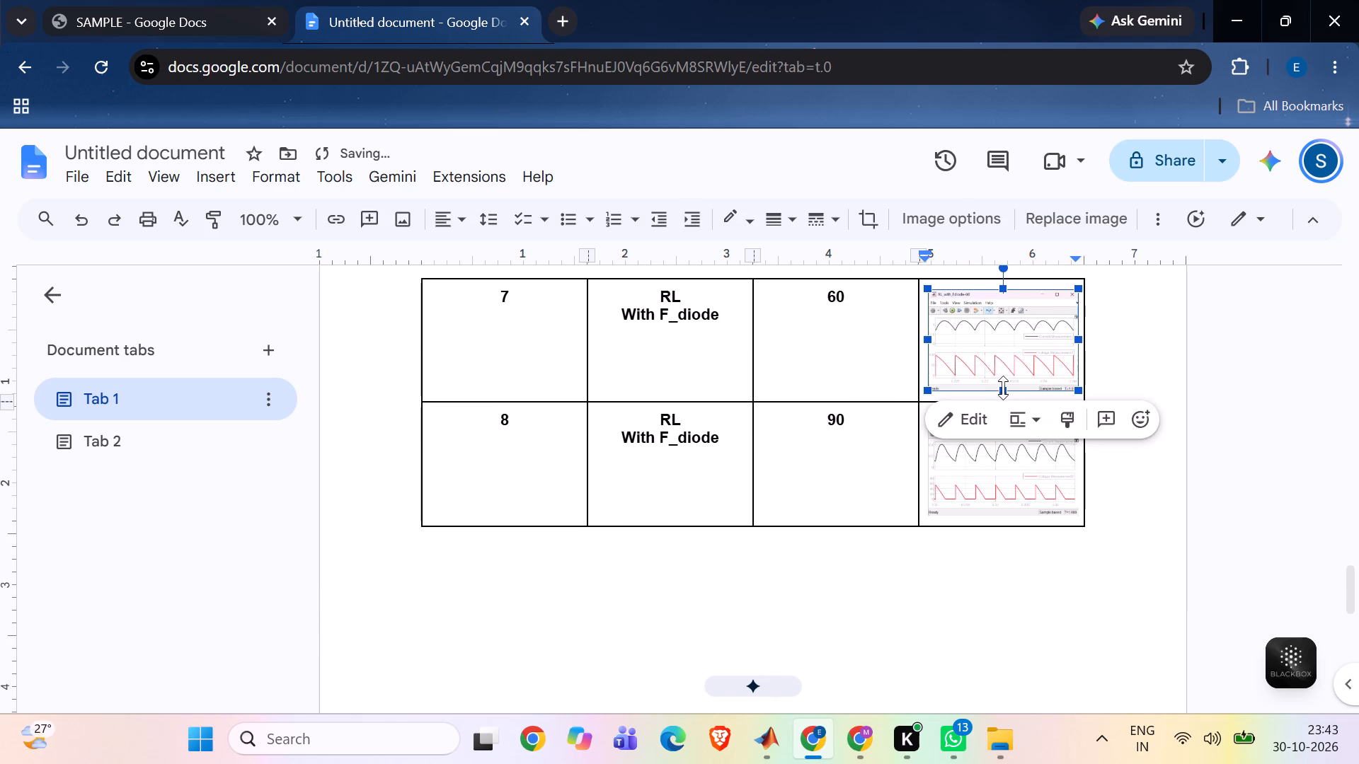
pyautogui.moveTo(1003, 390); pyautogui.dragTo(1007, 356)
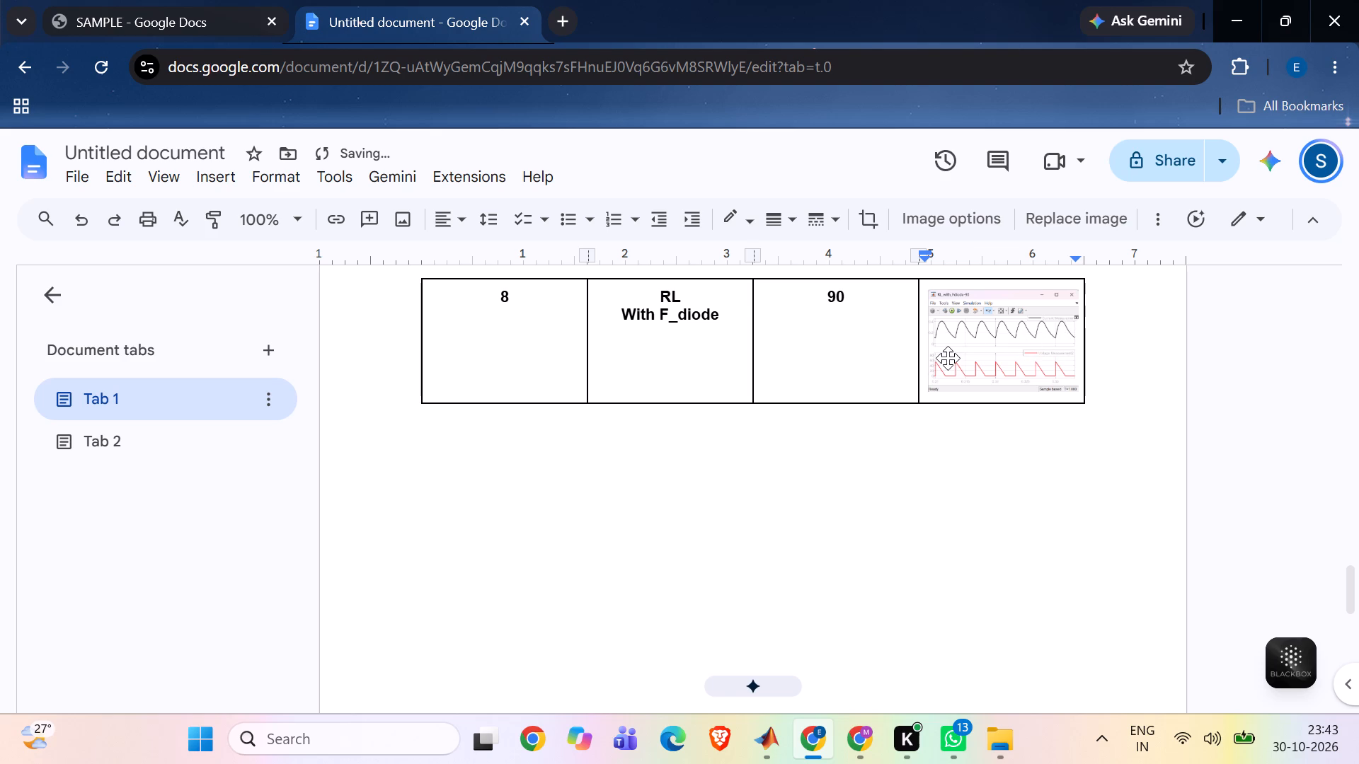
# Reduce the height of the row 8 waveform image (RL With F_diode, 90) and make it slightly narrower than its cell.
pyautogui.scroll(2, 948, 358)
pyautogui.click(982, 494)
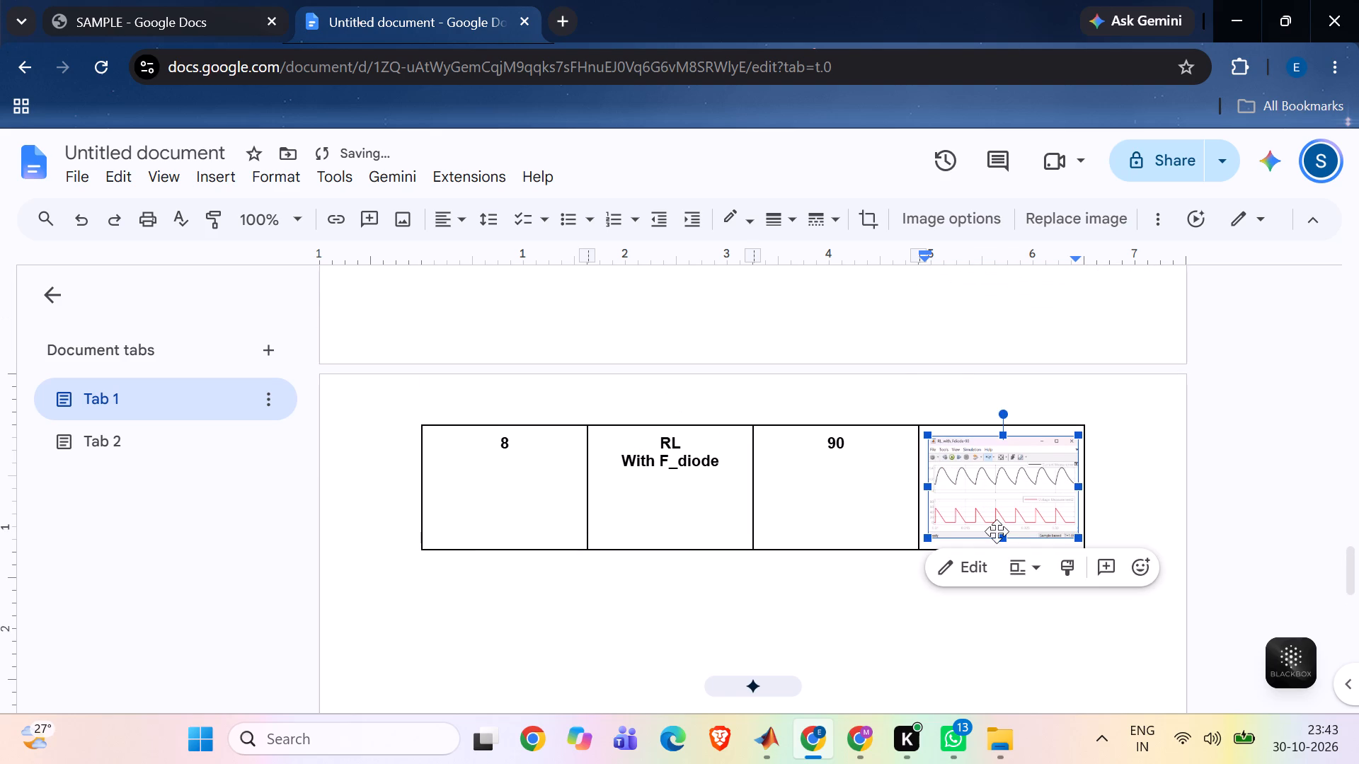
pyautogui.moveTo(1003, 542); pyautogui.dragTo(1003, 504)
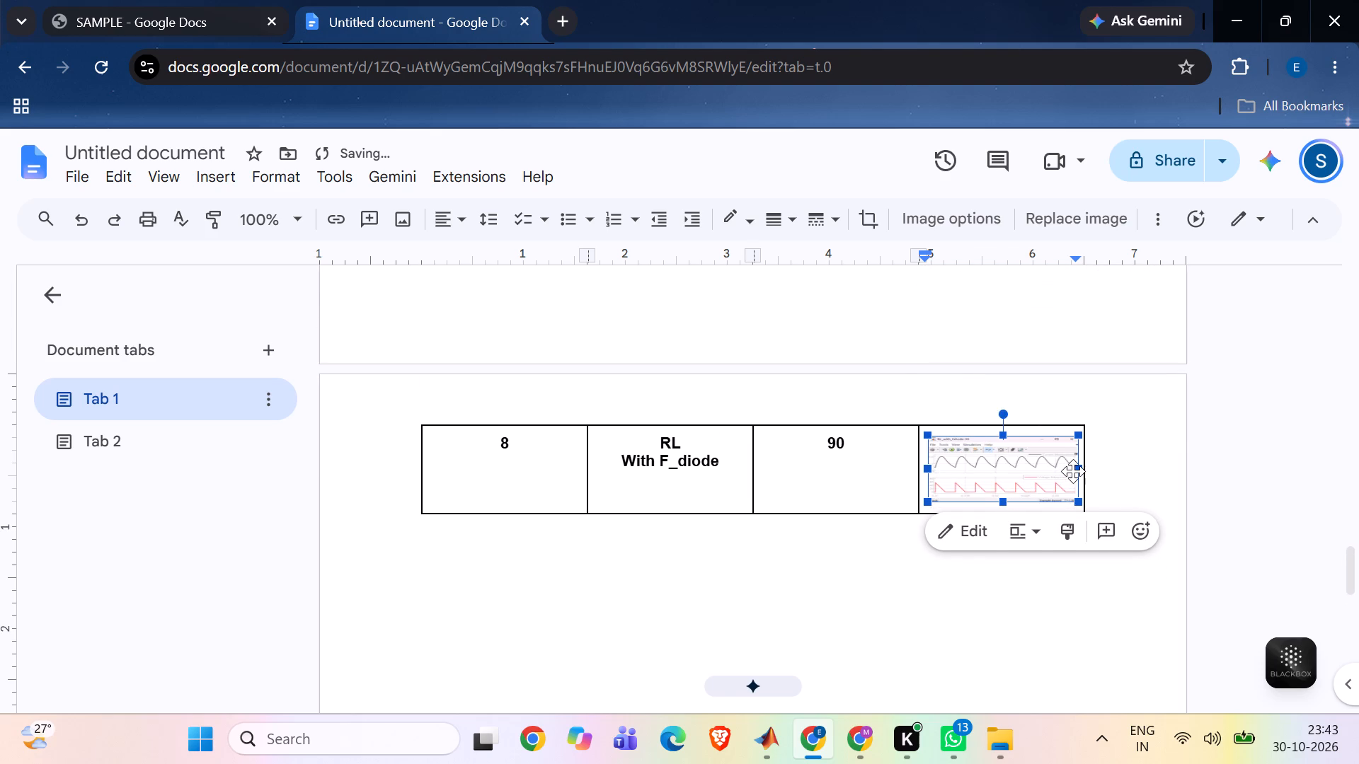
pyautogui.moveTo(1079, 471); pyautogui.dragTo(1060, 469)
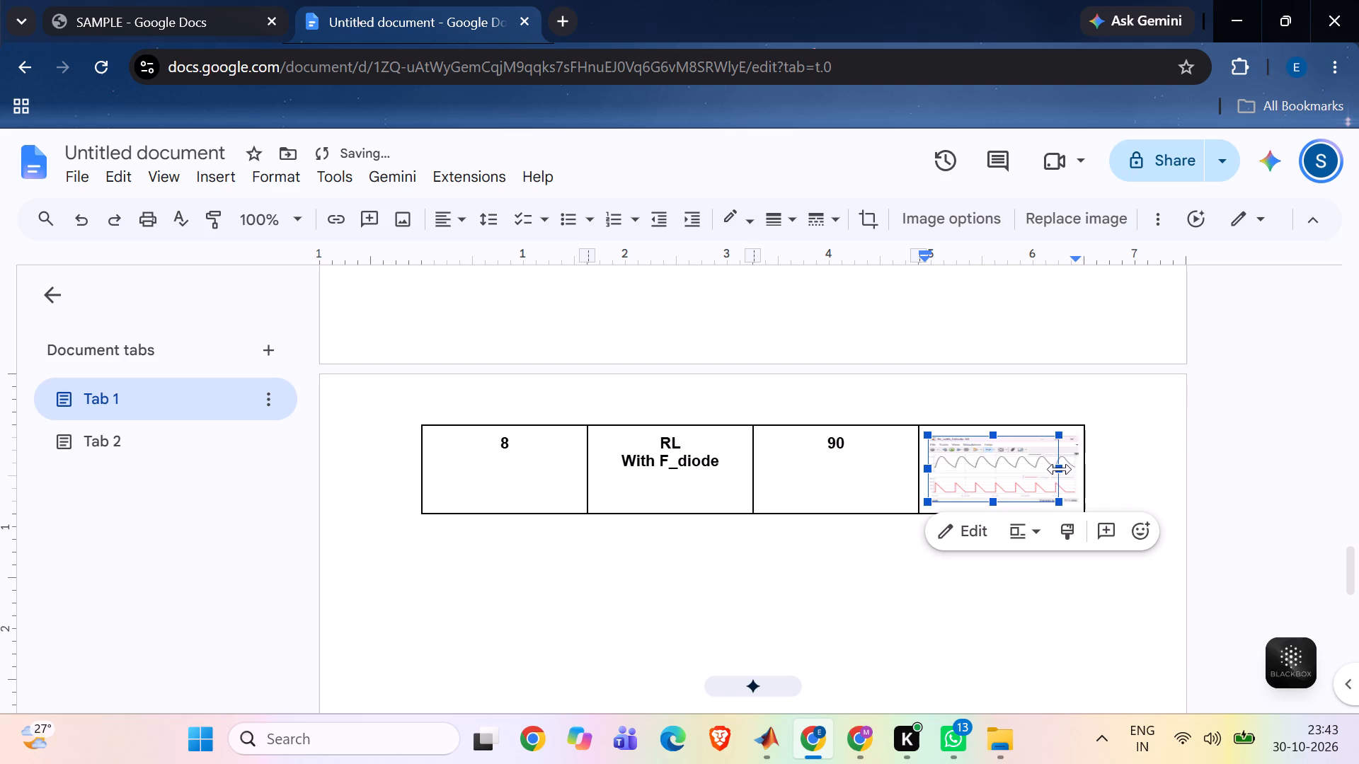
pyautogui.moveTo(1060, 469); pyautogui.dragTo(1062, 468)
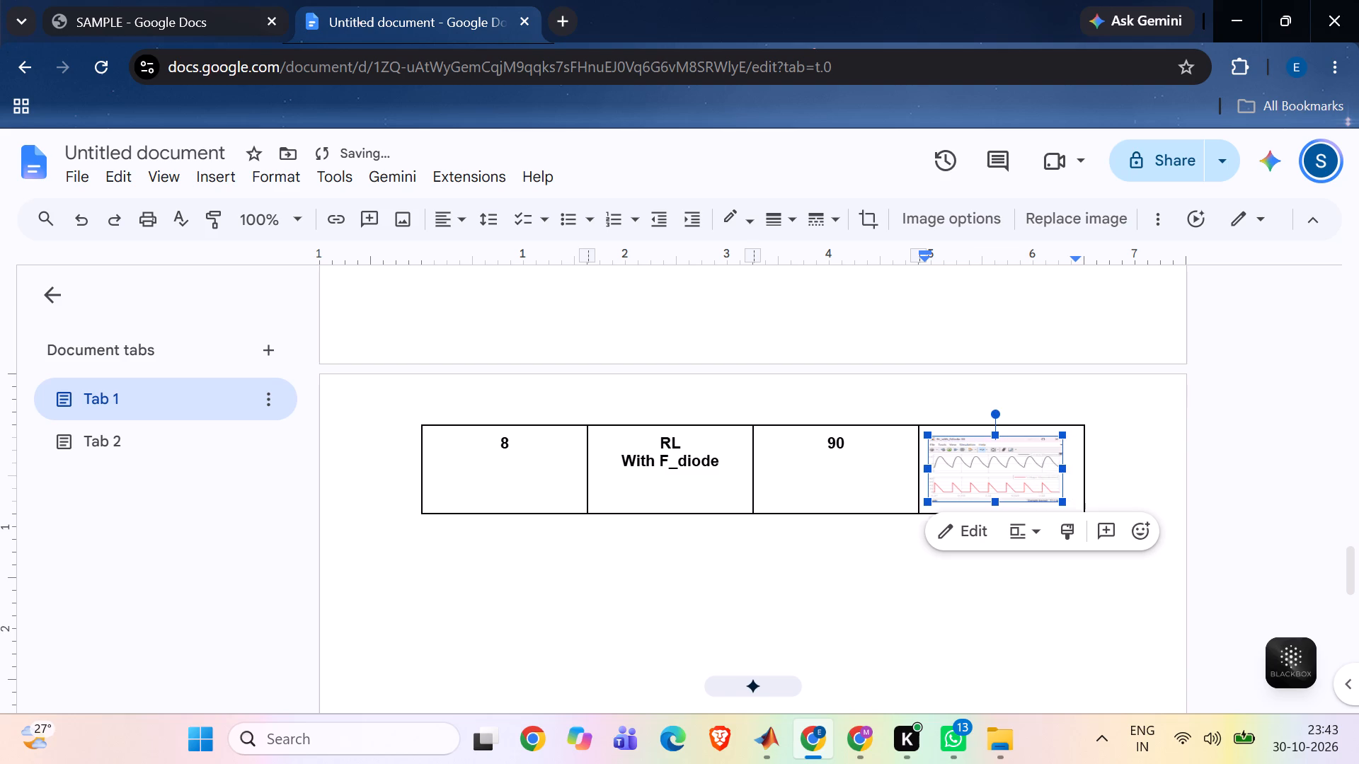
pyautogui.click(1099, 432)
# Shorten the row 7 waveform image (RL With F_diode, 60) slightly more to match the row 6 image's height.
pyautogui.scroll(2, 1099, 432)
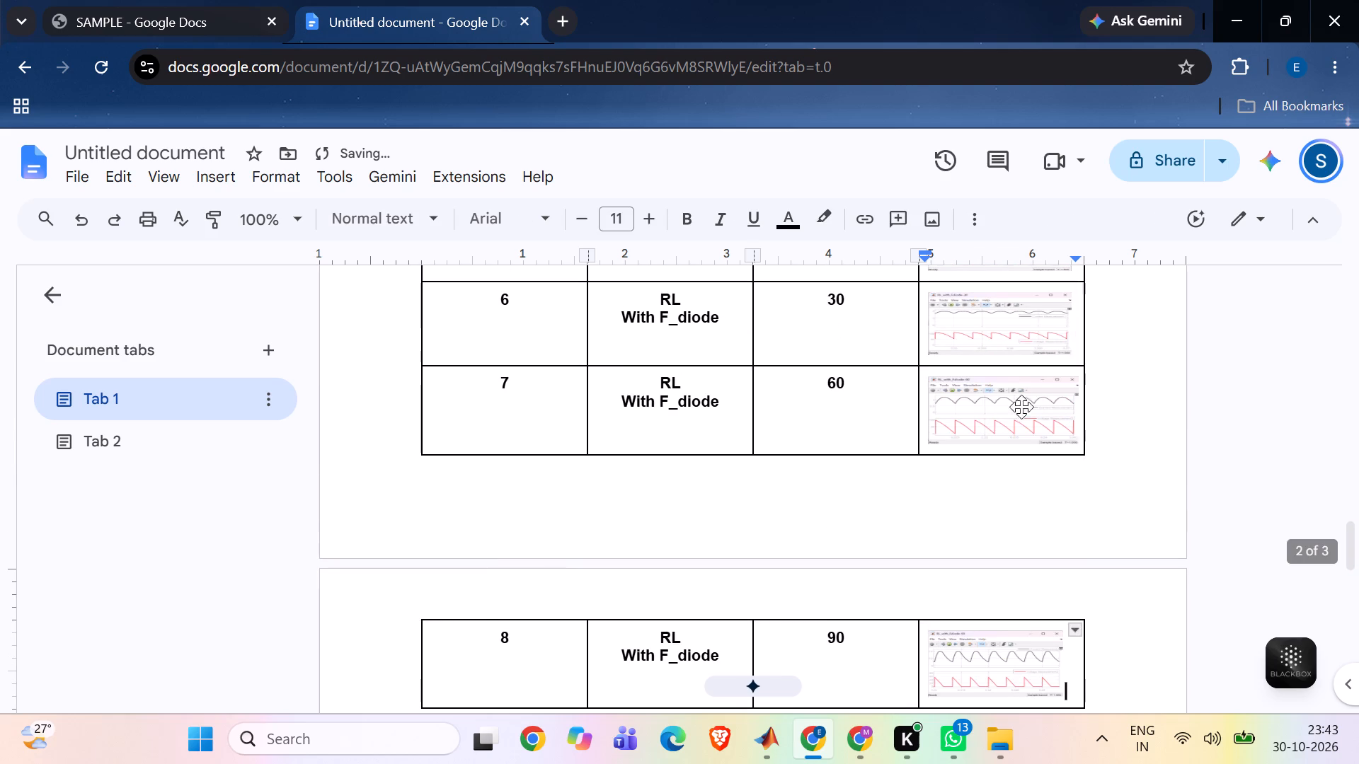
pyautogui.click(1009, 405)
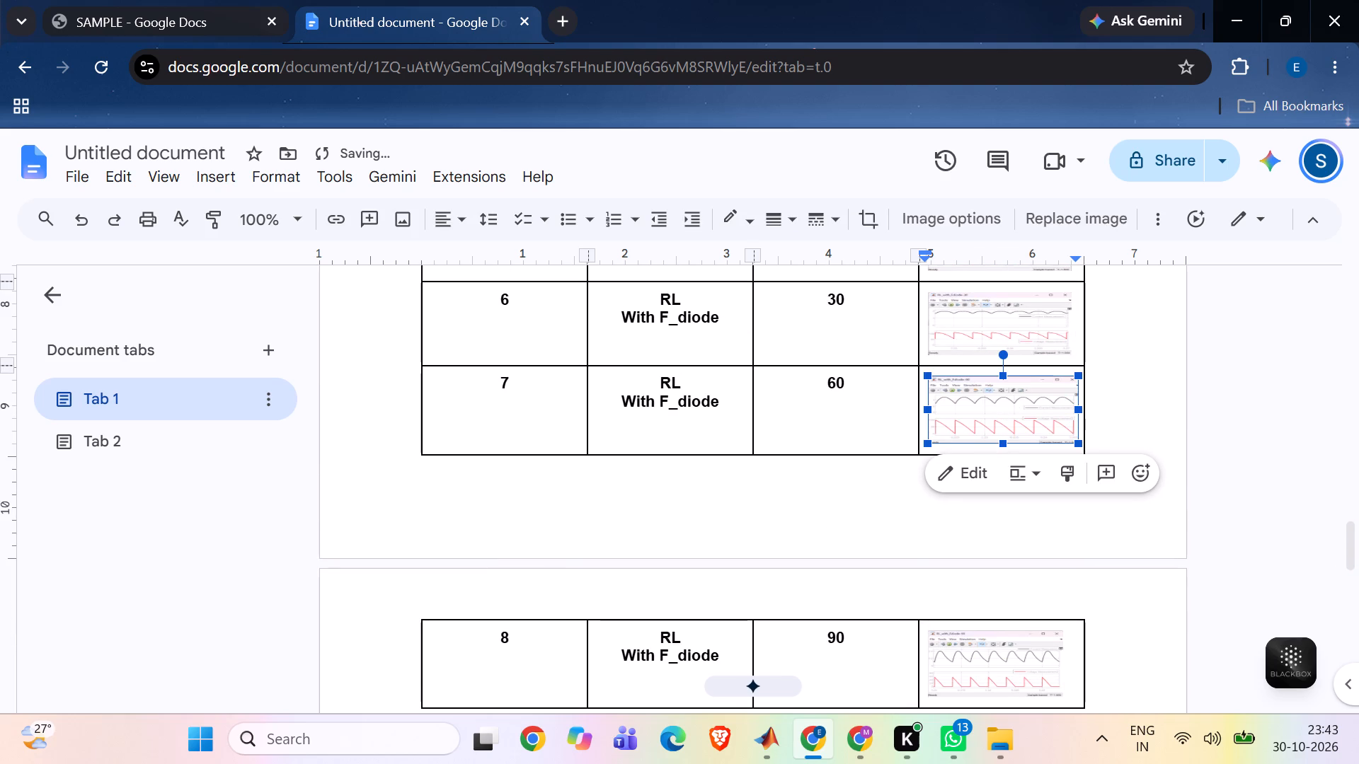
pyautogui.click(1004, 446)
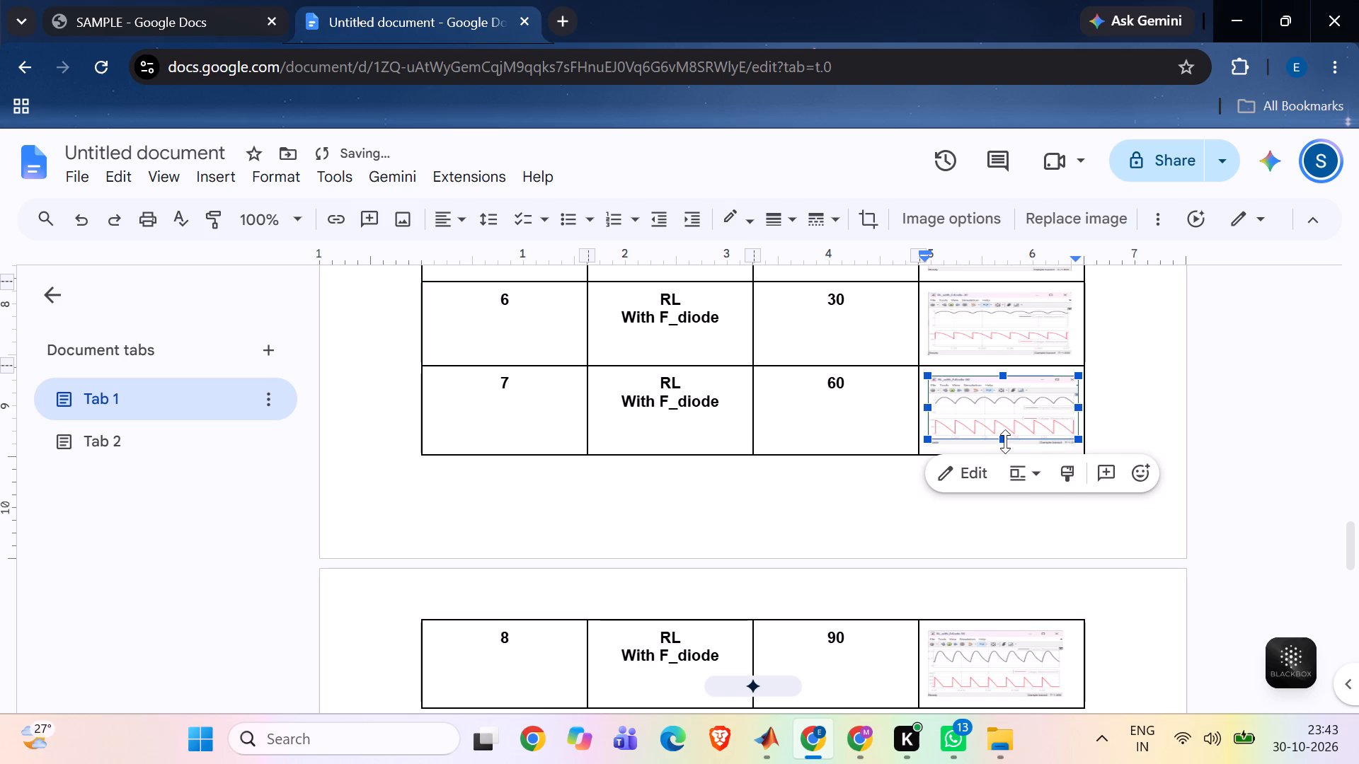
pyautogui.click(1106, 417)
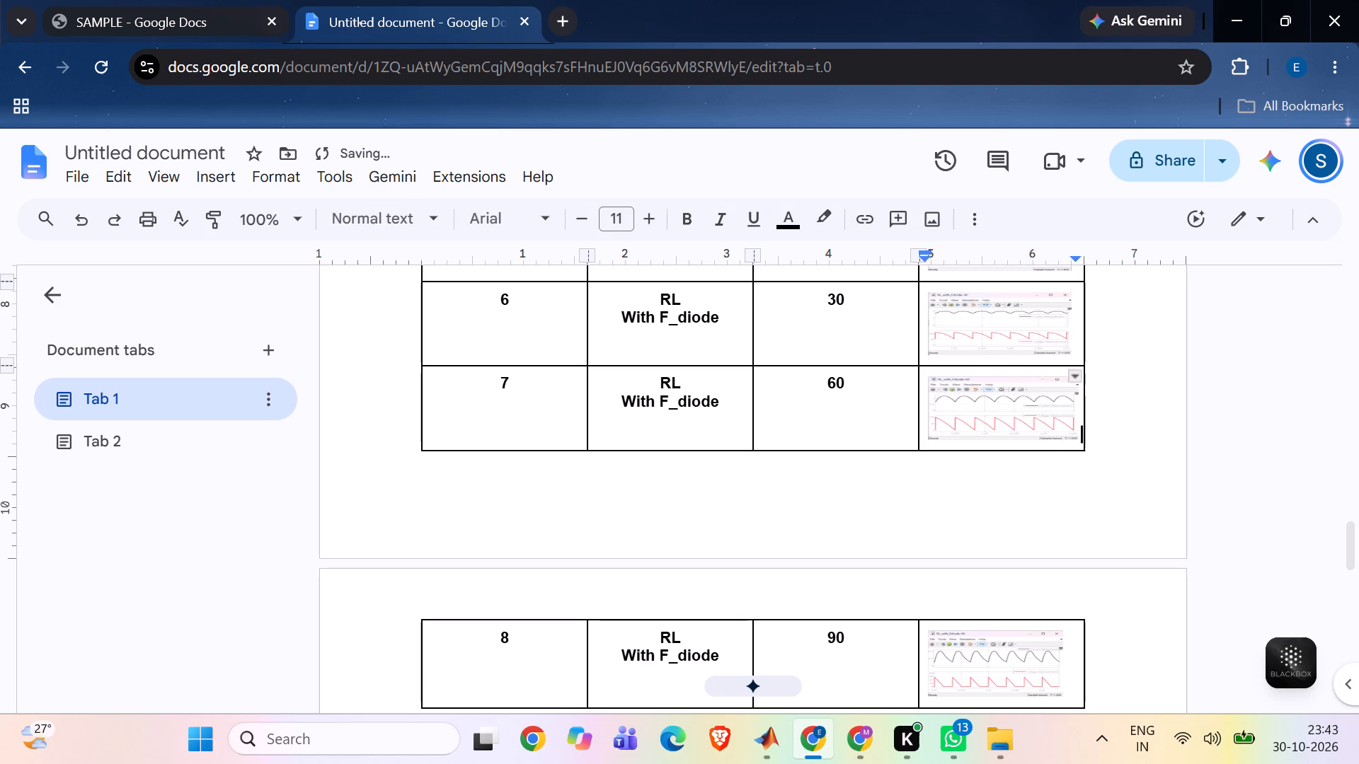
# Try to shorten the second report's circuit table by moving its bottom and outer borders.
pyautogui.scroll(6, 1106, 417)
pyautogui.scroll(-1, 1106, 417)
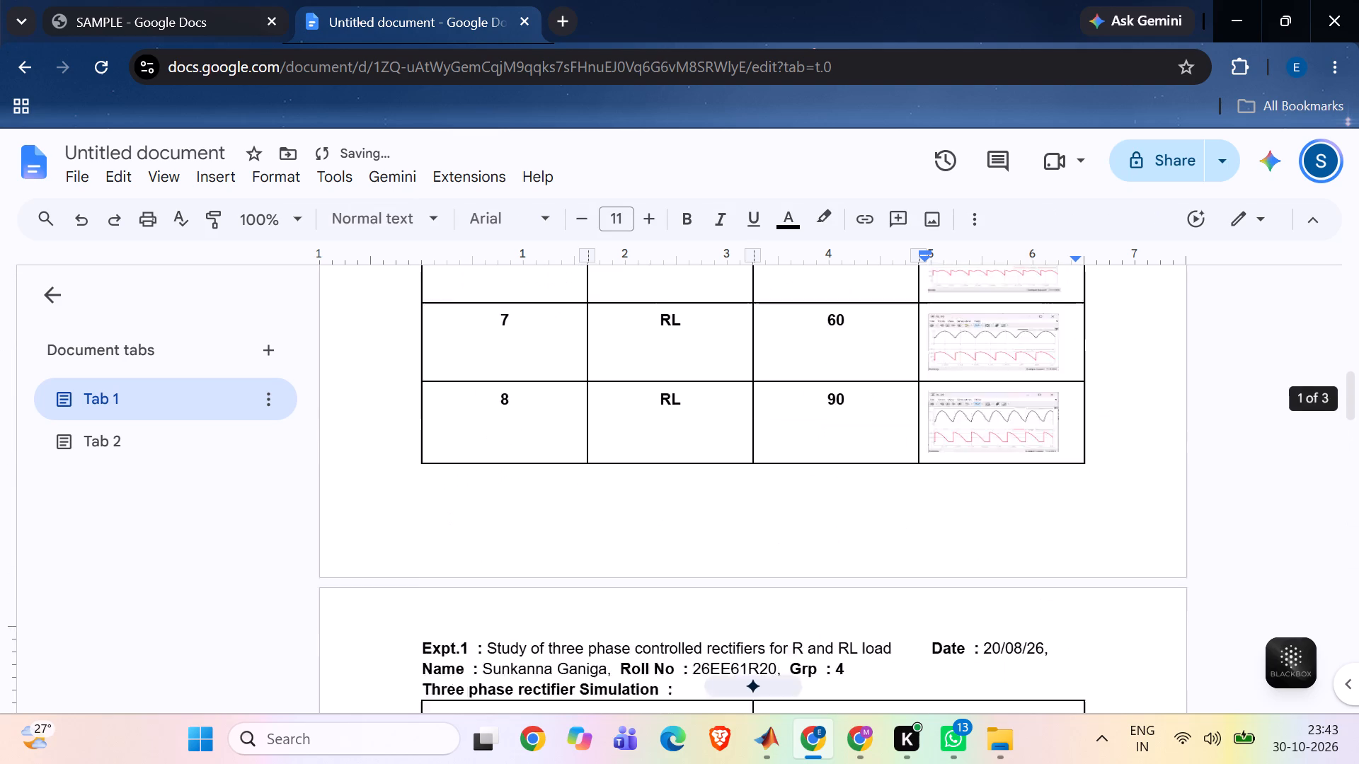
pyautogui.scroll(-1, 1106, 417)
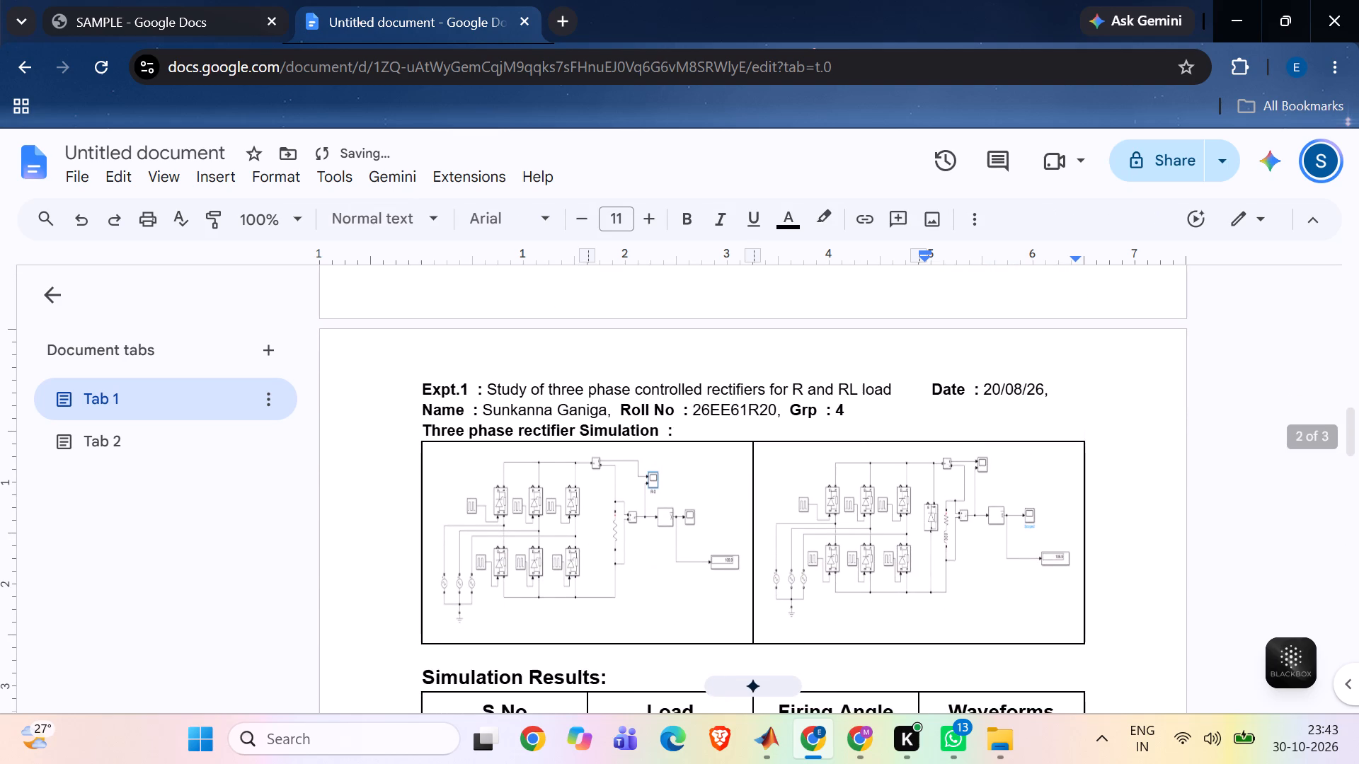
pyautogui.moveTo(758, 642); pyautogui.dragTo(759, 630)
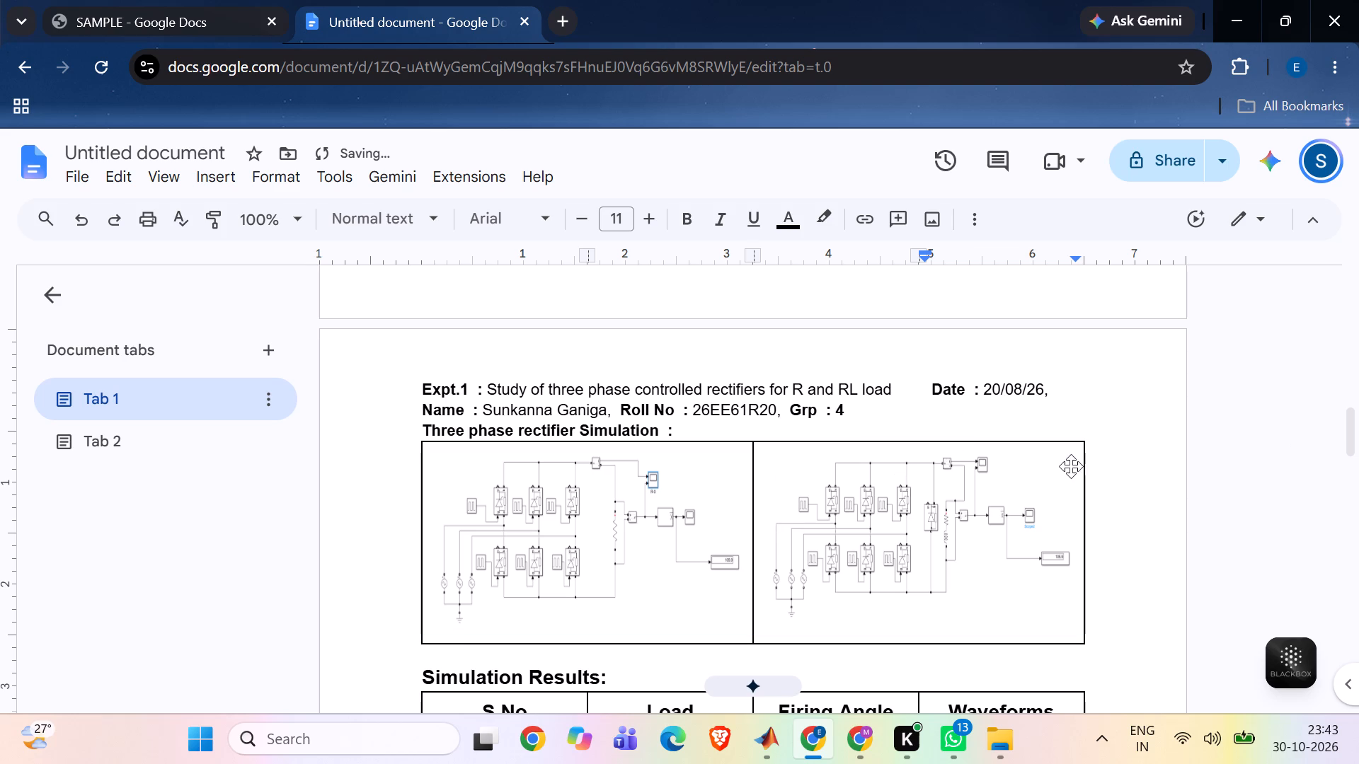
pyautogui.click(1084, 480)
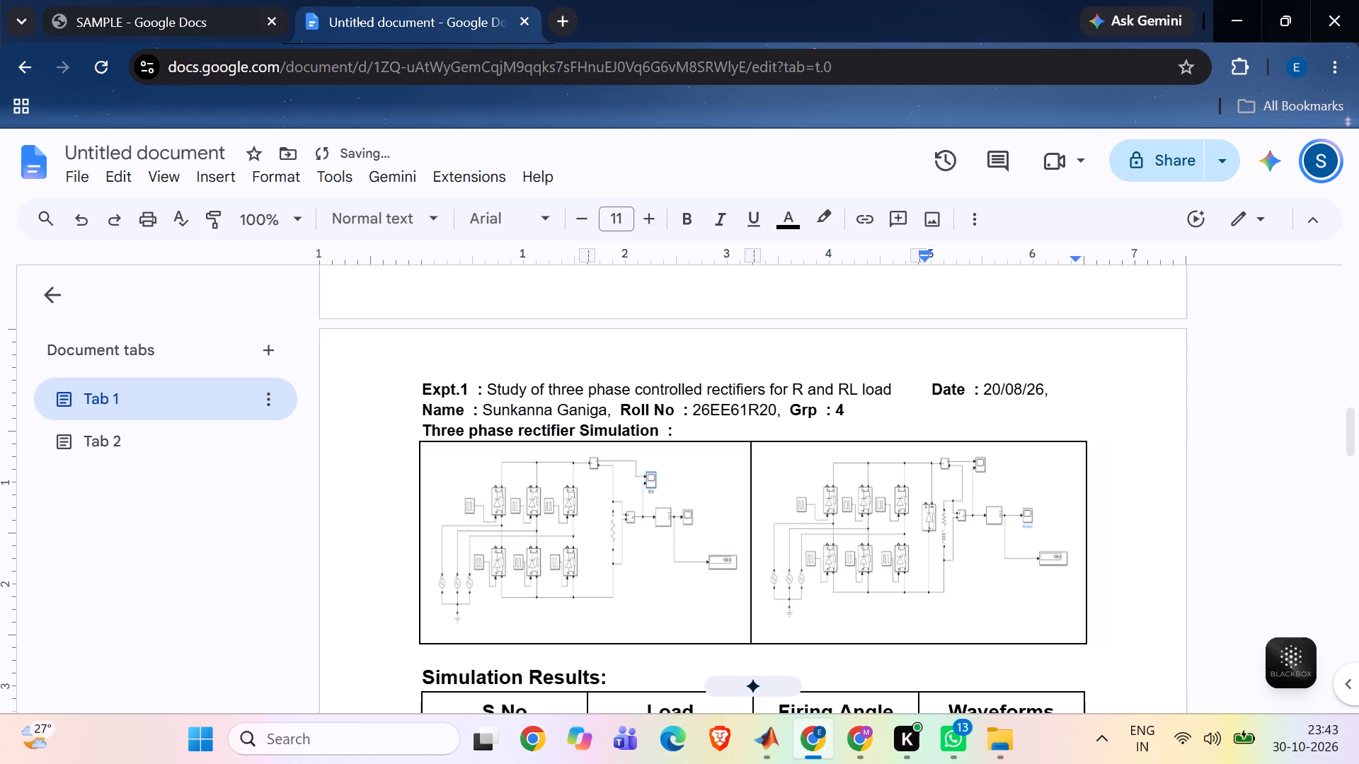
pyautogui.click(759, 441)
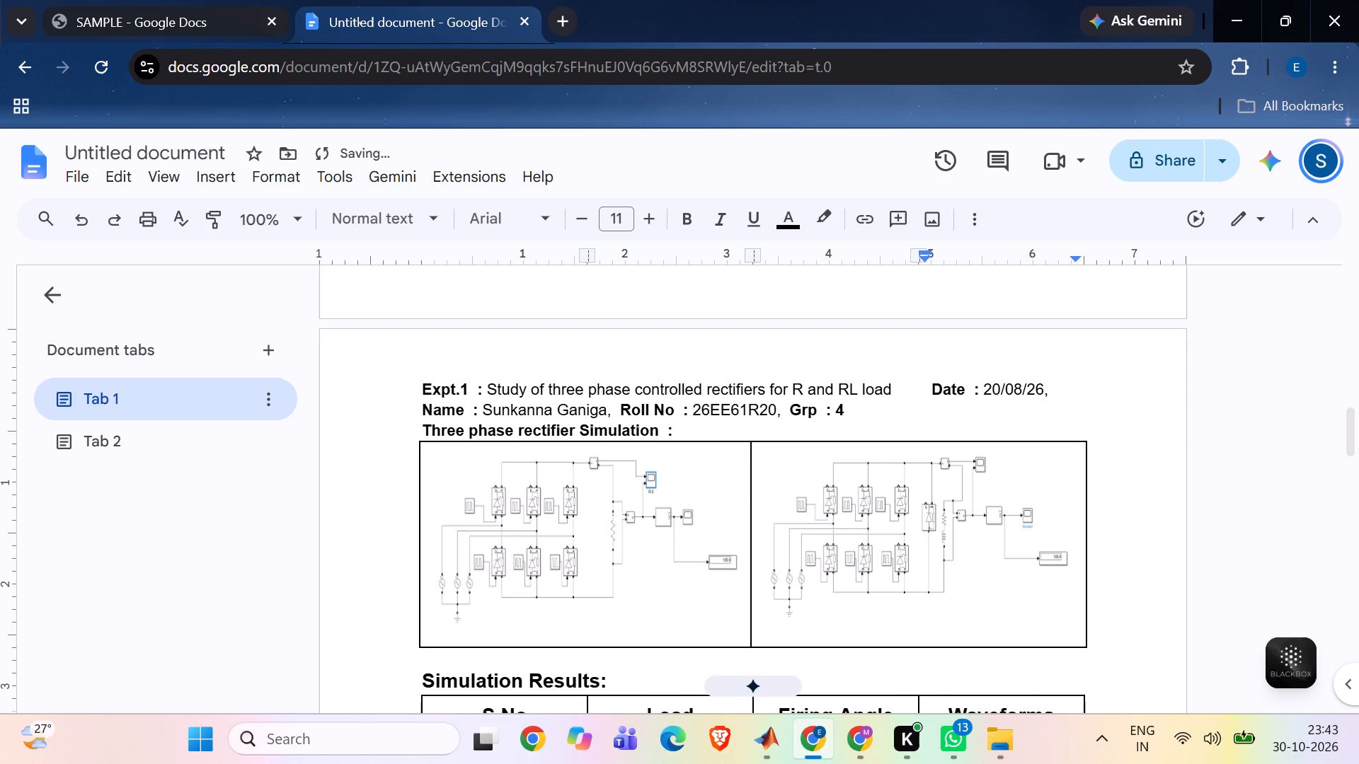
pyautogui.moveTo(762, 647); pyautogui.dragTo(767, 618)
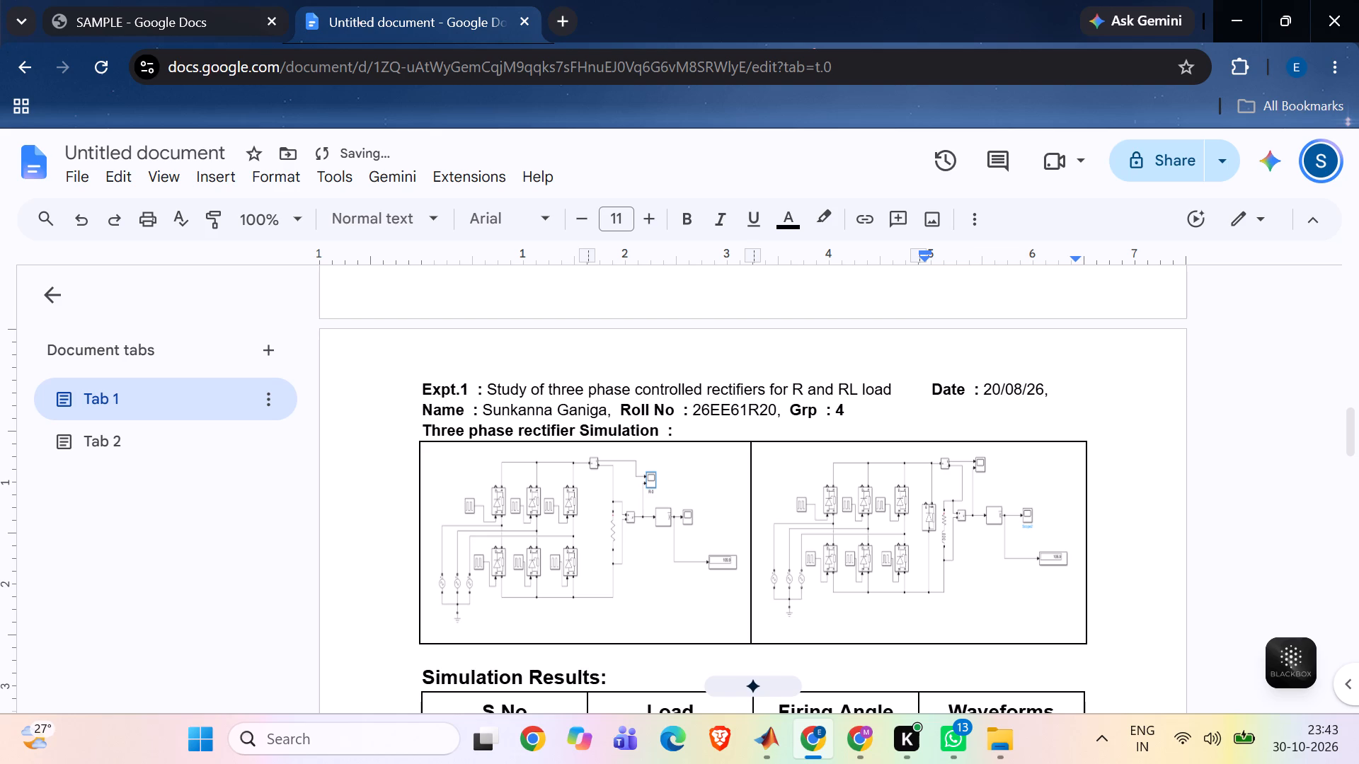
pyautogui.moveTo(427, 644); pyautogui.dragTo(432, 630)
# Slightly reduce the height of both circuit diagrams in the second report's circuit table, keeping their widths.
pyautogui.click(764, 512)
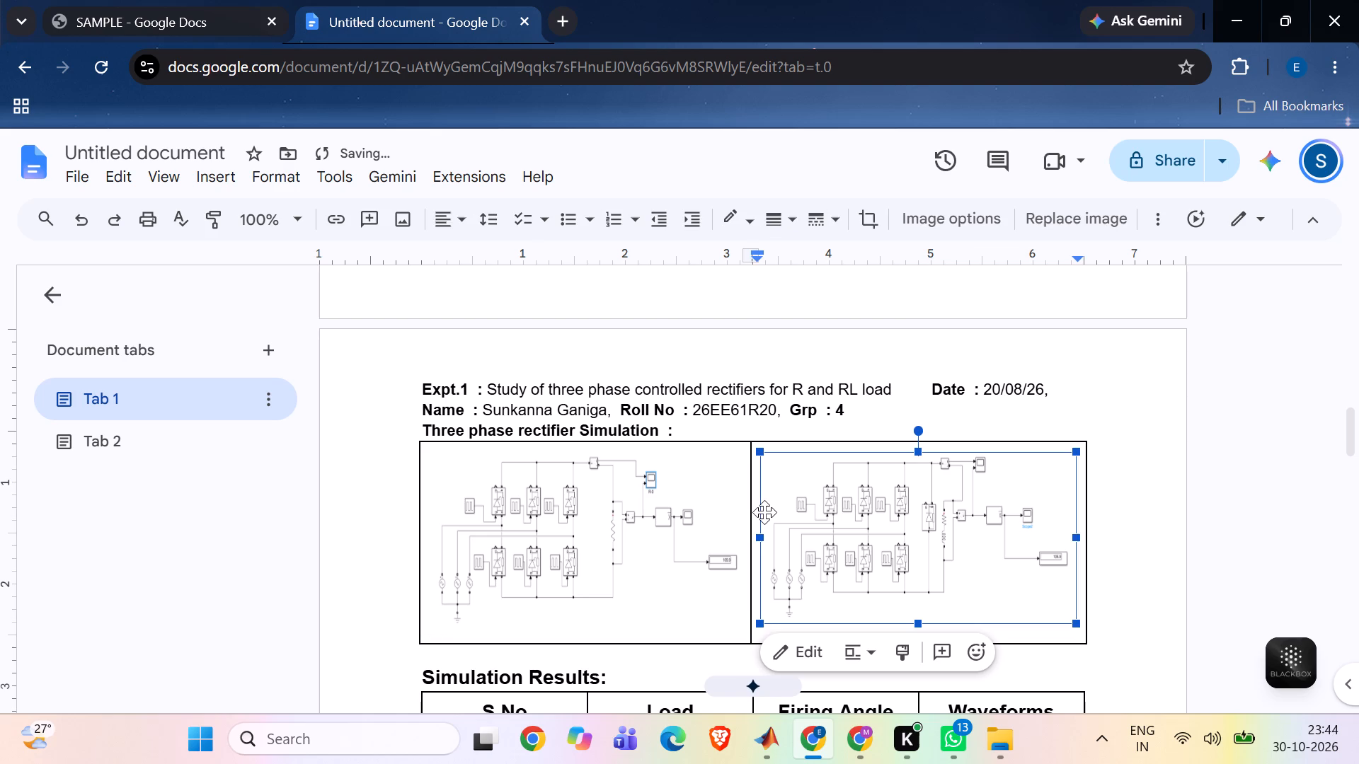
pyautogui.click(584, 498)
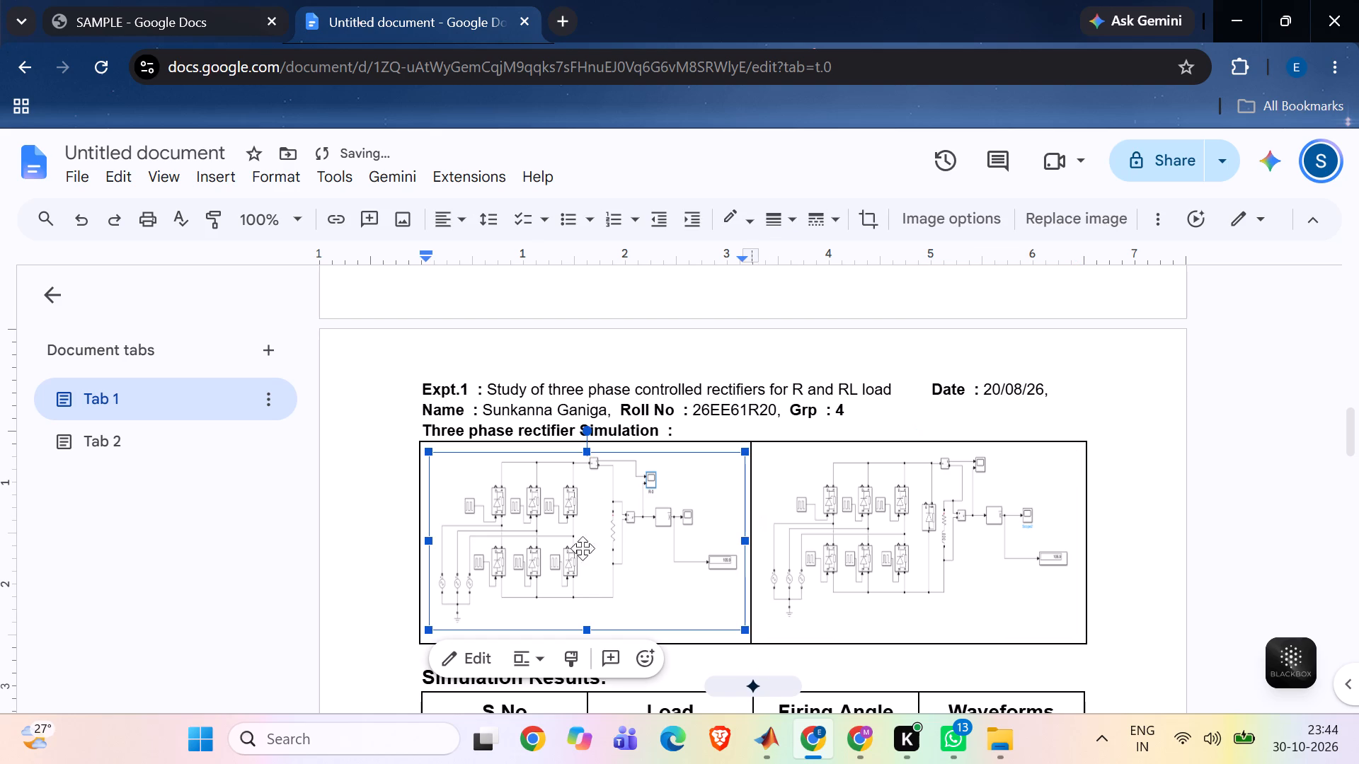
pyautogui.moveTo(589, 629); pyautogui.dragTo(589, 619)
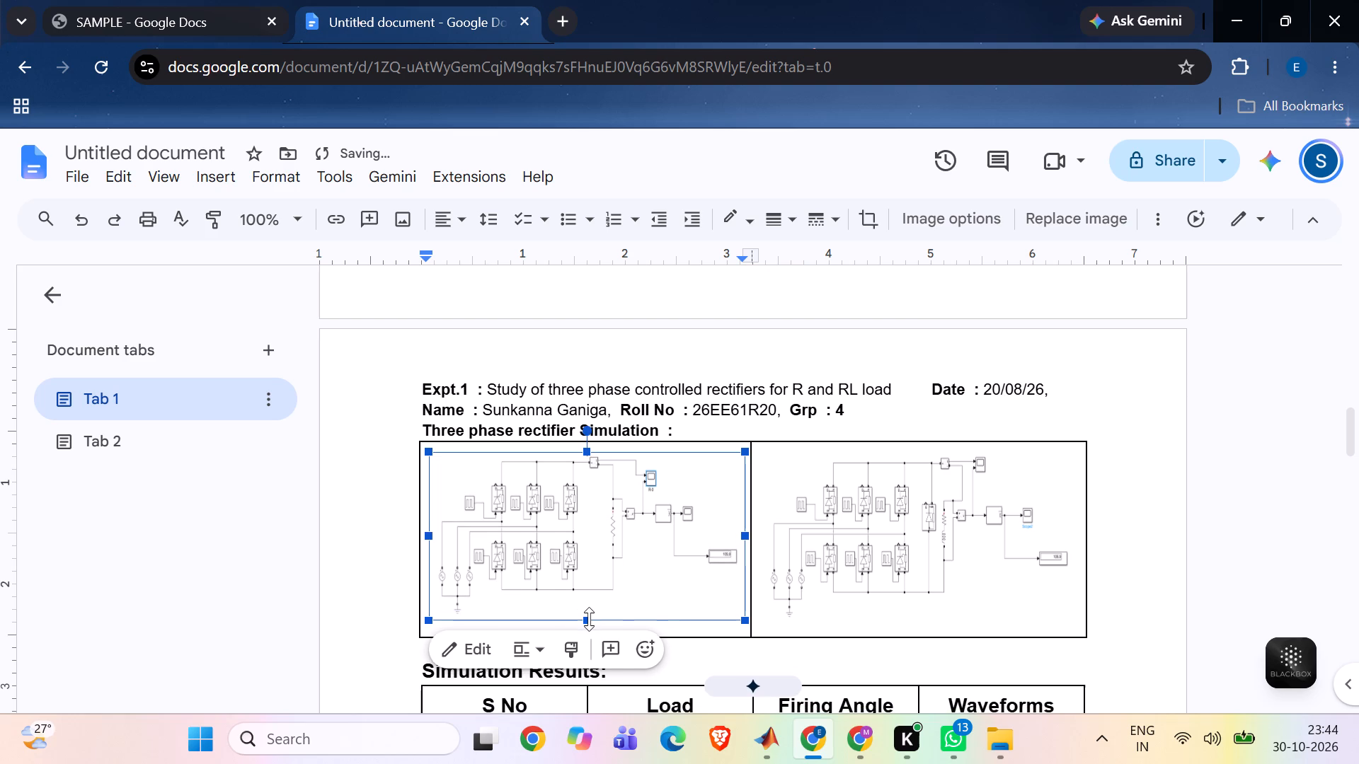
pyautogui.click(837, 596)
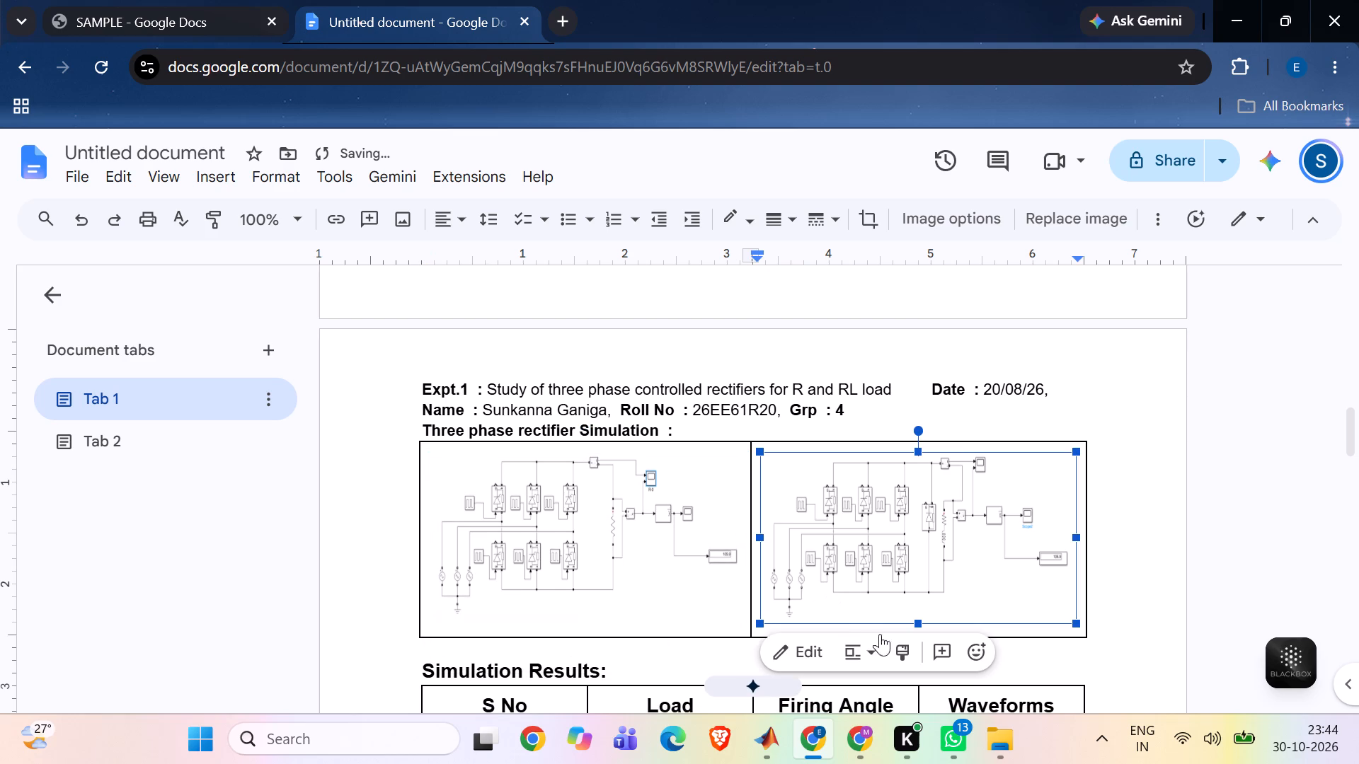
pyautogui.moveTo(917, 626); pyautogui.dragTo(918, 617)
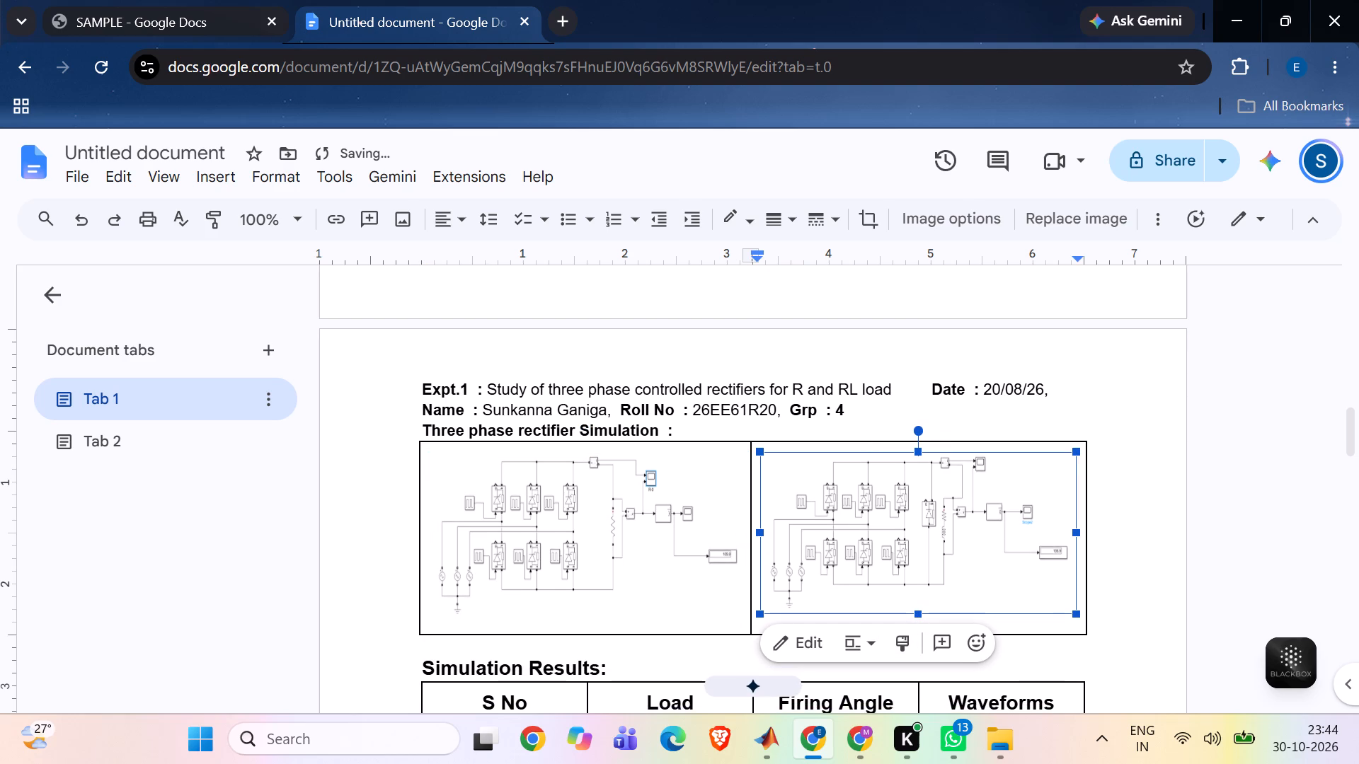
pyautogui.click(1140, 633)
# Compare the layout of both reports, from the second report's row 8 on page 3 up to the first report's page.
pyautogui.scroll(-7, 1140, 633)
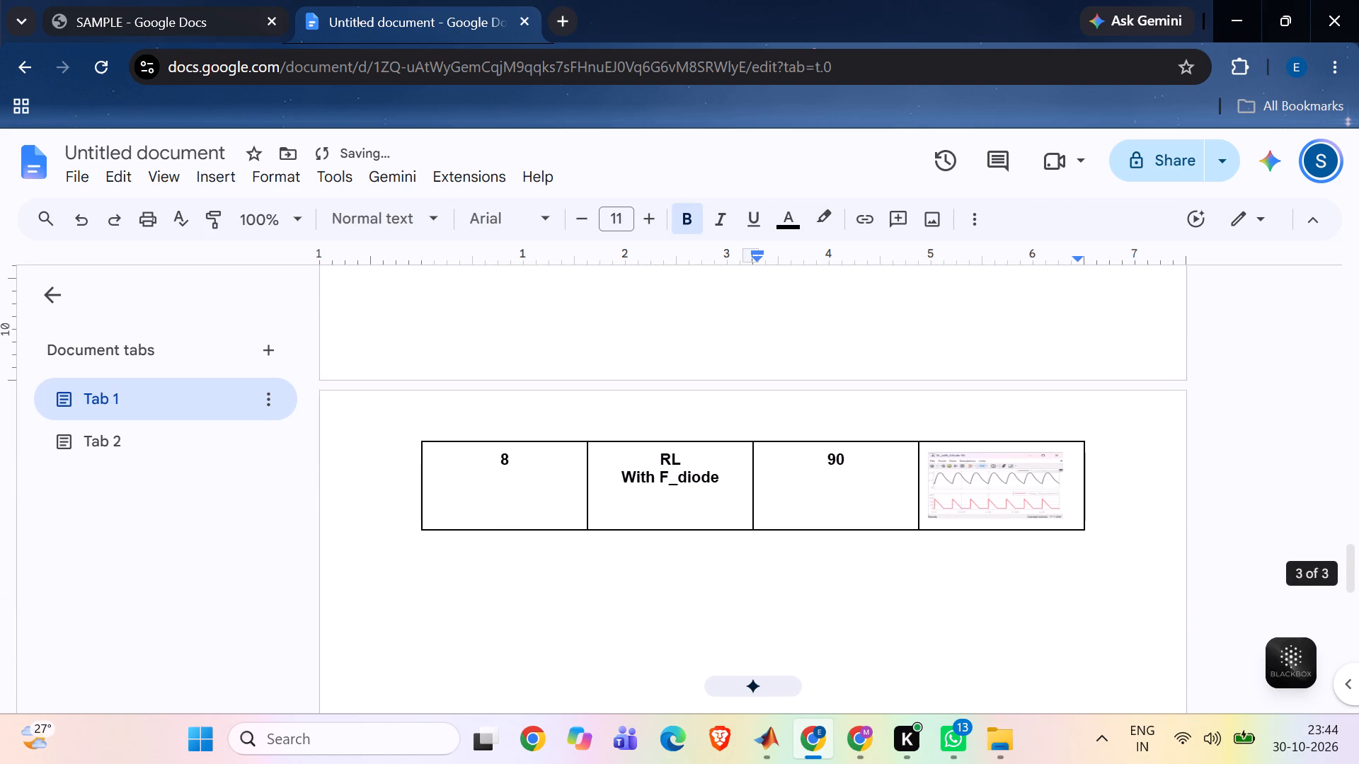
pyautogui.scroll(6, 1140, 633)
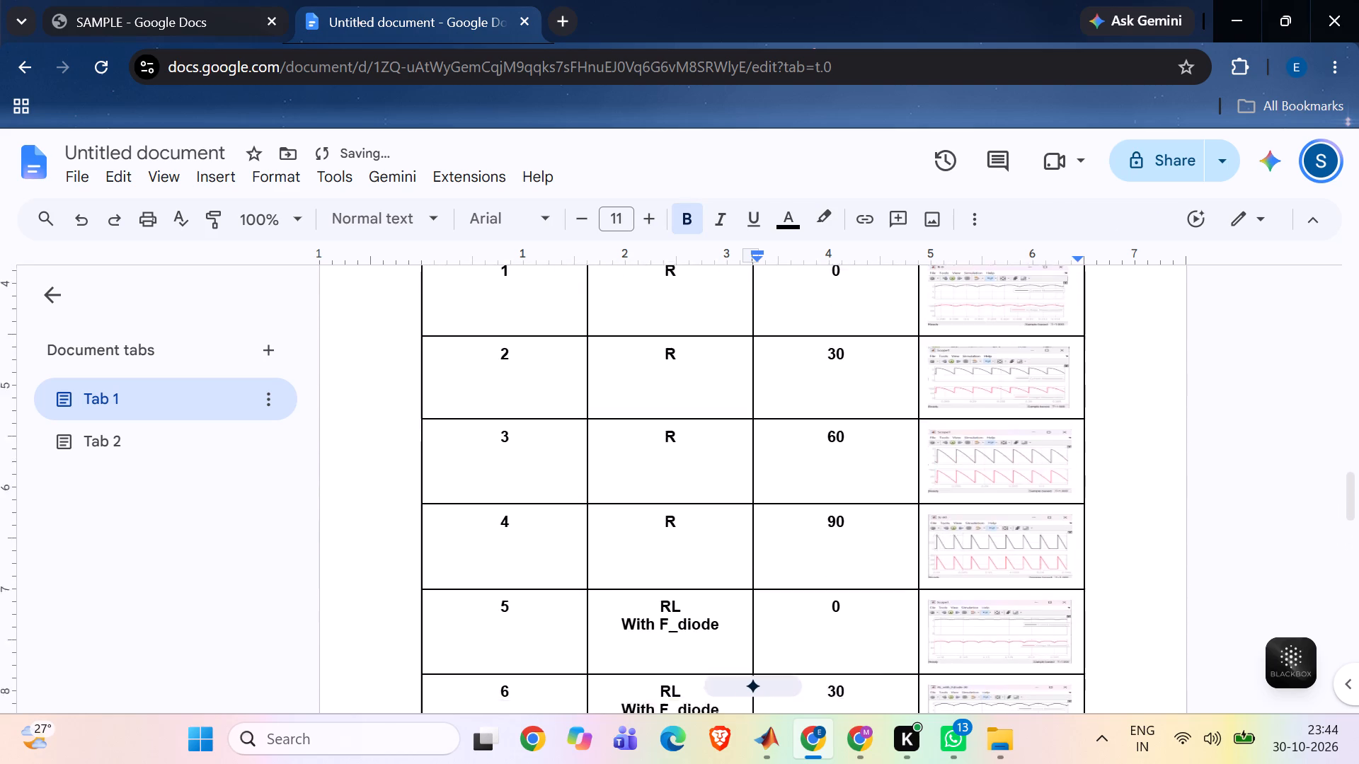
pyautogui.scroll(6, 1140, 633)
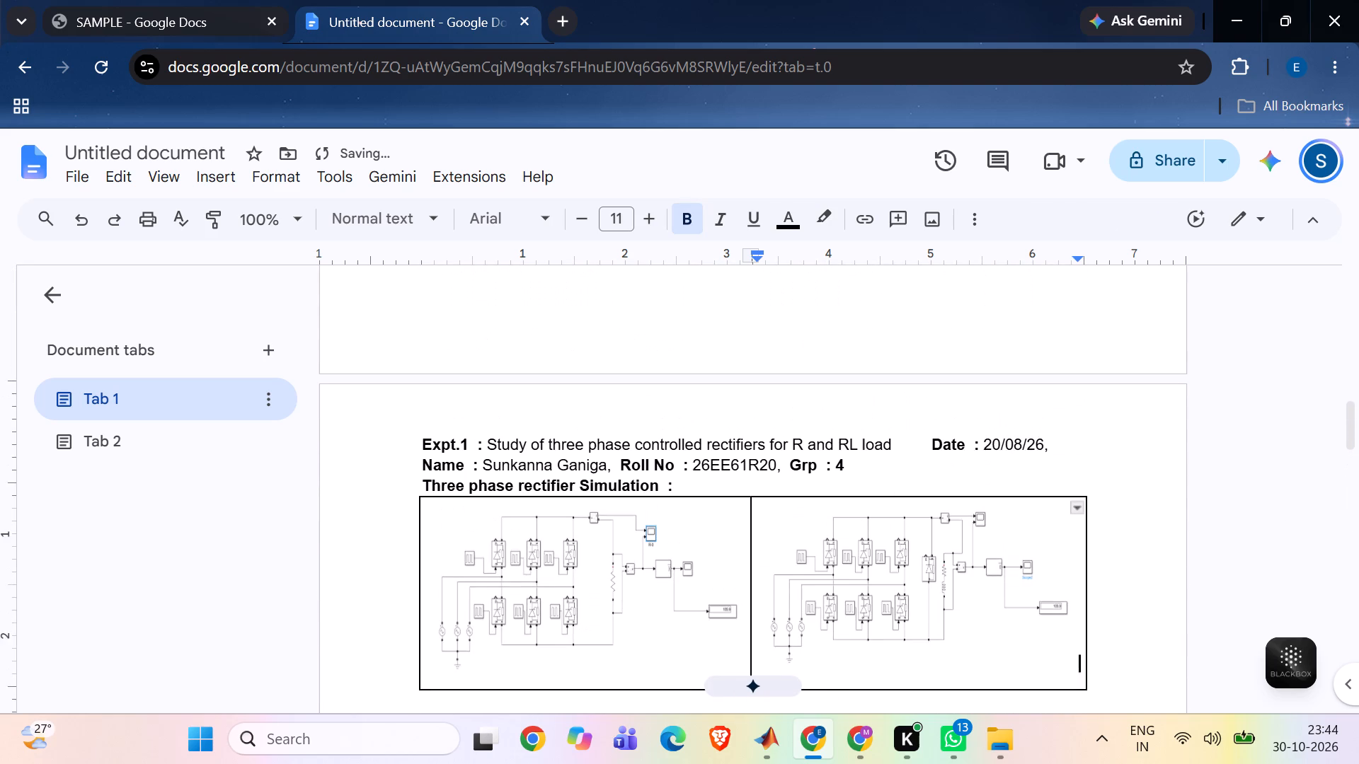
pyautogui.scroll(5, 1140, 633)
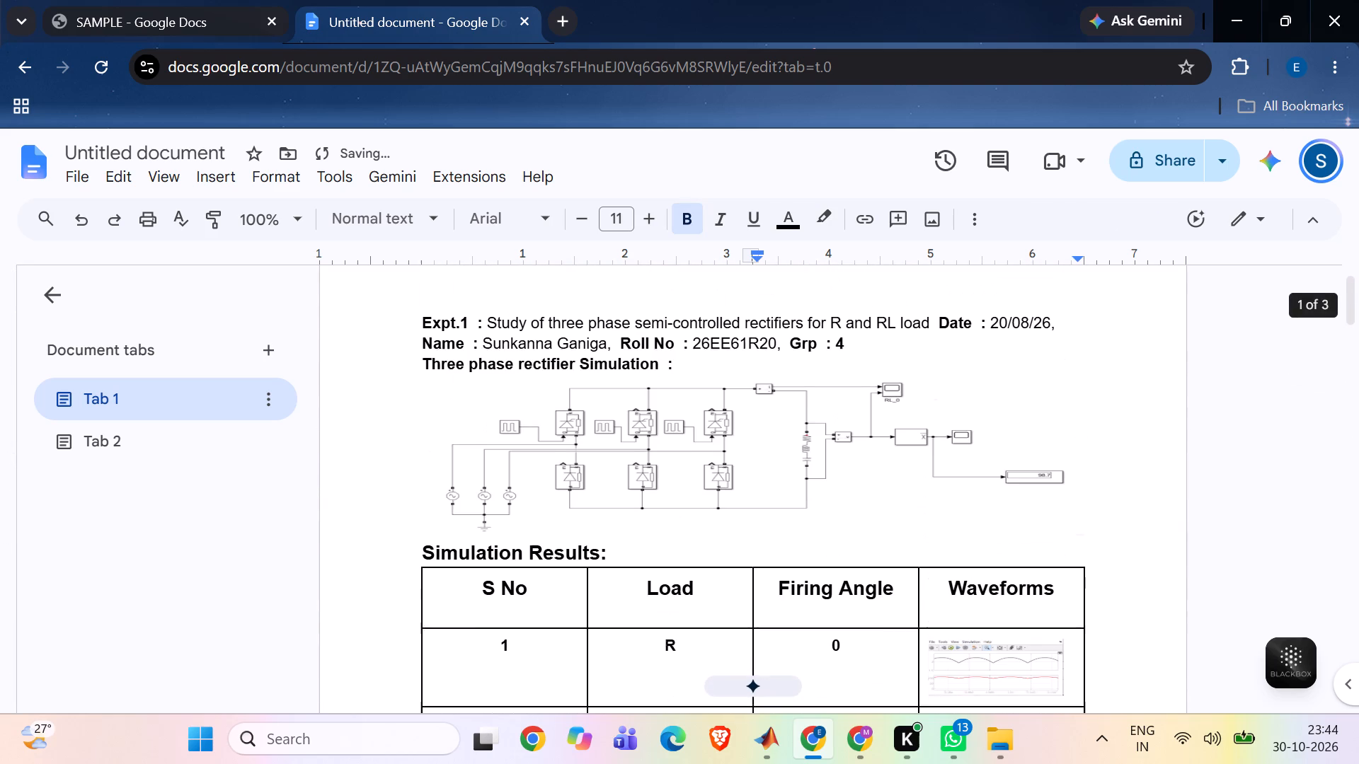
pyautogui.scroll(2, 1140, 633)
pyautogui.scroll(-4, 1140, 633)
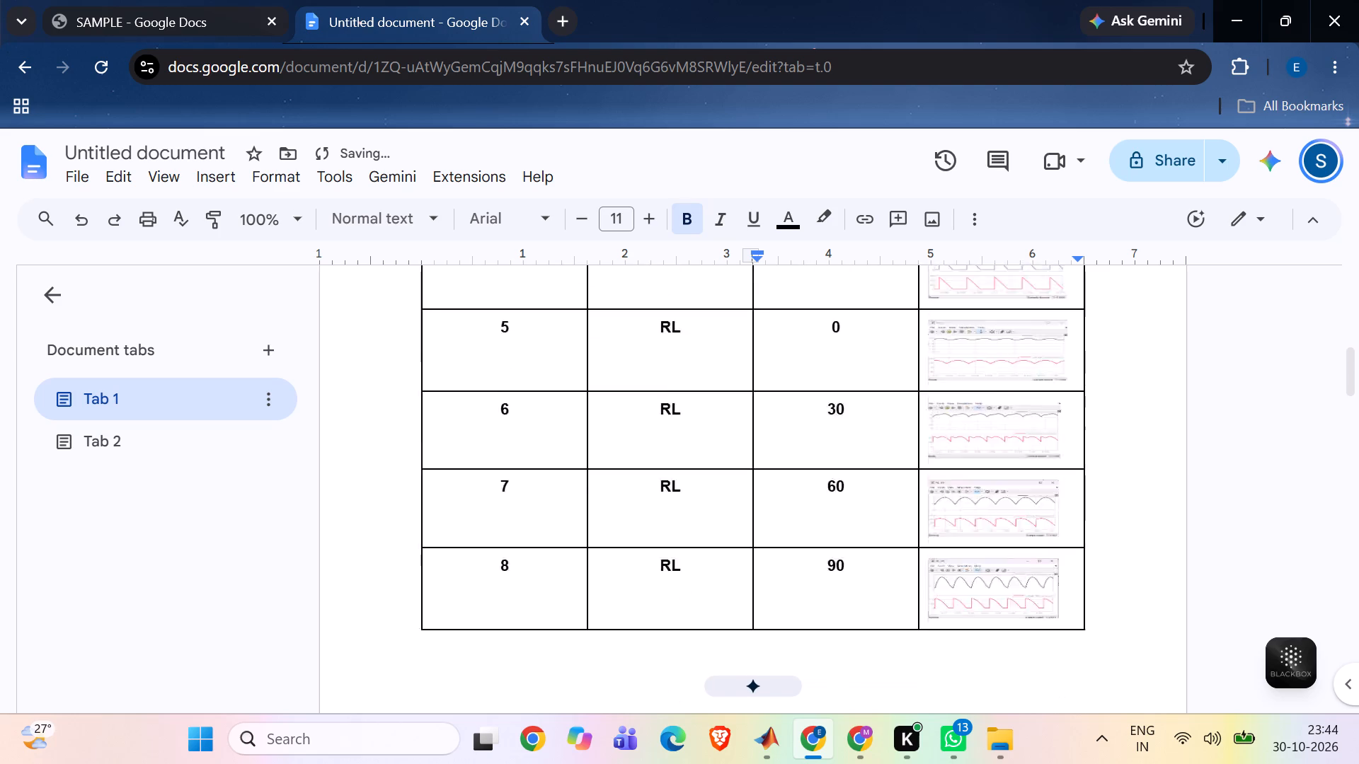
pyautogui.scroll(-6, 1140, 633)
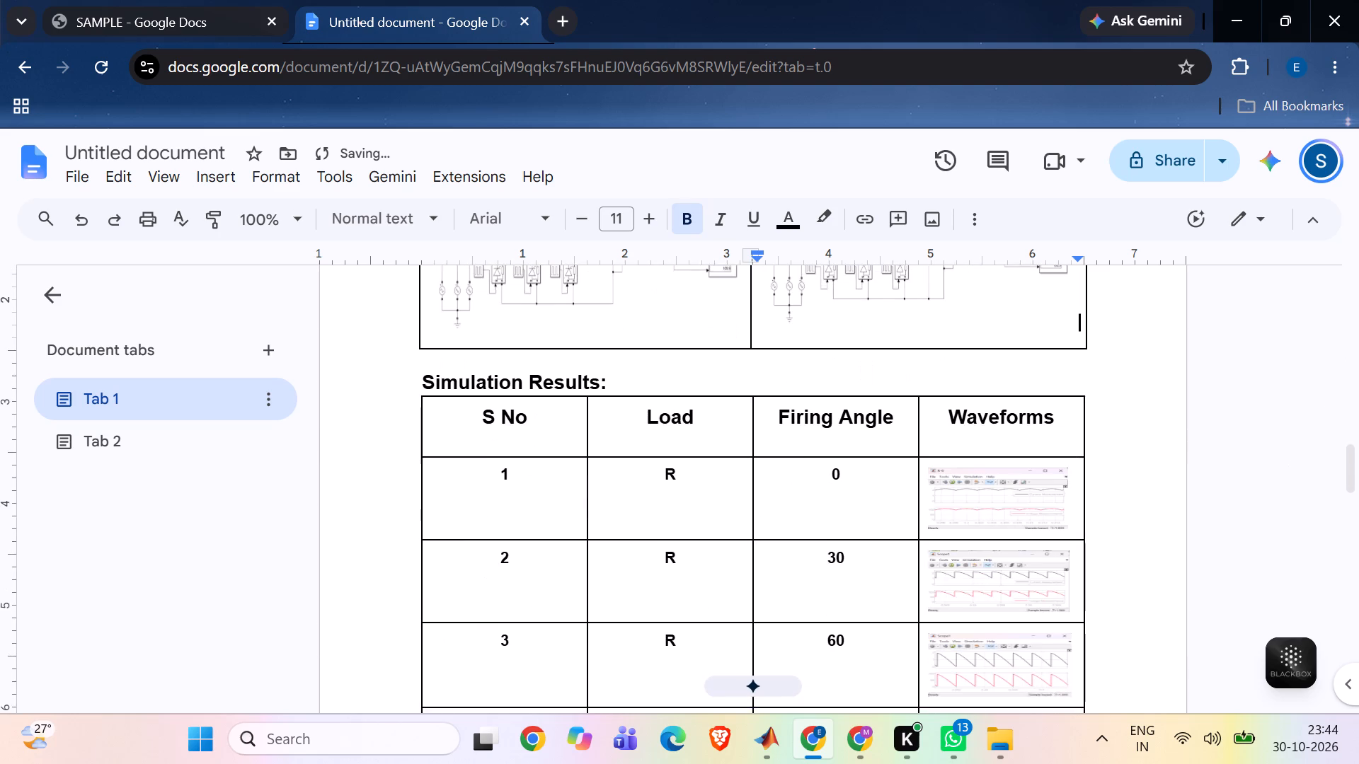
pyautogui.scroll(-1, 1140, 633)
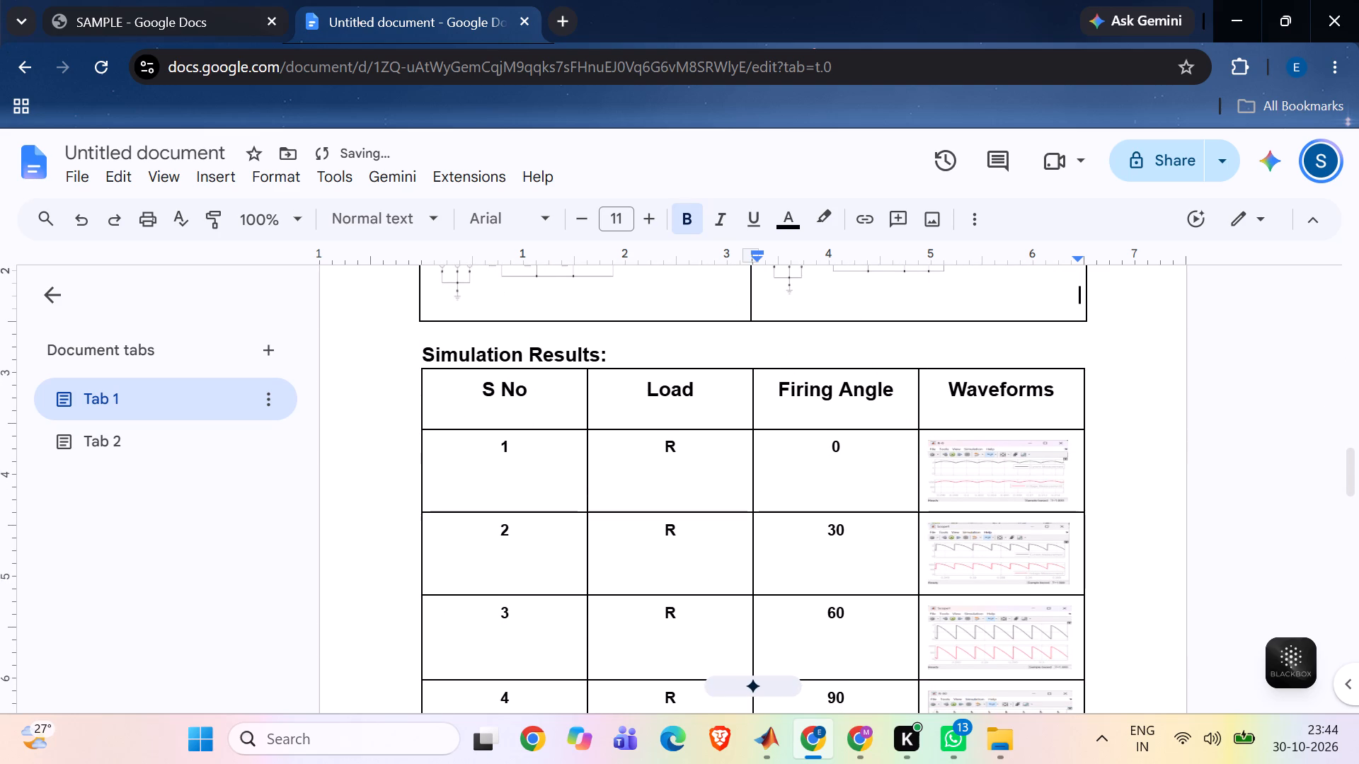
# Set the font size of the second report's "Simulation Results:" heading to 12.
pyautogui.click(426, 345)
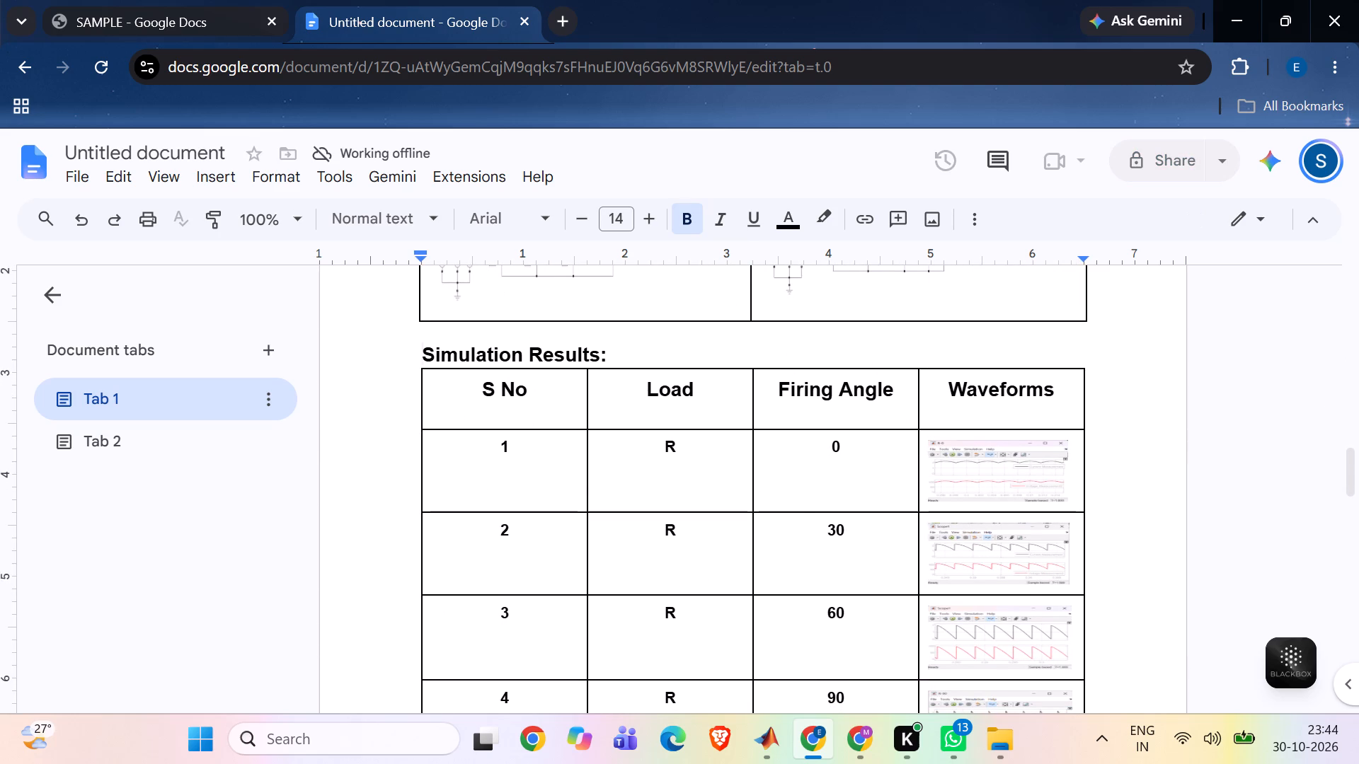
pyautogui.moveTo(426, 345); pyautogui.dragTo(471, 349)
pyautogui.moveTo(471, 349); pyautogui.dragTo(616, 361)
pyautogui.click(626, 226)
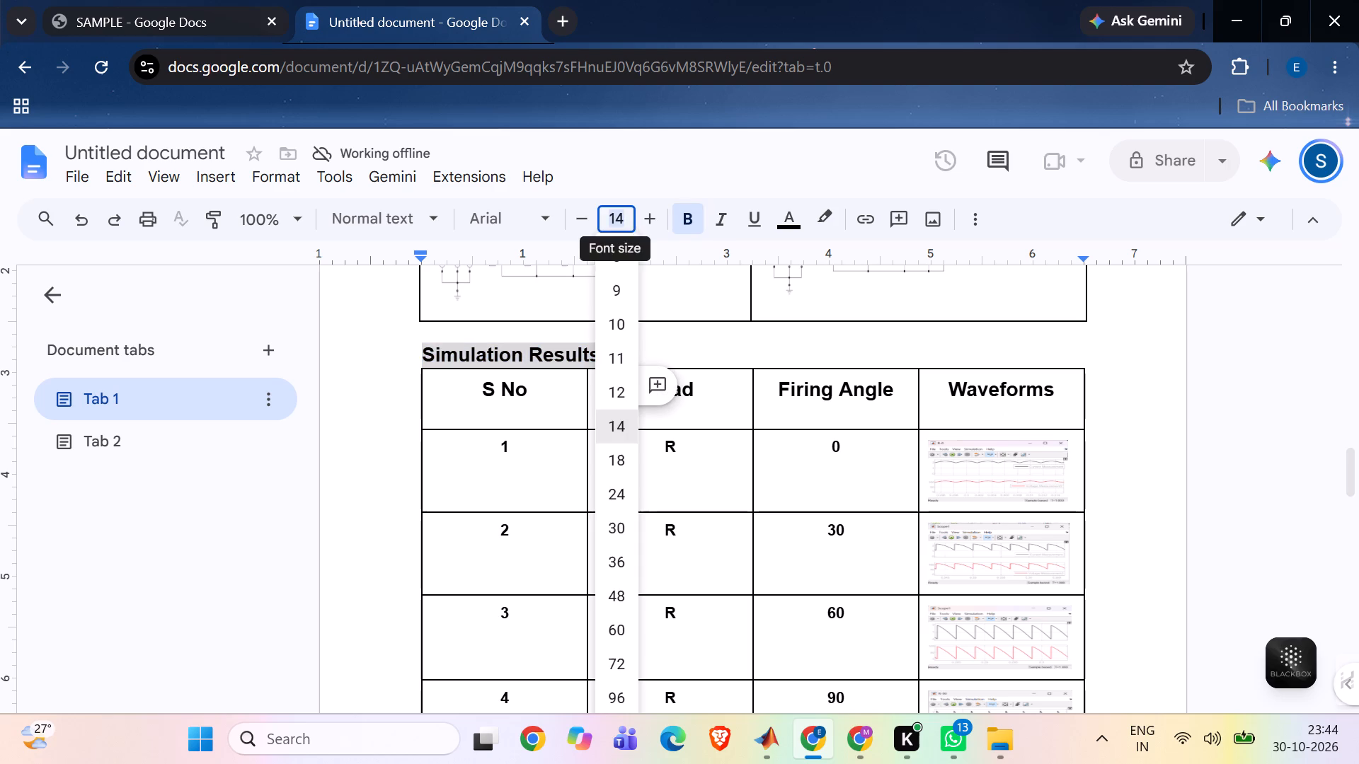
pyautogui.click(610, 396)
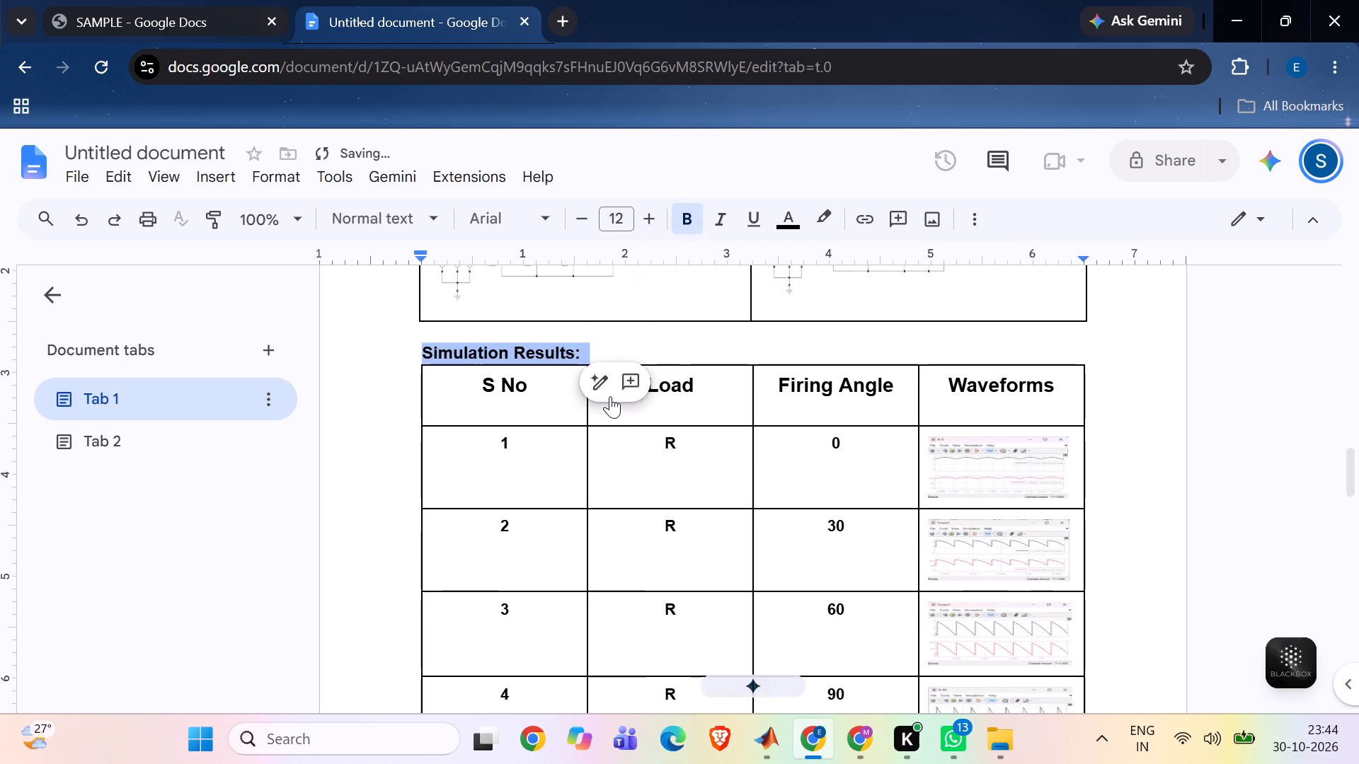
pyautogui.click(1118, 386)
# Check how the second report's circuit table and results table fit on the page, including row 8.
pyautogui.scroll(-5, 1118, 386)
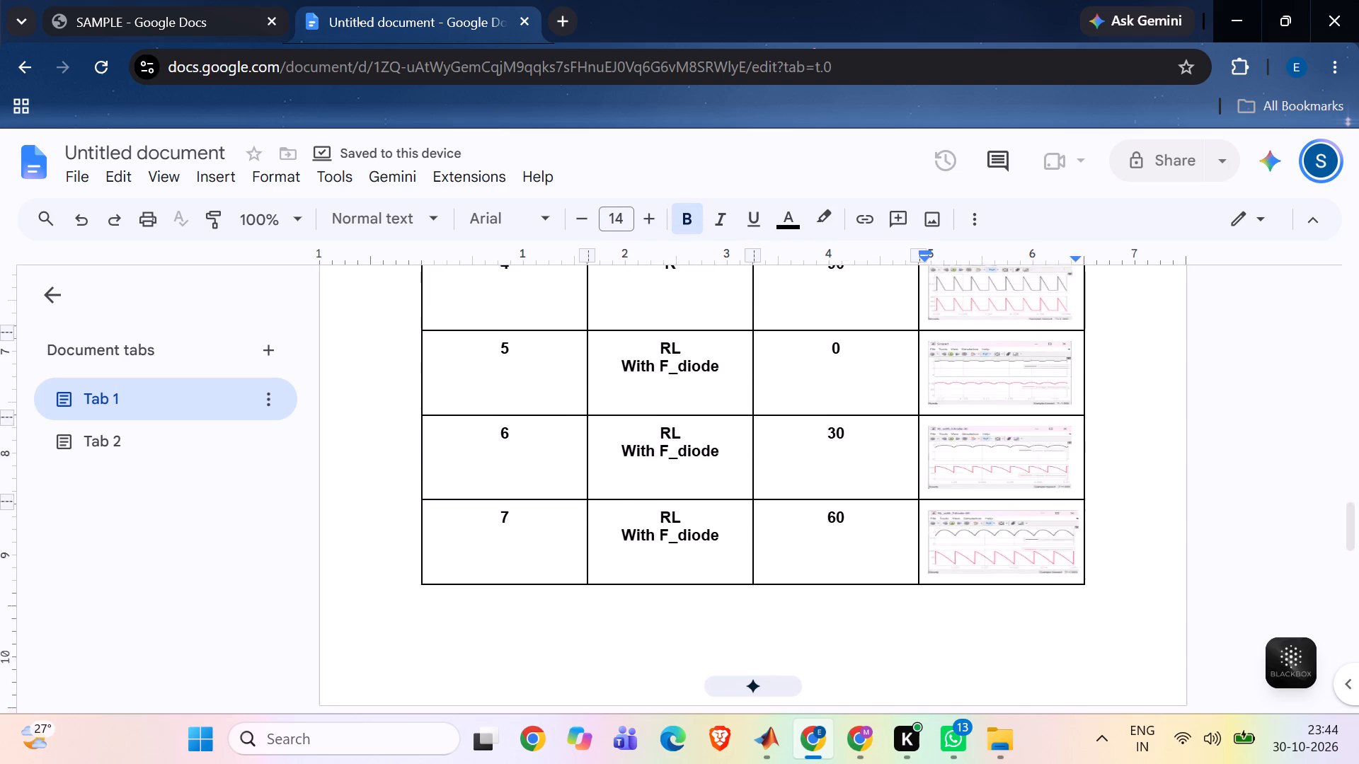
pyautogui.scroll(2, 1118, 386)
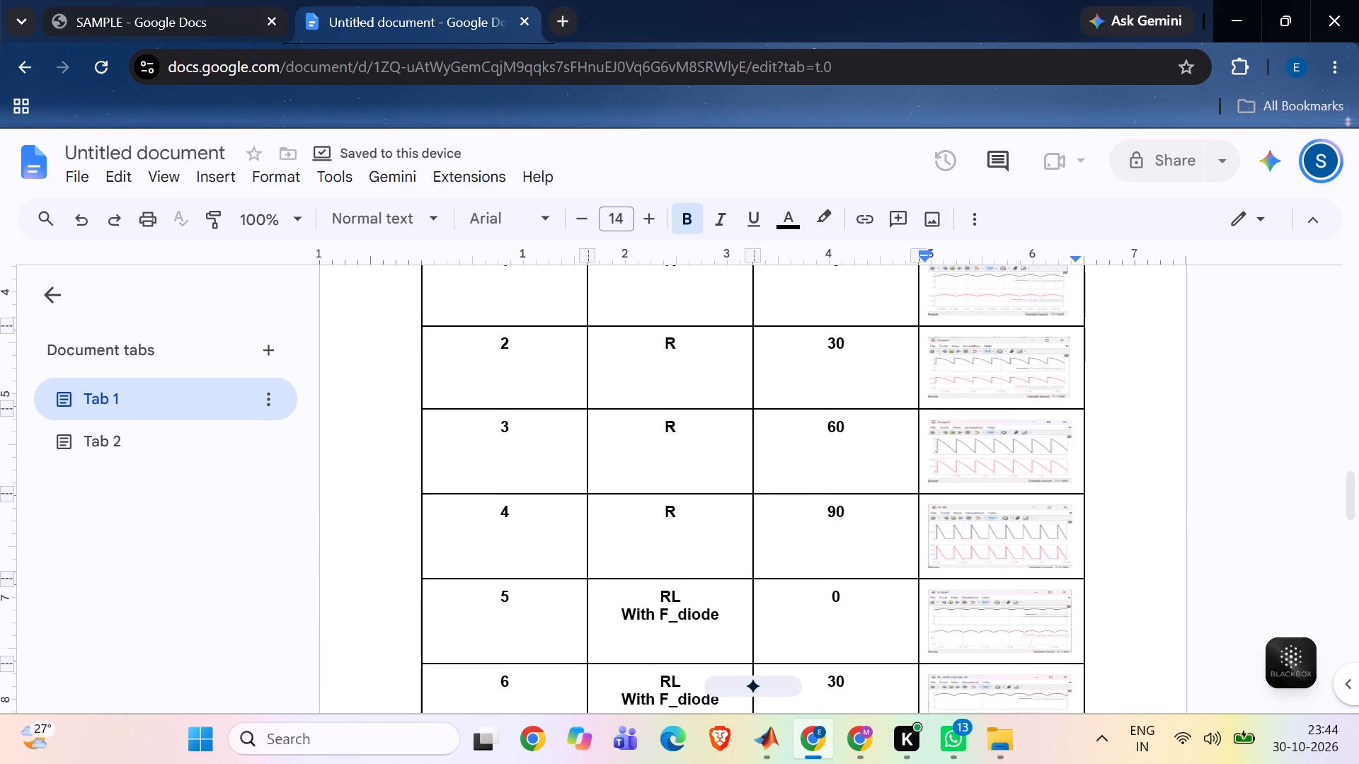
pyautogui.scroll(3, 1118, 386)
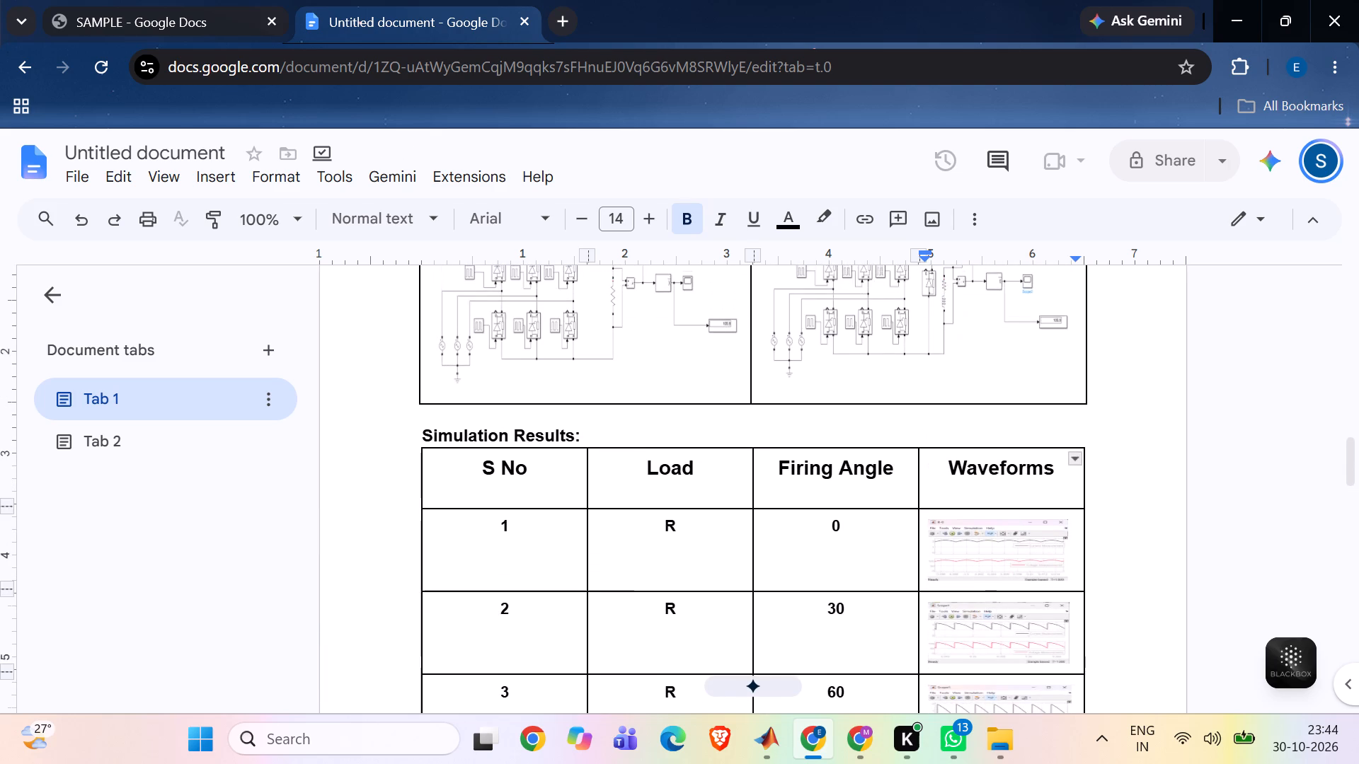
pyautogui.scroll(2, 1118, 386)
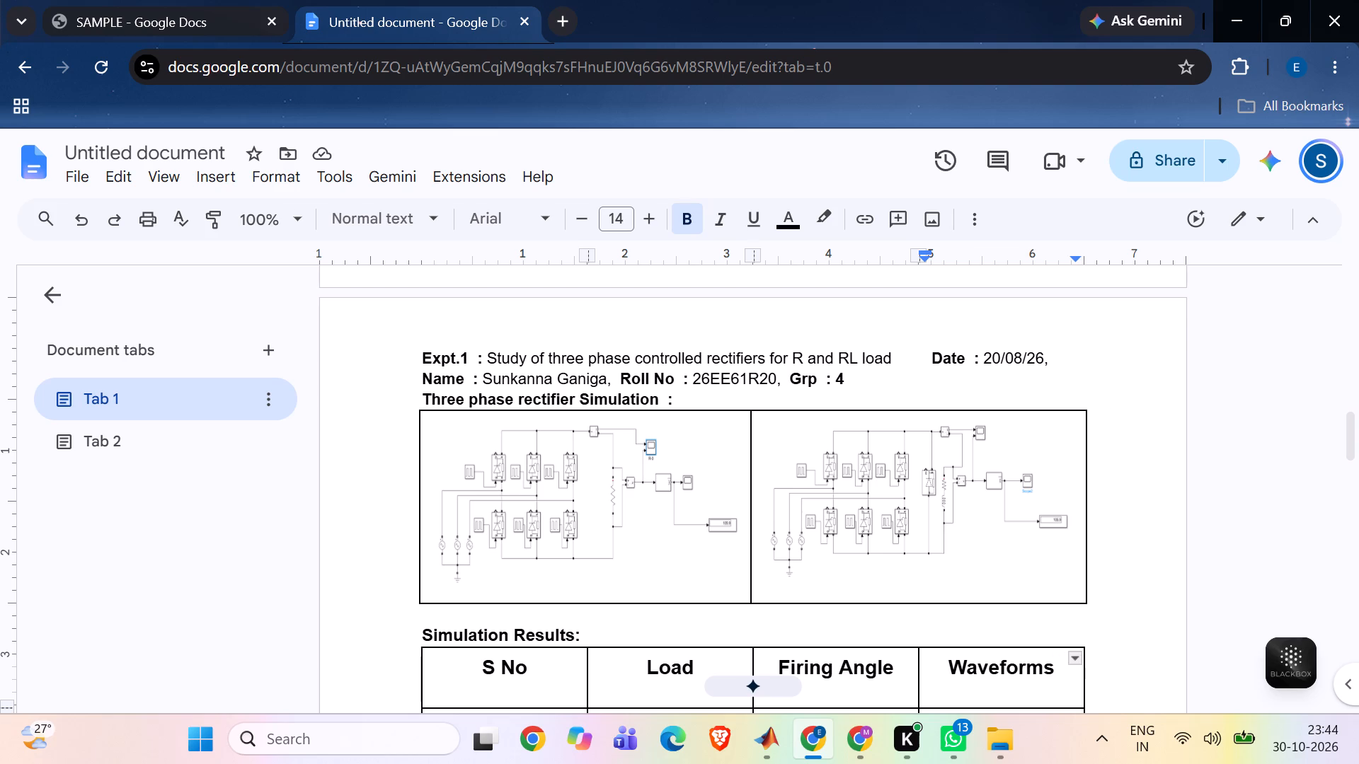
pyautogui.click(1109, 475)
pyautogui.scroll(-5, 1109, 475)
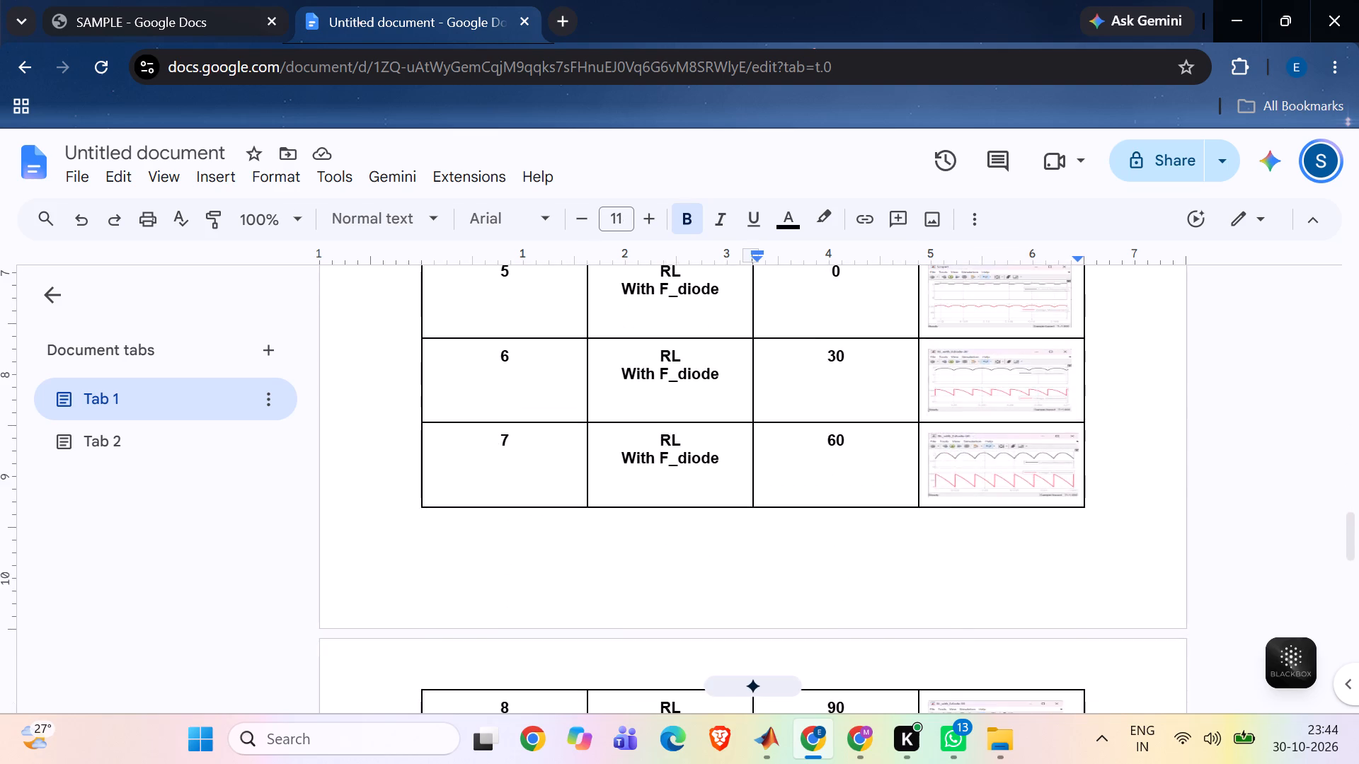
pyautogui.scroll(-2, 1109, 475)
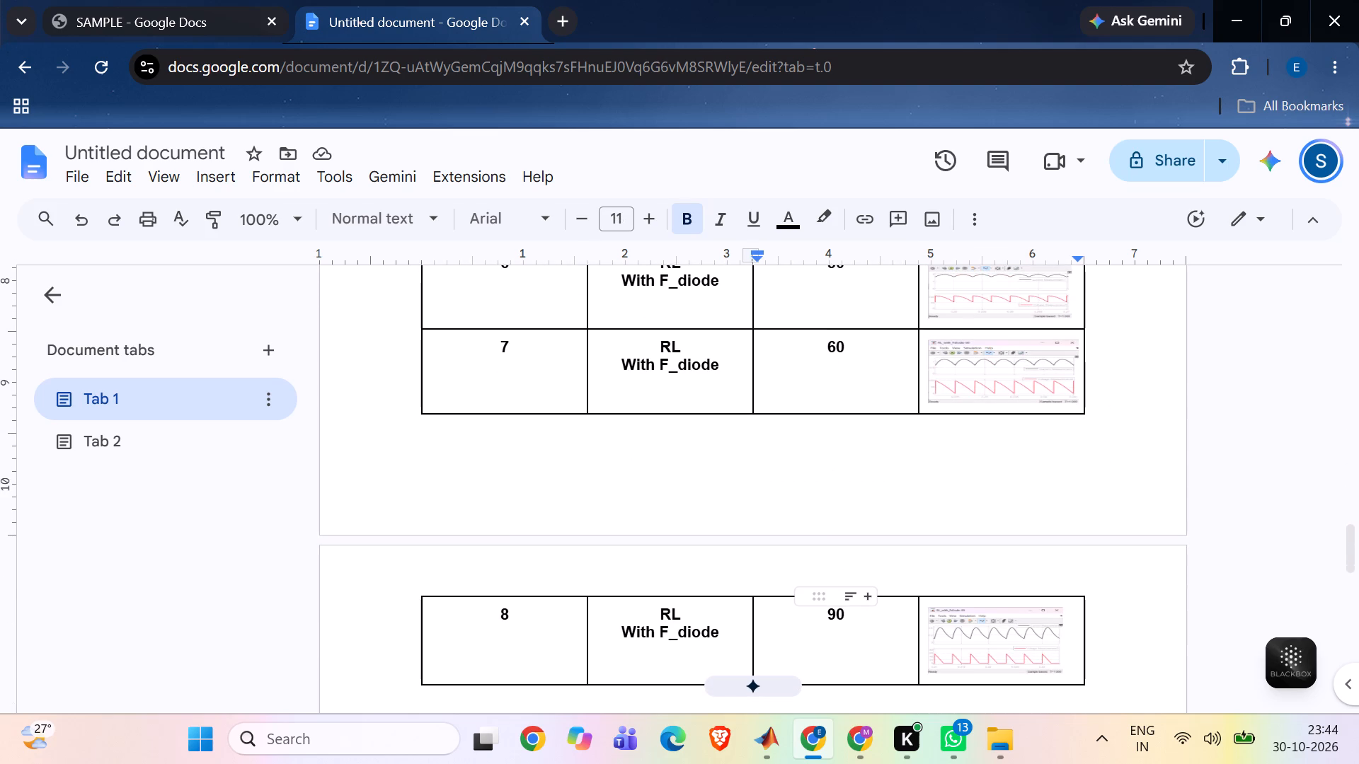
# Reduce the height of the row 8 waveform image (RL With F_diode, 90) slightly more, keeping its width.
pyautogui.click(984, 636)
pyautogui.moveTo(996, 676); pyautogui.dragTo(997, 668)
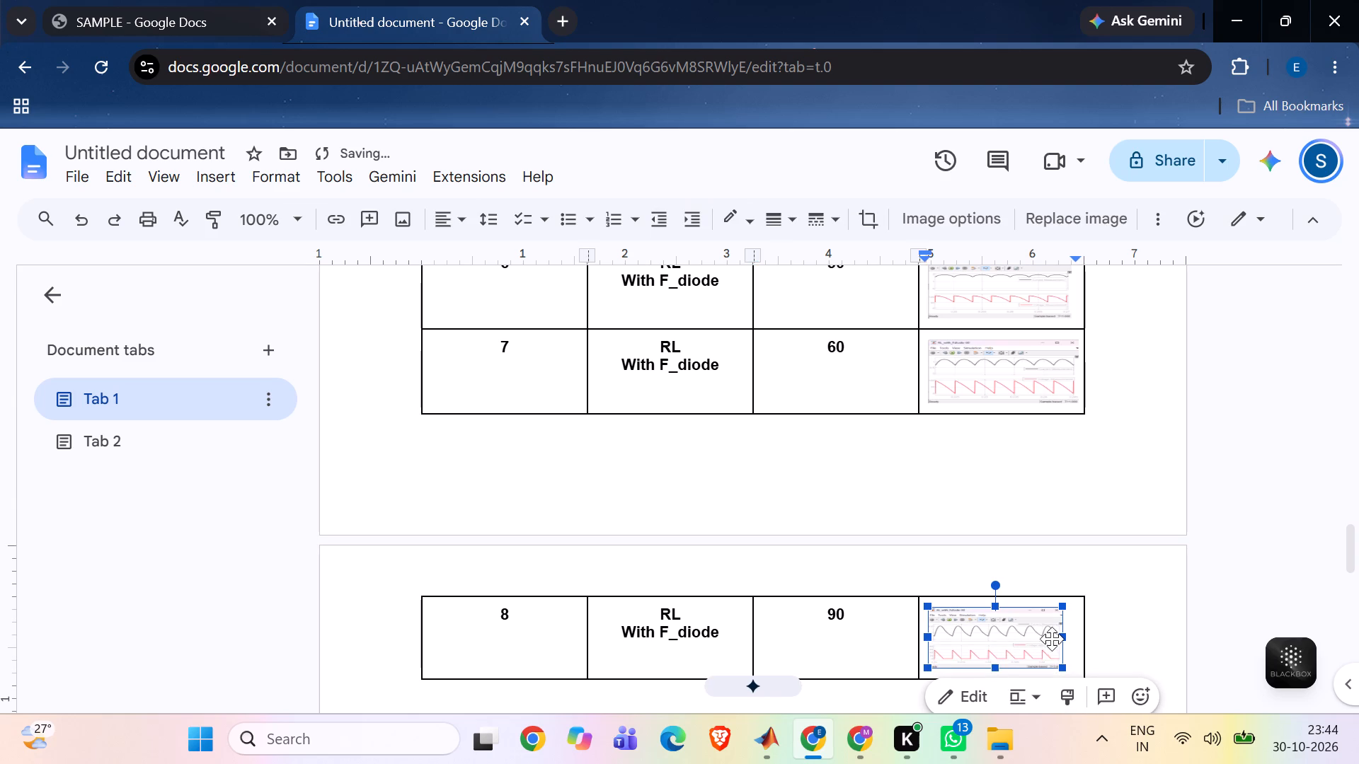
pyautogui.click(1103, 582)
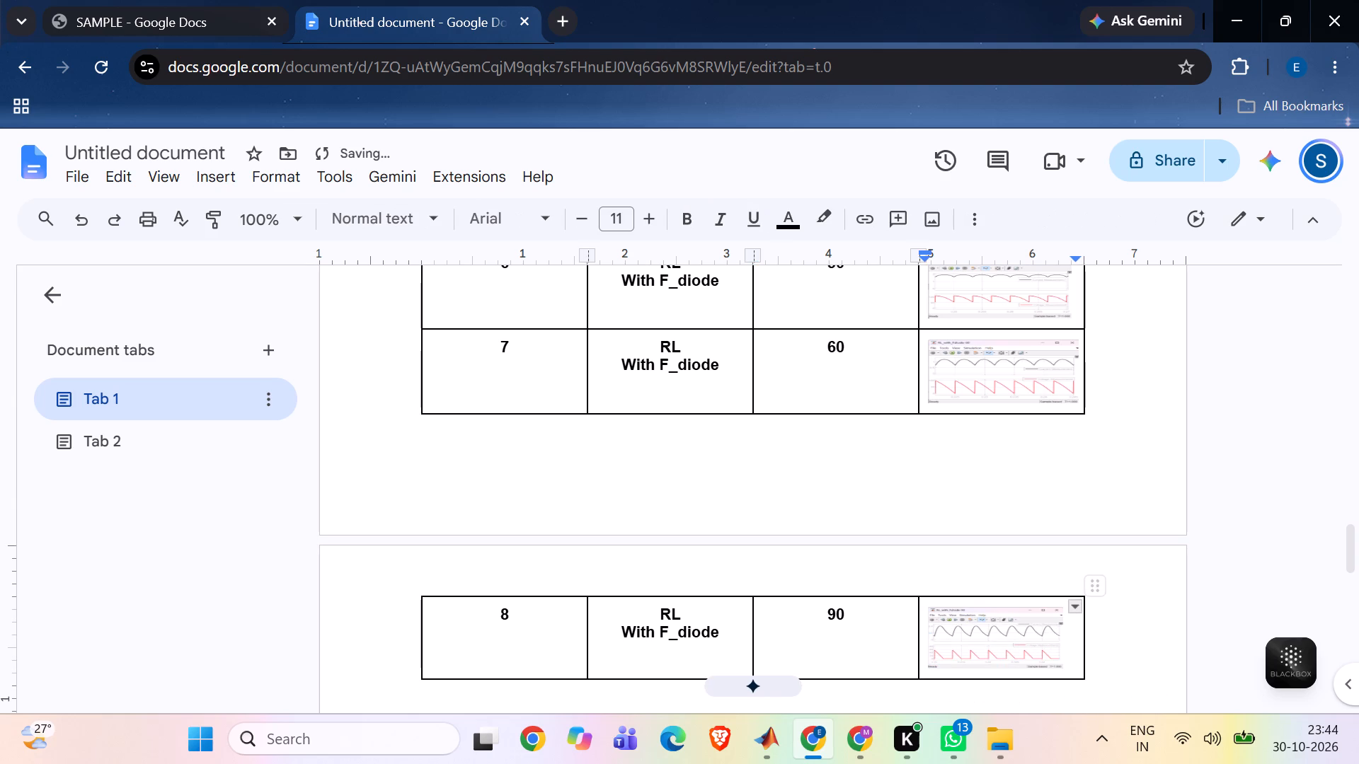
# Slightly reduce the height of the first circuit diagram in the second report, keeping its width.
pyautogui.scroll(2, 992, 420)
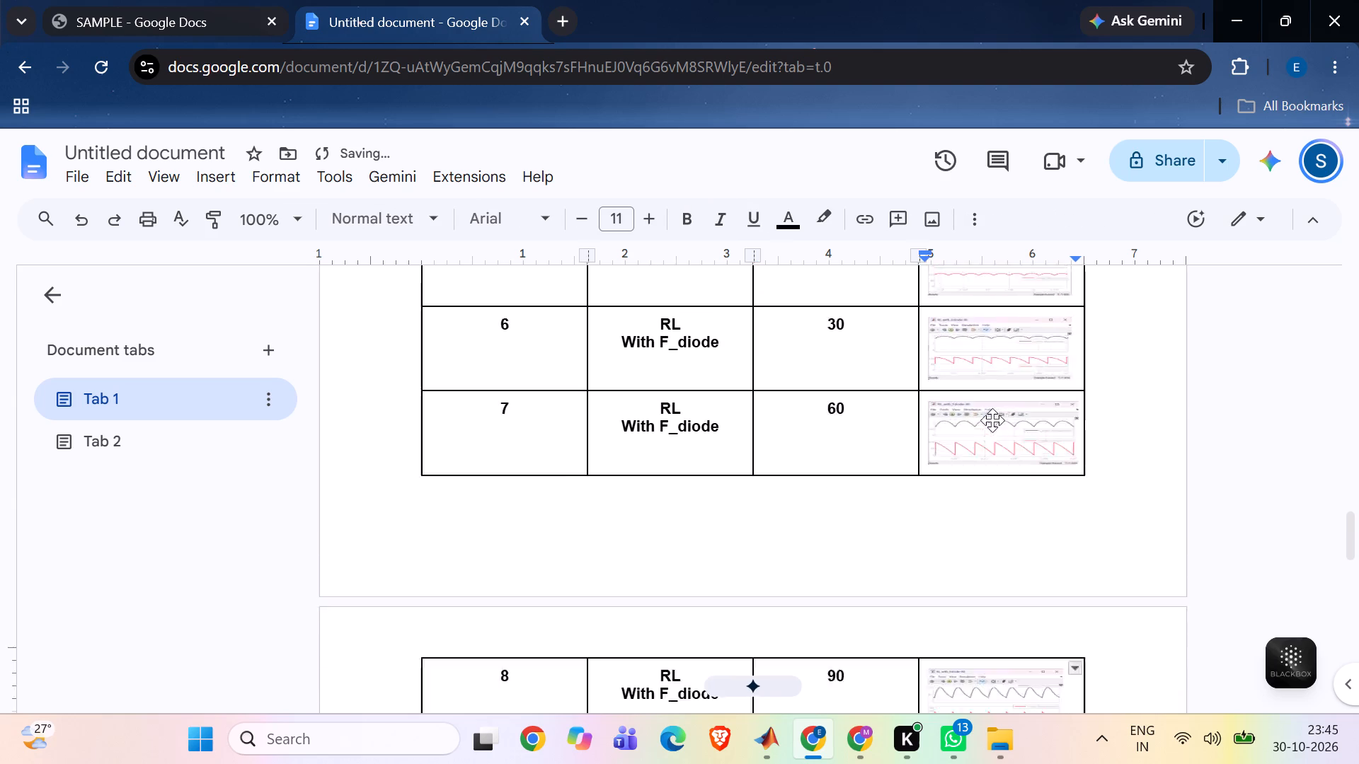
pyautogui.scroll(2, 992, 420)
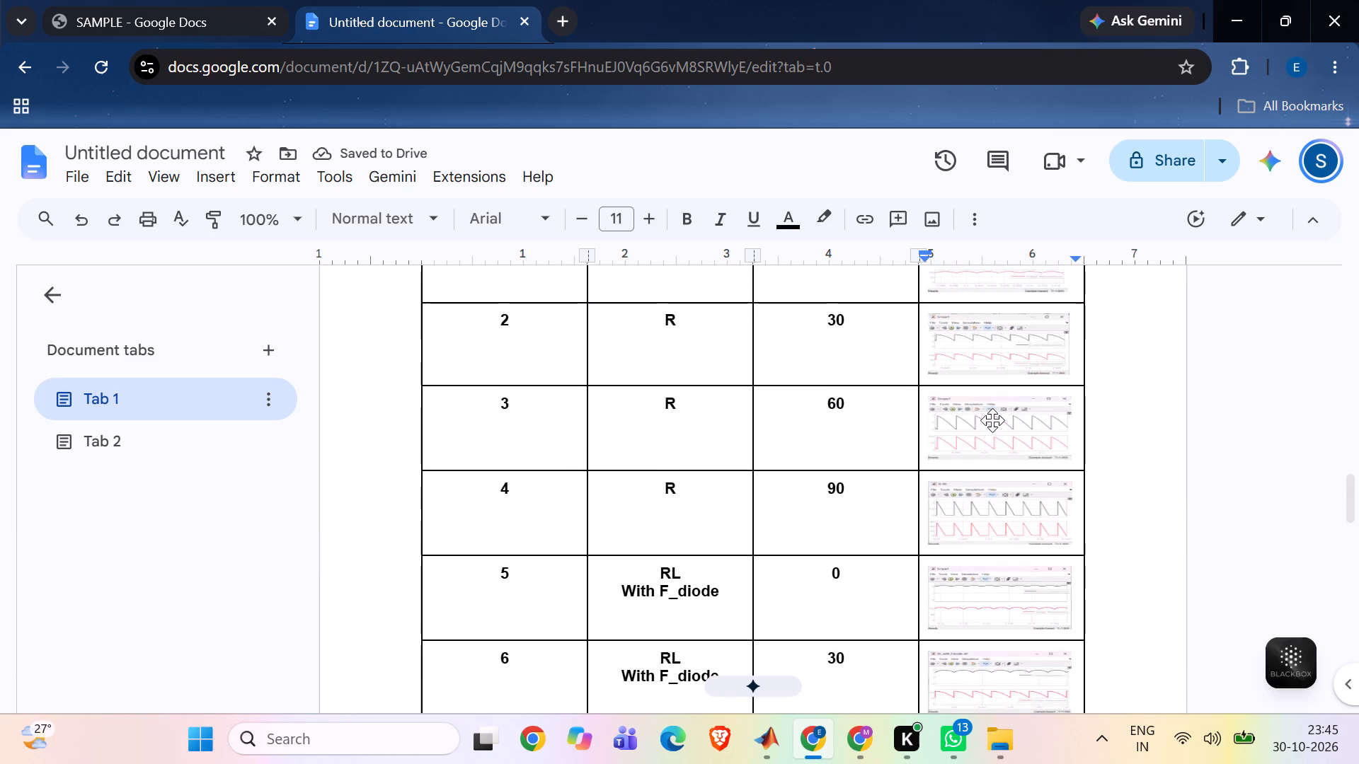
pyautogui.scroll(1, 992, 420)
pyautogui.scroll(-3, 992, 420)
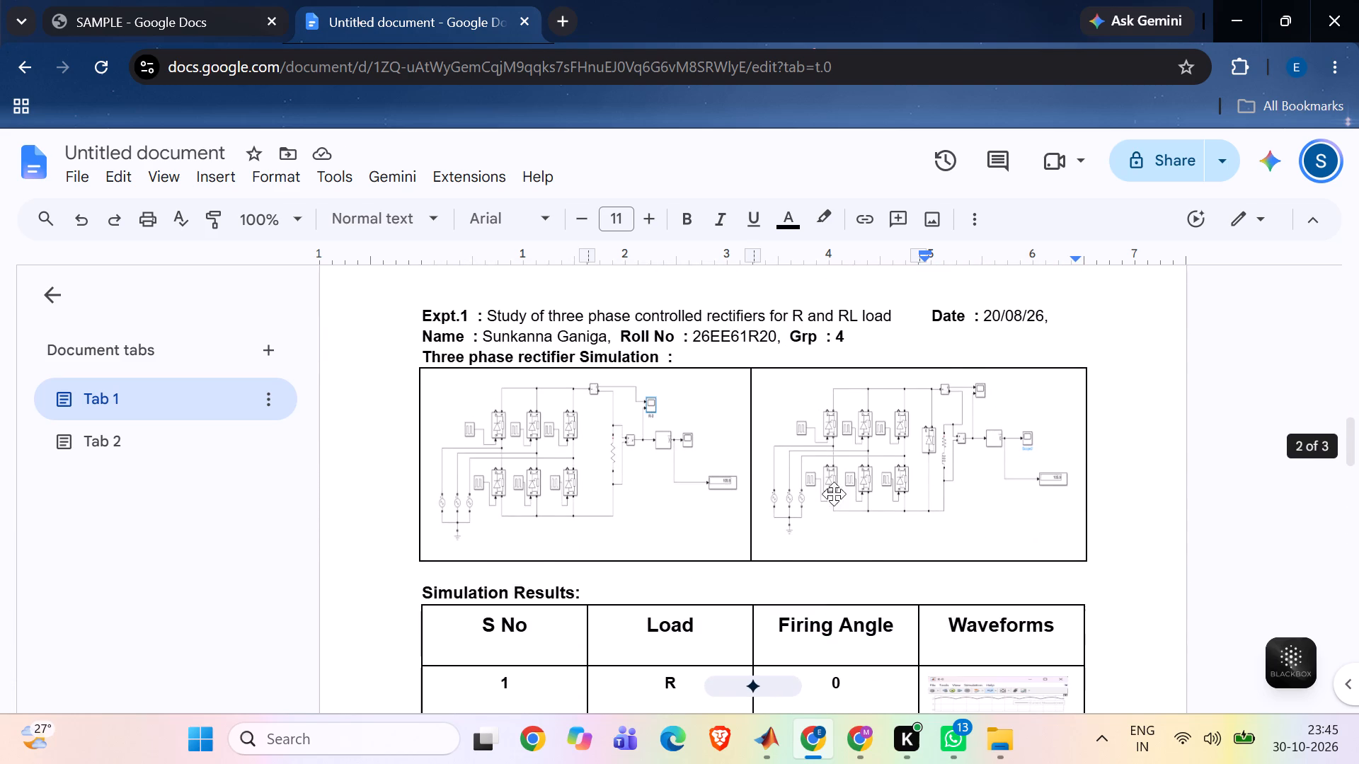
pyautogui.click(644, 516)
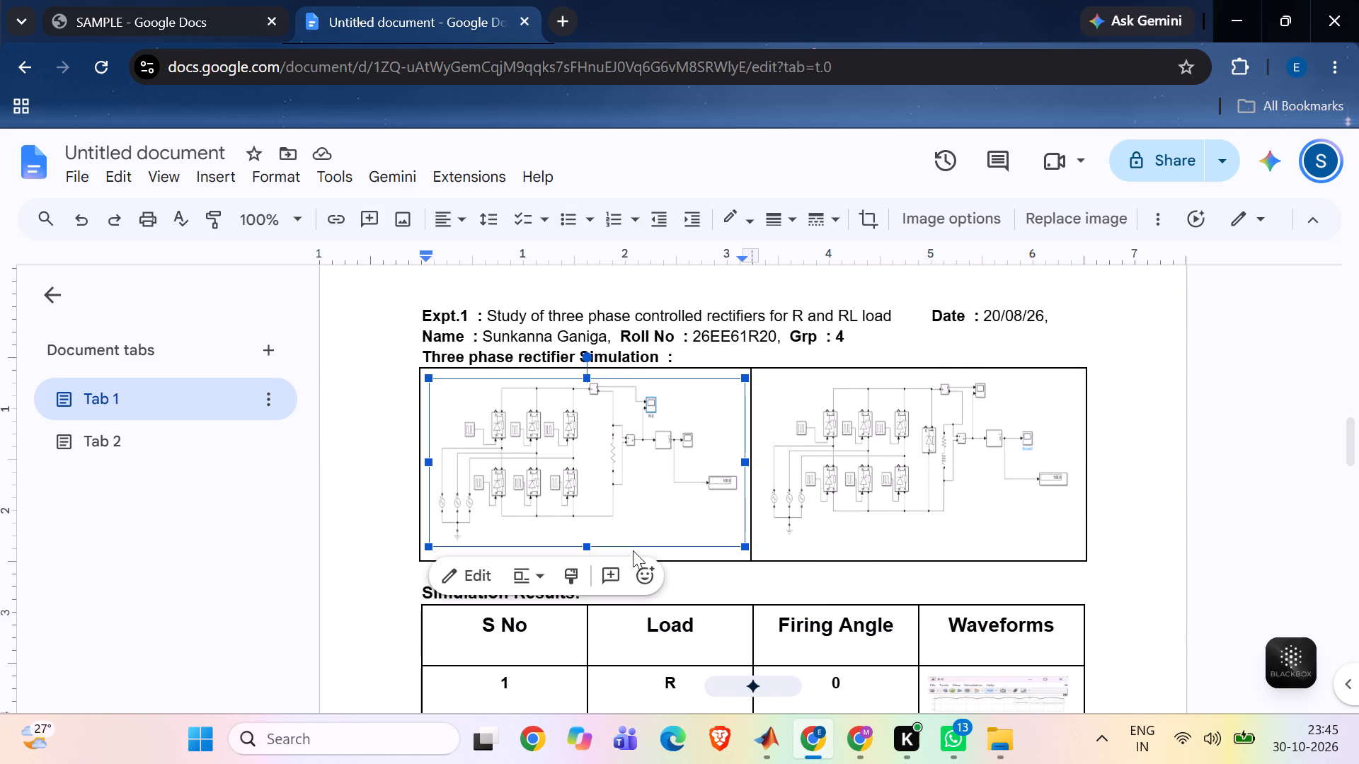
pyautogui.moveTo(585, 545); pyautogui.dragTo(588, 536)
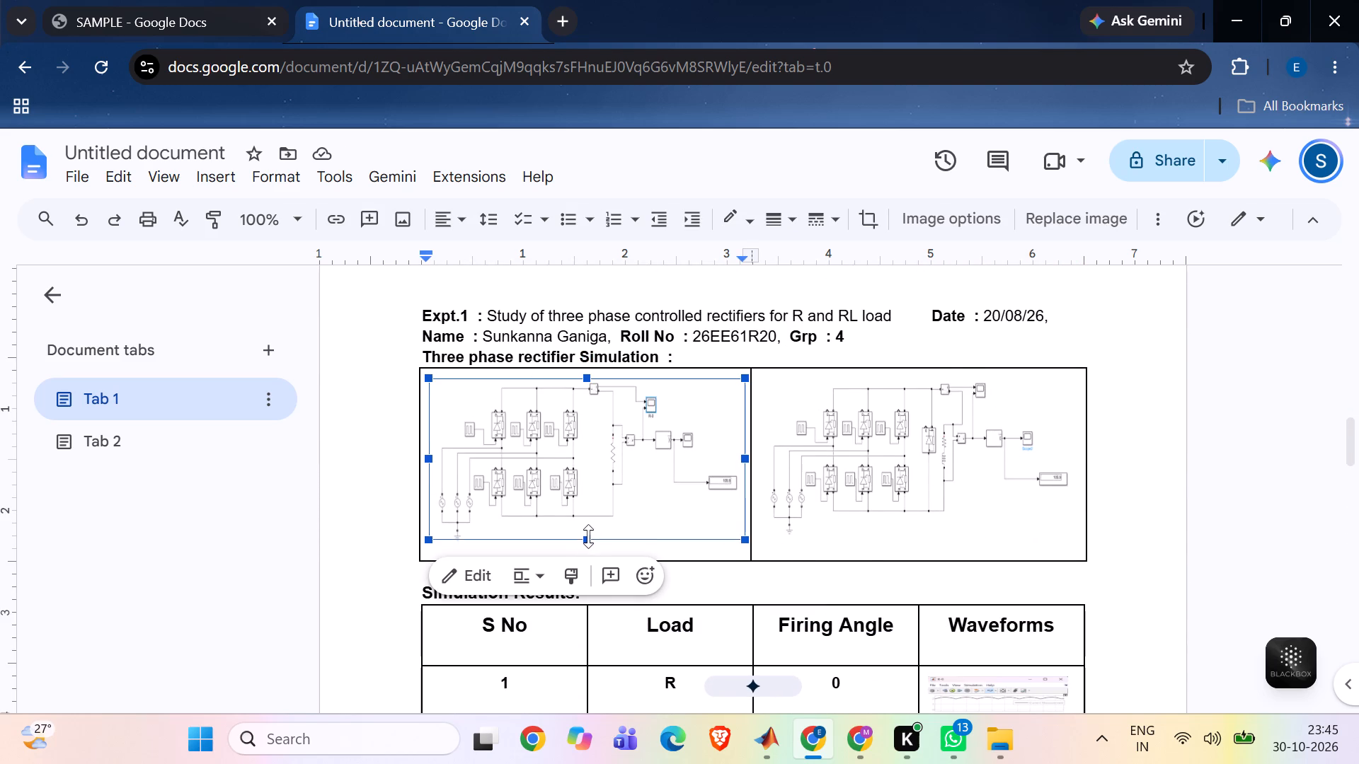
pyautogui.moveTo(588, 536); pyautogui.dragTo(588, 533)
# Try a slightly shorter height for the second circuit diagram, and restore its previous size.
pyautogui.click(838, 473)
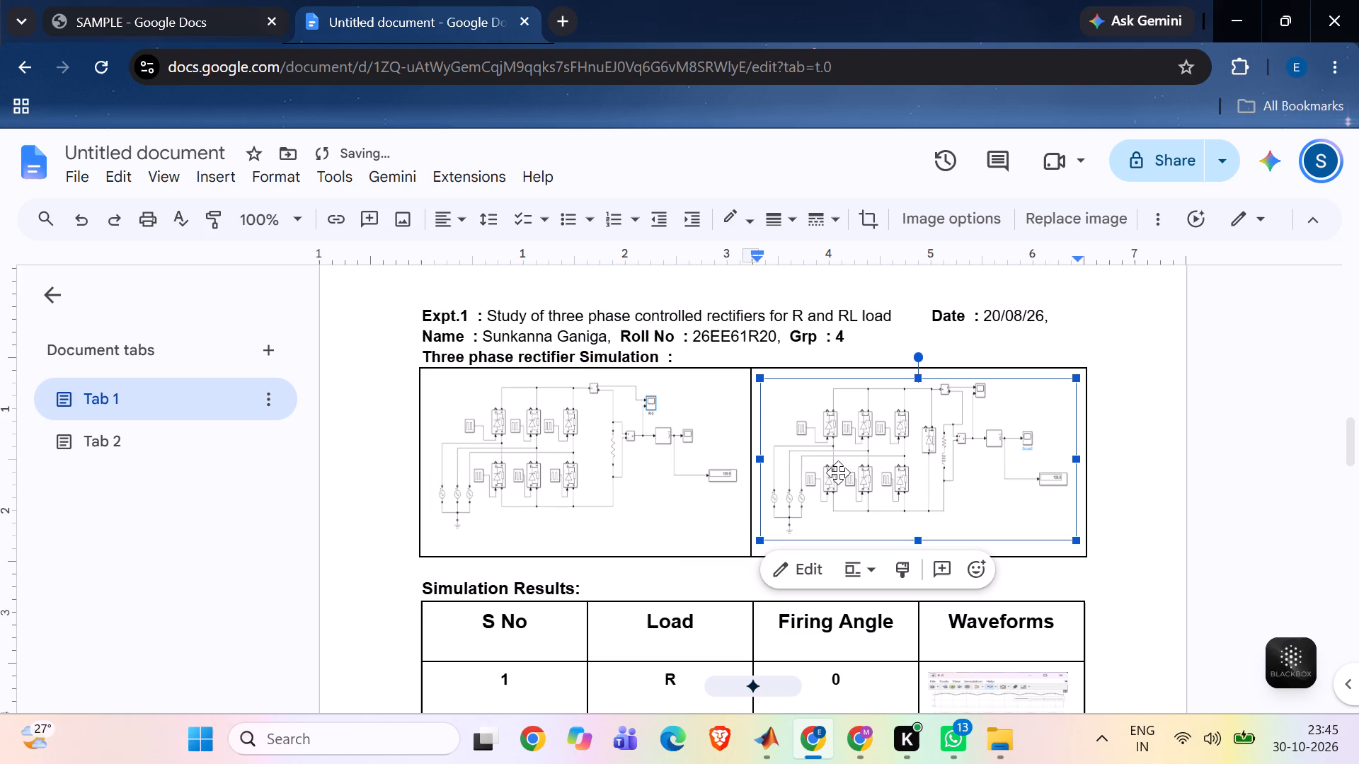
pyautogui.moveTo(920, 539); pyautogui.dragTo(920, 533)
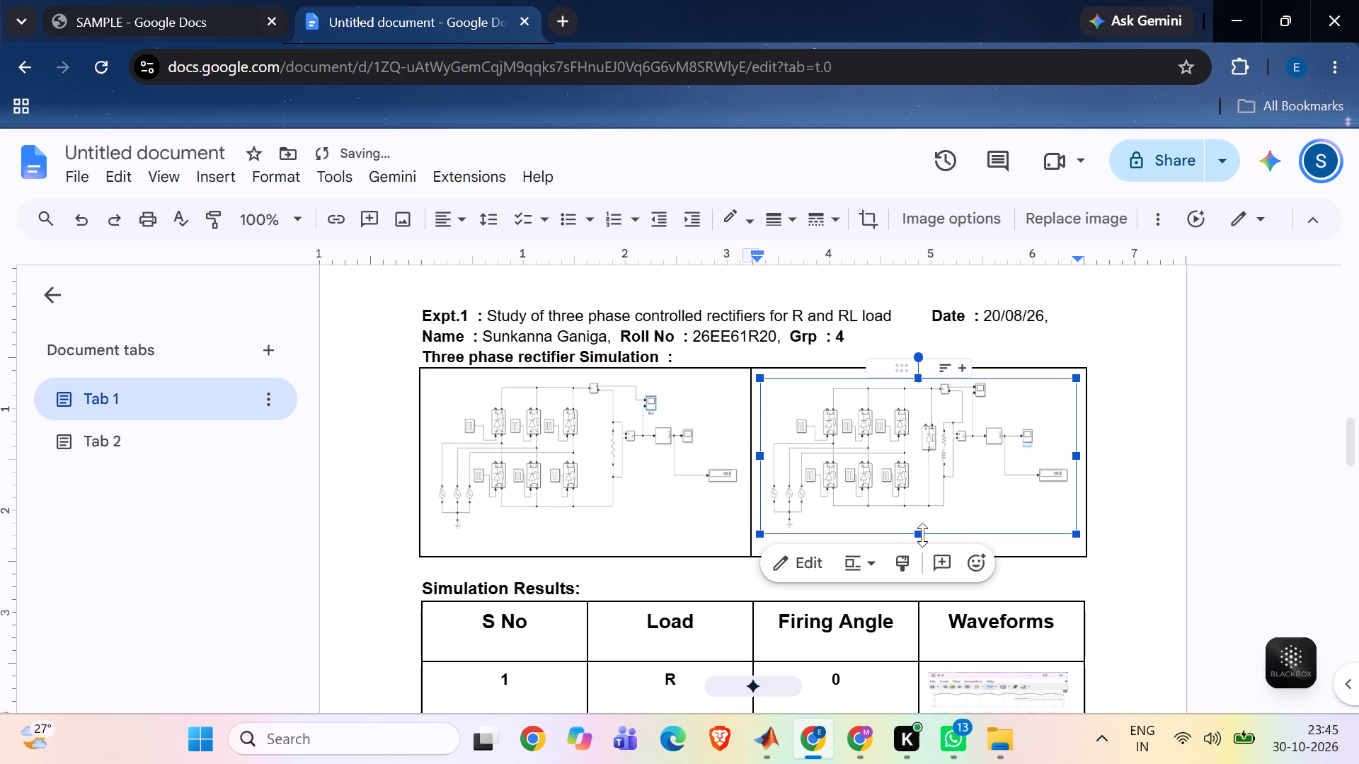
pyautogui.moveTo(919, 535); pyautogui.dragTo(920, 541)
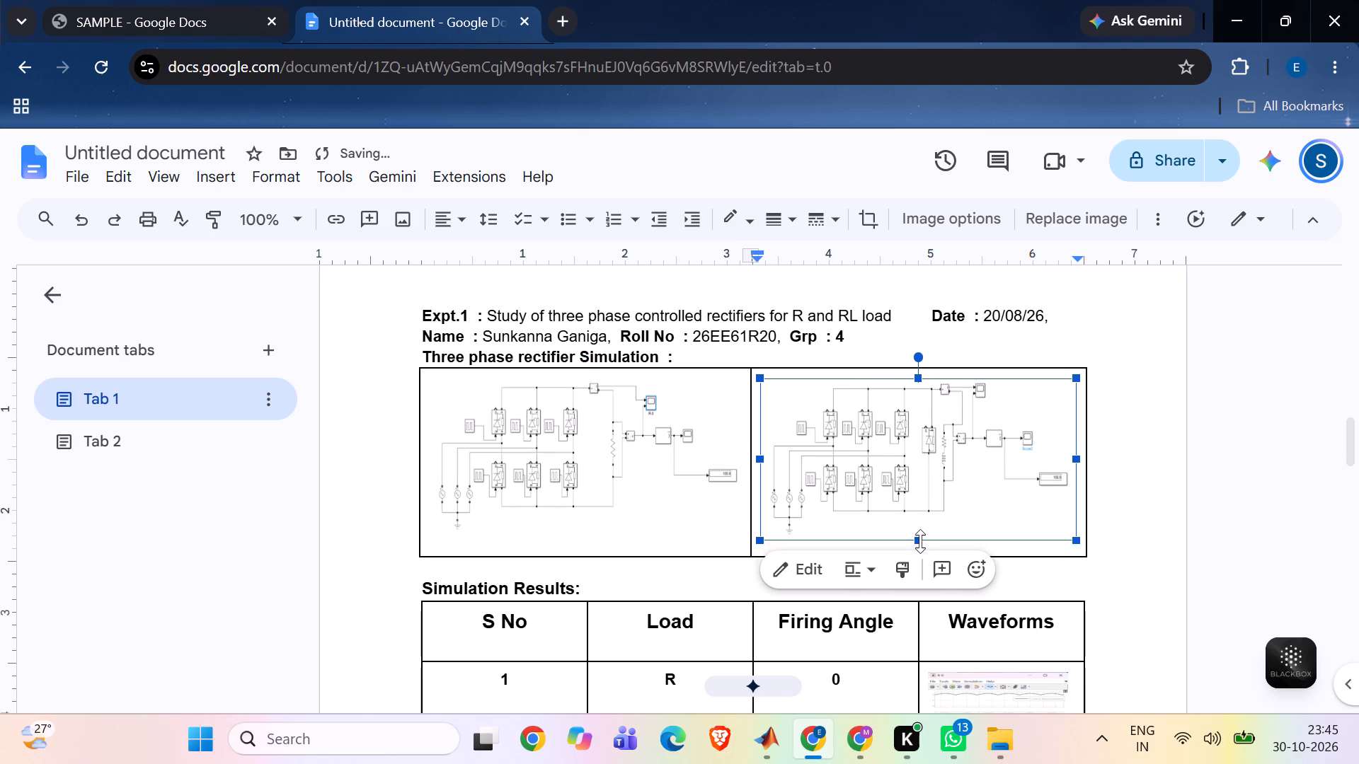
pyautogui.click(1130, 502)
# Slightly reduce the heights of the row 7 and row 8 waveform images (RL With F_diode, 60 and 90), keeping their widths.
pyautogui.scroll(-4, 1130, 502)
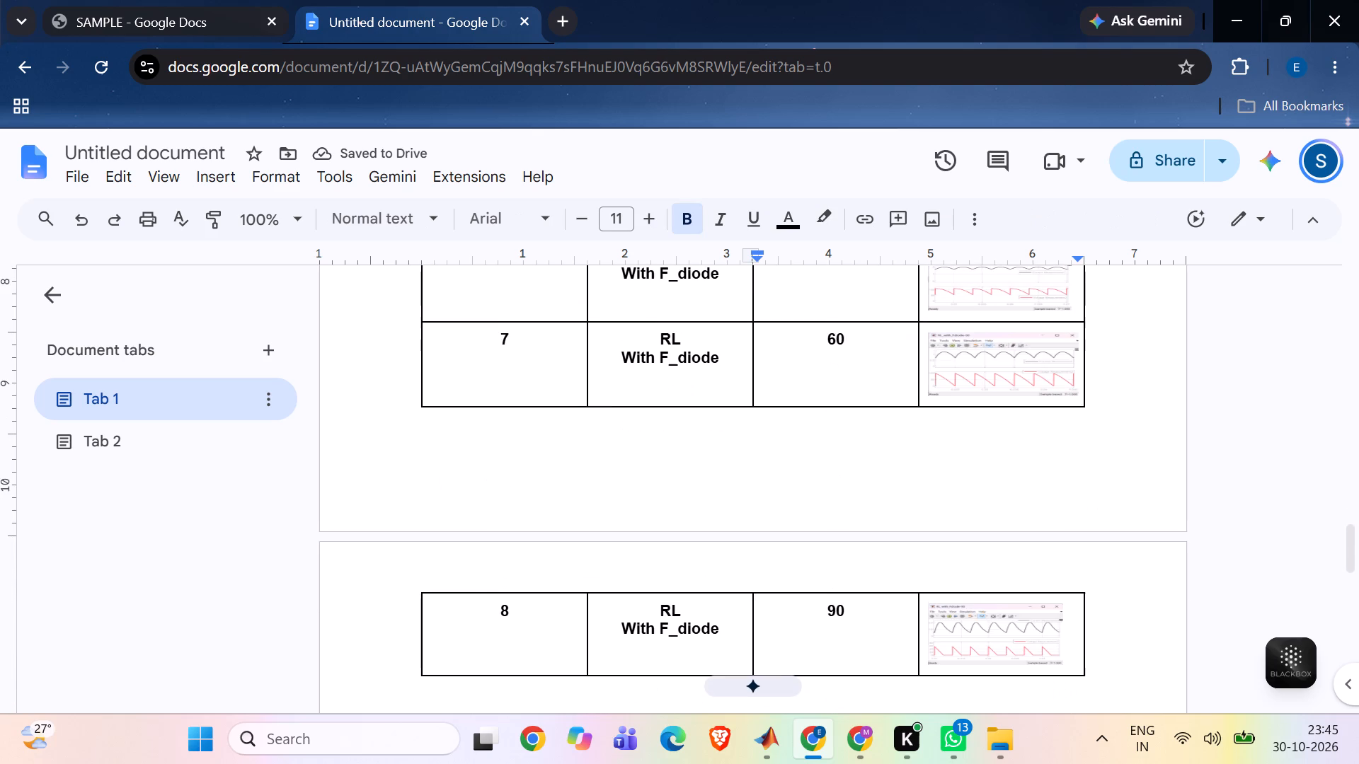
pyautogui.scroll(-1, 1130, 502)
pyautogui.click(842, 494)
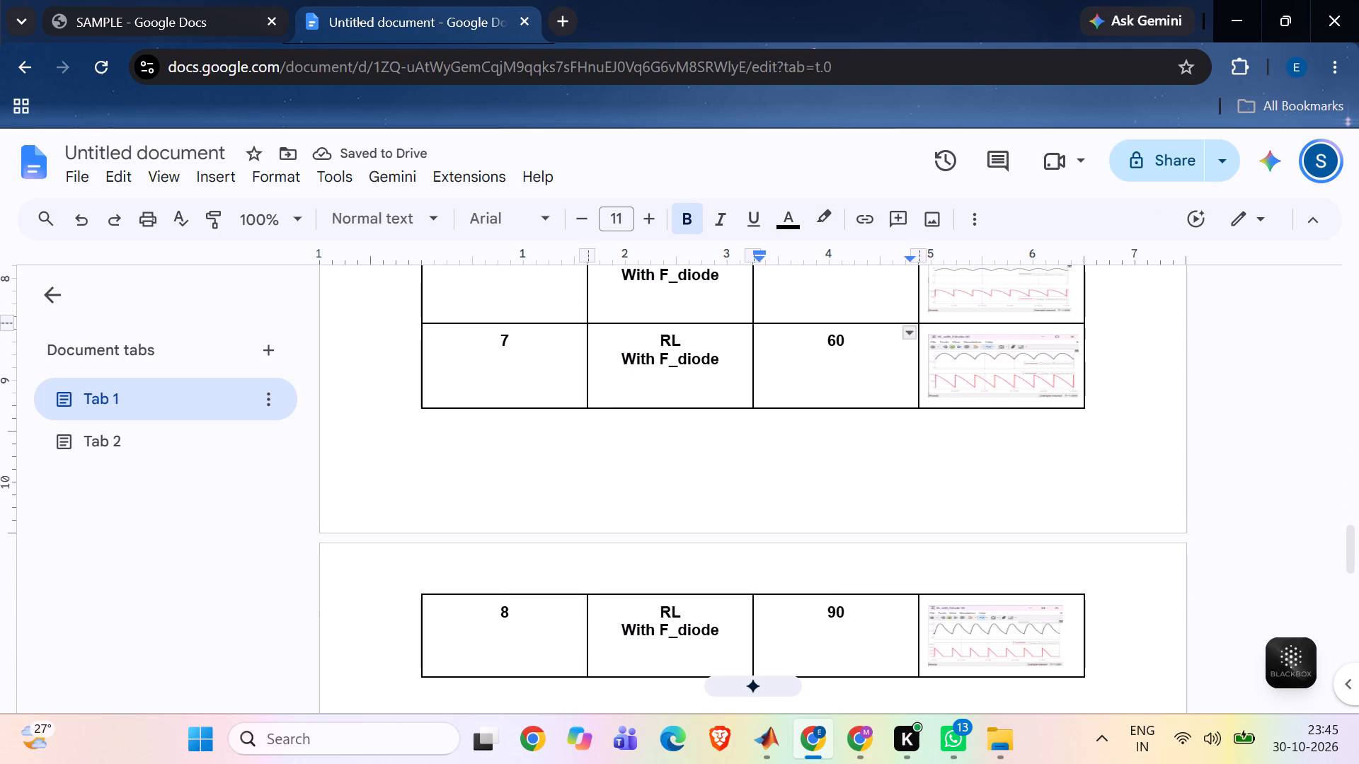
pyautogui.click(972, 390)
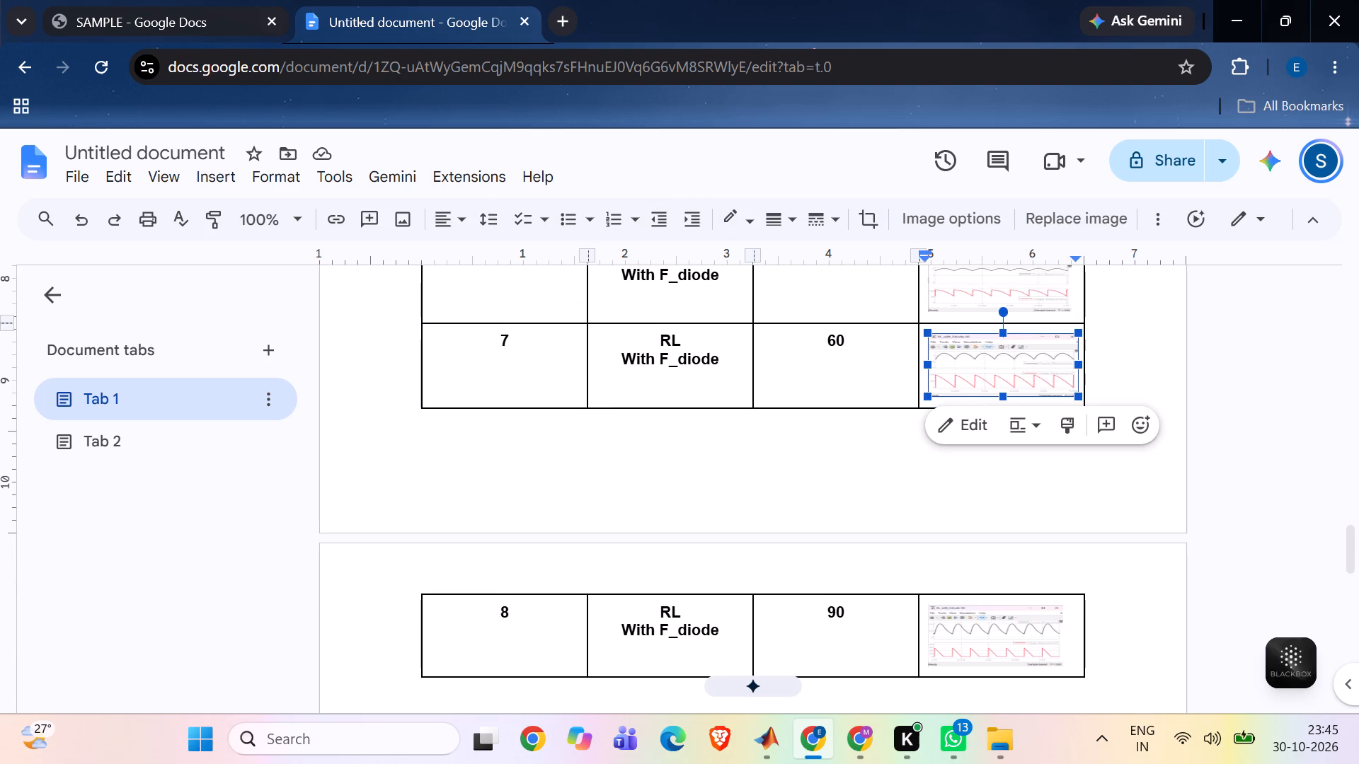
pyautogui.moveTo(1004, 400); pyautogui.dragTo(1005, 393)
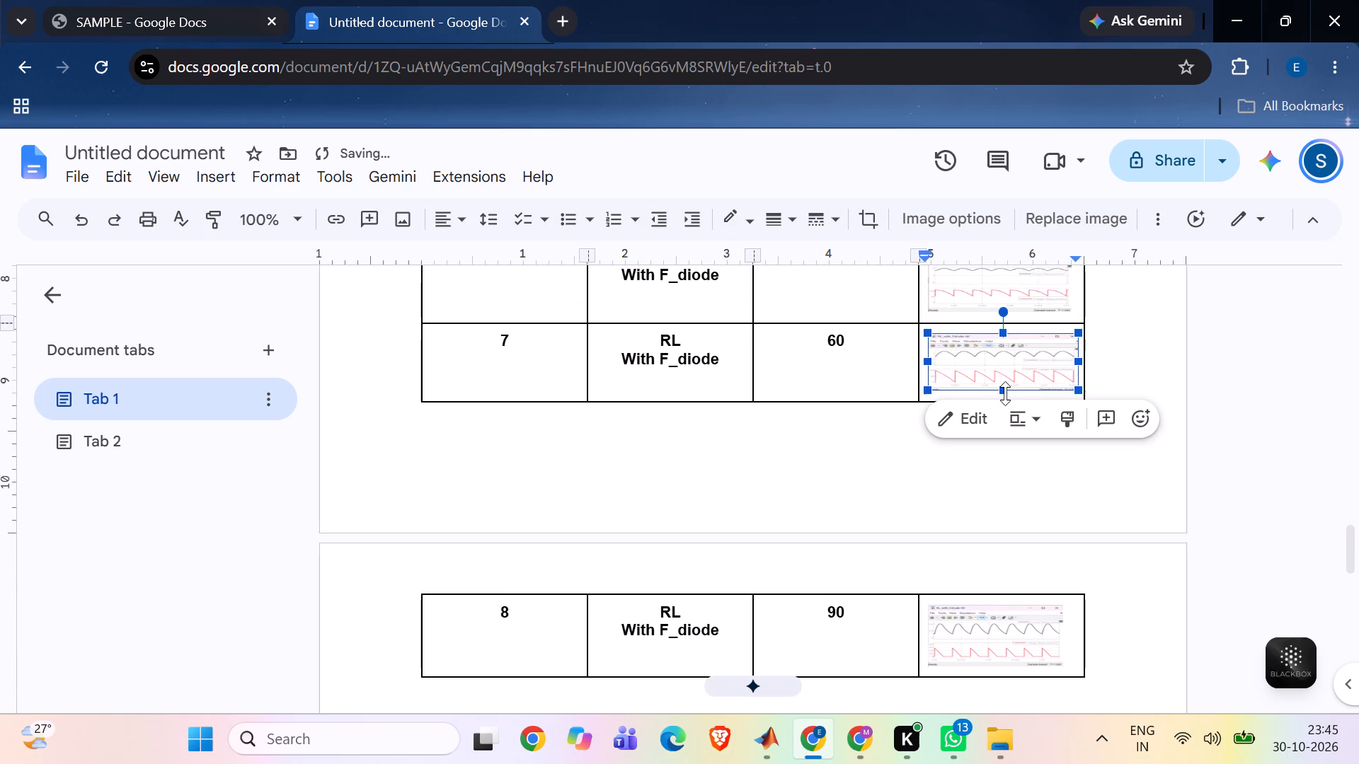
pyautogui.click(998, 646)
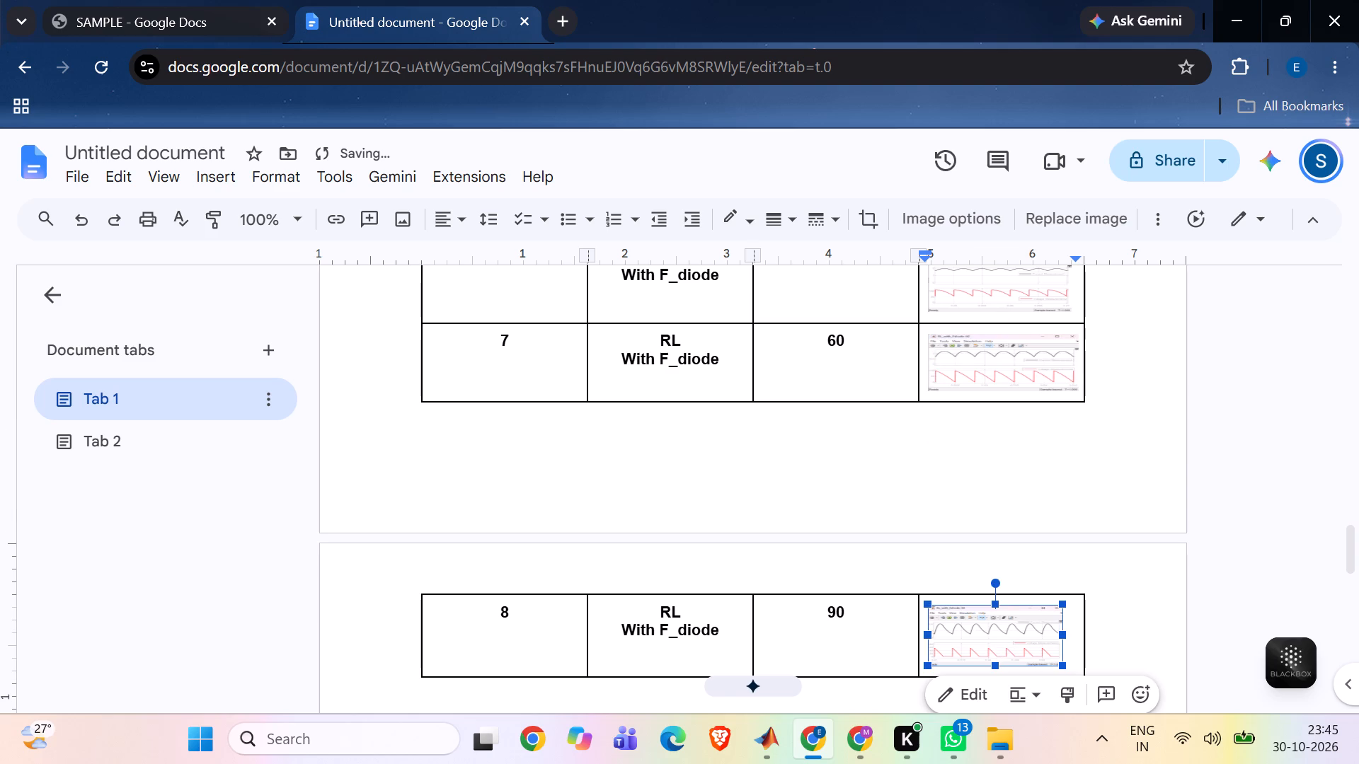
pyautogui.click(995, 667)
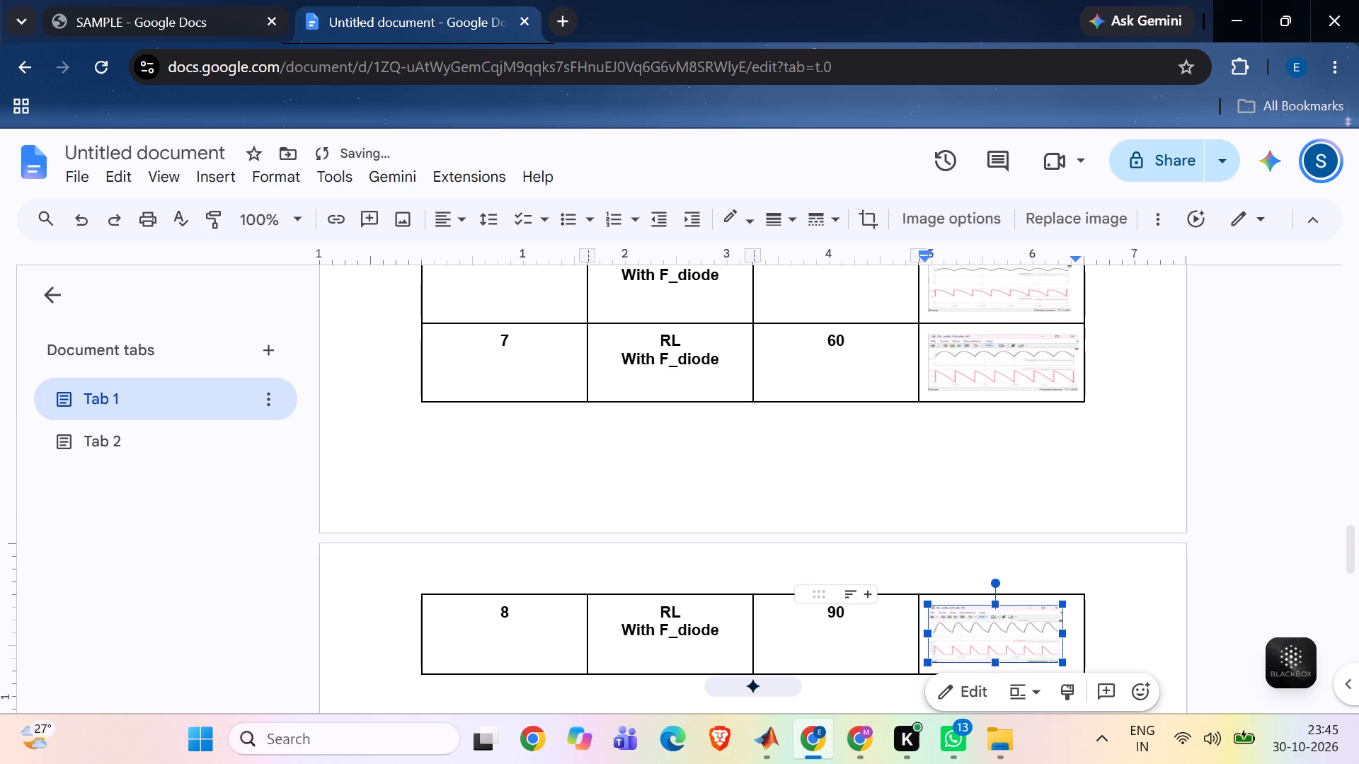
# Slightly reduce the width of the row 7 waveform image (RL With F_diode, 60).
pyautogui.click(1069, 375)
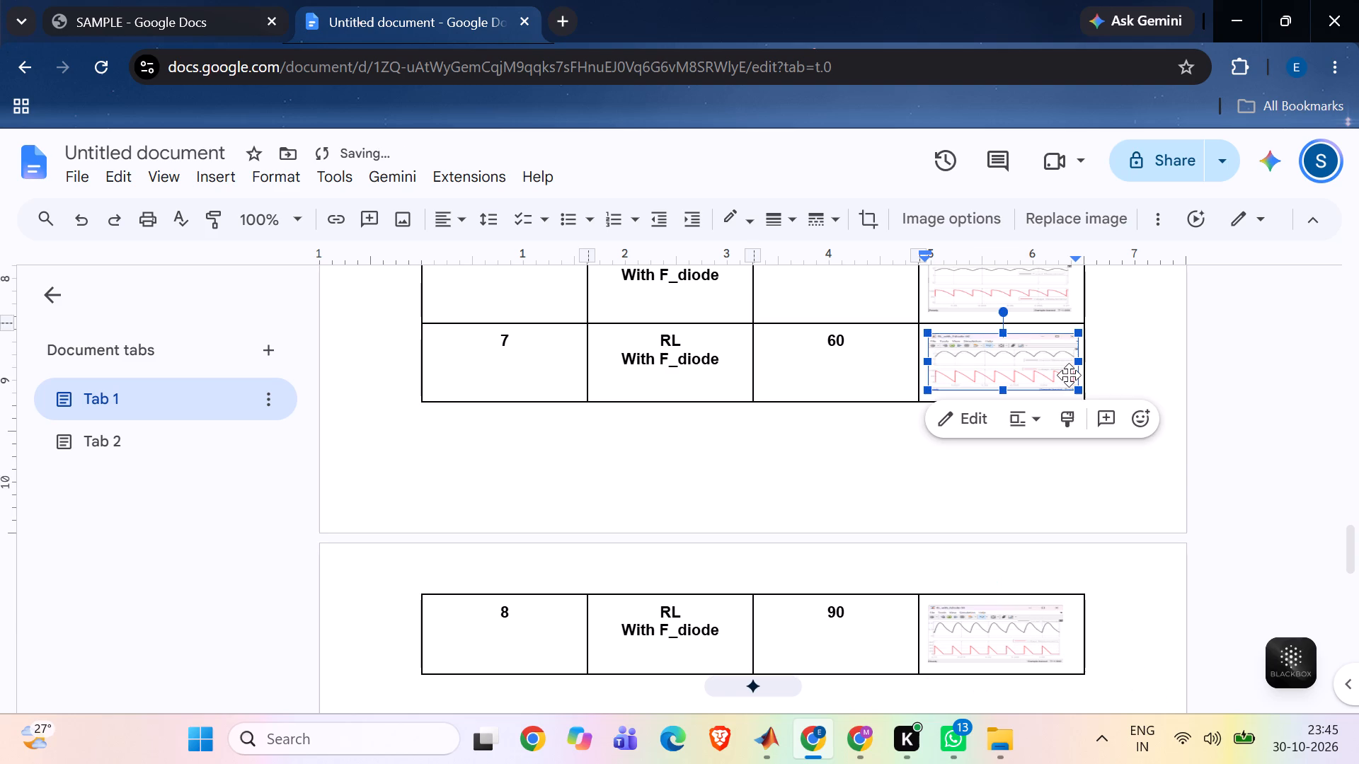
pyautogui.moveTo(1076, 364); pyautogui.dragTo(1071, 364)
pyautogui.moveTo(1071, 364); pyautogui.dragTo(1068, 364)
pyautogui.click(1149, 365)
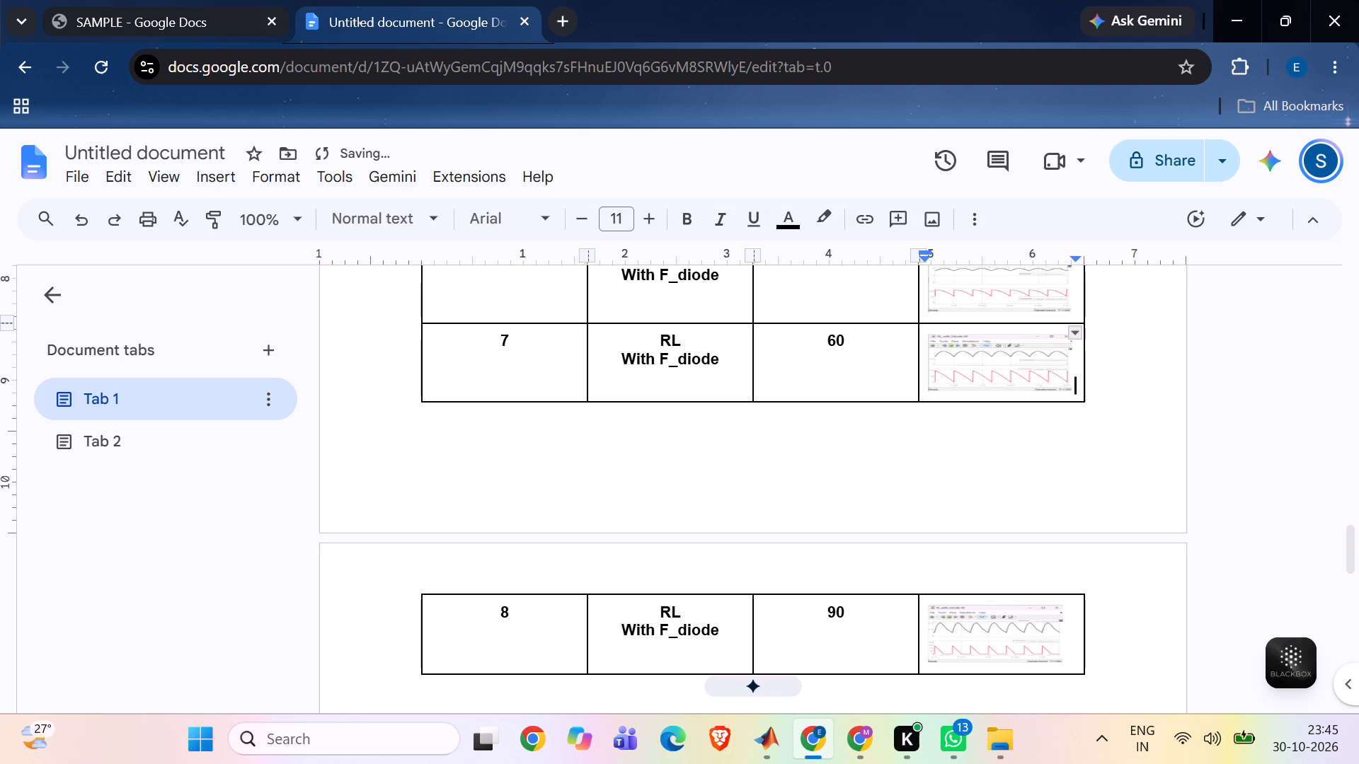
# Slightly reduce the heights of the waveform images in rows 5, 4 and 3 of the results table, keeping their widths.
pyautogui.scroll(3, 1149, 365)
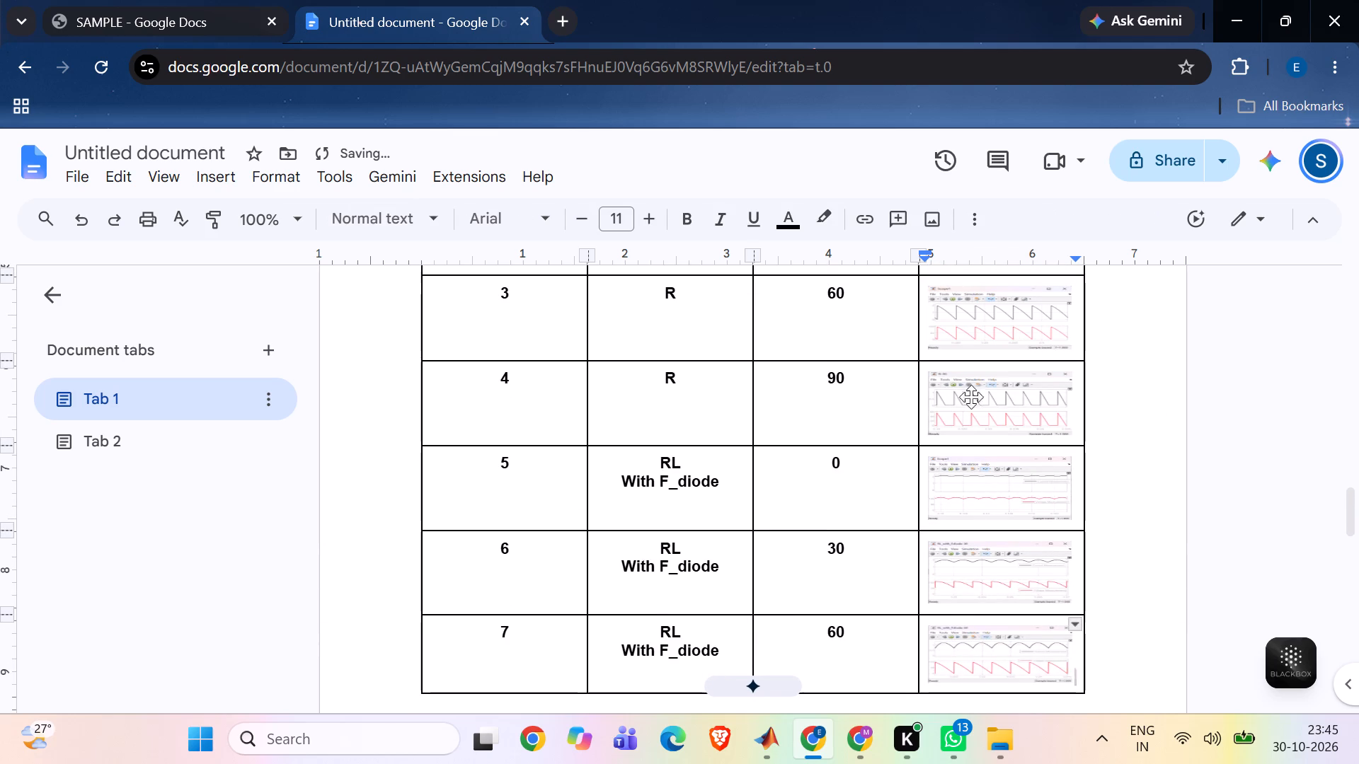
pyautogui.click(1009, 497)
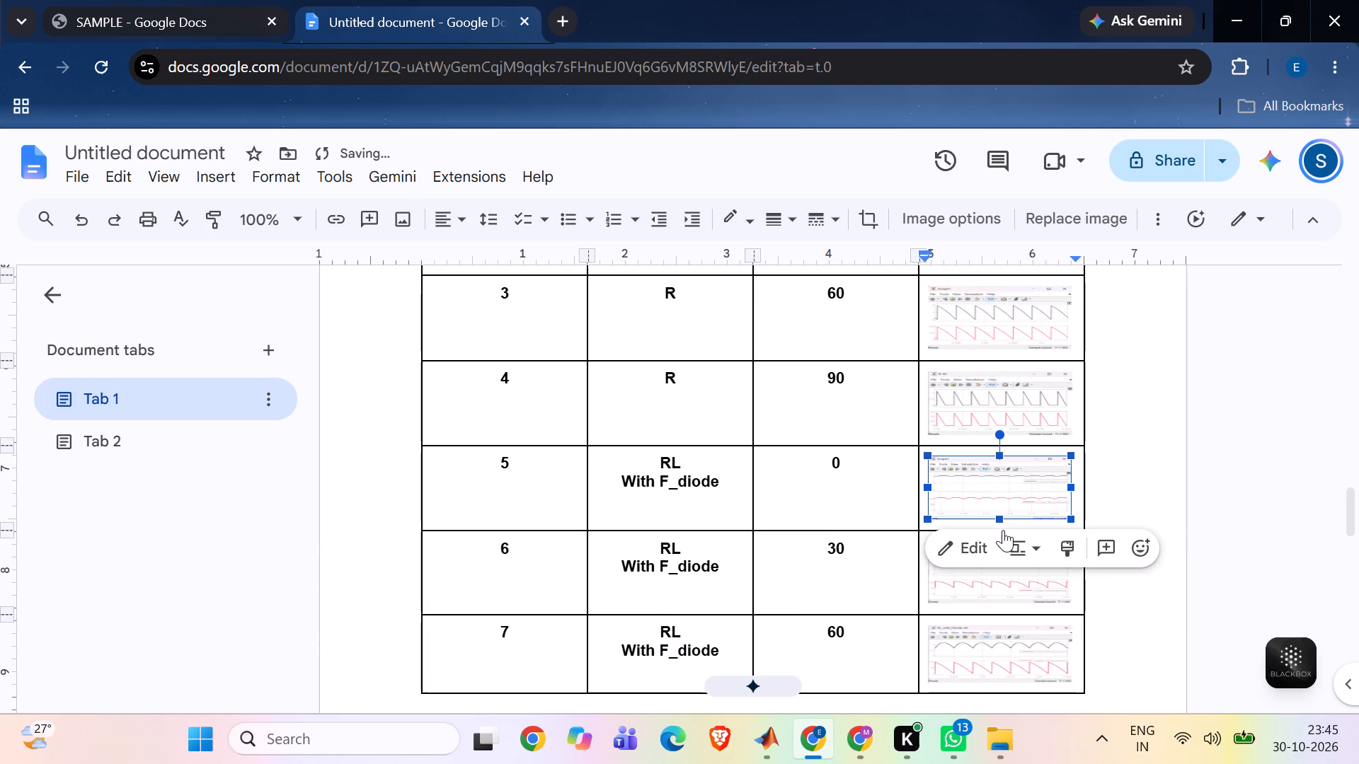
pyautogui.click(1001, 521)
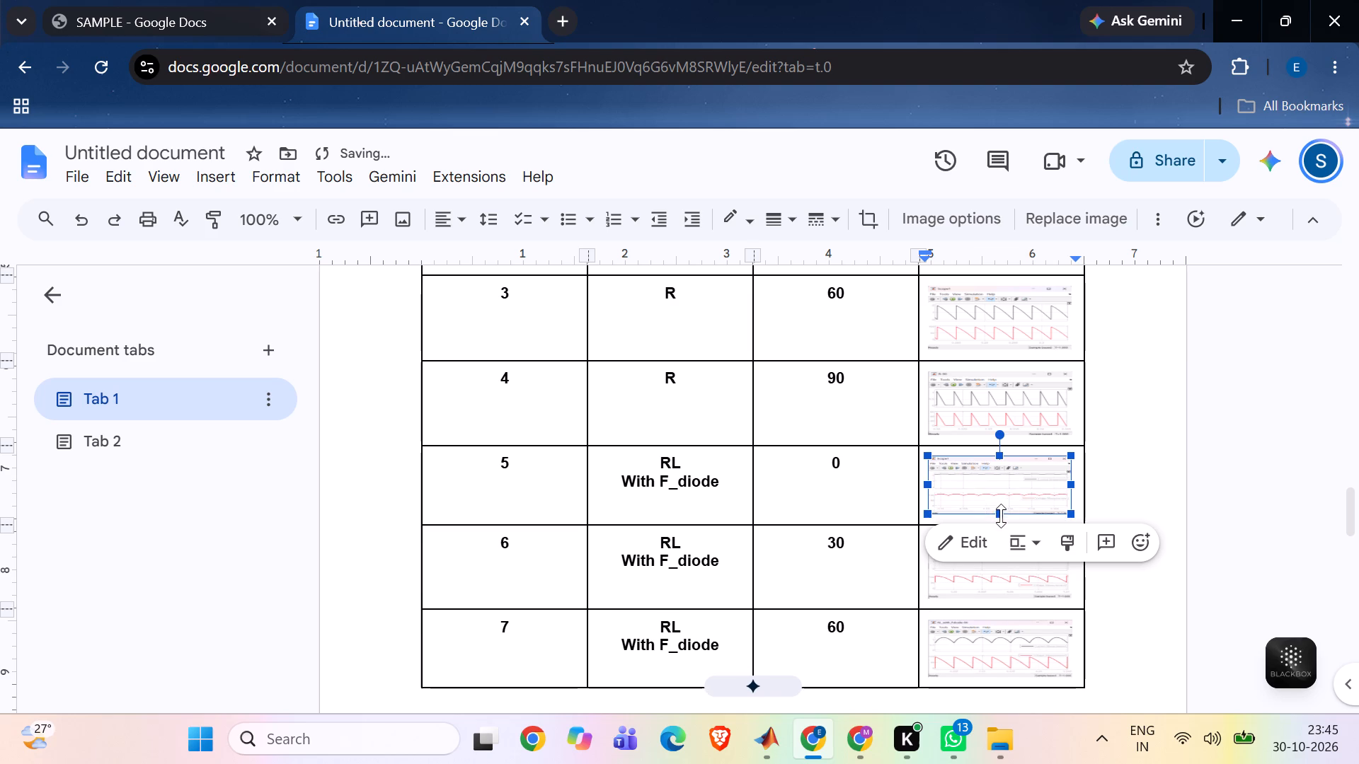
pyautogui.click(1067, 487)
pyautogui.click(999, 405)
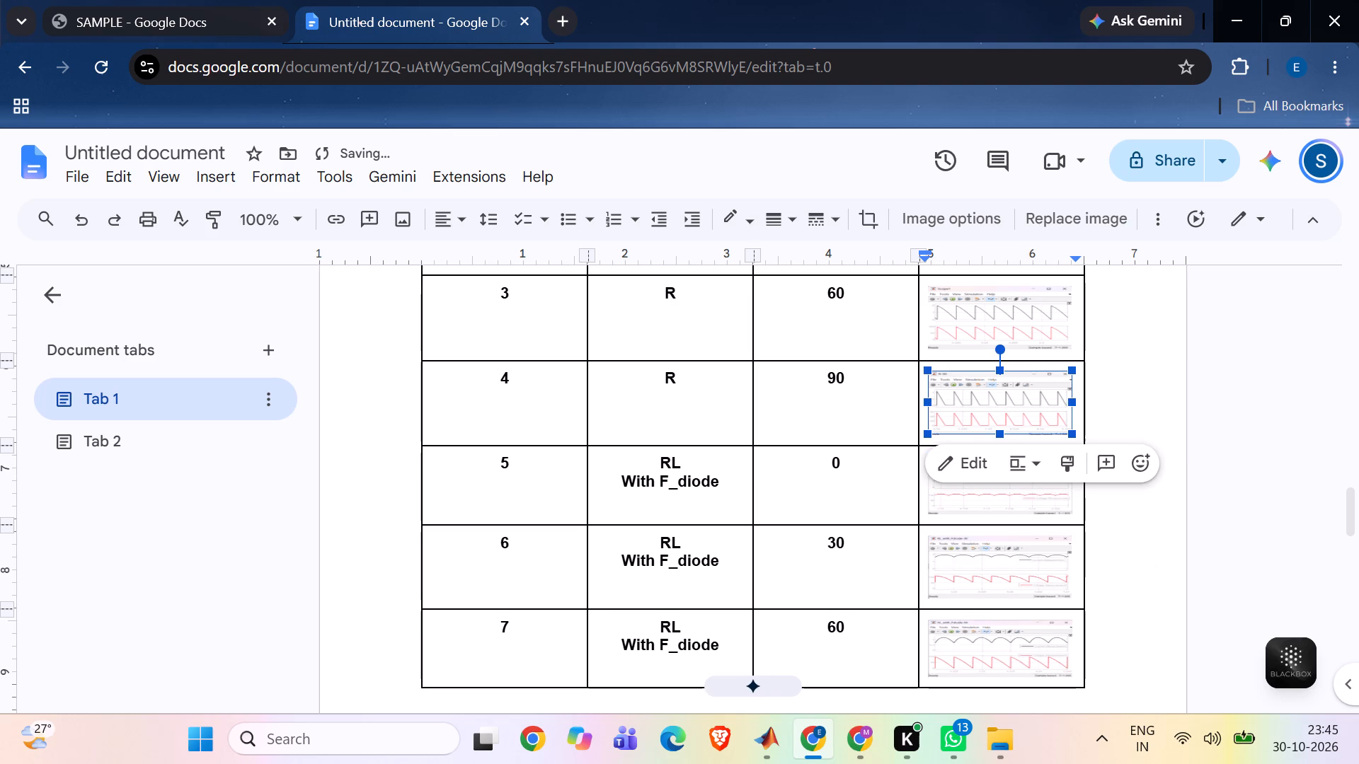
pyautogui.moveTo(1001, 436); pyautogui.dragTo(1002, 429)
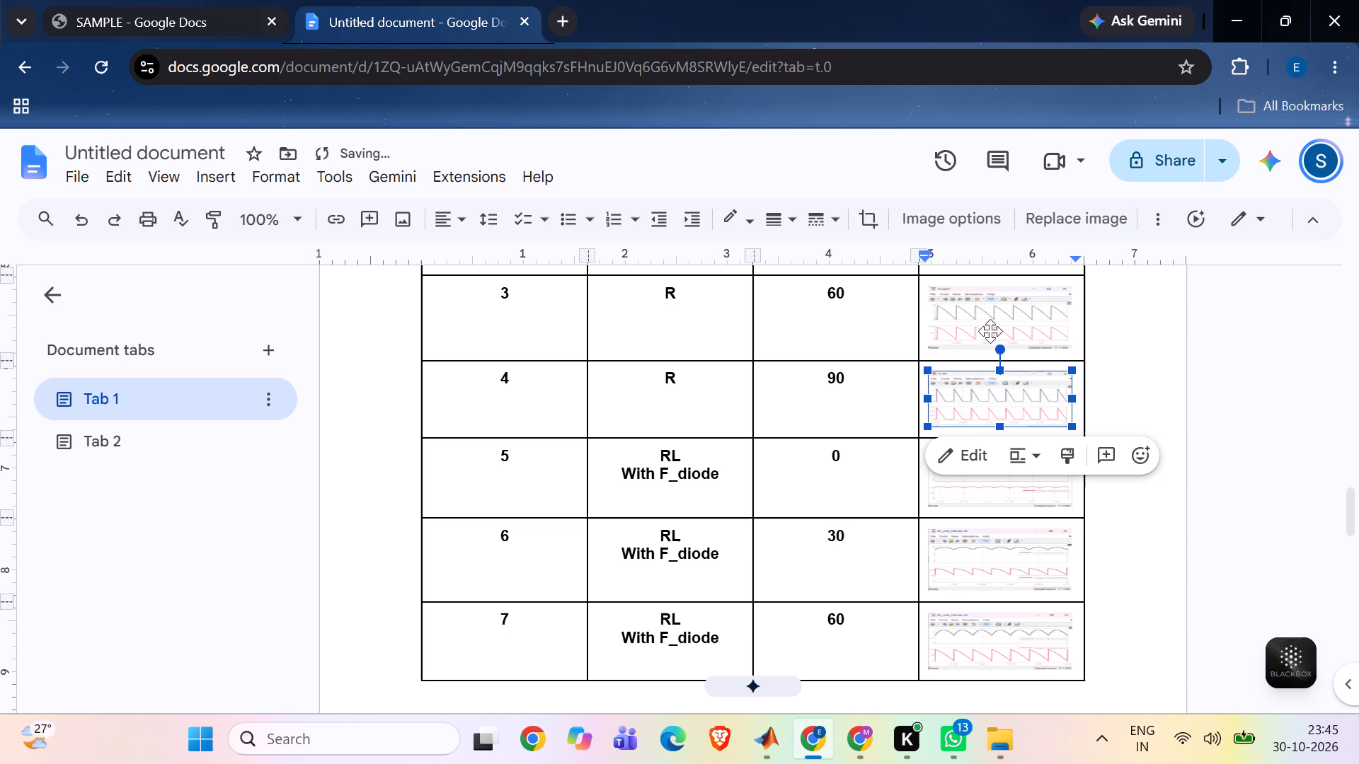
pyautogui.click(990, 331)
pyautogui.click(999, 345)
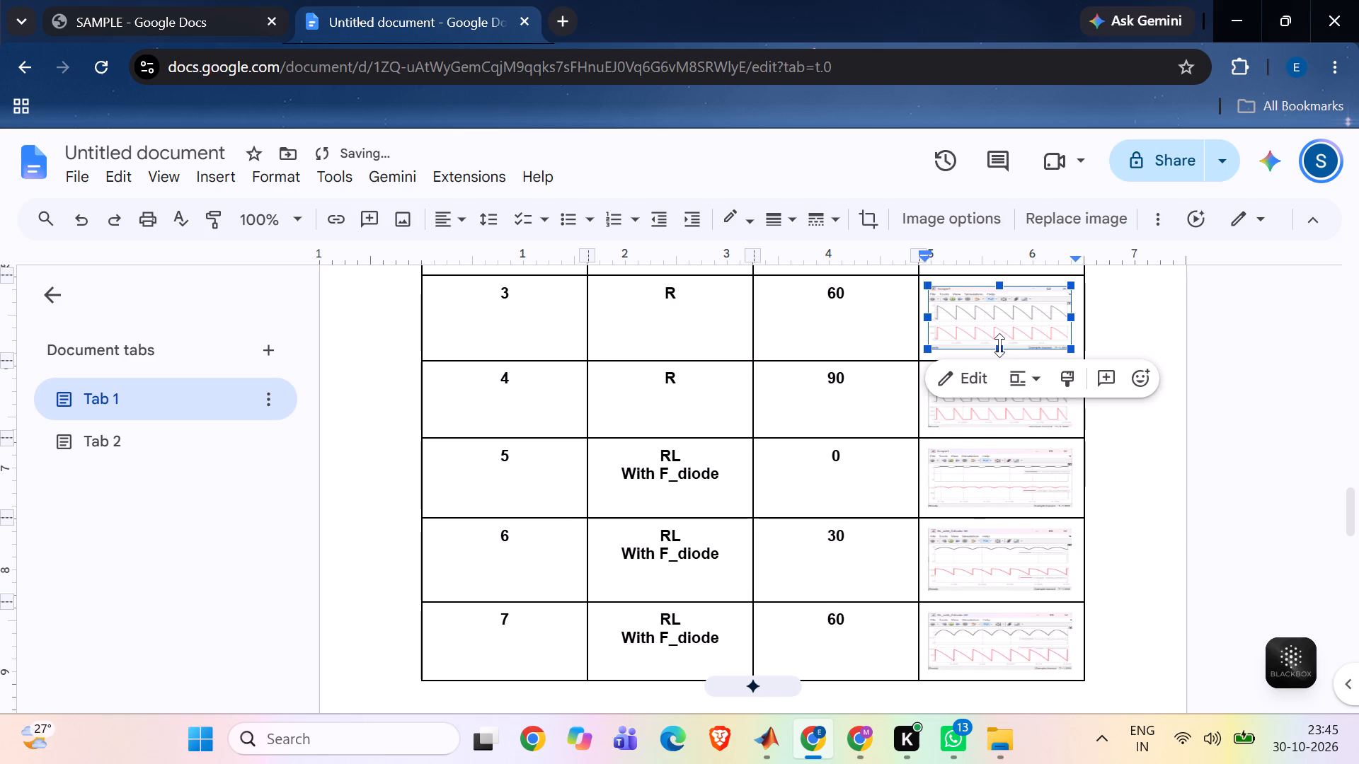
pyautogui.click(1091, 482)
# Slightly reduce the height of the row 1 waveform image (R, 0), keeping its width.
pyautogui.scroll(-3, 1091, 482)
pyautogui.scroll(2, 1091, 482)
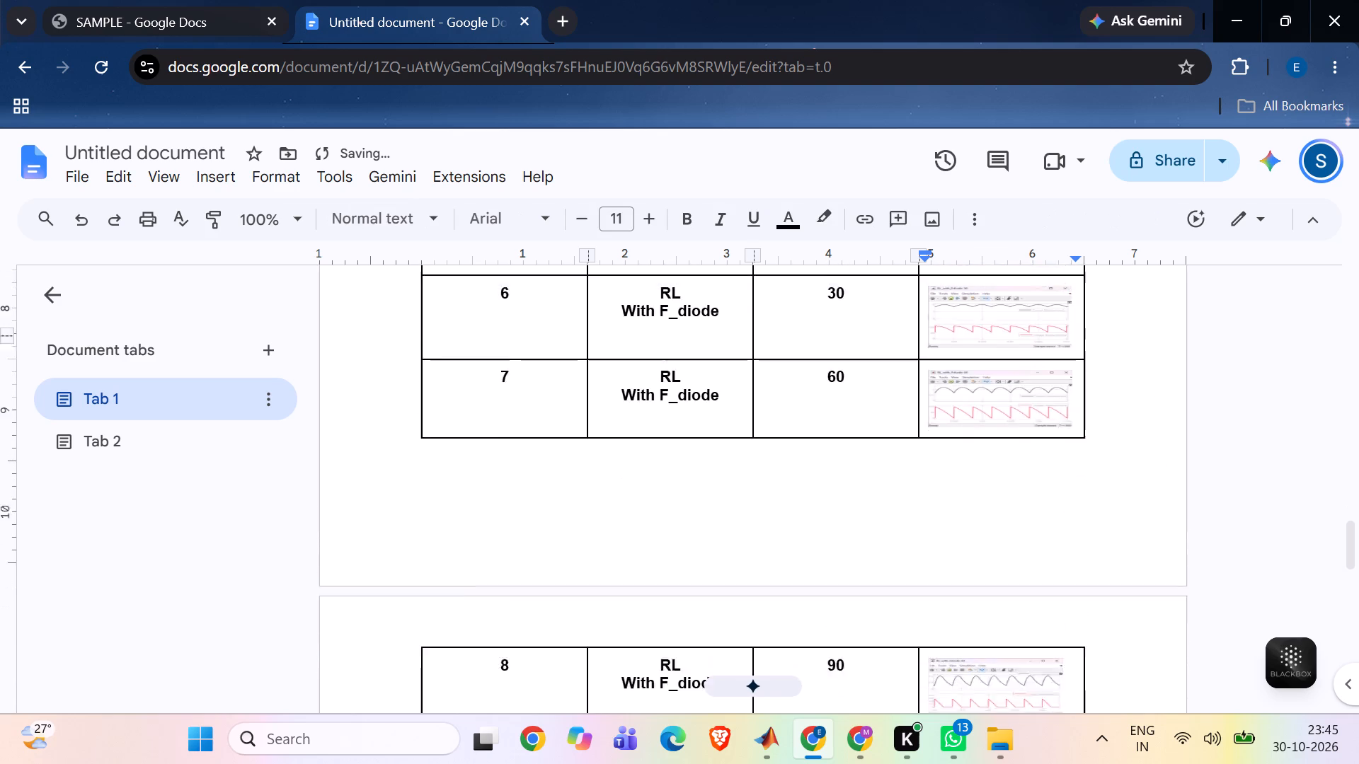
pyautogui.scroll(4, 1091, 482)
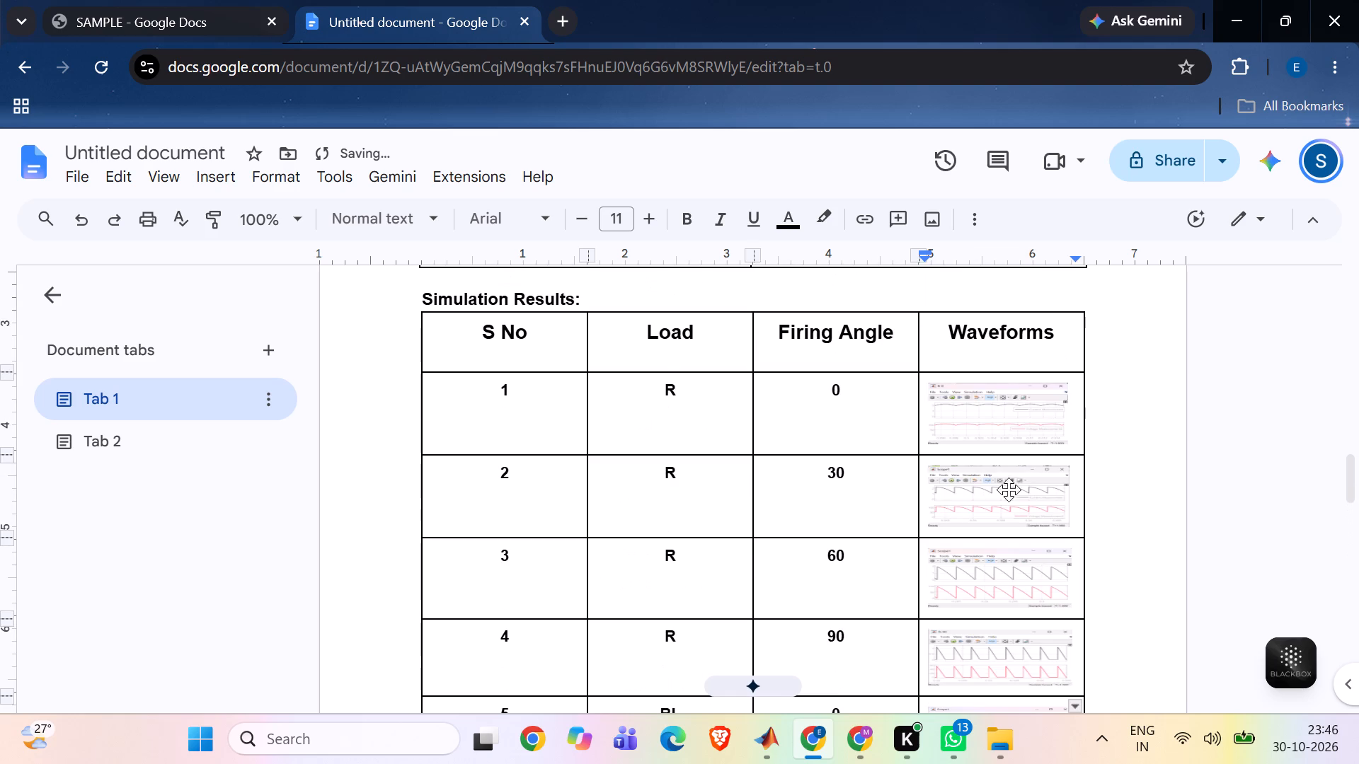
pyautogui.click(1004, 427)
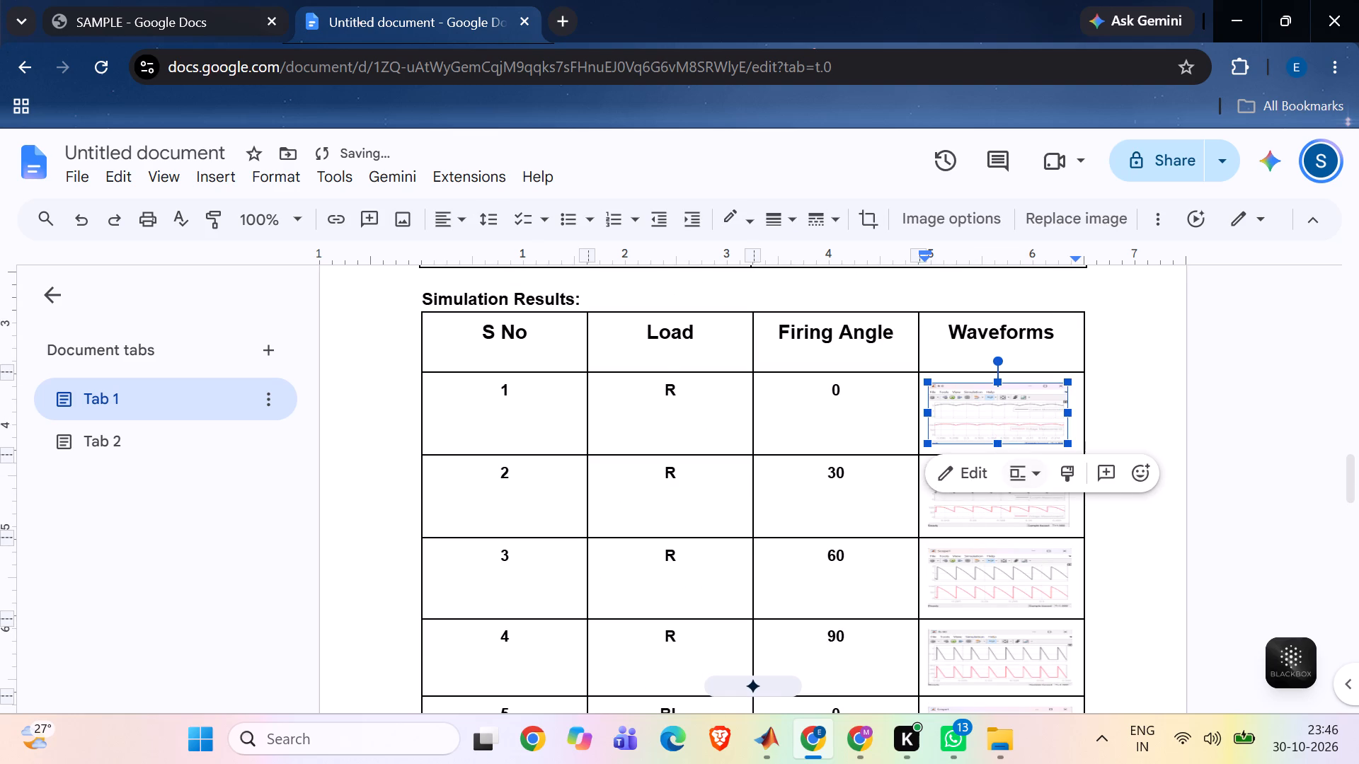
pyautogui.click(999, 446)
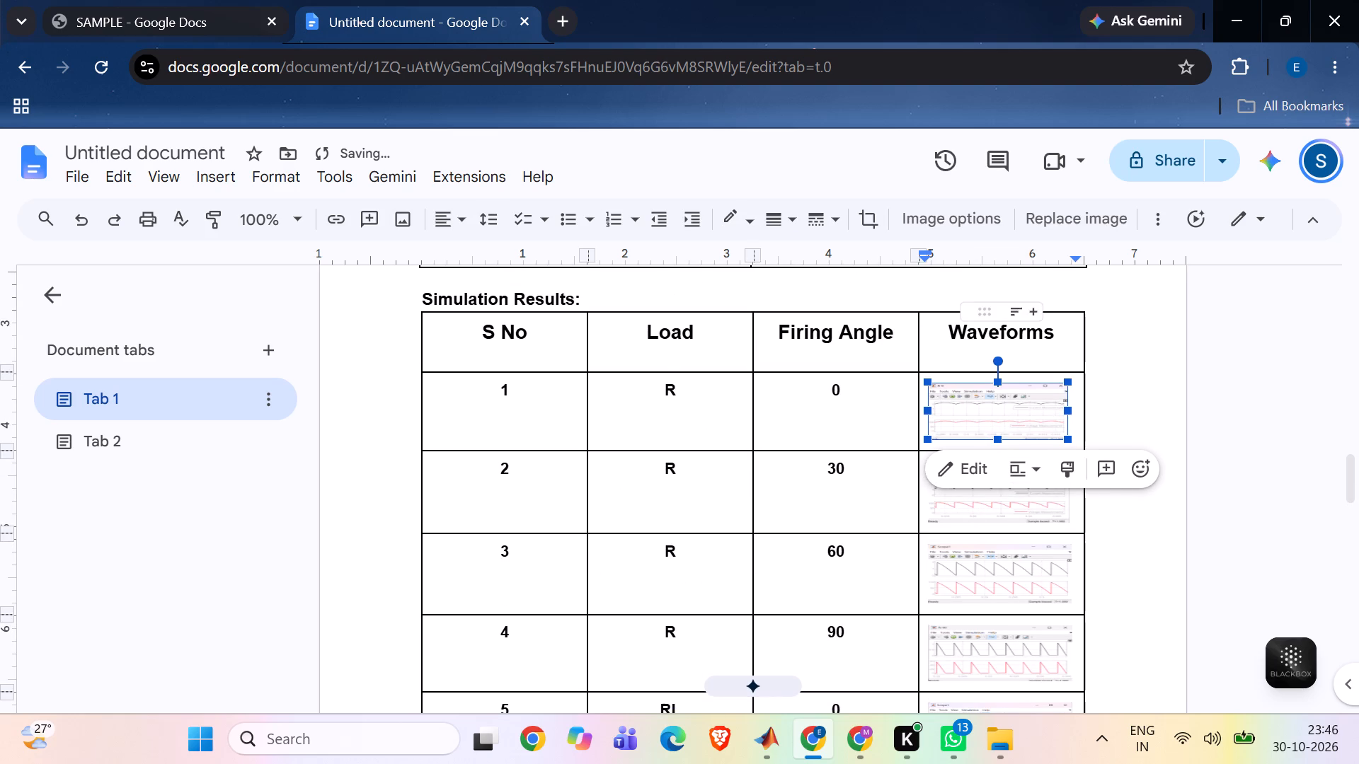
pyautogui.click(999, 381)
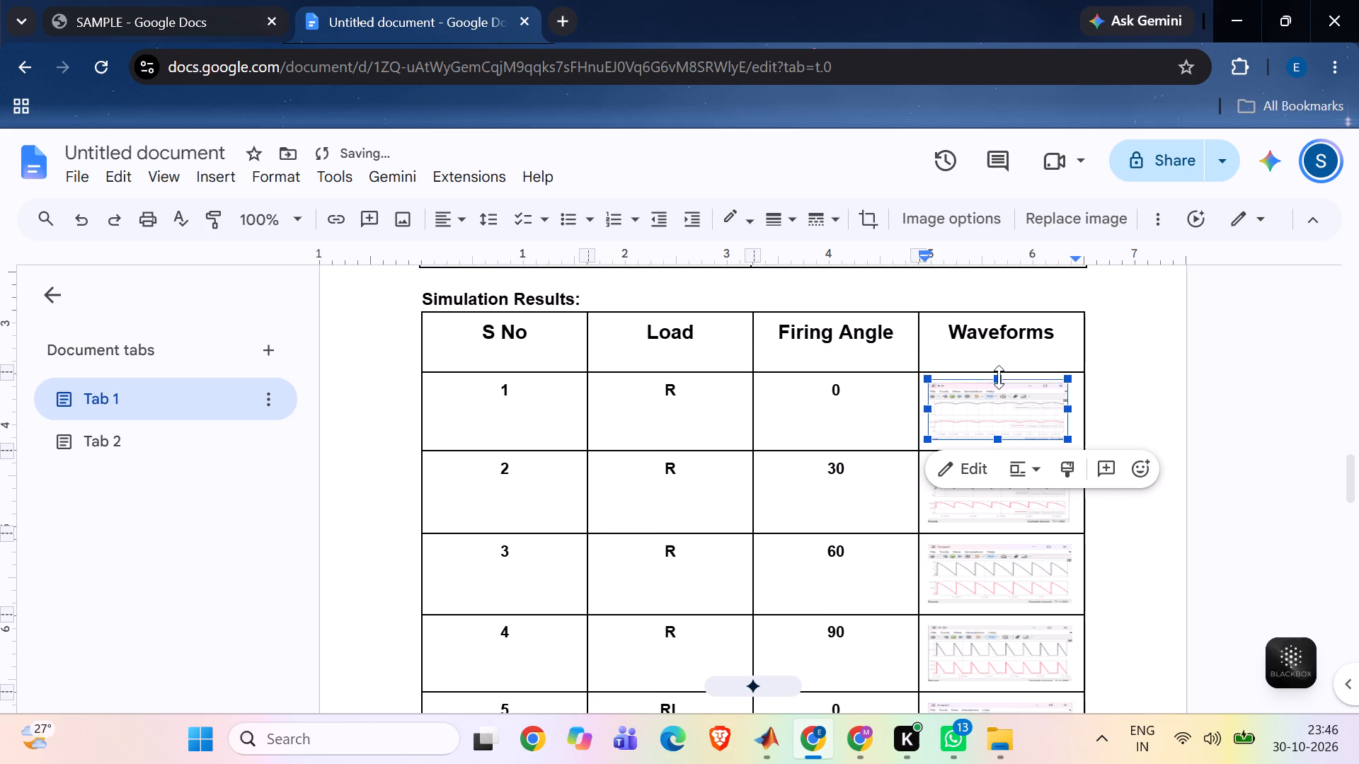
pyautogui.click(999, 377)
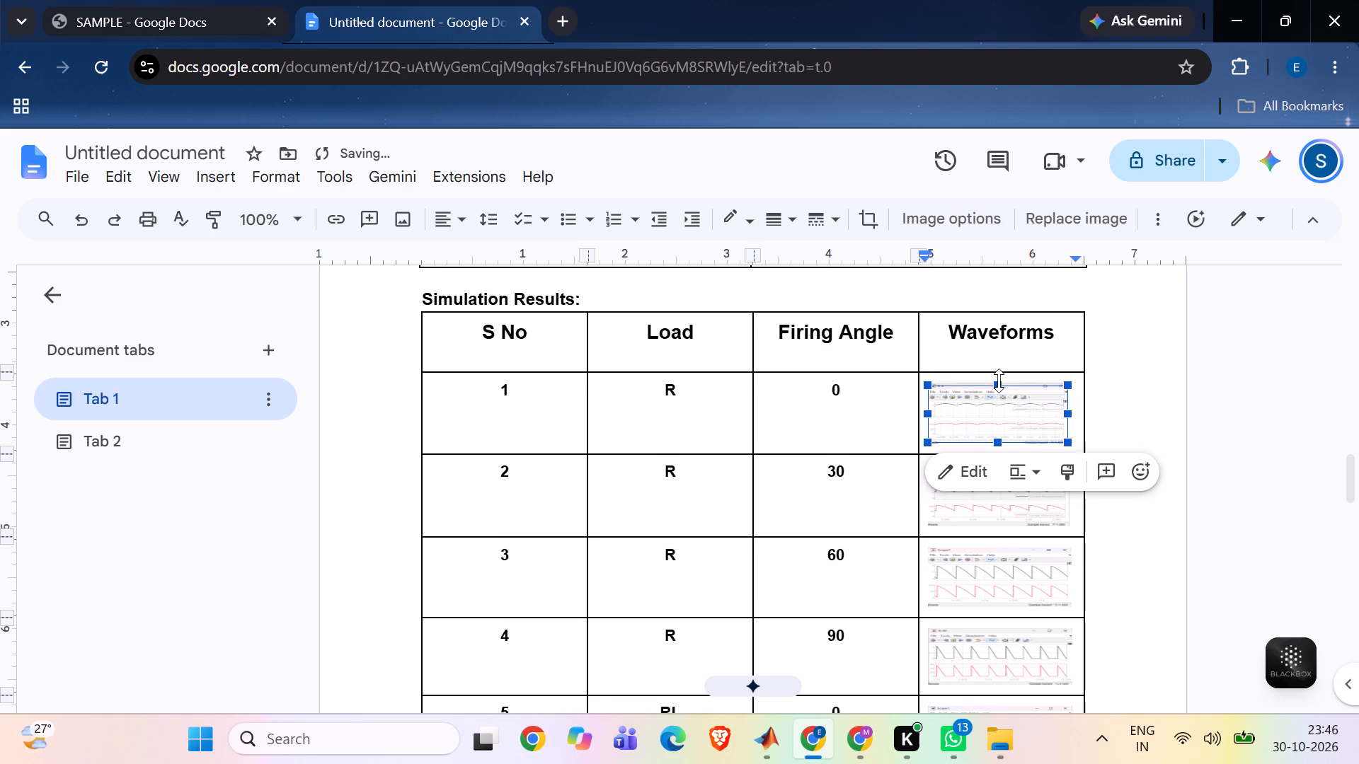
pyautogui.click(1132, 364)
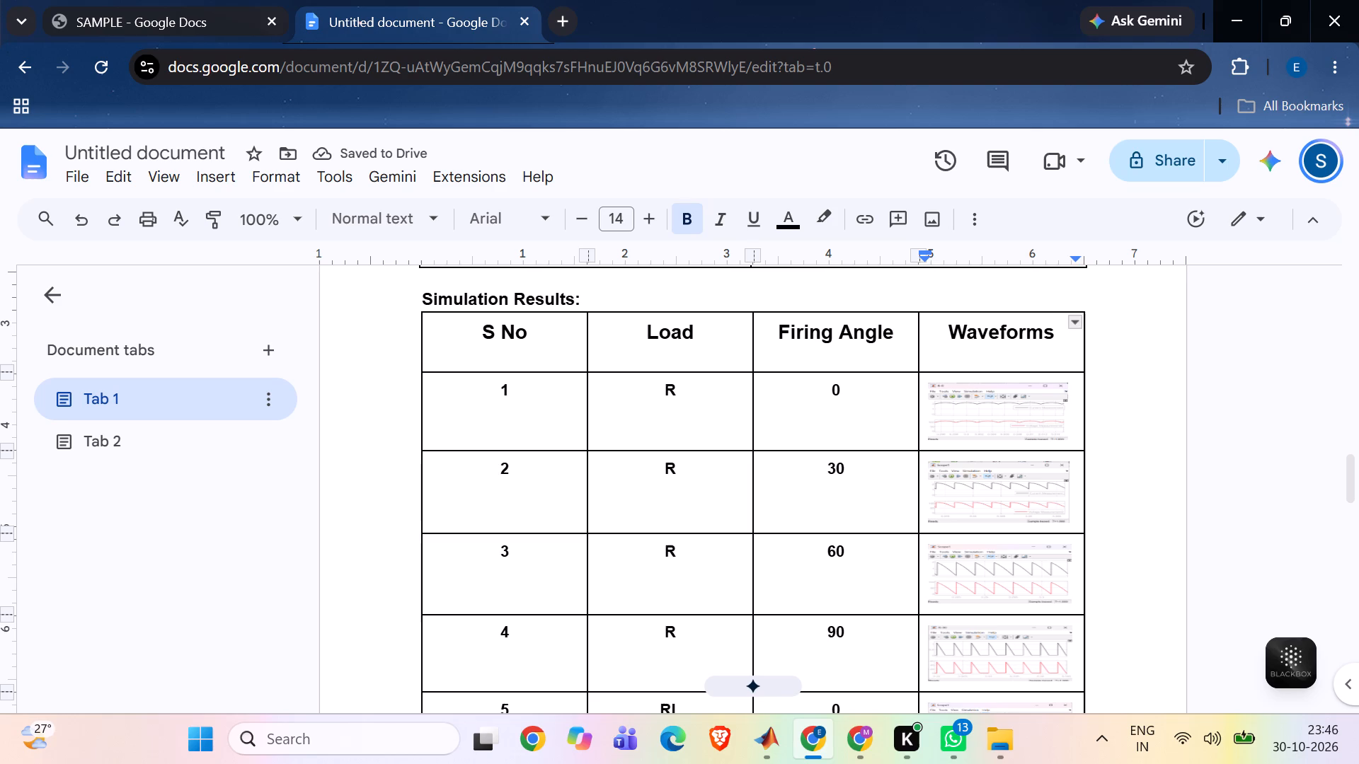
# Check the circuit diagrams' size and the position of row 8 relative to the second report's page.
pyautogui.scroll(4, 392, 357)
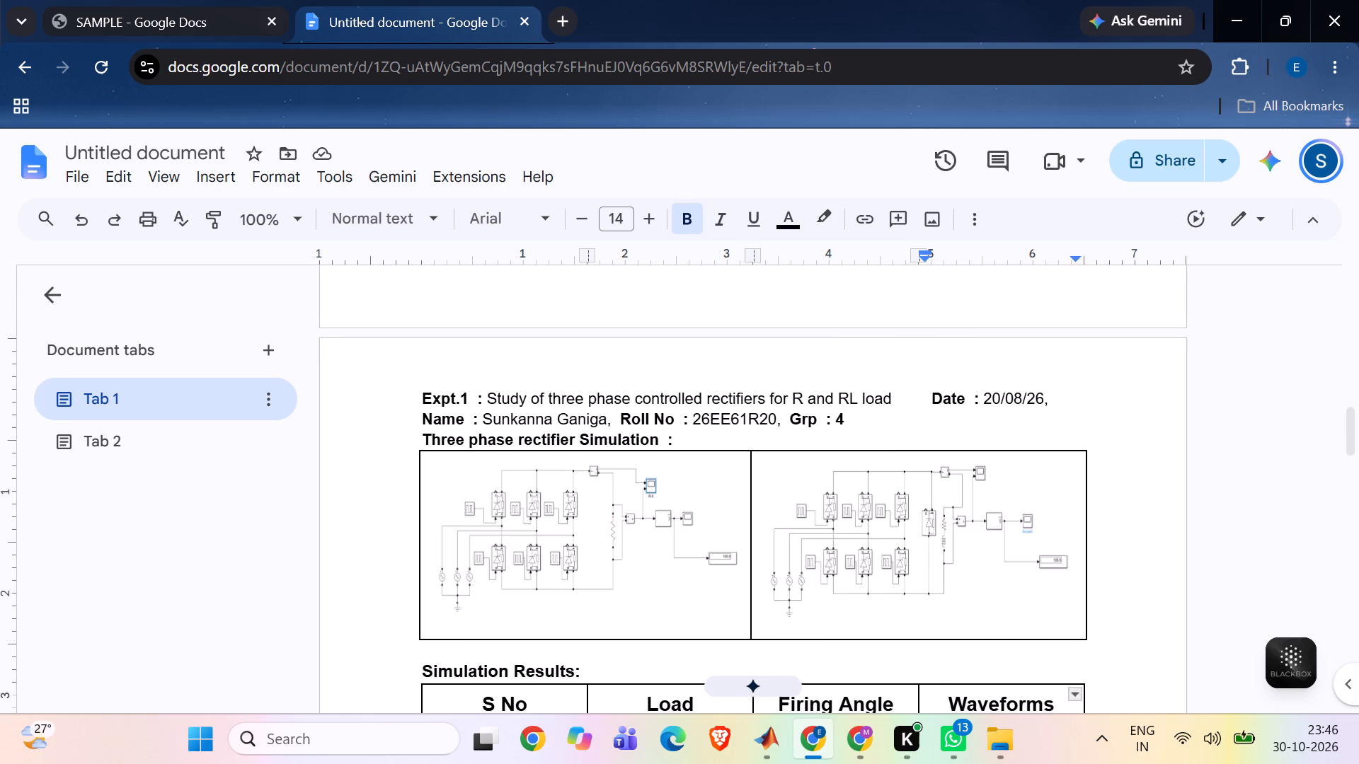
pyautogui.scroll(1, 392, 357)
pyautogui.click(624, 521)
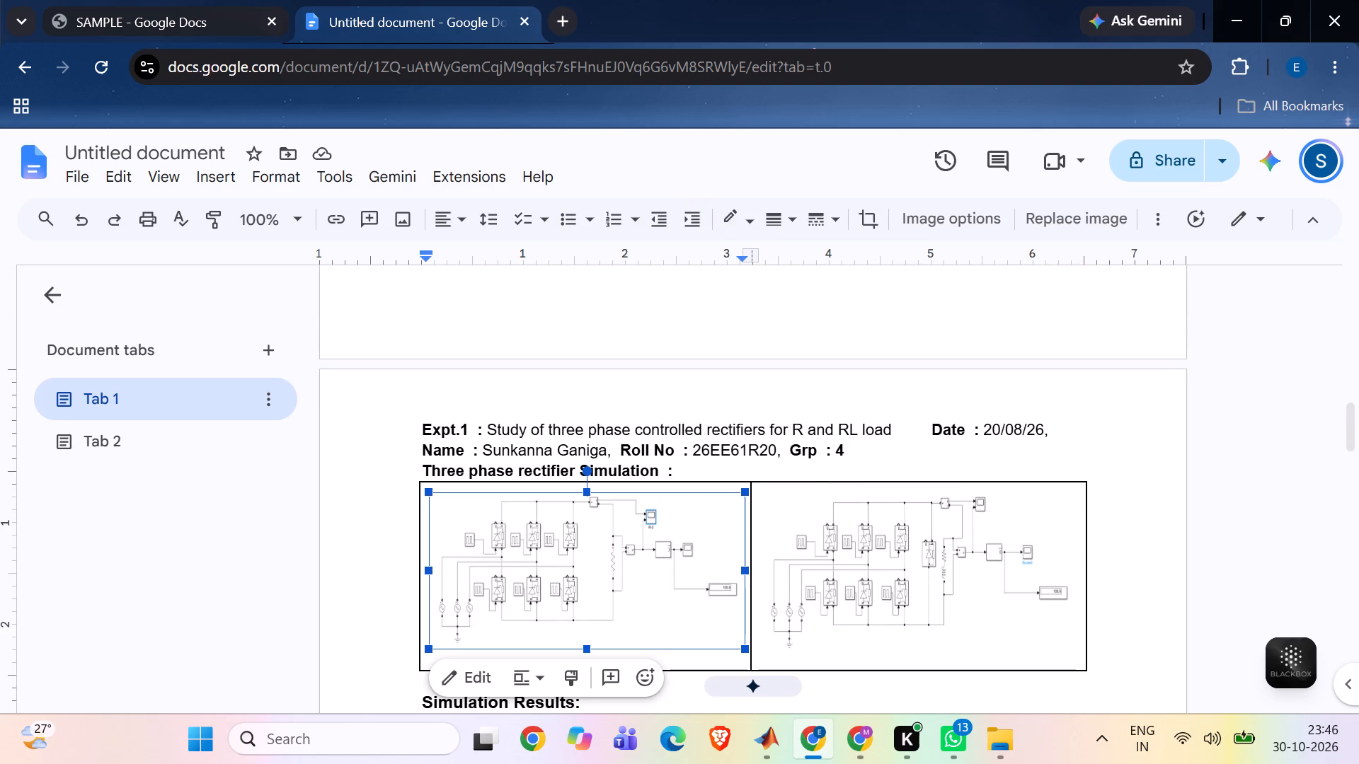
pyautogui.click(1042, 466)
pyautogui.scroll(-7, 1042, 466)
pyautogui.scroll(1, 1042, 466)
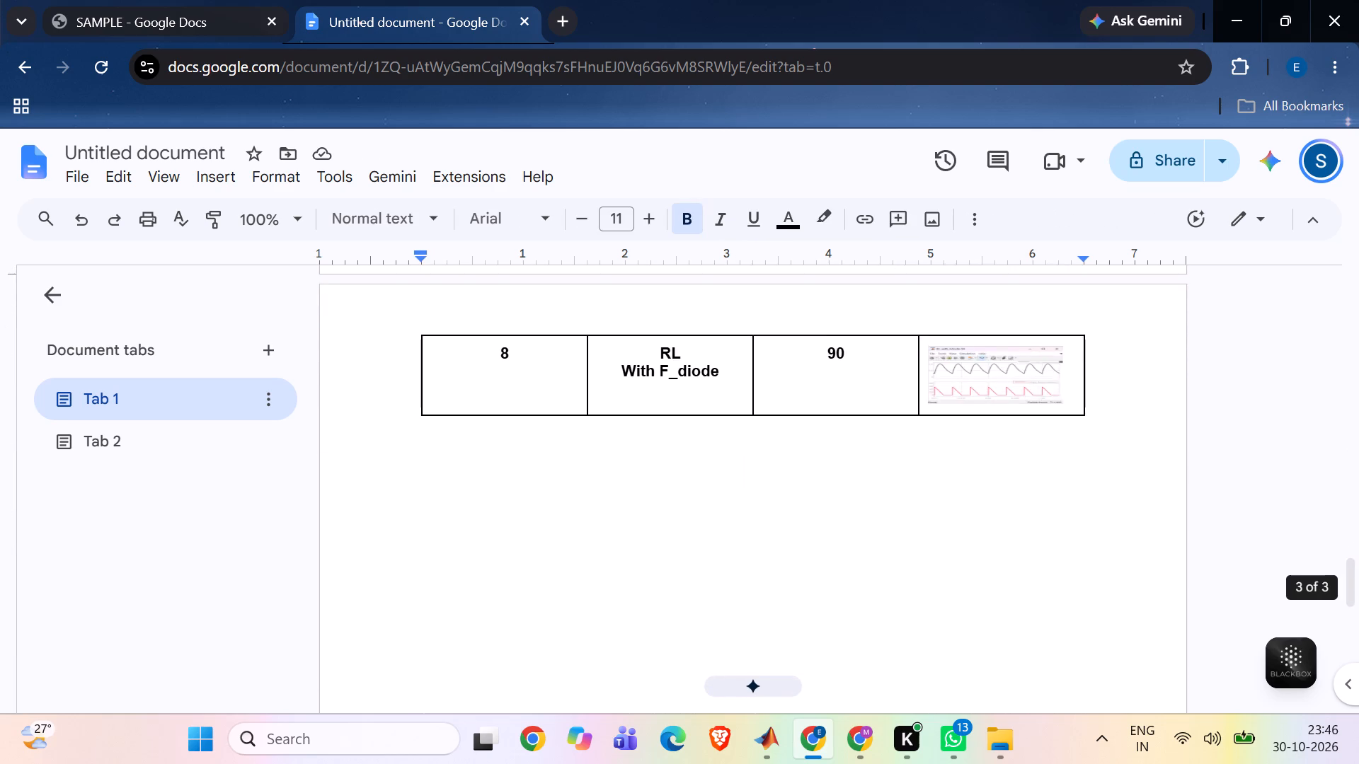
# Slightly reduce the height of the row 8 waveform image (RL With F_diode, 90), keeping its width.
pyautogui.scroll(1, 1042, 466)
pyautogui.click(1004, 512)
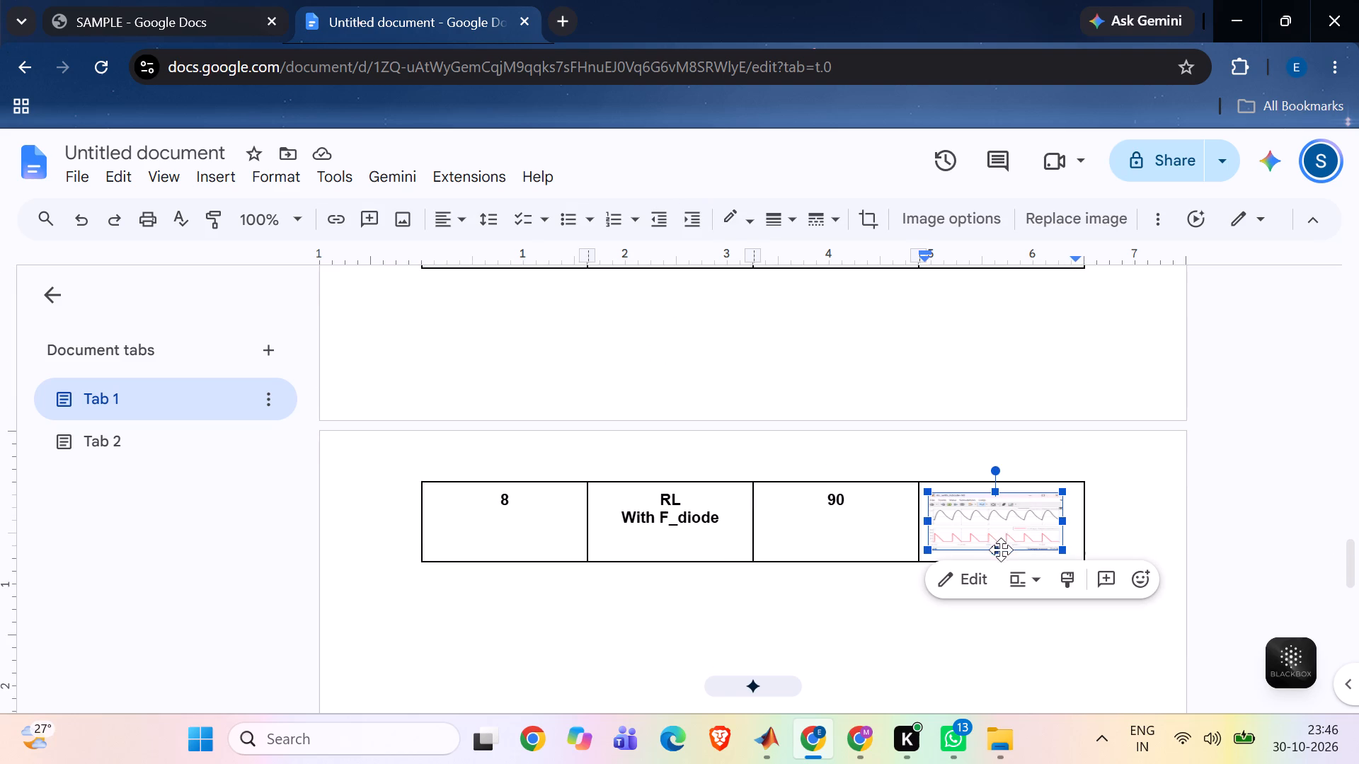
pyautogui.moveTo(996, 550); pyautogui.dragTo(997, 536)
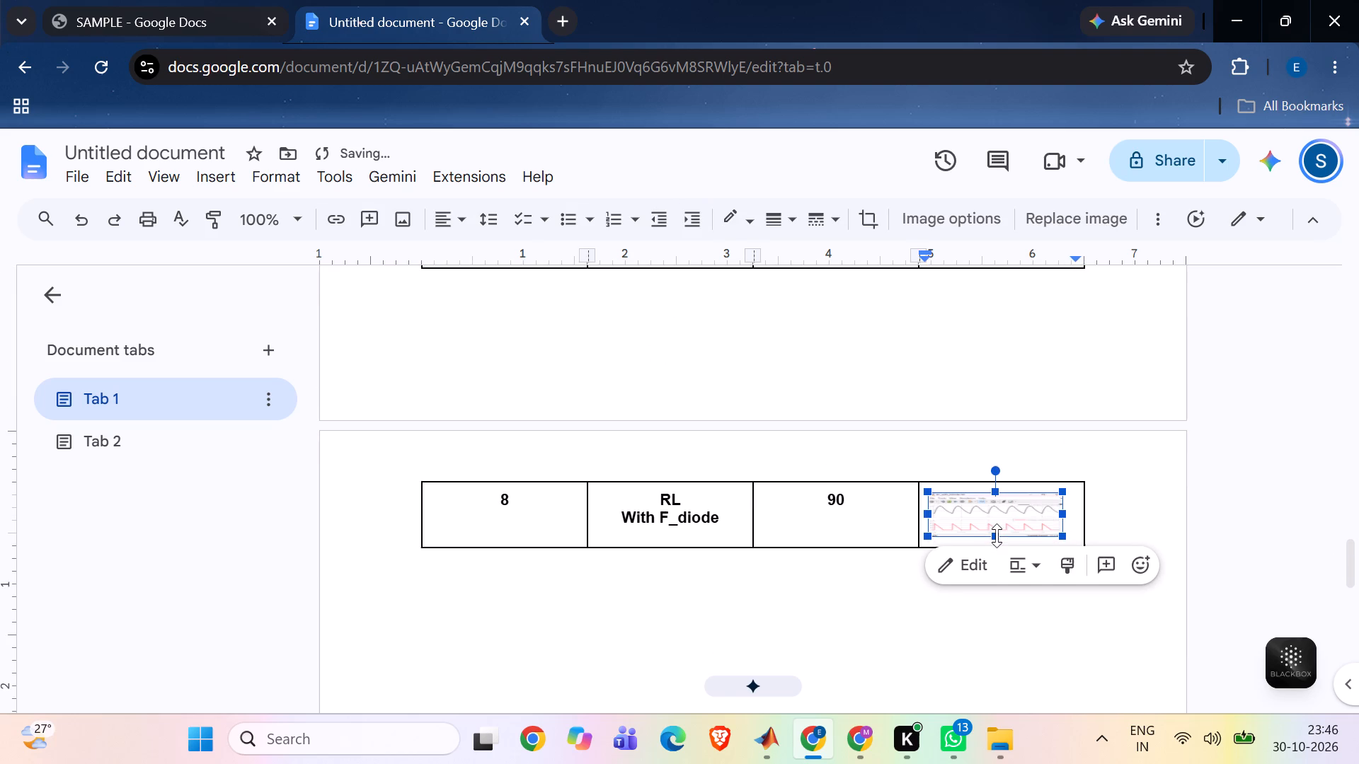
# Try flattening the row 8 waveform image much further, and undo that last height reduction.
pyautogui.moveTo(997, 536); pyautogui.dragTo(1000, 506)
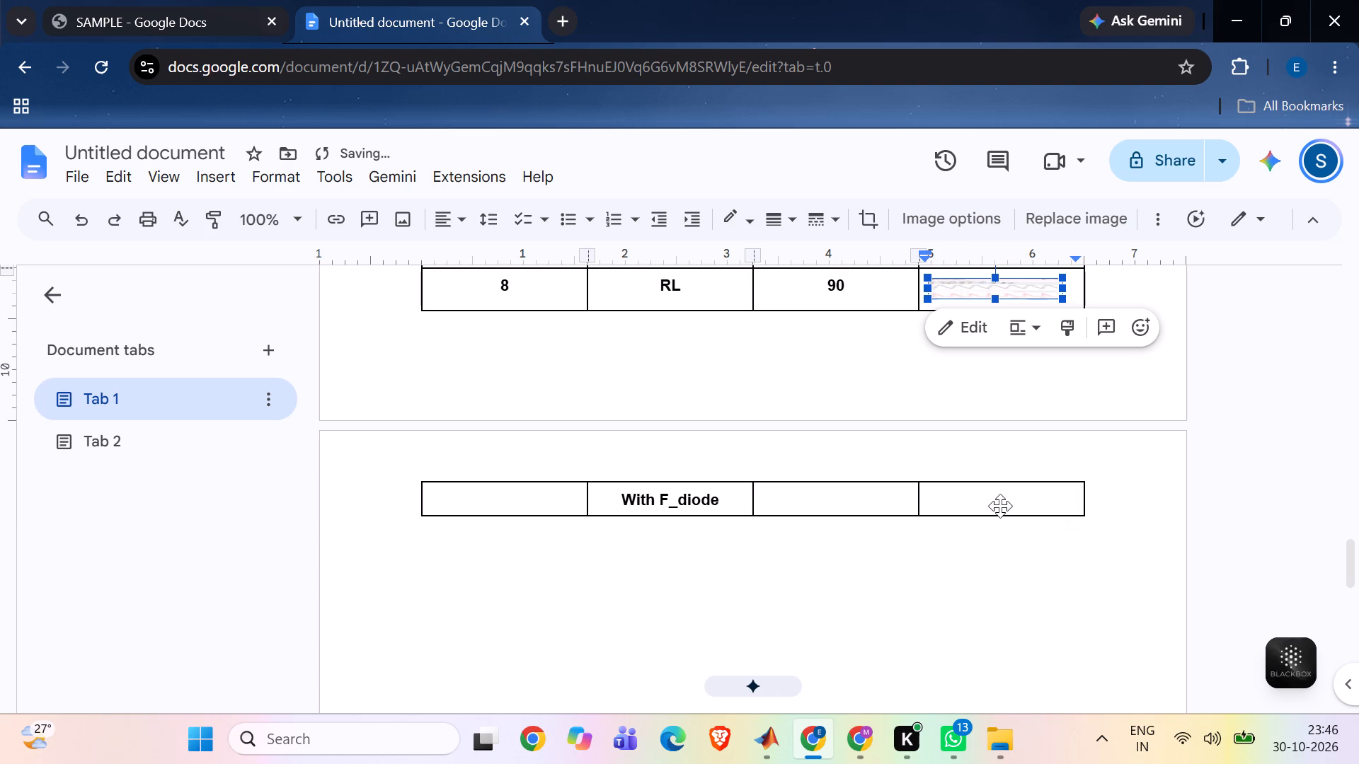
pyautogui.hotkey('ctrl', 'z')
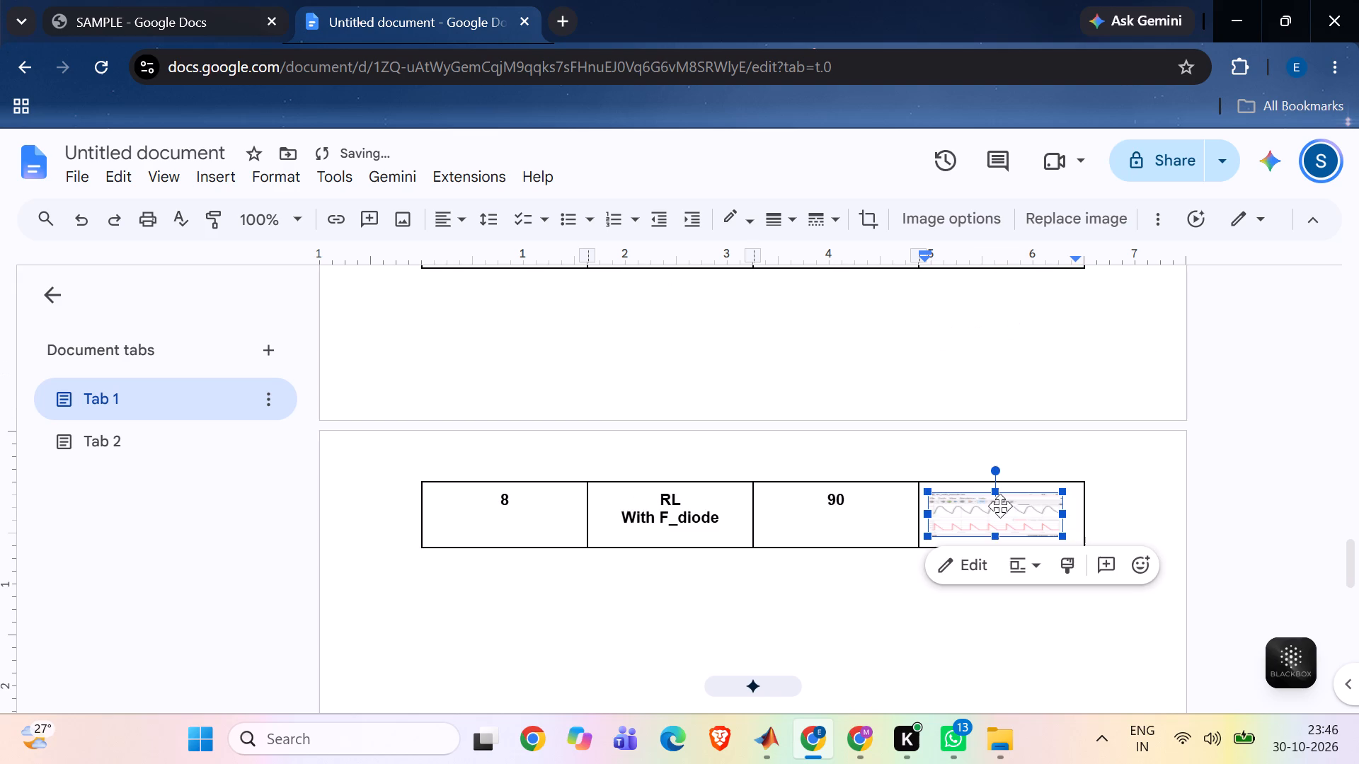
# Slightly reduce the heights of the row 6 and row 7 waveform images (RL With F_diode, 30 and 60), keeping their widths.
pyautogui.scroll(2, 1000, 506)
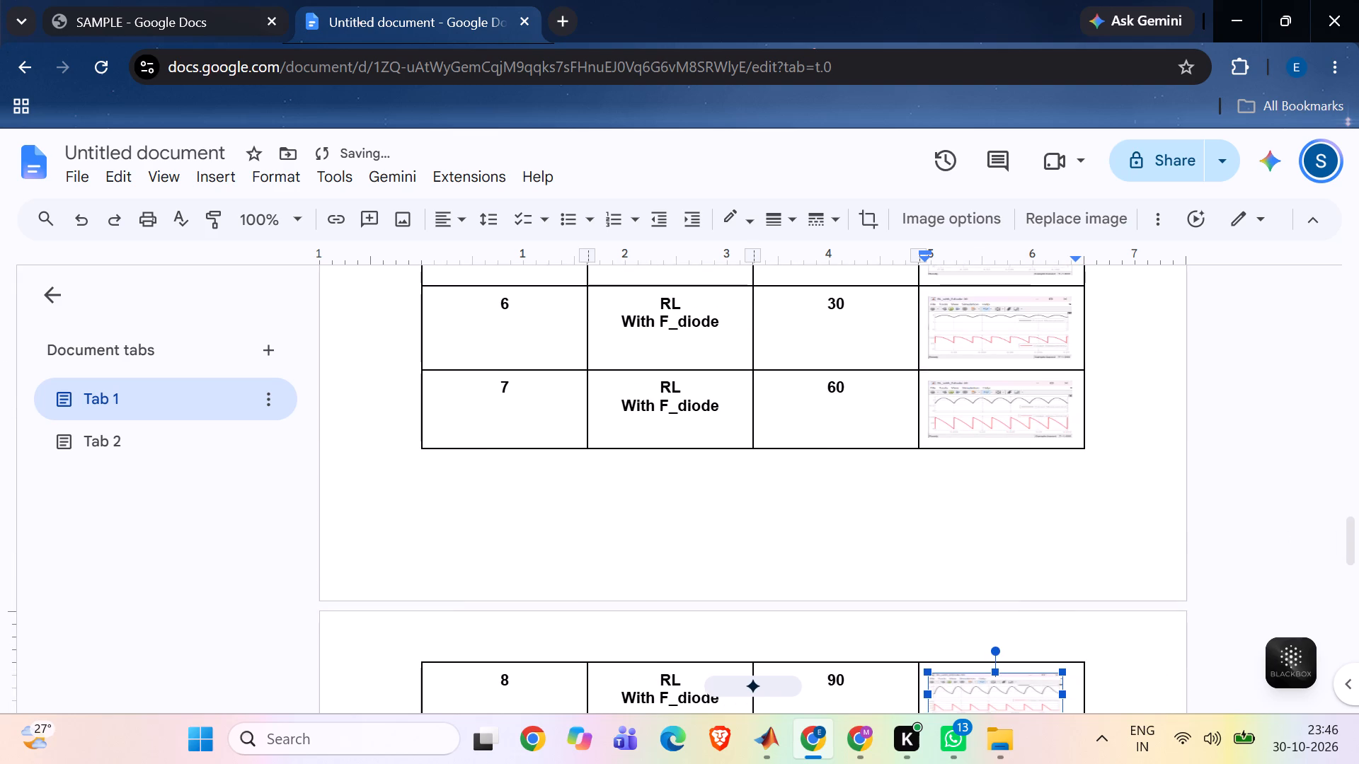
pyautogui.scroll(1, 883, 436)
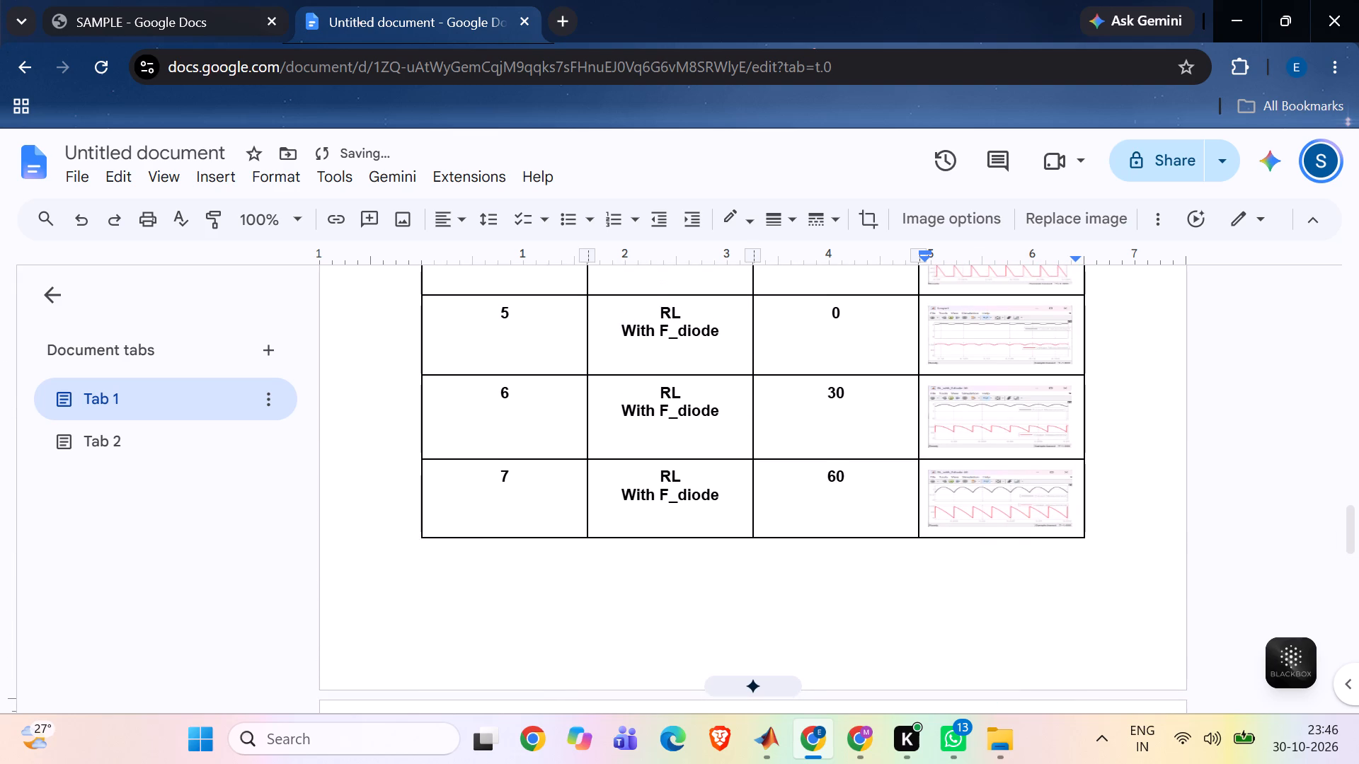
pyautogui.click(967, 427)
pyautogui.moveTo(1002, 449); pyautogui.dragTo(1002, 440)
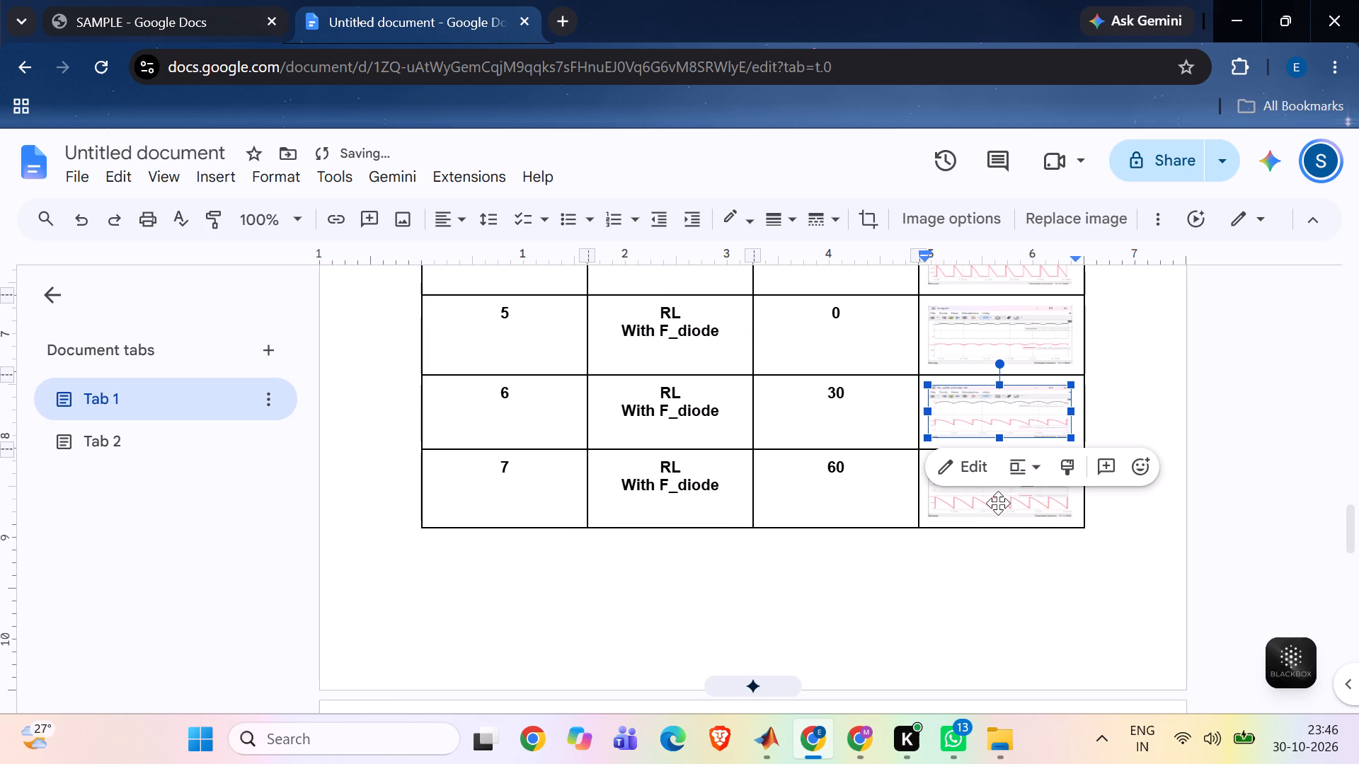
pyautogui.click(998, 503)
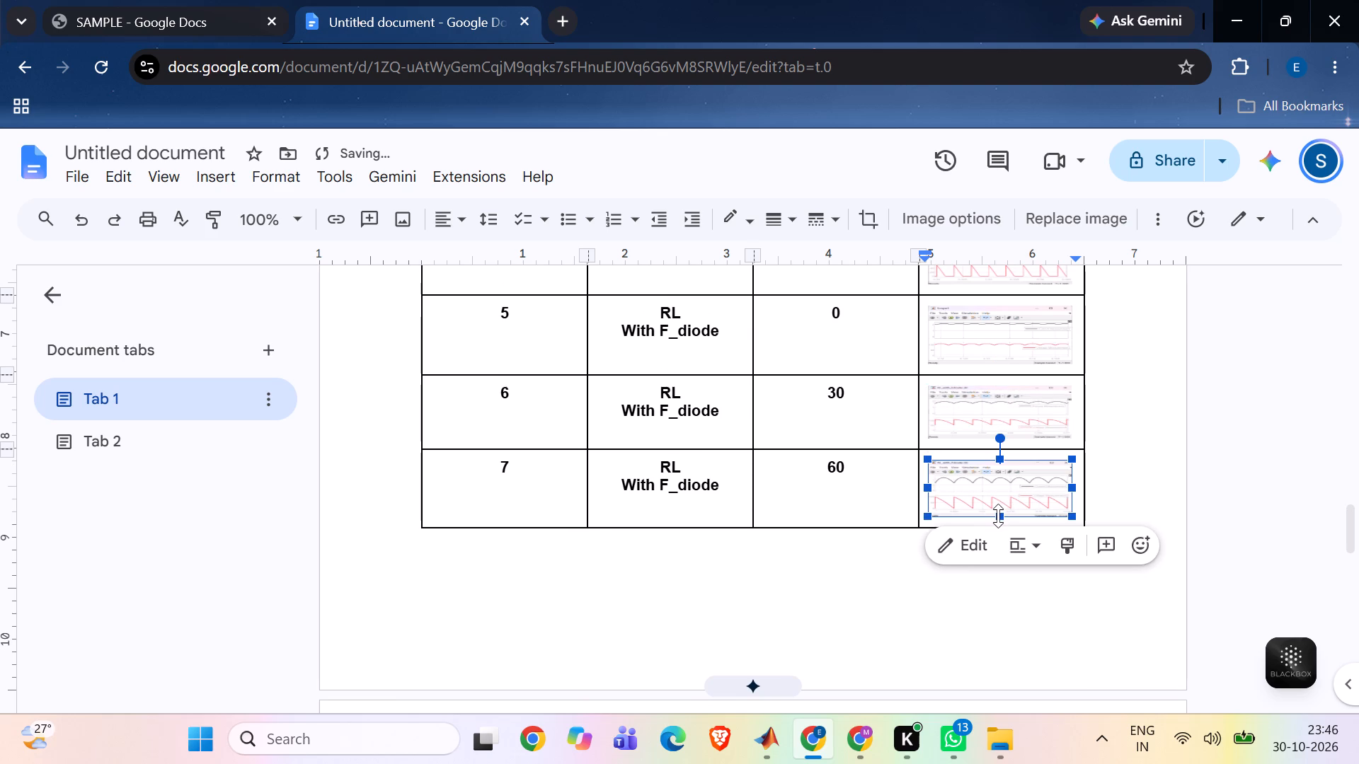
pyautogui.moveTo(998, 516); pyautogui.dragTo(1000, 508)
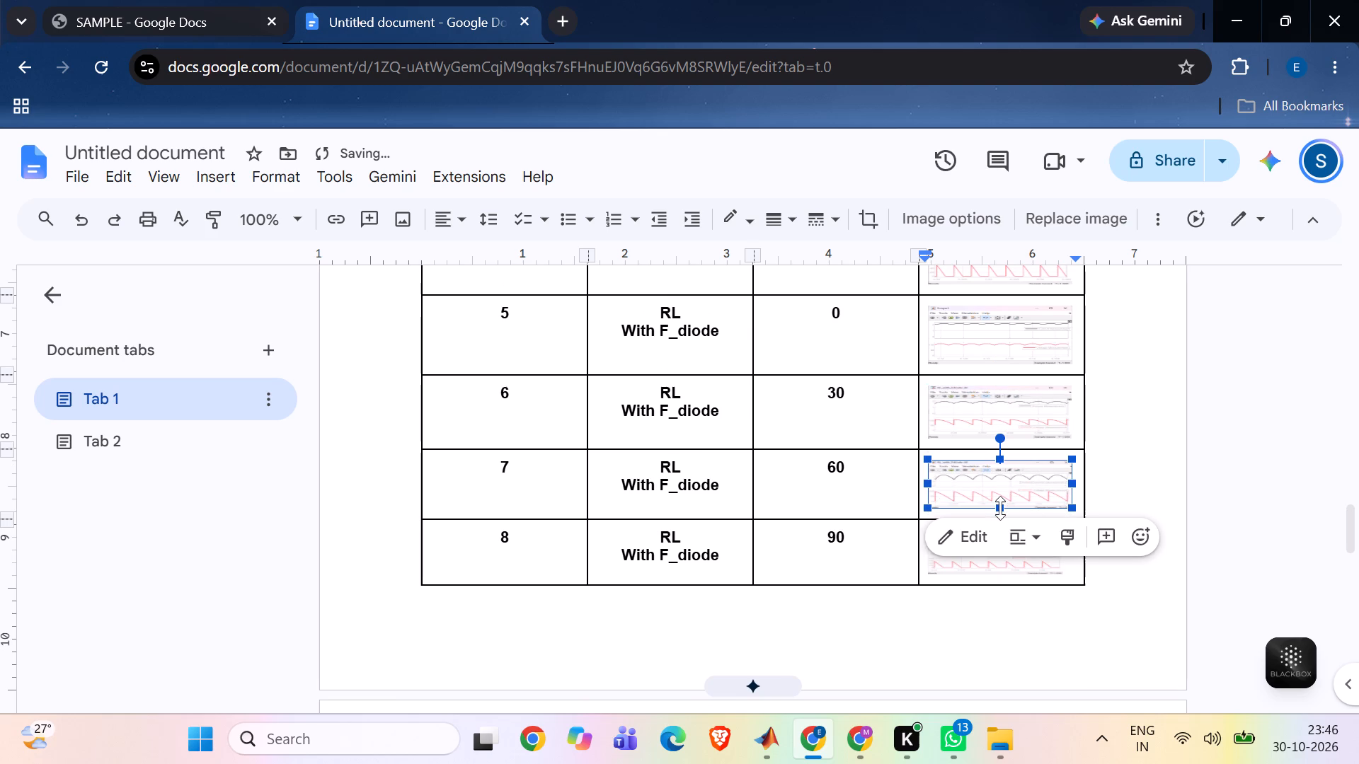
pyautogui.click(1139, 463)
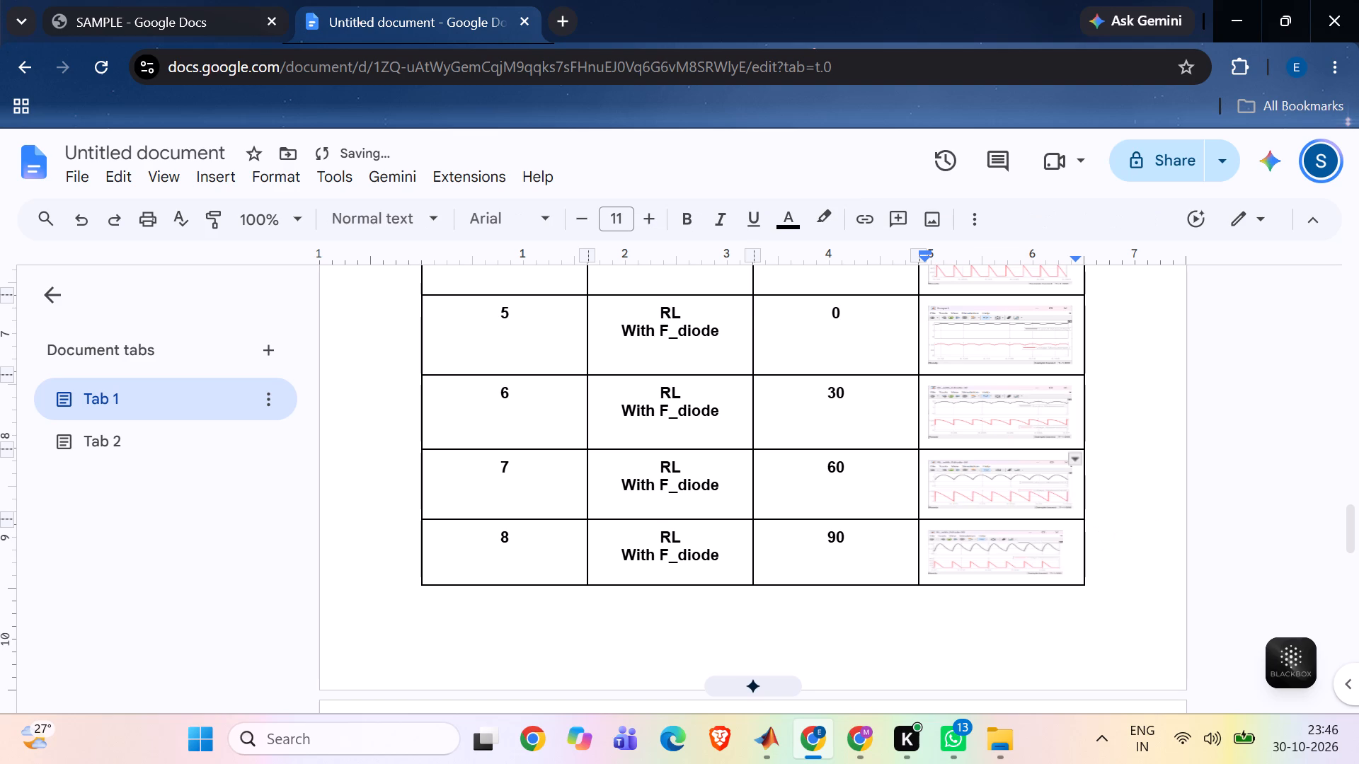
# Slightly reduce the height of the row 5 waveform image (RL With F_diode, 0) and trim the row 6 image's height a little more.
pyautogui.scroll(1, 1139, 463)
pyautogui.scroll(-1, 1139, 463)
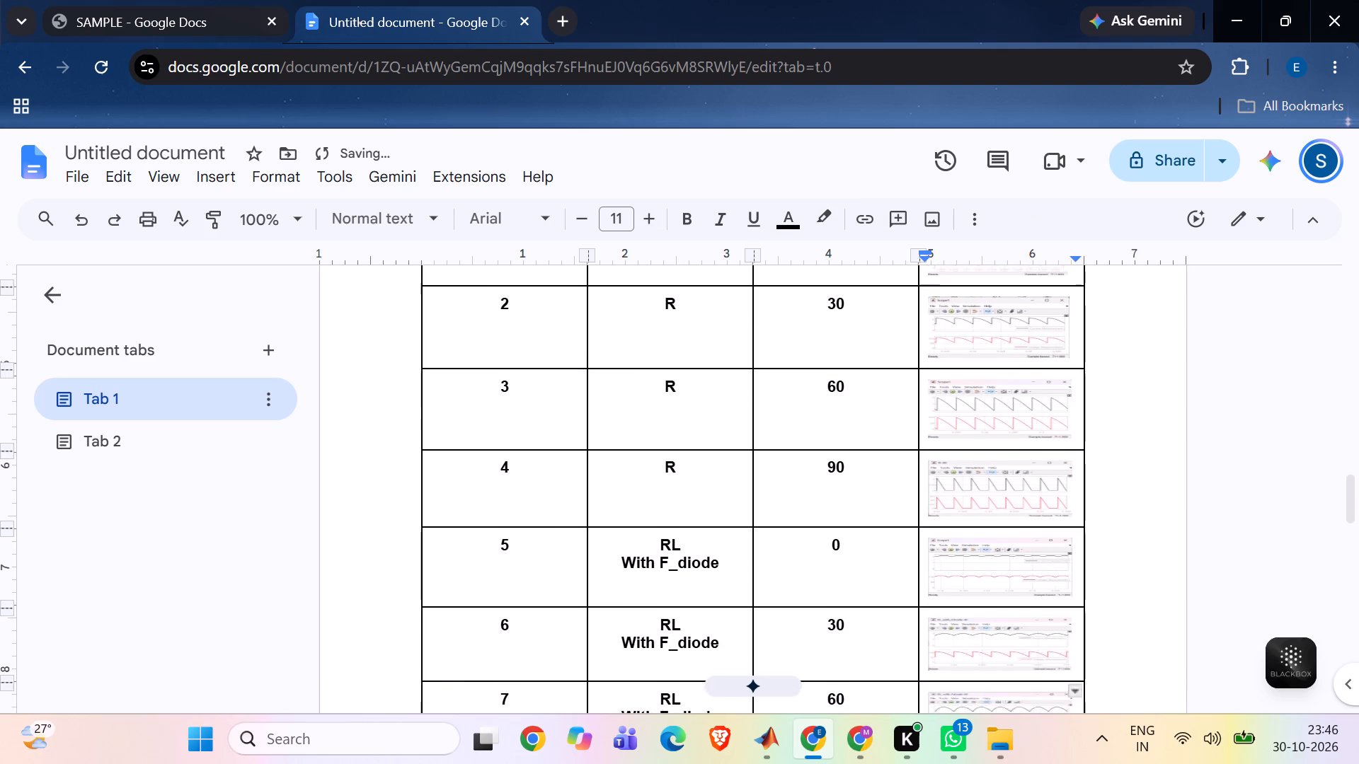
pyautogui.scroll(-1, 1139, 463)
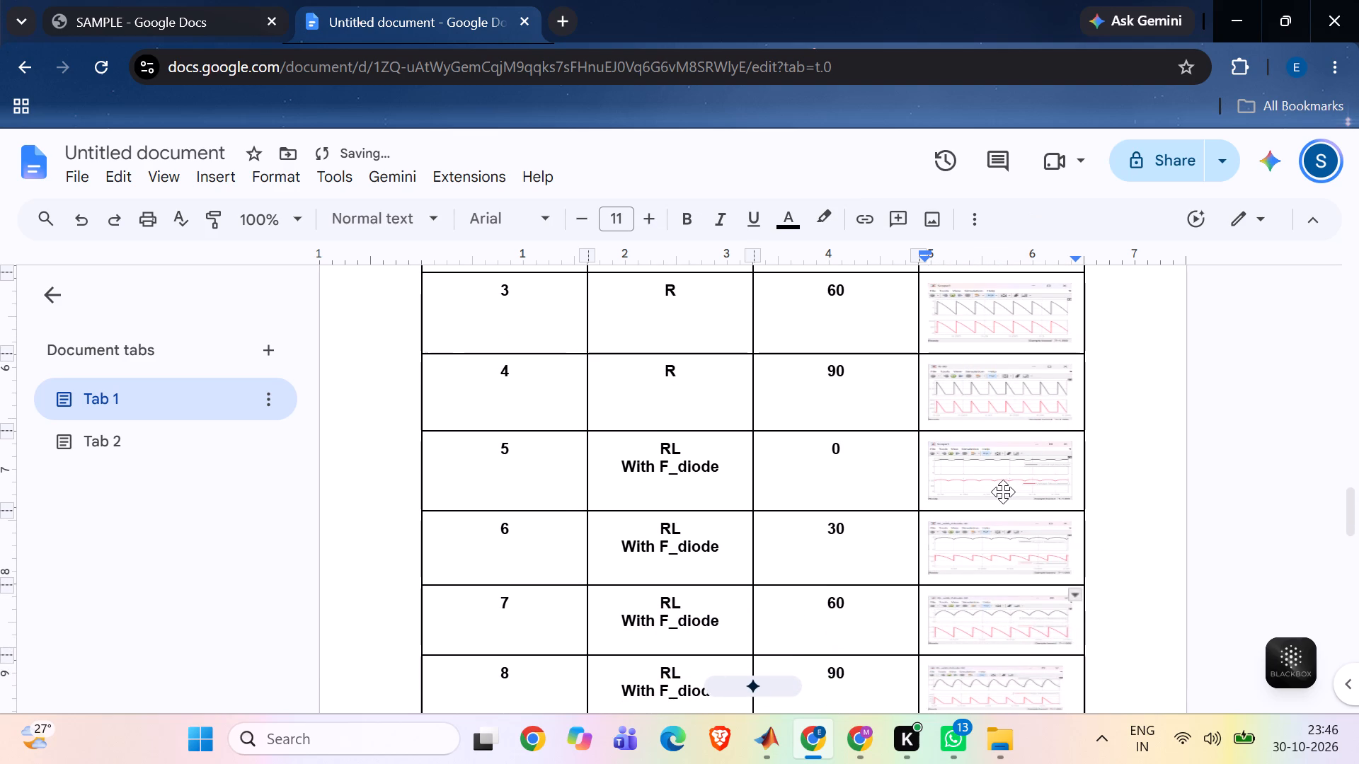
pyautogui.click(1002, 492)
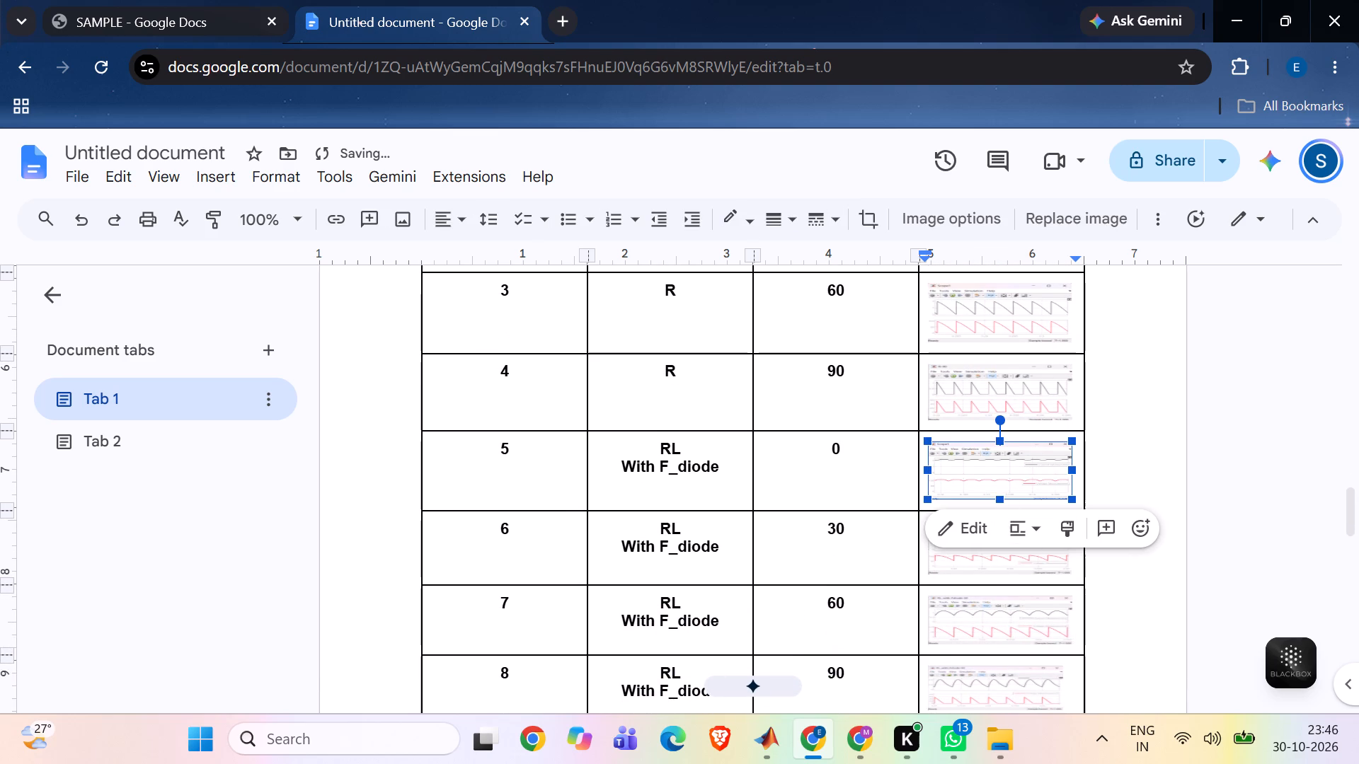
pyautogui.moveTo(999, 500); pyautogui.dragTo(999, 492)
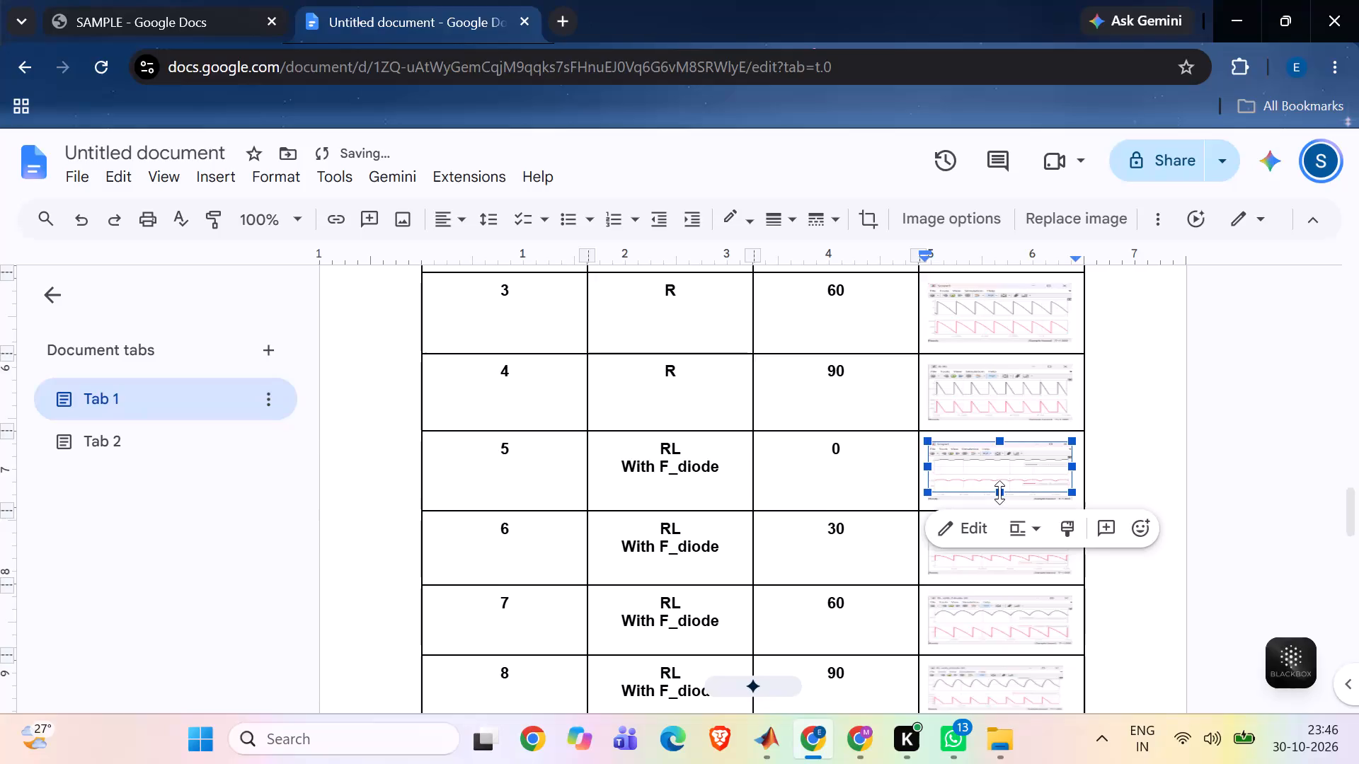
pyautogui.click(1004, 551)
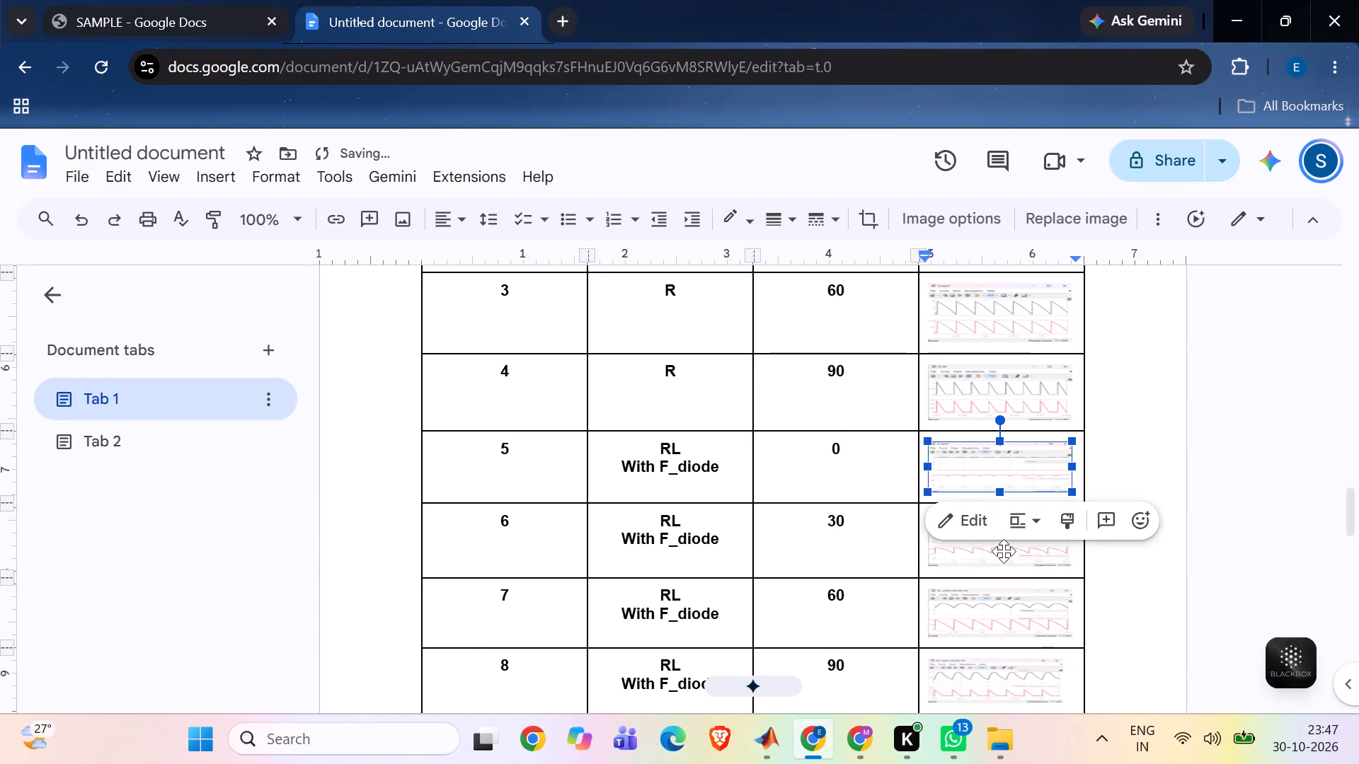
pyautogui.click(998, 565)
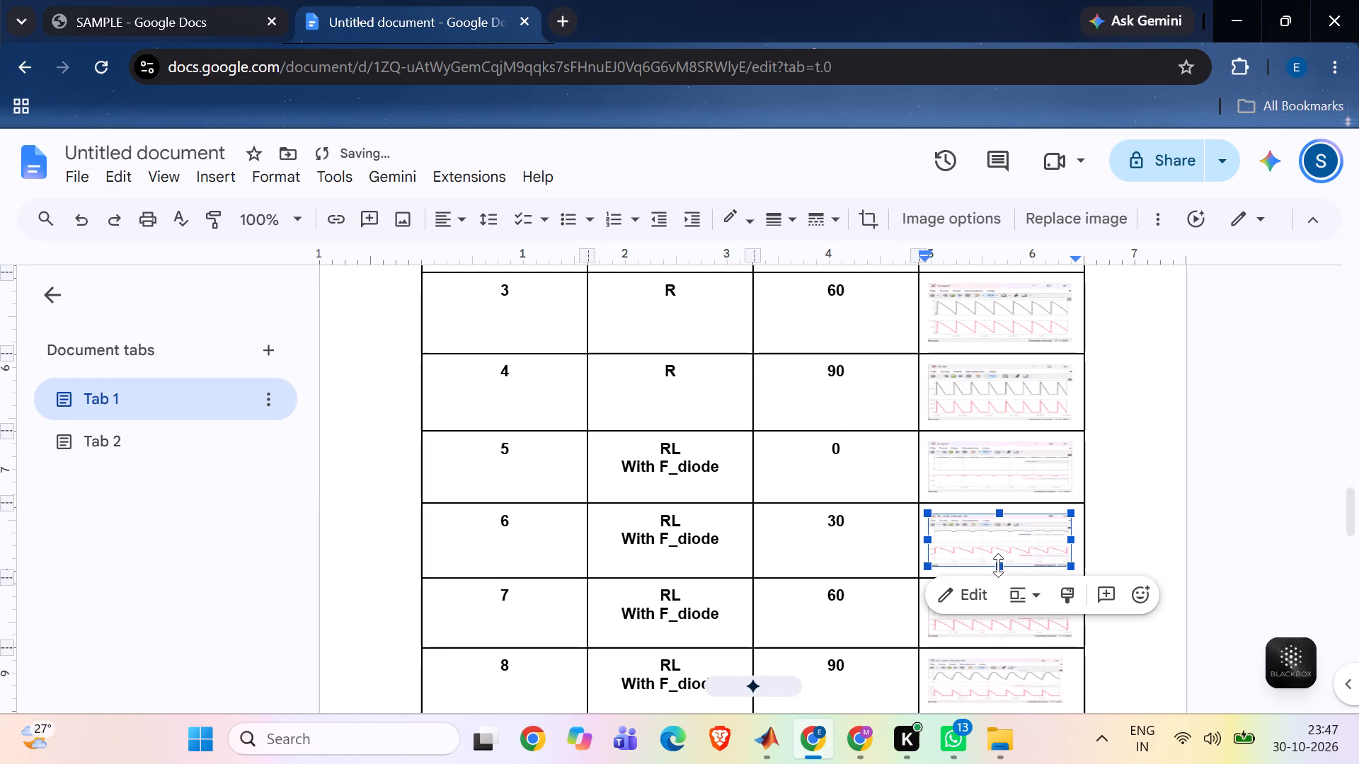
pyautogui.click(1116, 533)
# Look through both reports to check how their tables fit the pages and whether a blank page follows.
pyautogui.scroll(1, 728, 501)
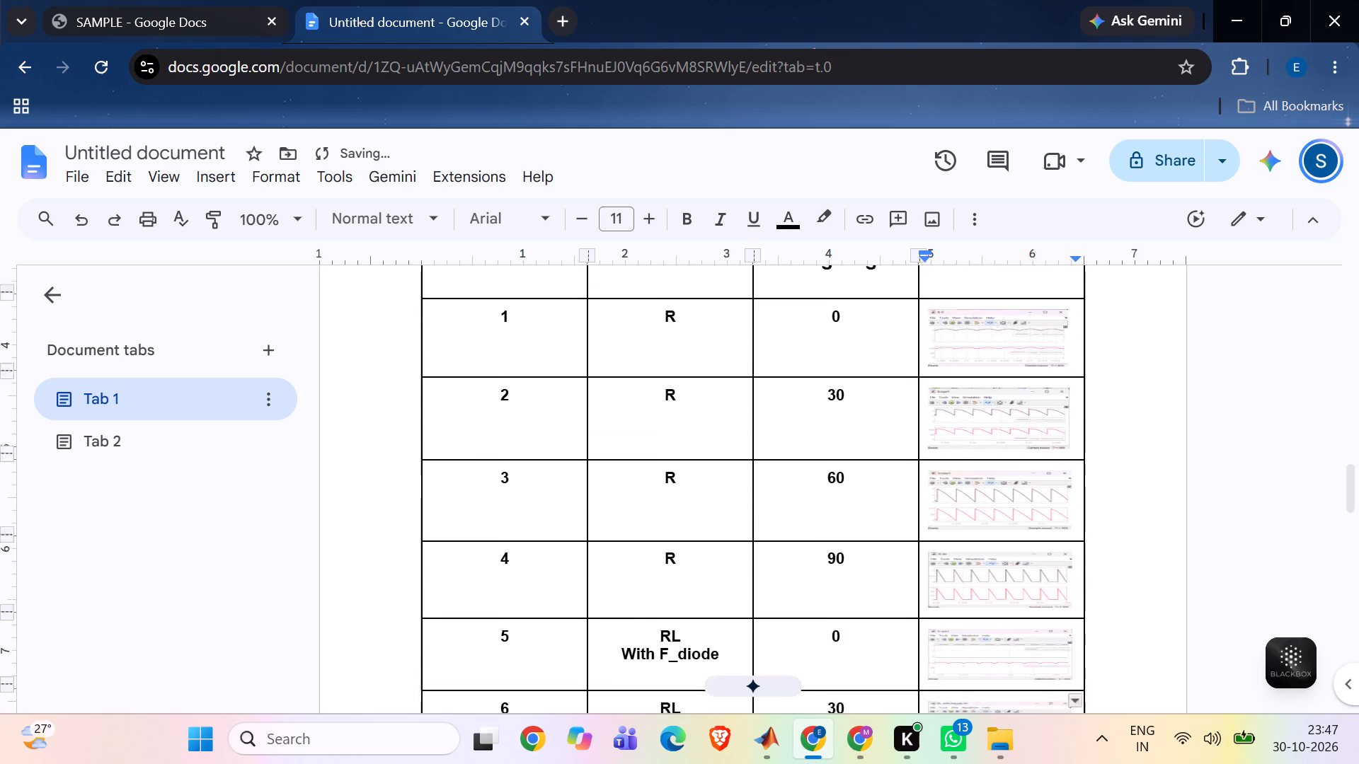
pyautogui.scroll(2, 728, 501)
pyautogui.scroll(-7, 728, 501)
pyautogui.scroll(10, 728, 501)
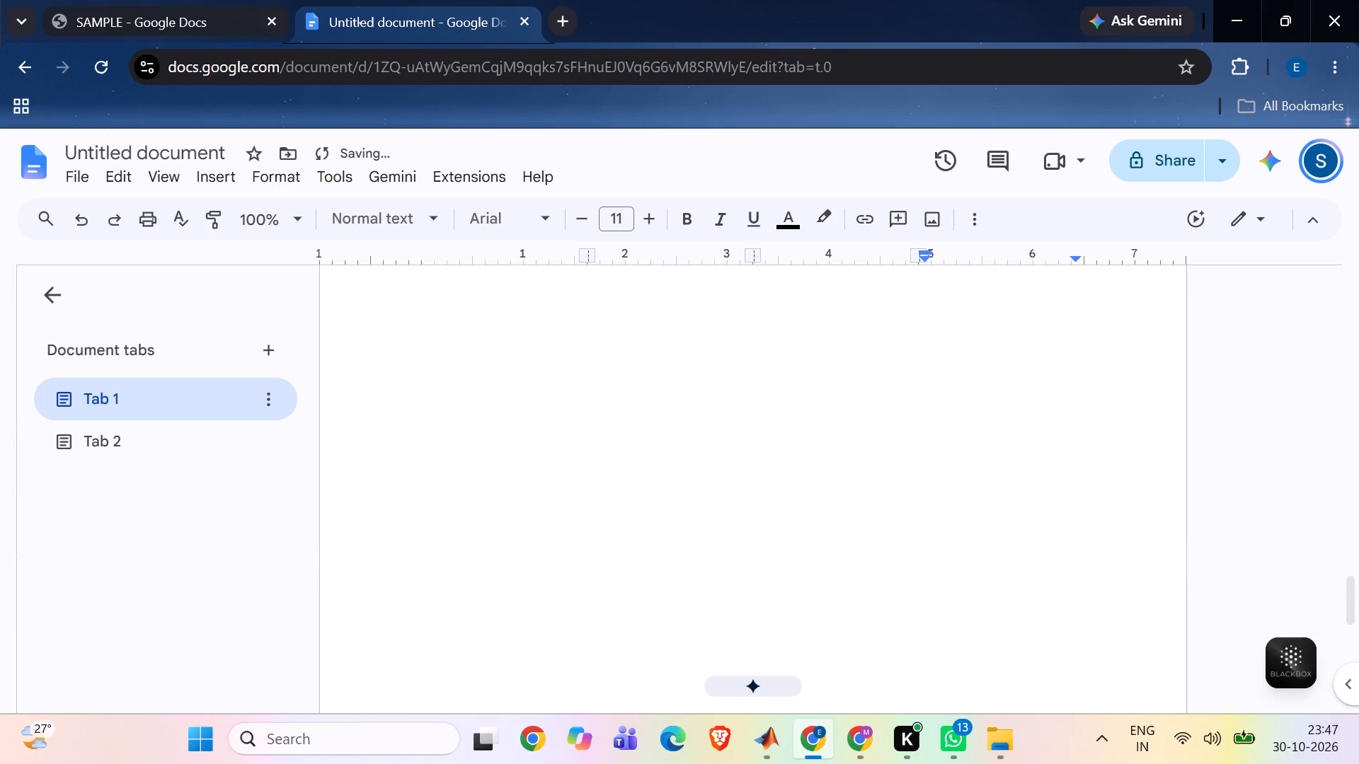
pyautogui.scroll(12, 728, 501)
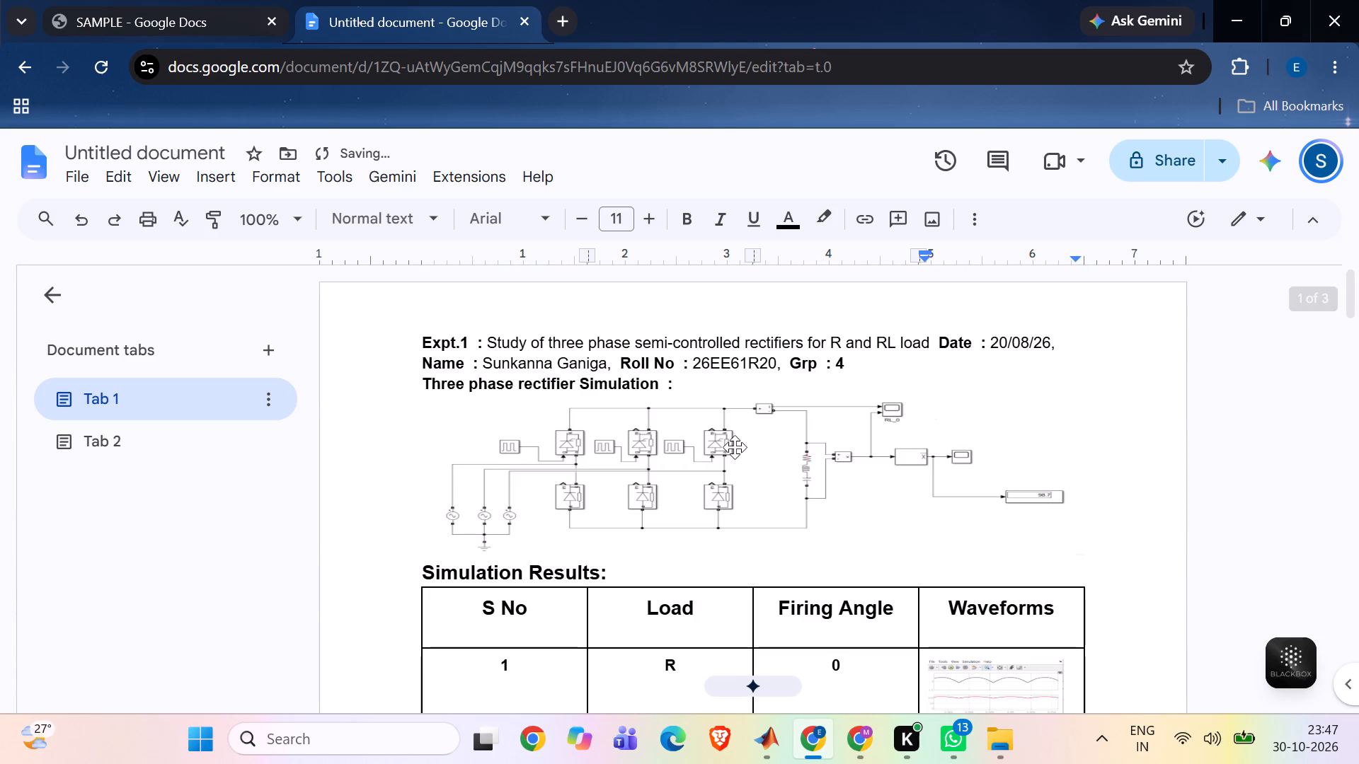
pyautogui.scroll(-13, 1137, 444)
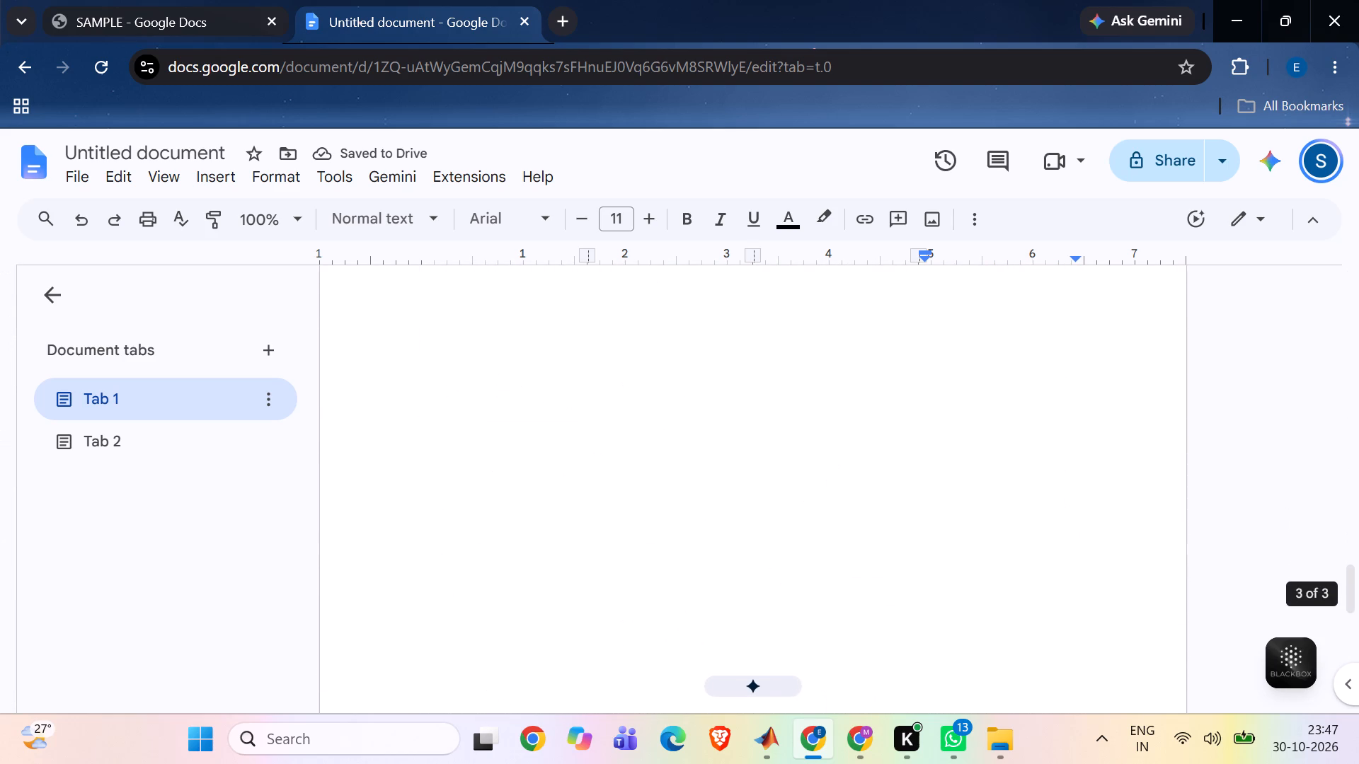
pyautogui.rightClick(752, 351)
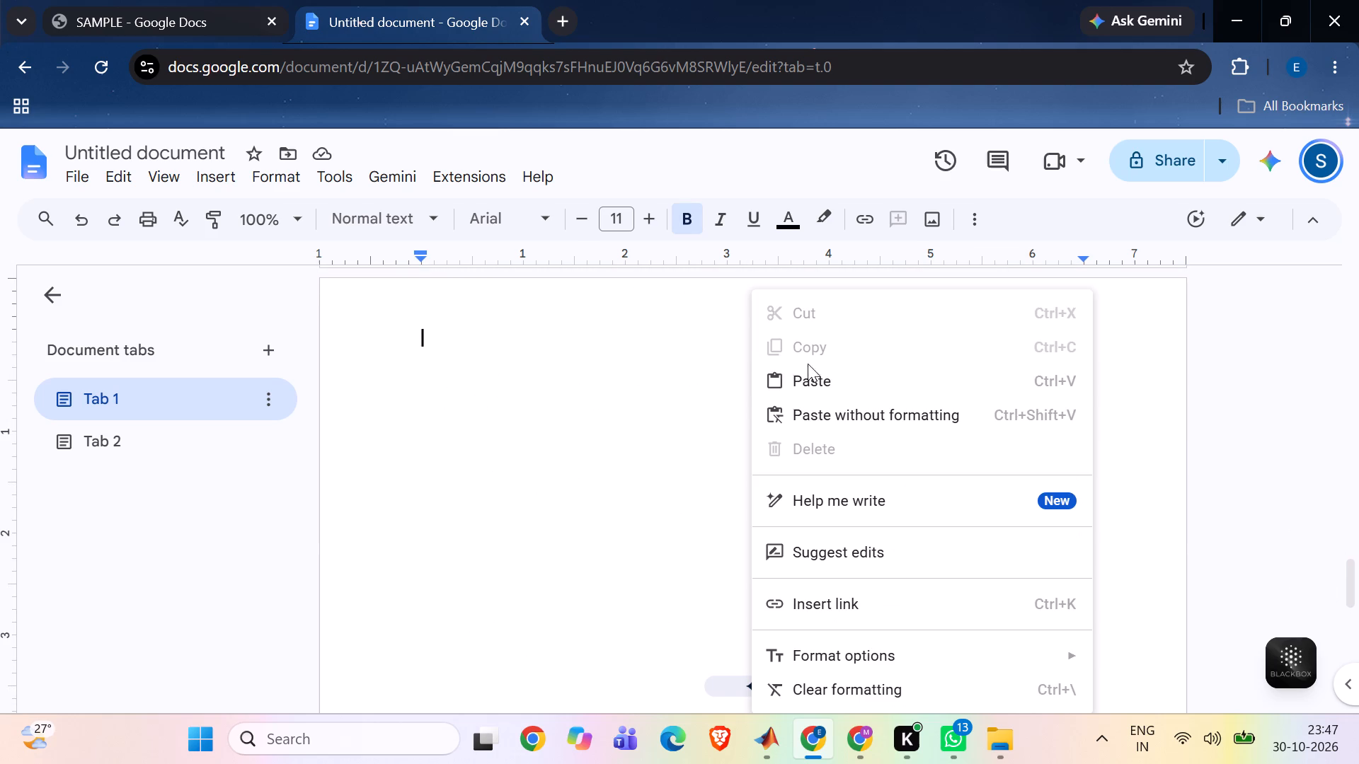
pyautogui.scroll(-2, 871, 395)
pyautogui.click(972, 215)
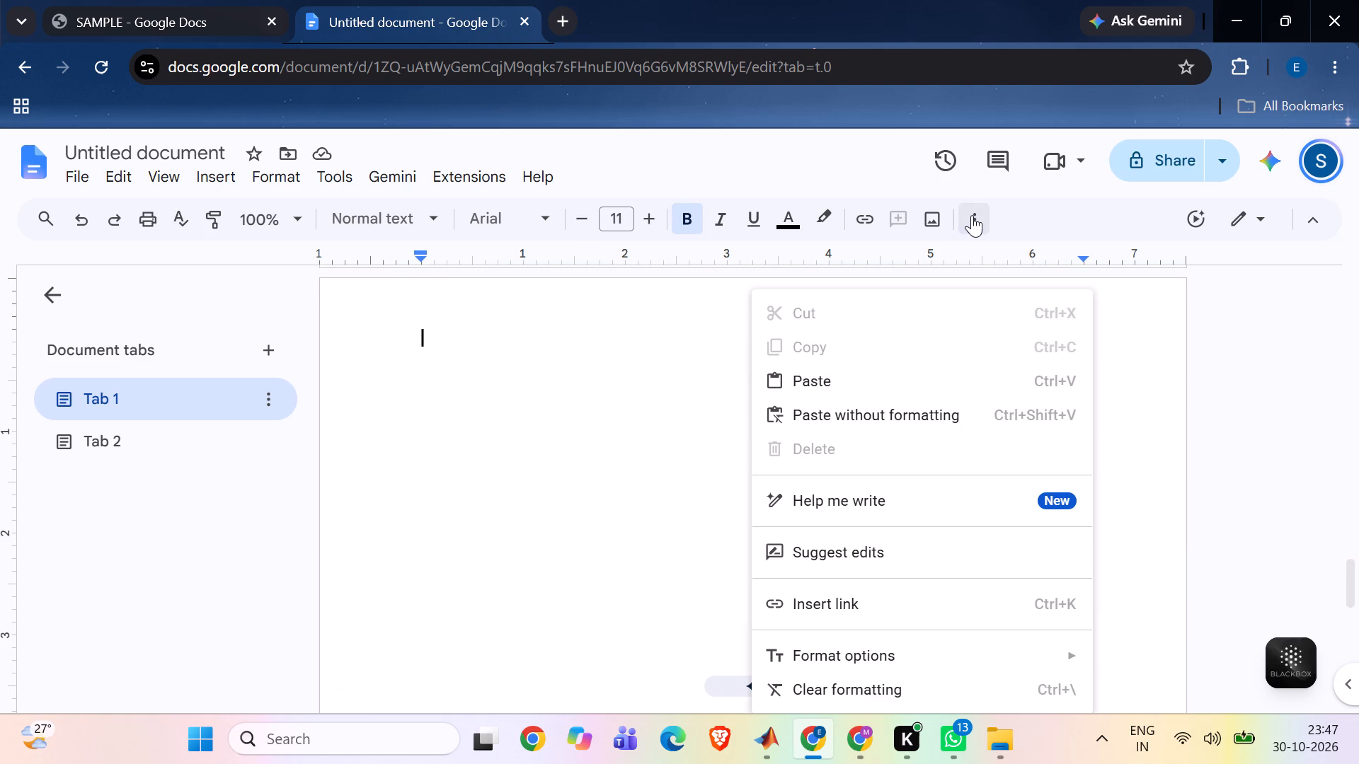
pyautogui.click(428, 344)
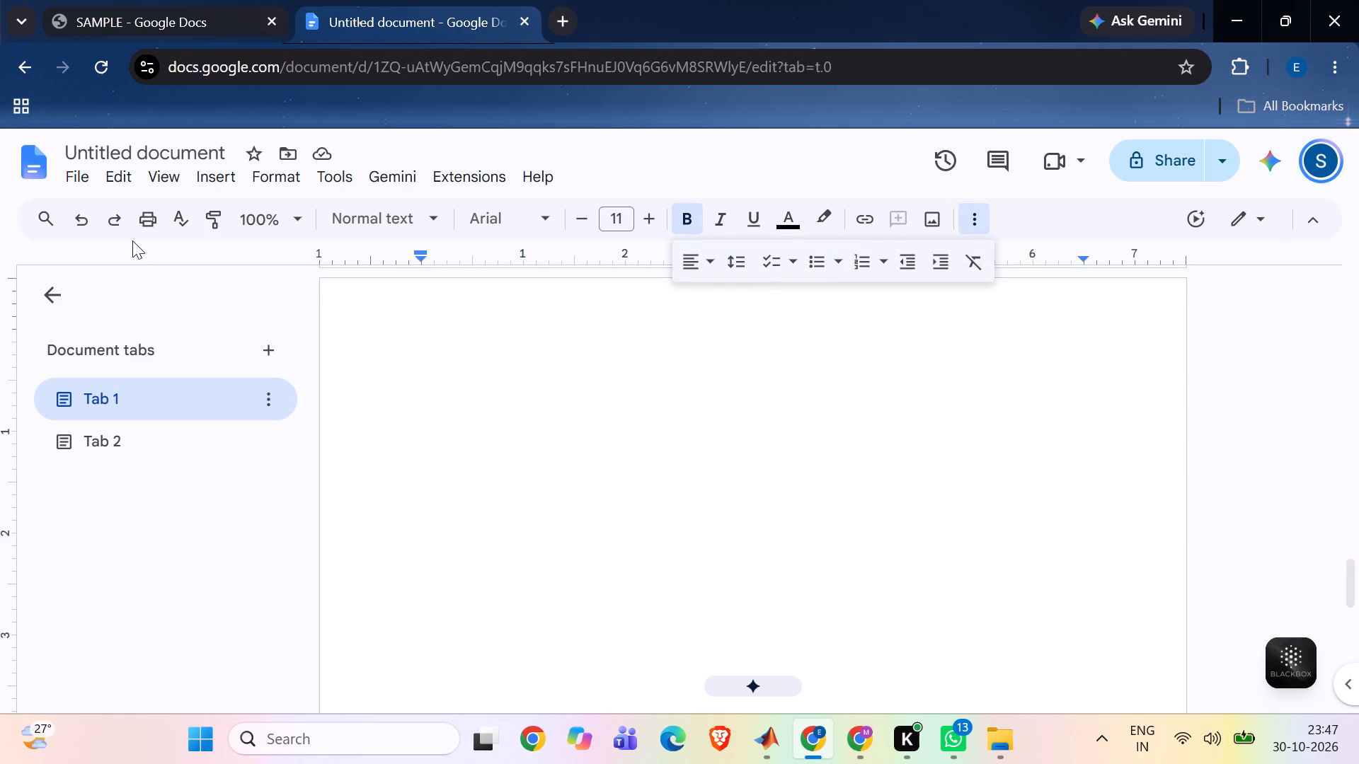
# Check the contents of Tab 2 and delete that document tab, leaving Tab 1.
pyautogui.click(188, 430)
pyautogui.scroll(4, 480, 433)
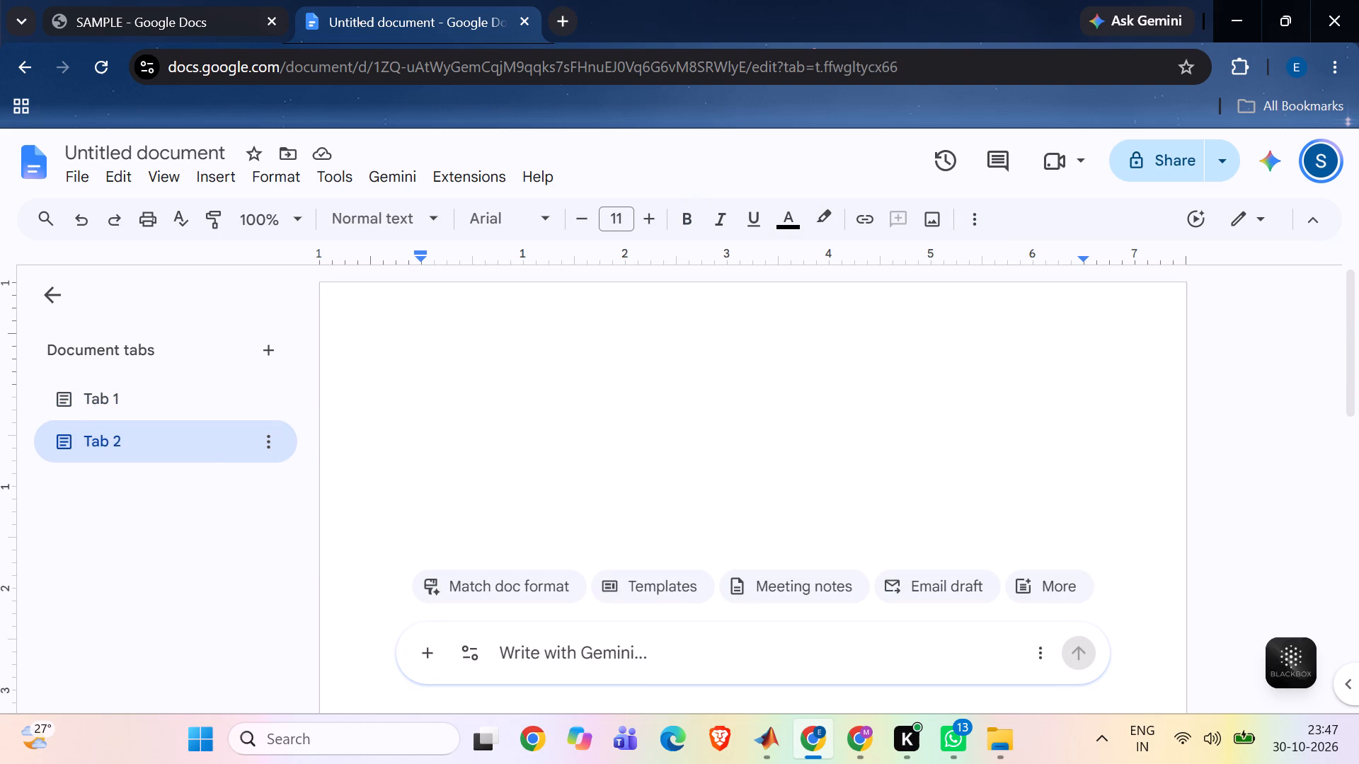
pyautogui.scroll(3, 488, 411)
pyautogui.scroll(-2, 491, 388)
pyautogui.click(282, 440)
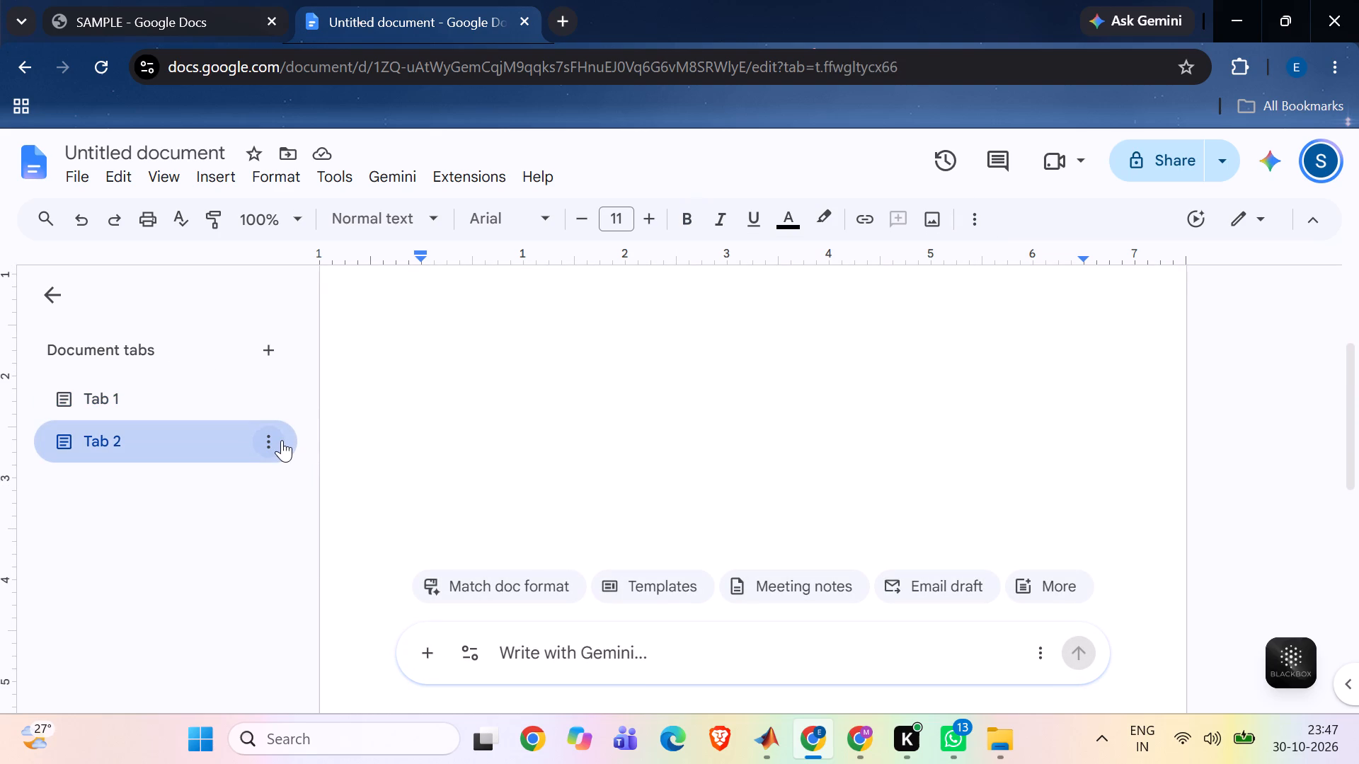
pyautogui.click(274, 440)
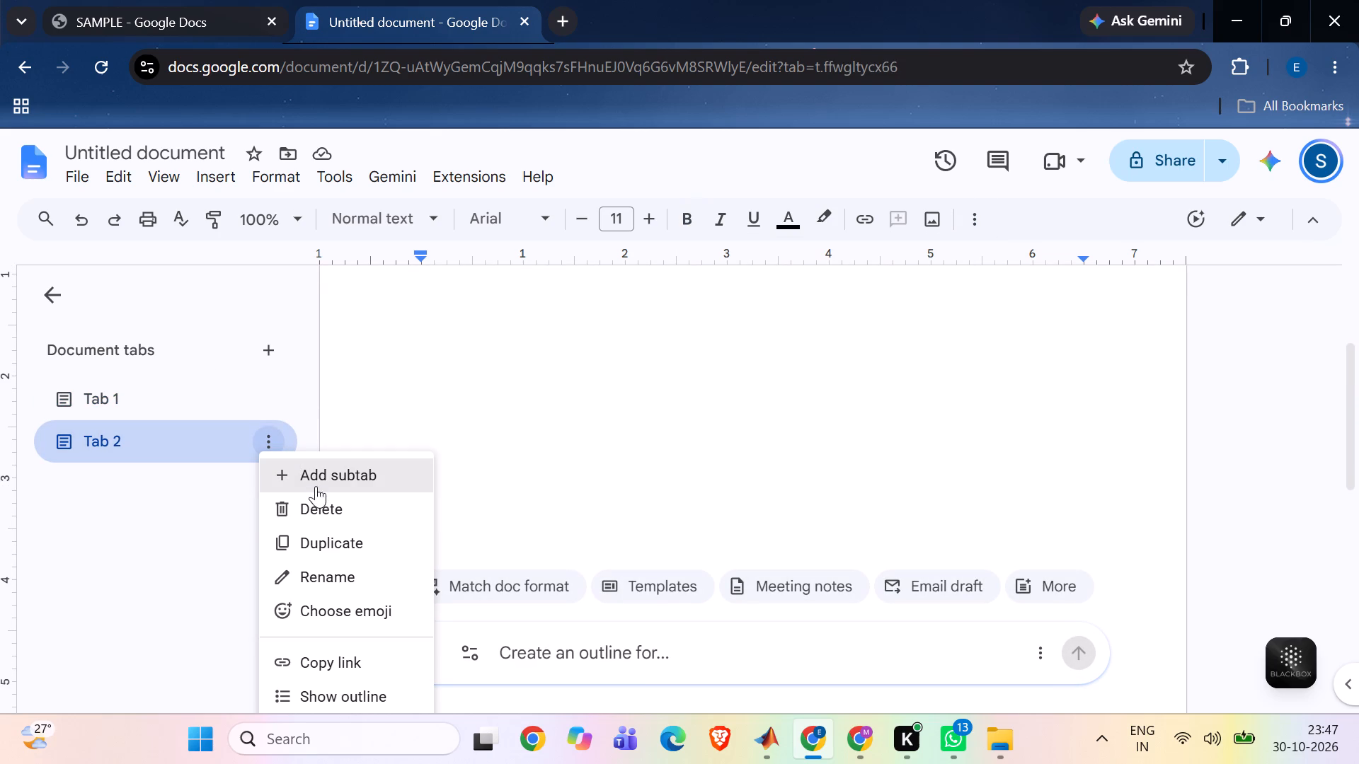
pyautogui.click(317, 501)
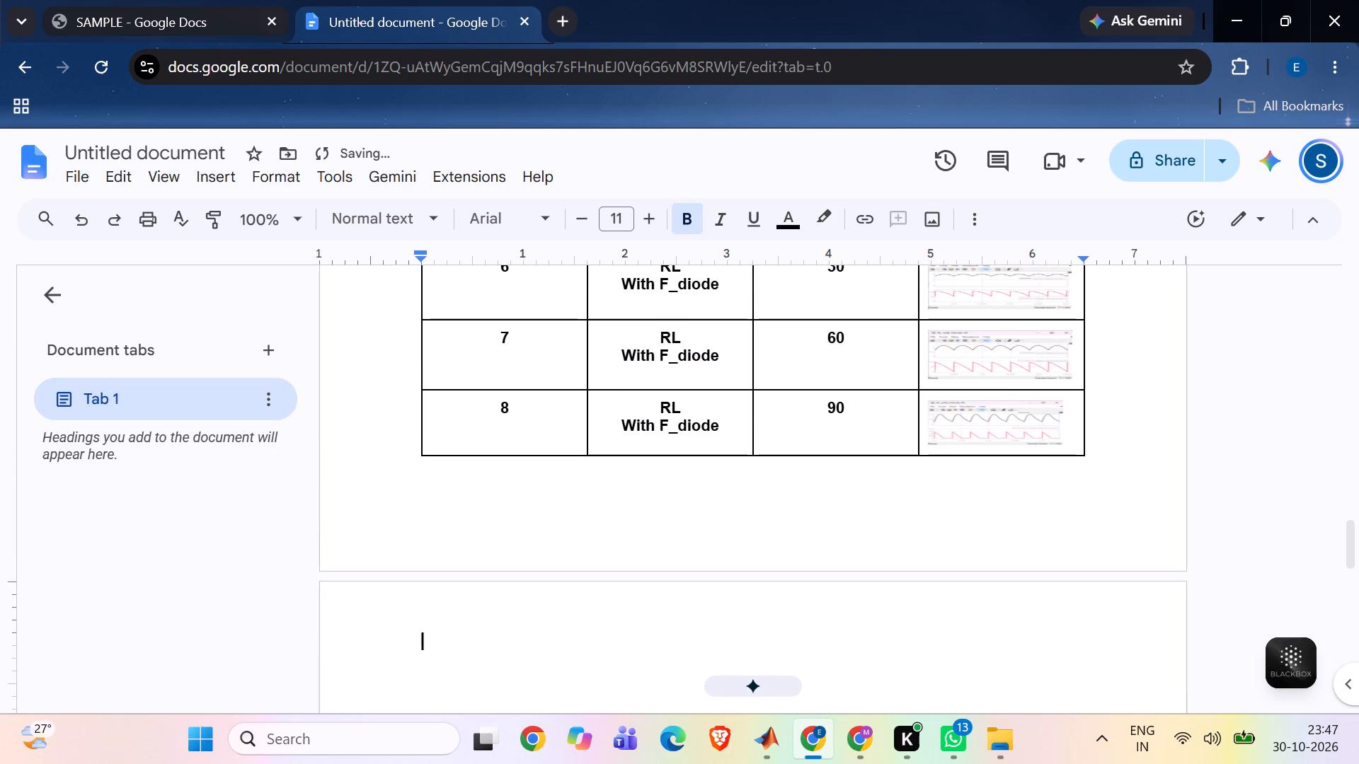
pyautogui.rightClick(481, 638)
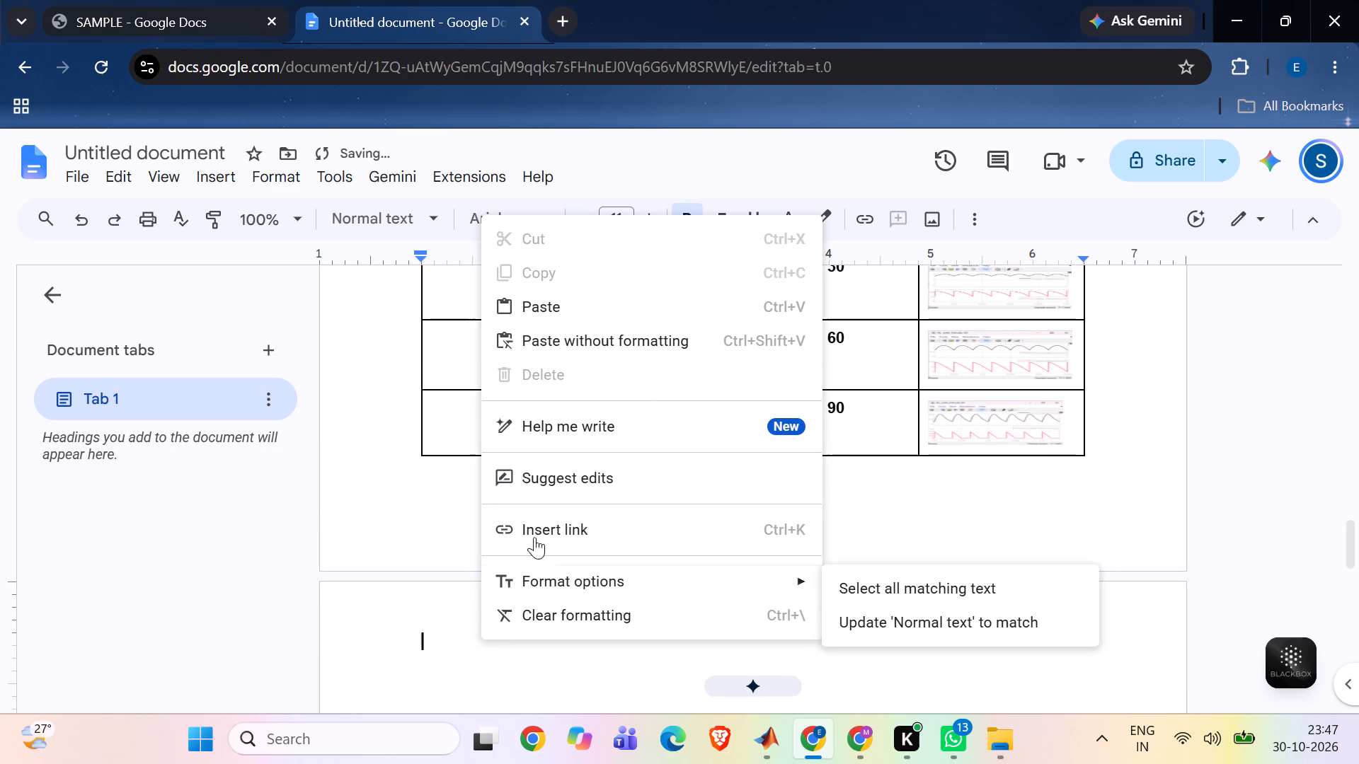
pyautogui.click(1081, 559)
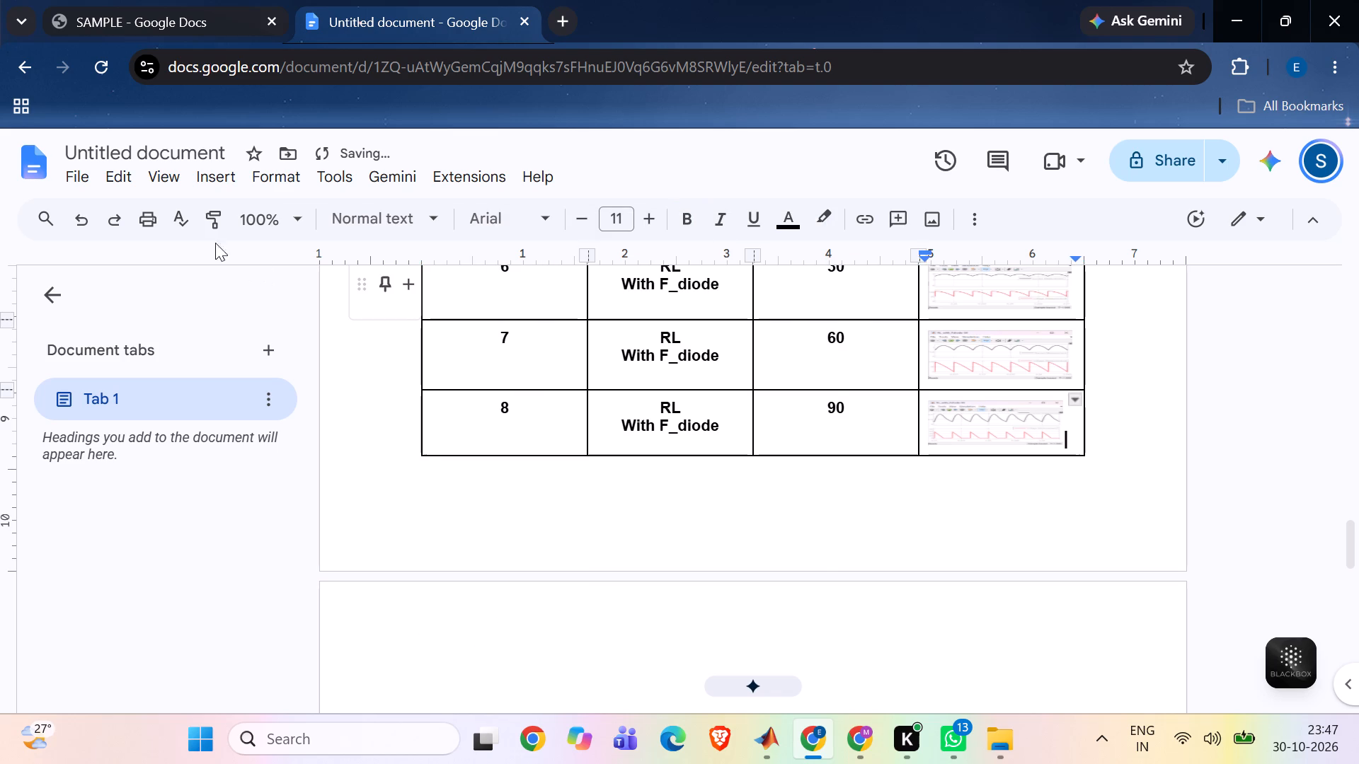
# Rename the document to Expt-1-3_ph_rectifiers.
pyautogui.click(91, 172)
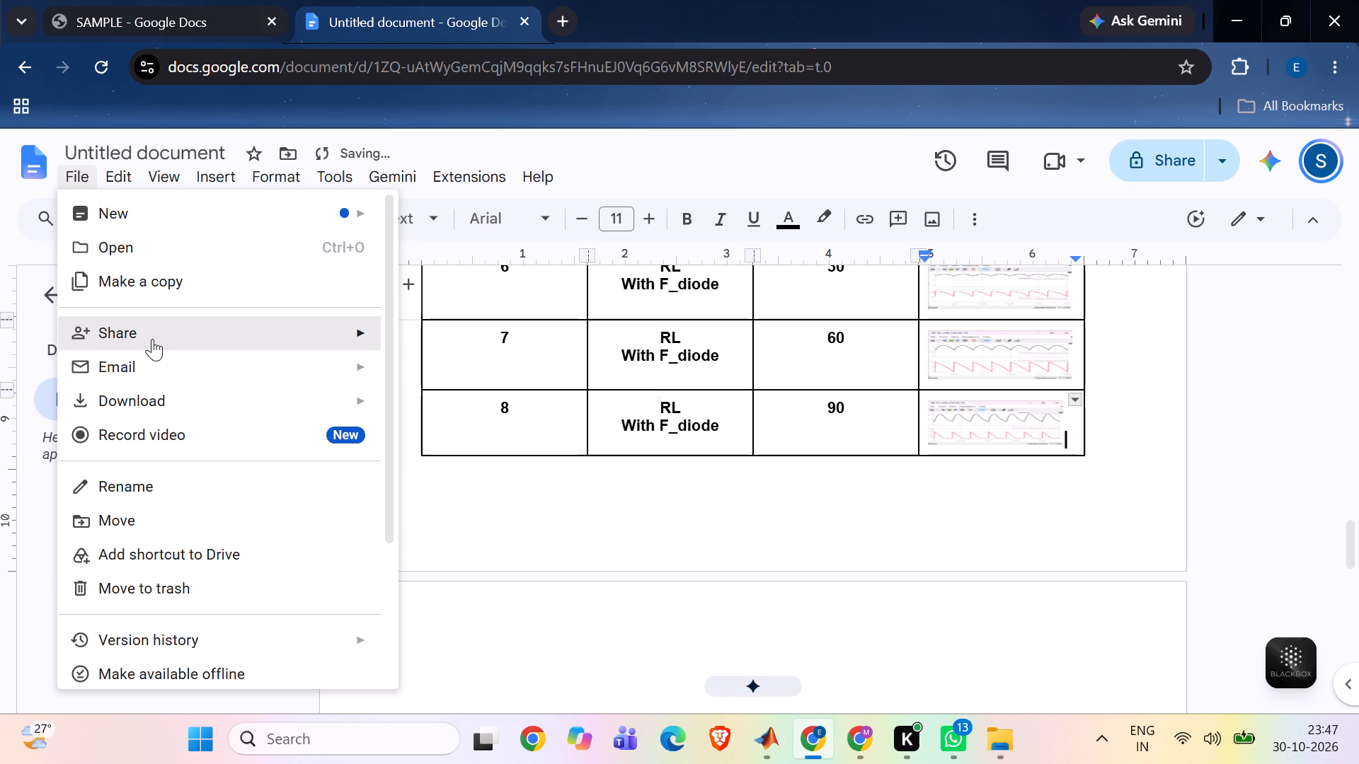
pyautogui.click(148, 477)
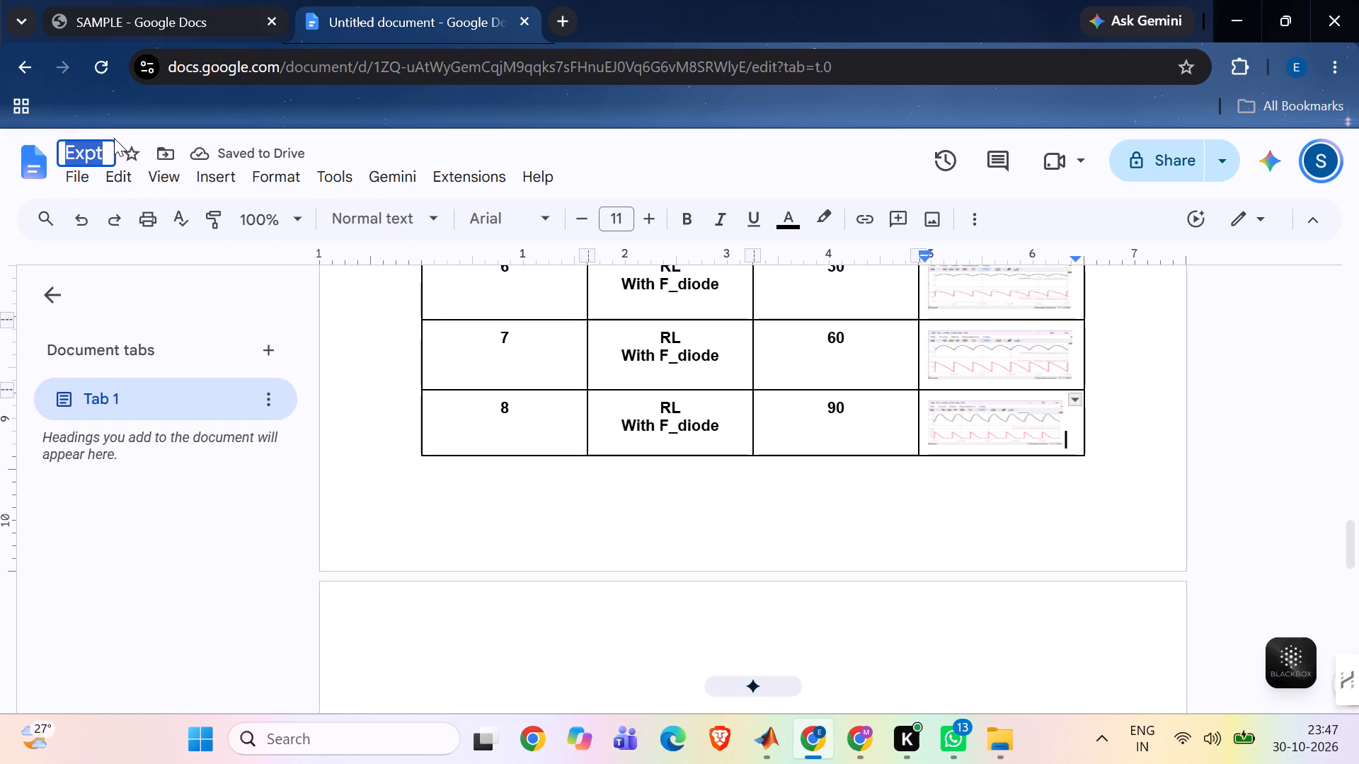
pyautogui.click(105, 154)
pyautogui.click(96, 143)
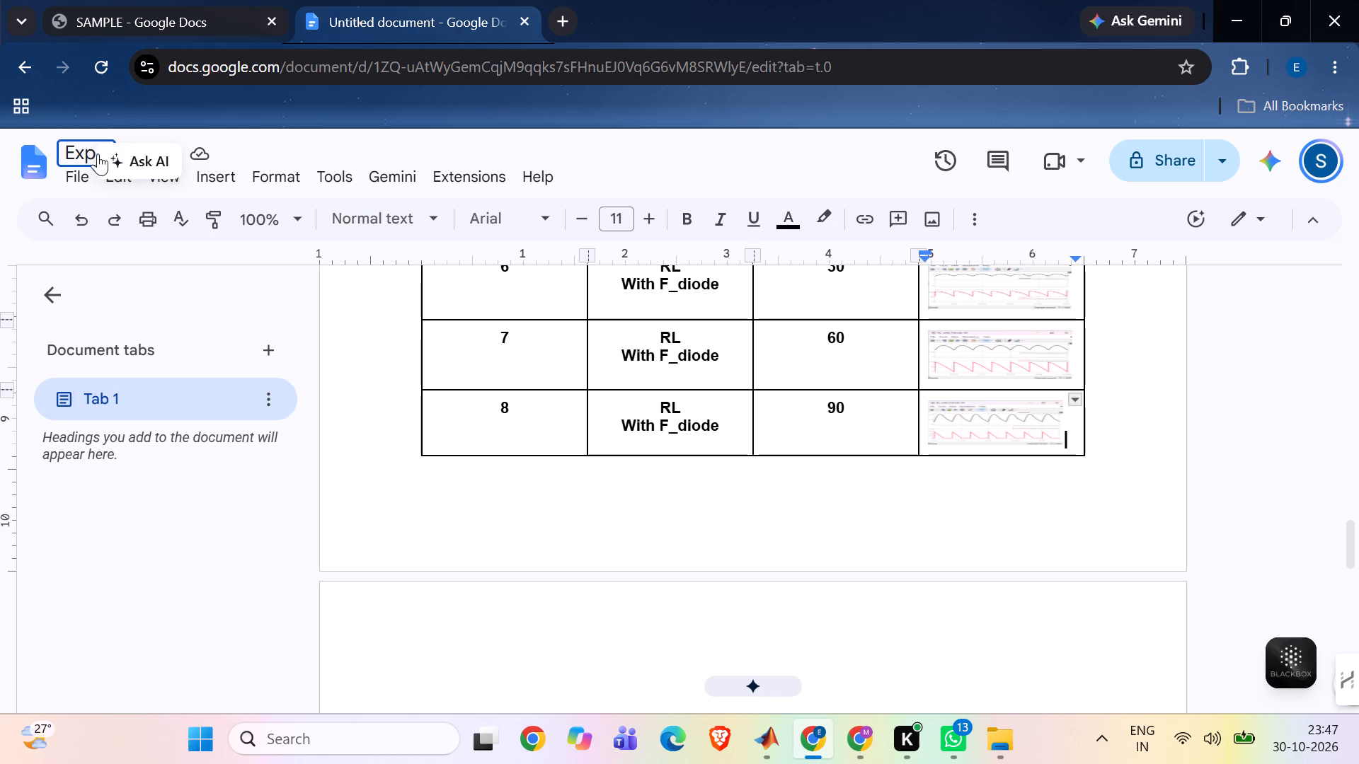
pyautogui.press('Right')
pyautogui.press('Right')
pyautogui.write('-1')
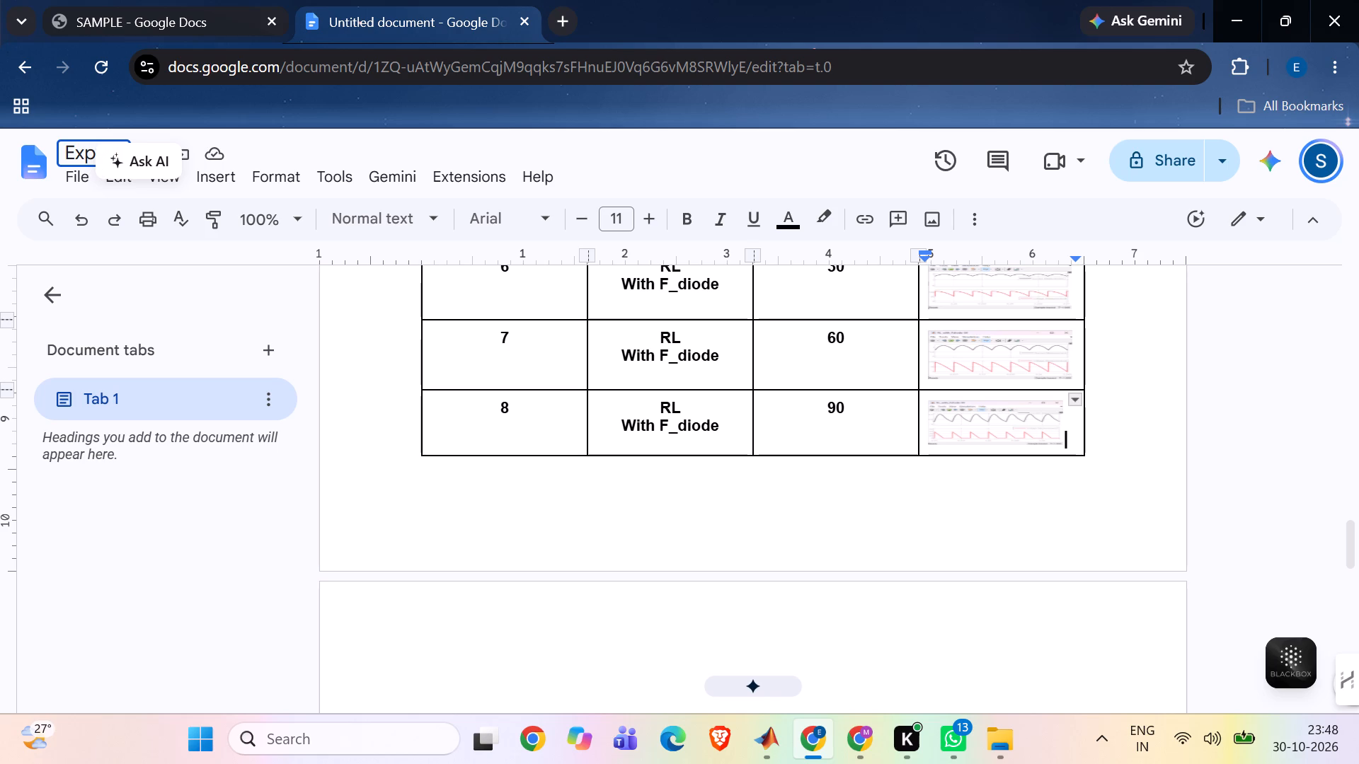
pyautogui.press('-')
pyautogui.press('3')
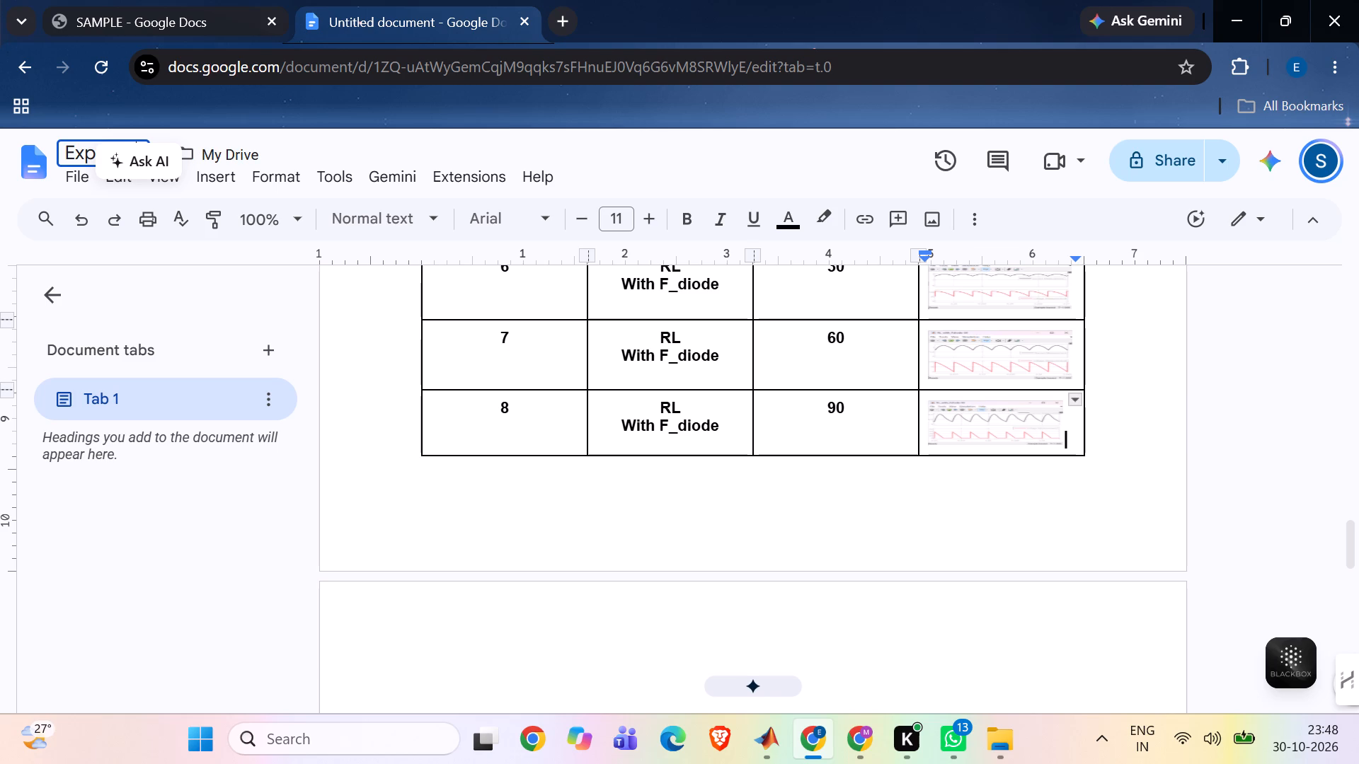
pyautogui.write('_ph')
pyautogui.write('_rectifiers')
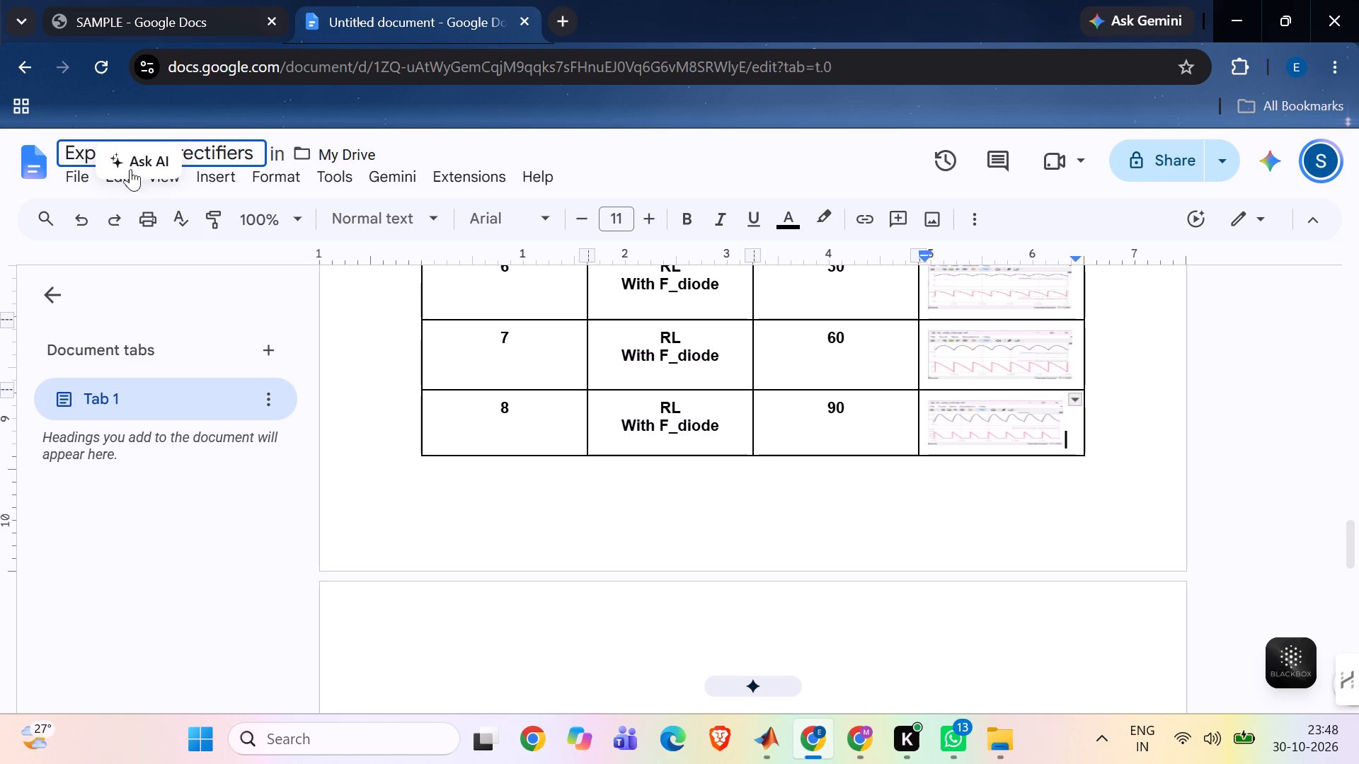
pyautogui.click(510, 136)
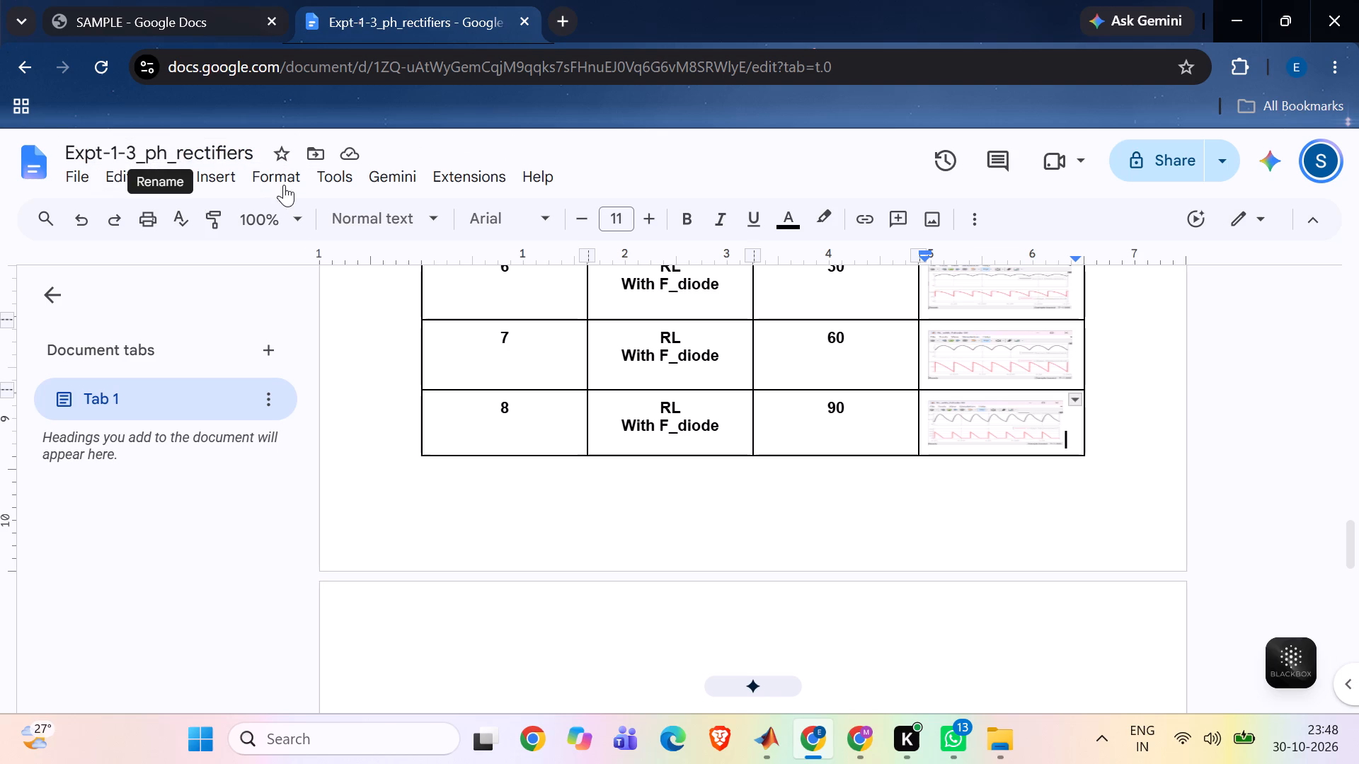
# Download the document as a PDF file.
pyautogui.click(84, 185)
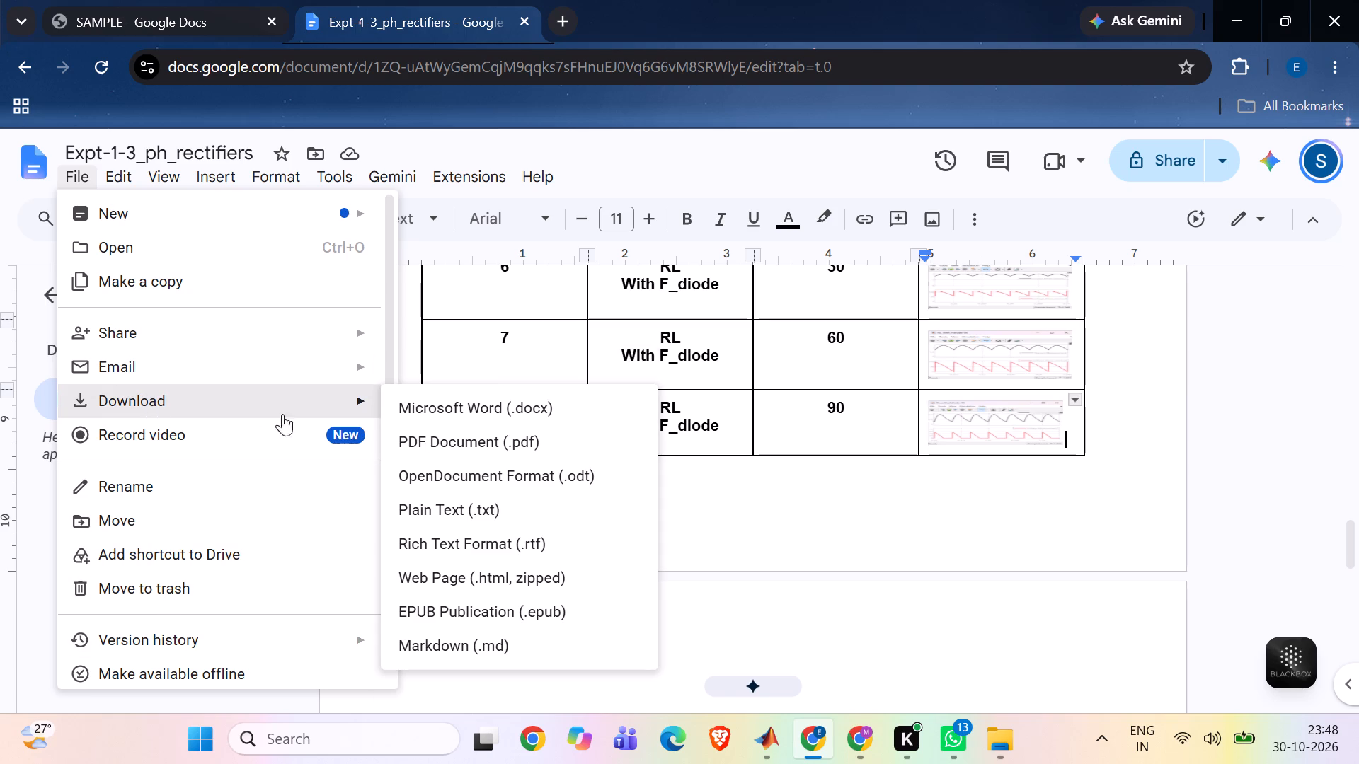
pyautogui.click(417, 445)
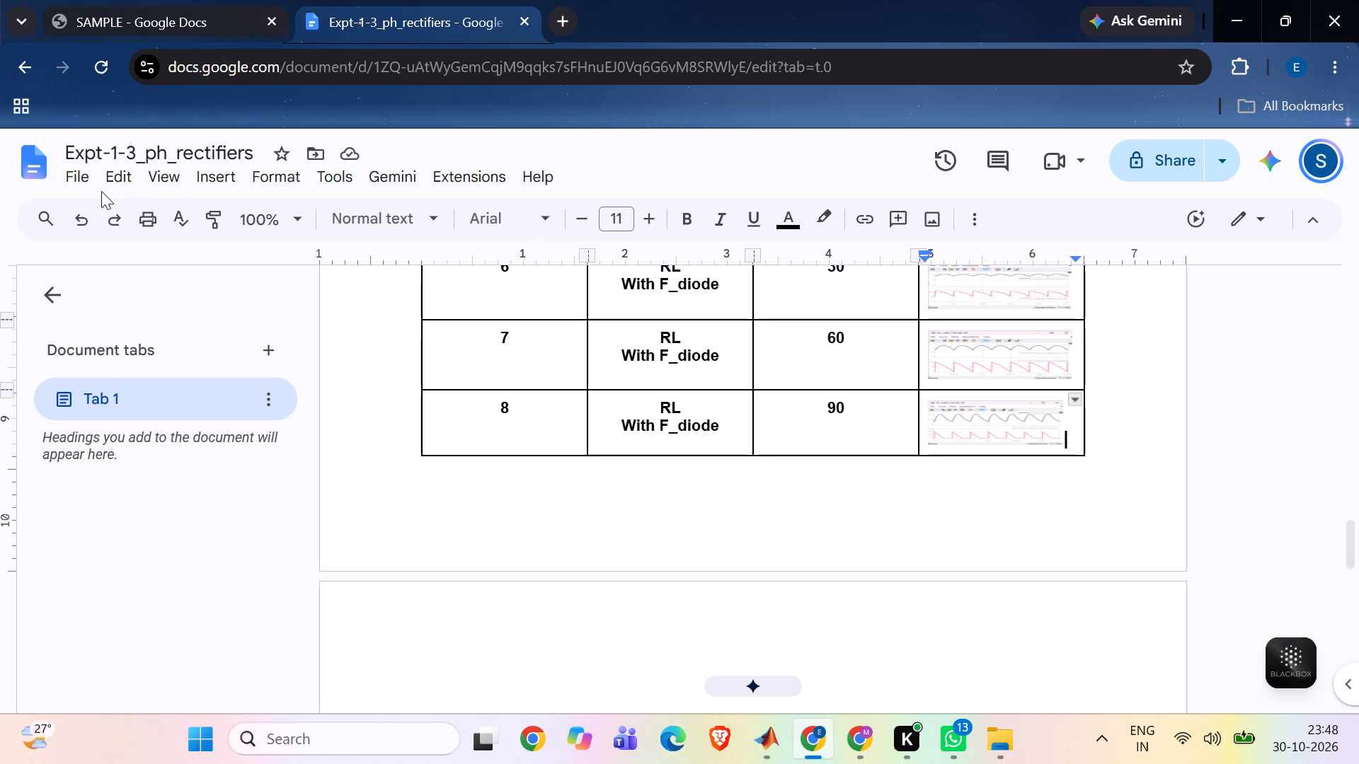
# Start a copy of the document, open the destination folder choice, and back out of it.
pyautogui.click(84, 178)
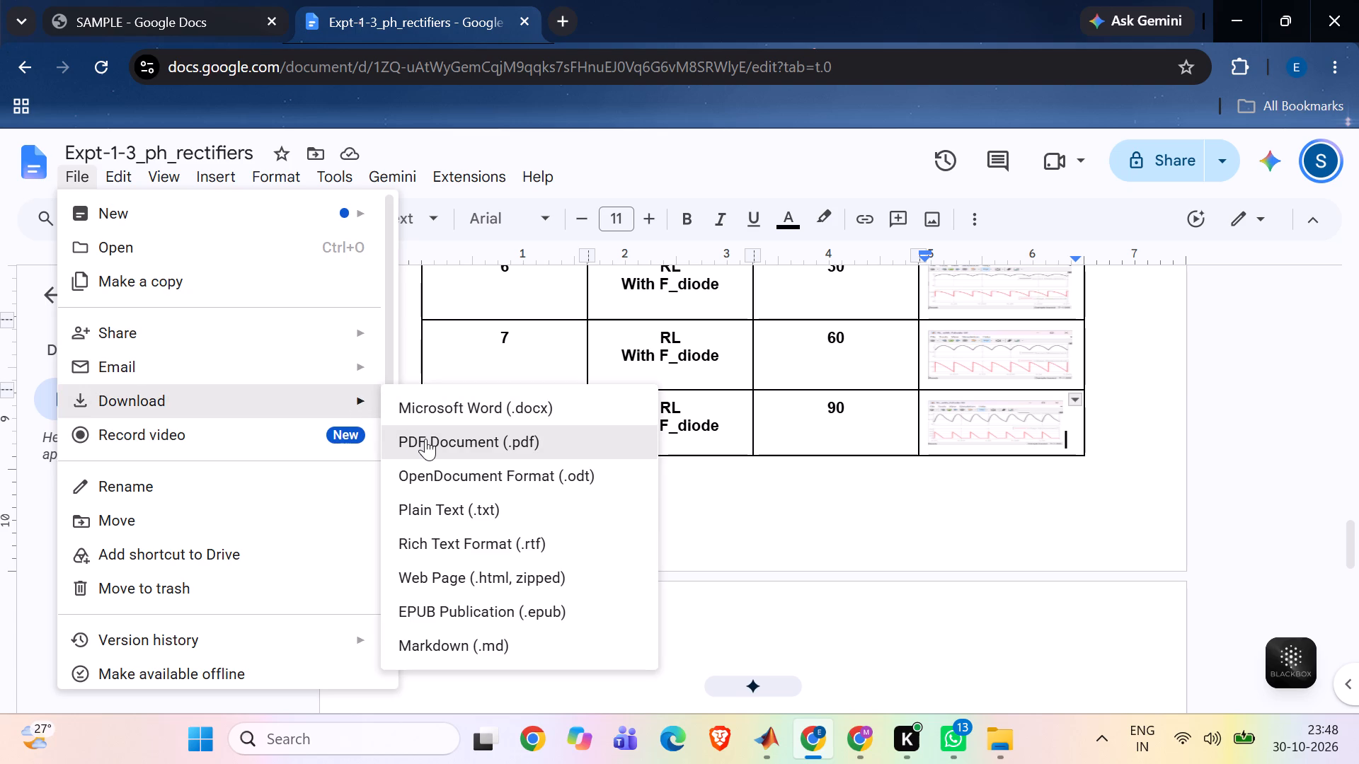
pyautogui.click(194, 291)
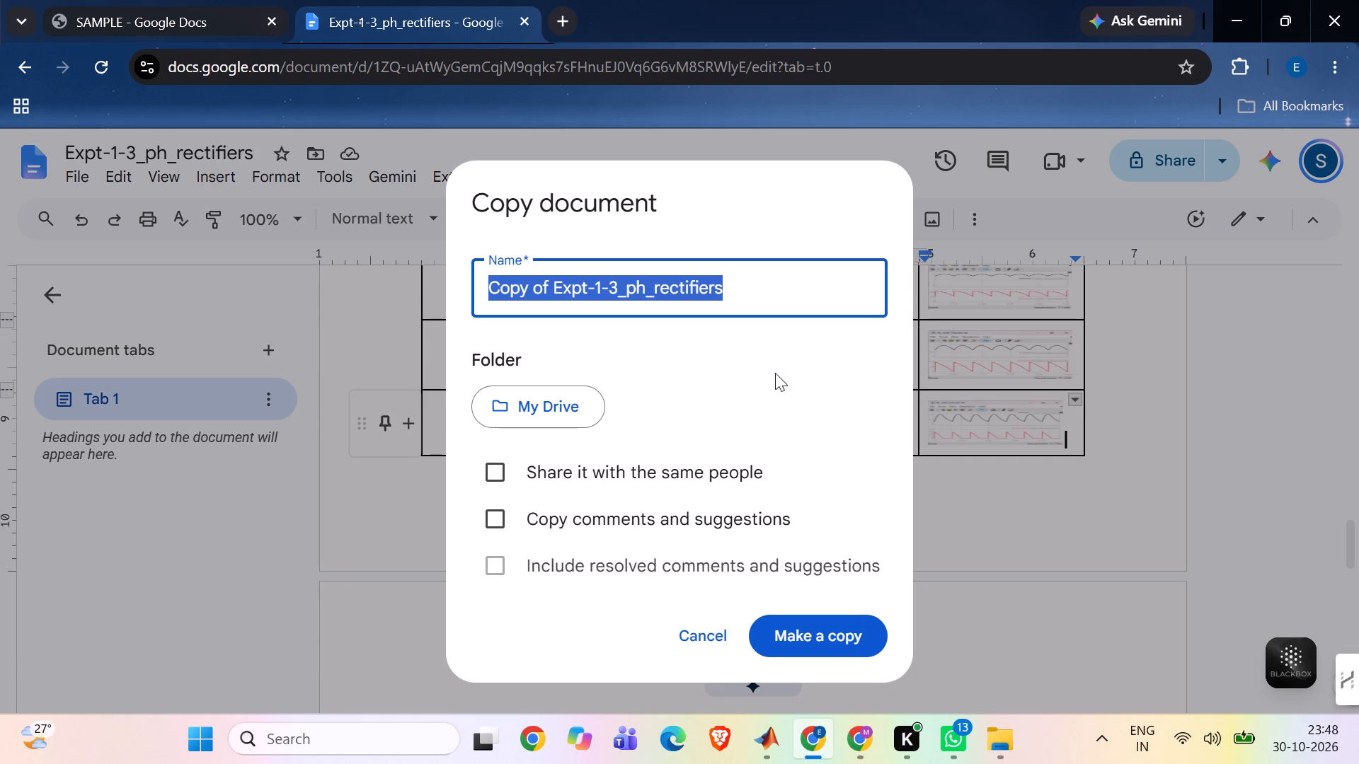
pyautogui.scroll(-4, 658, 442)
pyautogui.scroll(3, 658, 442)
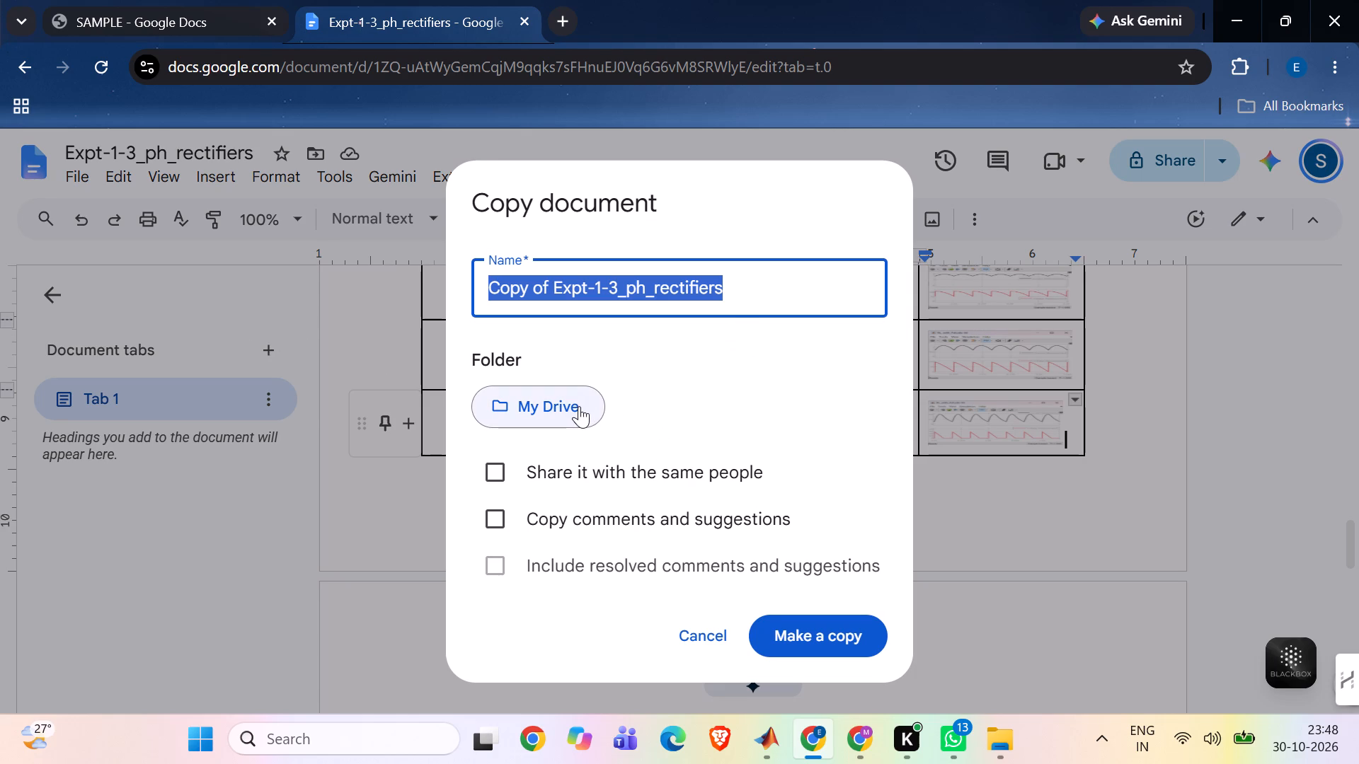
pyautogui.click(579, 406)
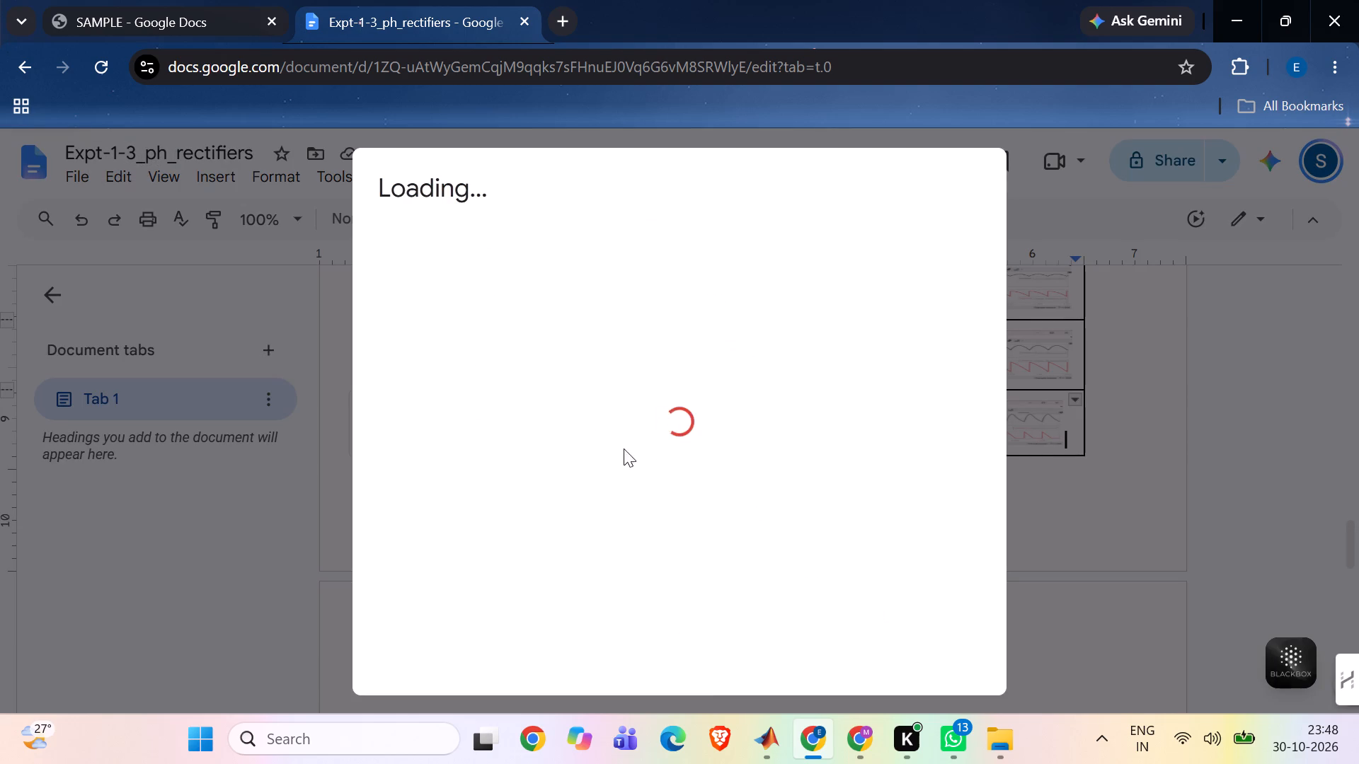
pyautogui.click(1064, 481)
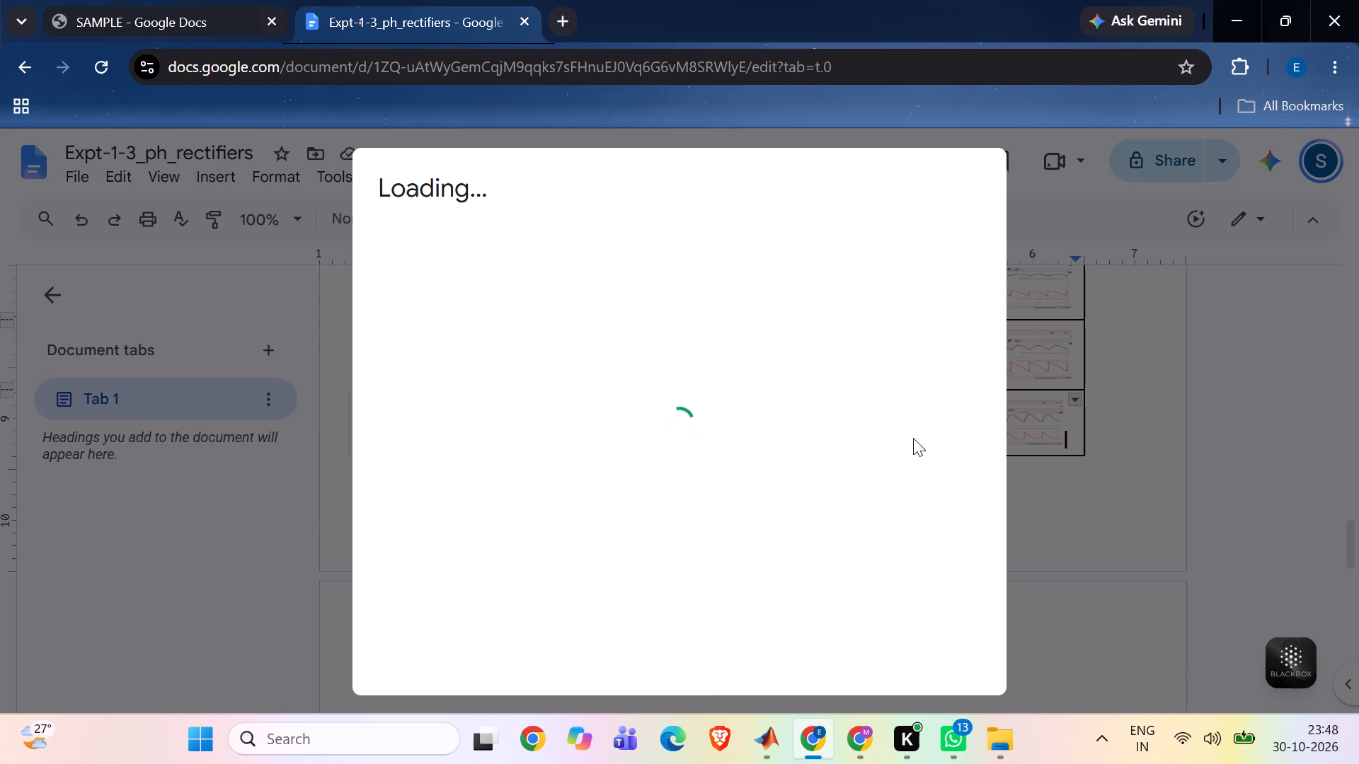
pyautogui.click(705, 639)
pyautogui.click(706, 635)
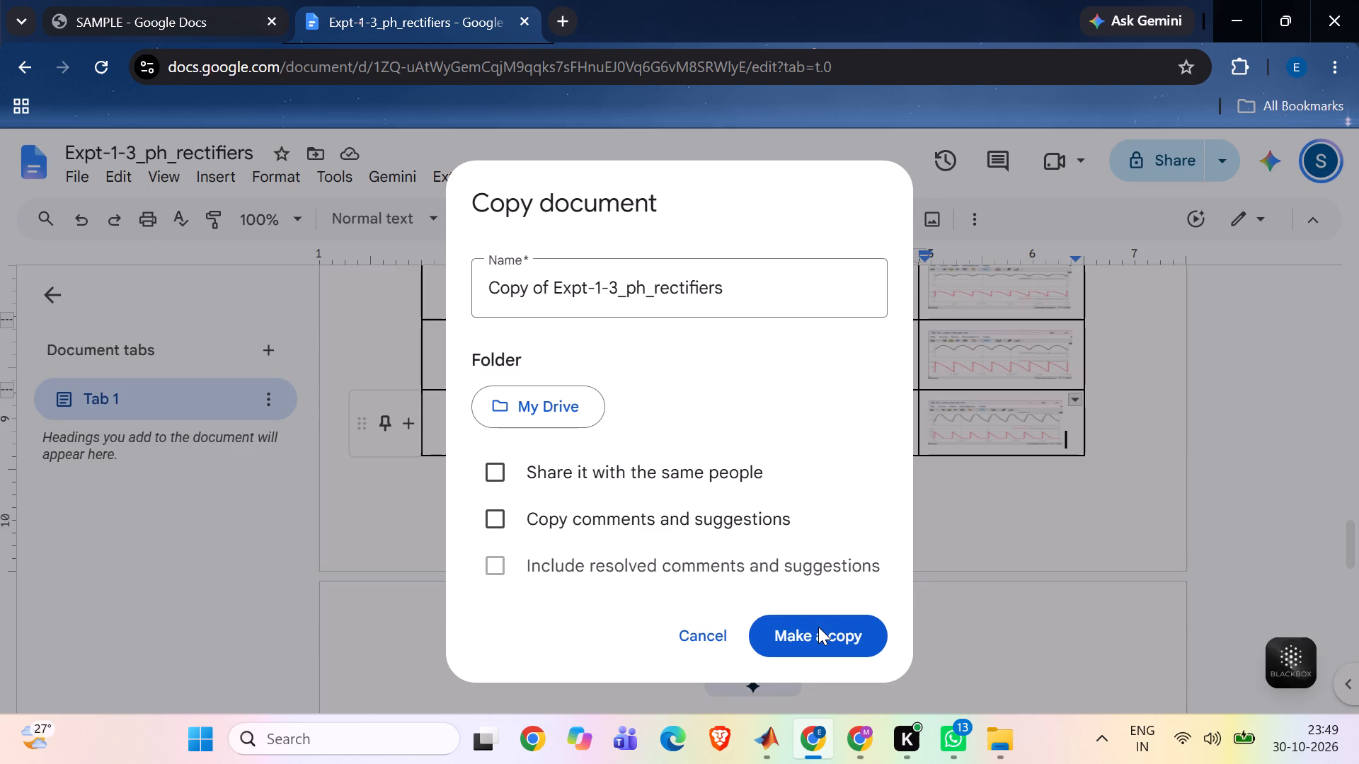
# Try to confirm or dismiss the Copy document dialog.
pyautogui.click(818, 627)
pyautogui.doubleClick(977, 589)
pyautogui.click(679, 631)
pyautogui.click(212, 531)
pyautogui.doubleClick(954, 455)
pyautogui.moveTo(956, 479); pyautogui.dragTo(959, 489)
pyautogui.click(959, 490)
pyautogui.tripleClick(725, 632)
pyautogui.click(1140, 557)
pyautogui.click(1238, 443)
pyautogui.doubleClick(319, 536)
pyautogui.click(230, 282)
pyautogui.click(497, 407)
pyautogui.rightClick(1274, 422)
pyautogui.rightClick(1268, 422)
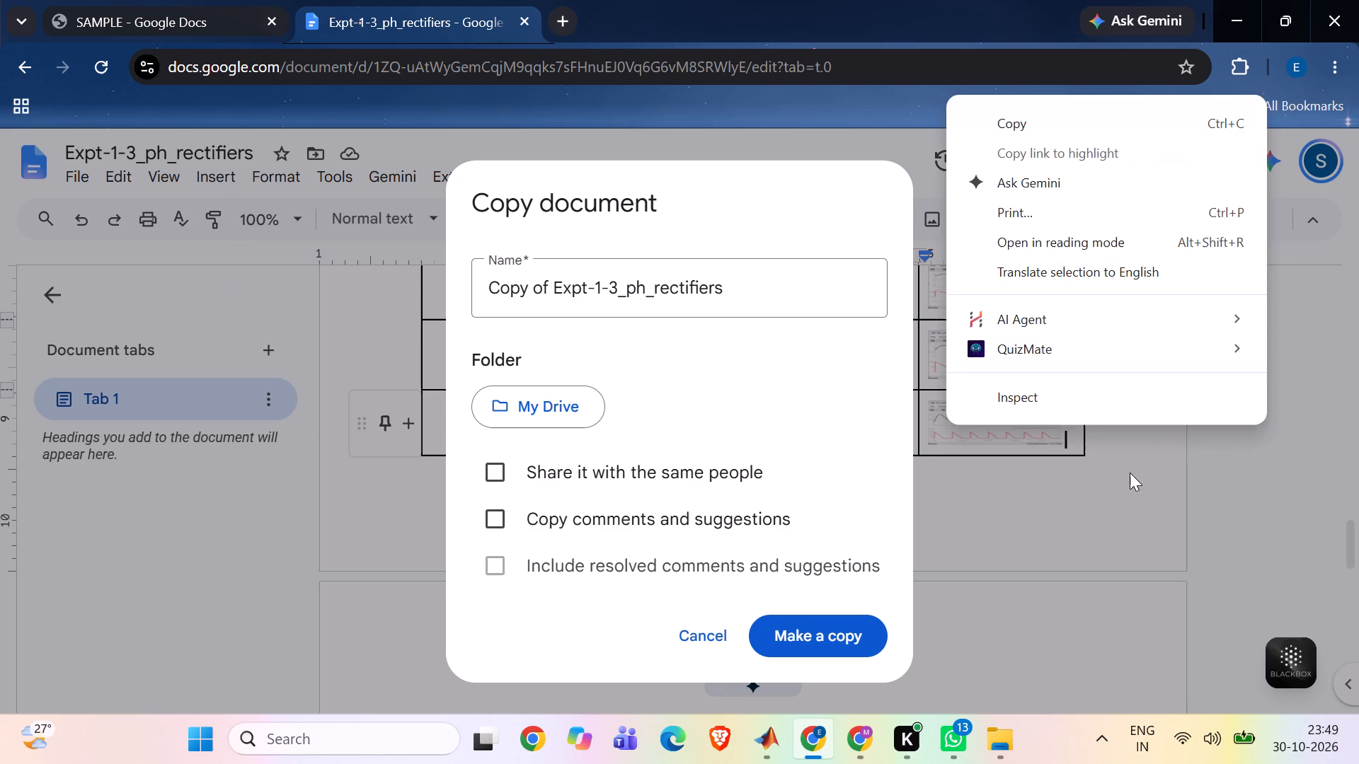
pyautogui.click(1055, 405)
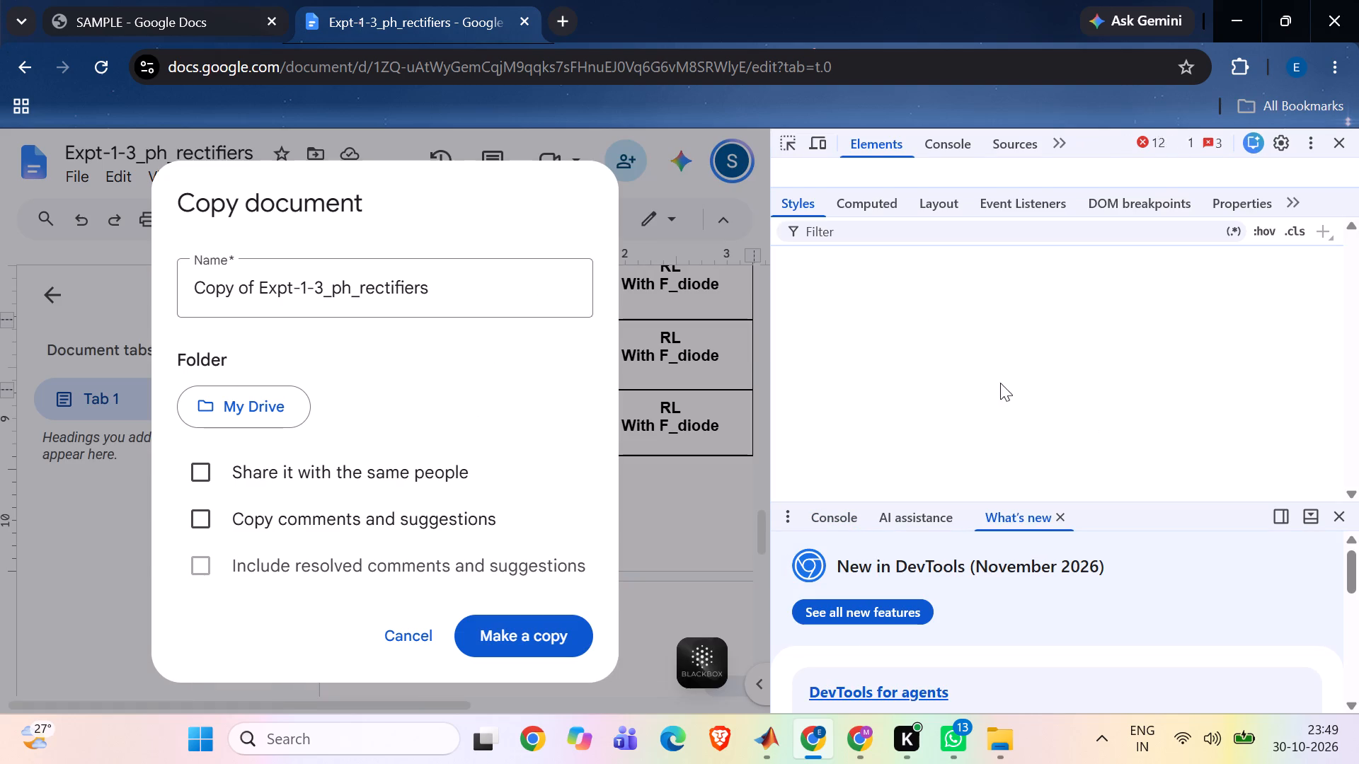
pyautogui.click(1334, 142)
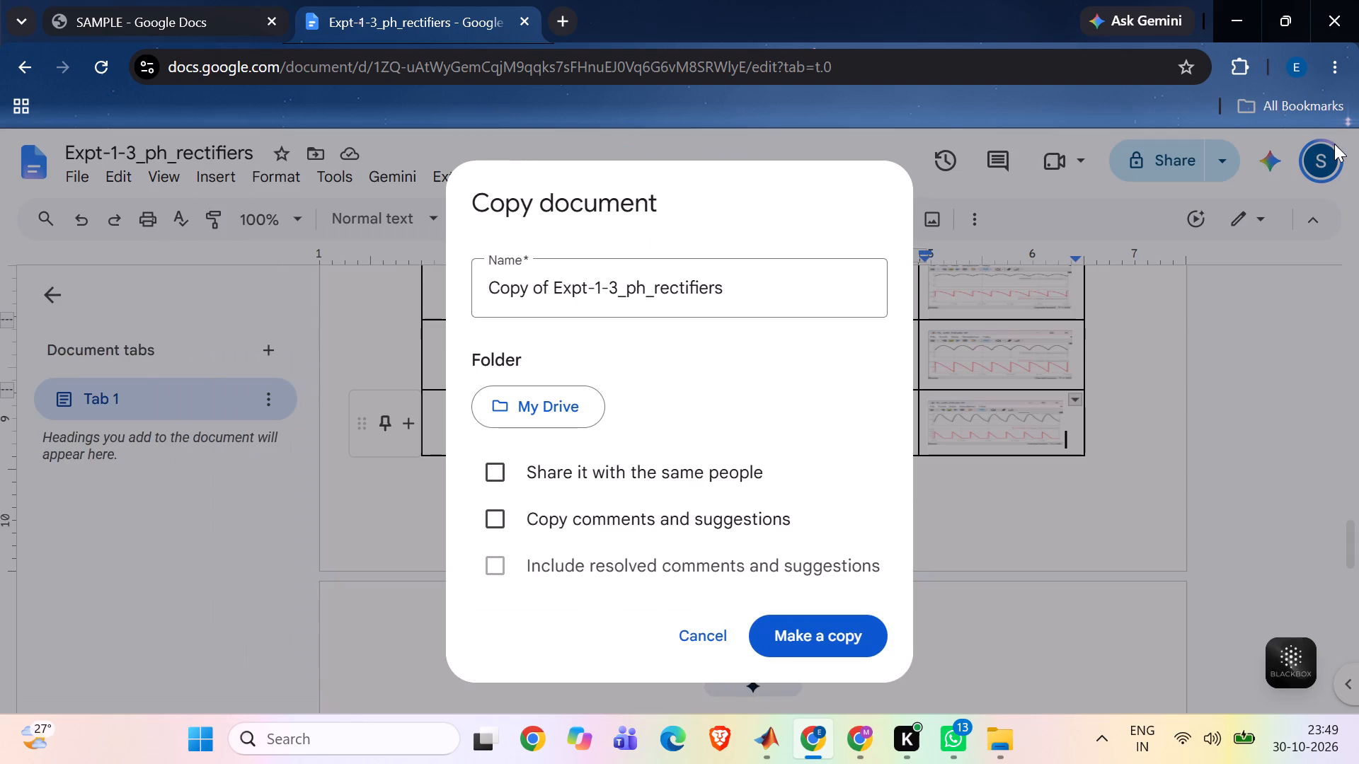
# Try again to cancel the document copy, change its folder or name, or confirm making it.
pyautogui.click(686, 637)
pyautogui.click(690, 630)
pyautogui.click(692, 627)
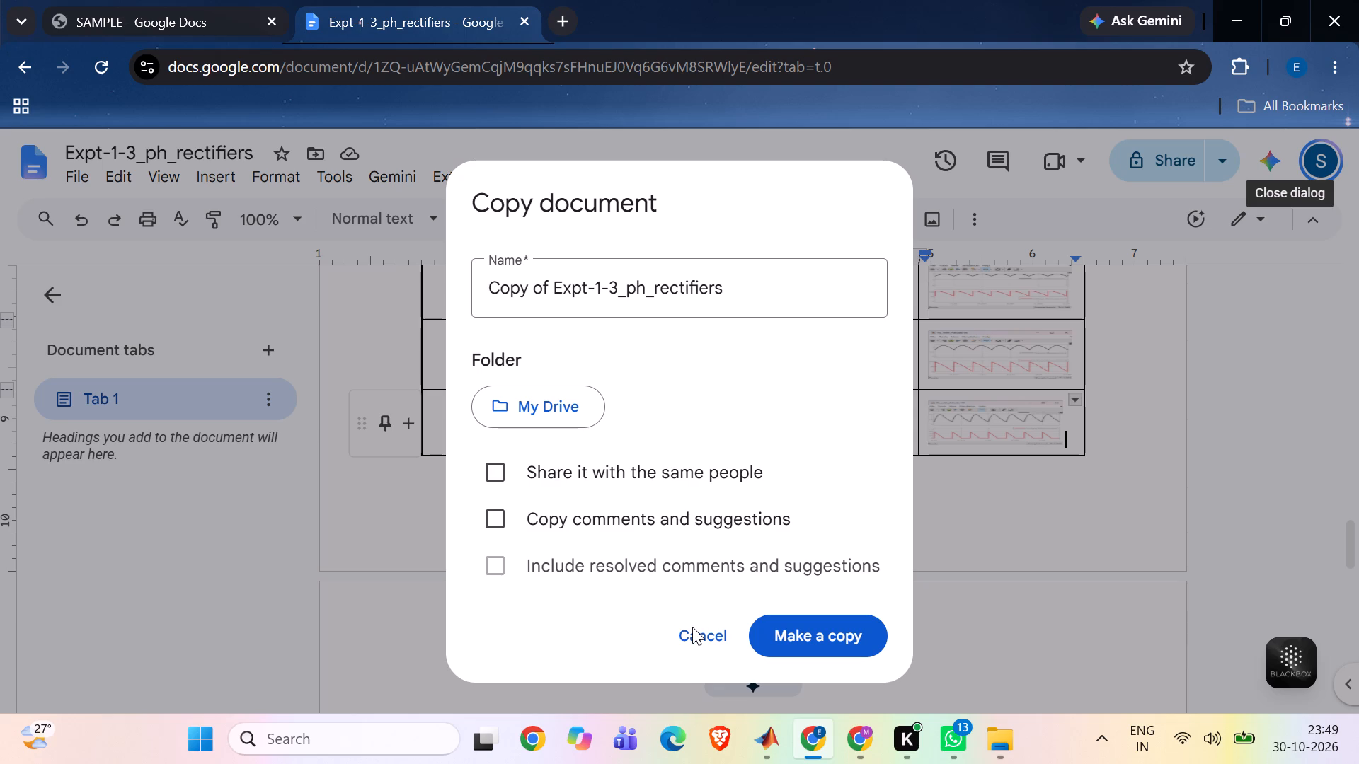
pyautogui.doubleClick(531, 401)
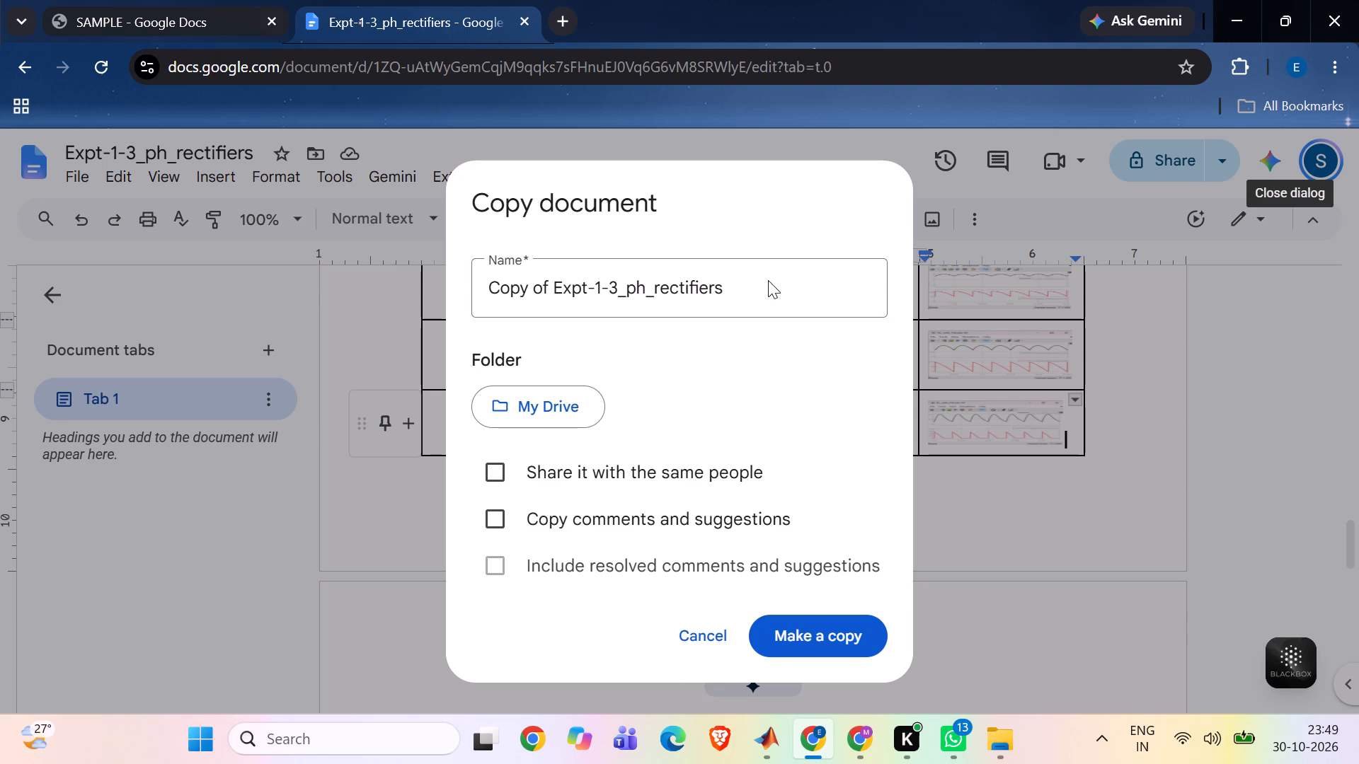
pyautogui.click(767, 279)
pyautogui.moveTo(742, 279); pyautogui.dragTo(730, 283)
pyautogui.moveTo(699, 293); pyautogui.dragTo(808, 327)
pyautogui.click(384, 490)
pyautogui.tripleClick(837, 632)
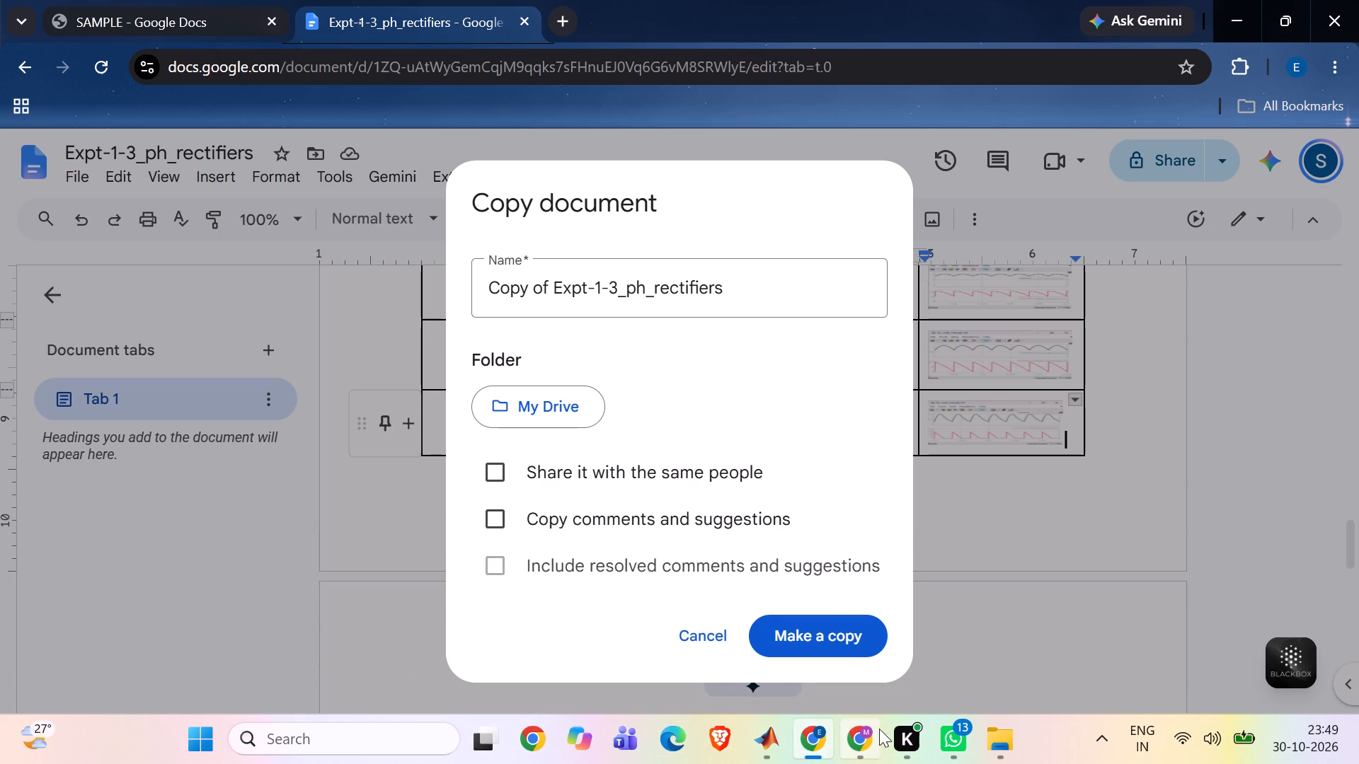
# Switch to File Explorer and look through the Documents and Downloads folders for the downloaded report PDF.
pyautogui.click(985, 727)
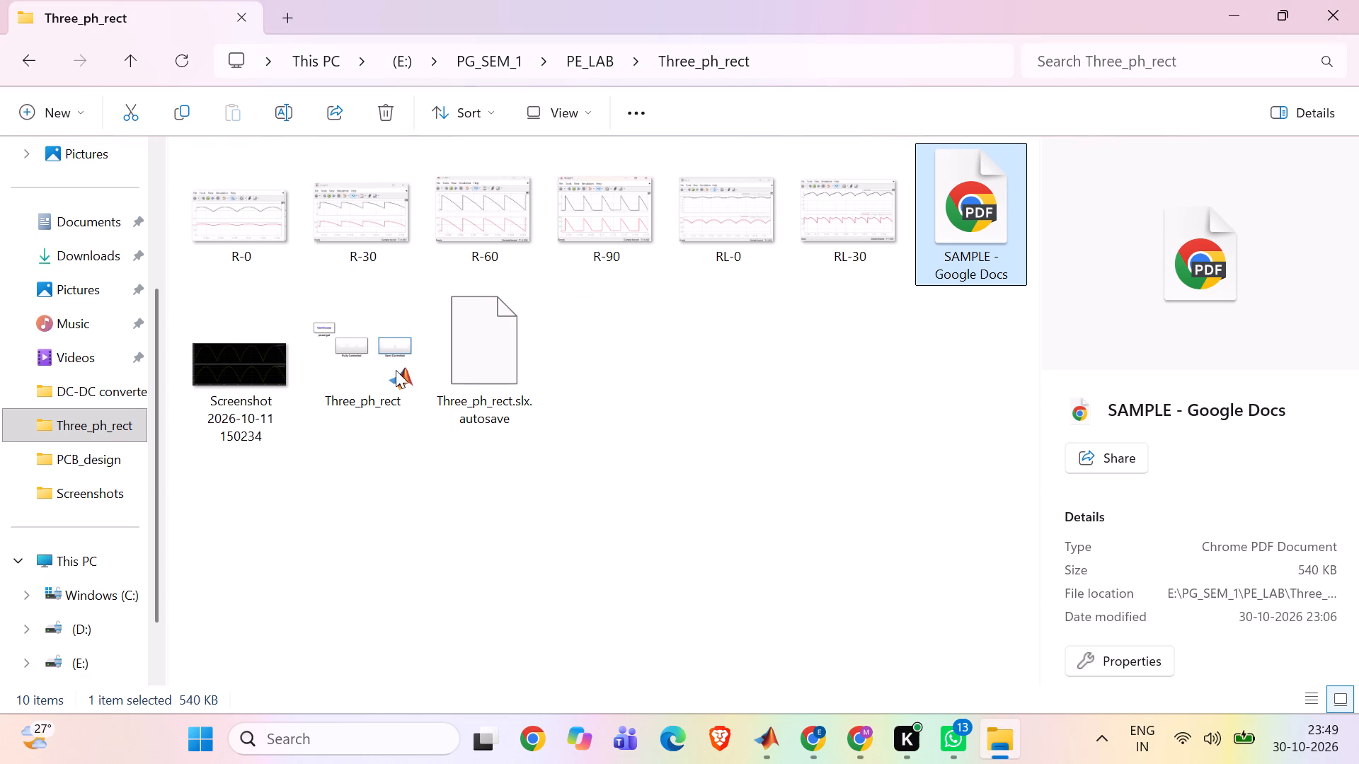
pyautogui.click(91, 220)
pyautogui.click(91, 243)
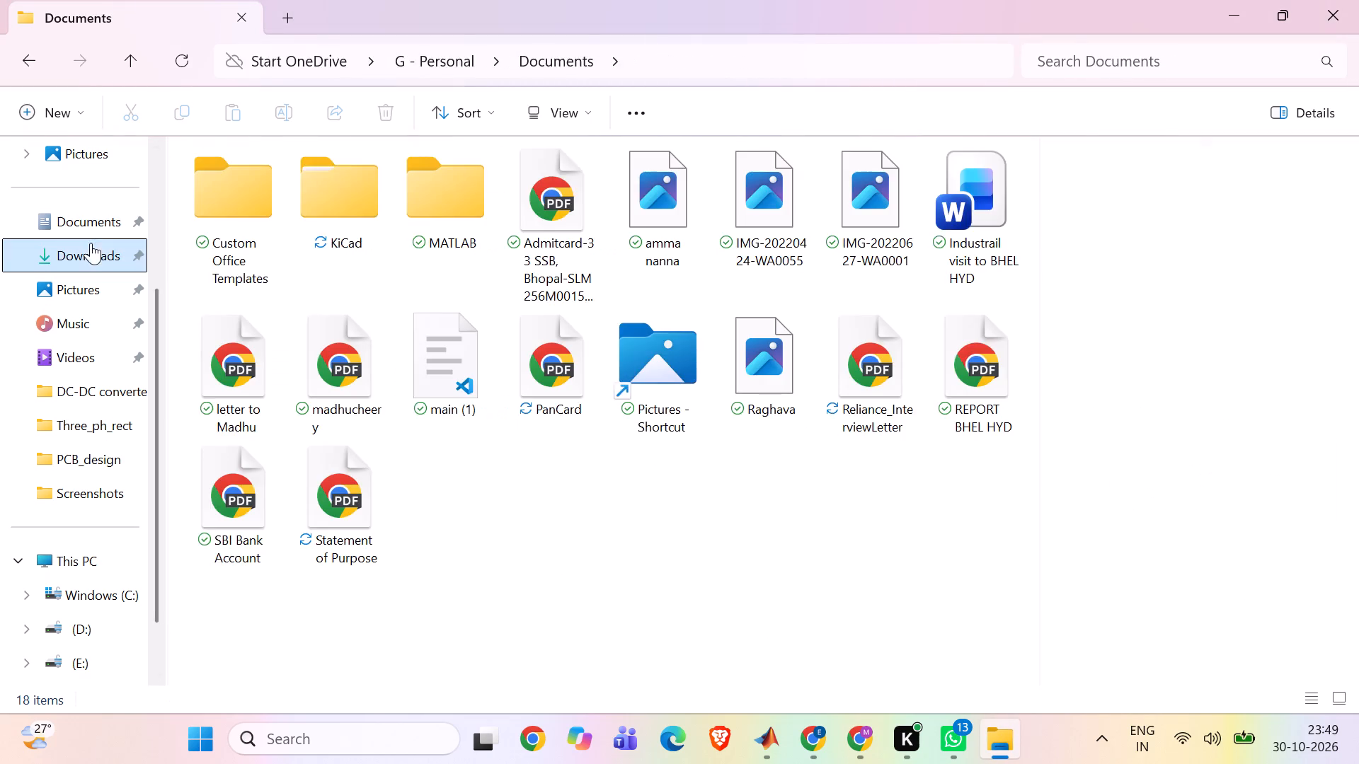
pyautogui.scroll(2, 331, 405)
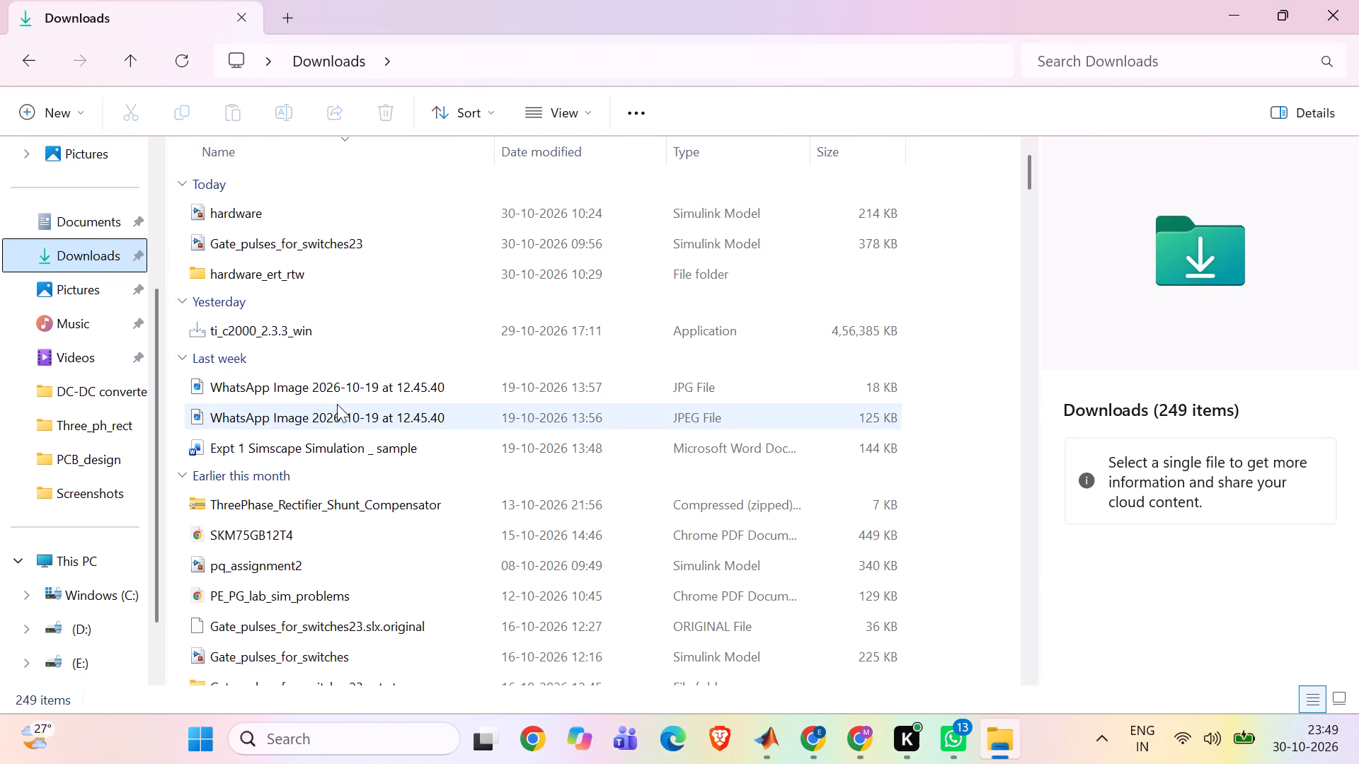
pyautogui.scroll(2, 337, 404)
pyautogui.scroll(-5, 433, 295)
pyautogui.scroll(5, 487, 207)
pyautogui.scroll(2, 539, 110)
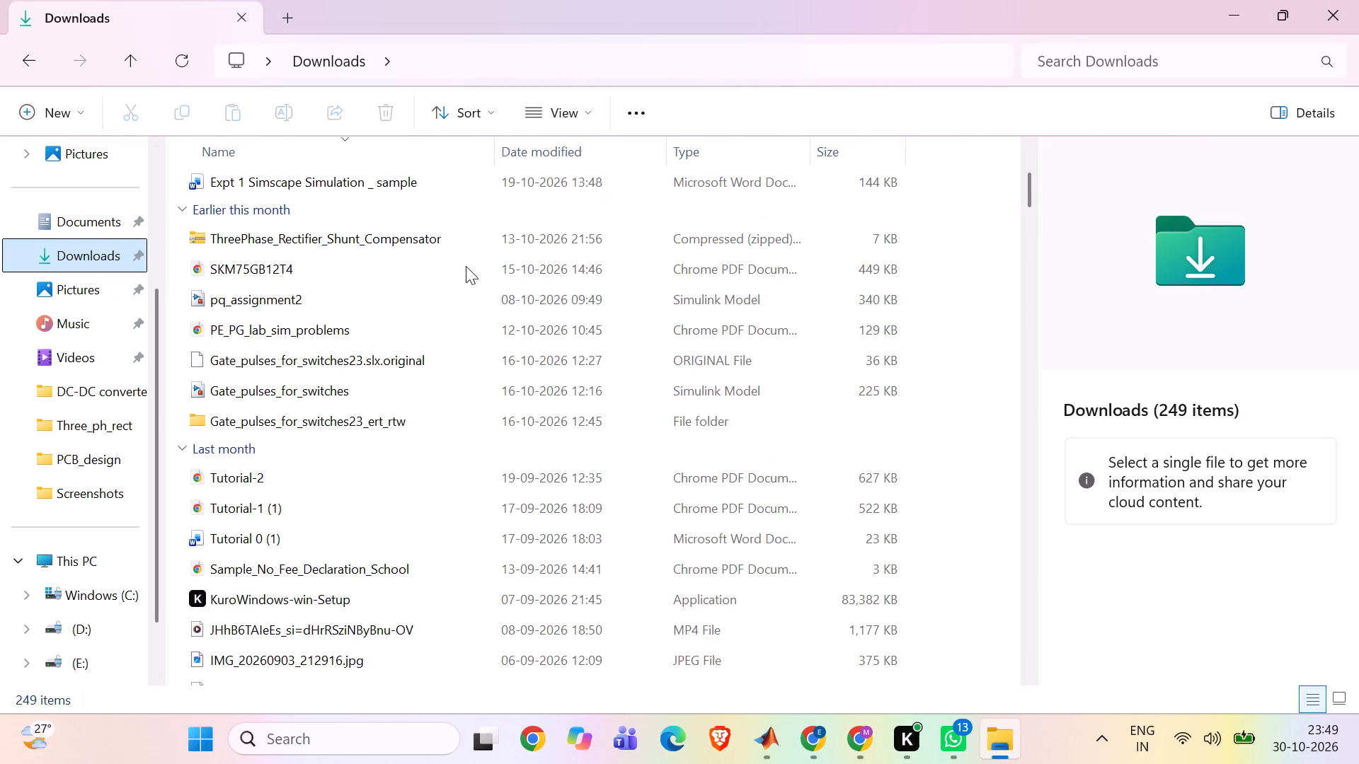
pyautogui.scroll(6, 466, 265)
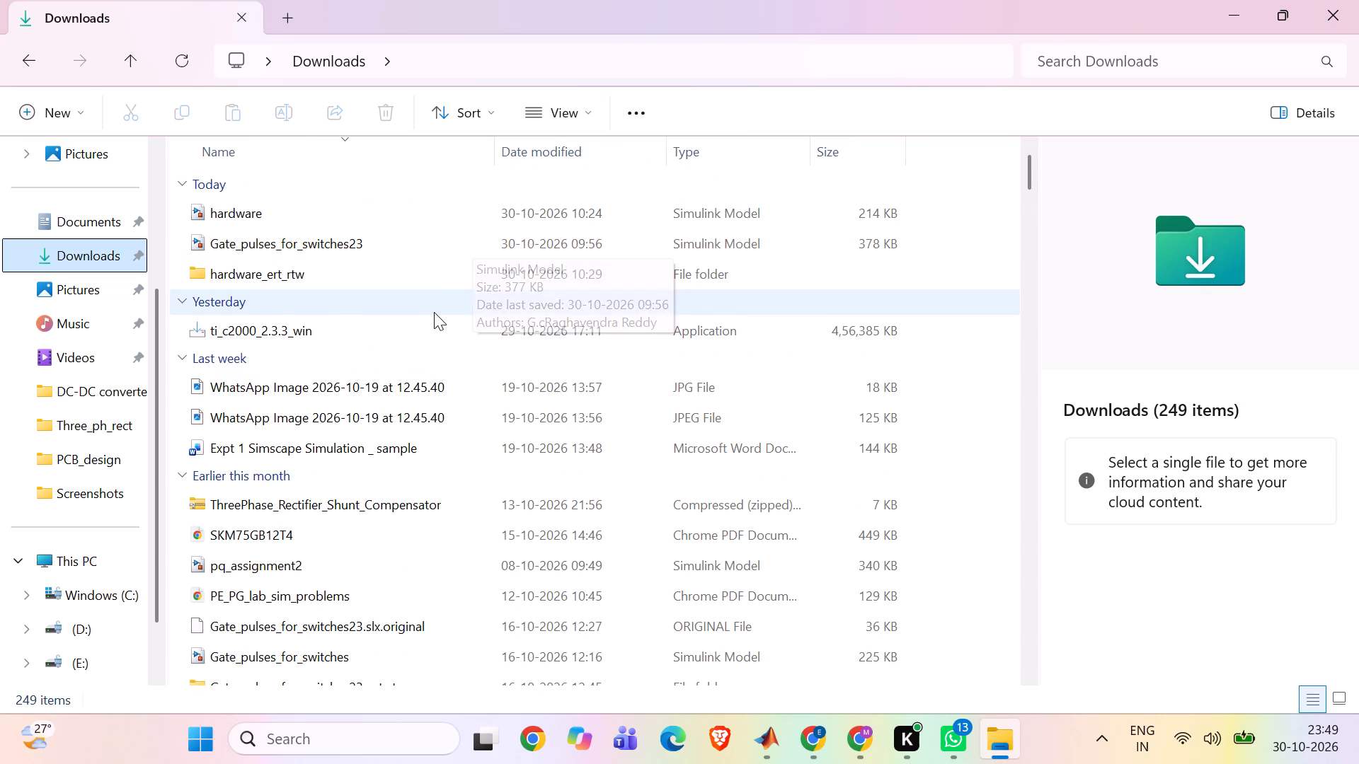
pyautogui.scroll(-1, 434, 312)
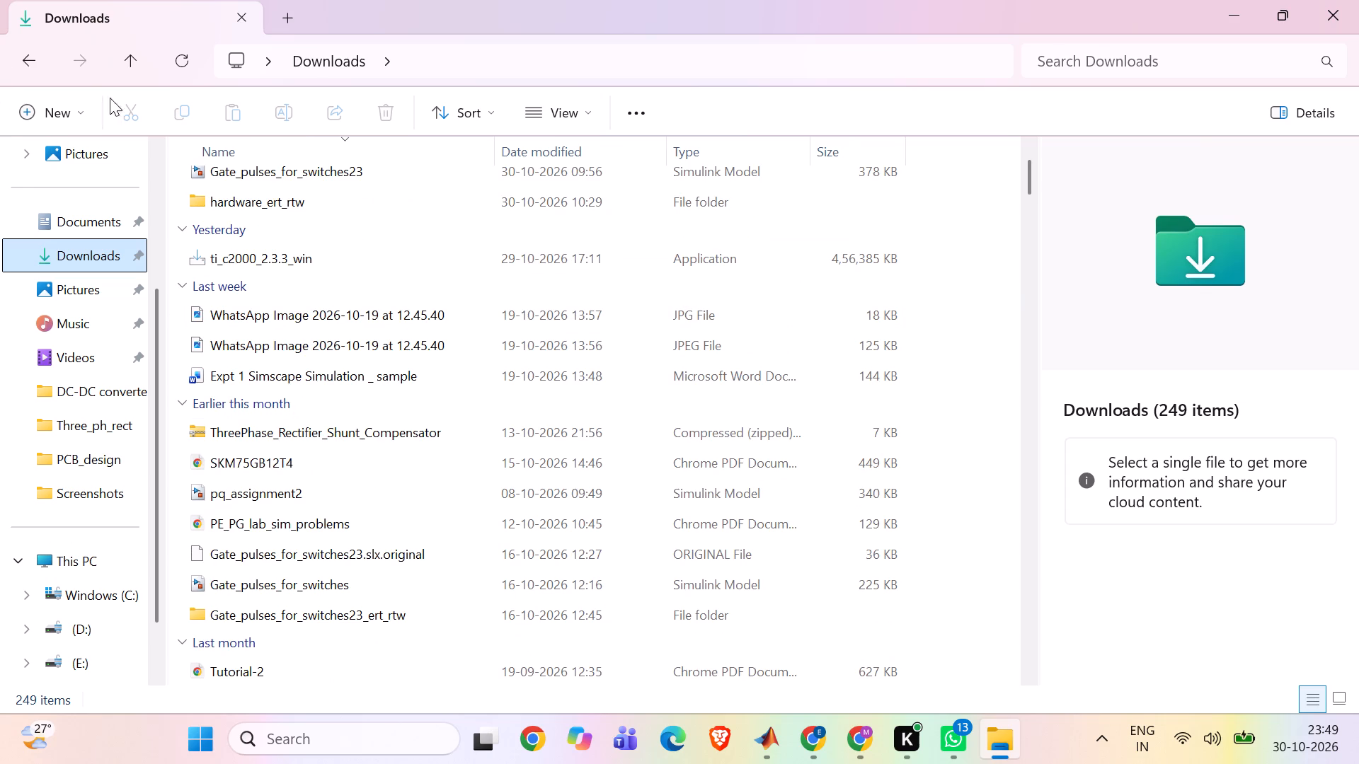
# Open the personal OneDrive folder (G - Personal) to check its contents for the report file.
pyautogui.scroll(3, 39, 236)
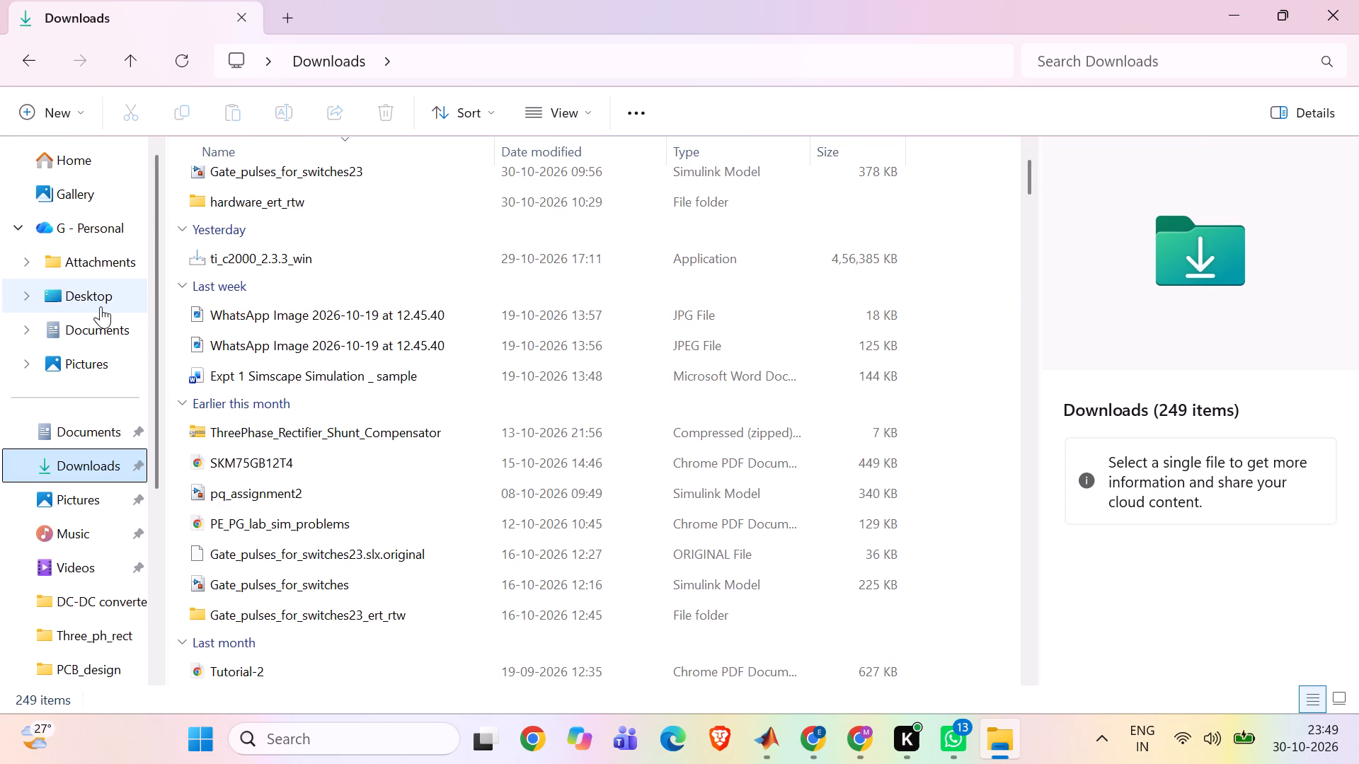
pyautogui.scroll(-8, 105, 311)
pyautogui.scroll(4, 97, 289)
pyautogui.doubleClick(55, 239)
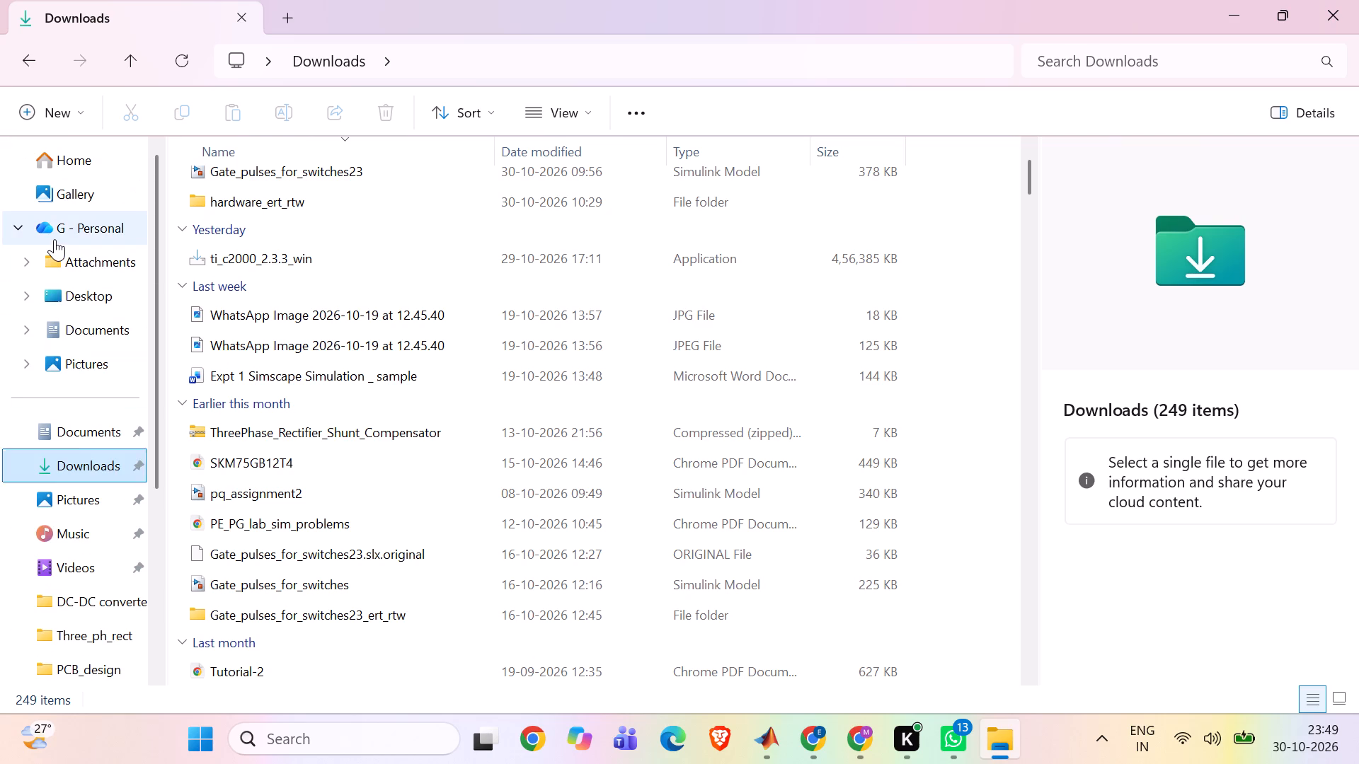
pyautogui.click(68, 238)
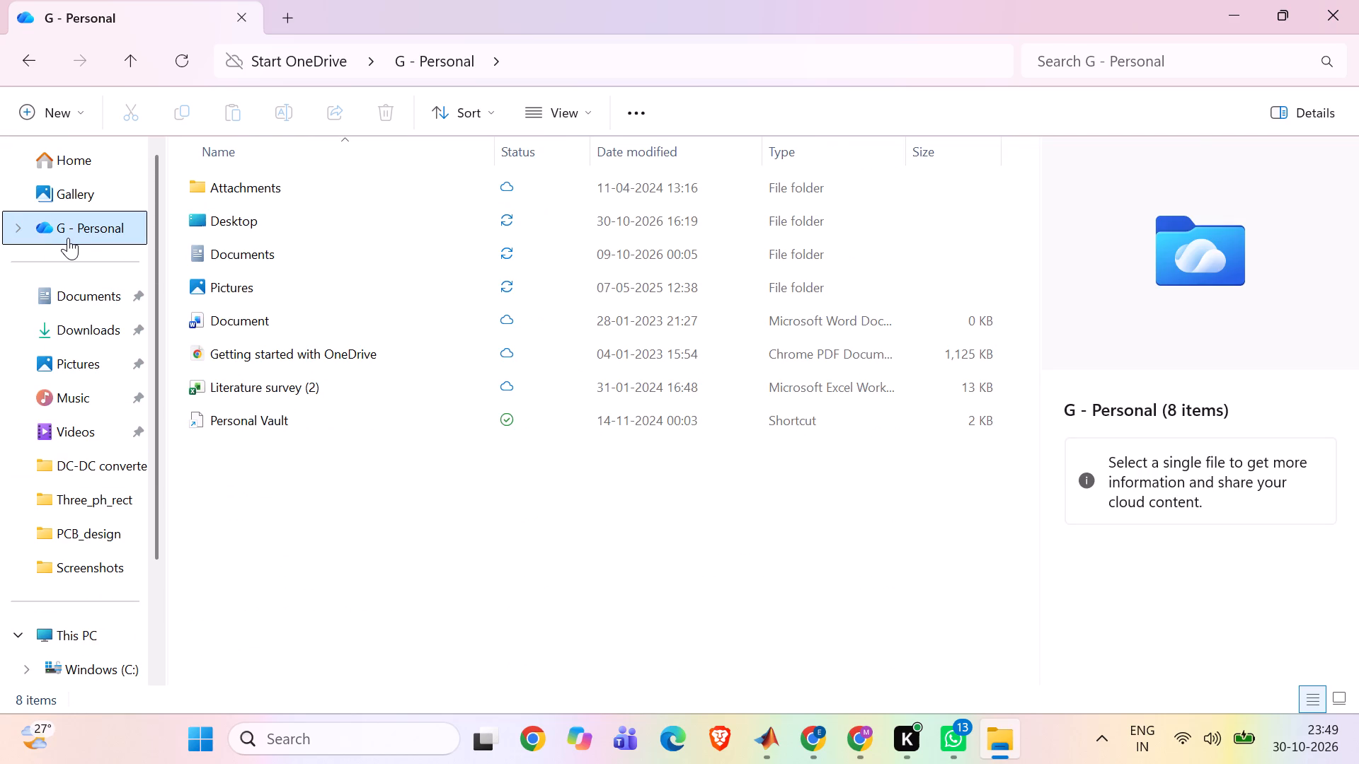
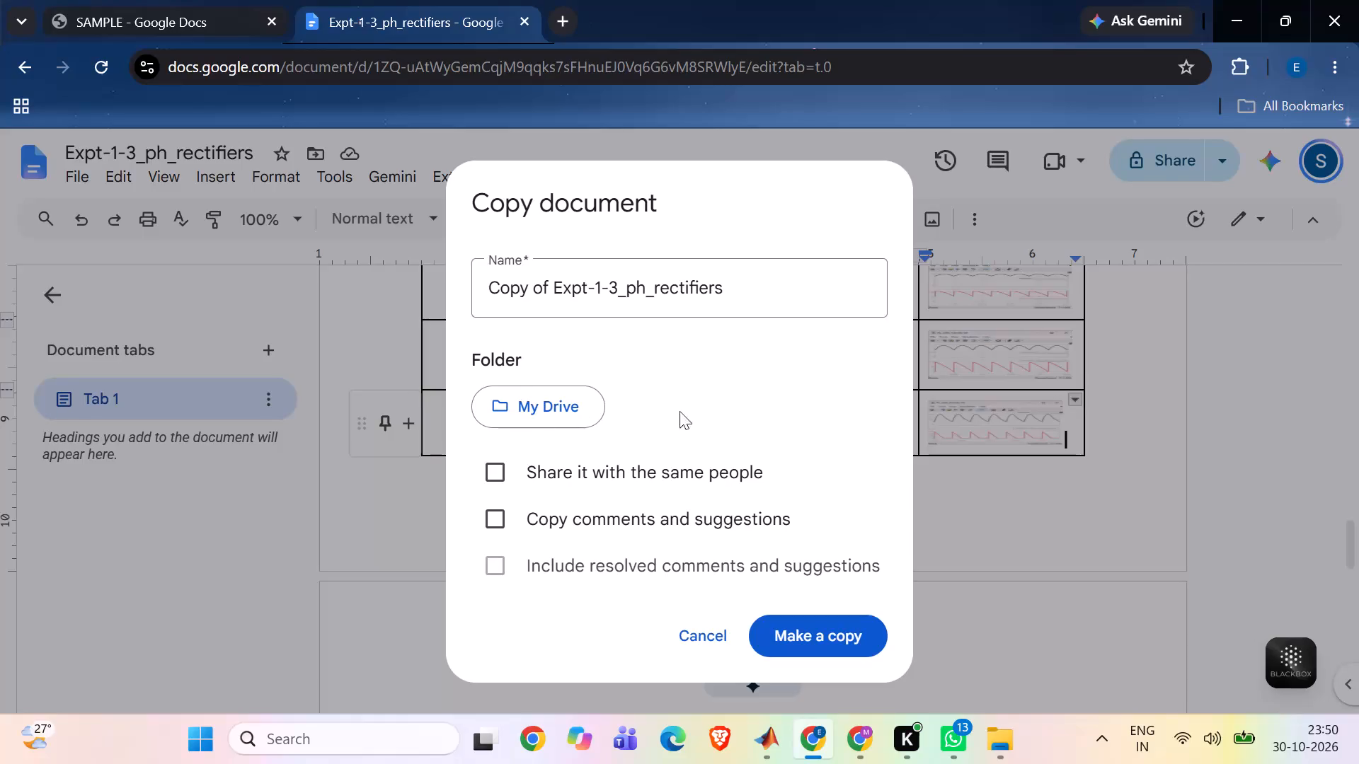
# Close the Expt-1-3_ph_rectifiers document tab without making the copy.
pyautogui.click(532, 21)
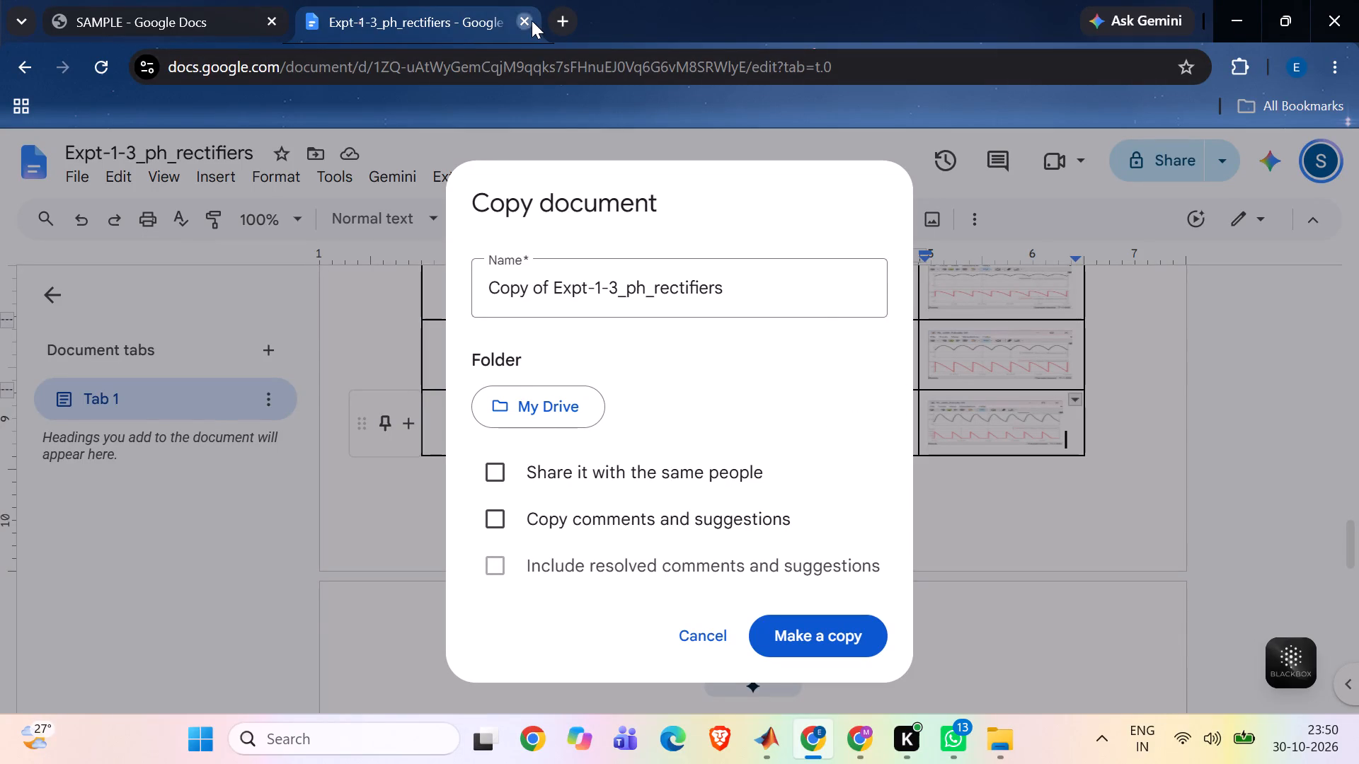
pyautogui.click(317, 19)
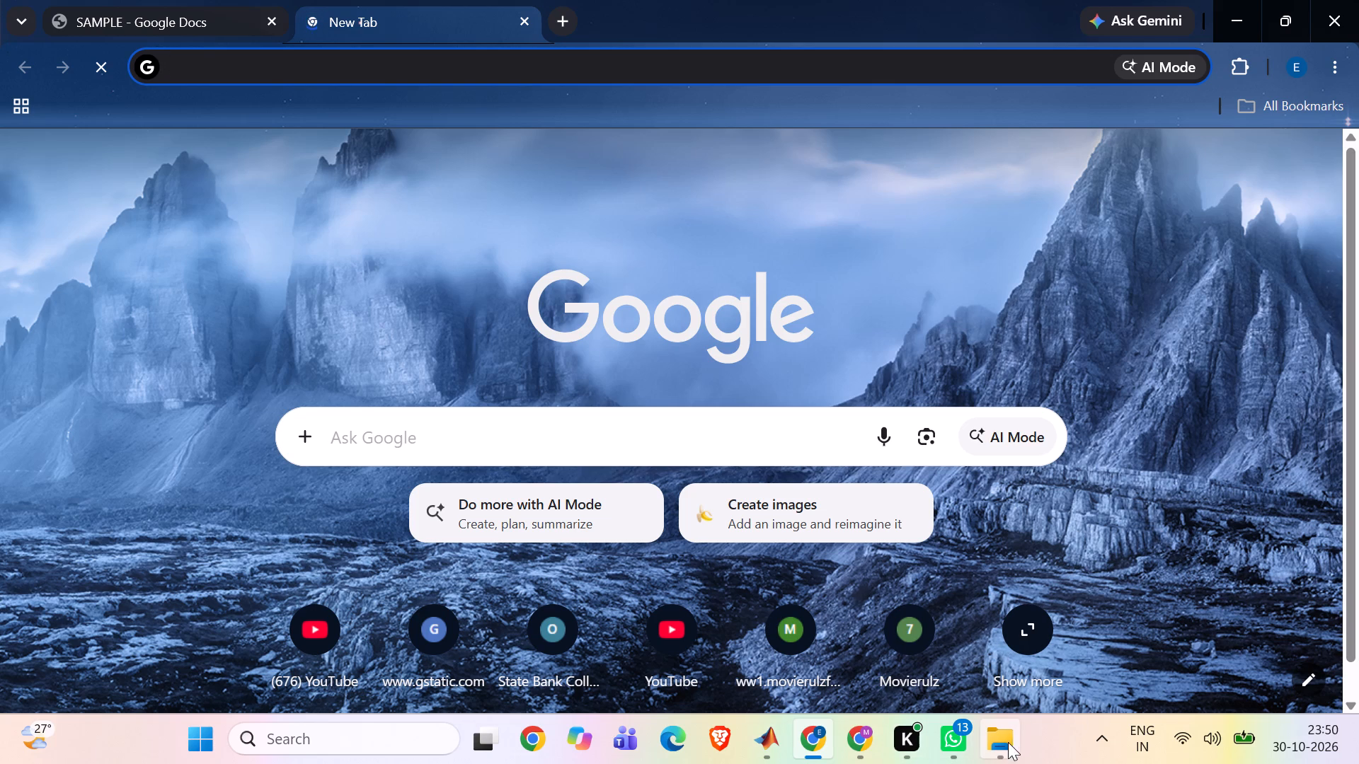
# Switch to the open File Explorer window showing the G - Personal folder.
pyautogui.moveTo(1007, 735); pyautogui.dragTo(1019, 721)
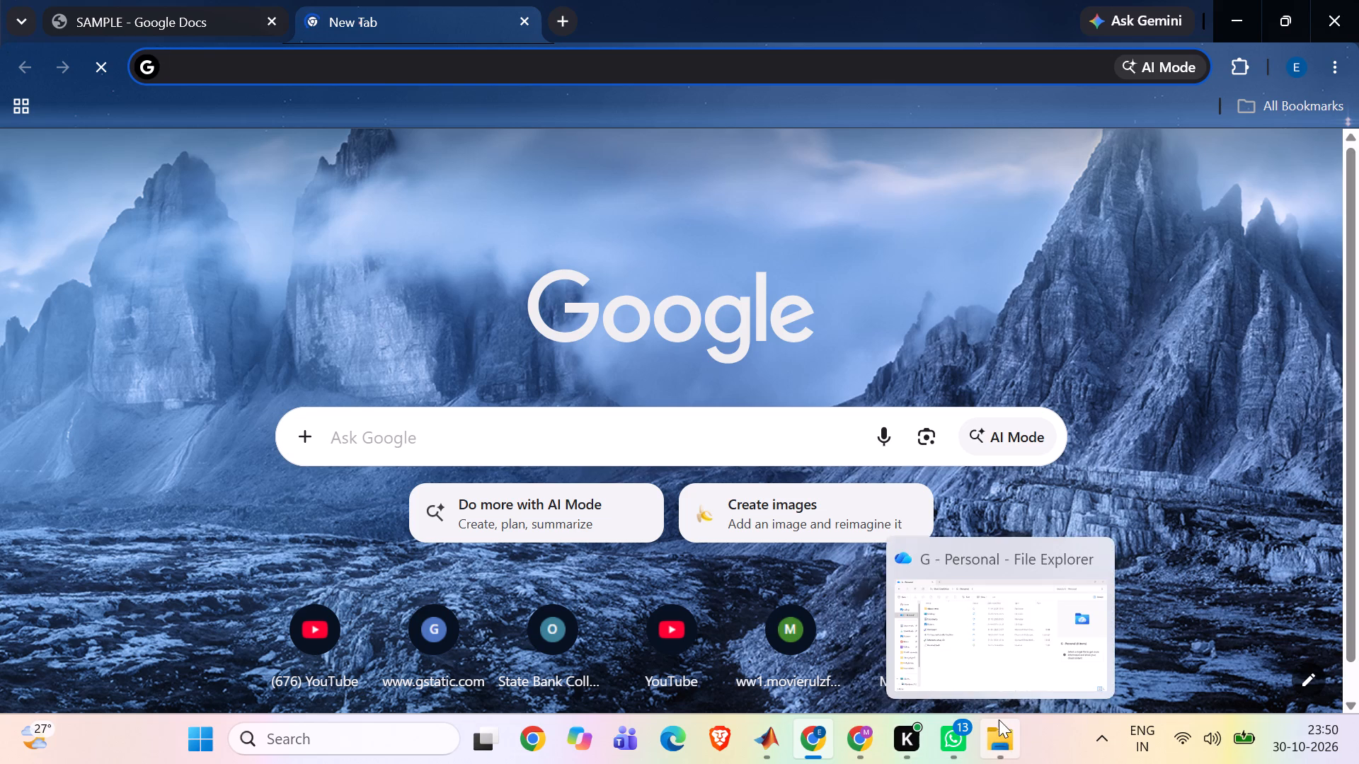
pyautogui.click(996, 722)
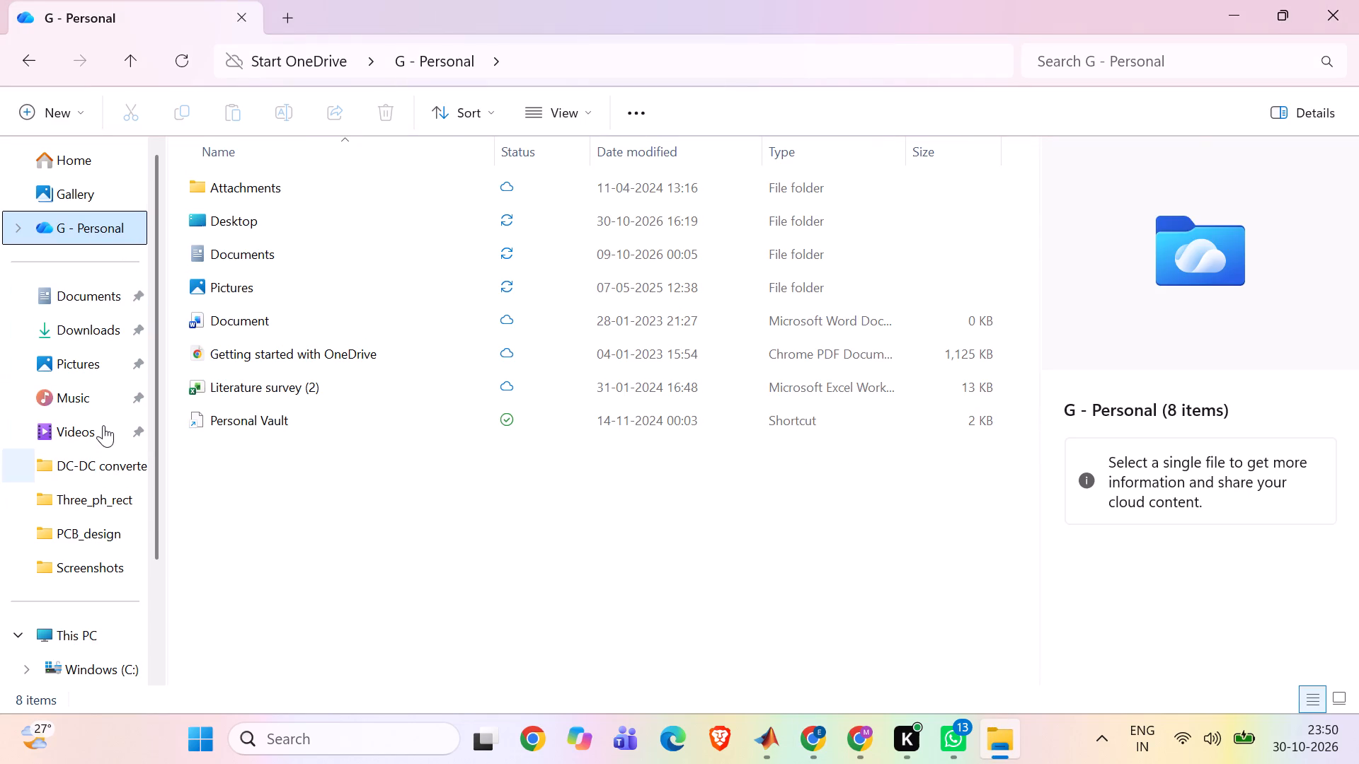
# Open the Desktop folder in the G - Personal OneDrive storage and look through its folders.
pyautogui.scroll(-2, 105, 405)
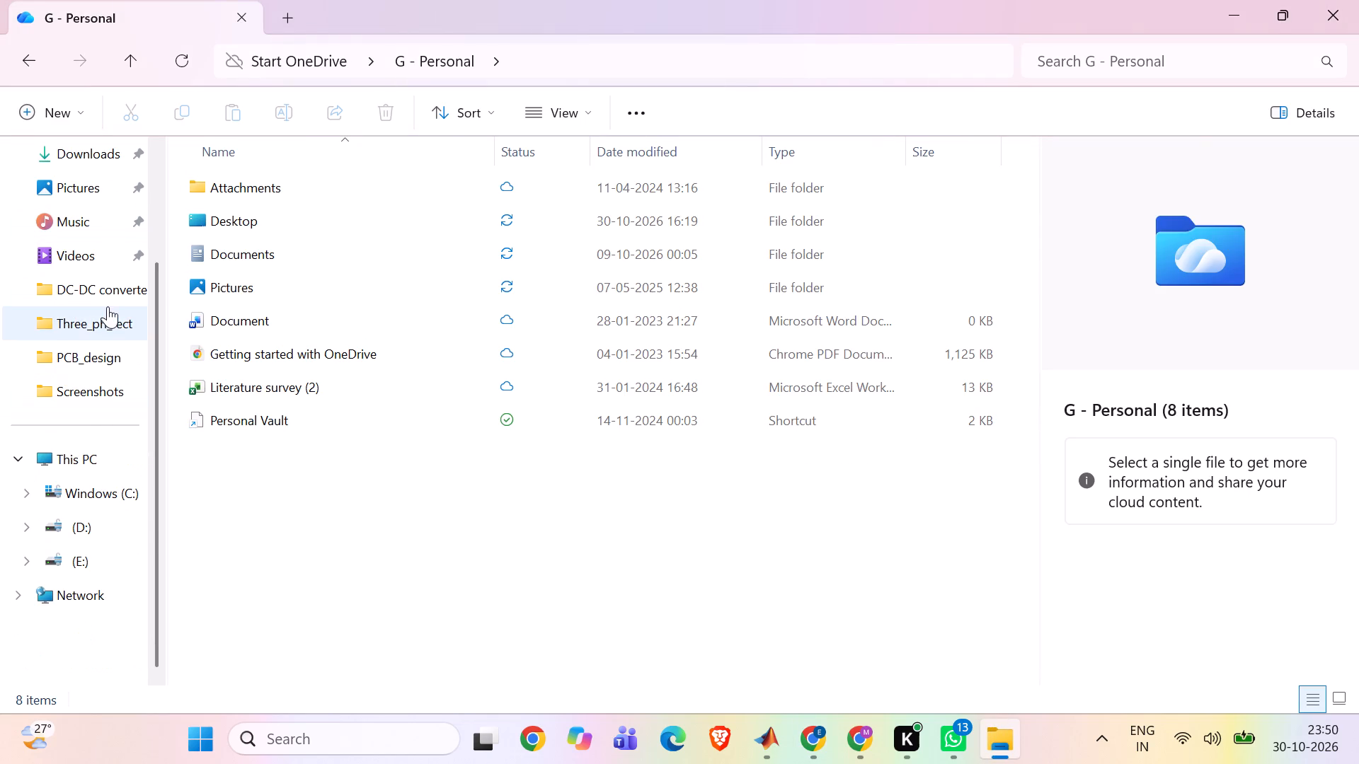
pyautogui.scroll(3, 108, 306)
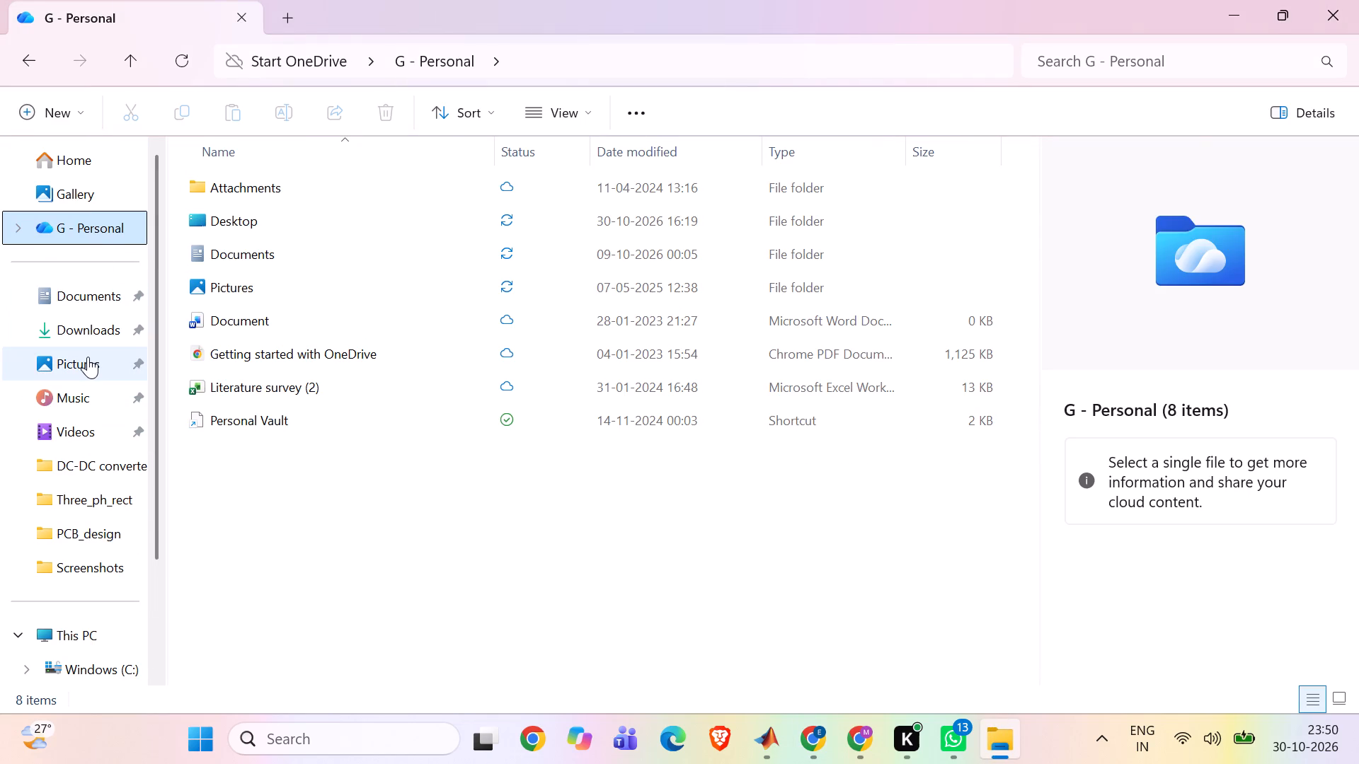
pyautogui.doubleClick(234, 222)
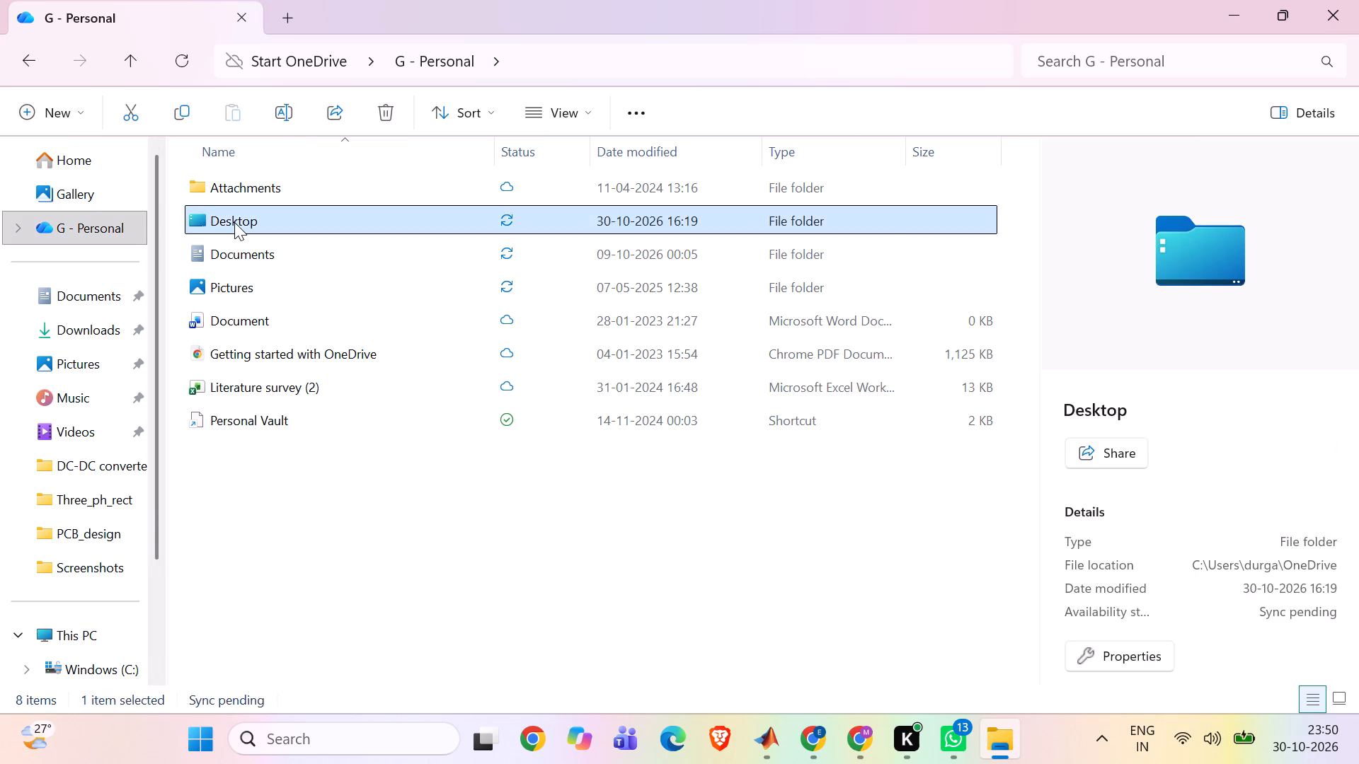
pyautogui.scroll(-1, 234, 222)
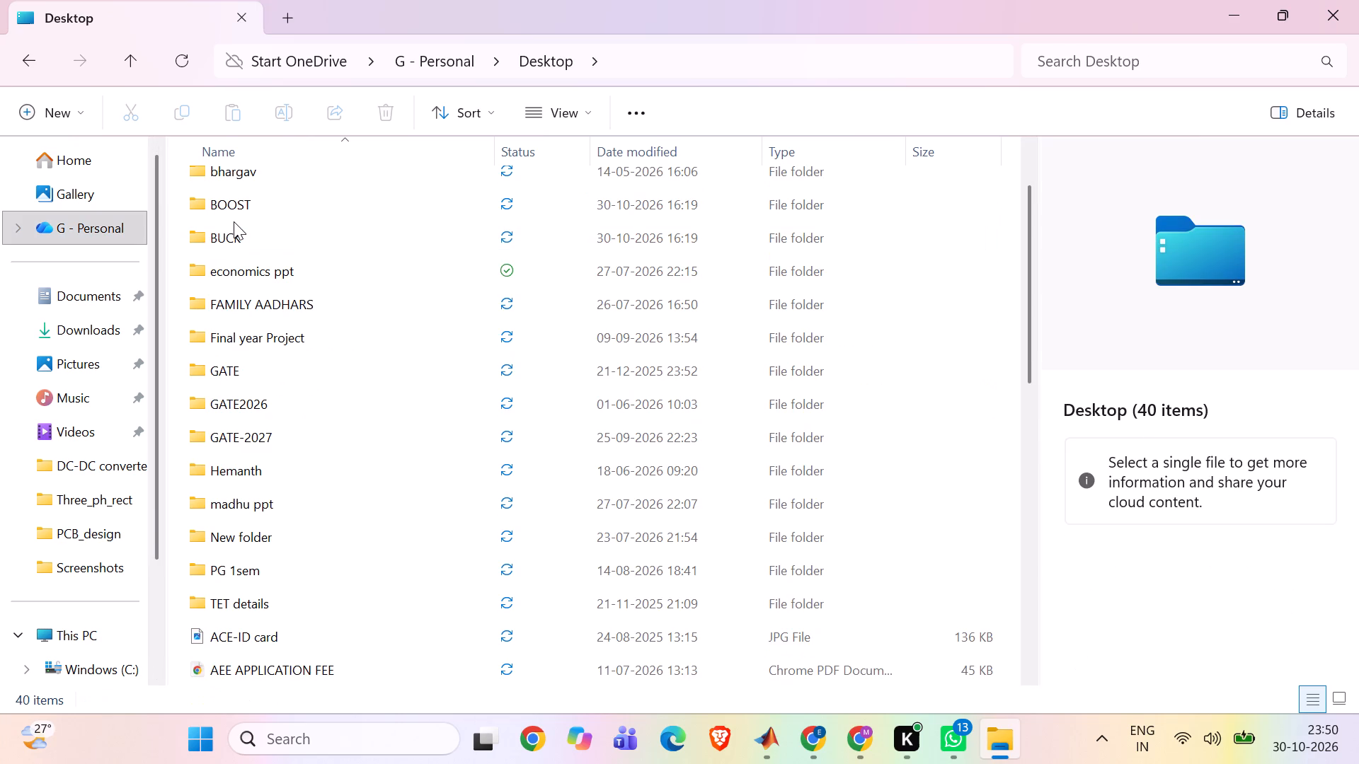
pyautogui.scroll(2, 228, 200)
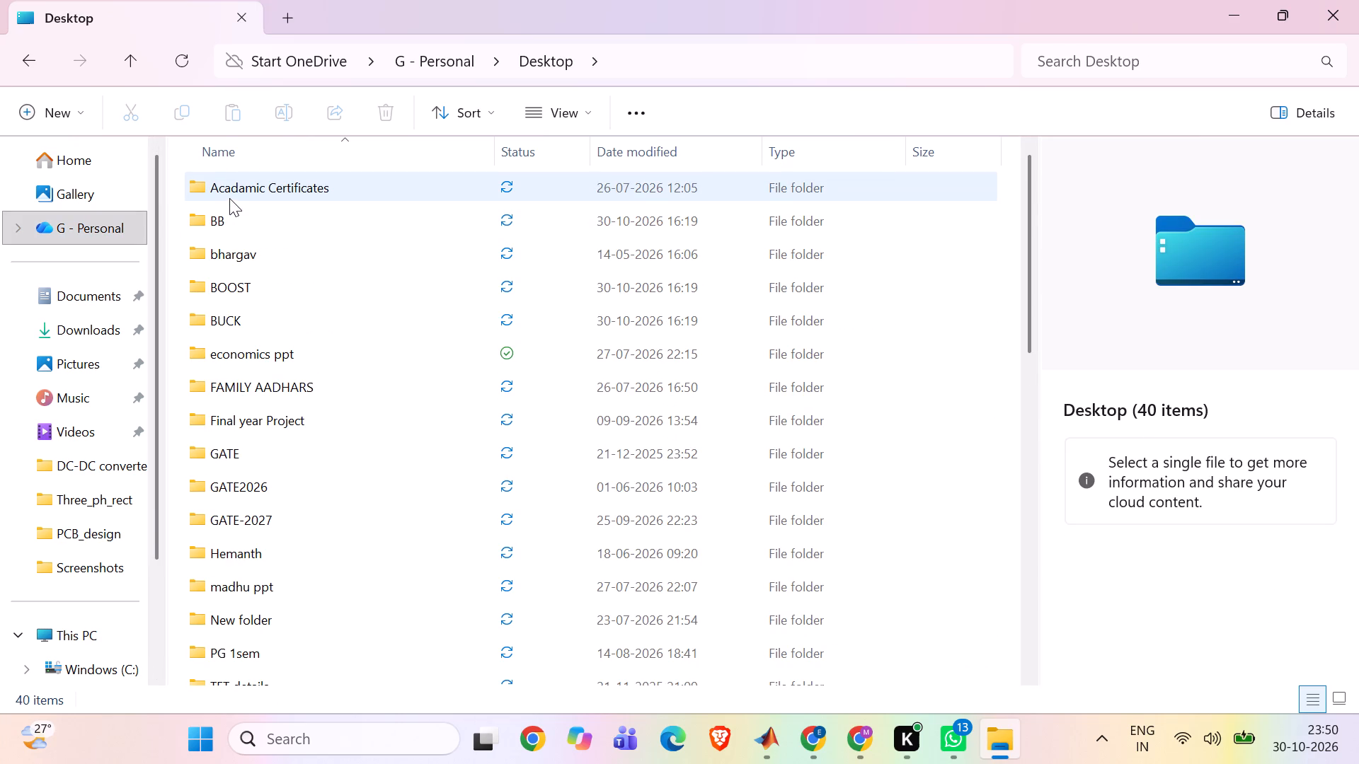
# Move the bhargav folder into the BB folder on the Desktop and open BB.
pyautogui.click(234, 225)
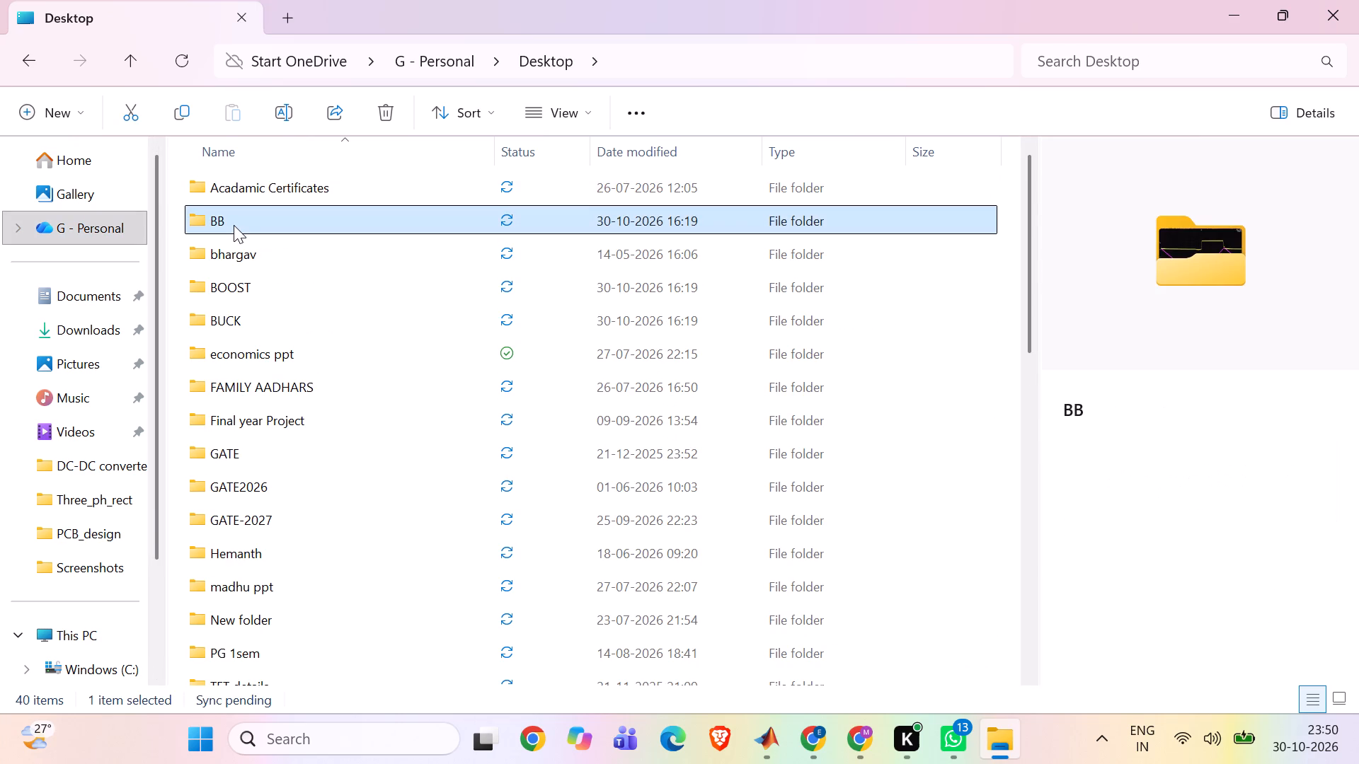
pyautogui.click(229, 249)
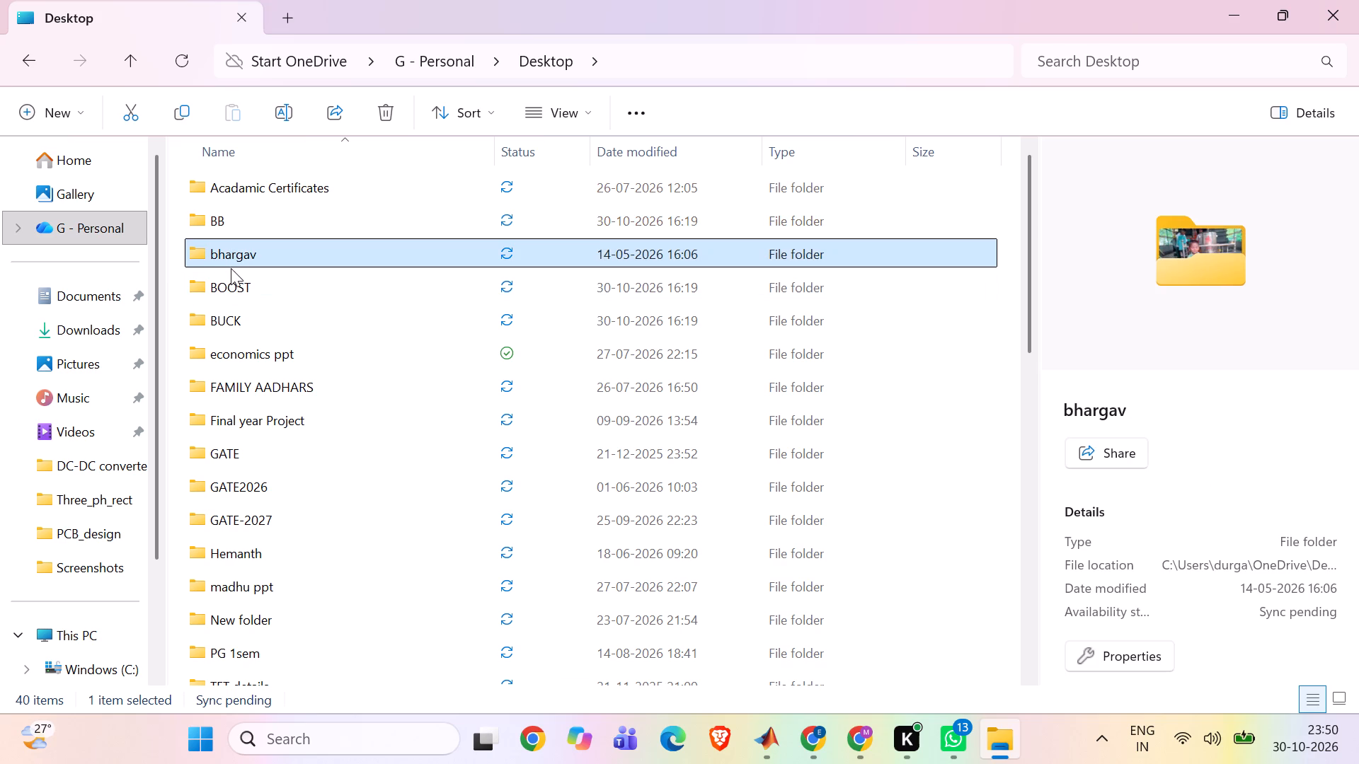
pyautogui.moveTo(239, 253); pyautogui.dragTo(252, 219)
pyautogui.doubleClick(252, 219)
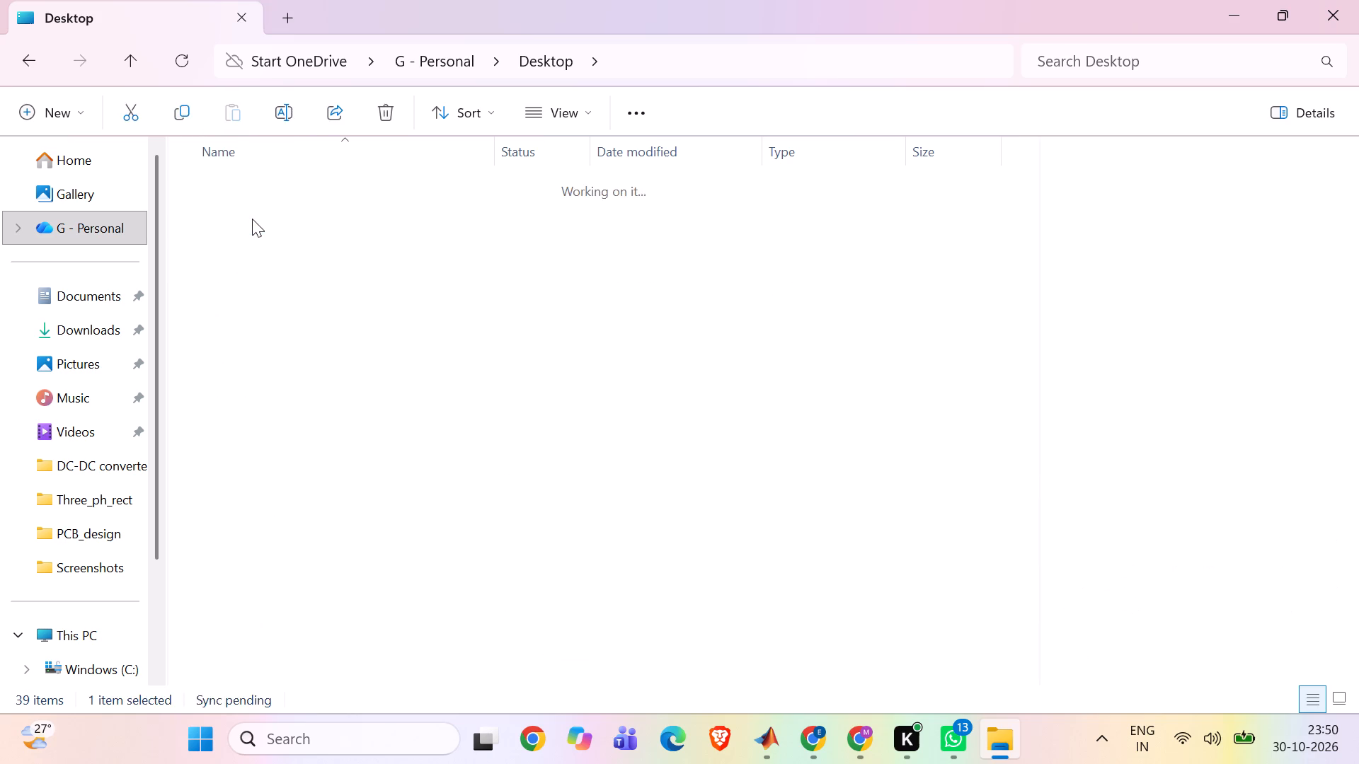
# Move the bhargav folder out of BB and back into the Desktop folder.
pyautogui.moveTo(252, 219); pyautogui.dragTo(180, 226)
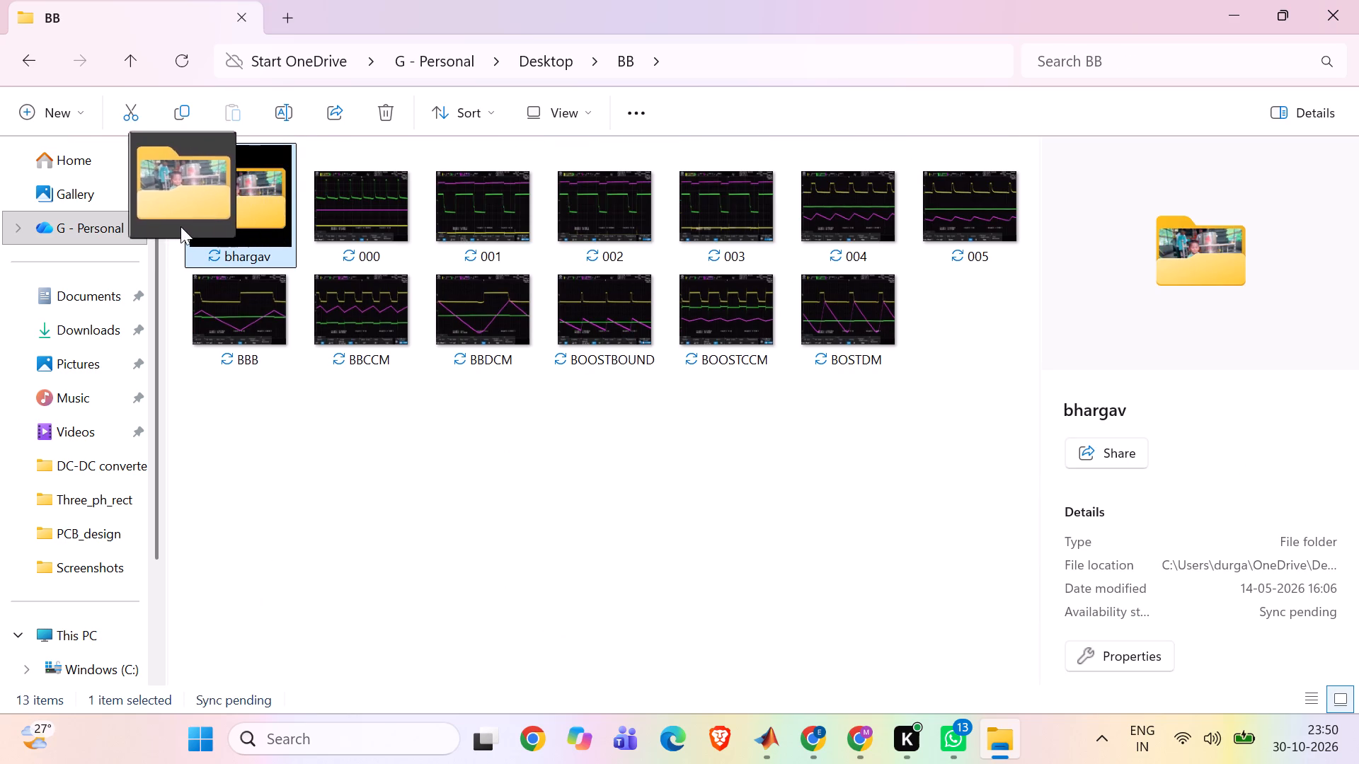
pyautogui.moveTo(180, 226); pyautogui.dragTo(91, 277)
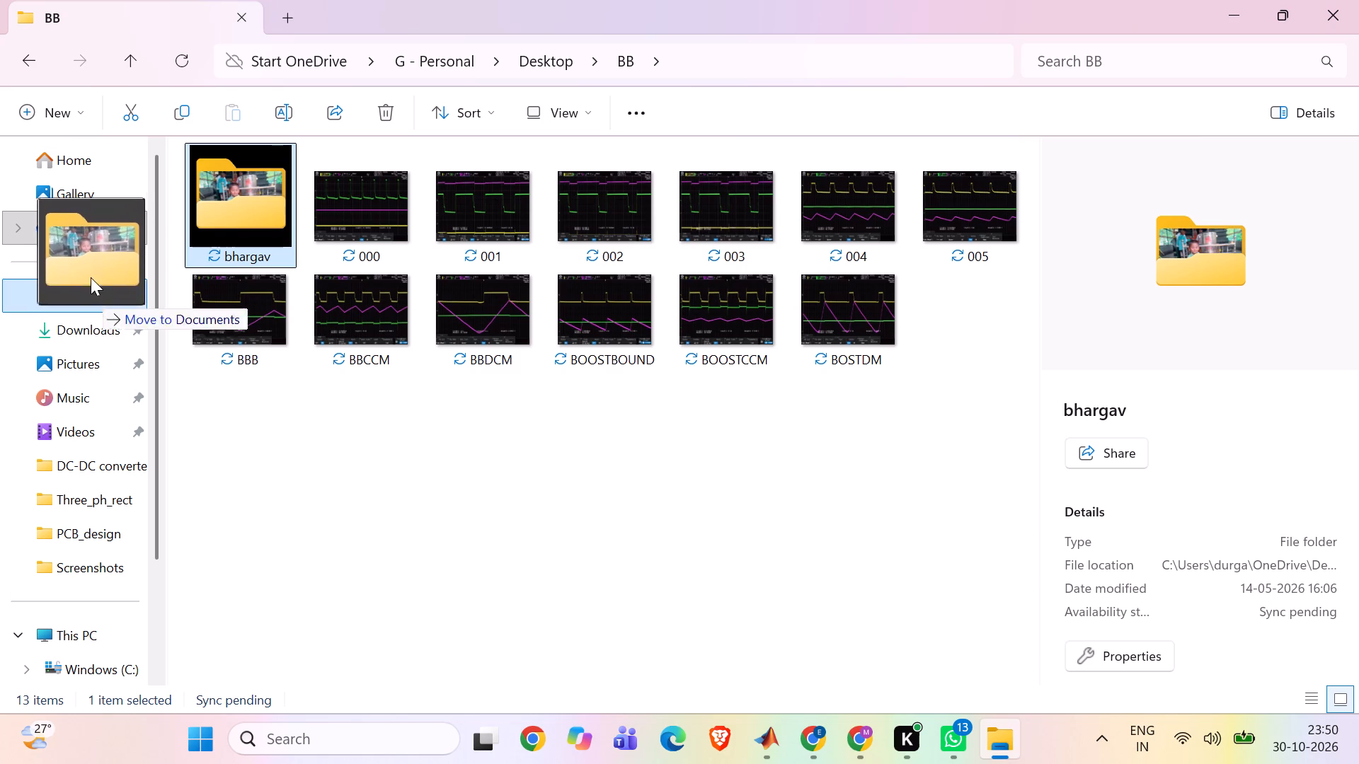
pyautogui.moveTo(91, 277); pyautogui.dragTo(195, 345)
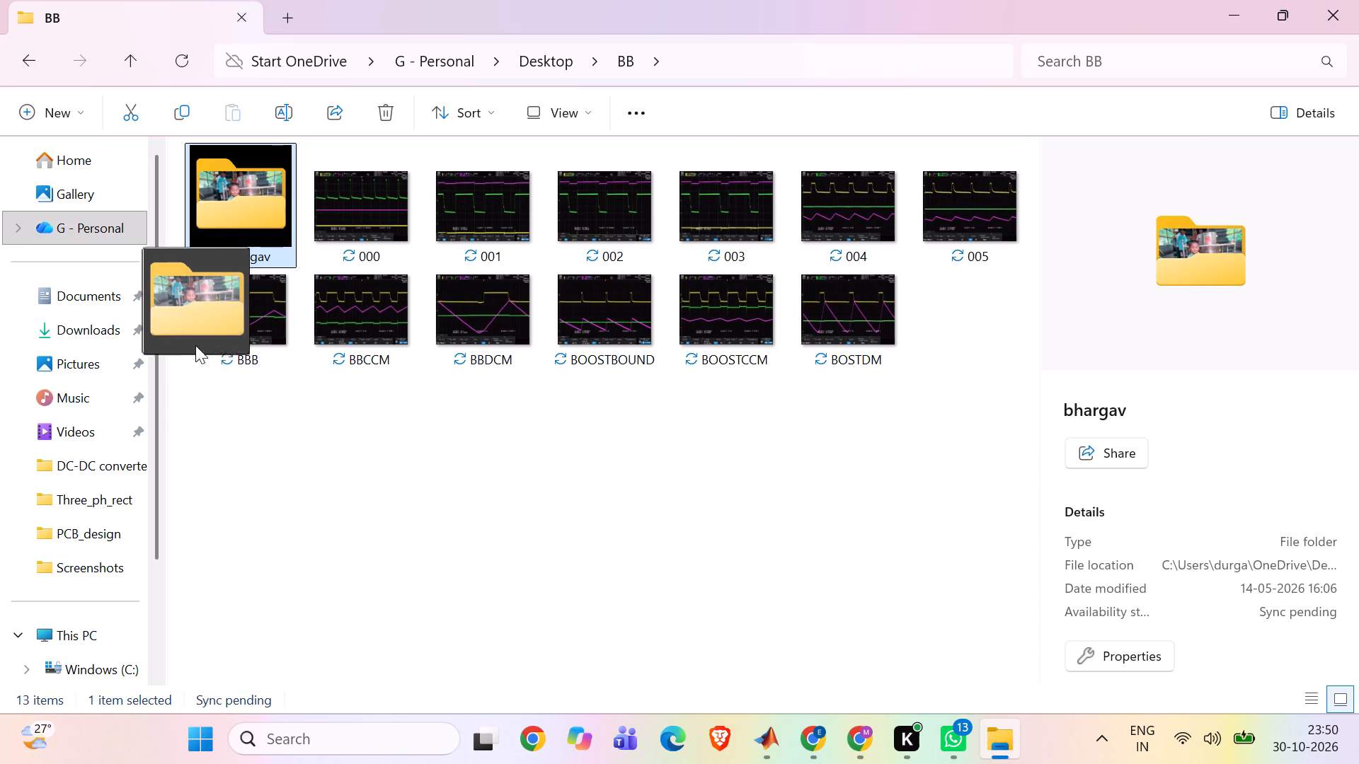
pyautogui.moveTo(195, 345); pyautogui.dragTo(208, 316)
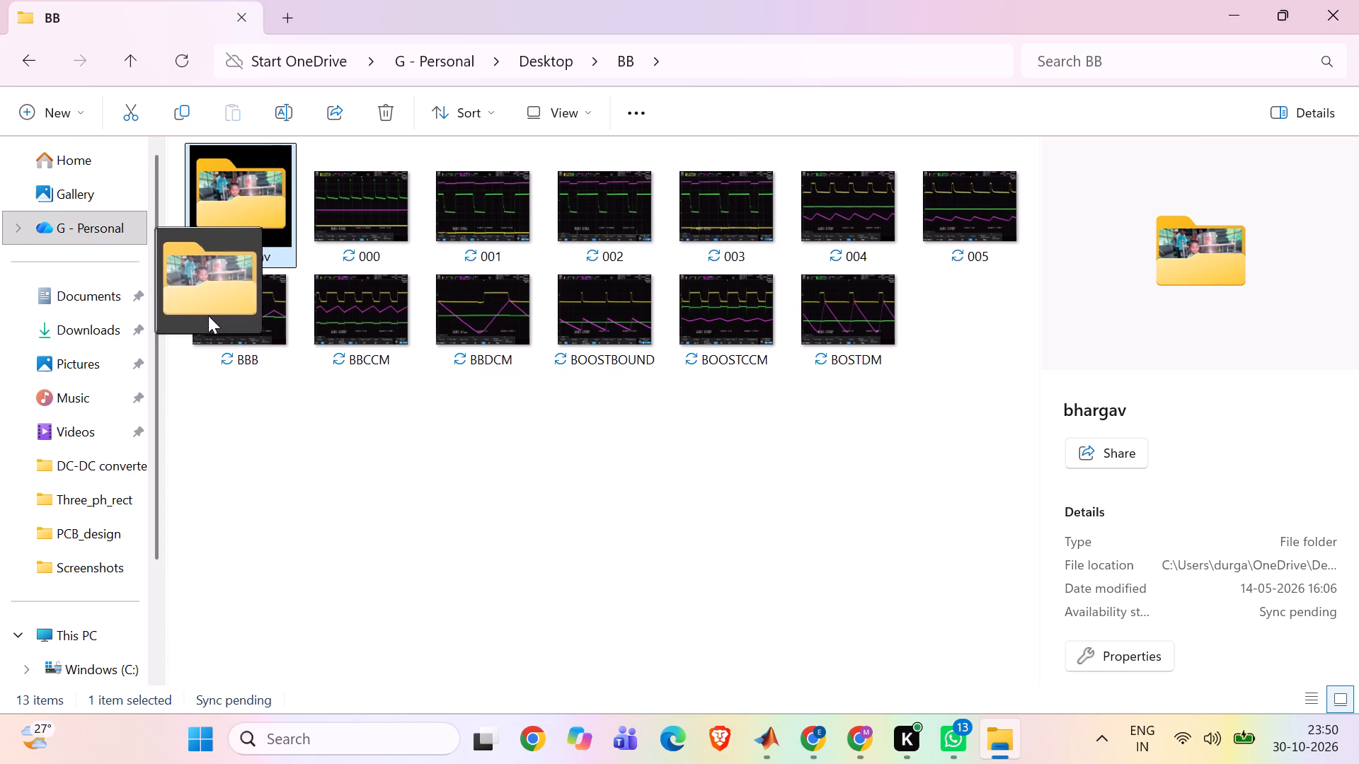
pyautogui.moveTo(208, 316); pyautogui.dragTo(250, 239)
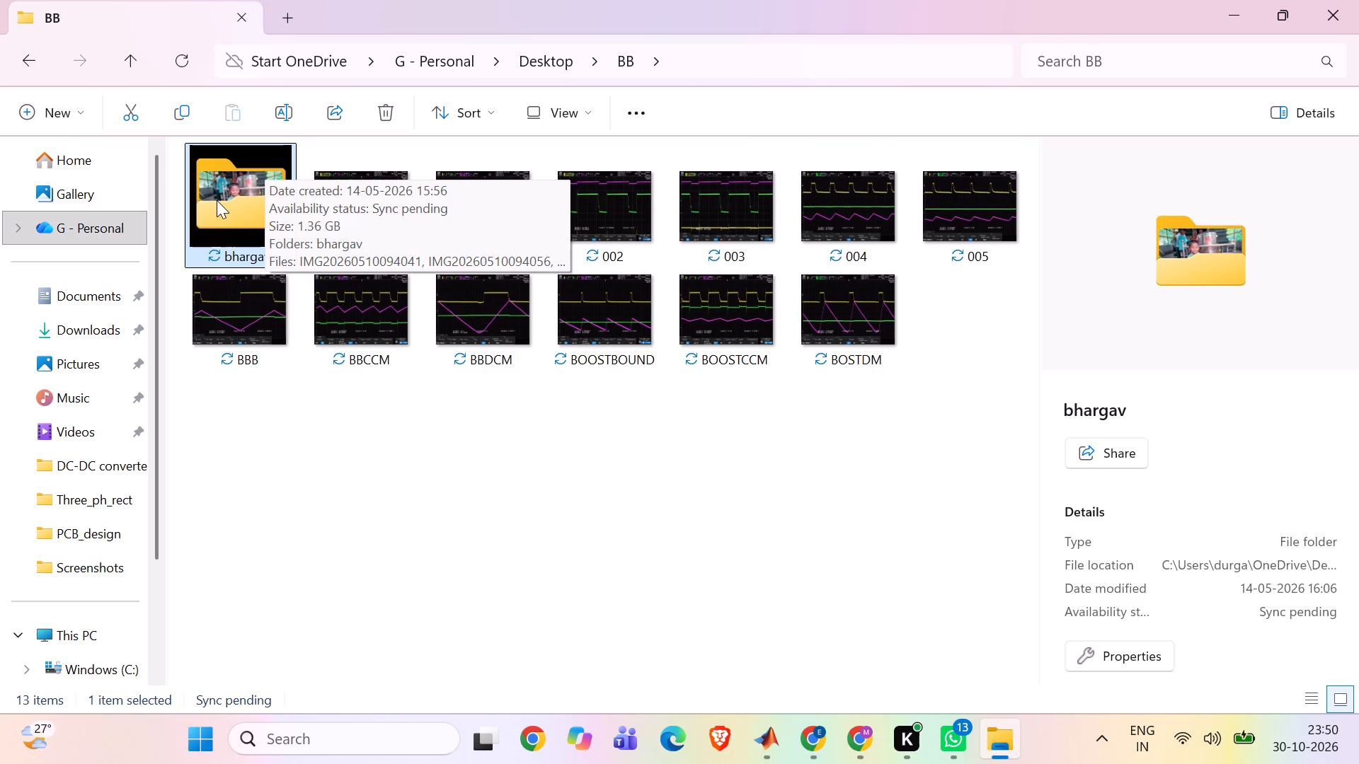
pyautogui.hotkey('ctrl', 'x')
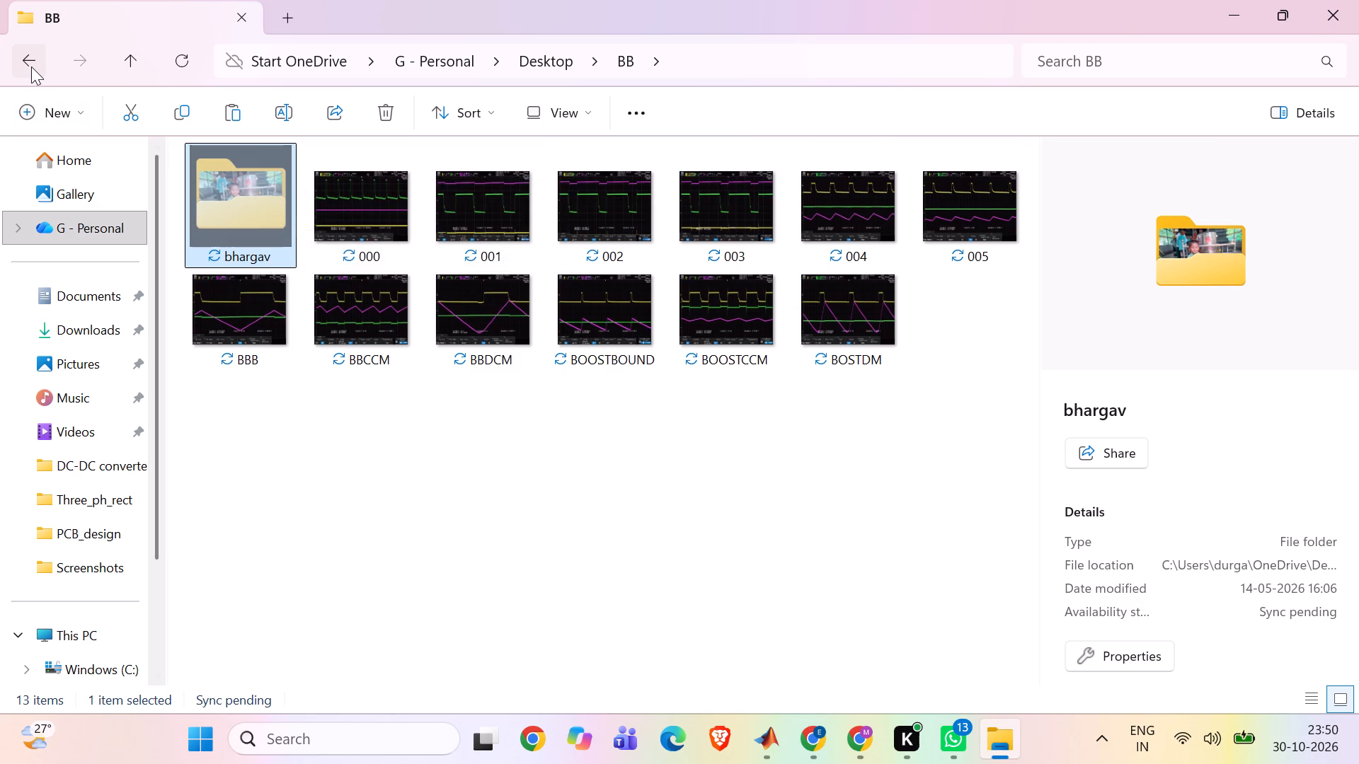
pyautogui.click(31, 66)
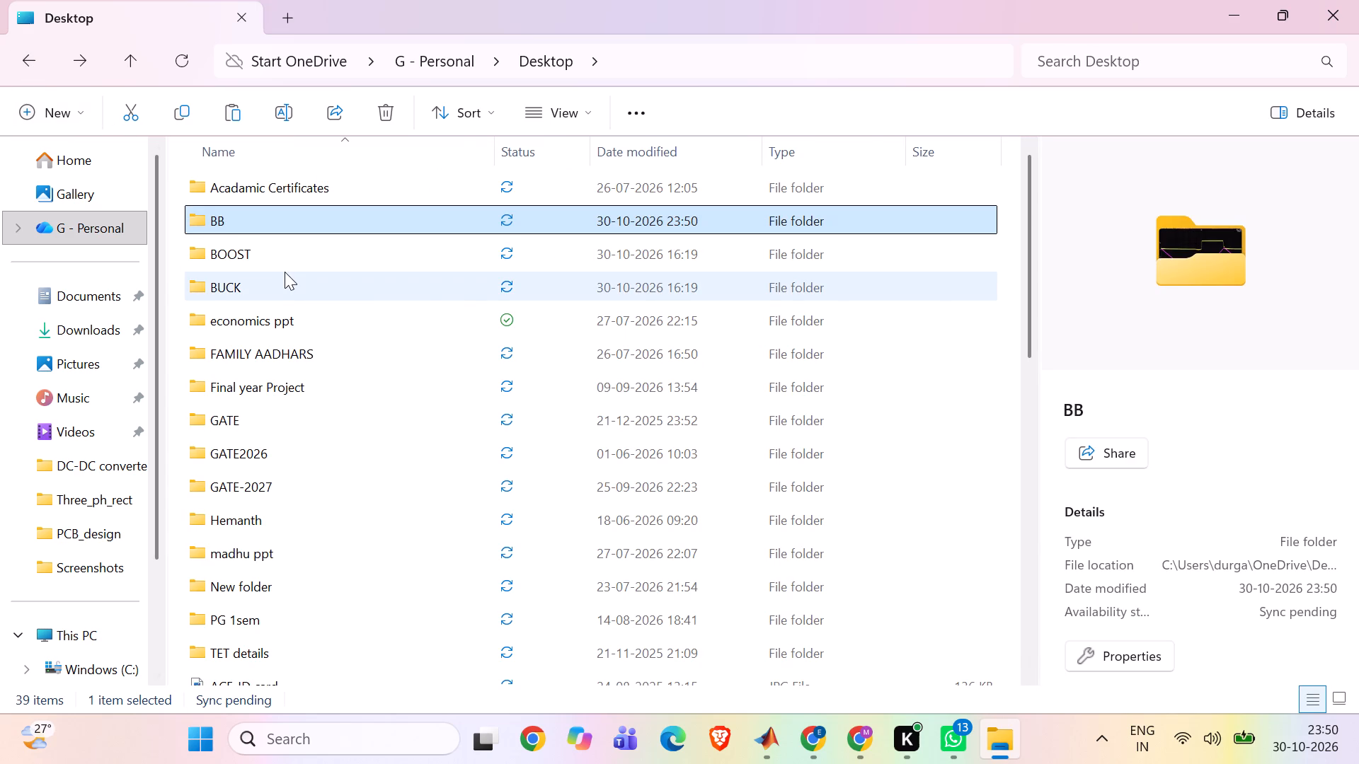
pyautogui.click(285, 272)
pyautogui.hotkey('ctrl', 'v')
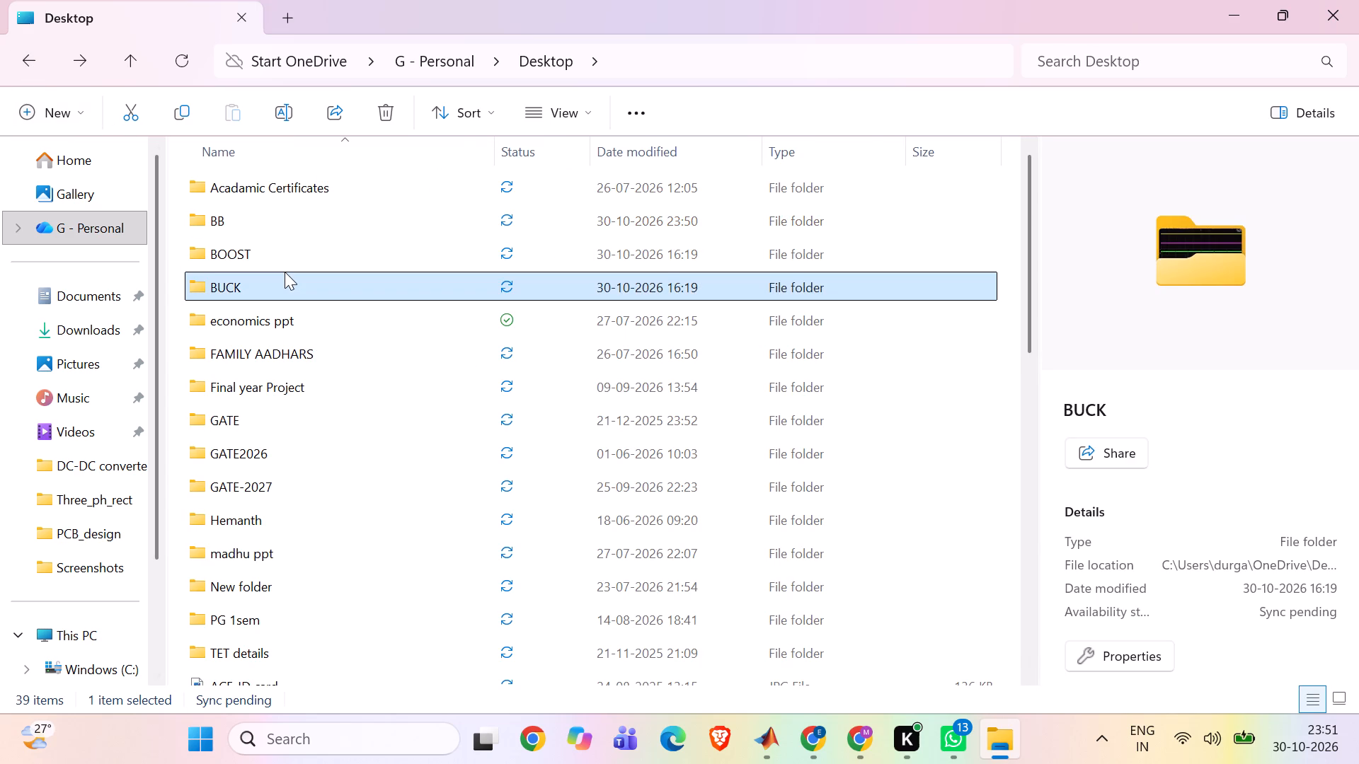
# Cut the BOOST and BUCK folders from the Desktop folder for moving.
pyautogui.click(279, 277)
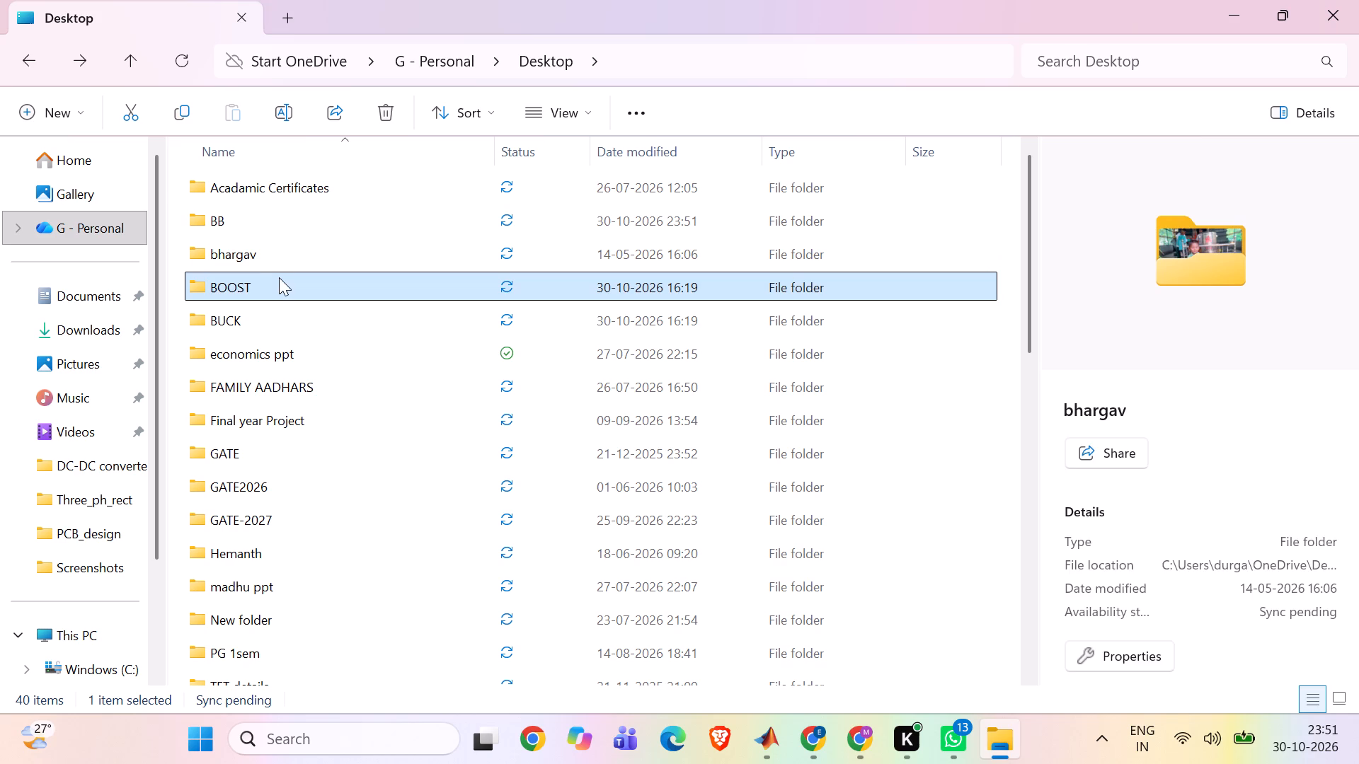
pyautogui.moveTo(178, 280); pyautogui.dragTo(209, 316)
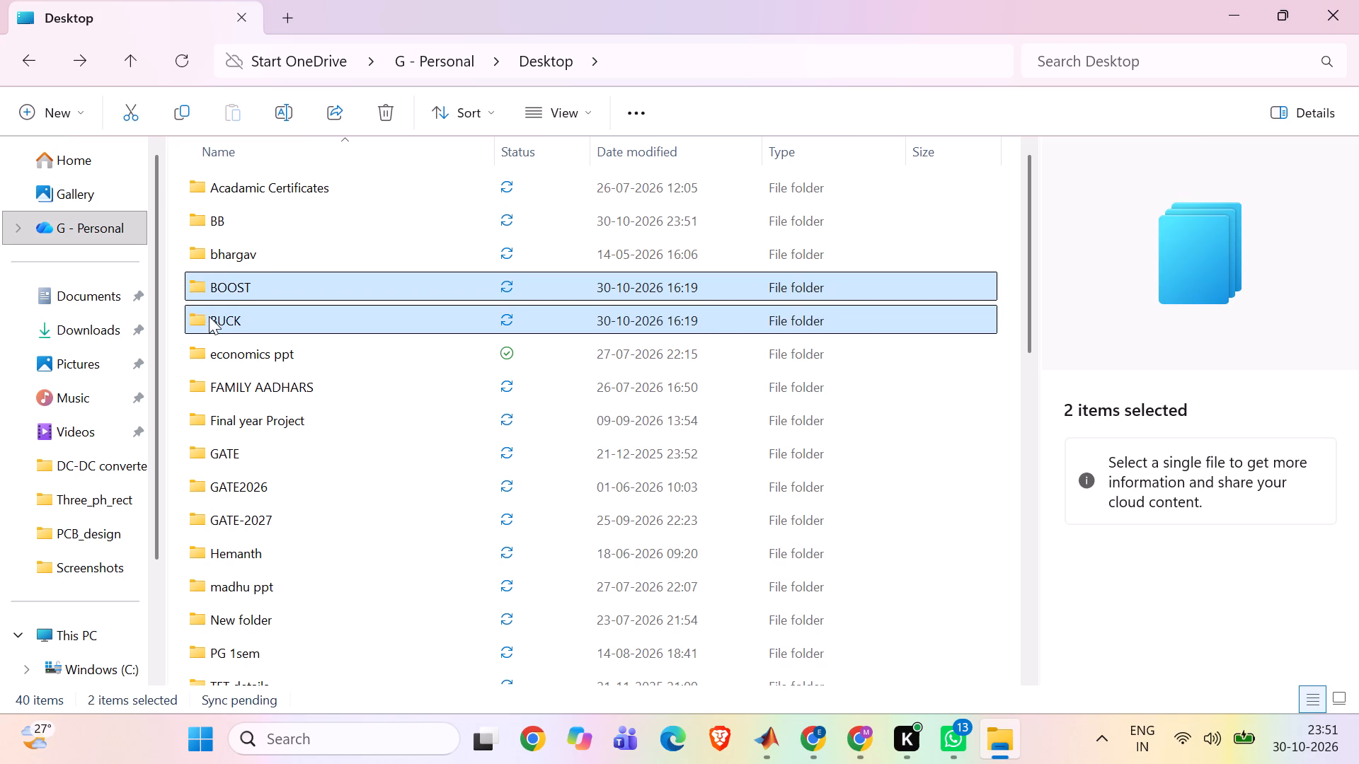
pyautogui.hotkey('ctrl', 'x')
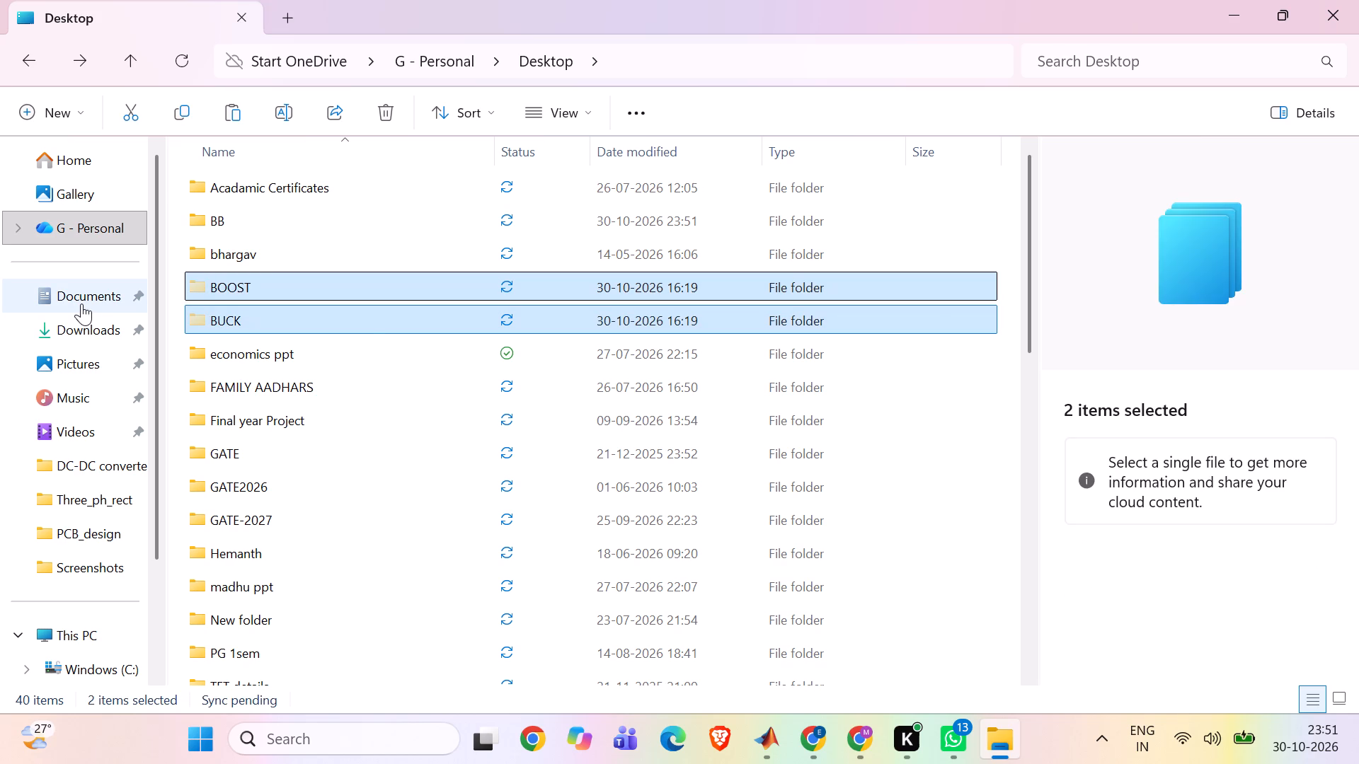
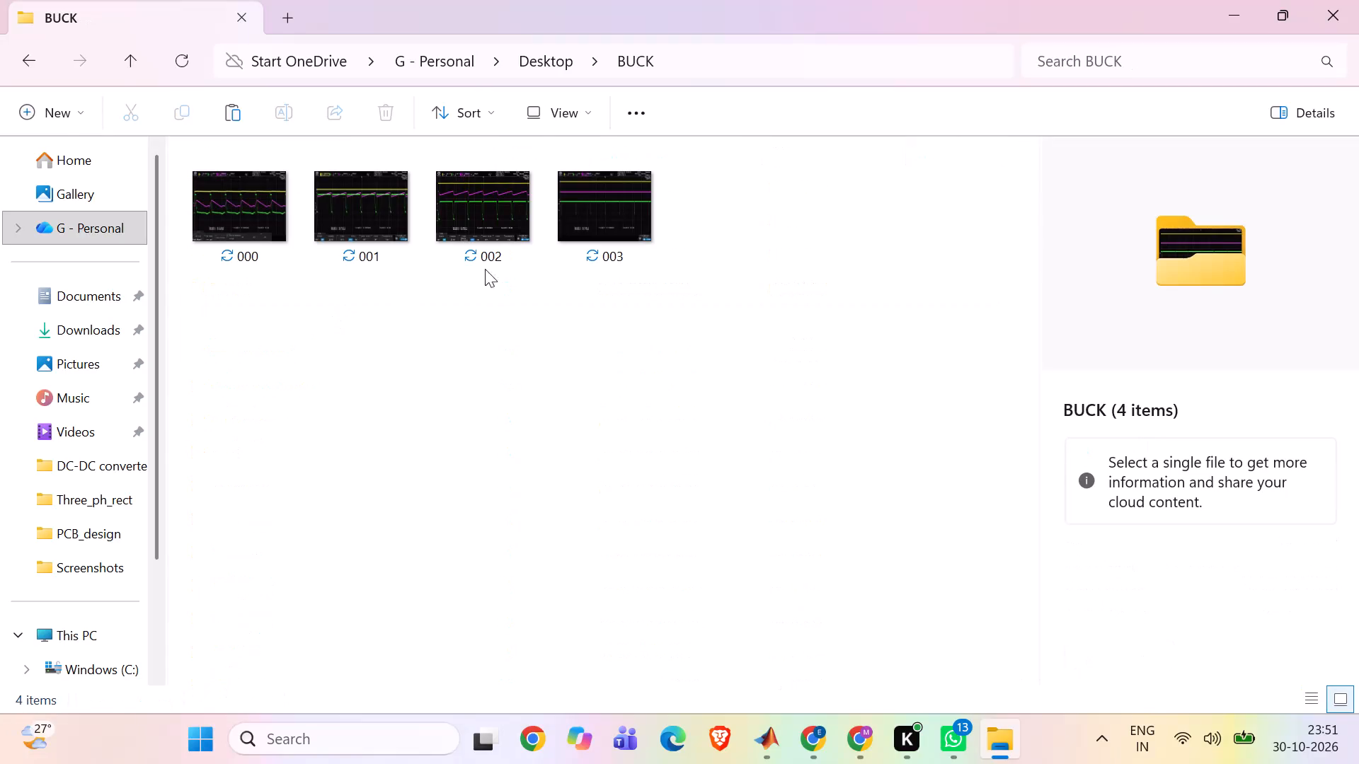
# Return from the BUCK folder to the Desktop folder.
pyautogui.click(127, 66)
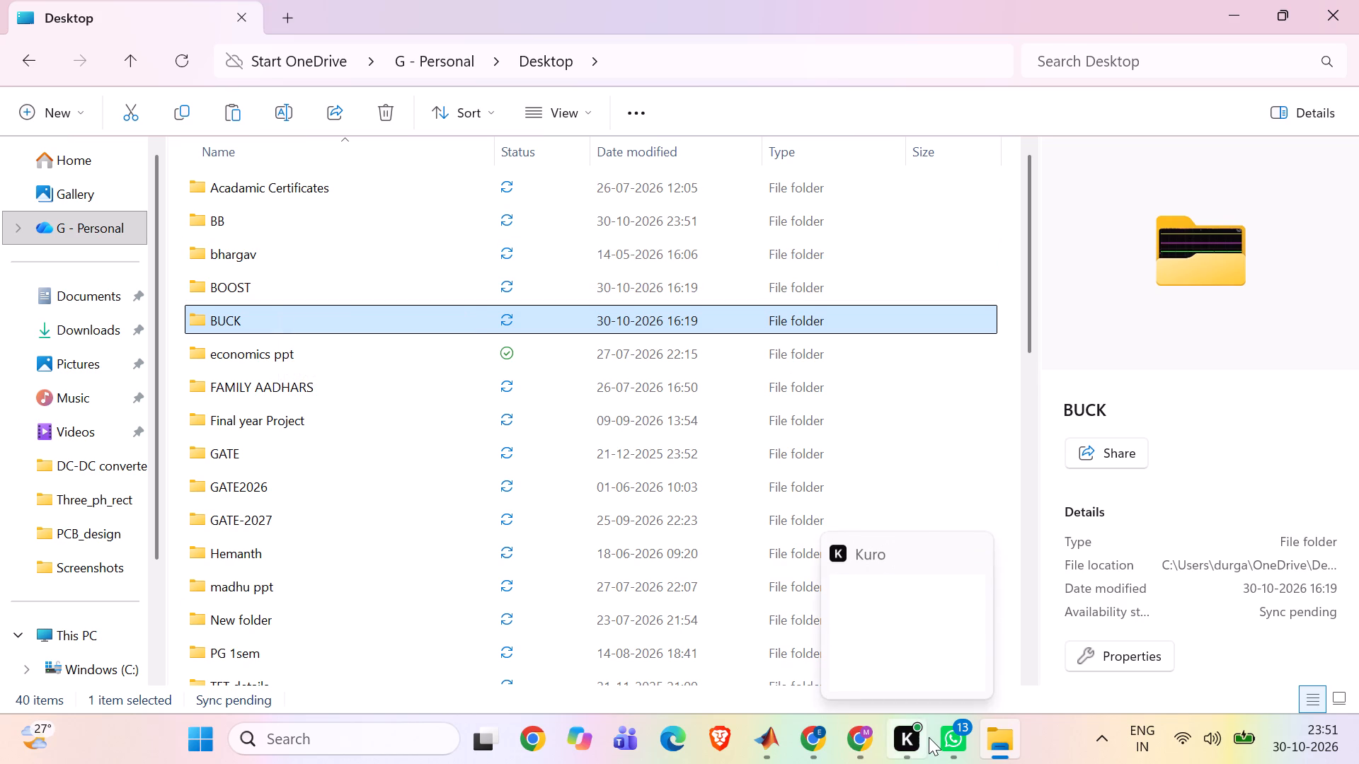
# Switch to Chrome, go to Google Docs and open the Expt-1-3_ph_rectifiers document.
pyautogui.click(821, 737)
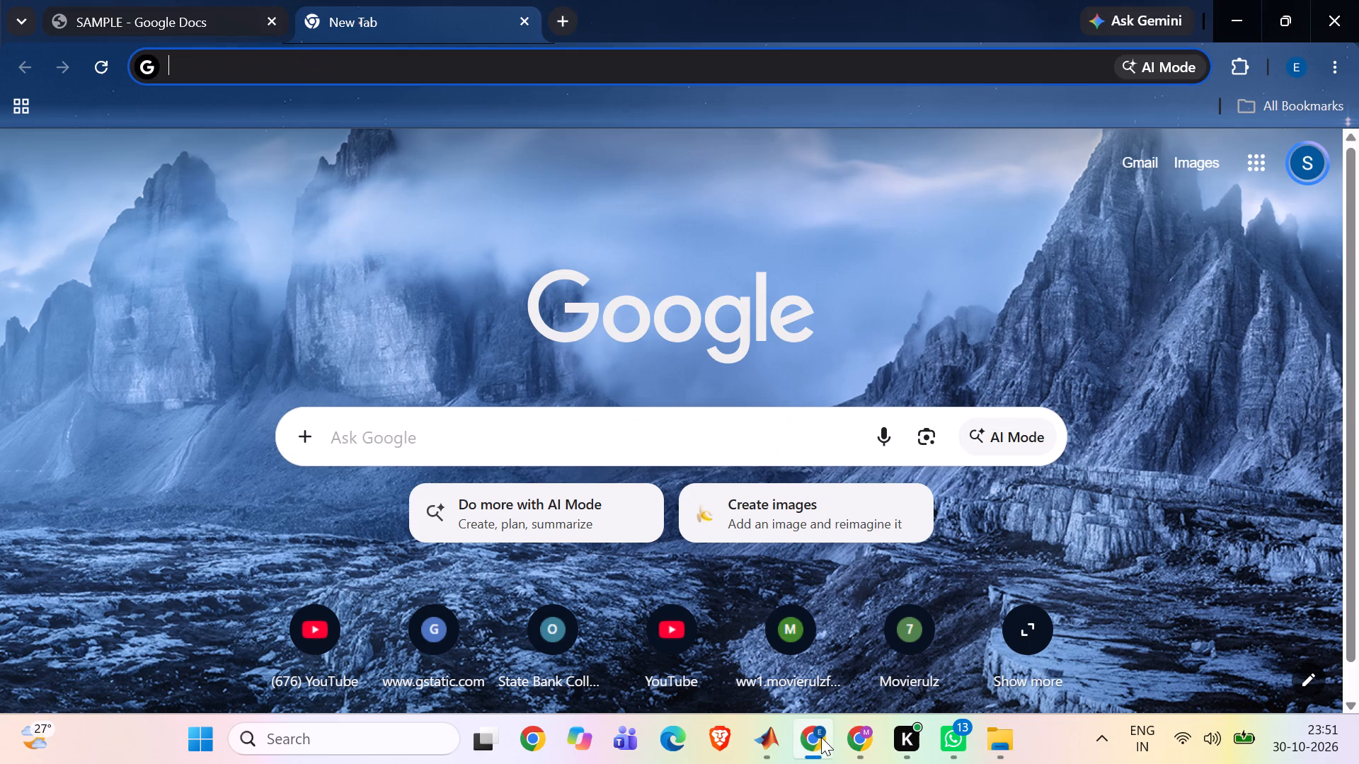
pyautogui.click(1245, 163)
pyautogui.scroll(-4, 1157, 485)
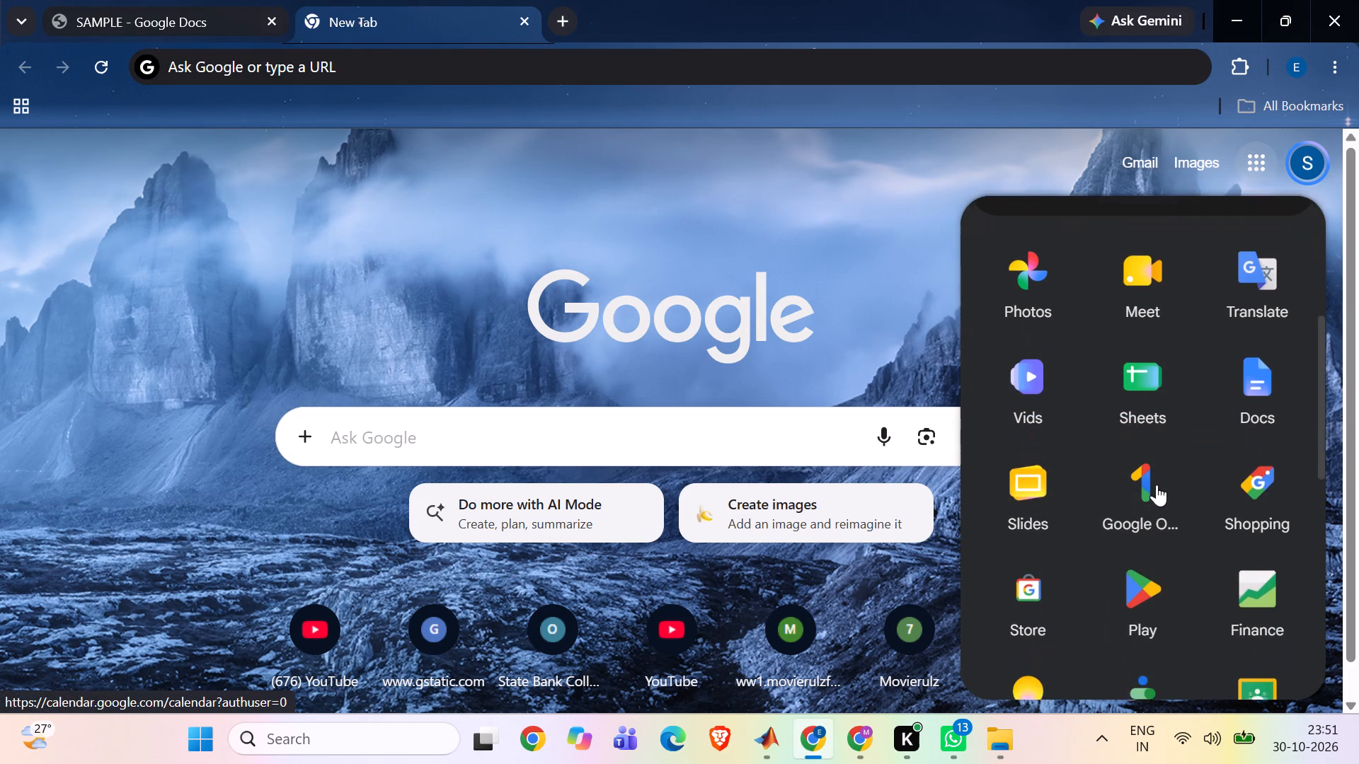
pyautogui.click(1256, 369)
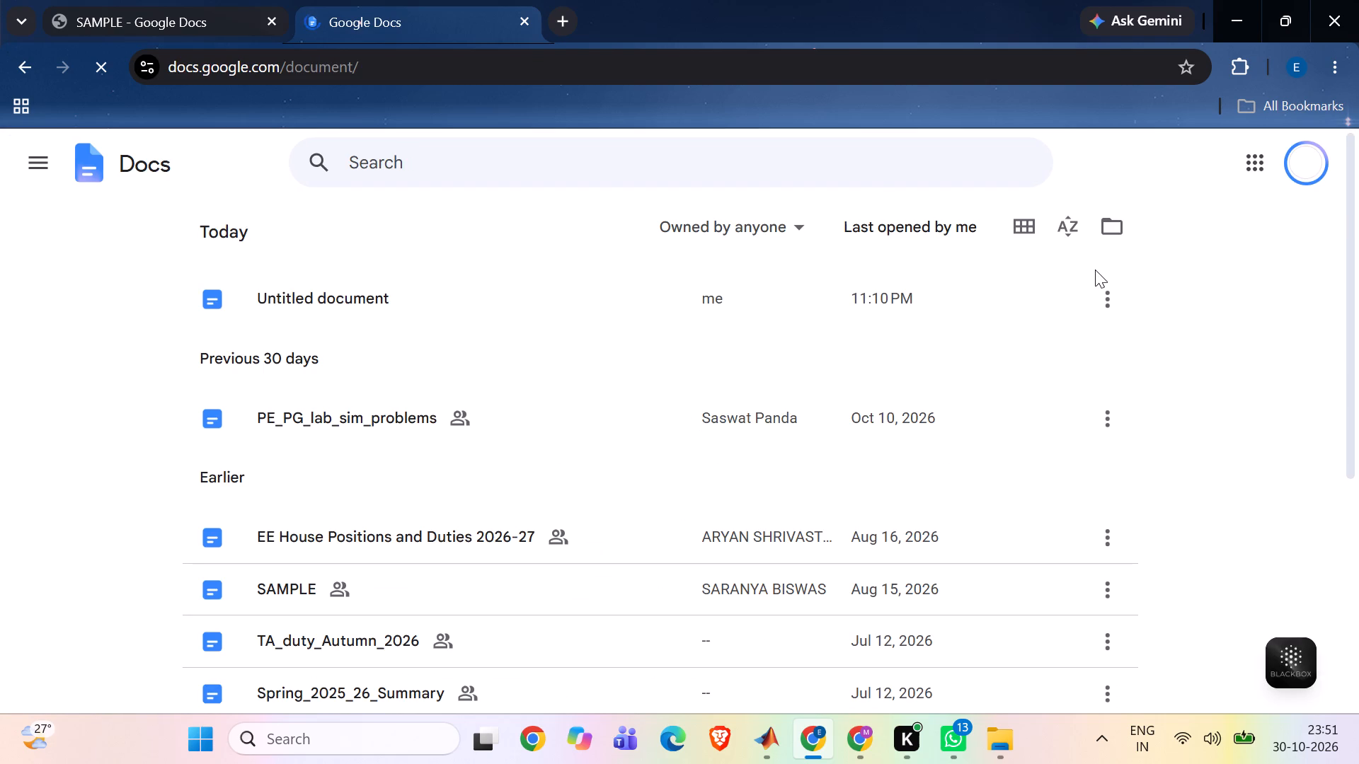
pyautogui.click(1113, 301)
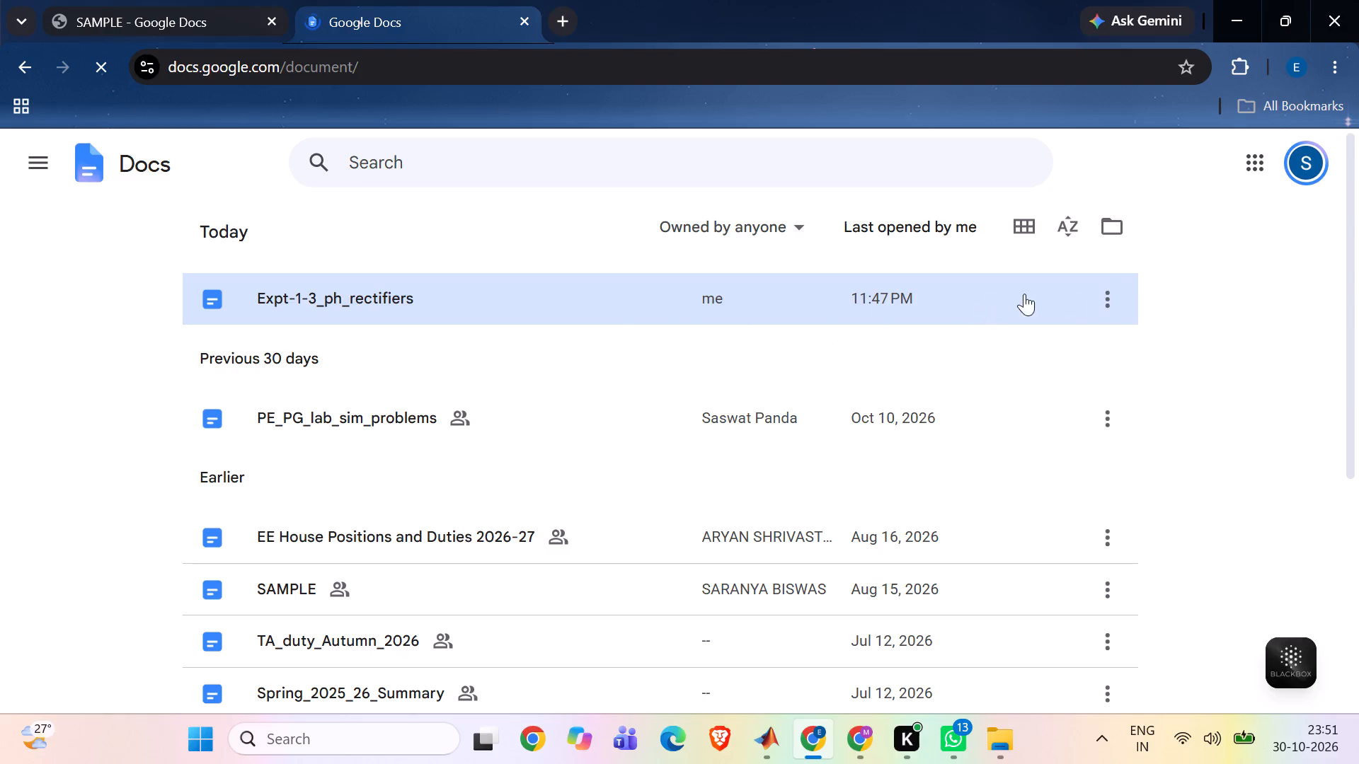
pyautogui.click(1103, 296)
pyautogui.click(1137, 376)
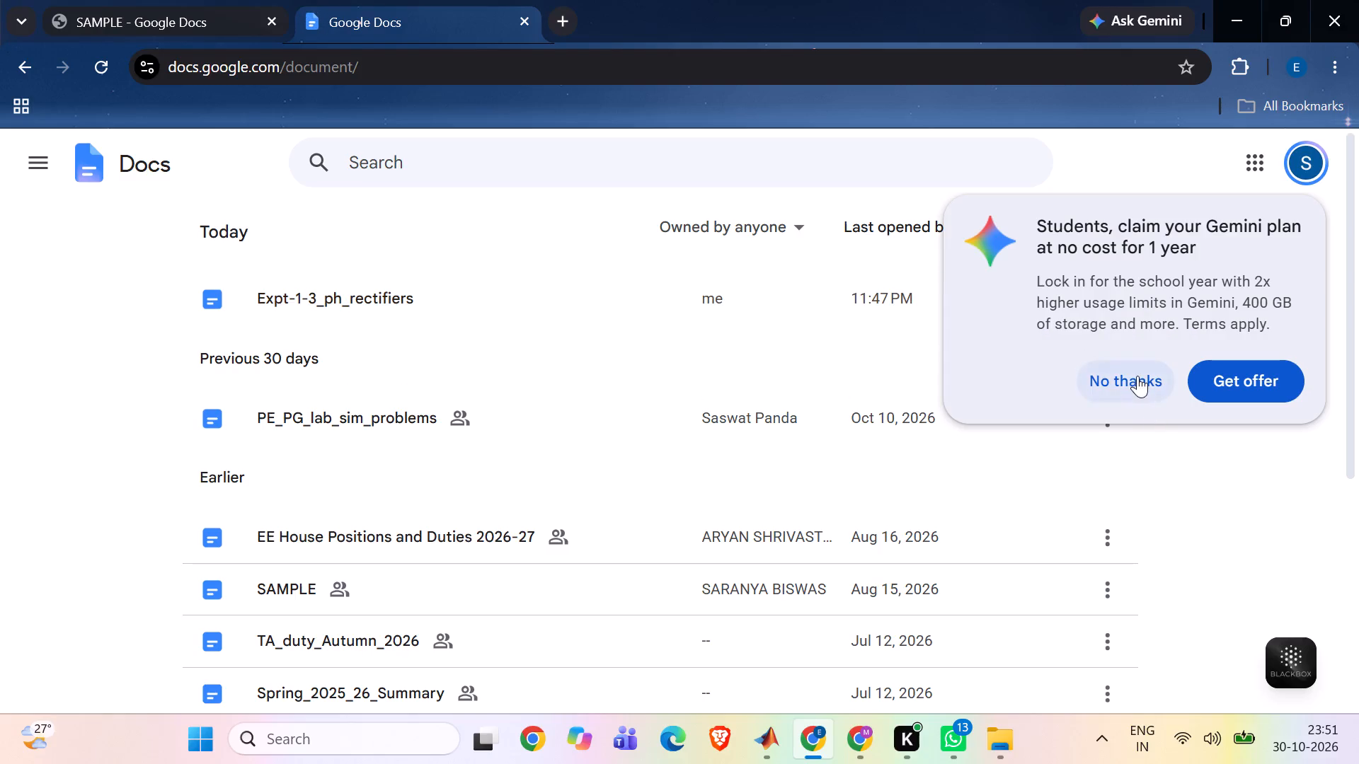
pyautogui.click(1102, 305)
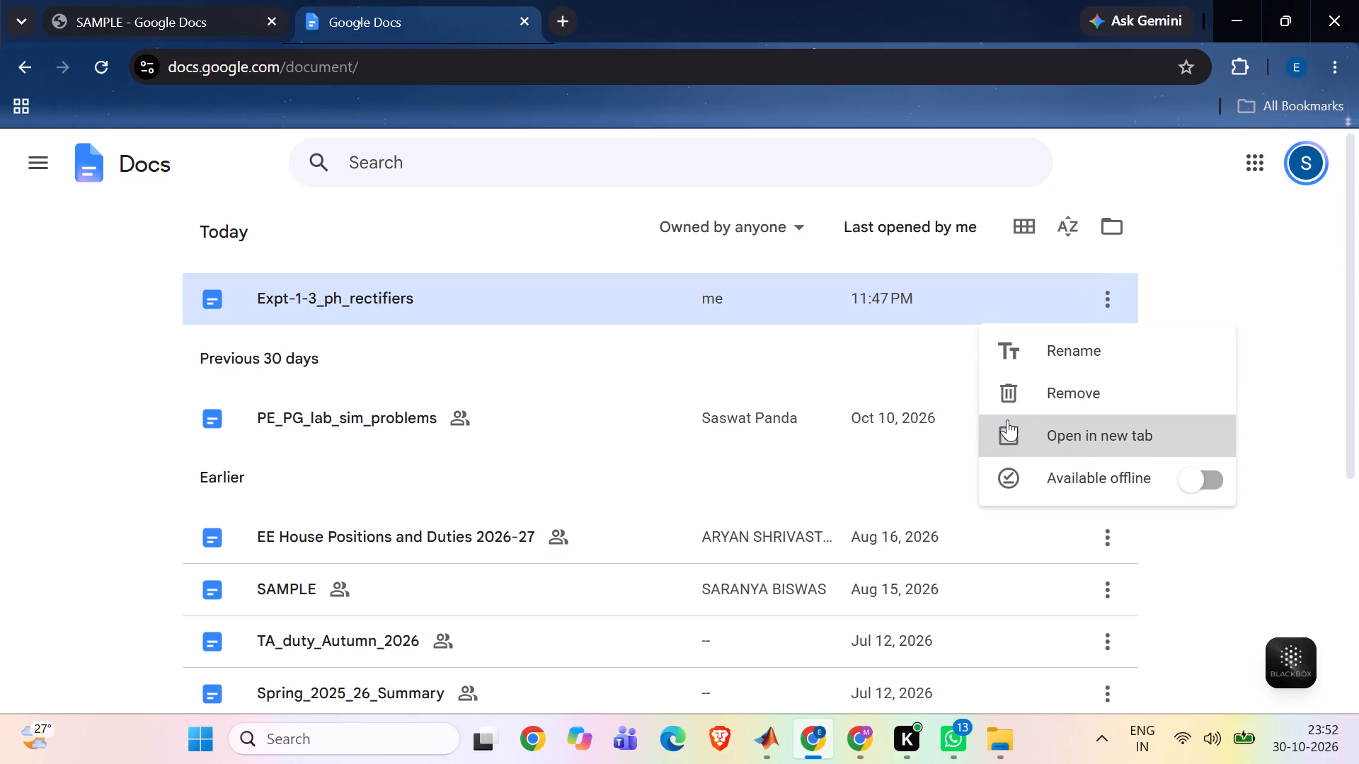
pyautogui.doubleClick(695, 289)
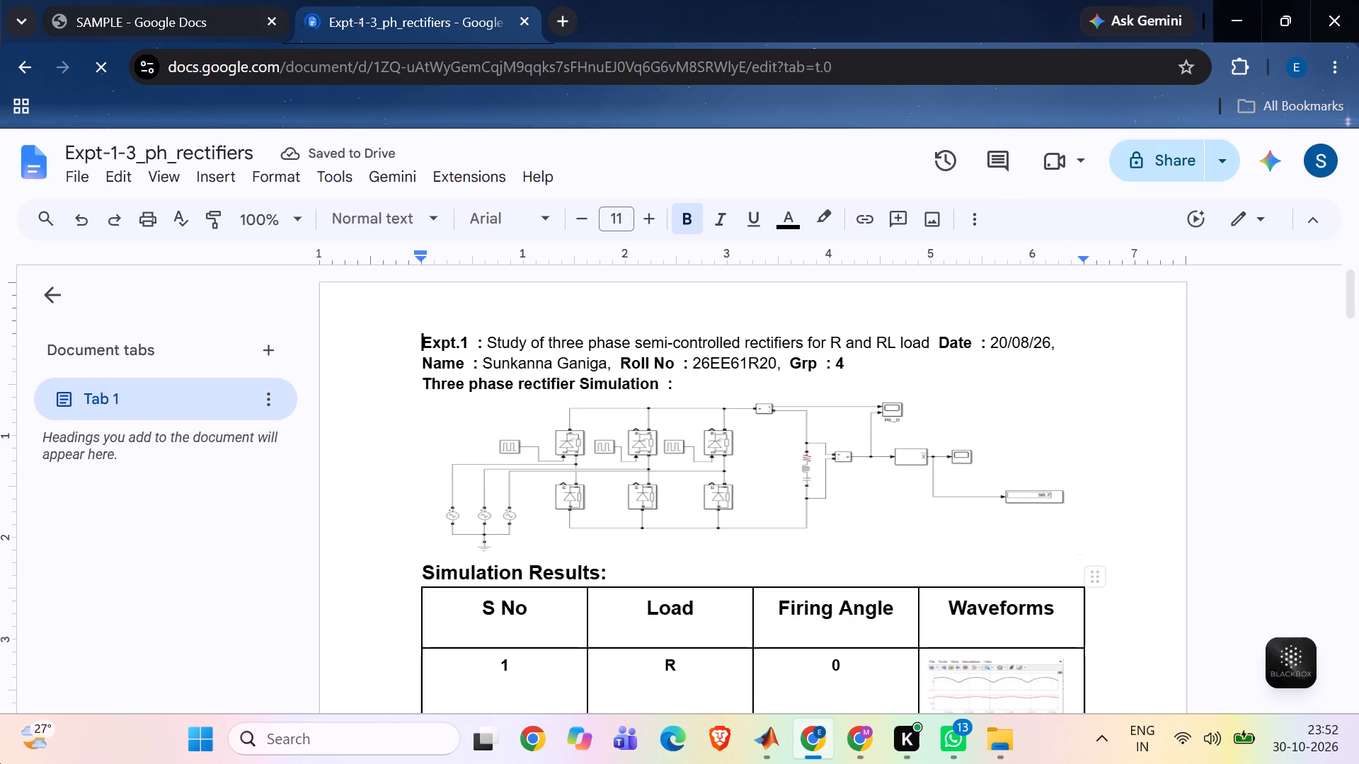
# Download the Expt-1-3_ph_rectifiers document as a PDF.
pyautogui.click(757, 494)
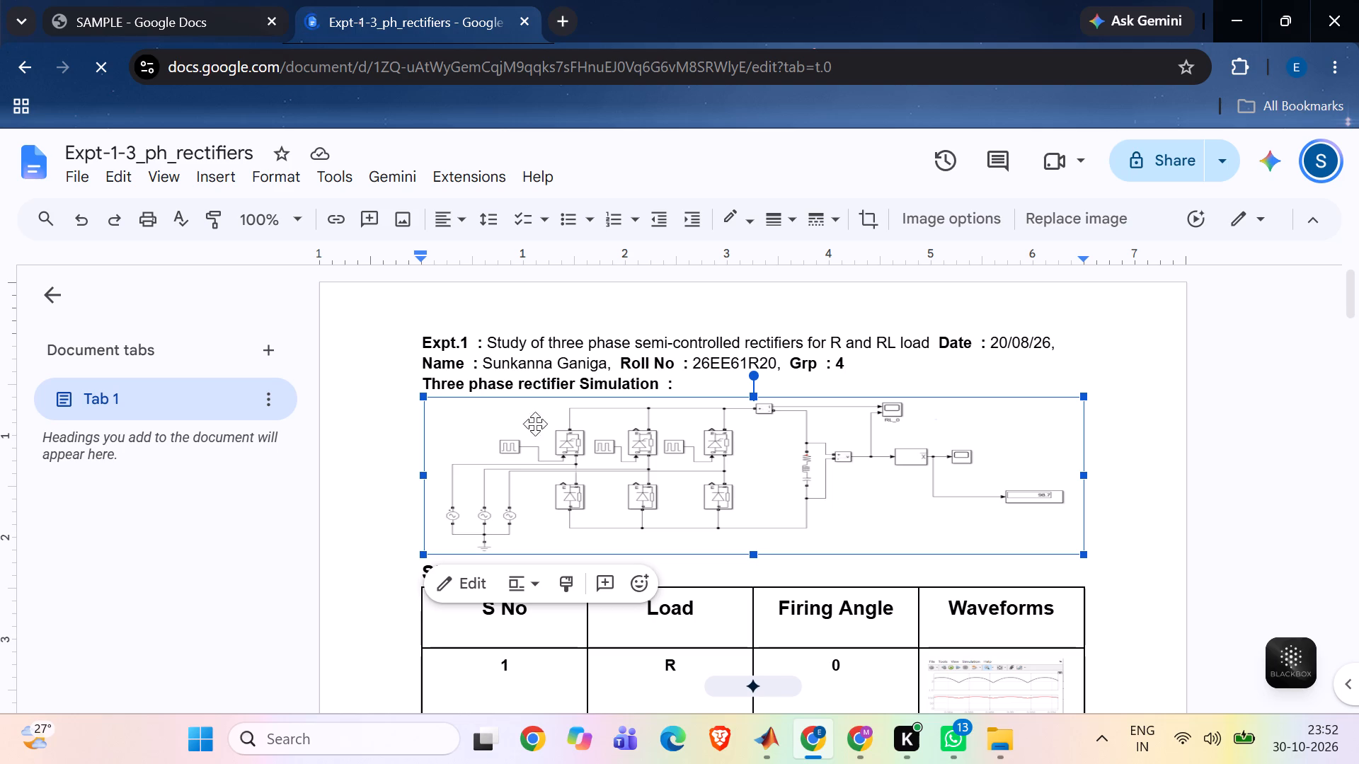
pyautogui.click(85, 182)
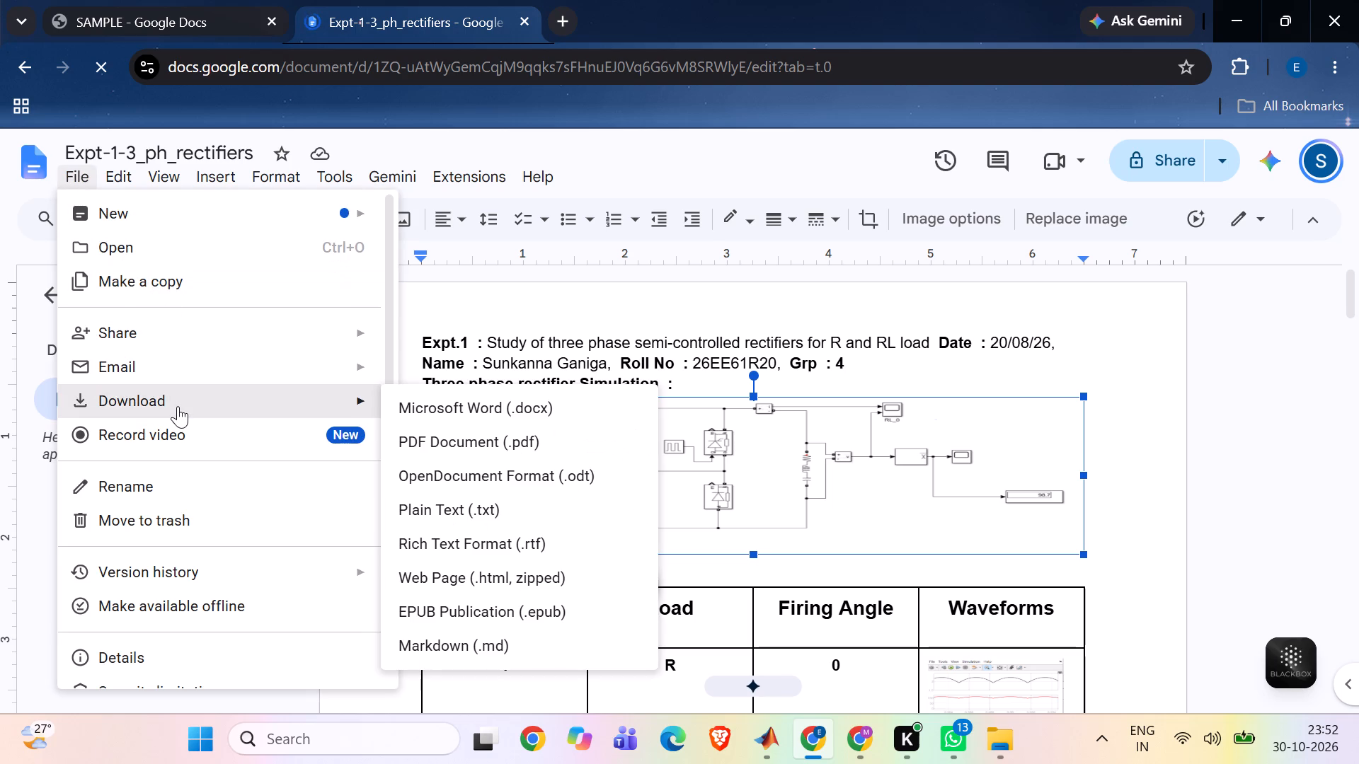
pyautogui.click(453, 441)
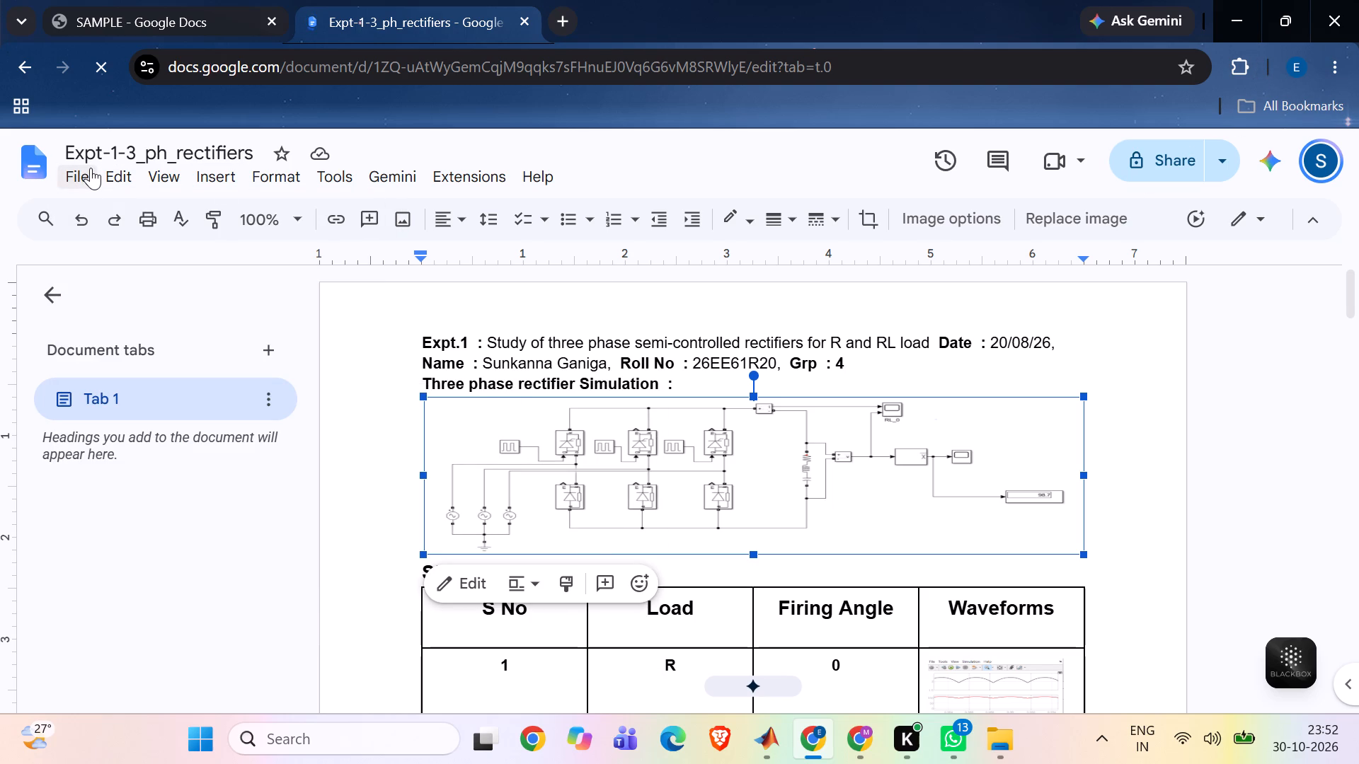
# Switch to File Explorer and look through the Downloads folder for the exported rectifier report PDF.
pyautogui.click(1003, 753)
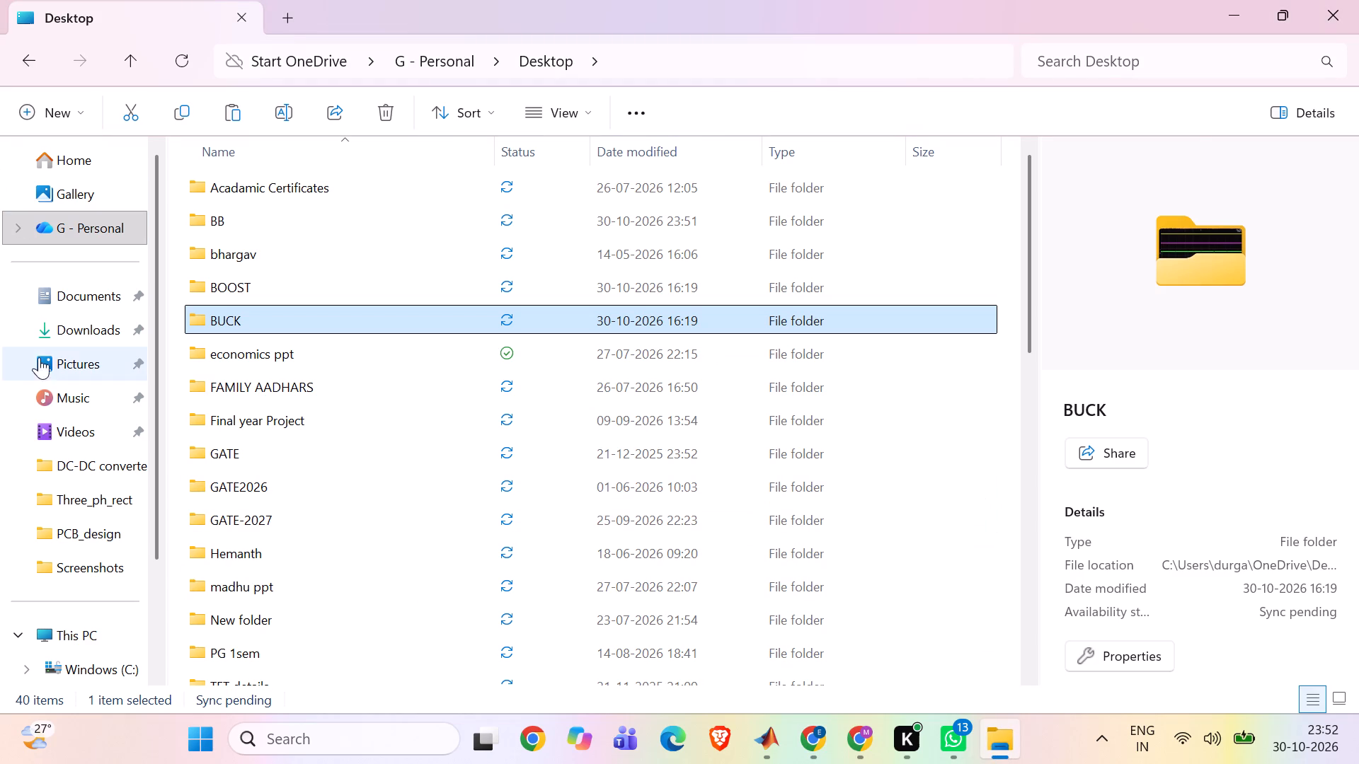
pyautogui.click(39, 342)
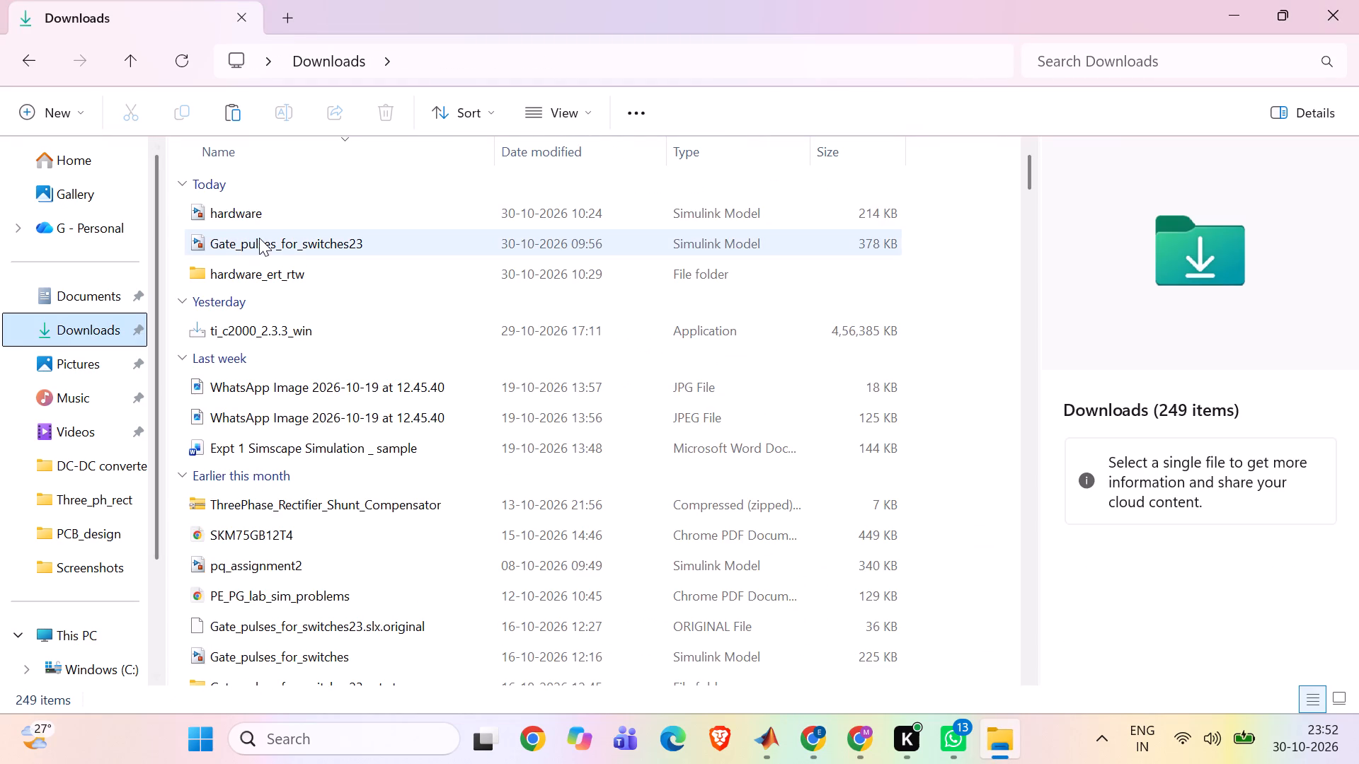
pyautogui.scroll(3, 264, 251)
pyautogui.scroll(-3, 264, 251)
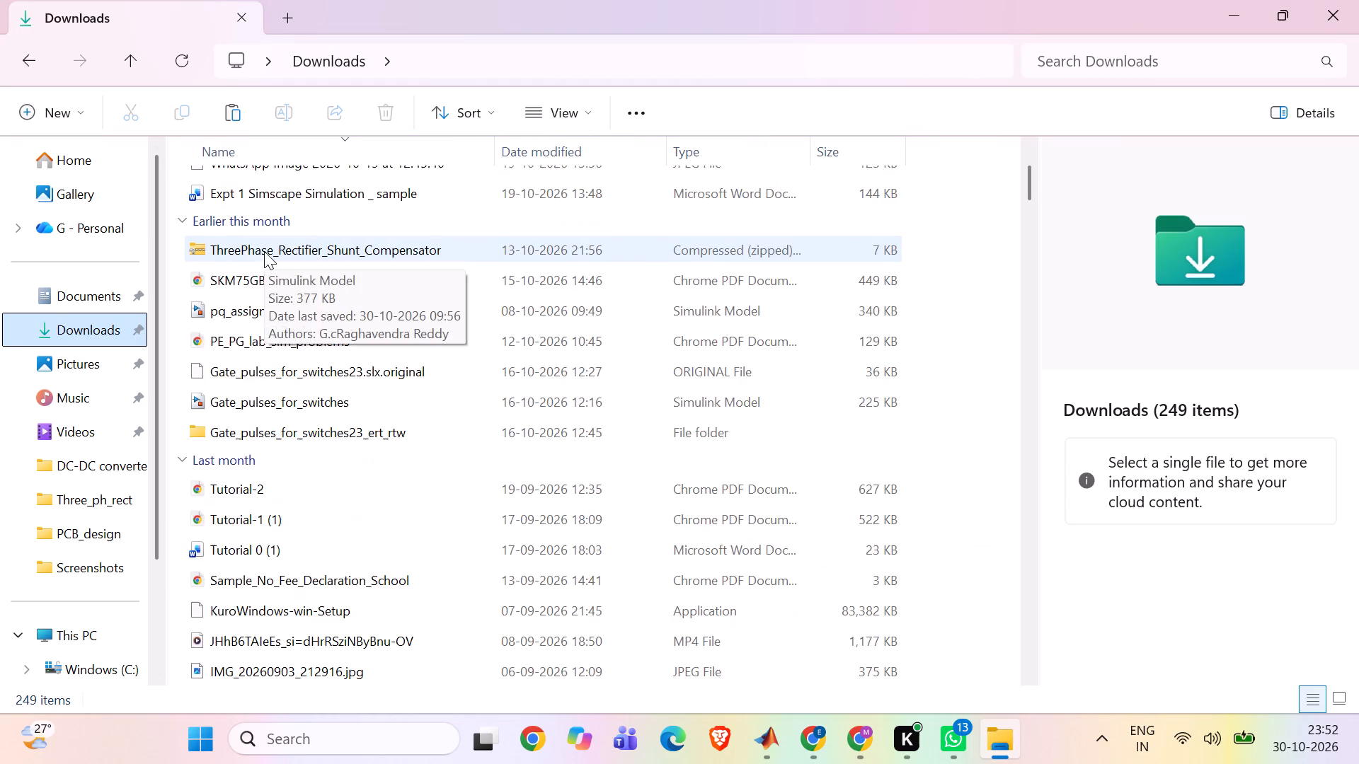
pyautogui.scroll(4, 264, 251)
pyautogui.scroll(-1, 263, 250)
pyautogui.scroll(4, 263, 239)
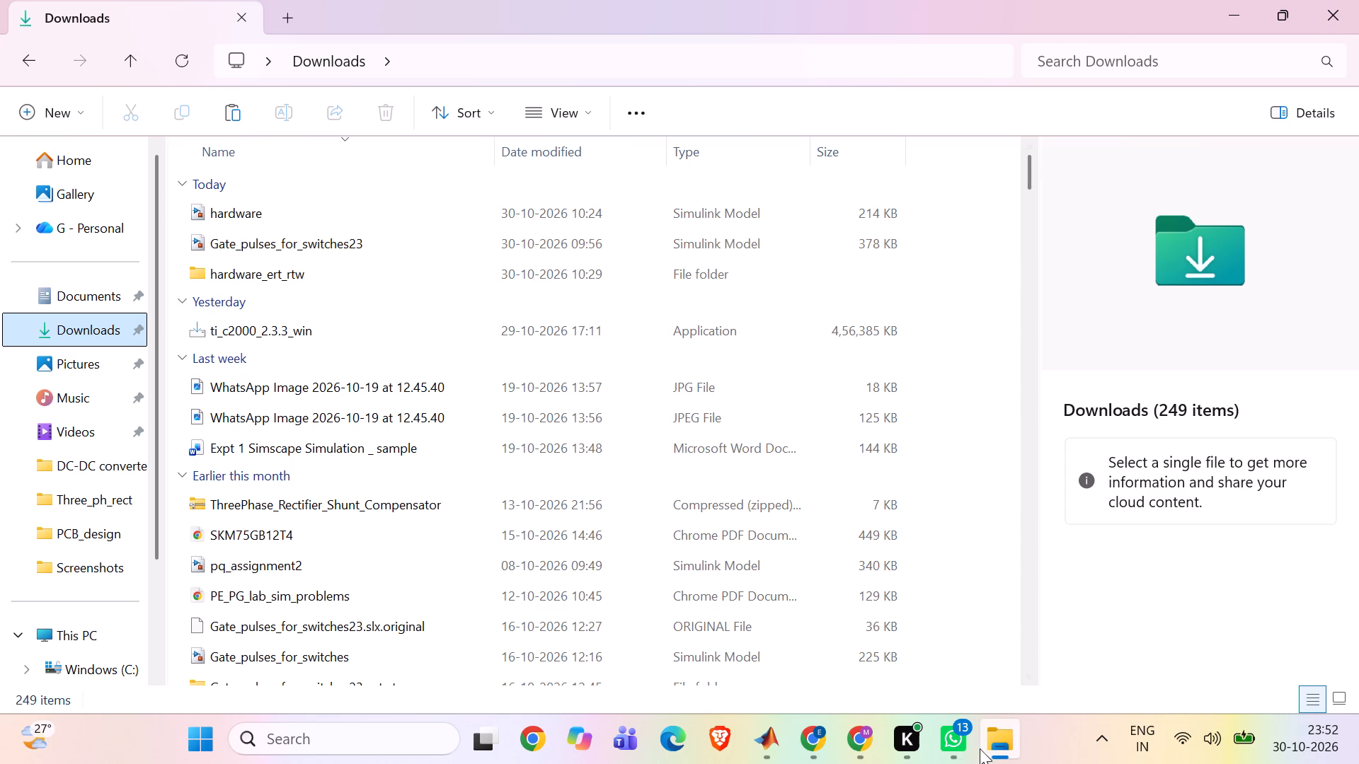
# Switch to Chrome and check the online status of the Expt-1-3_ph_rectifiers document.
pyautogui.click(812, 753)
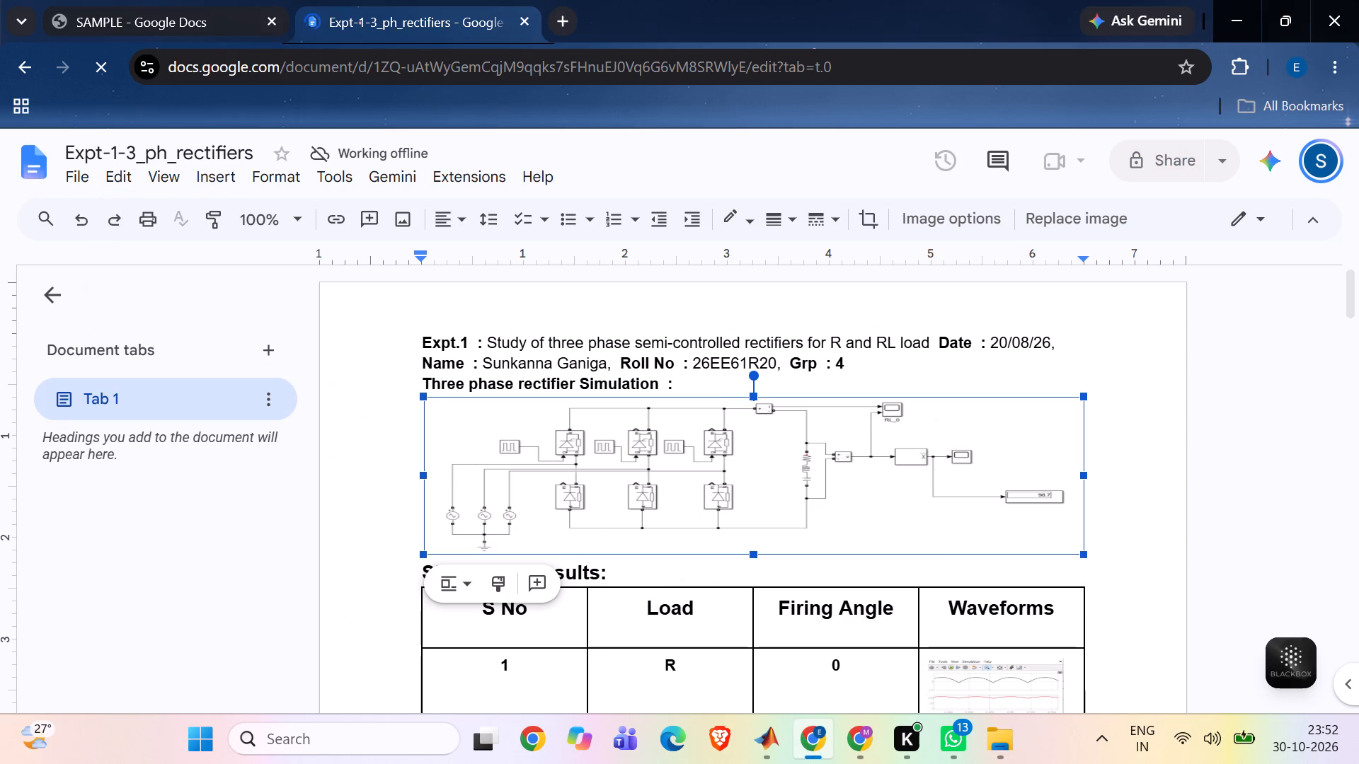
pyautogui.click(1211, 332)
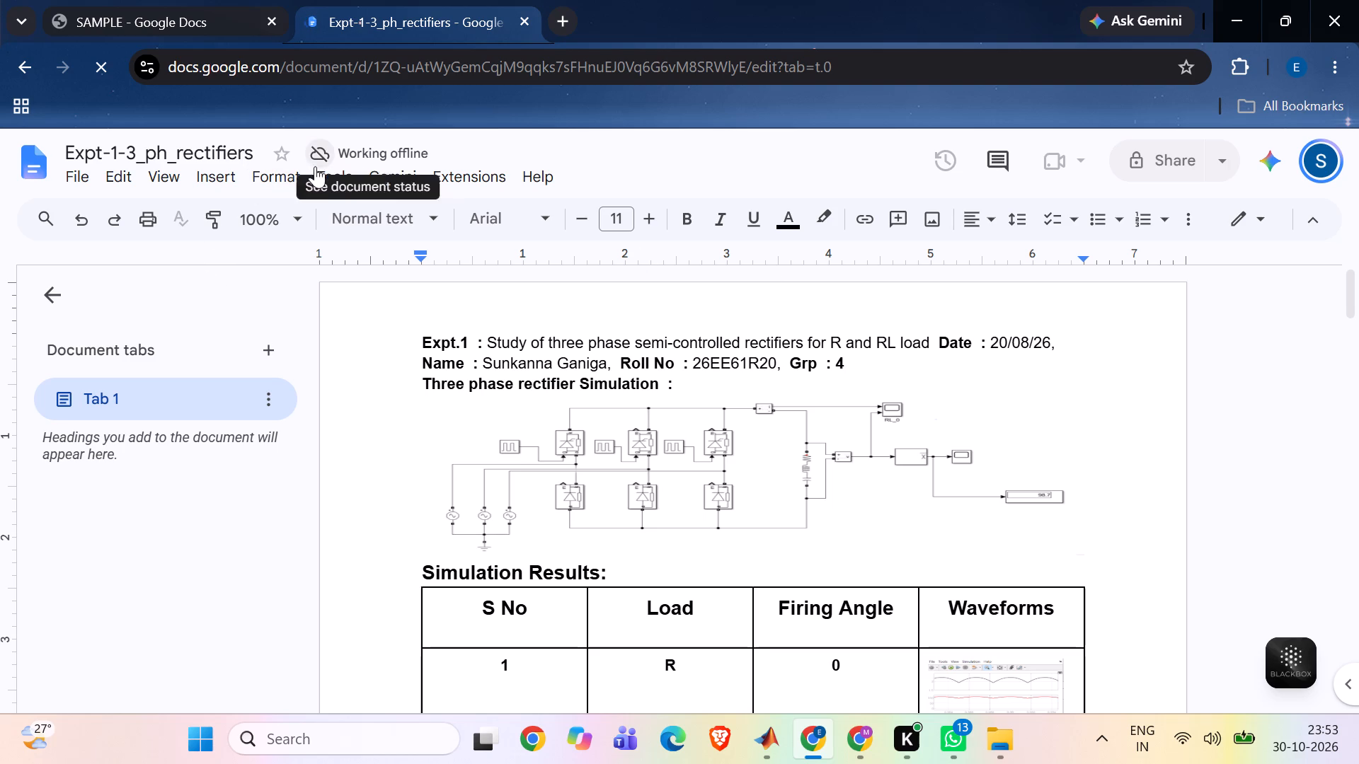
# Open the Windows list of available Wi-Fi networks and look through it for a connection to use.
pyautogui.click(1182, 730)
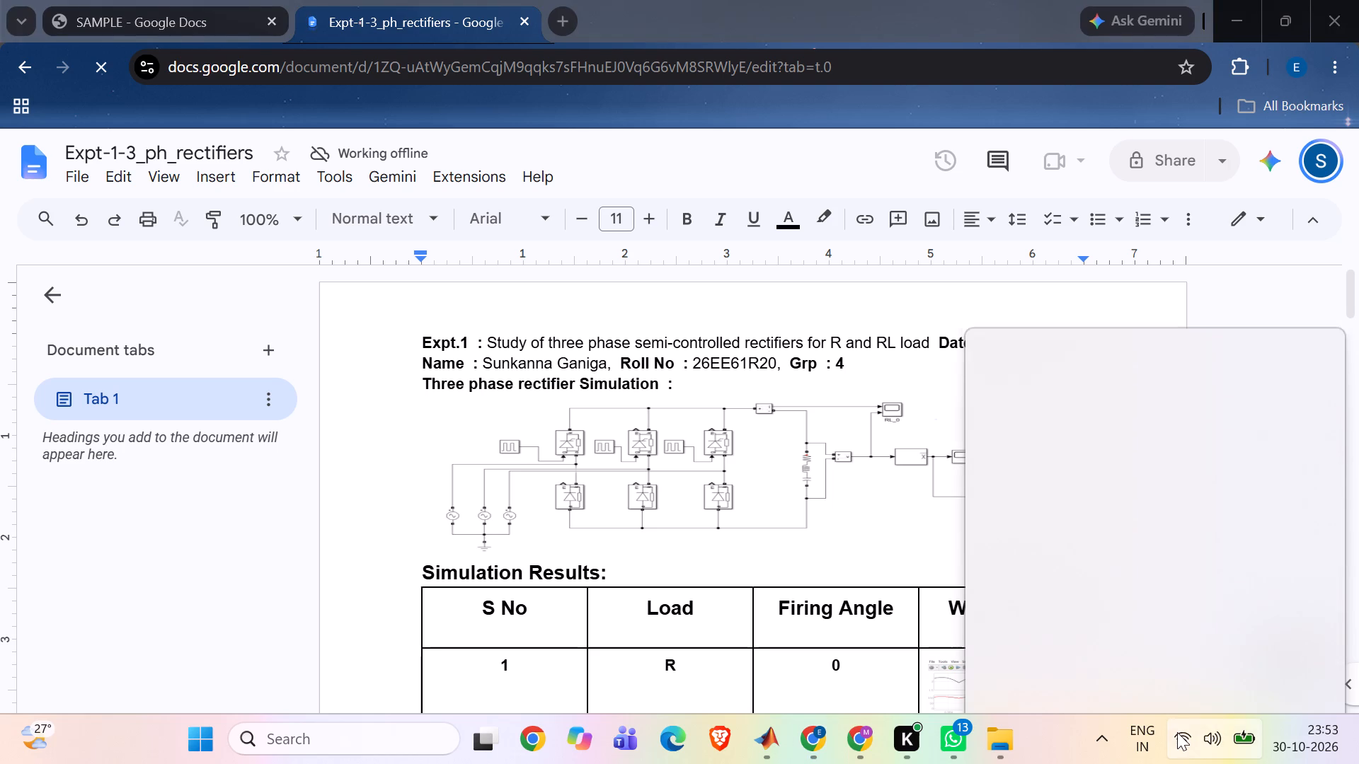
pyautogui.click(1070, 359)
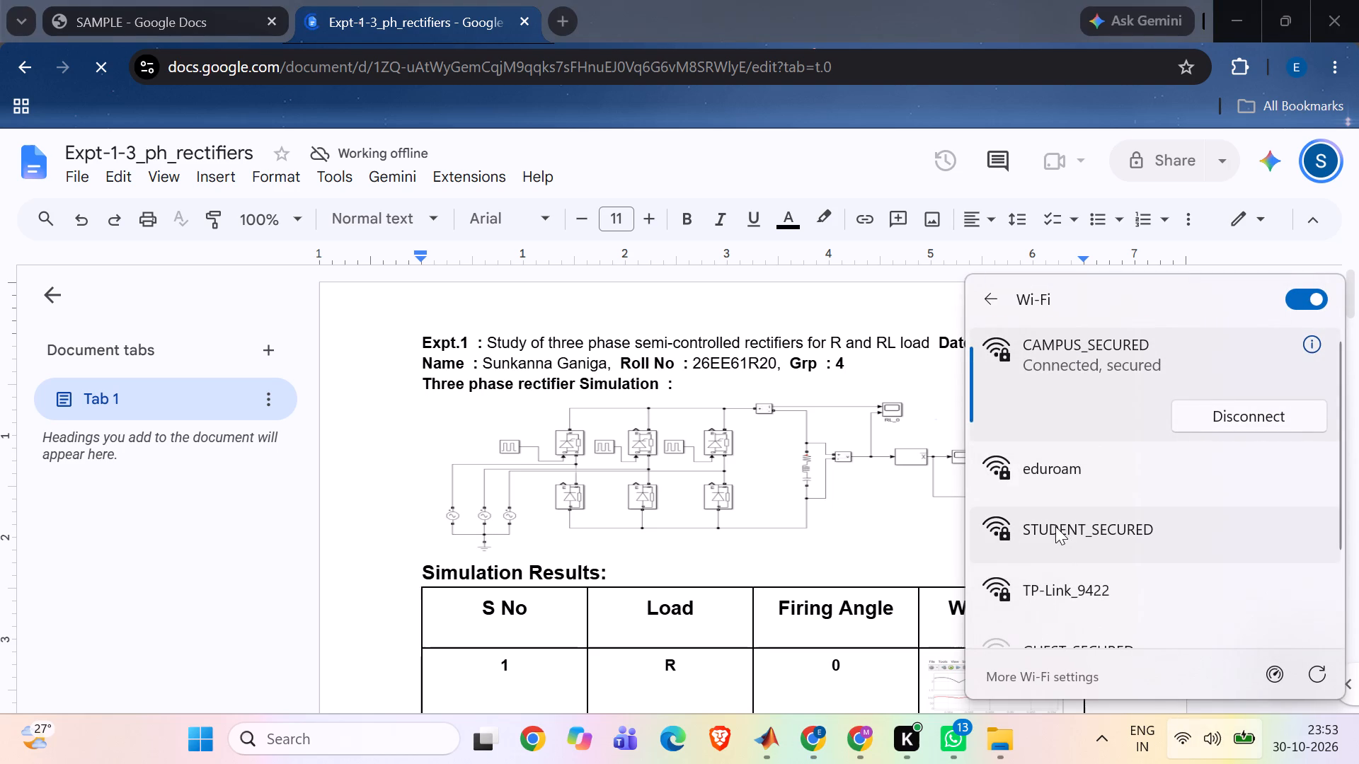
pyautogui.scroll(-6, 1055, 526)
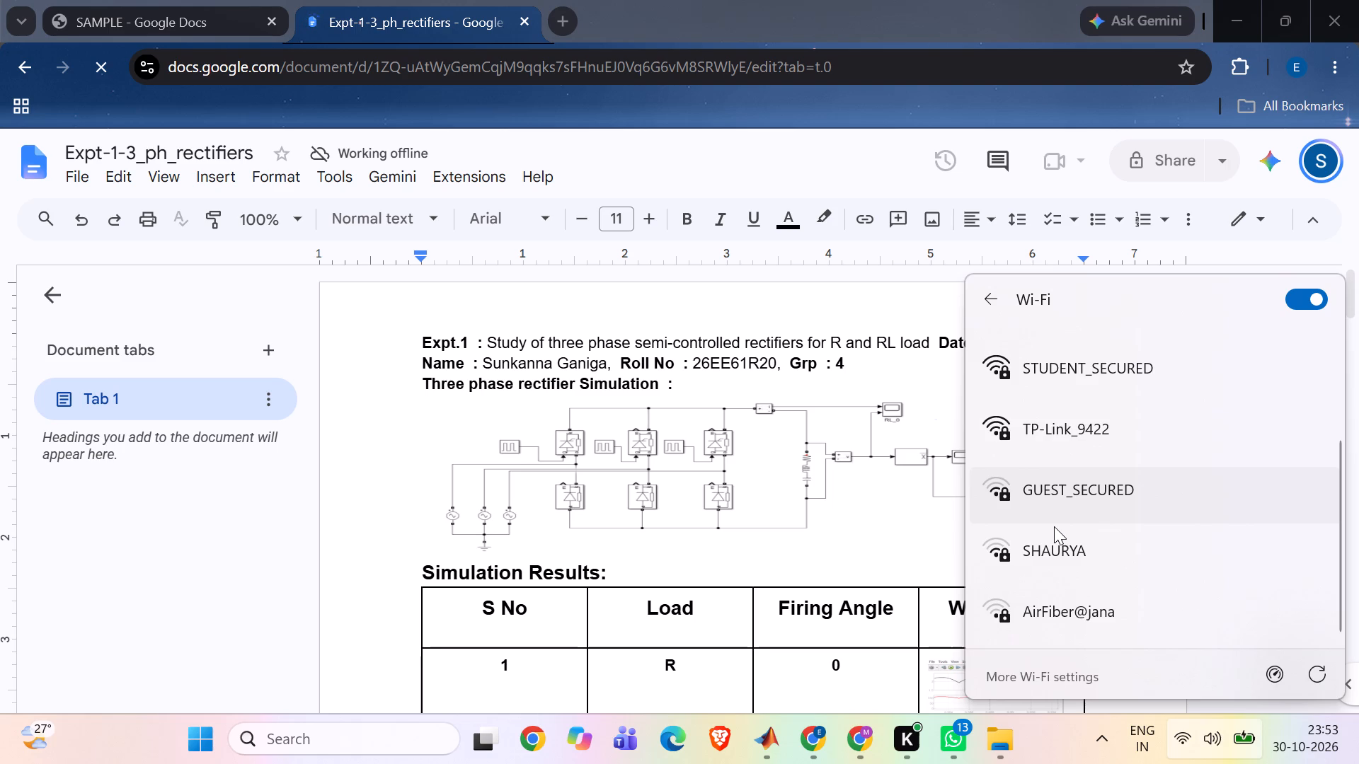
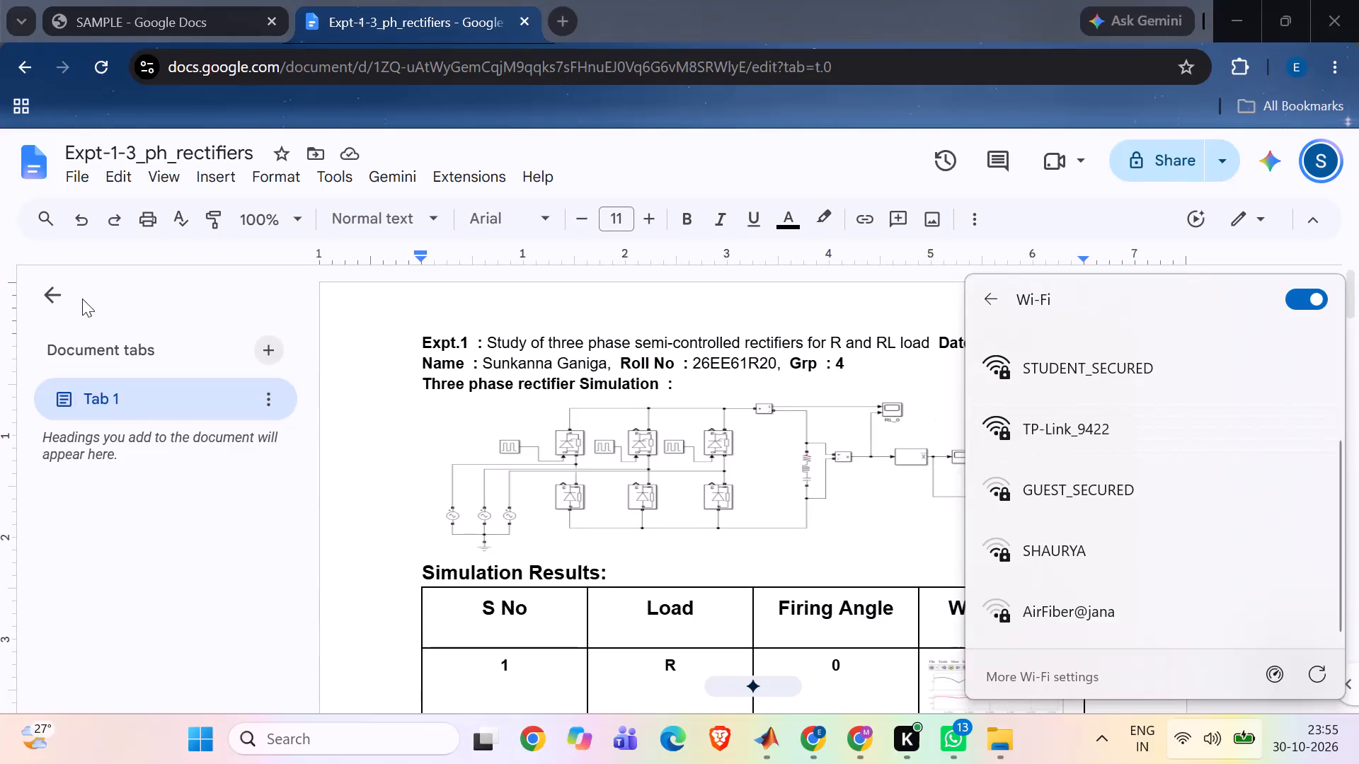
# Close the Wi-Fi list and check File Explorer's Downloads and OneDrive Documents folders for the exported rectifier report PDF.
pyautogui.click(139, 294)
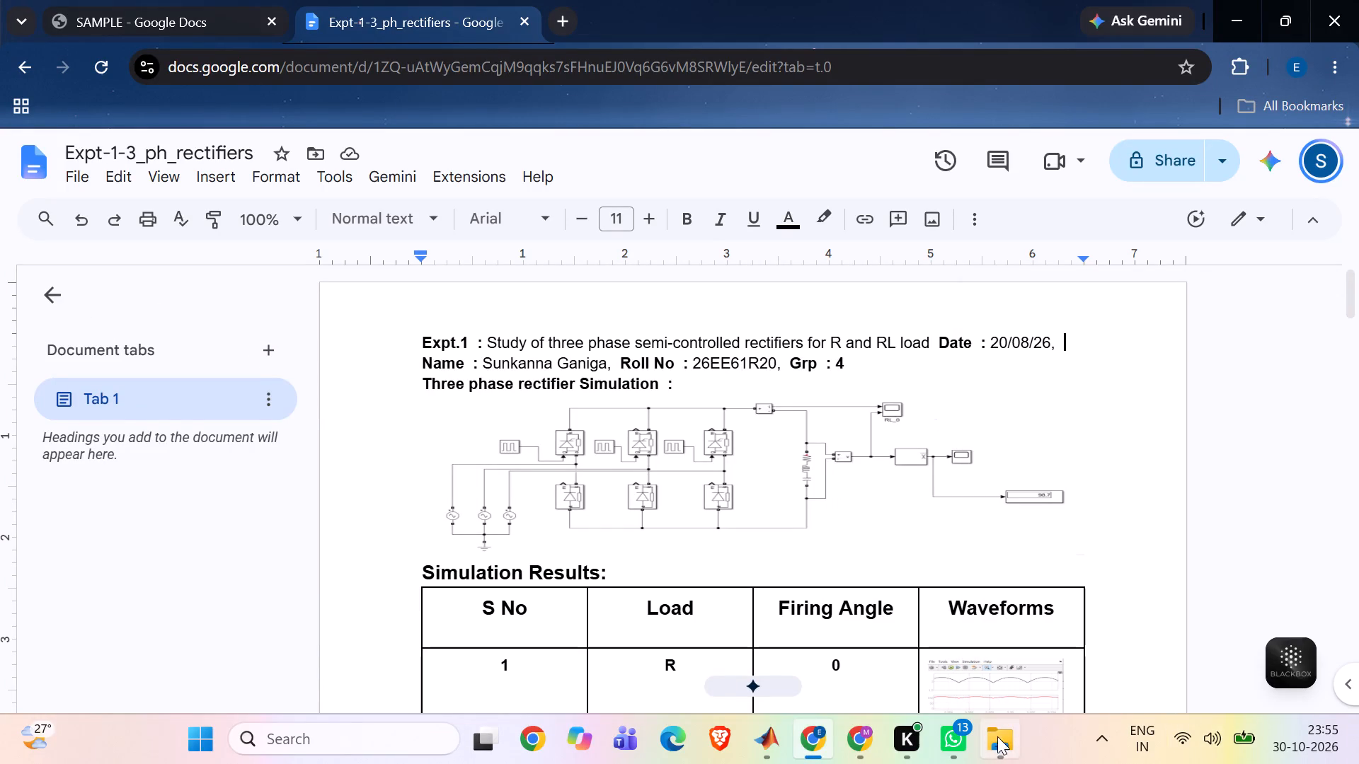
pyautogui.click(982, 741)
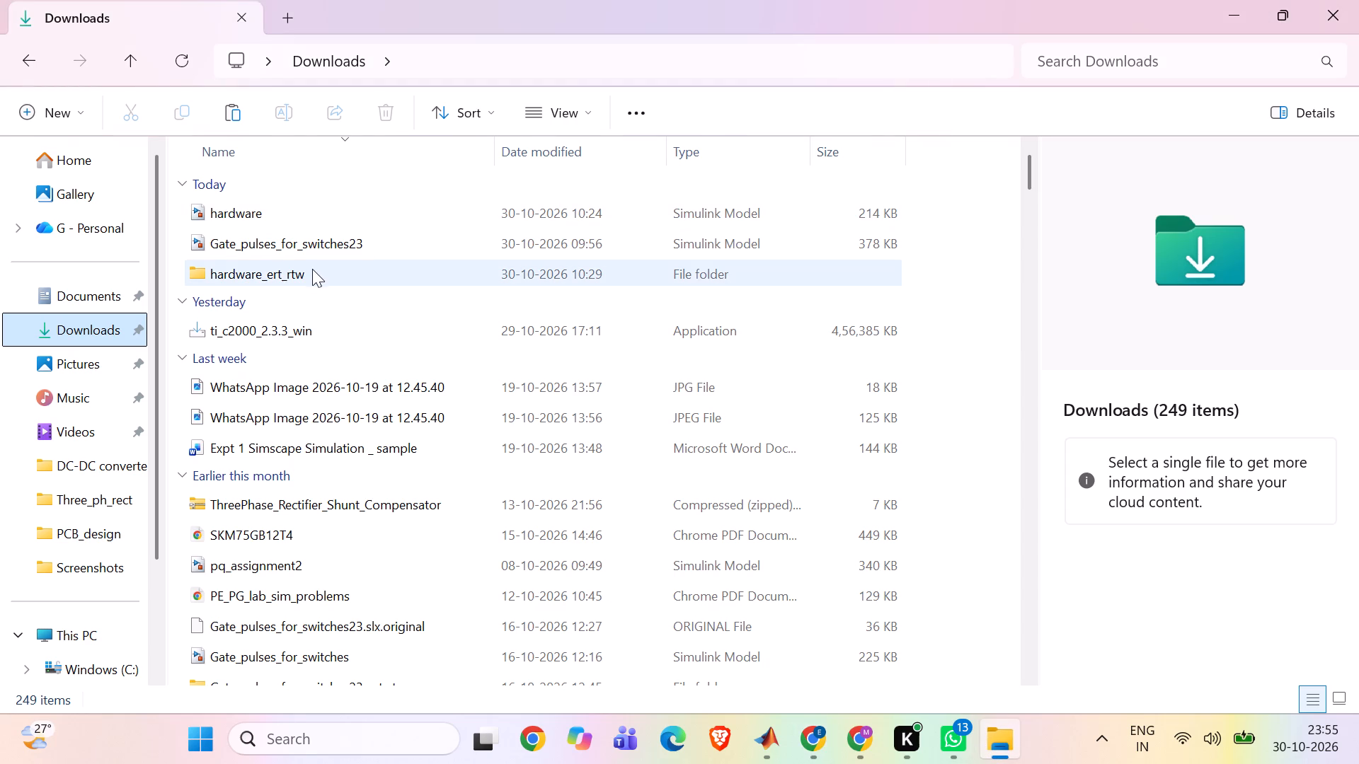
pyautogui.scroll(2, 312, 270)
pyautogui.click(45, 335)
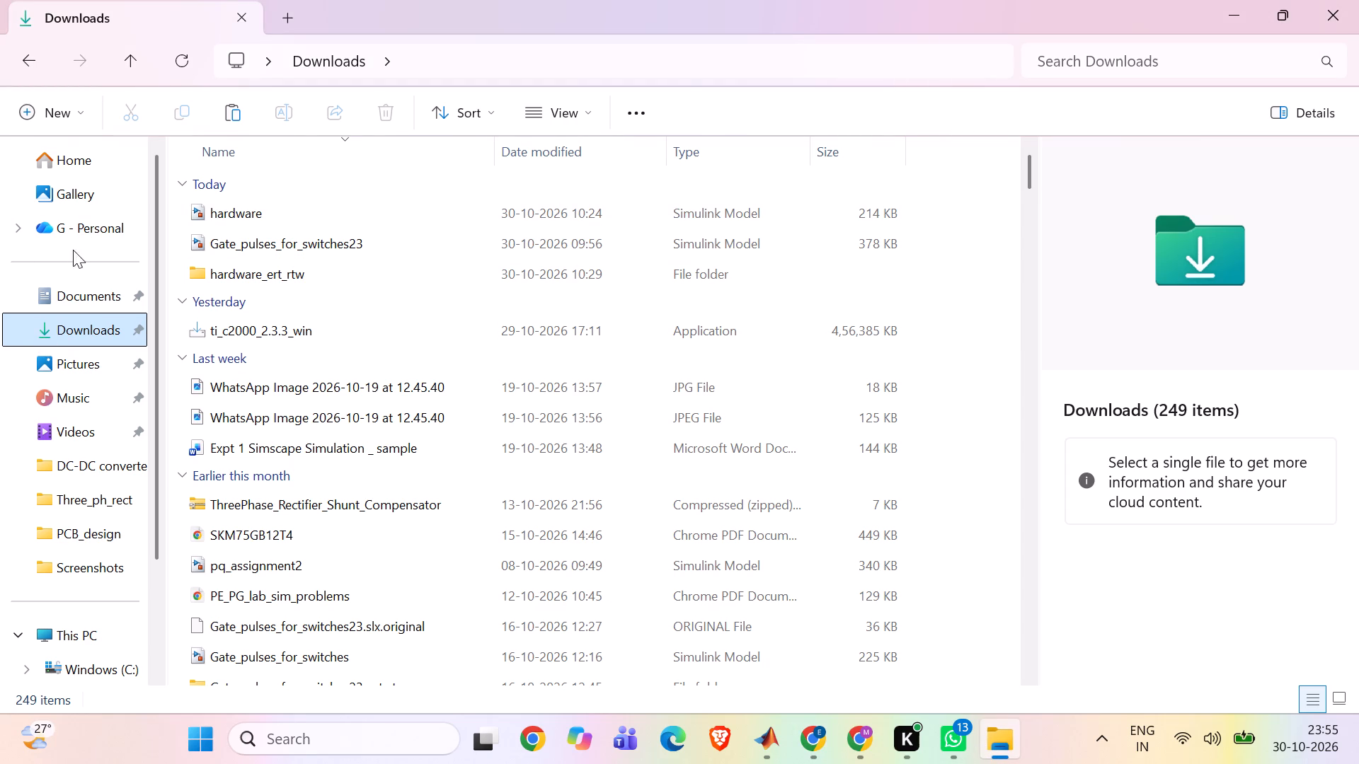
pyautogui.click(73, 236)
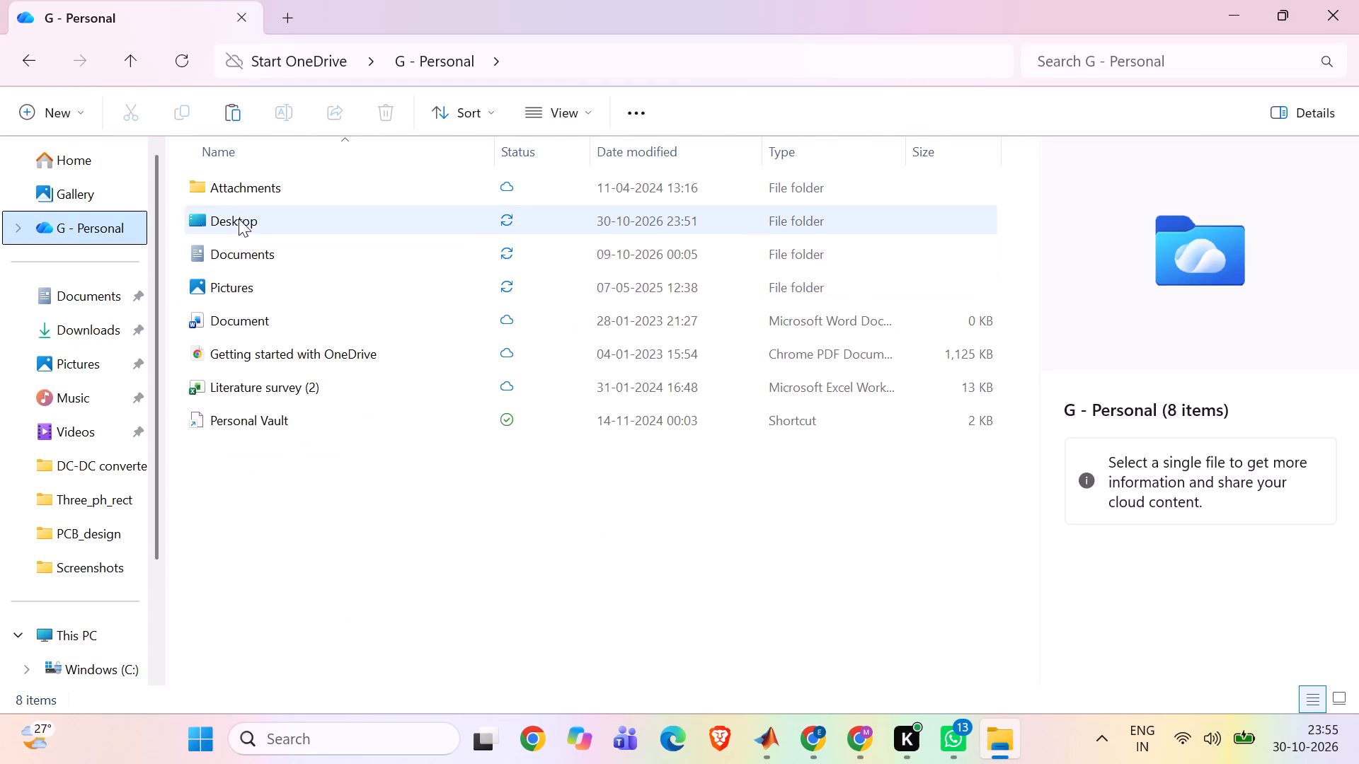
pyautogui.click(259, 311)
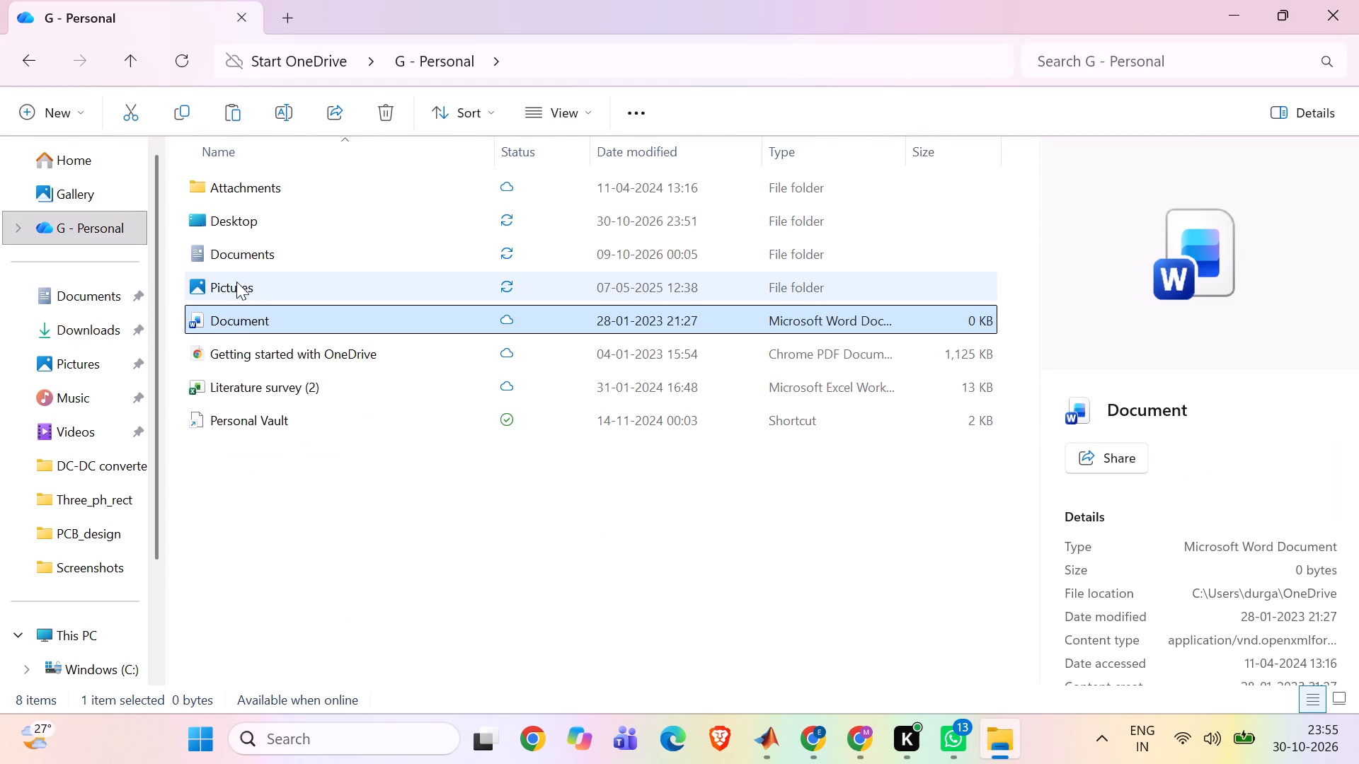
pyautogui.doubleClick(236, 257)
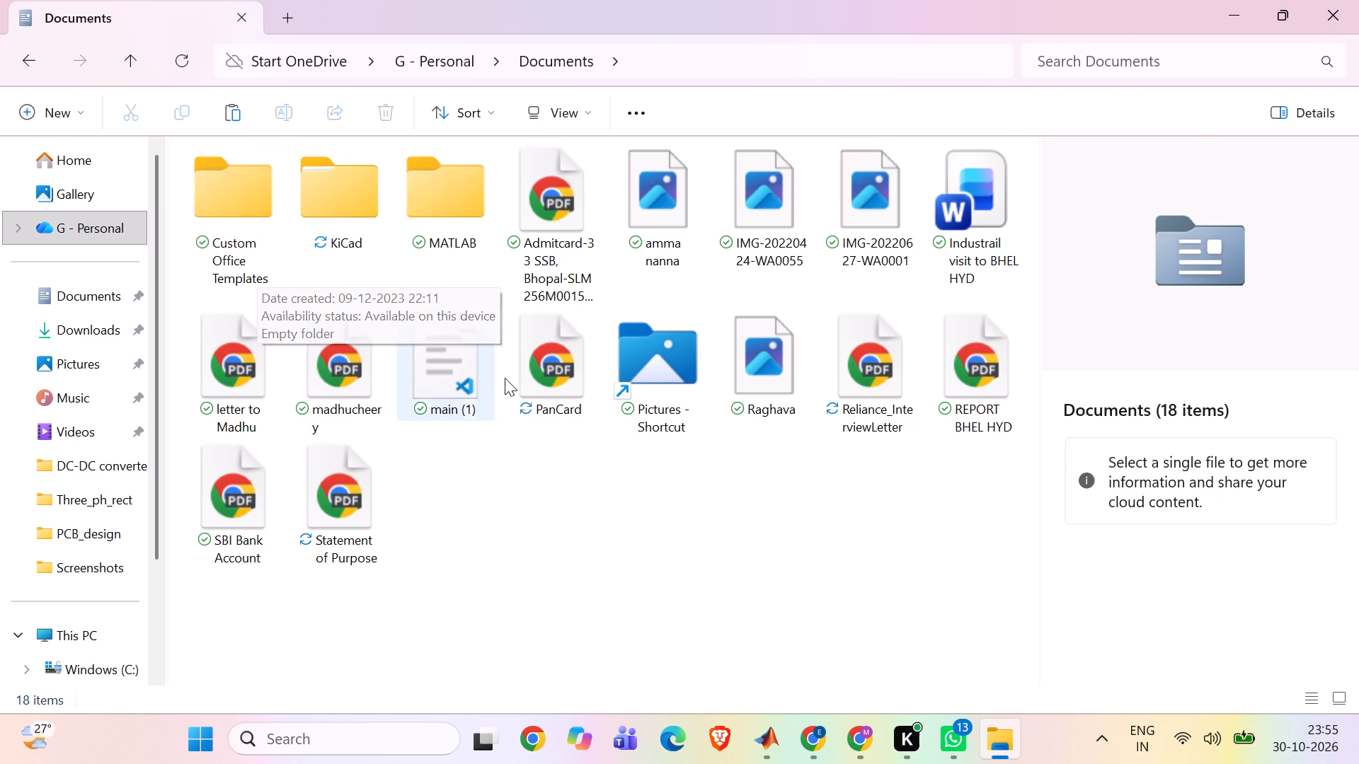
pyautogui.click(596, 450)
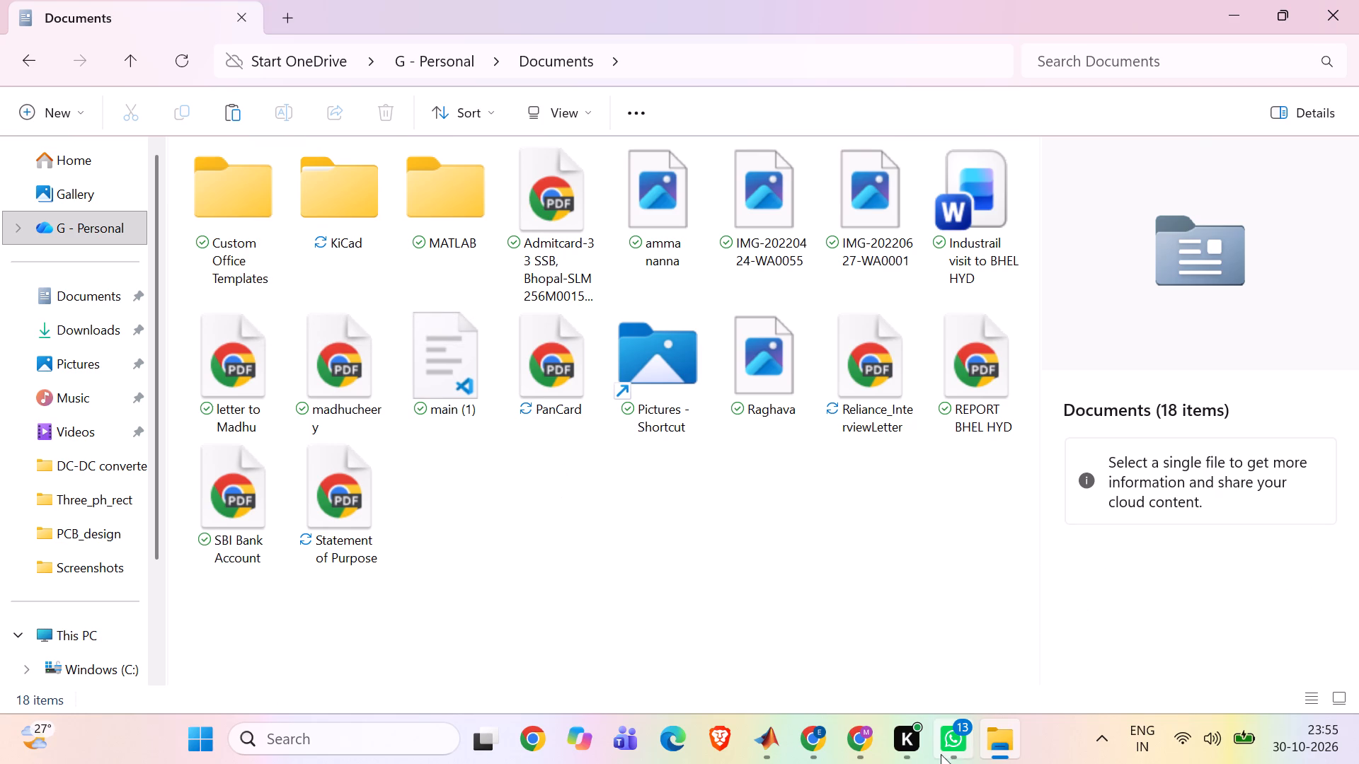
# Switch back to the Expt-1-3_ph_rectifiers document in Chrome.
pyautogui.click(822, 742)
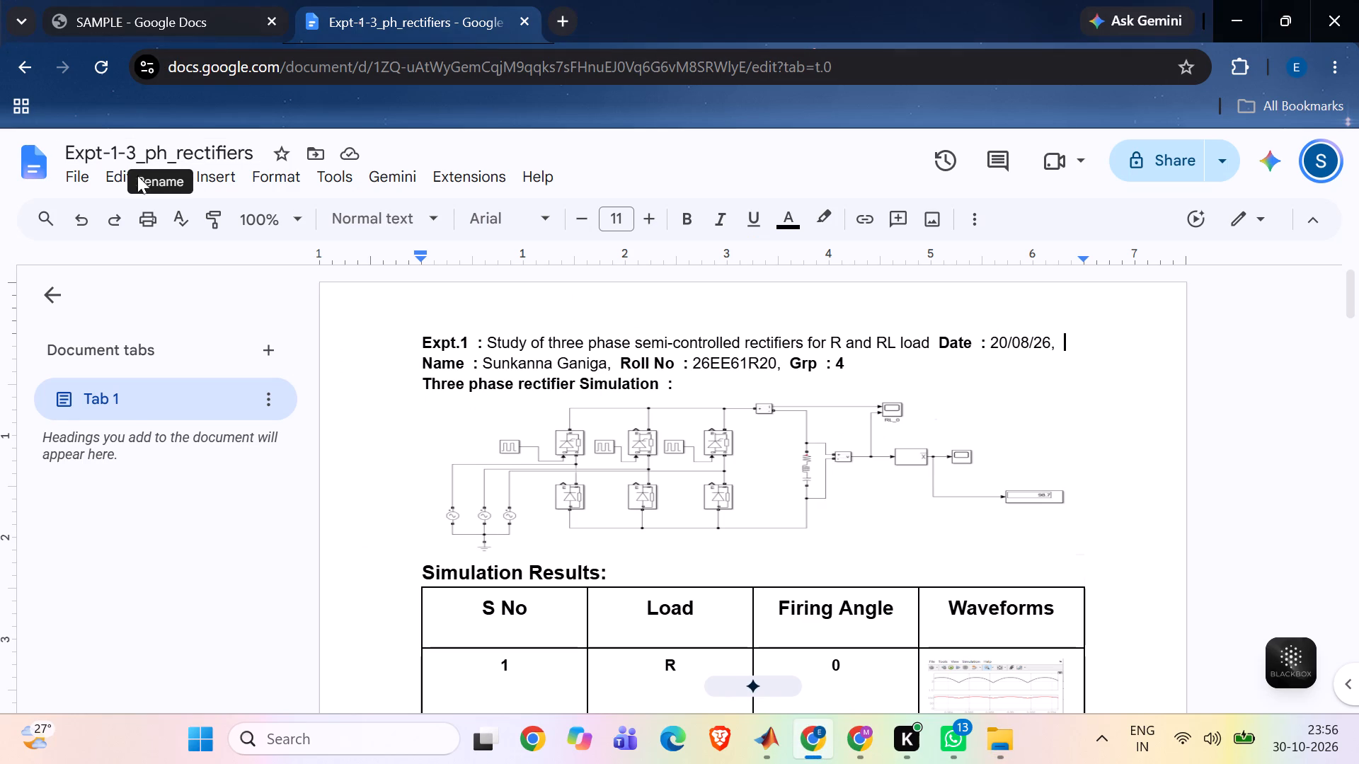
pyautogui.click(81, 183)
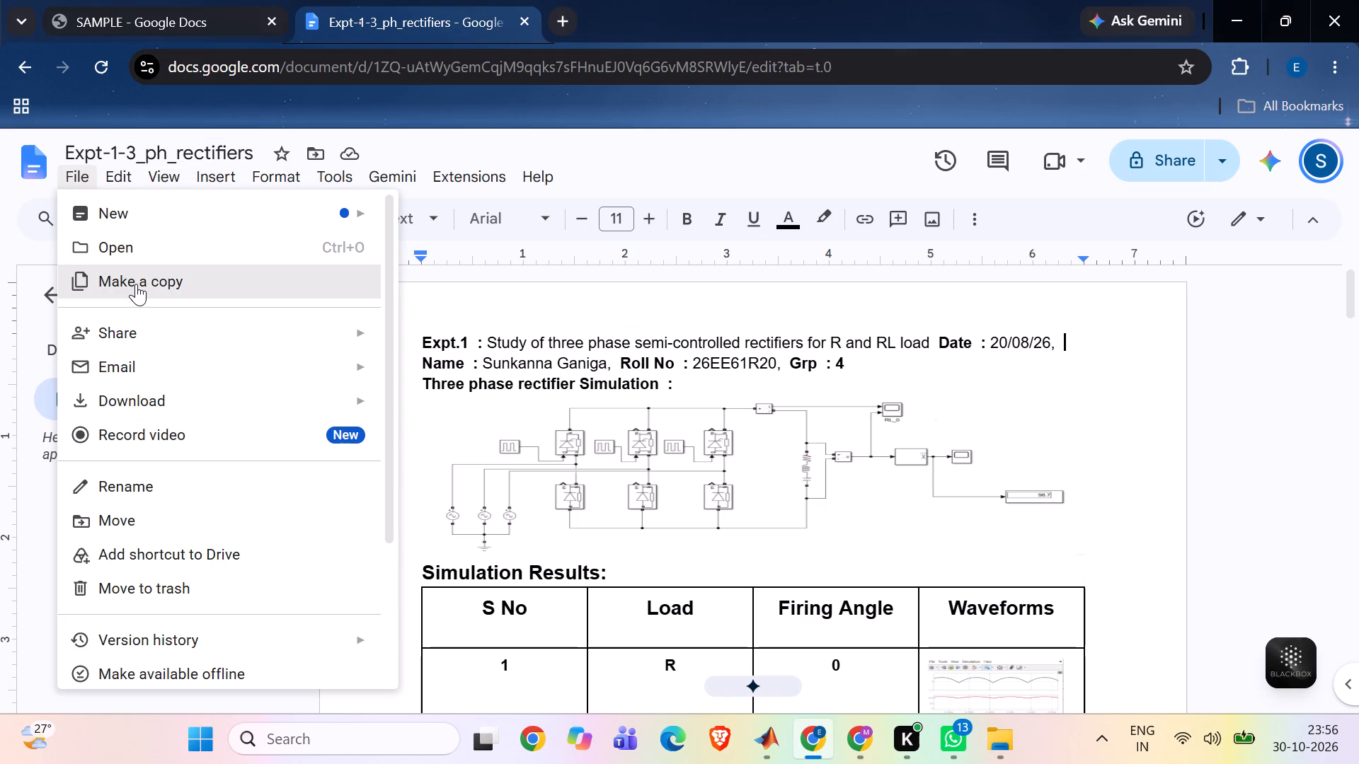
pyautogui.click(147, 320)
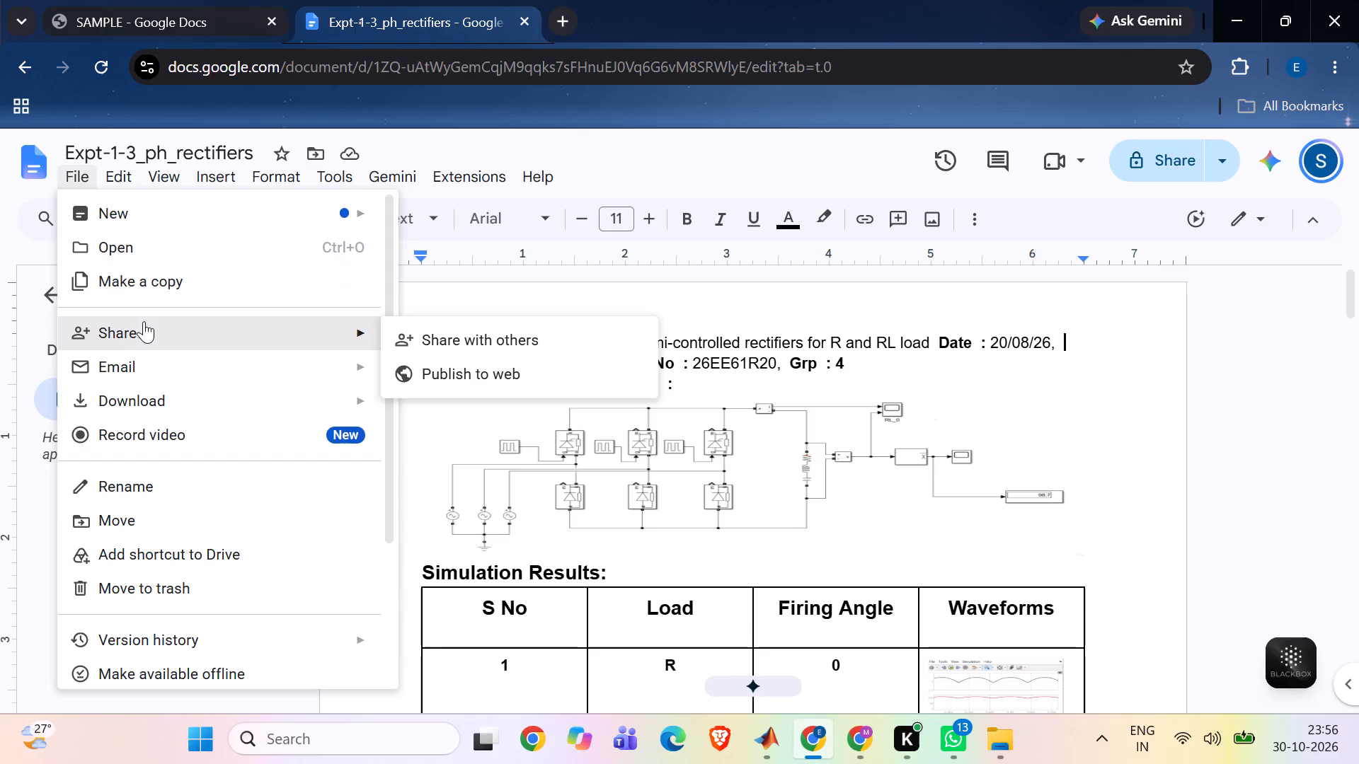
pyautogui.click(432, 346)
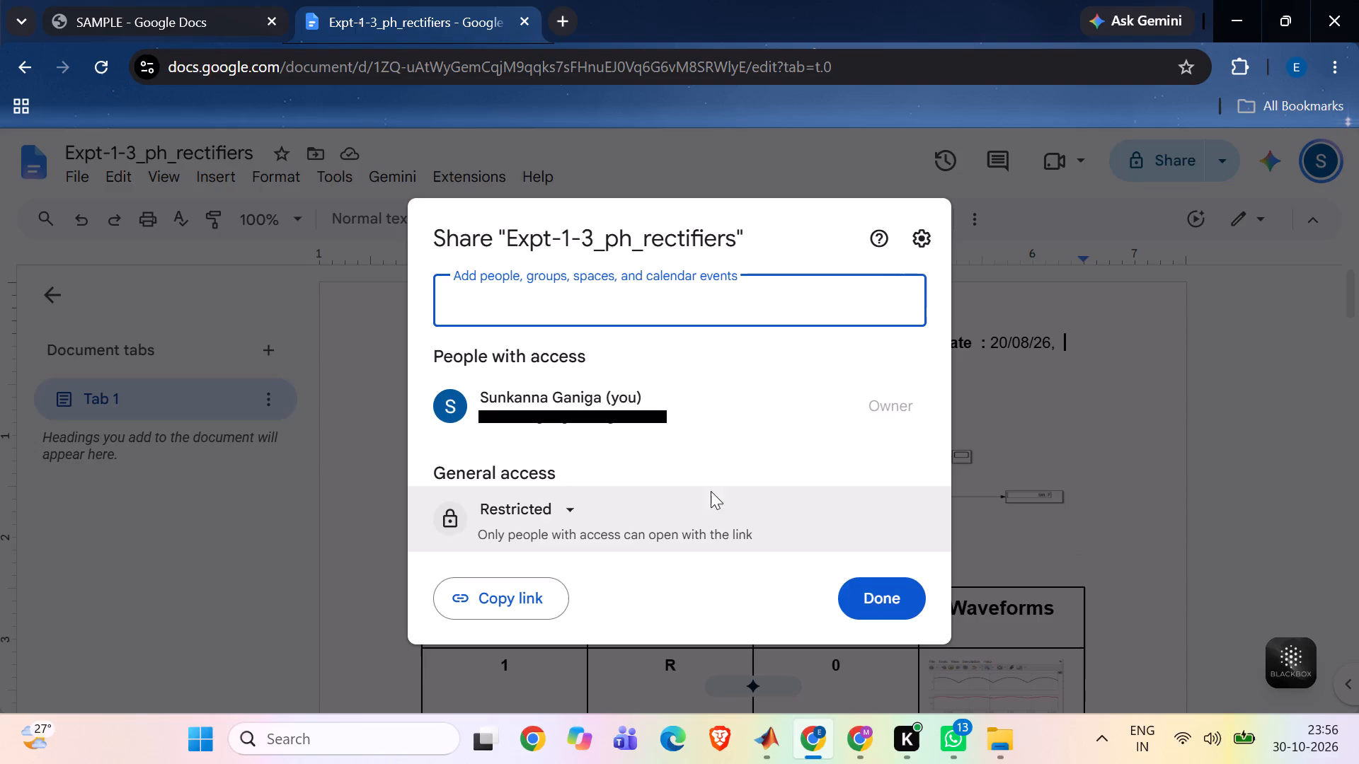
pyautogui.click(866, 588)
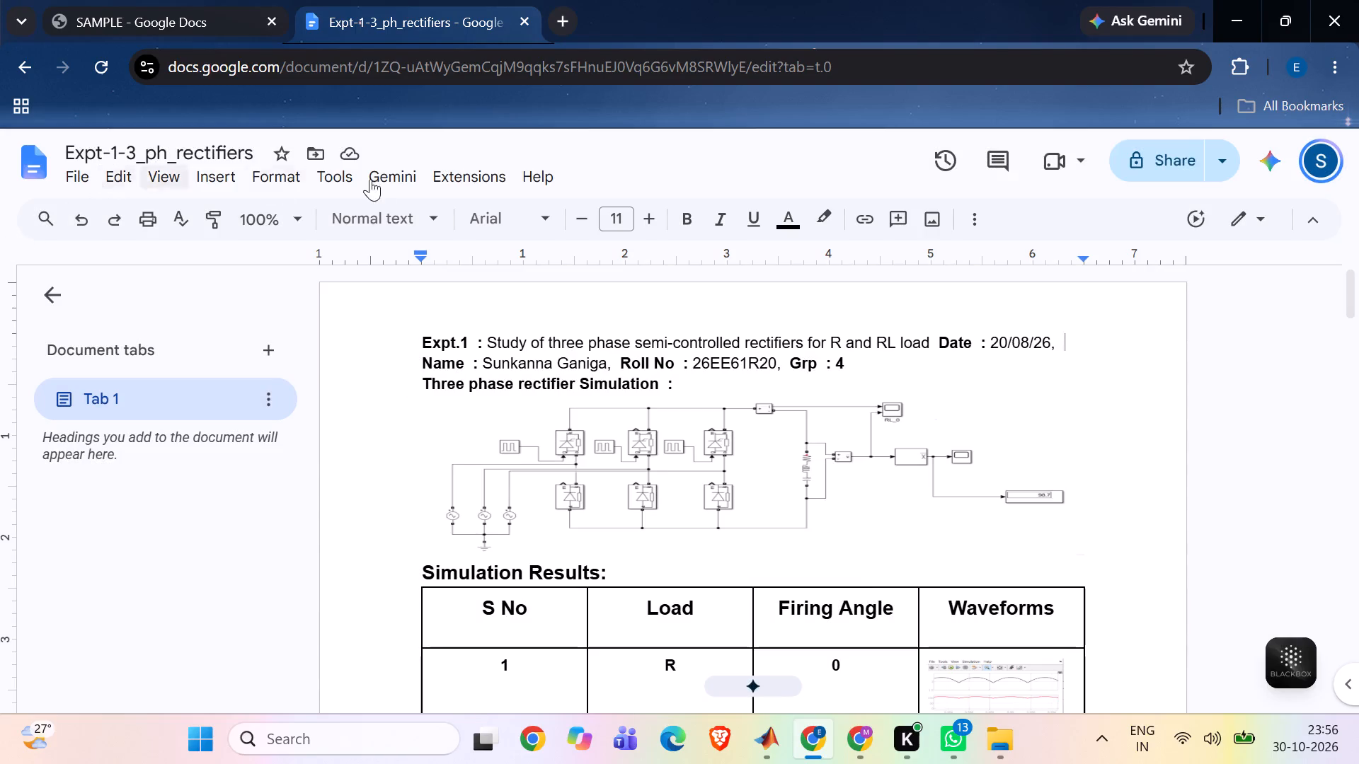
# Open the print settings for the rectifier report and set a custom page range of 1-2 with Save as PDF as destination.
pyautogui.click(88, 175)
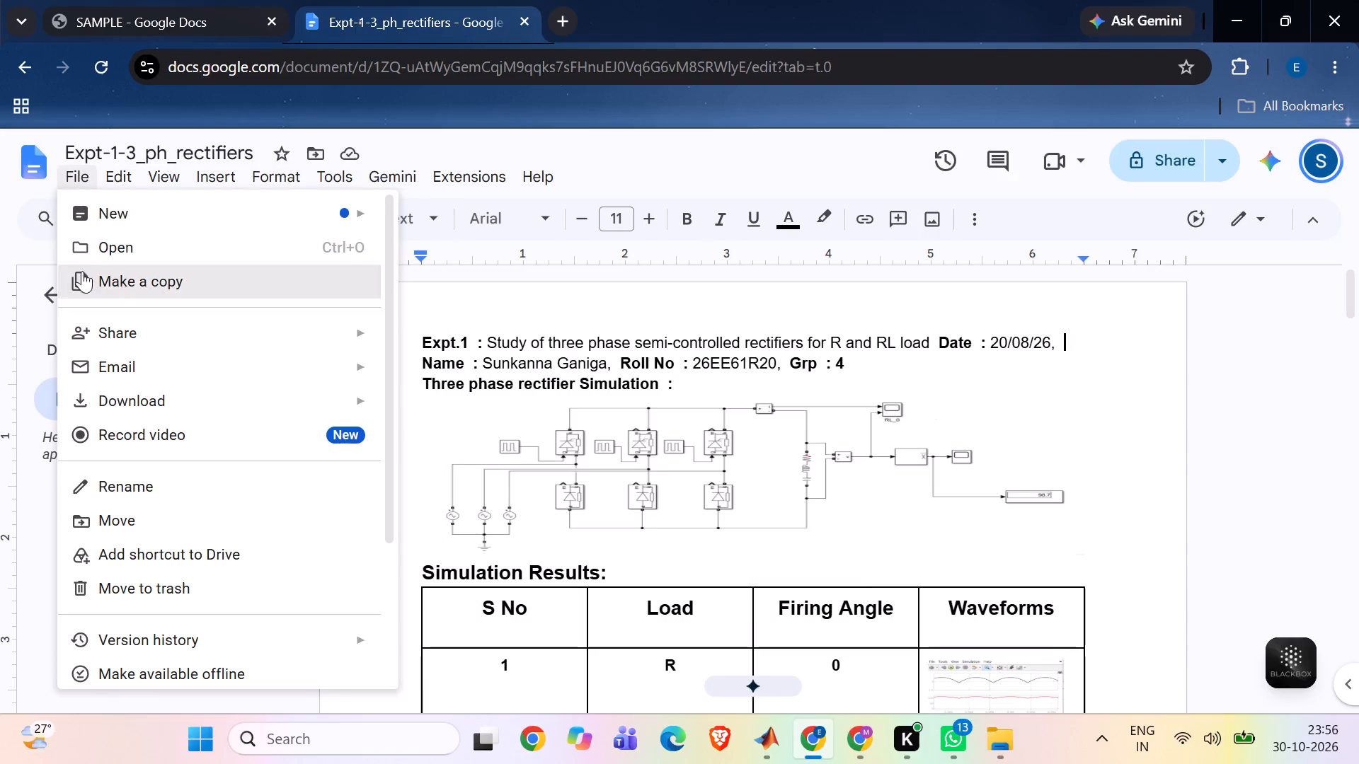
pyautogui.scroll(-2, 89, 372)
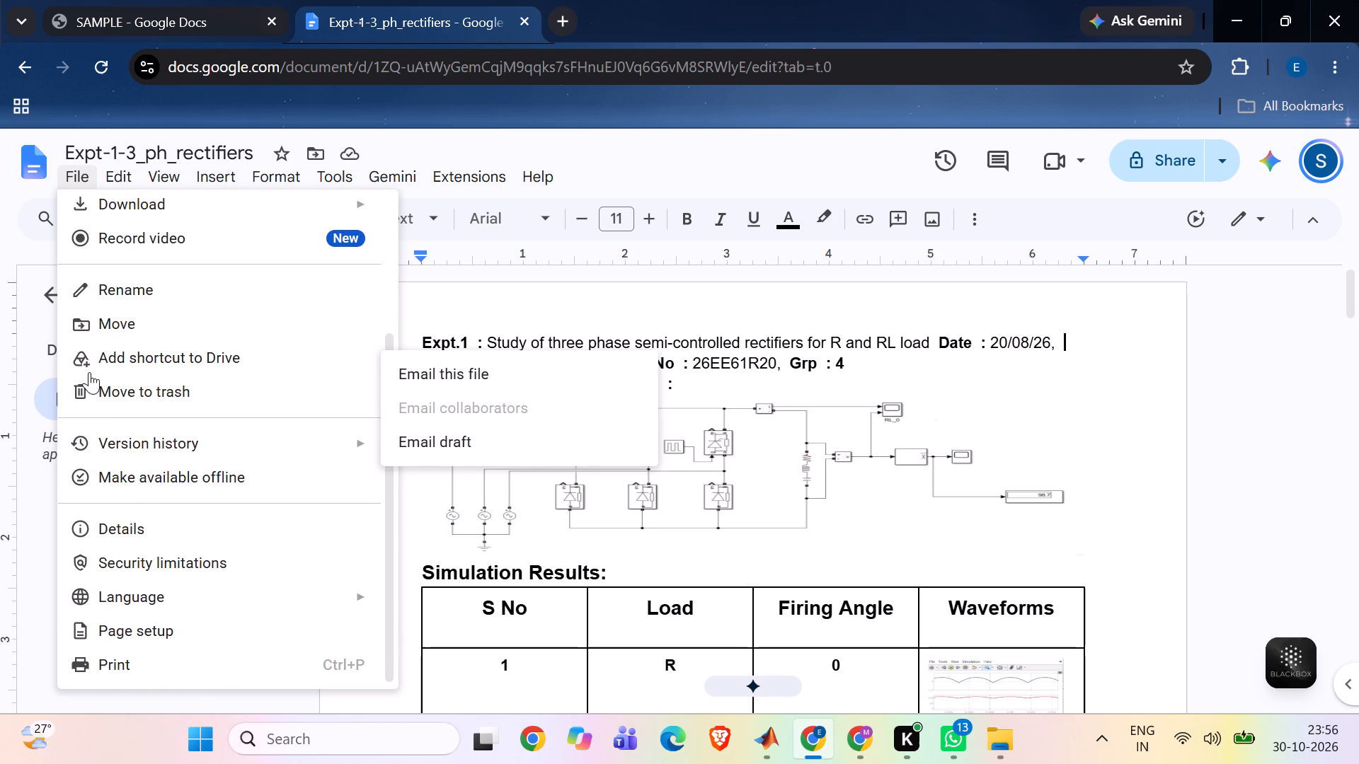
pyautogui.scroll(-3, 89, 372)
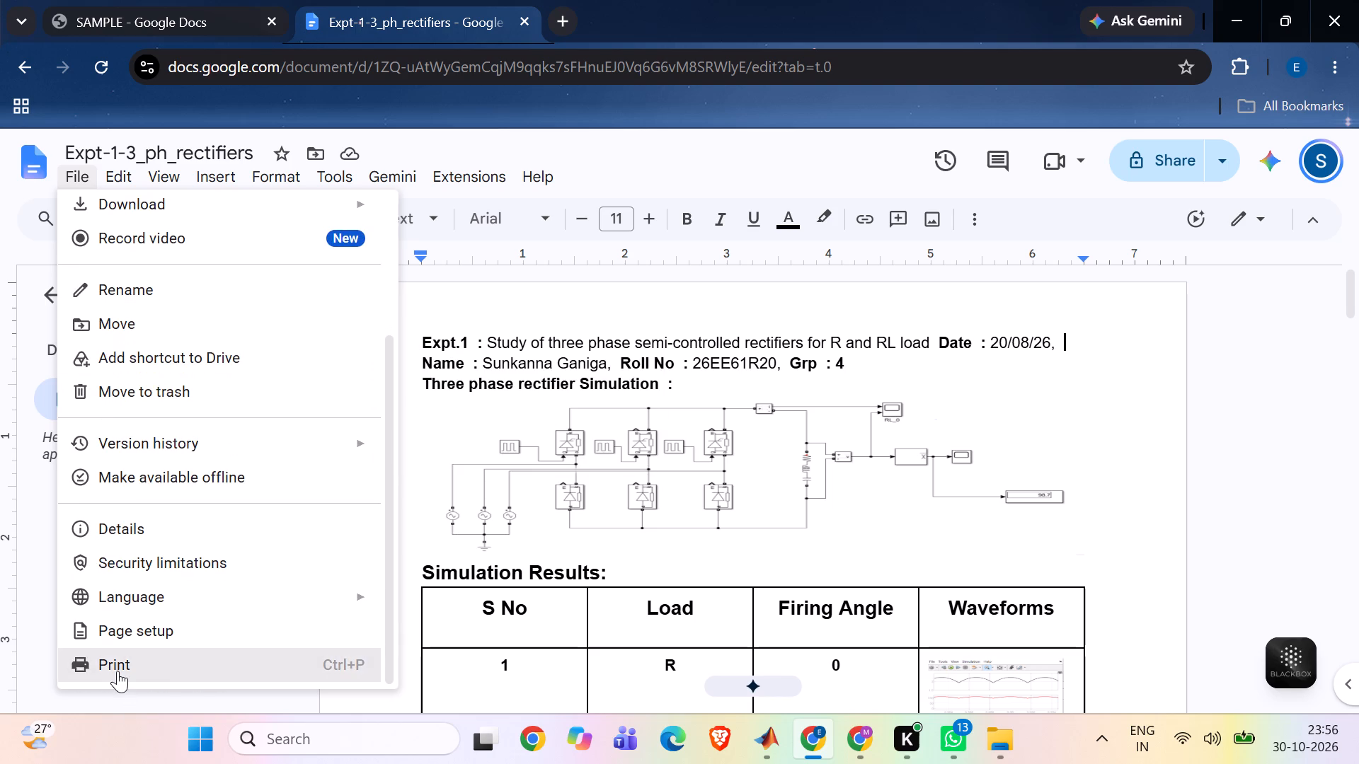
pyautogui.click(117, 671)
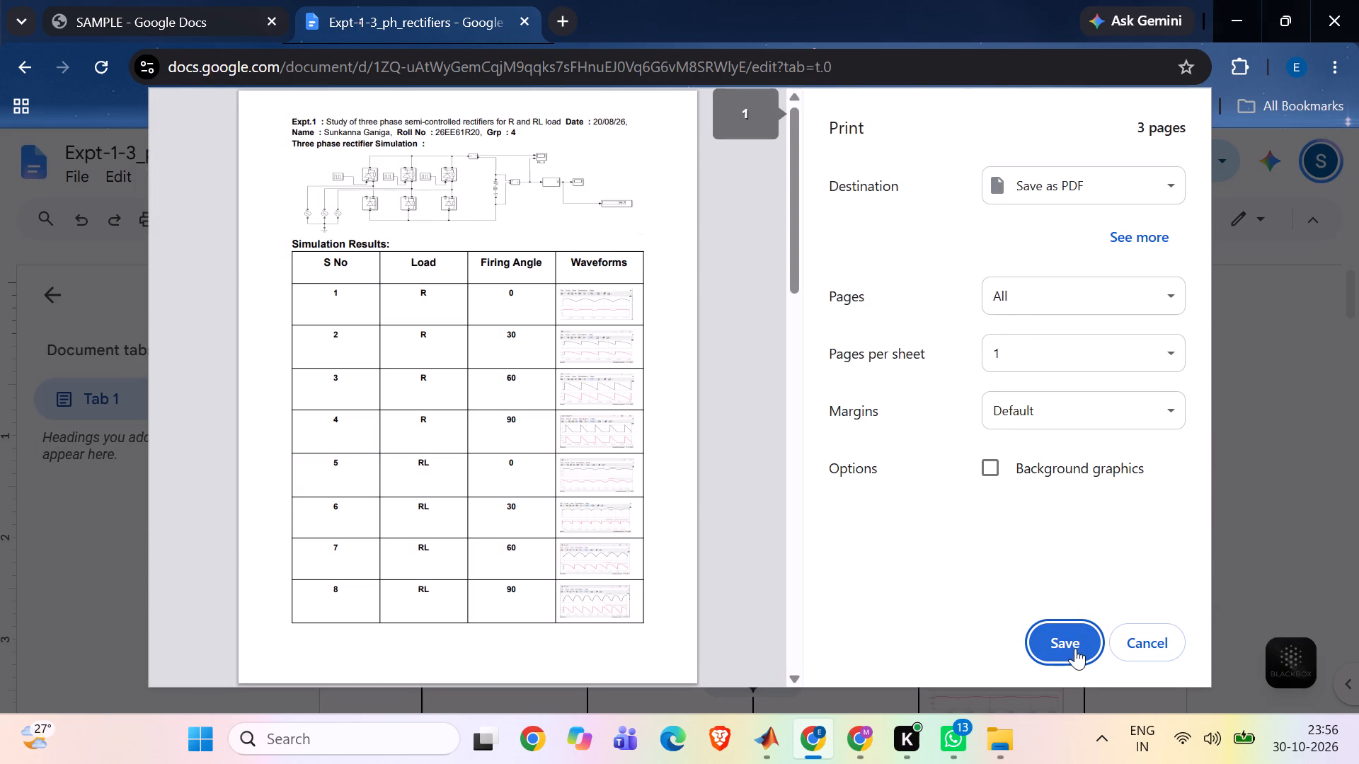
pyautogui.scroll(-8, 619, 388)
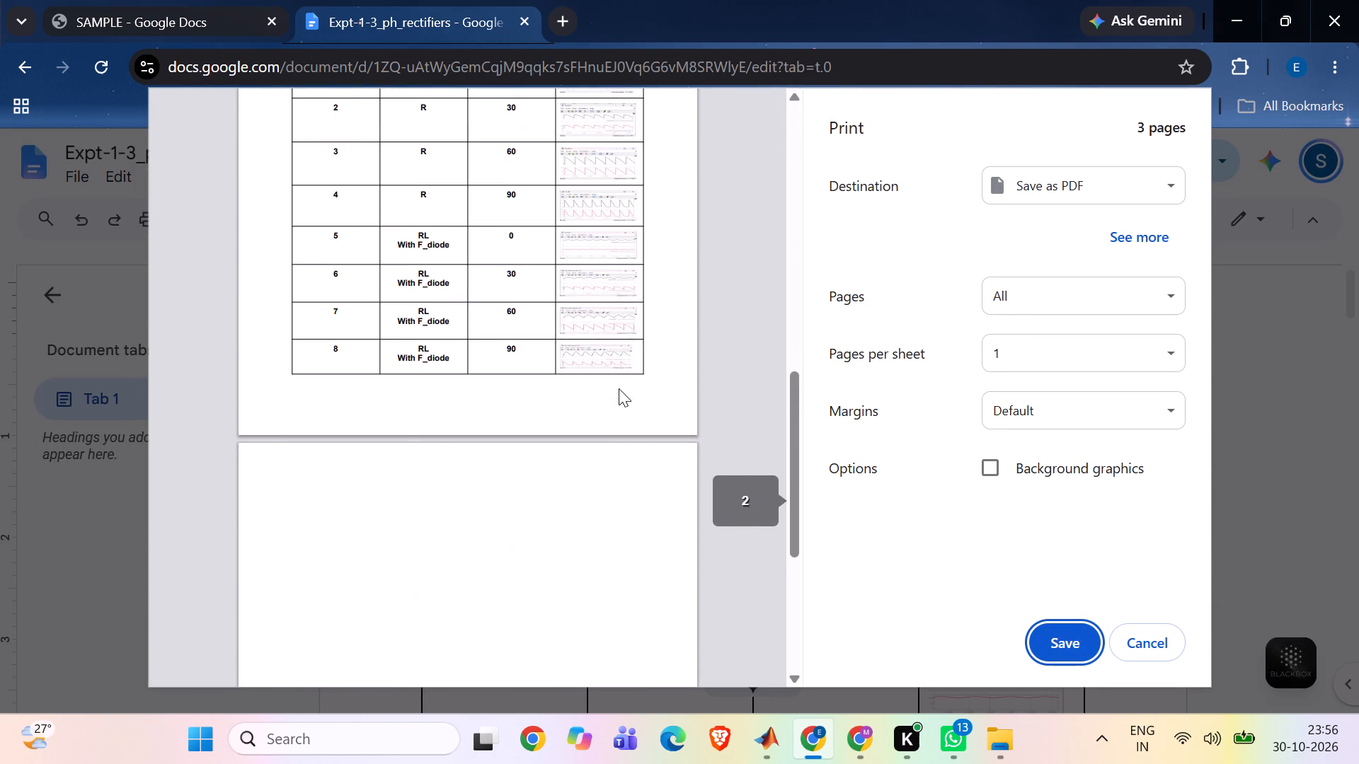
pyautogui.scroll(-7, 619, 388)
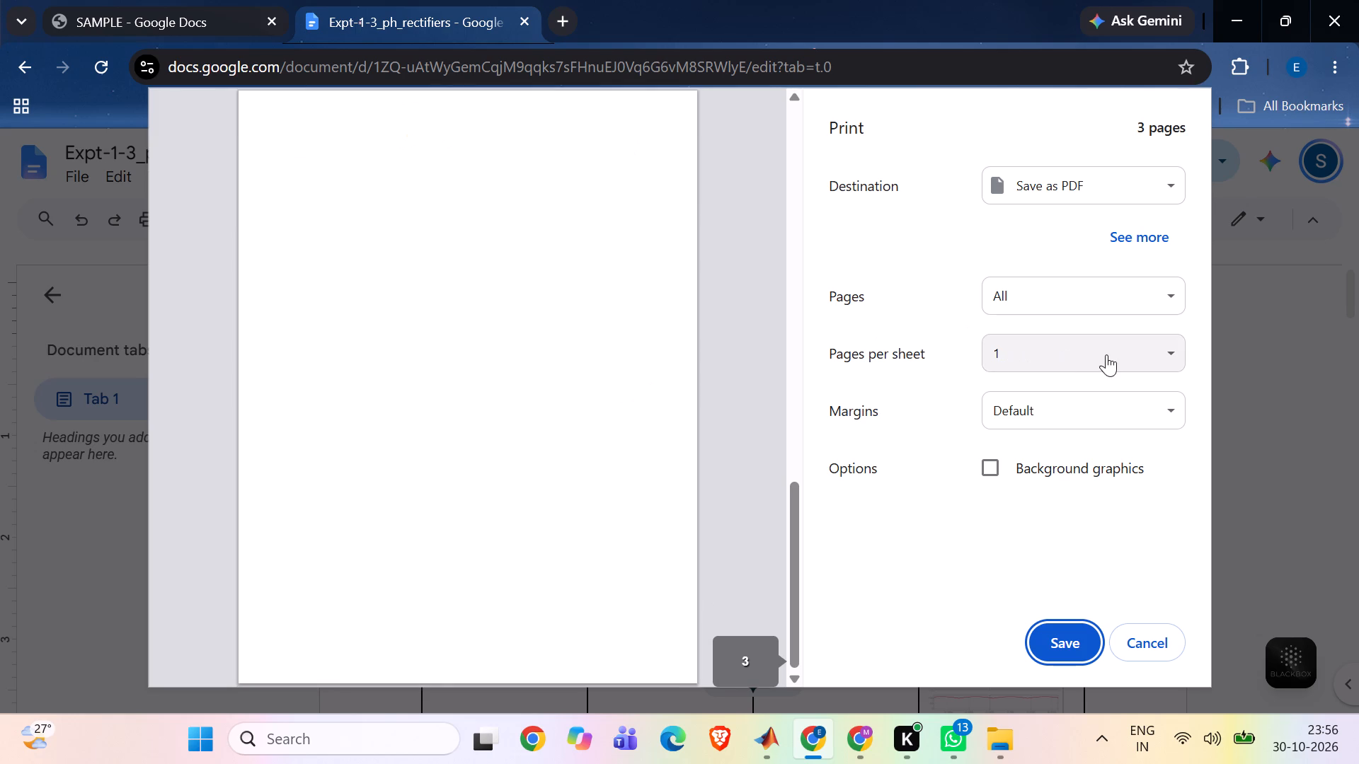
pyautogui.click(1107, 355)
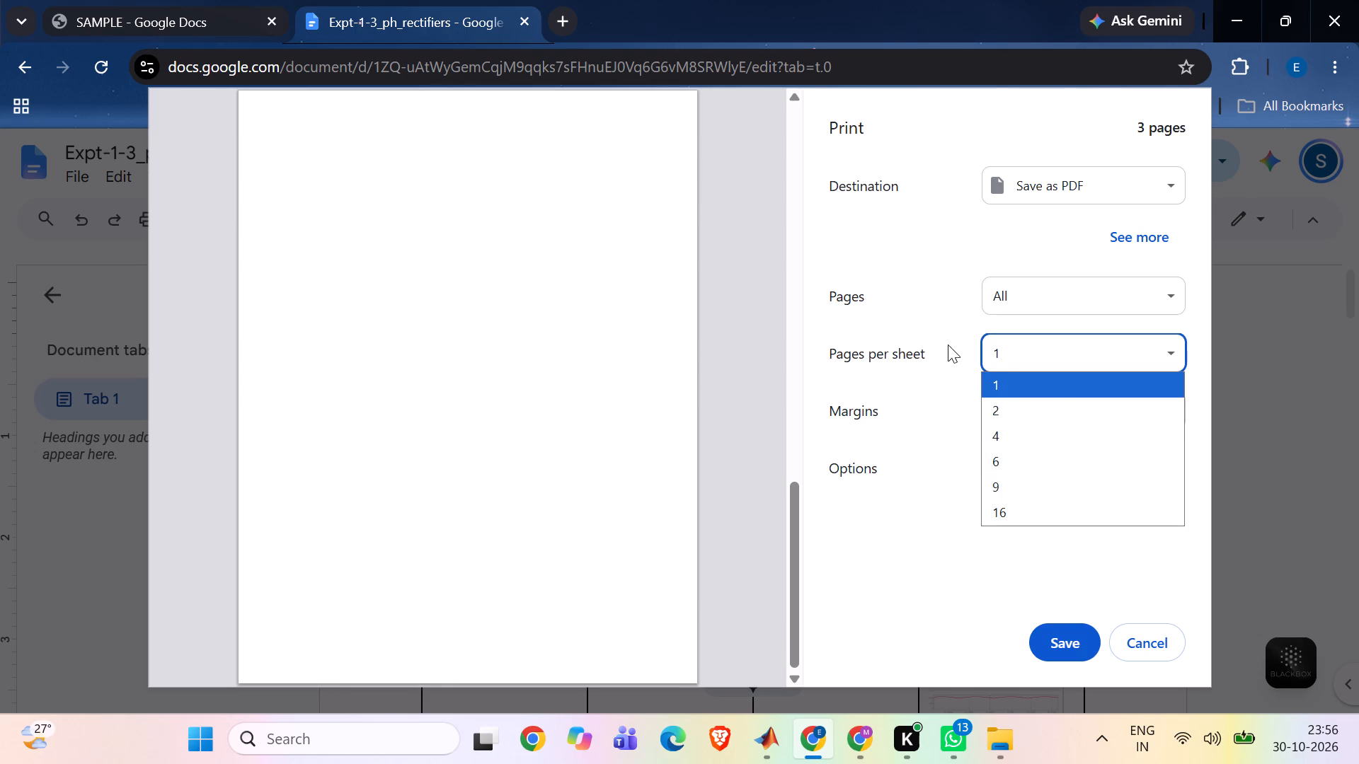
pyautogui.click(993, 296)
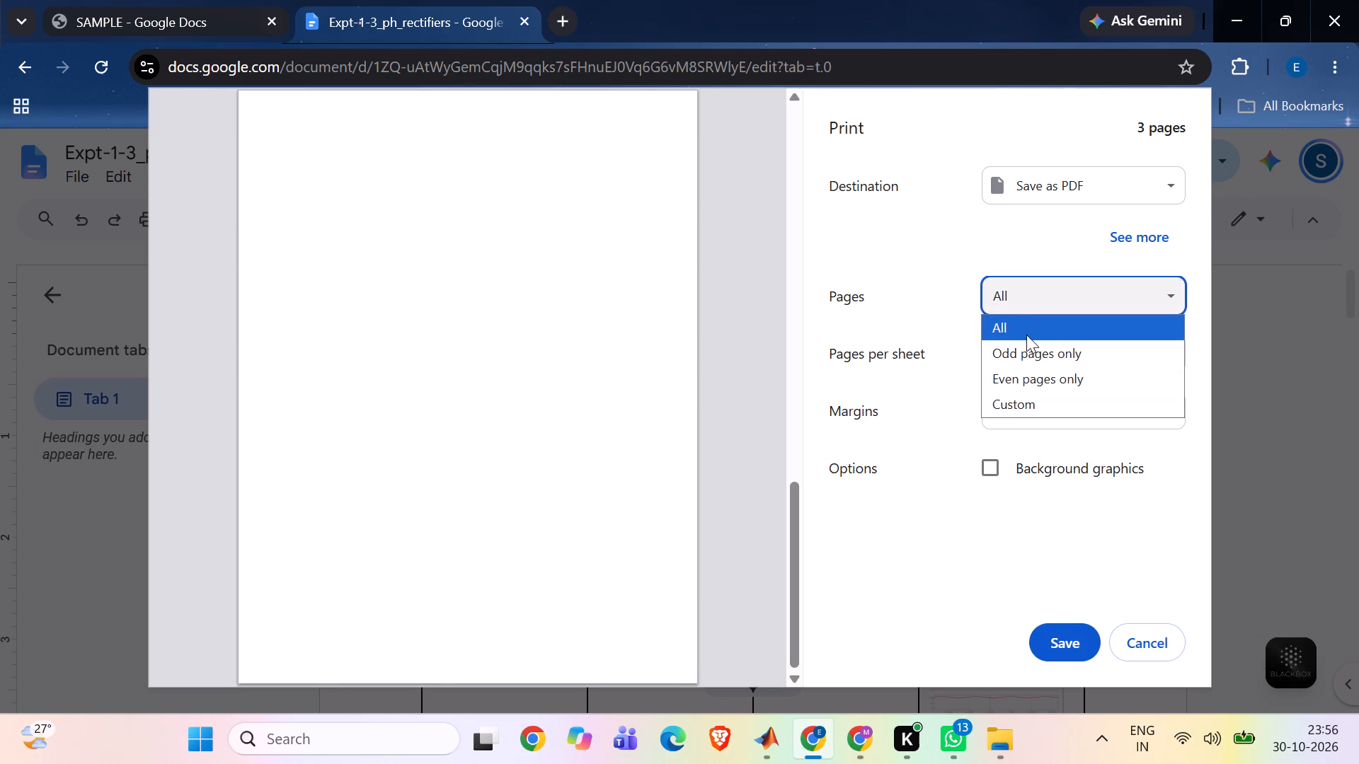
pyautogui.click(1026, 409)
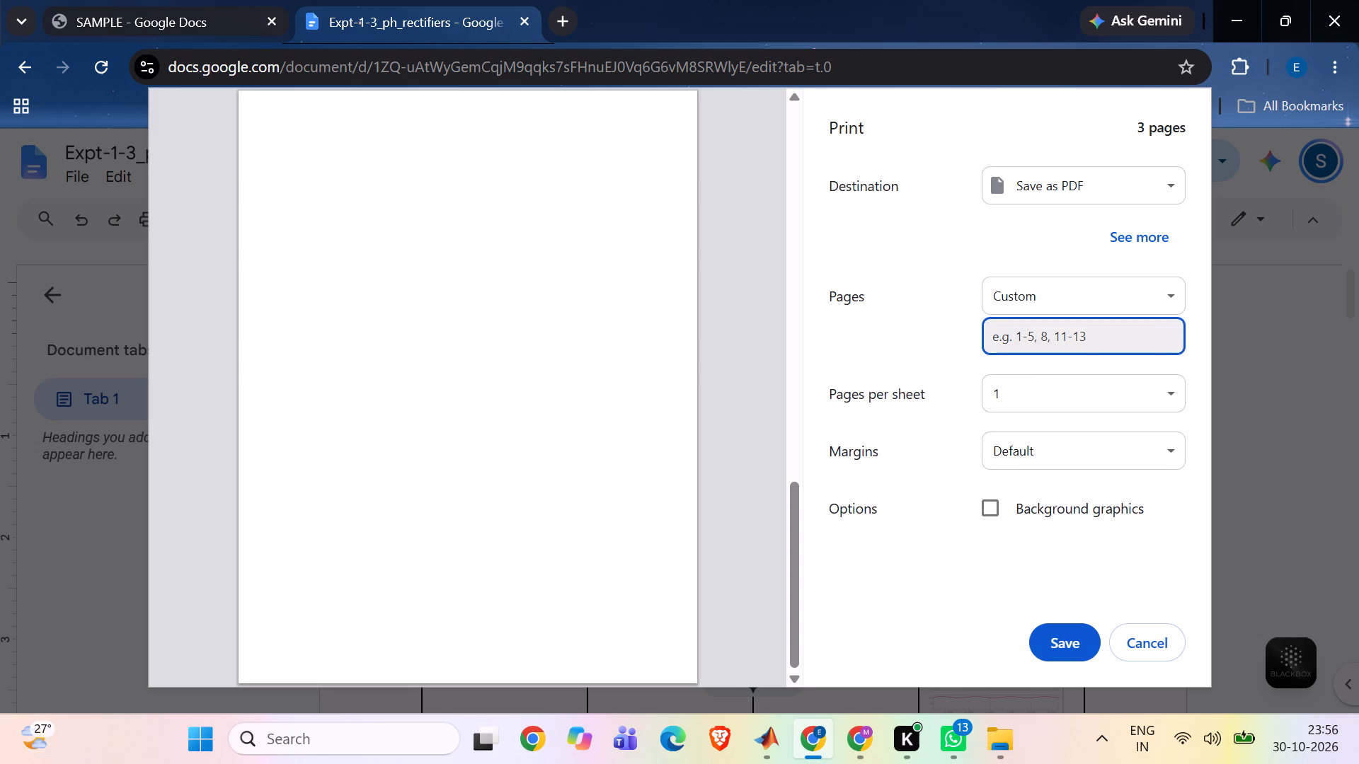
pyautogui.write('1-2')
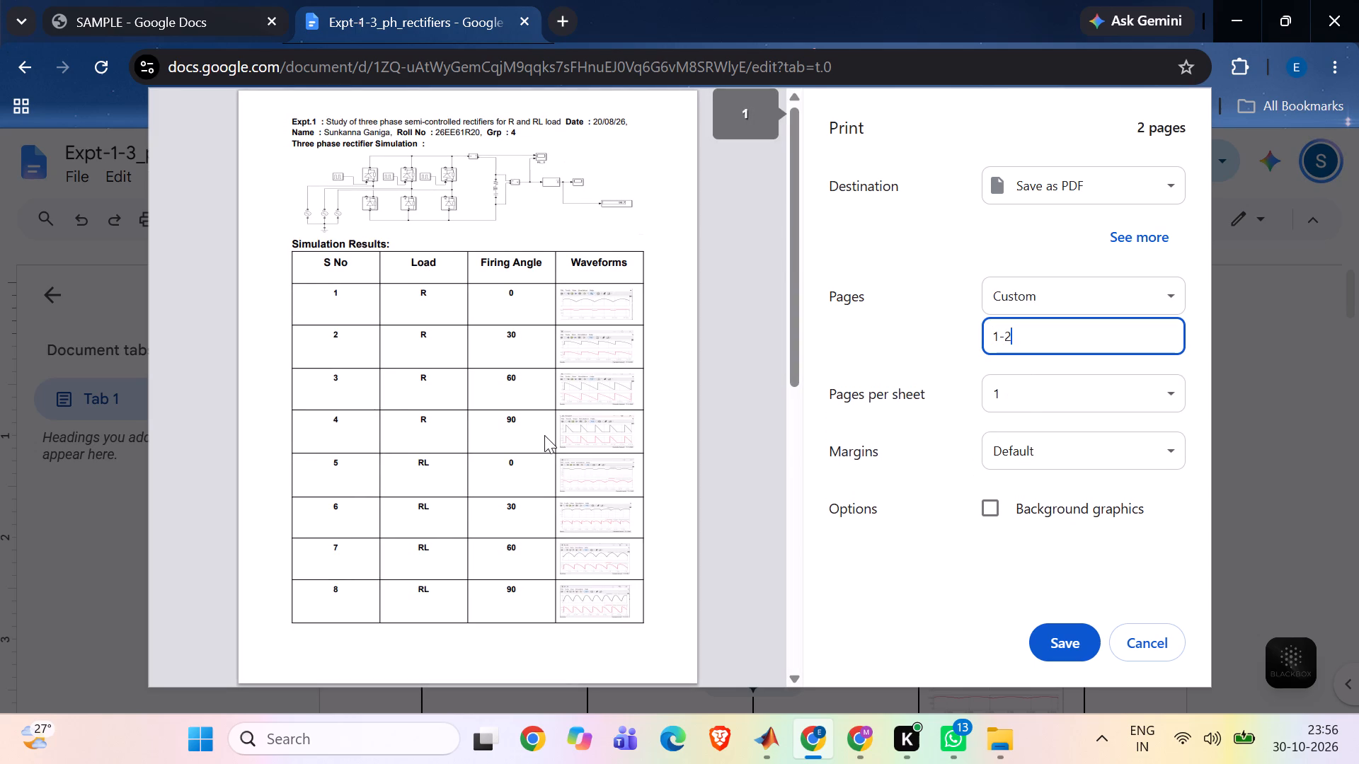
# Examine the print preview of both report pages, checking the circuit diagrams and simulation results tables.
pyautogui.scroll(-9, 544, 435)
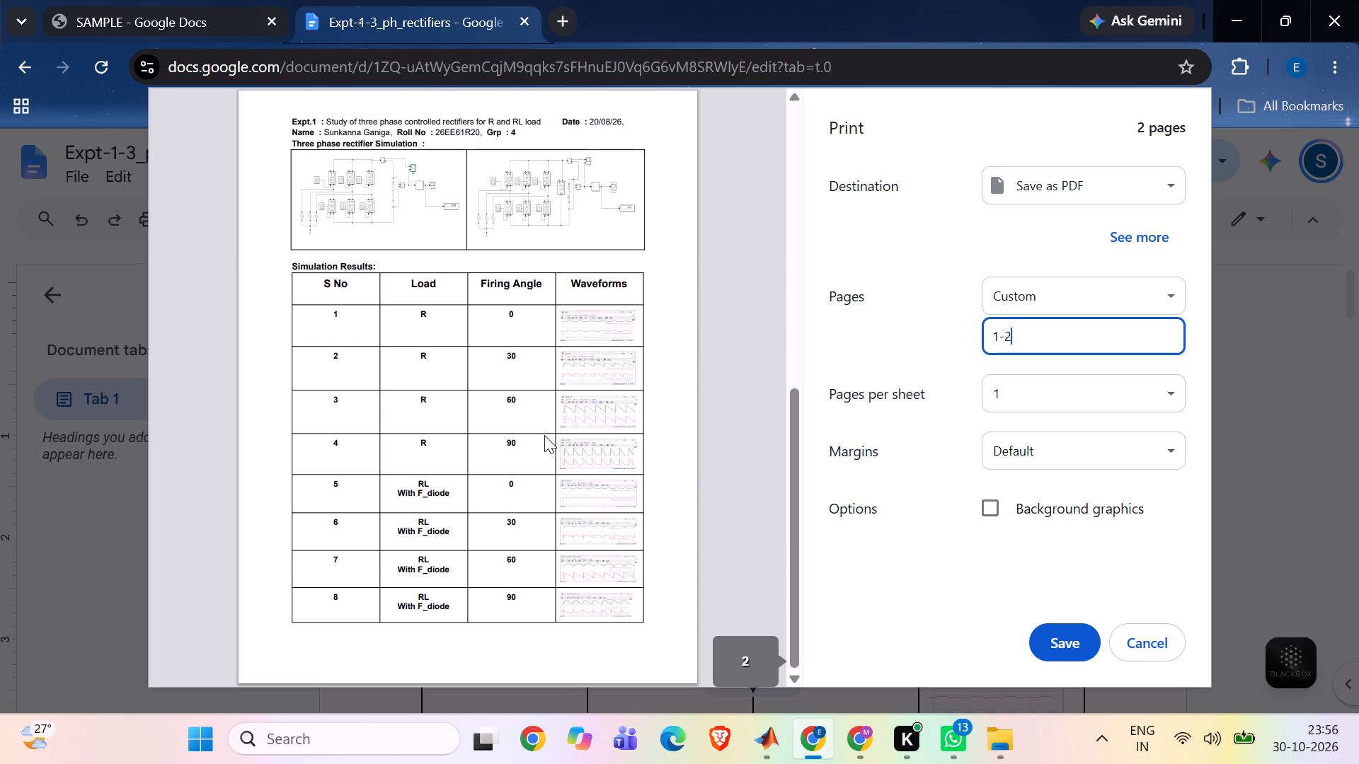
pyautogui.scroll(2, 472, 416)
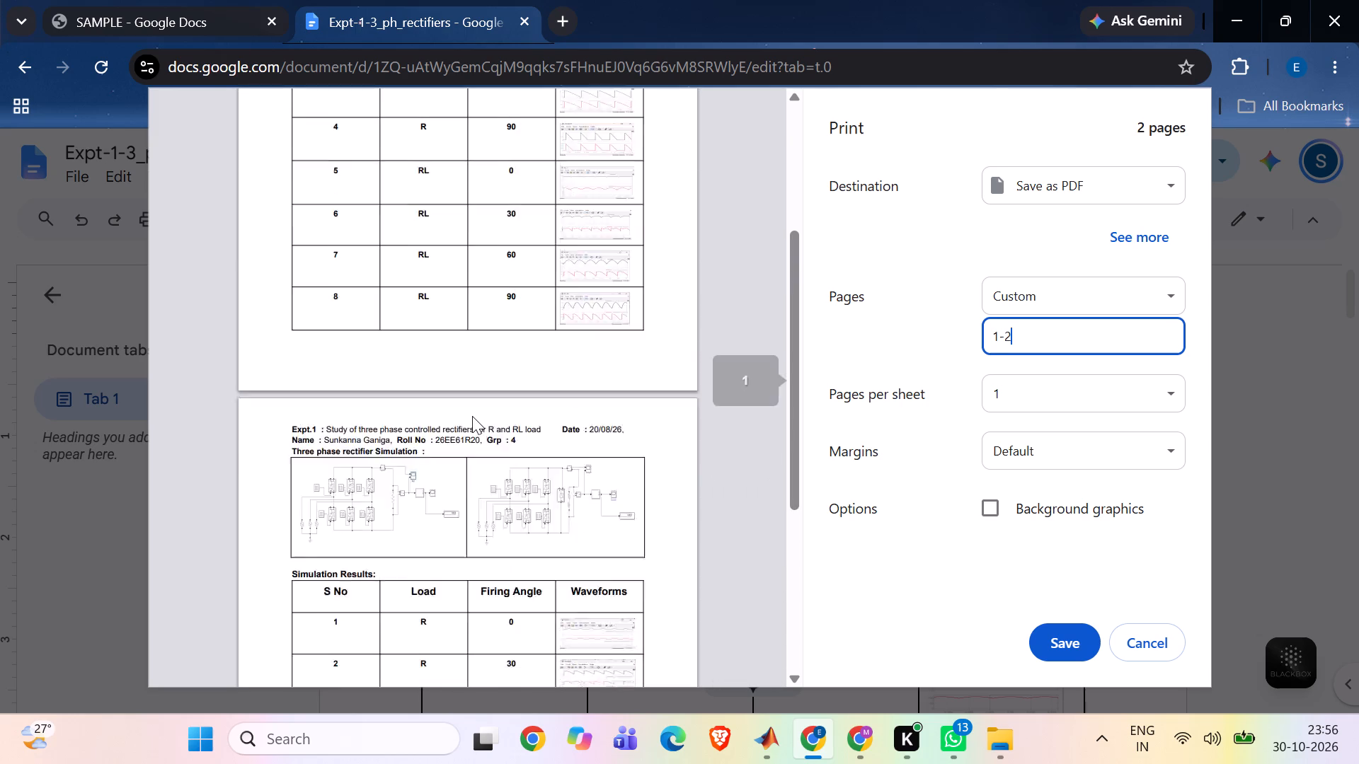
pyautogui.scroll(7, 472, 416)
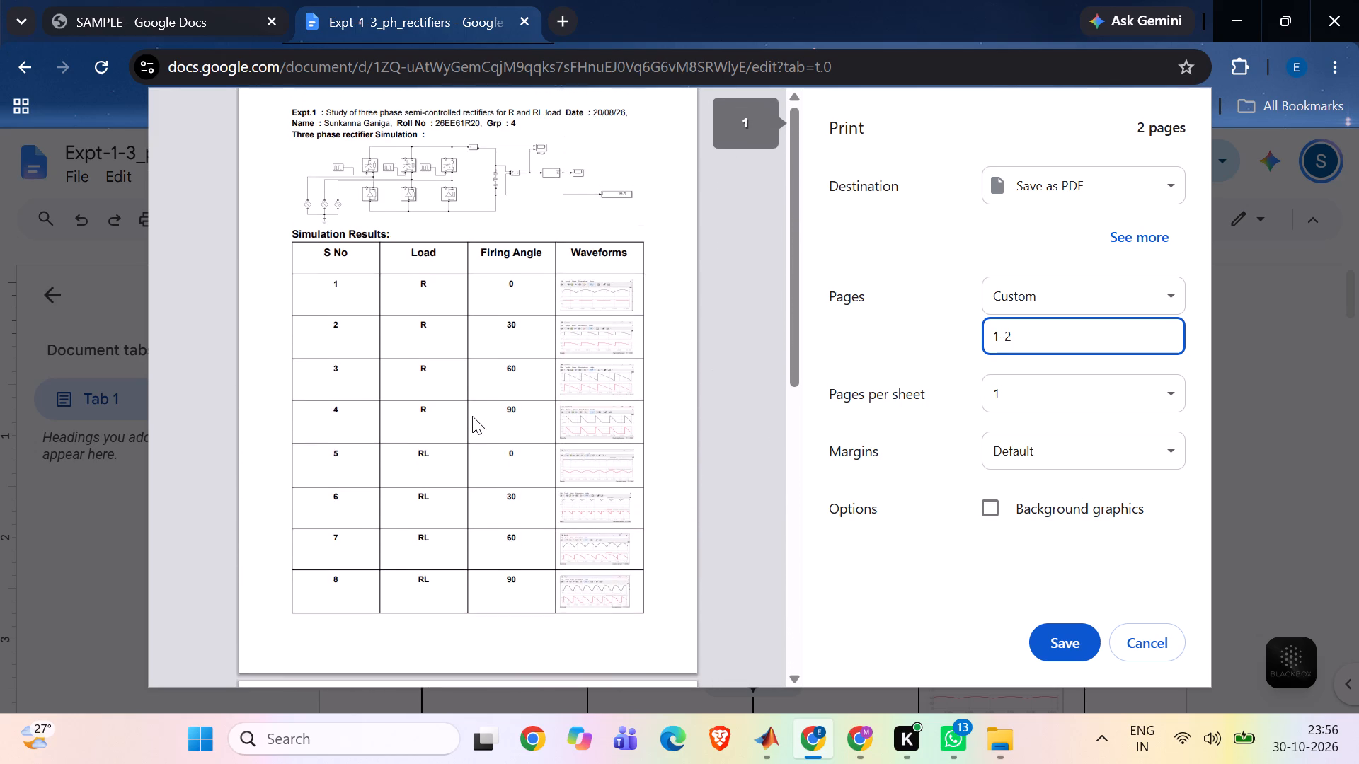
pyautogui.scroll(-6, 472, 416)
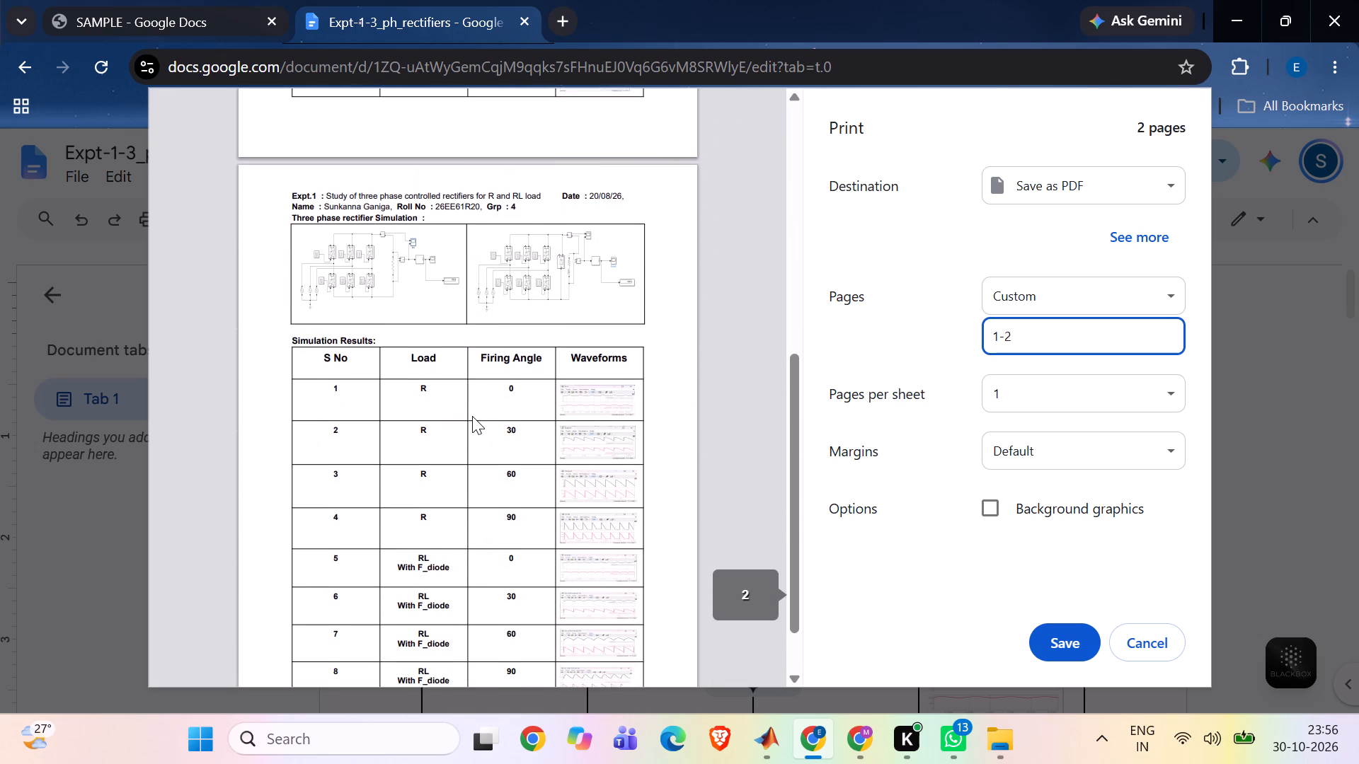
pyautogui.scroll(-2, 472, 416)
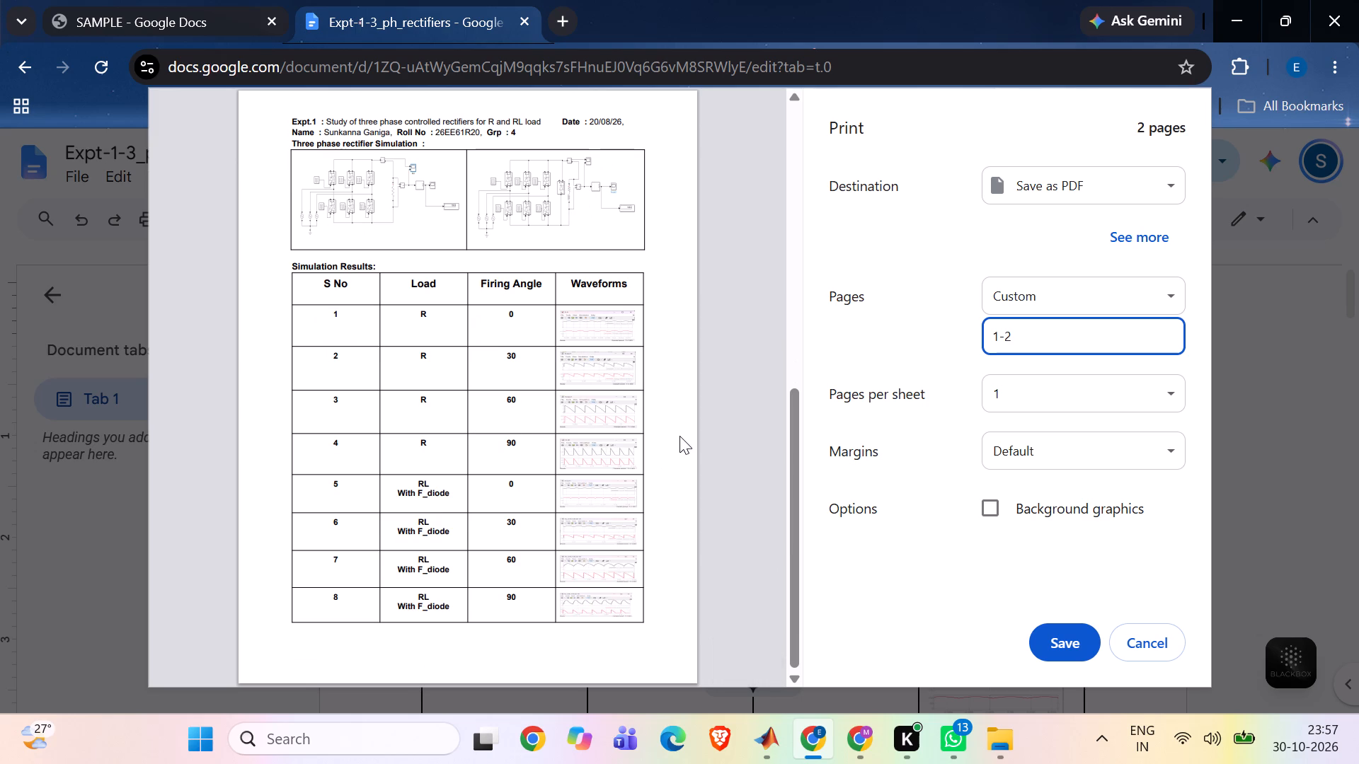
pyautogui.scroll(4, 554, 517)
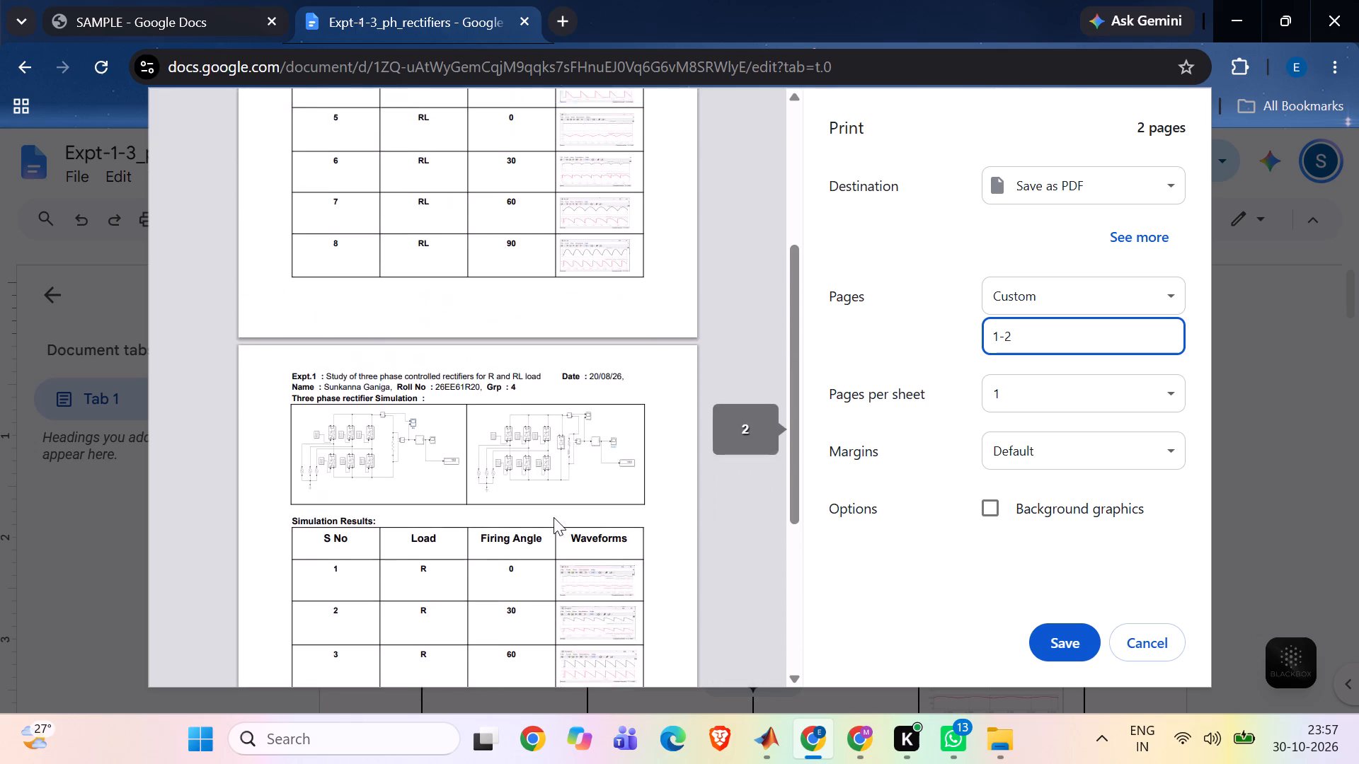
pyautogui.scroll(2, 554, 517)
pyautogui.scroll(-3, 554, 517)
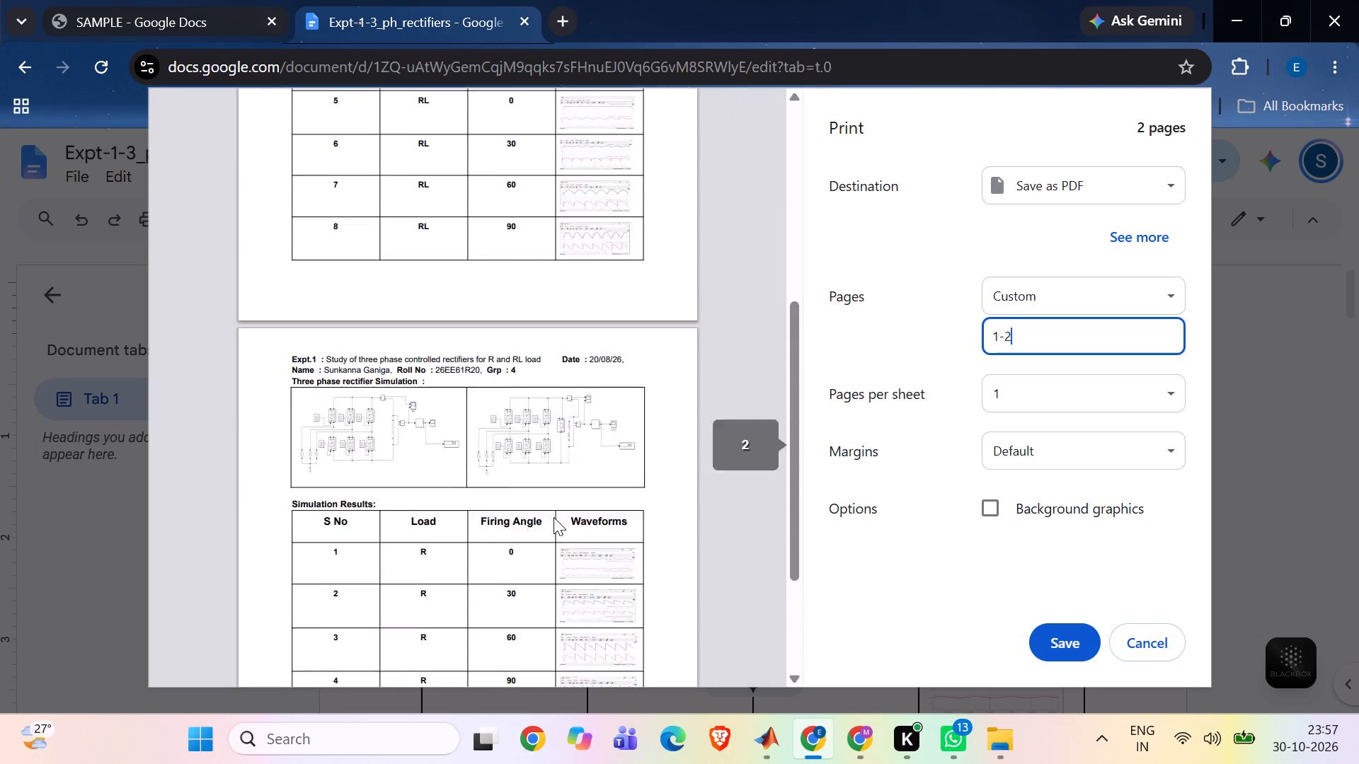
pyautogui.scroll(-2, 554, 517)
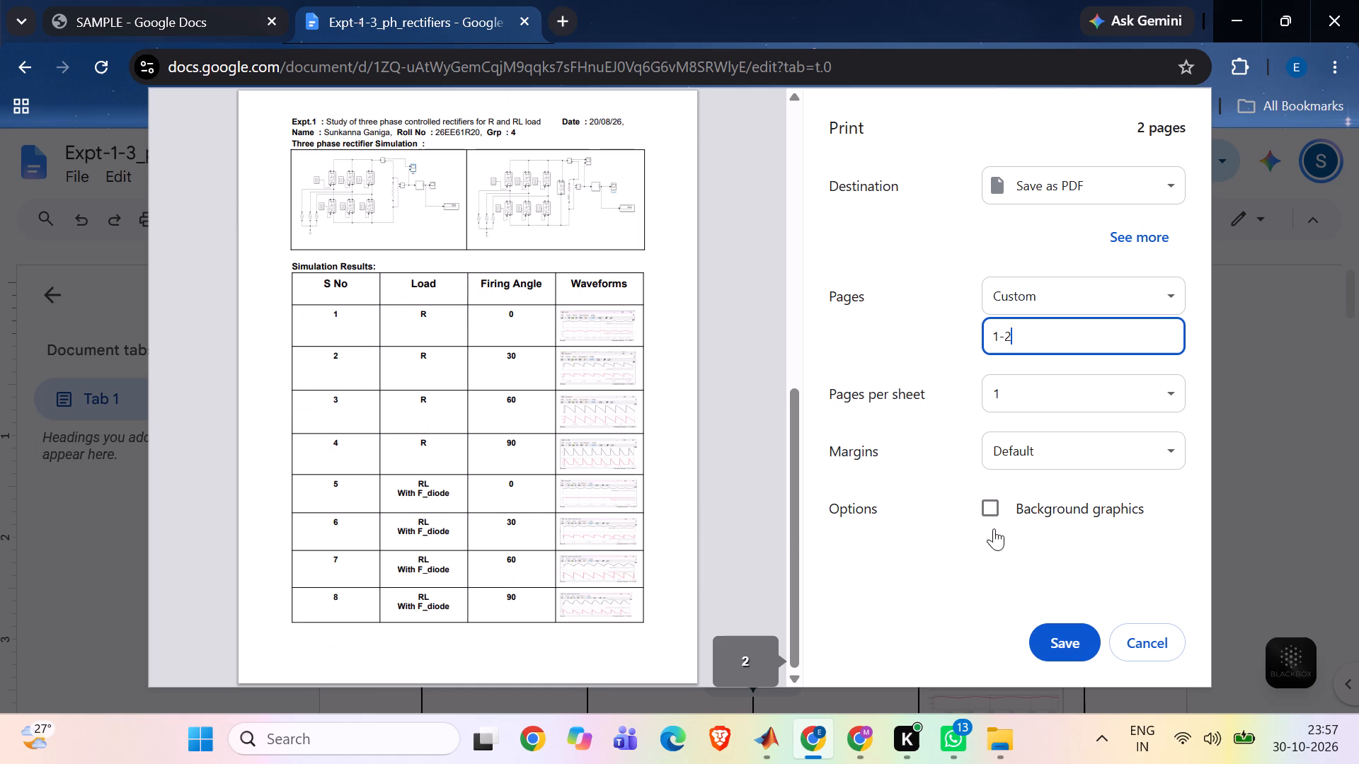
# Save the PDF under its suggested name in the Three_ph_rect folder, inside PG_SEM_1 > PE_LAB on drive E:.
pyautogui.click(1053, 637)
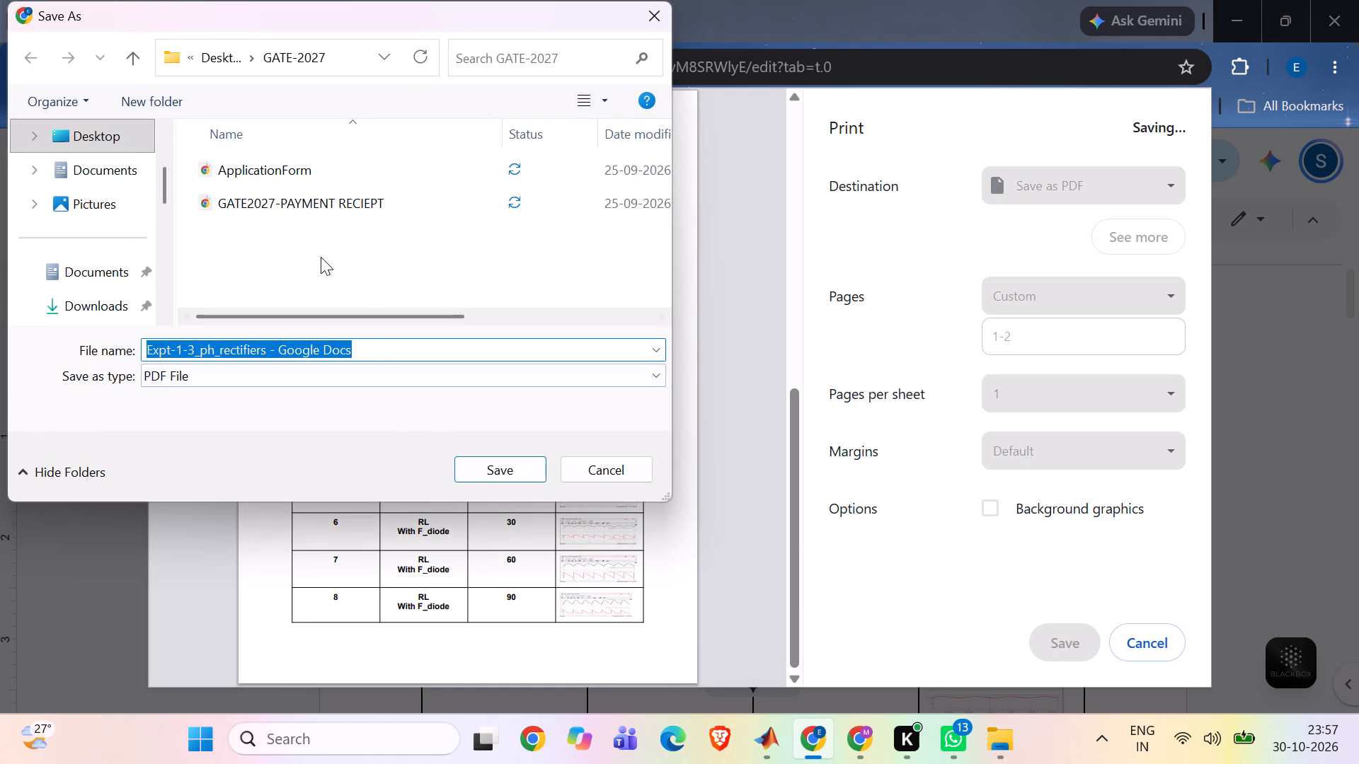
pyautogui.scroll(-1, 101, 199)
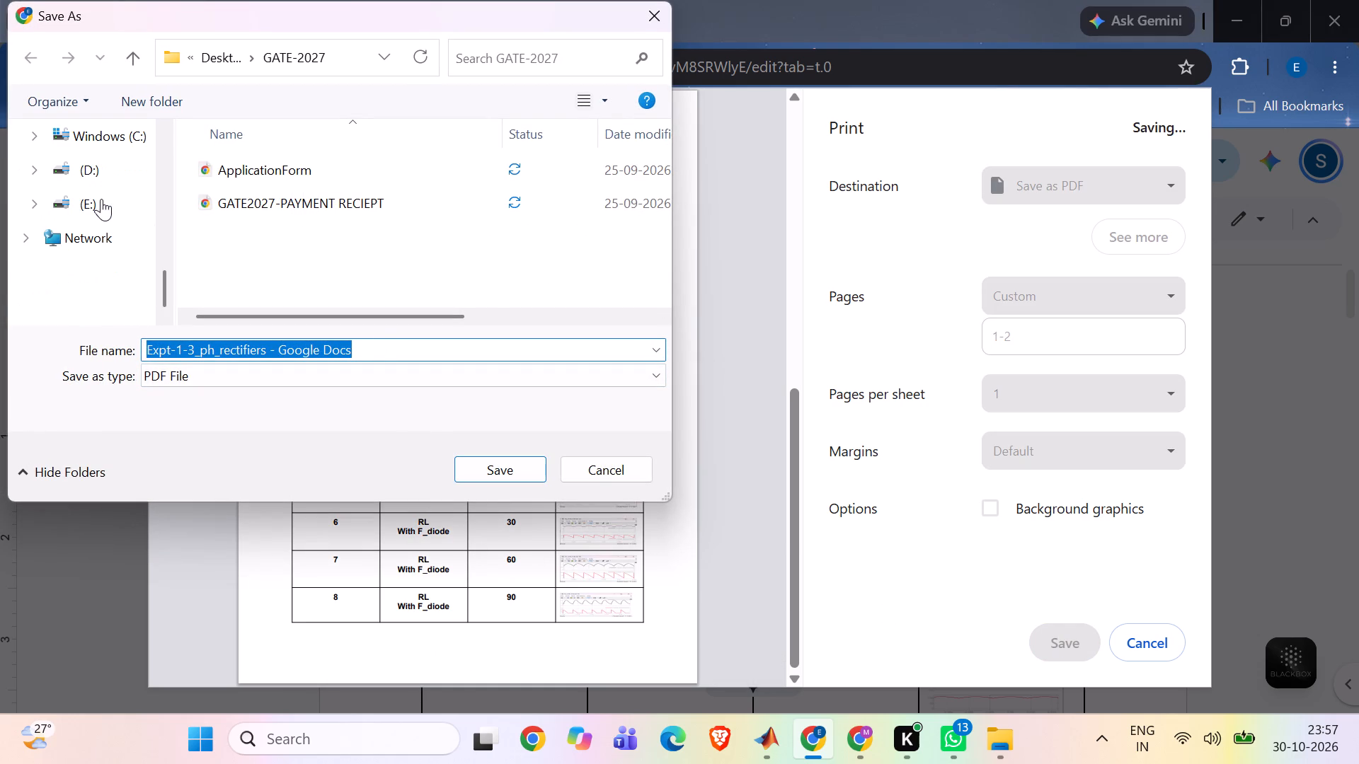
pyautogui.click(101, 199)
pyautogui.doubleClick(249, 185)
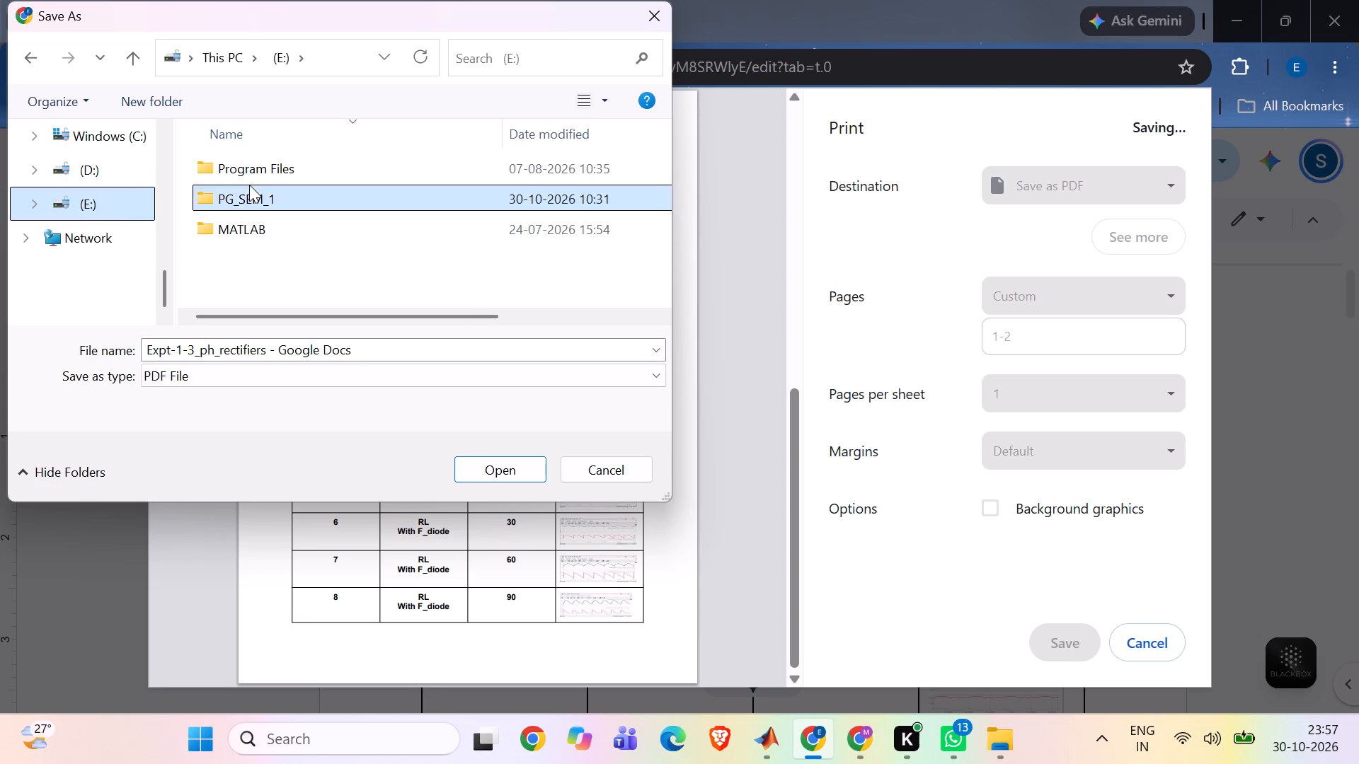
pyautogui.doubleClick(243, 262)
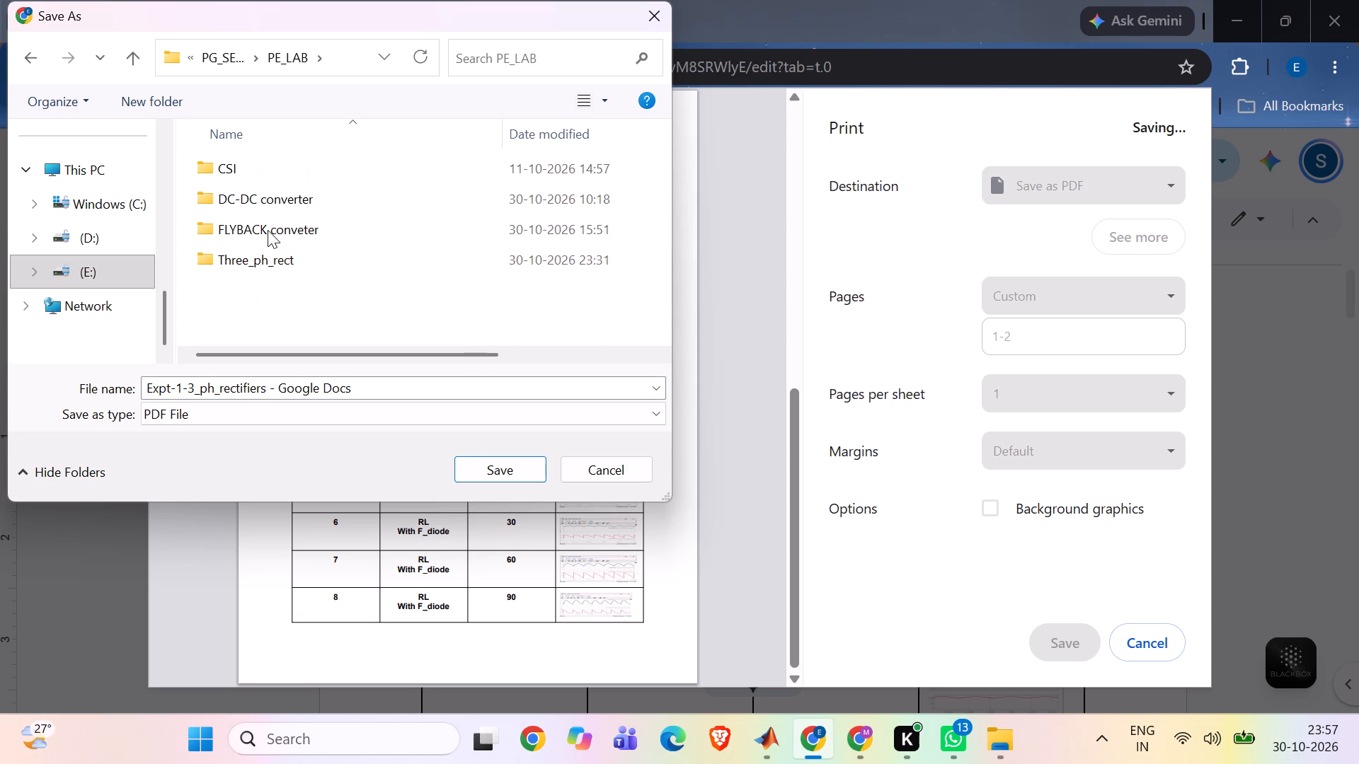
pyautogui.doubleClick(251, 270)
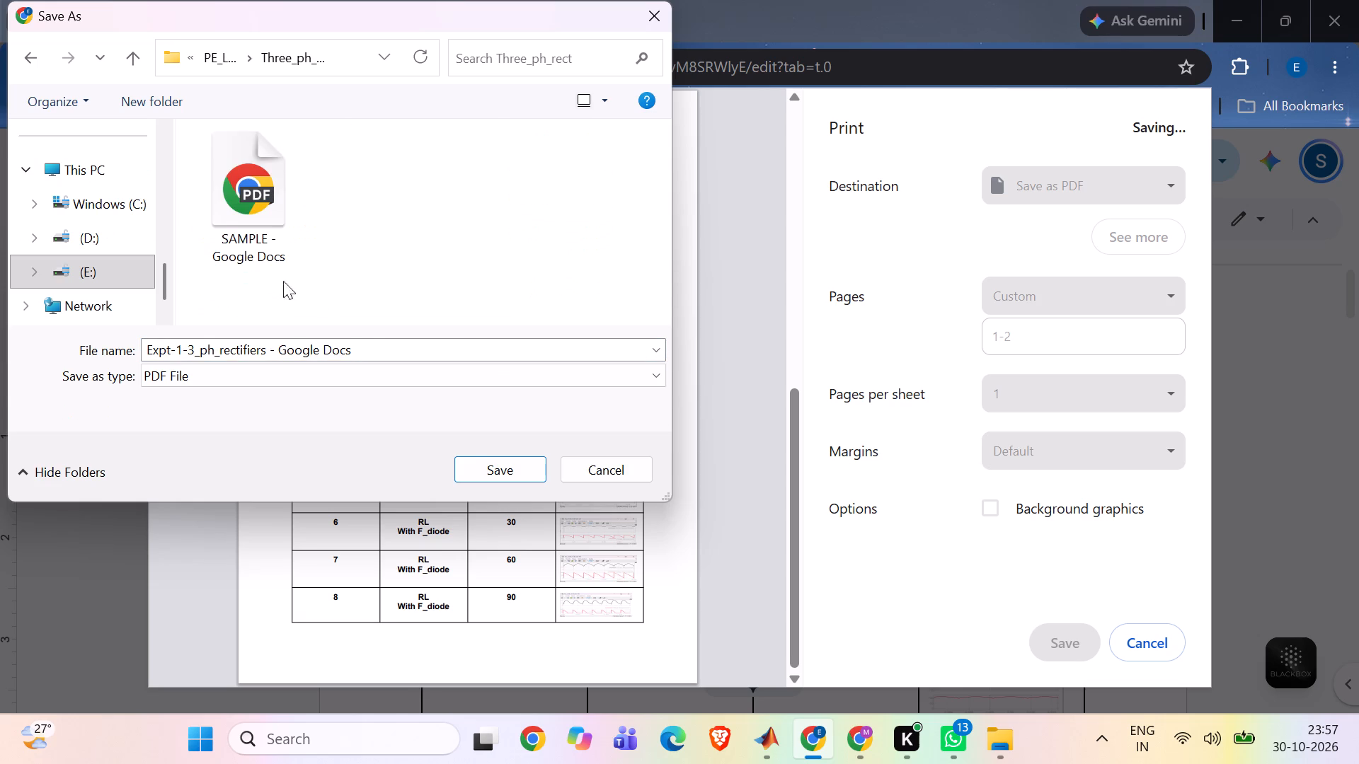
pyautogui.click(464, 466)
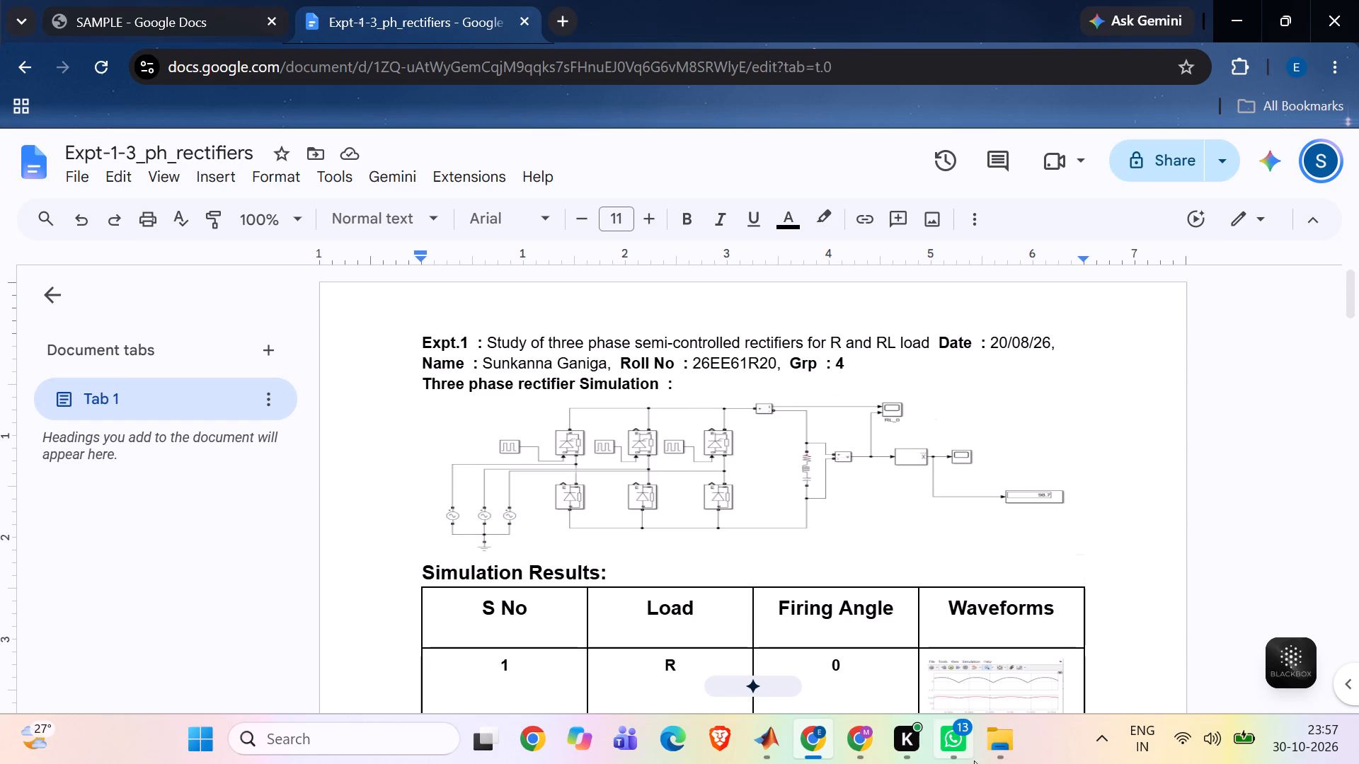
# Switch to File Explorer and open the Three_ph_rect folder containing the saved report PDF.
pyautogui.click(1000, 749)
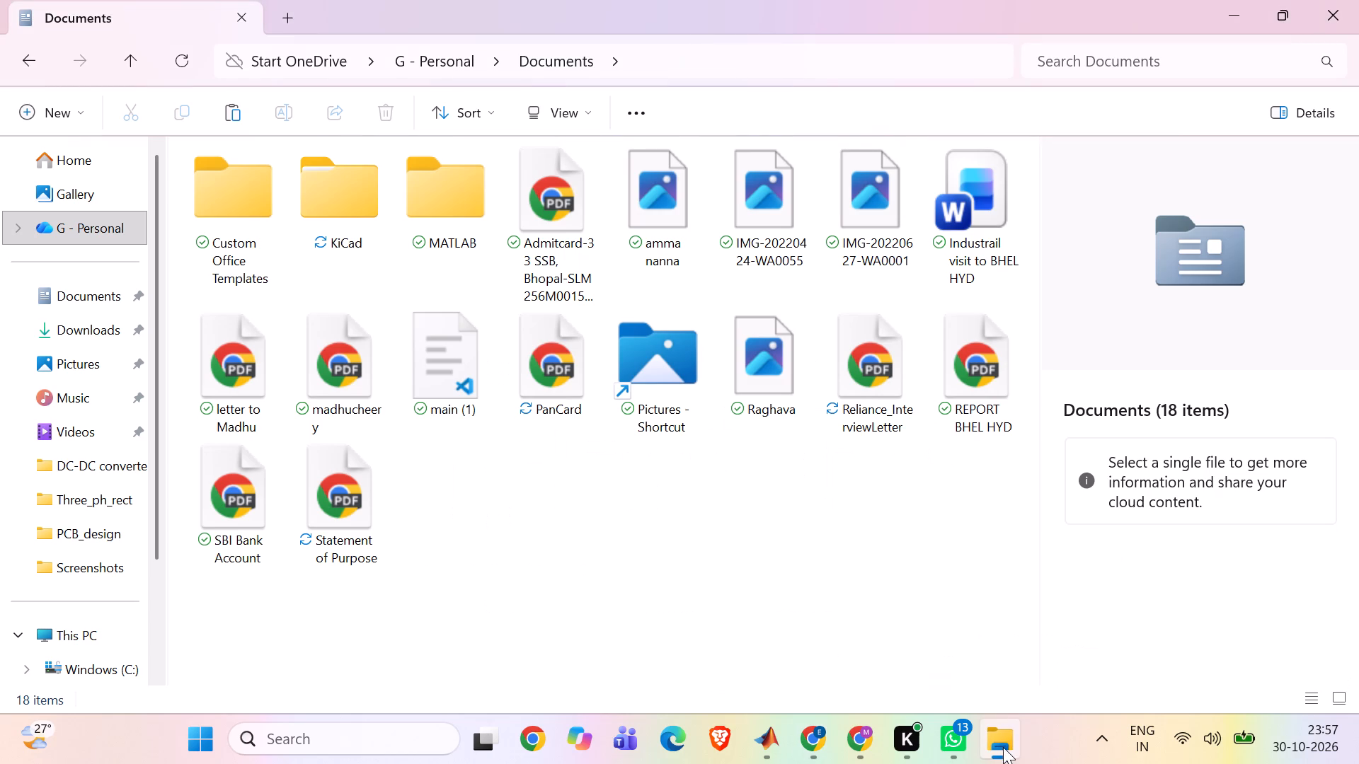
pyautogui.doubleClick(58, 509)
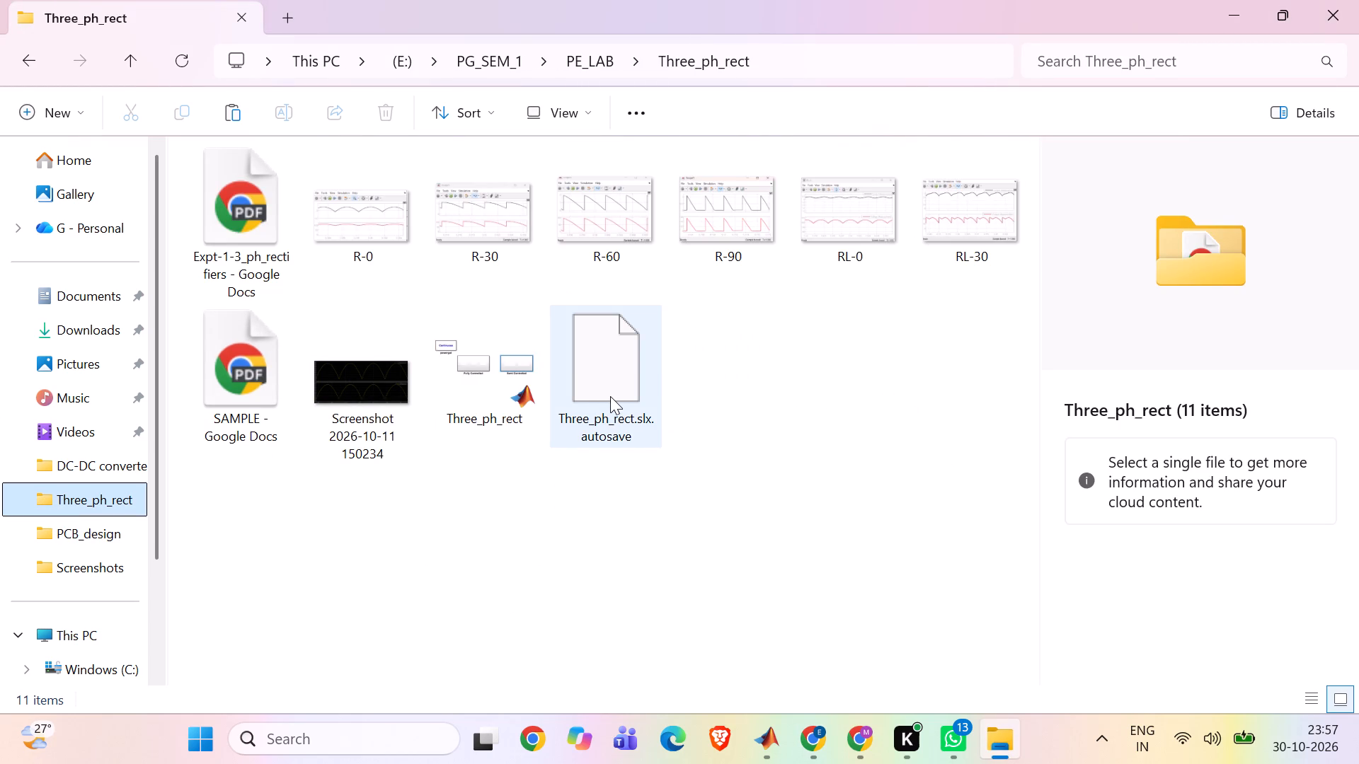
# Open the saved Expt-1-3_ph_rectifiers PDF and examine both pages, checking the headers, circuit diagrams, results tables and waveform images.
pyautogui.doubleClick(210, 214)
pyautogui.scroll(-2, 886, 509)
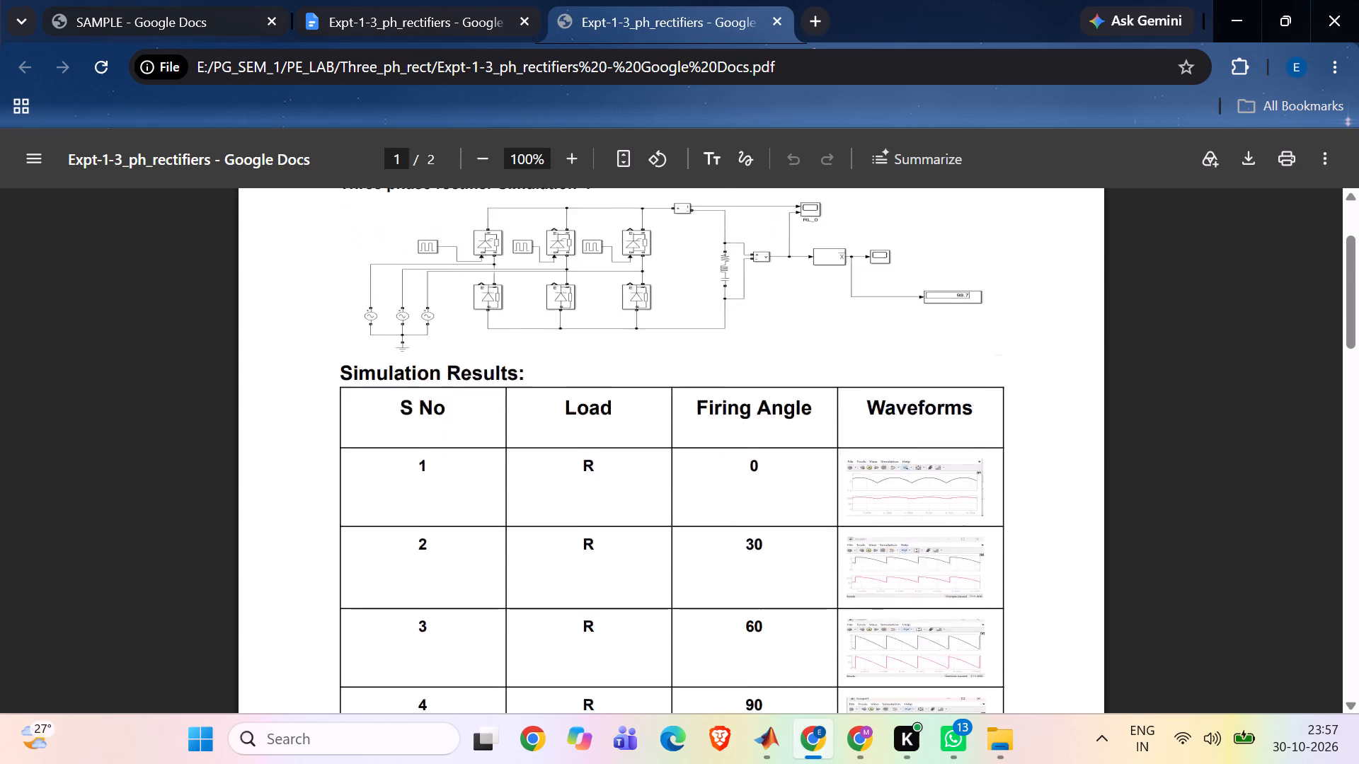
pyautogui.scroll(-6, 886, 509)
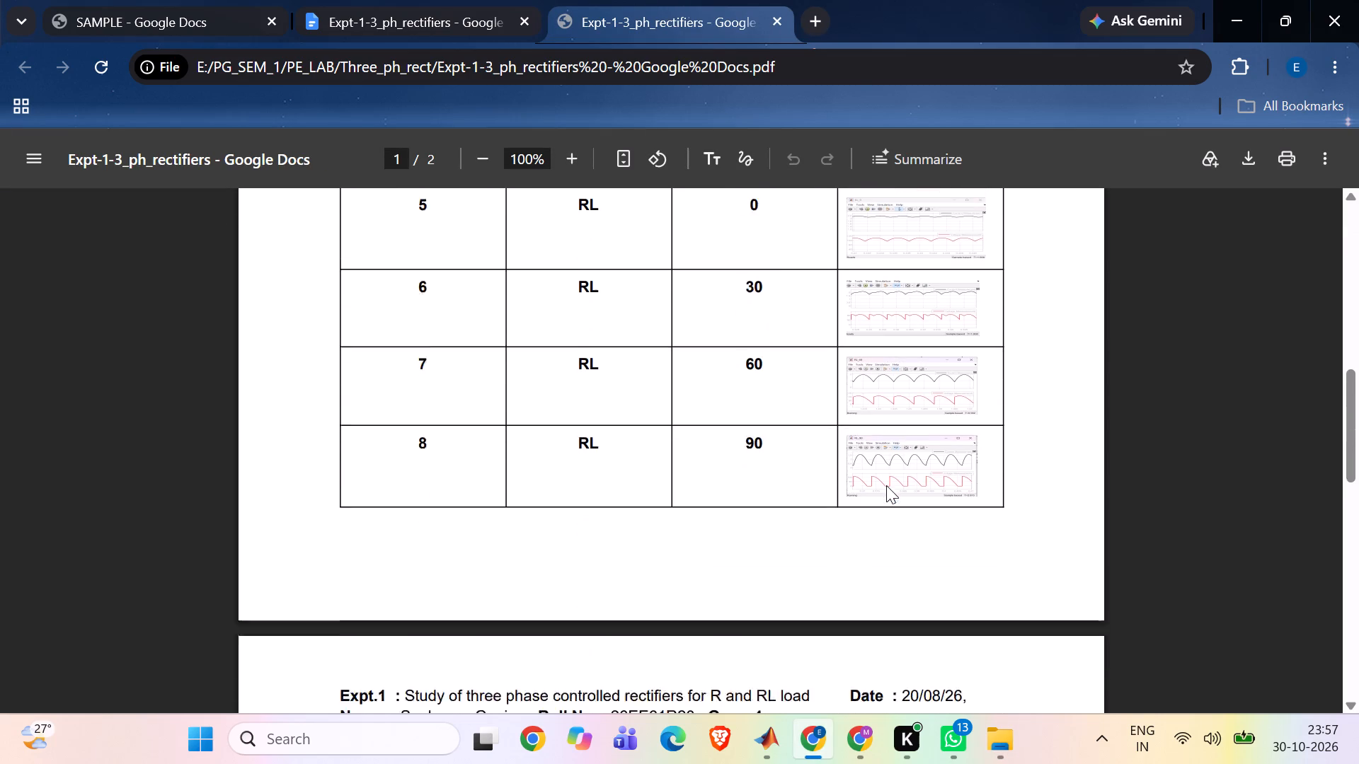
pyautogui.scroll(-6, 886, 485)
pyautogui.scroll(3, 907, 485)
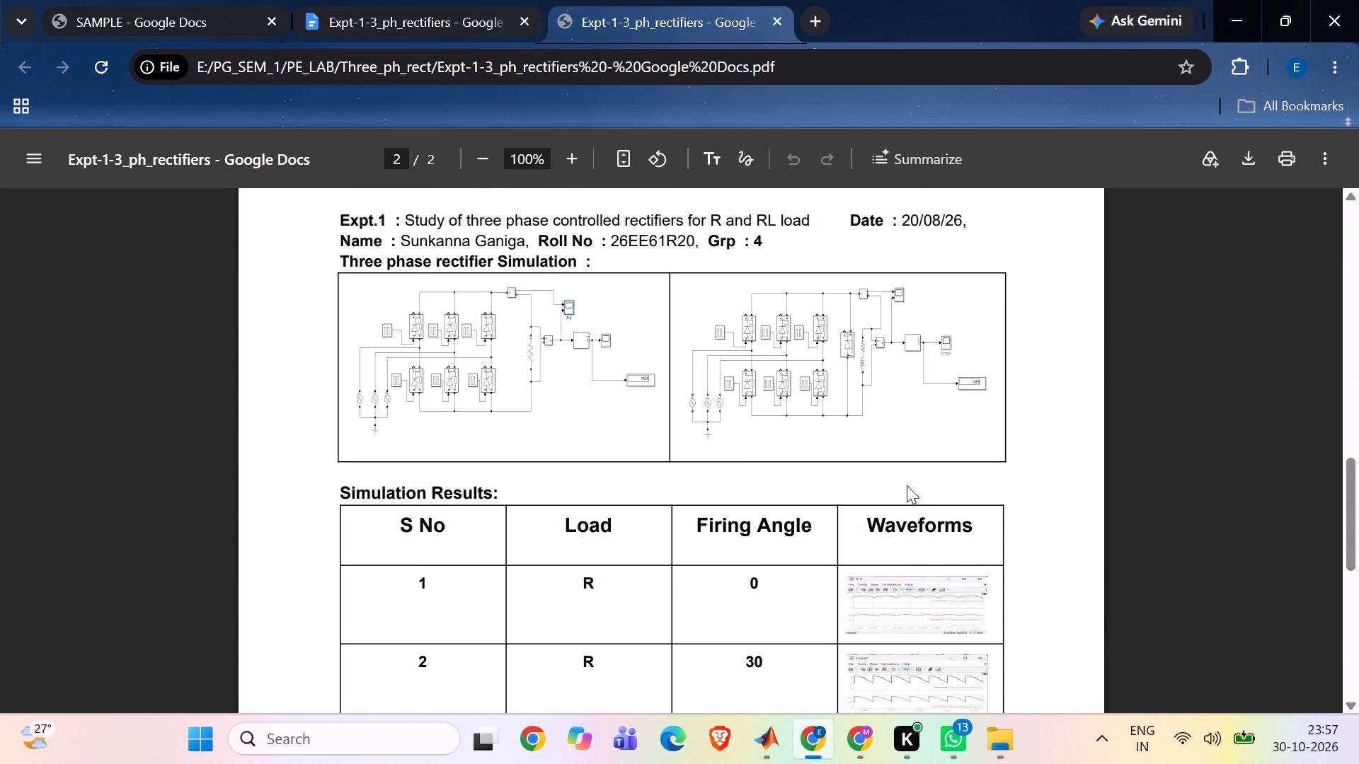
pyautogui.scroll(1, 907, 485)
pyautogui.scroll(-2, 907, 485)
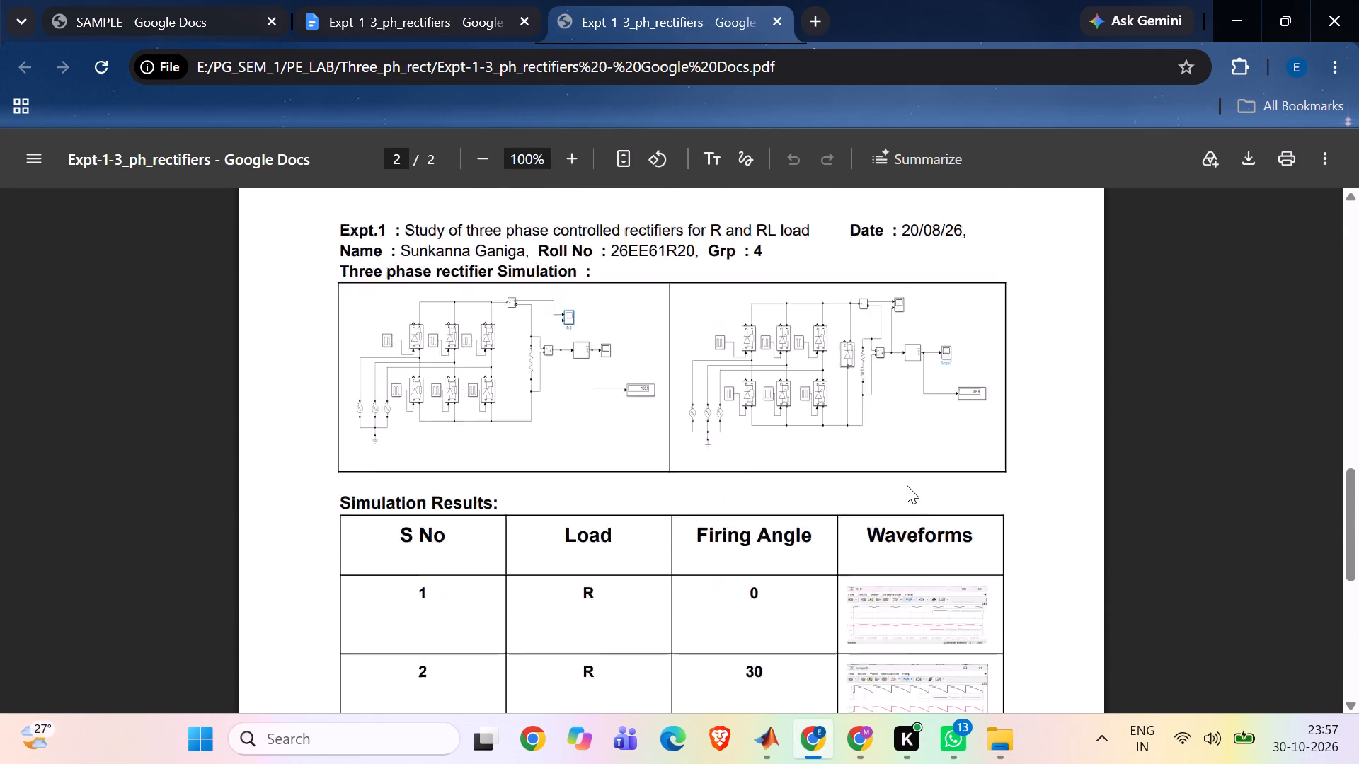
pyautogui.scroll(-5, 907, 485)
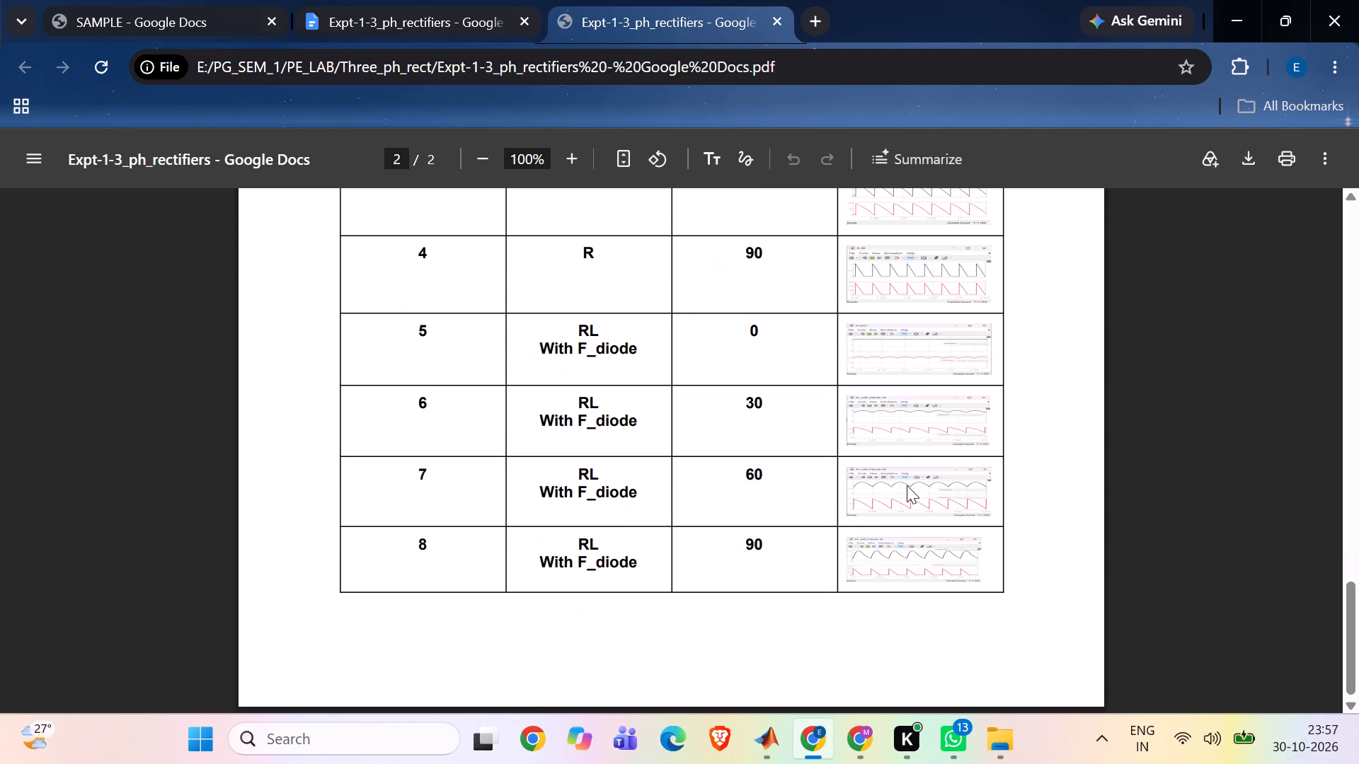
pyautogui.scroll(6, 907, 485)
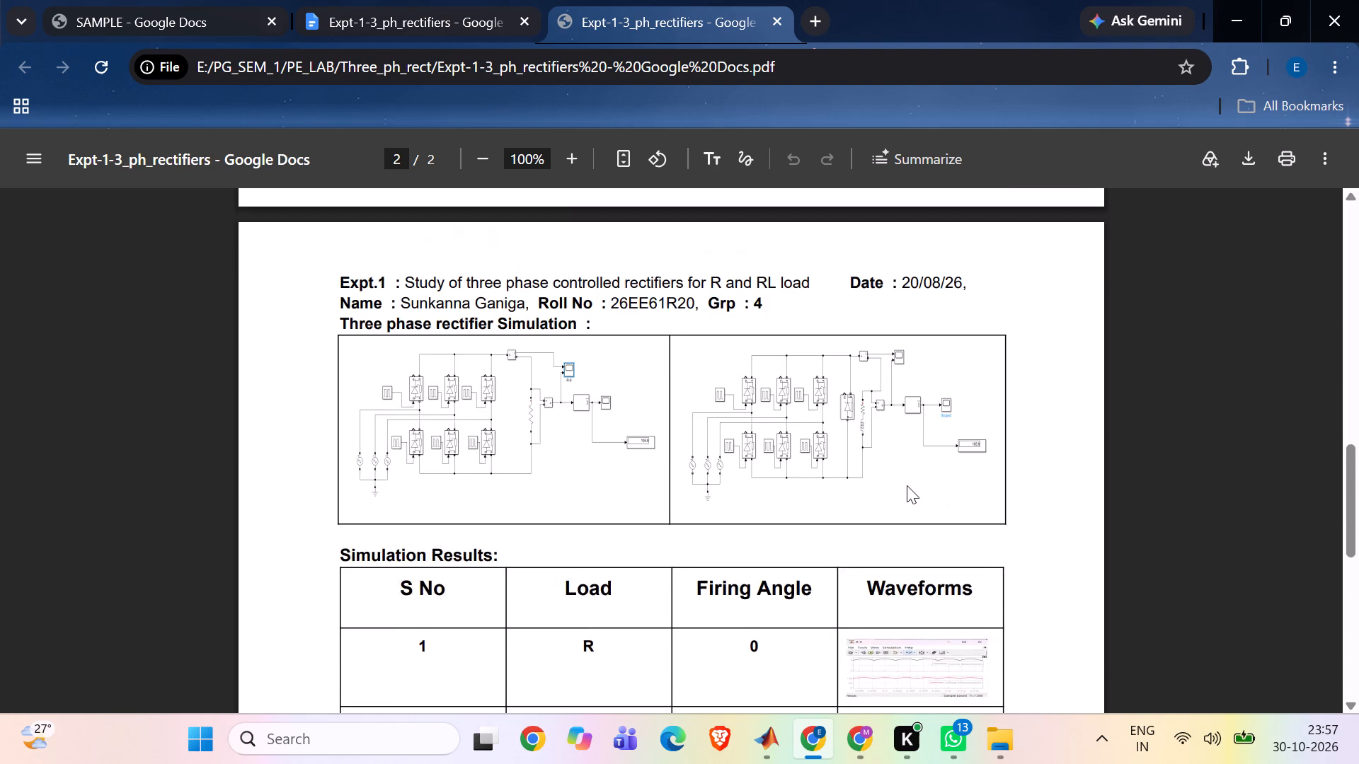
pyautogui.scroll(6, 907, 485)
# Close the browser window holding the report PDF, the rectifier document and the SAMPLE document.
pyautogui.click(1356, 18)
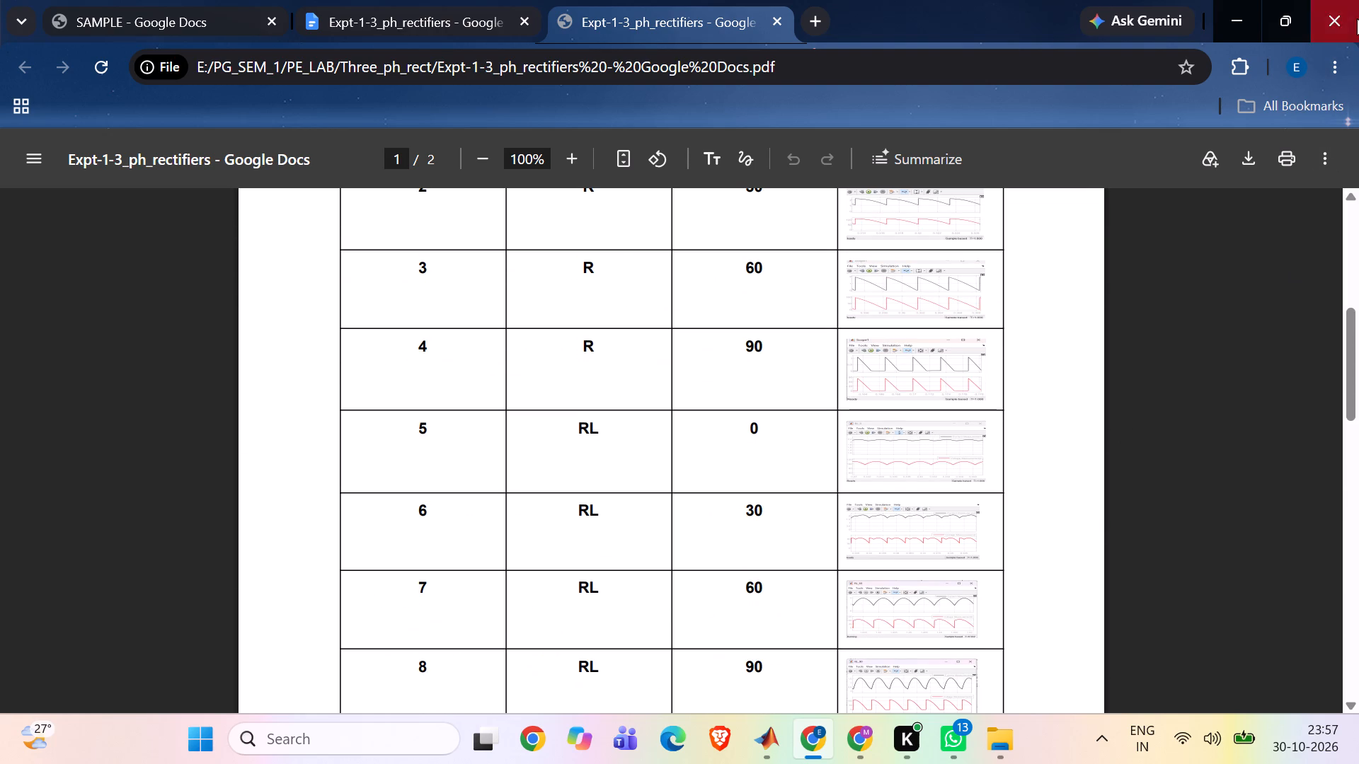
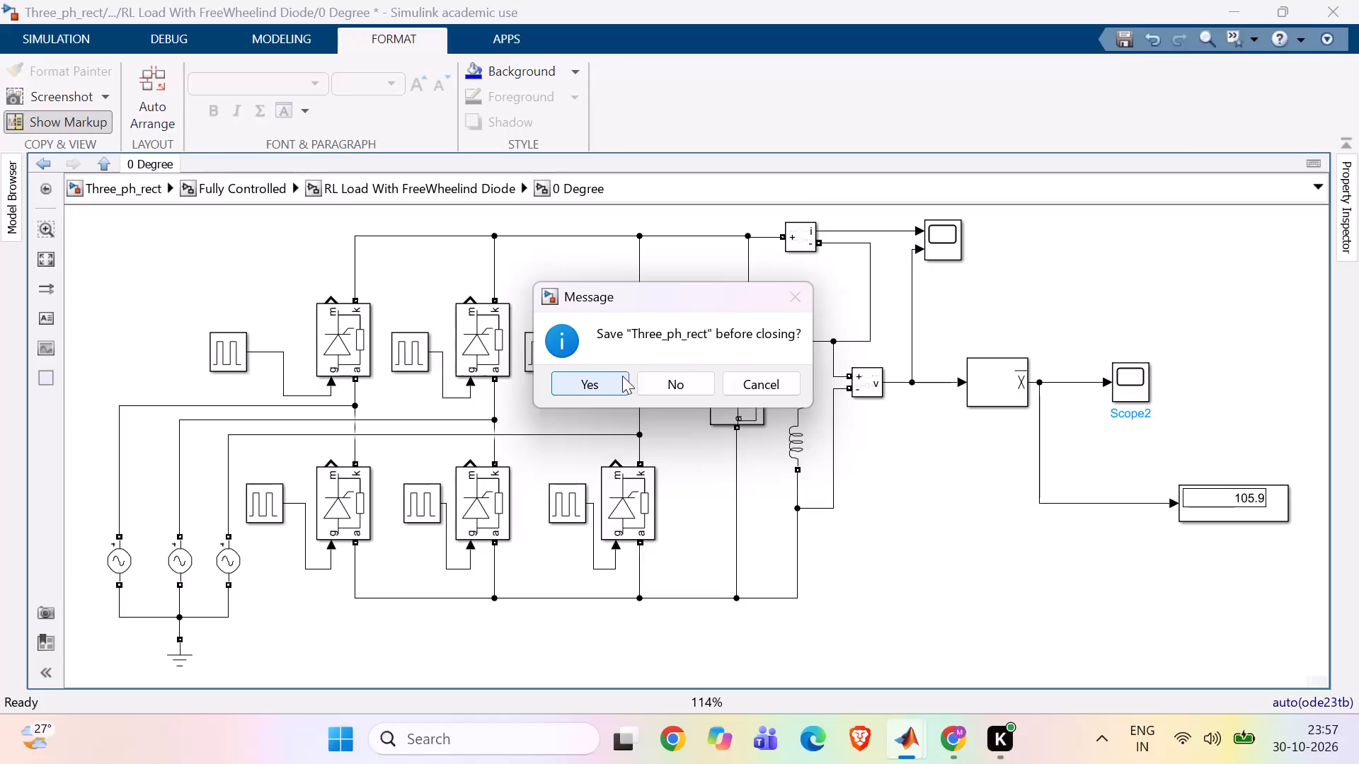
# Save the changes to the Three_ph_rect model while closing it.
pyautogui.click(622, 376)
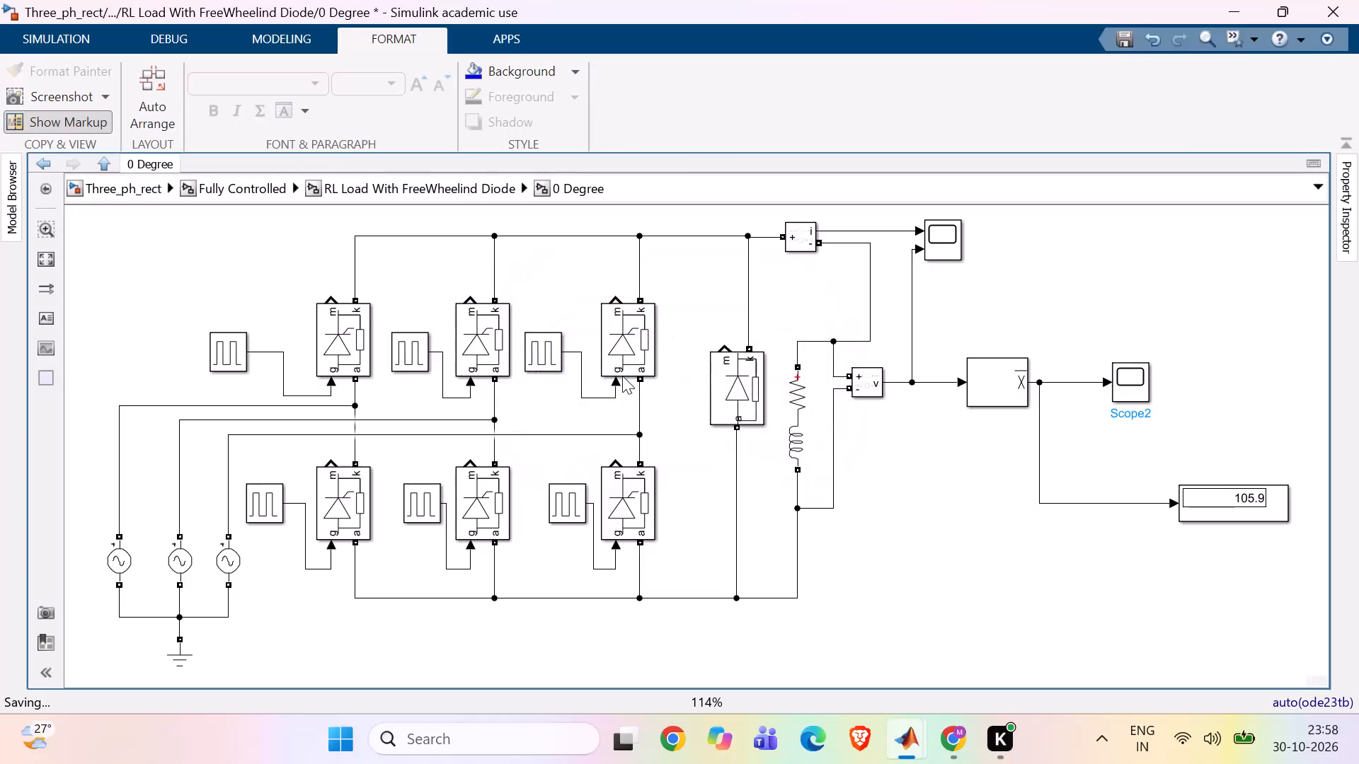
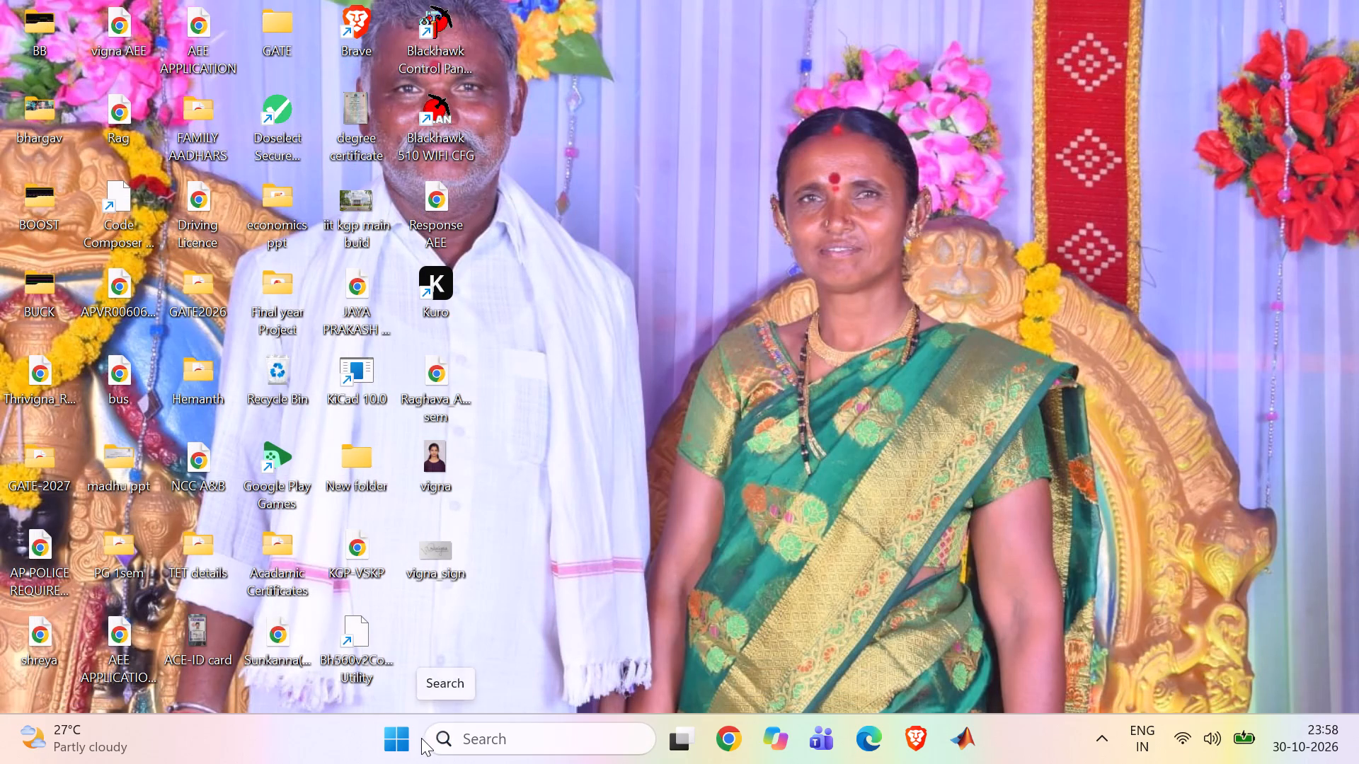
# Shut down the computer with the pending updates installed, using the Update and shut down power option.
pyautogui.click(400, 739)
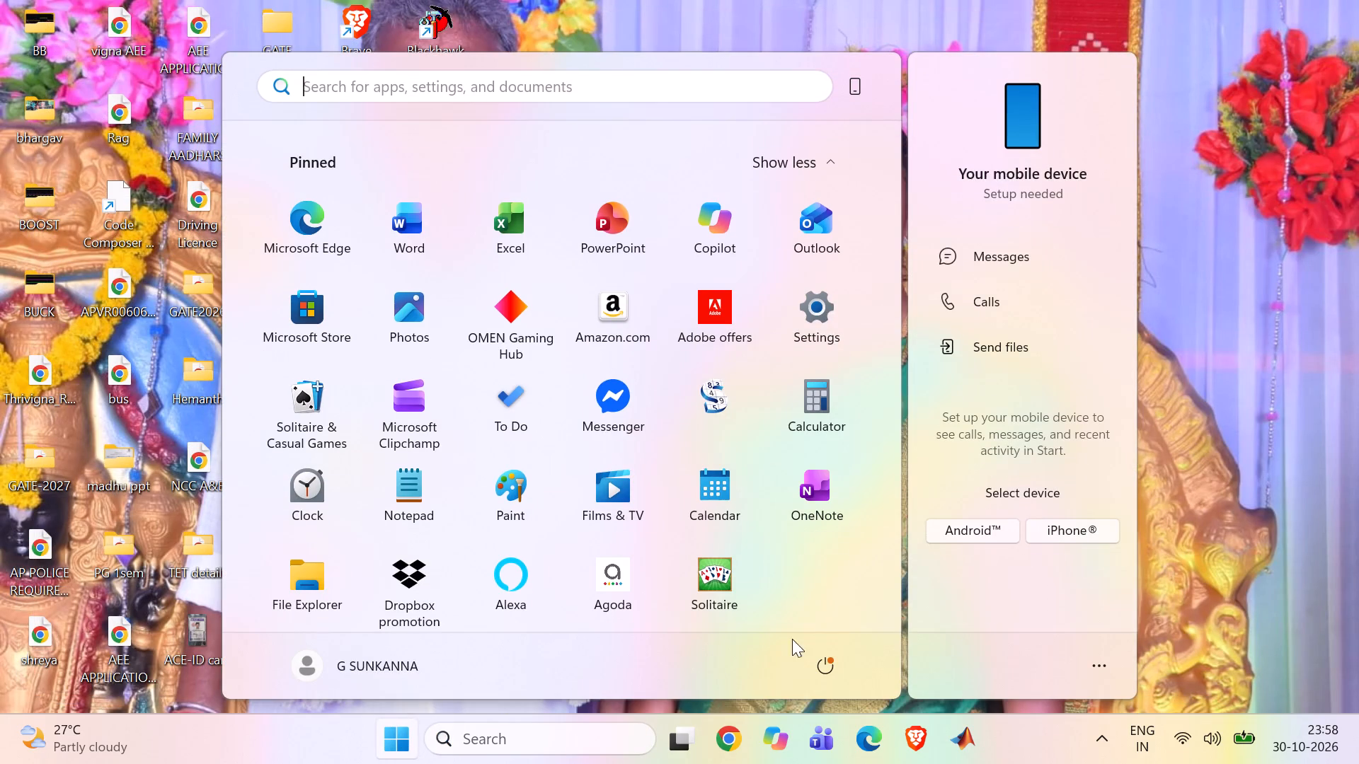
pyautogui.click(813, 666)
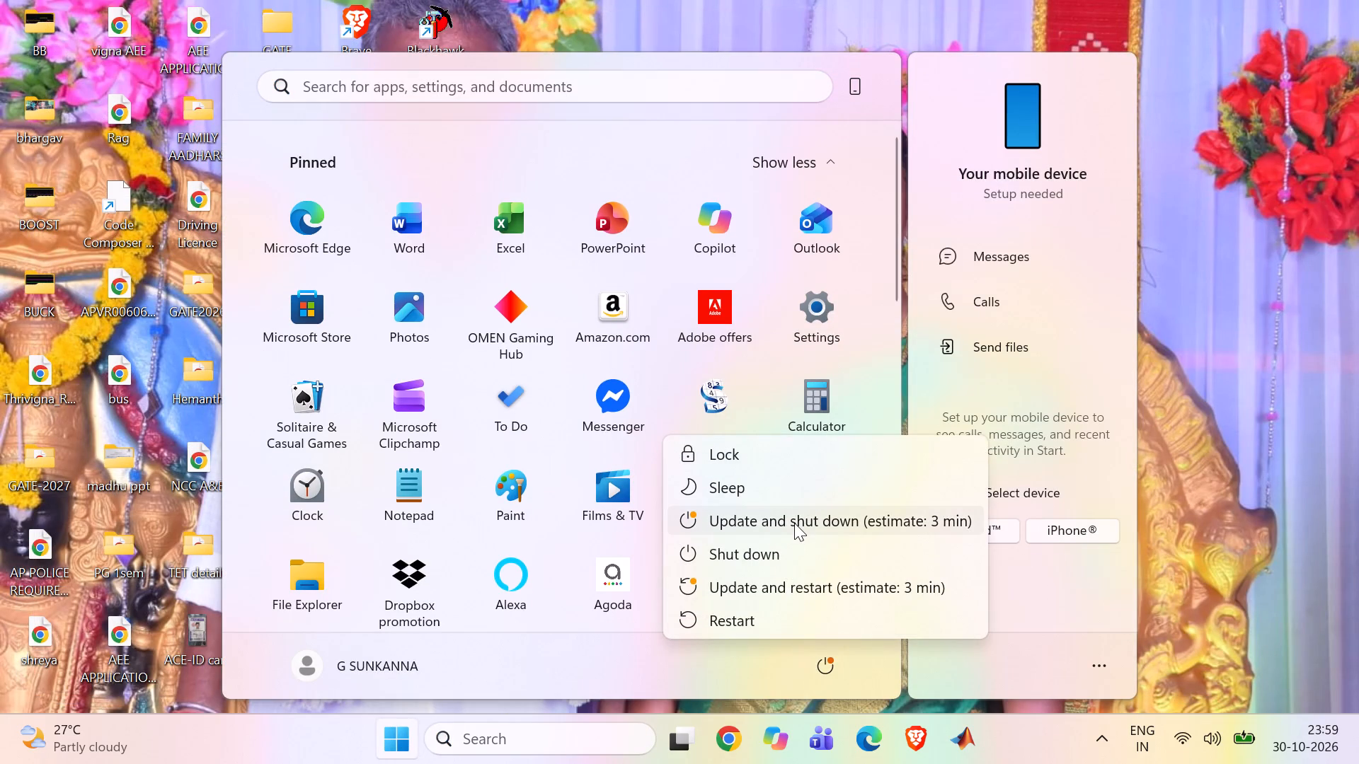
pyautogui.click(794, 523)
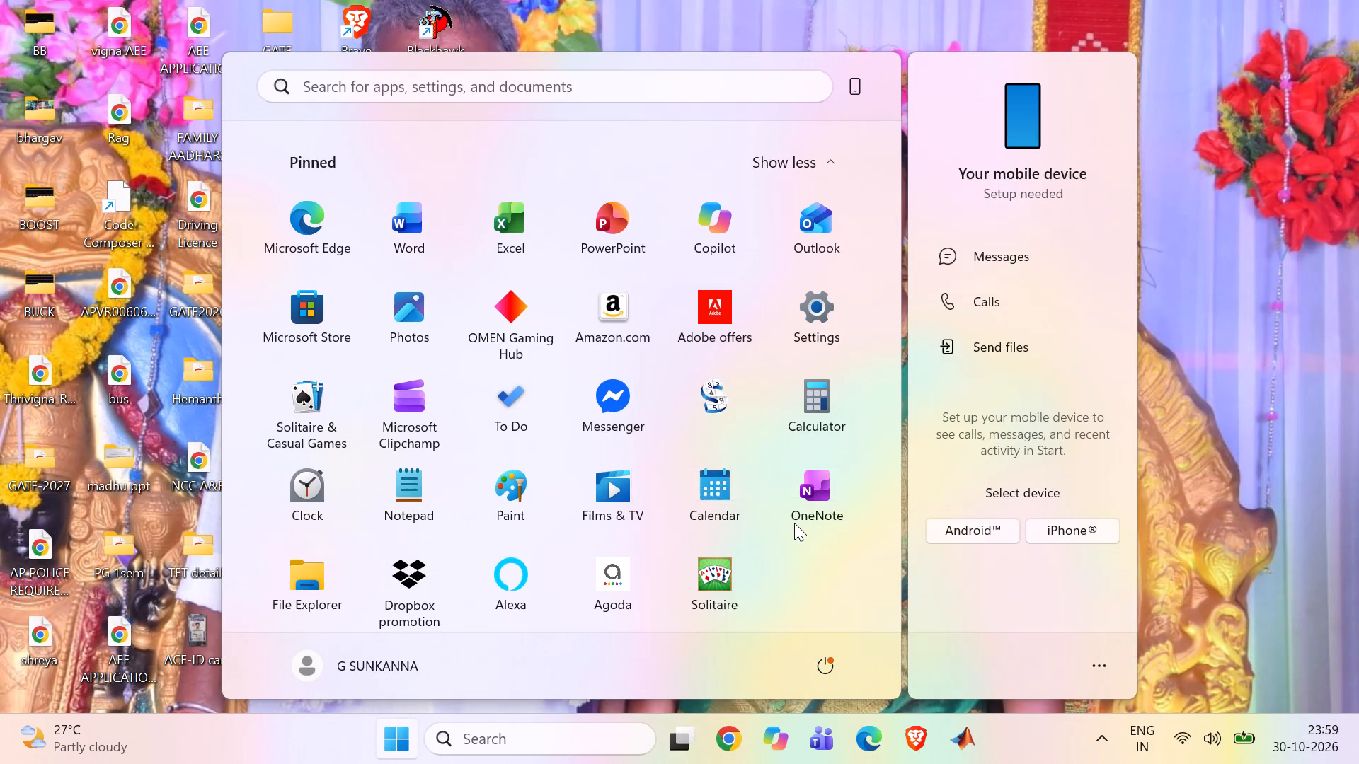